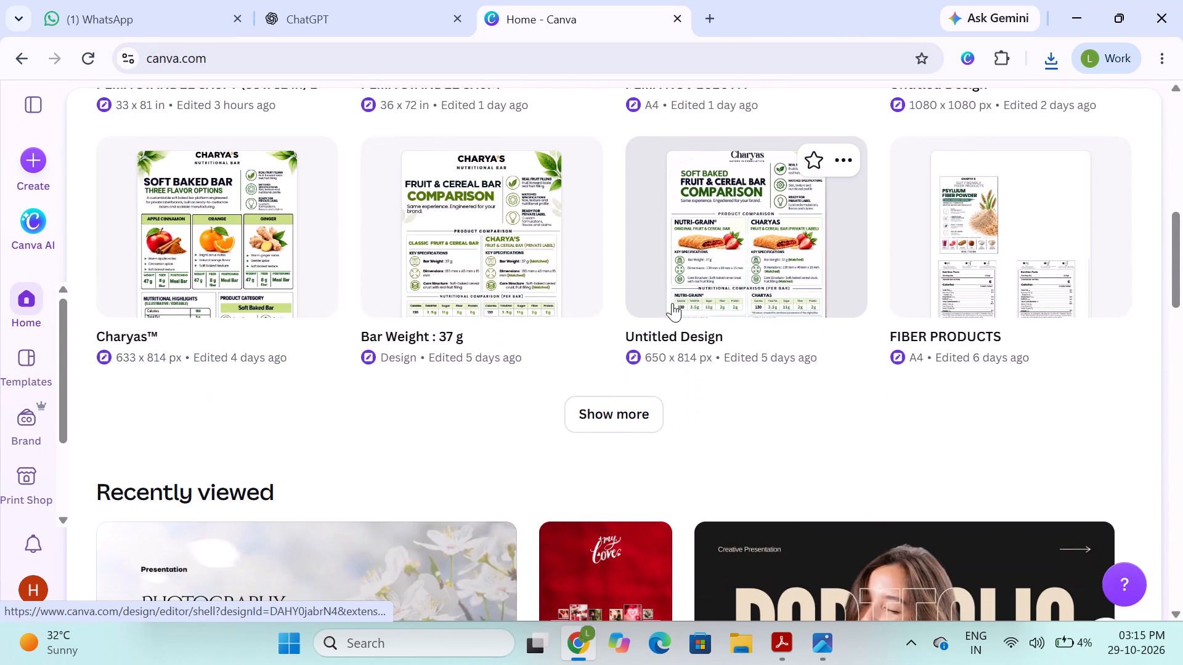
Open the ANUGA STANDEE (36 x 72 in) SEP 2026 design from the recent designs, review its last pages and close it.
click(612, 416)
scroll(684, 418, down, 1)
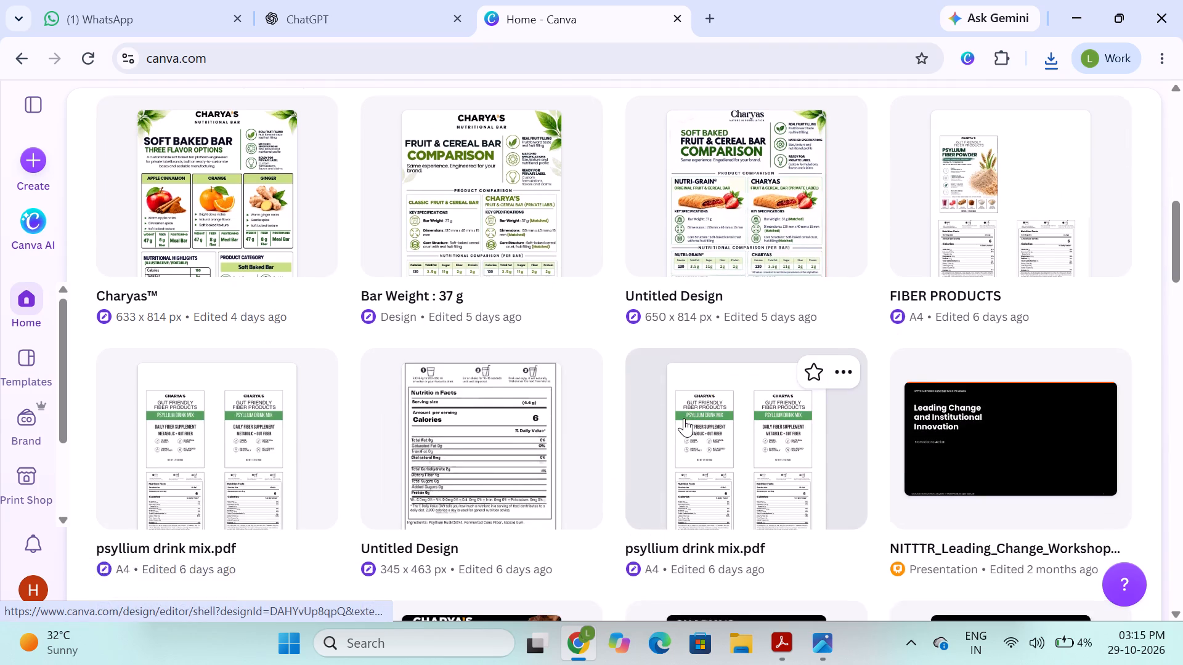
scroll(684, 418, down, 4)
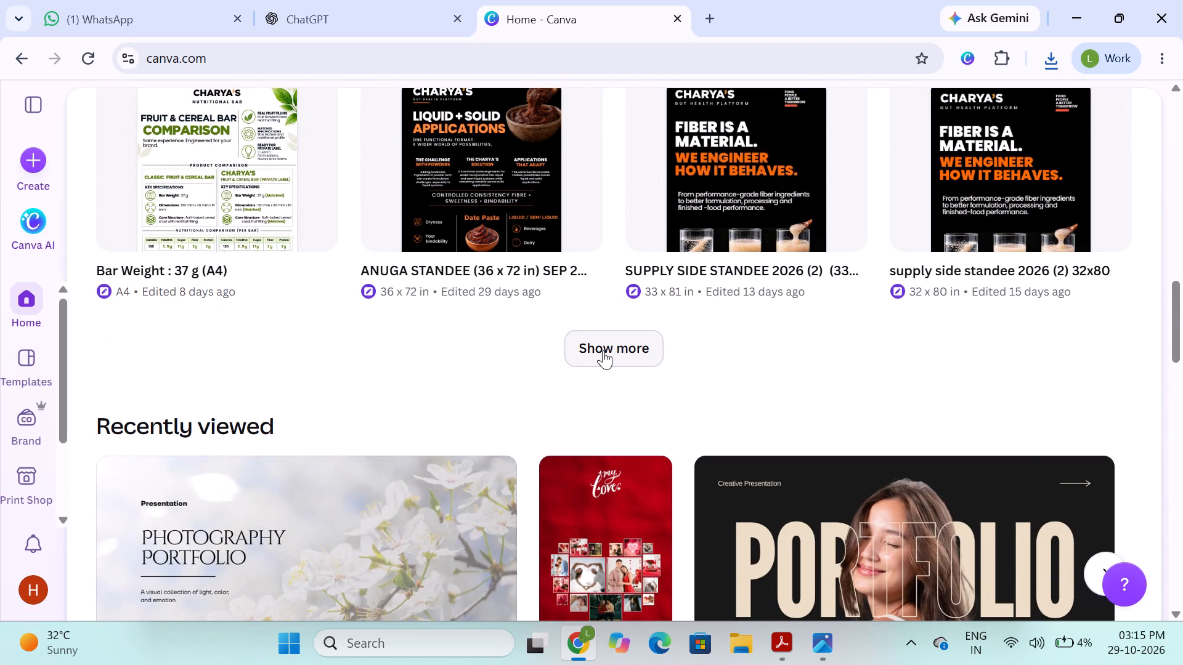
click(533, 270)
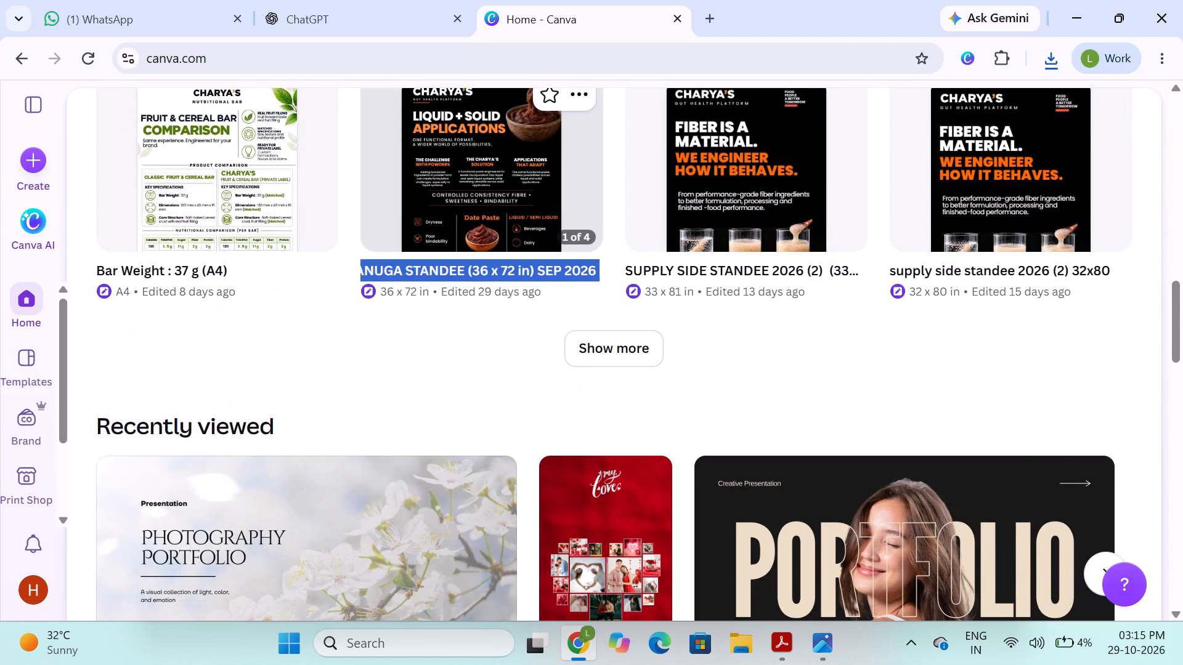
click(585, 201)
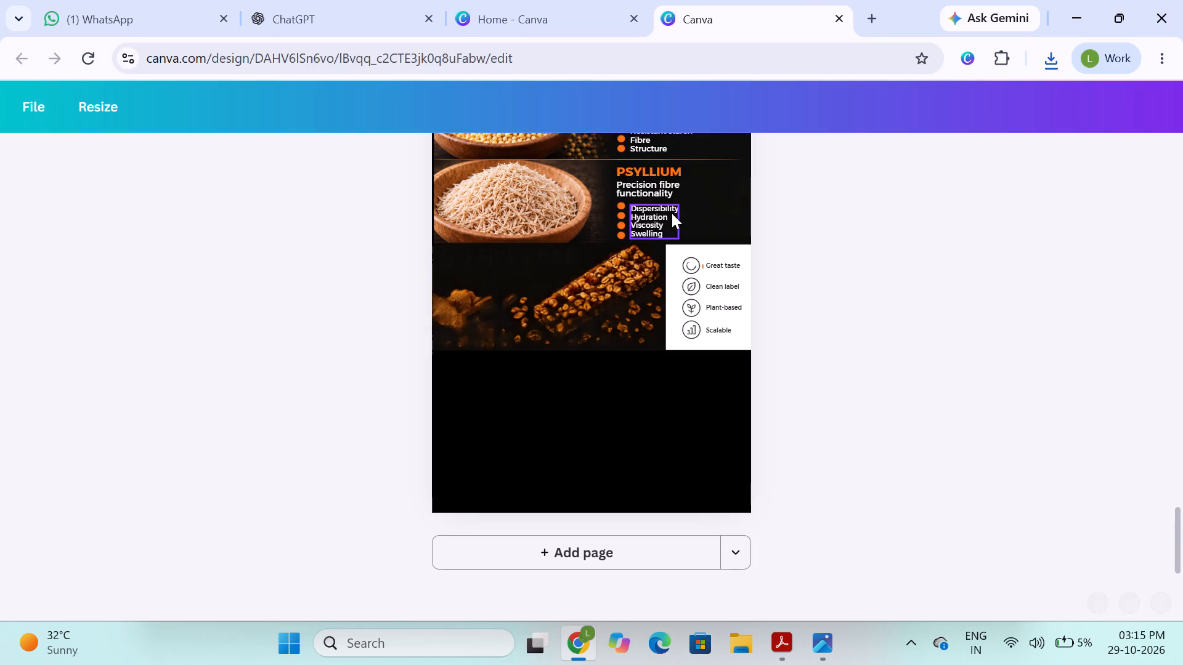
click(842, 237)
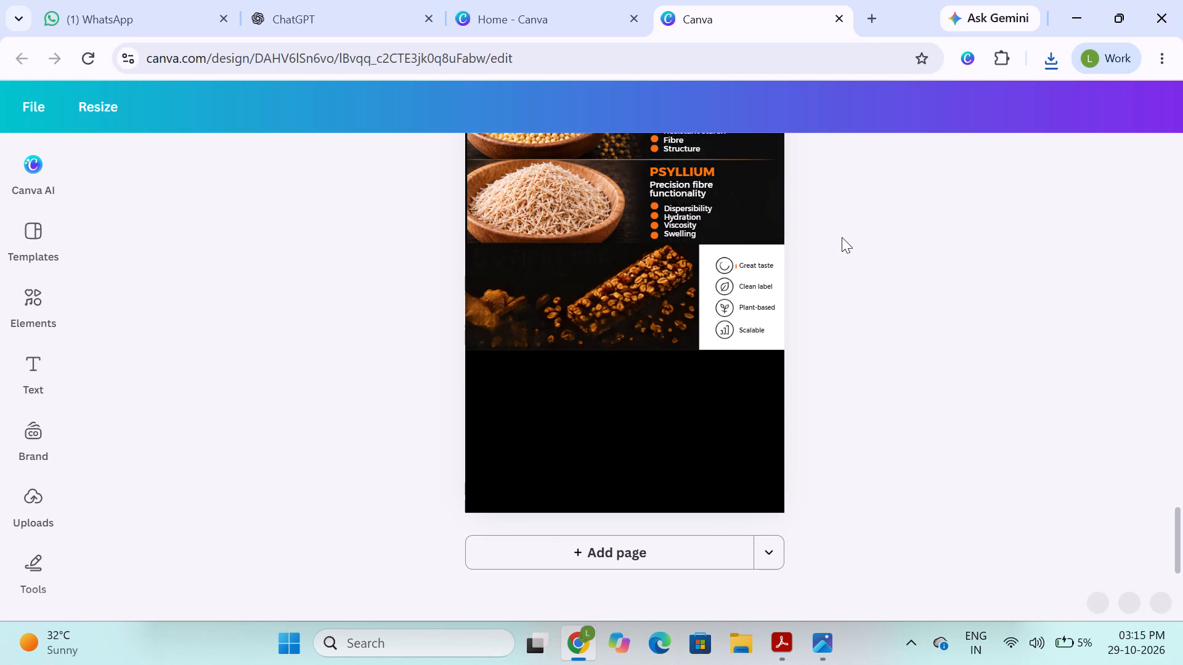
scroll(842, 237, up, 5)
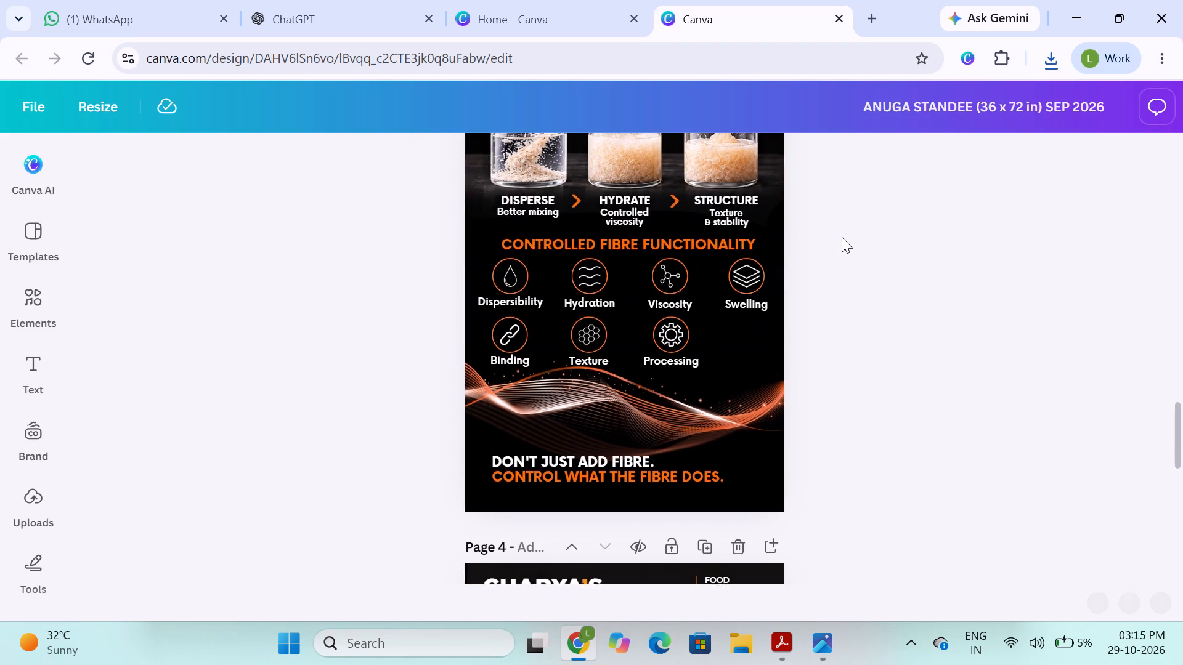
click(842, 19)
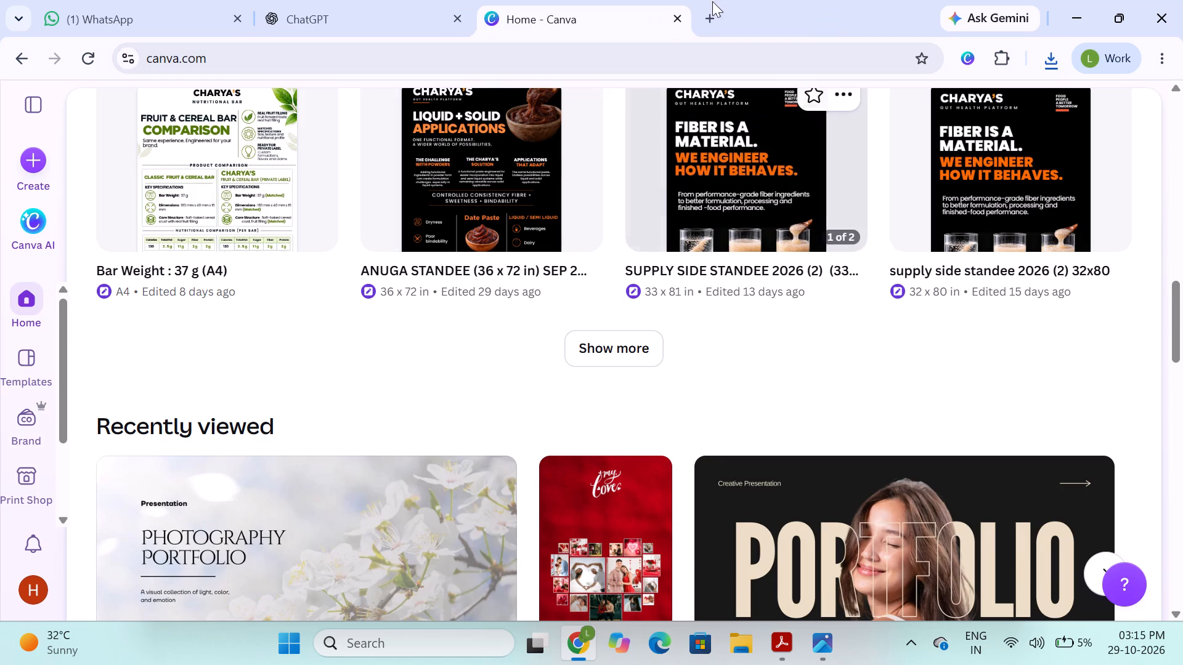
Open the SUPPLY SIDE STANDEE 2026 (2) (33x 81 in) design and examine its "Three Materials" page.
click(622, 349)
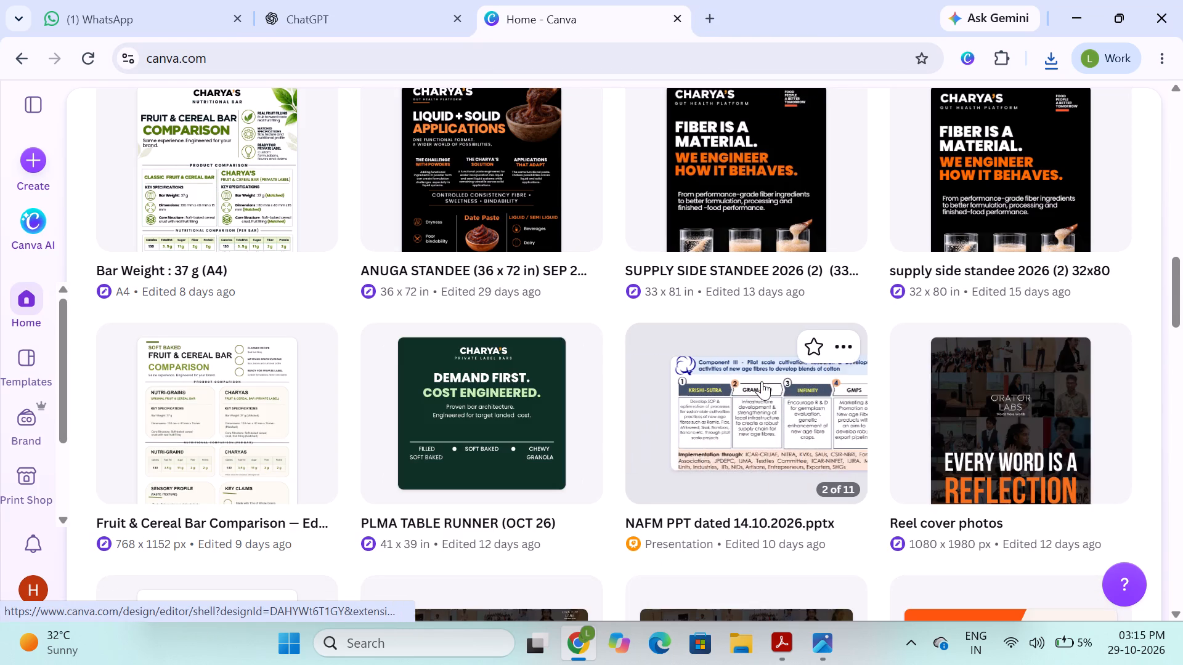
scroll(762, 381, up, 2)
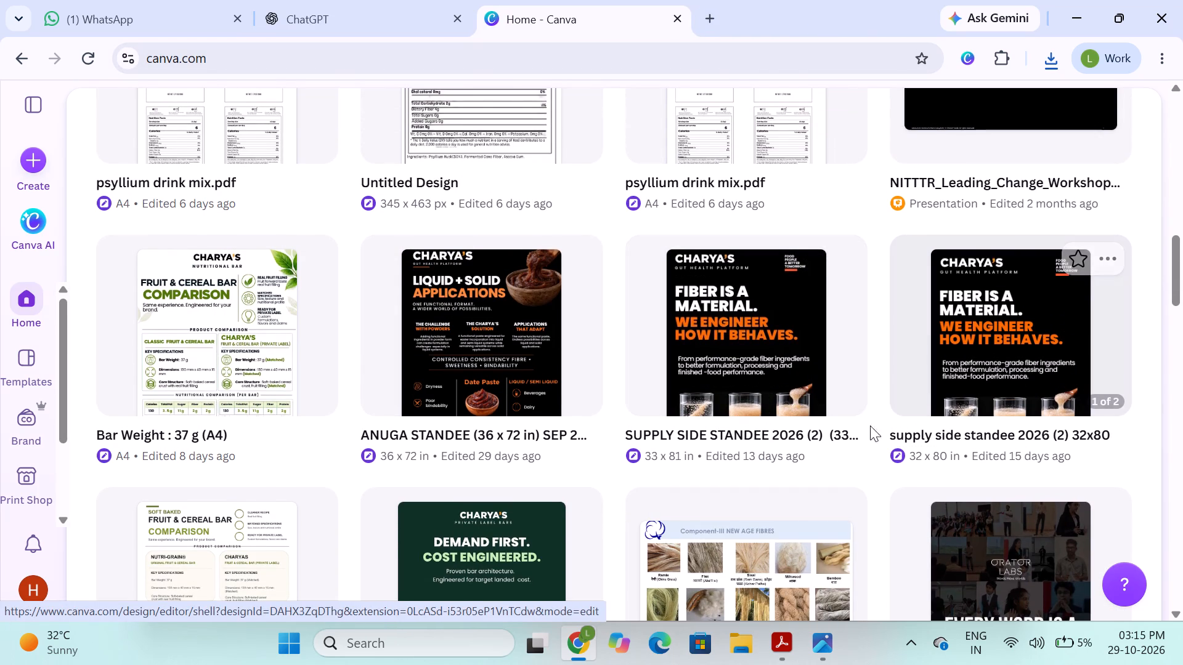
click(739, 406)
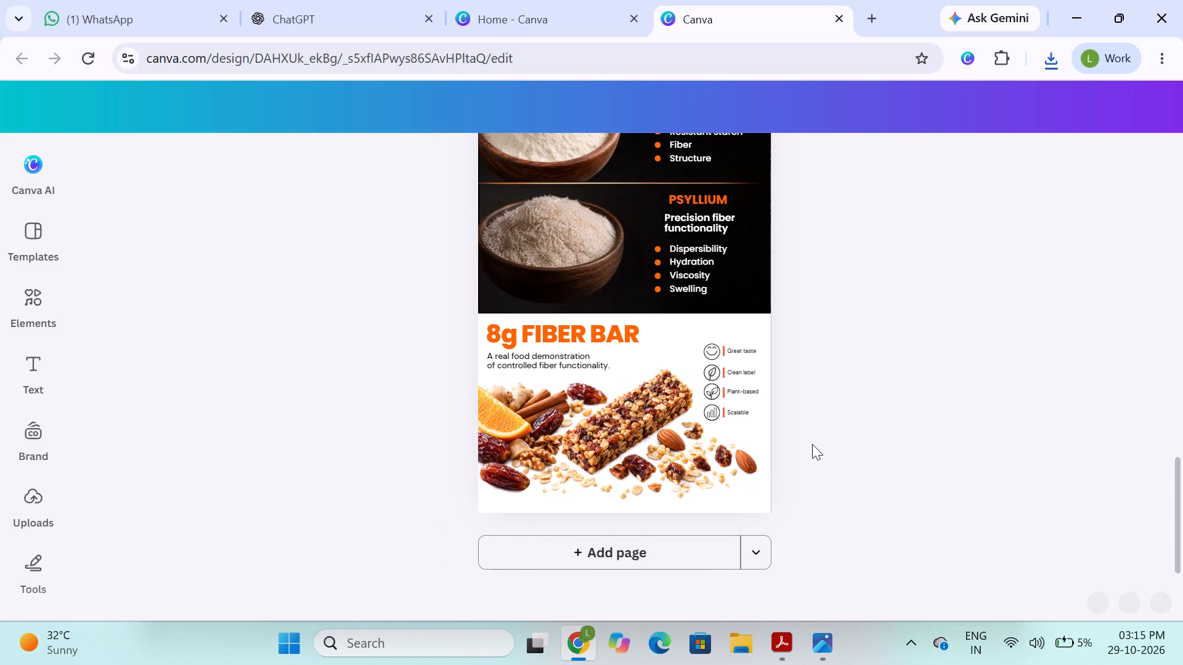
click(812, 444)
scroll(812, 444, up, 3)
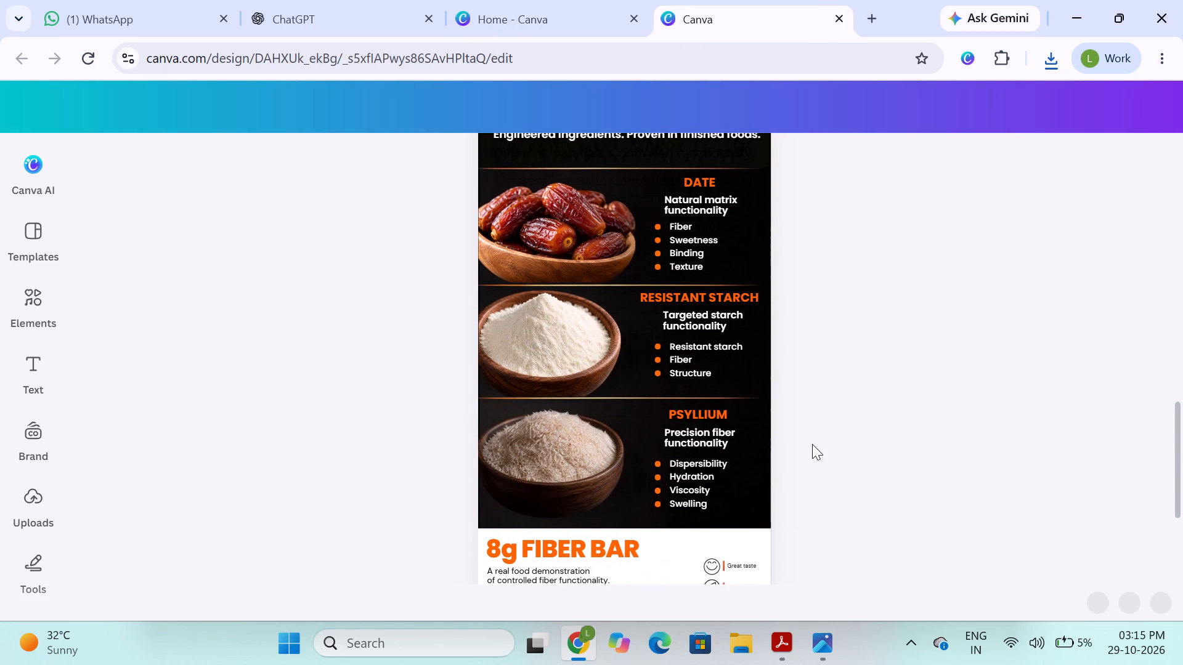
scroll(812, 444, up, 2)
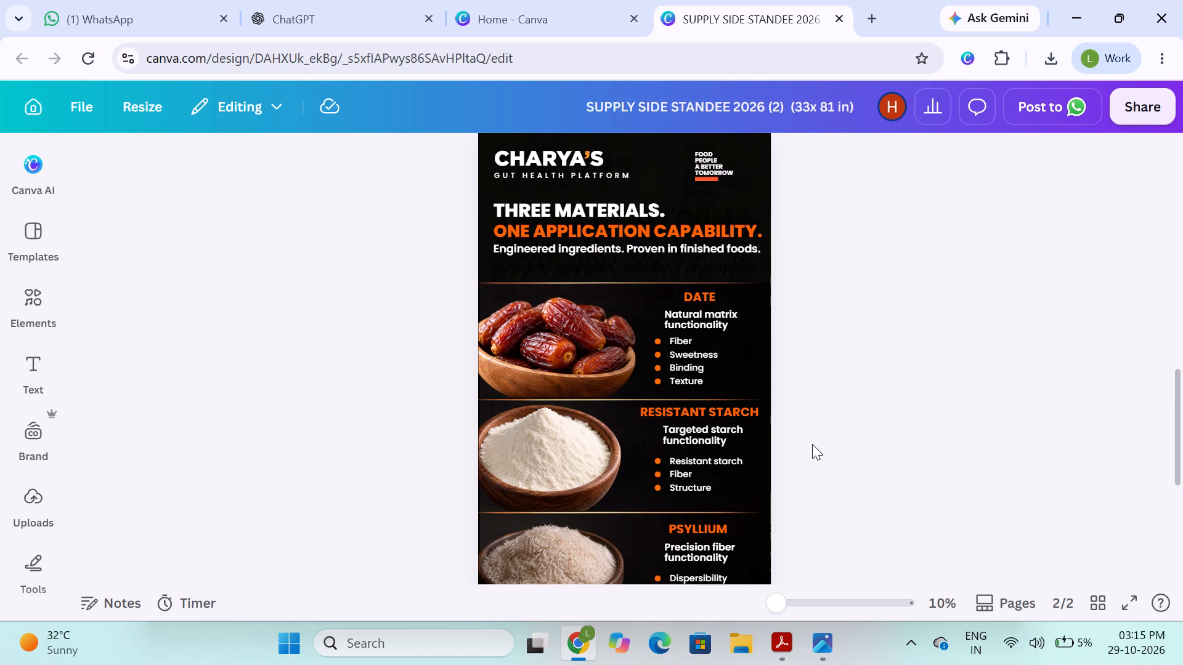
scroll(812, 444, up, 1)
scroll(812, 444, down, 1)
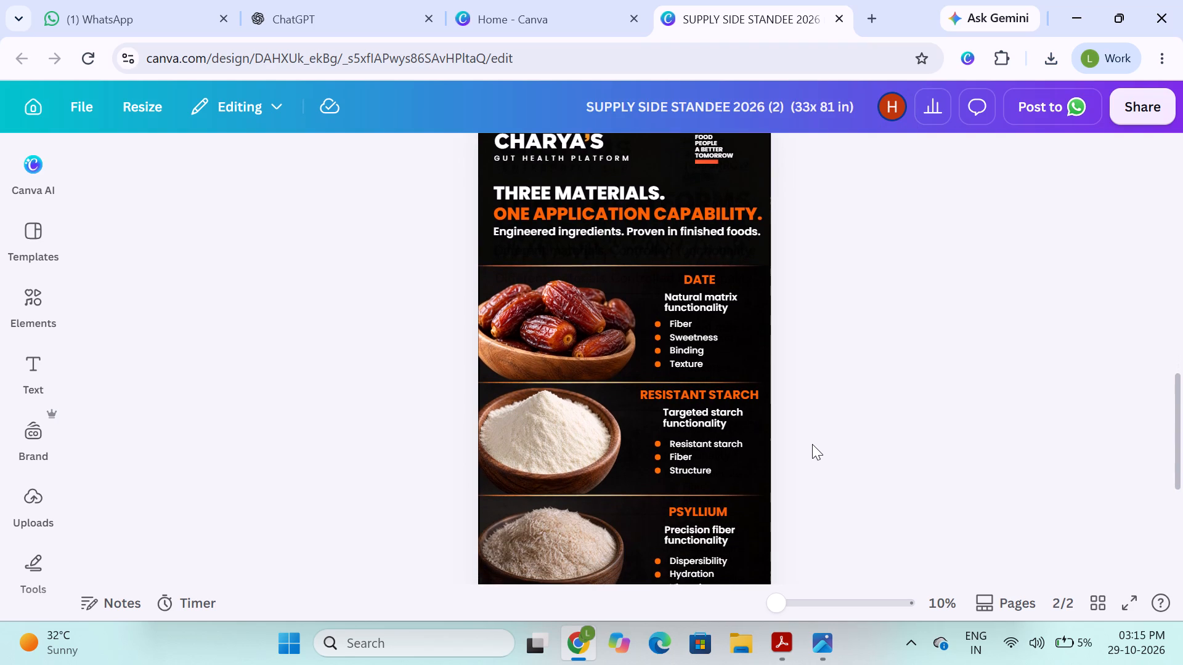
scroll(812, 444, down, 1)
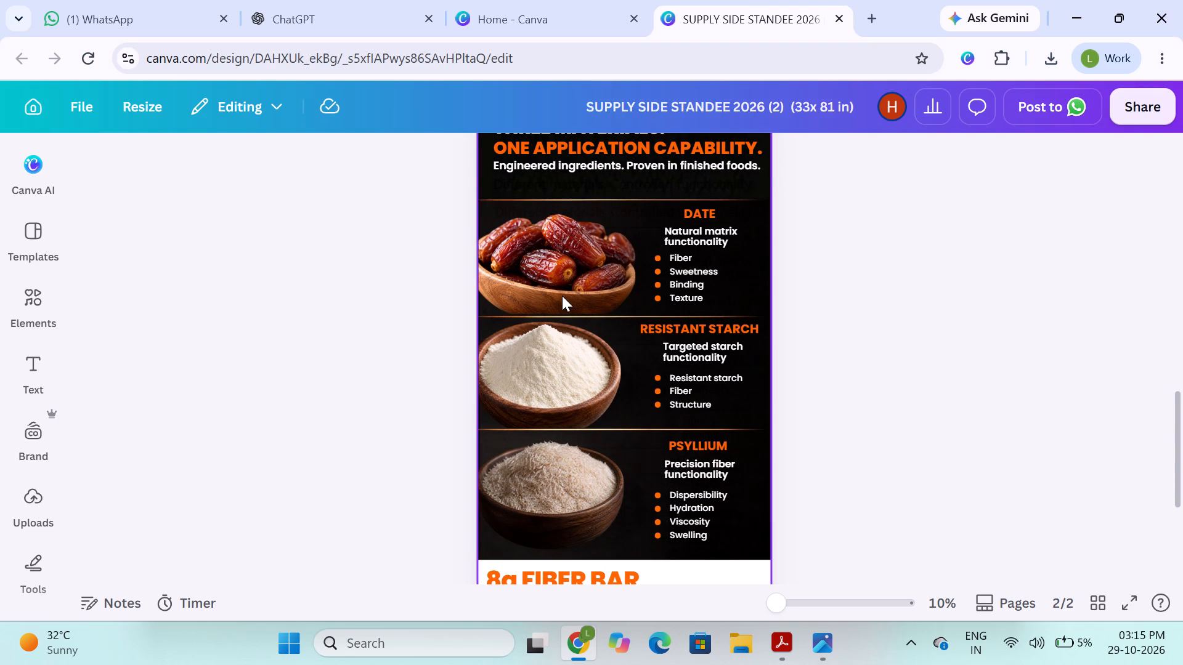
Ungroup the grouped elements on the "Three Materials" page of the standee.
click(562, 296)
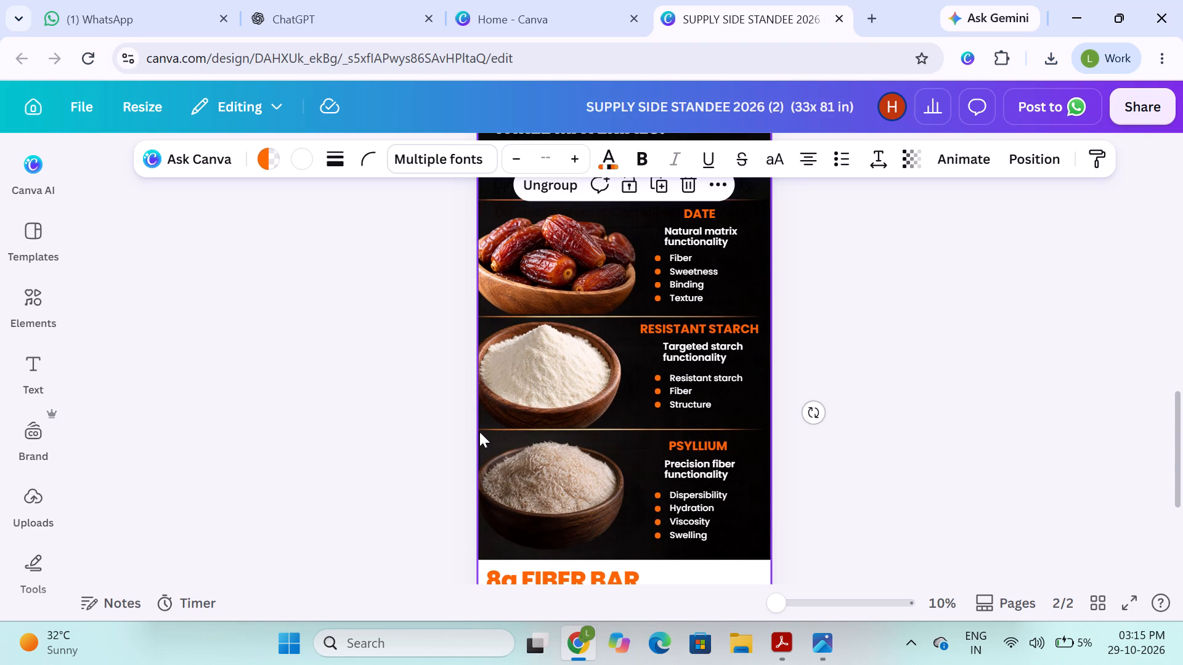
click(548, 195)
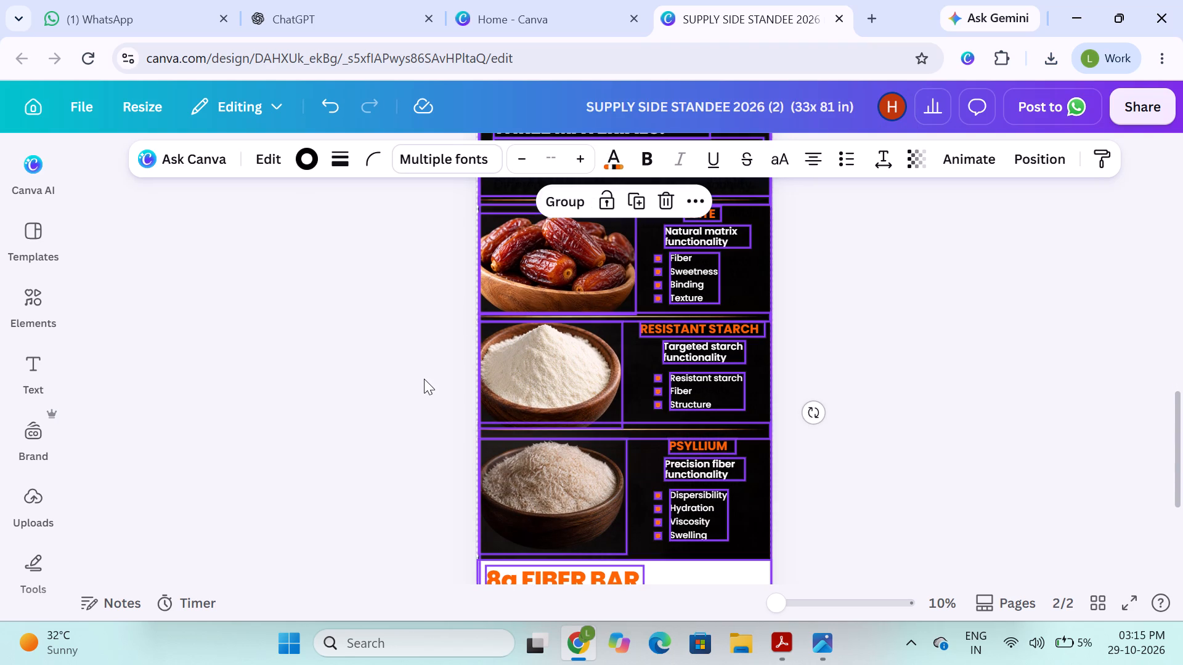
click(424, 379)
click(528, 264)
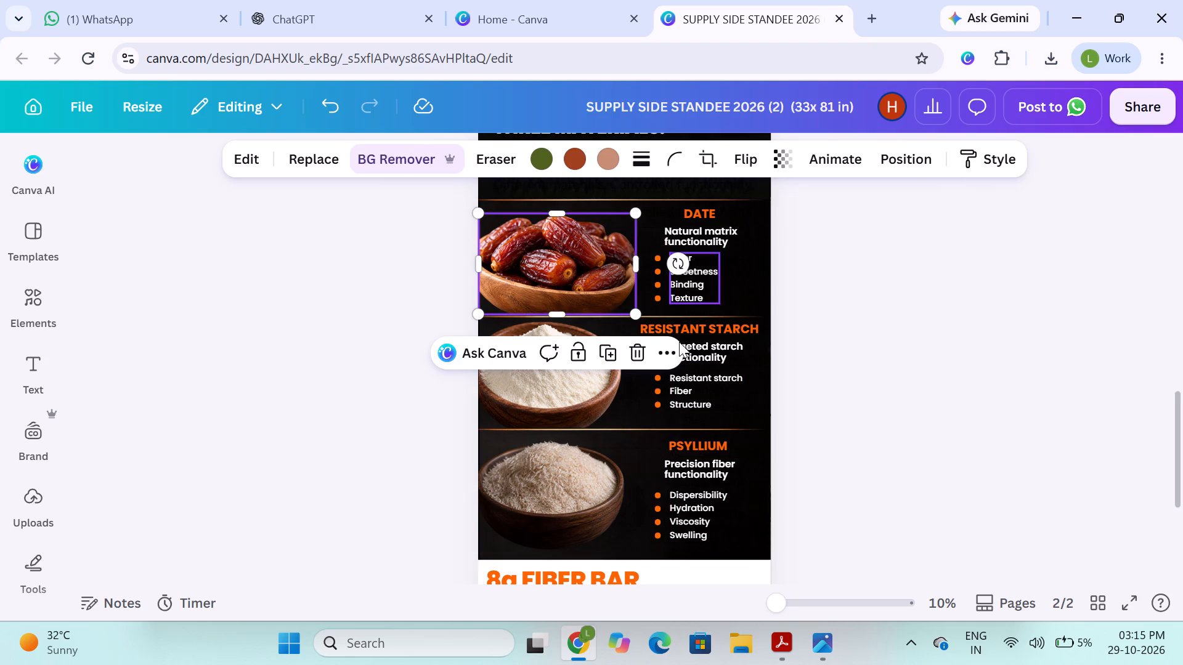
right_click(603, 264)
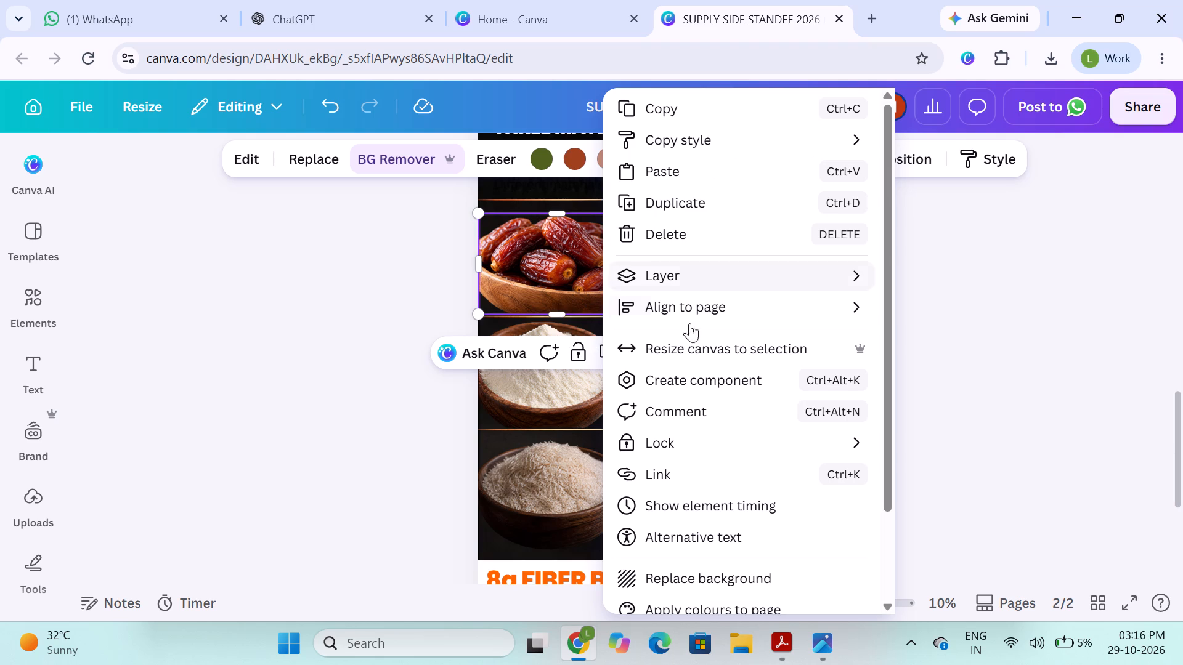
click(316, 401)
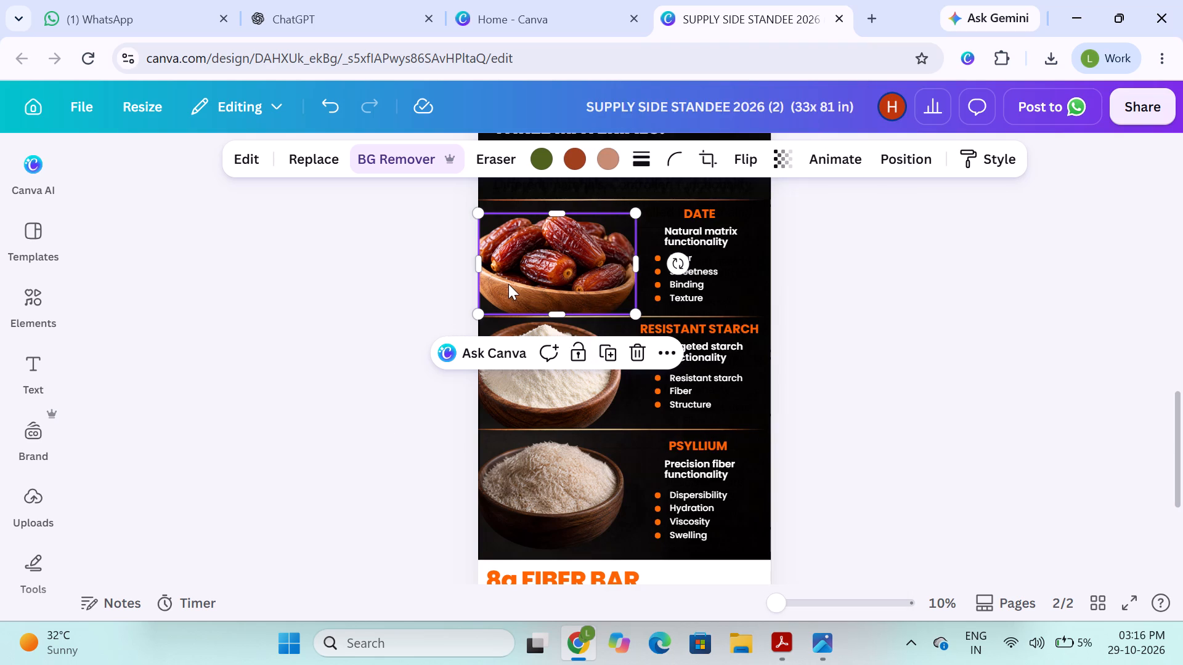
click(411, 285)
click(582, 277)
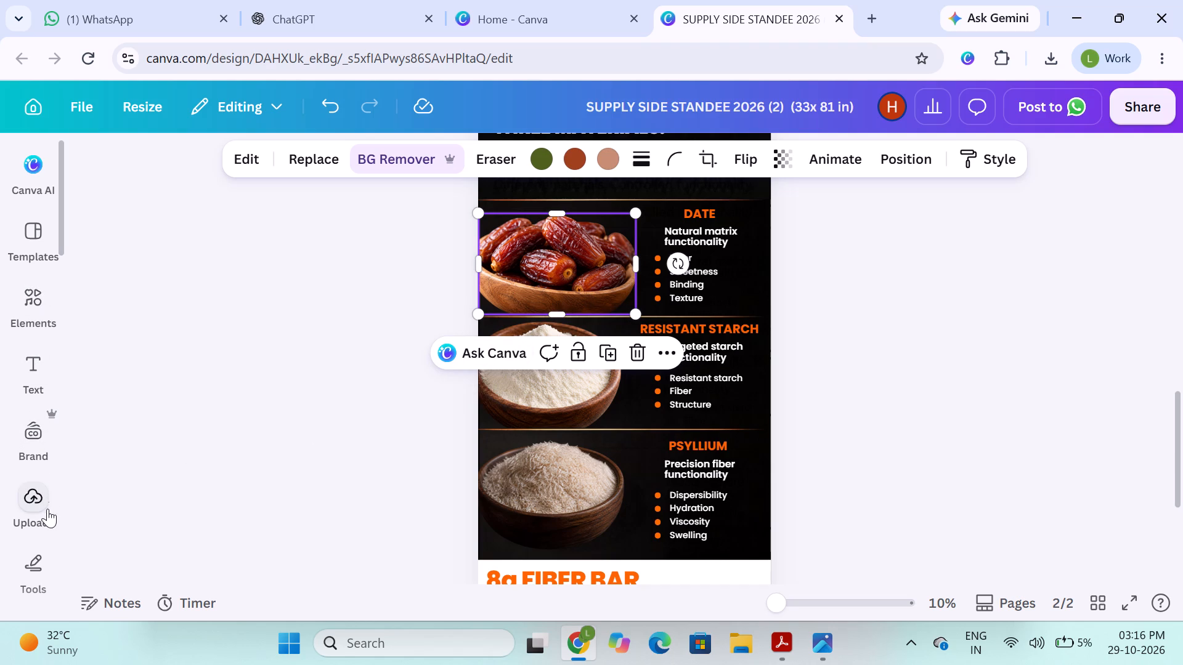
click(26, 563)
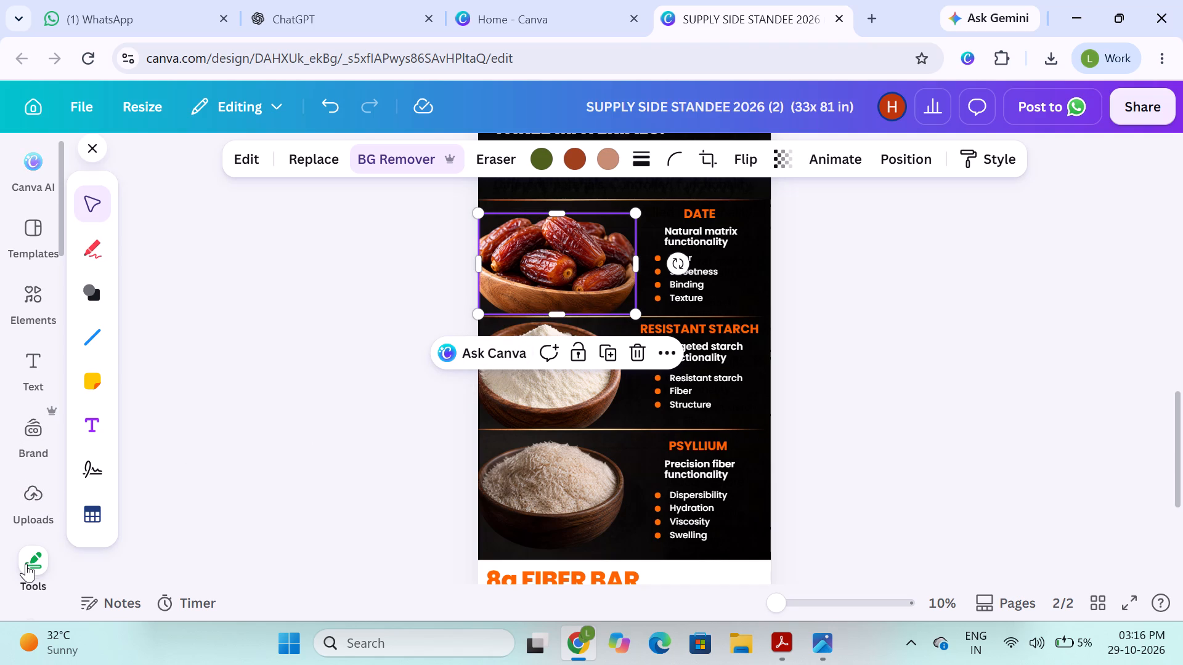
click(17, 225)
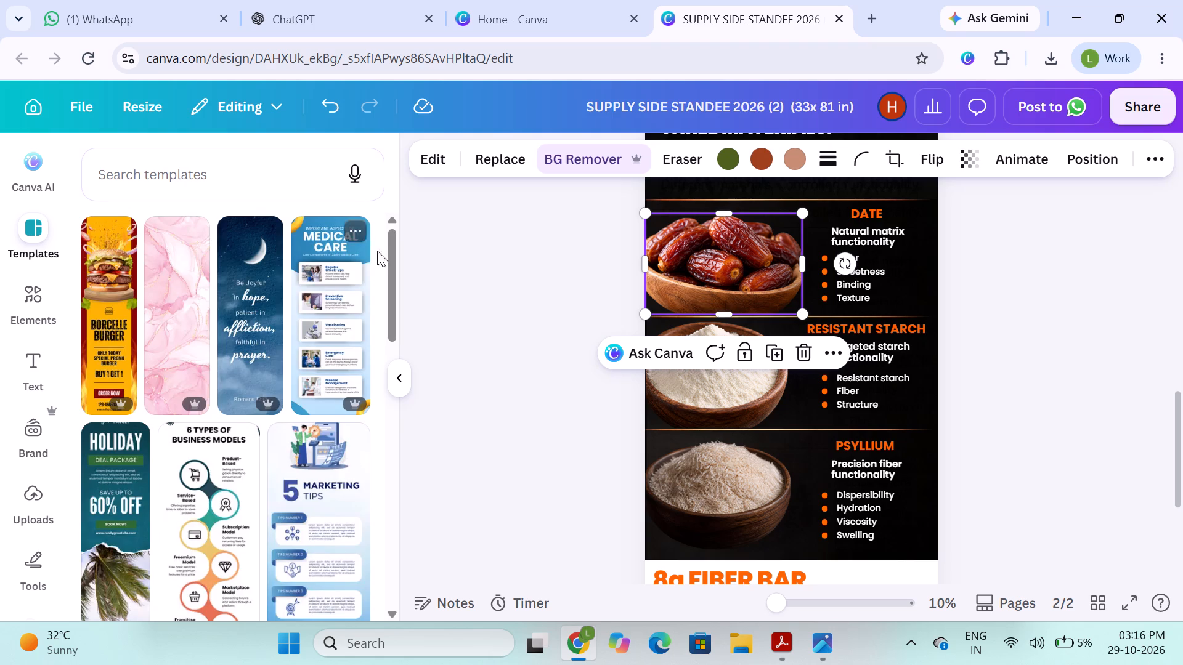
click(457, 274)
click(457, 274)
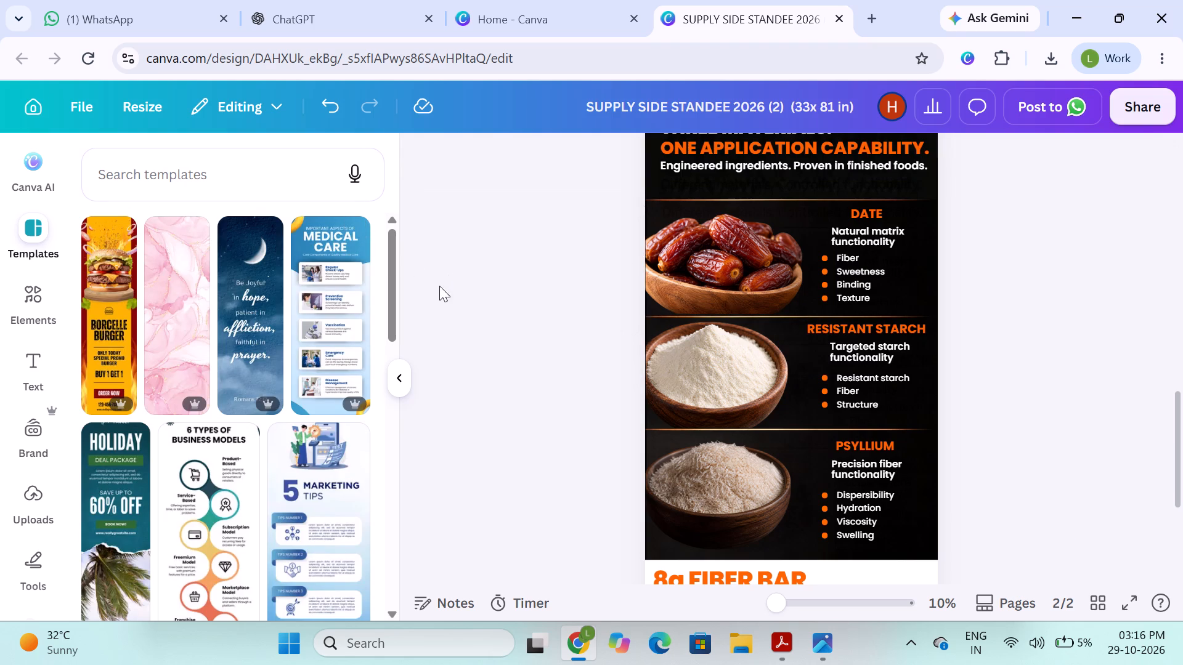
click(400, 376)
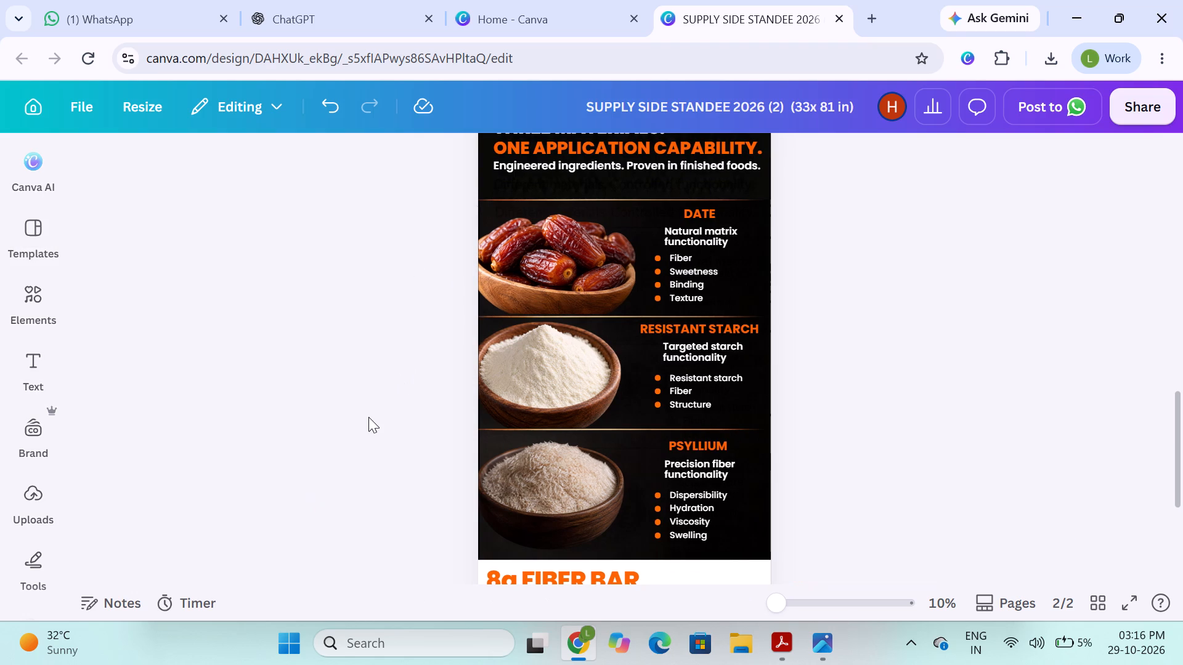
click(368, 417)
Close the SUPPLY SIDE STANDEE design and return to the Canva home page.
click(838, 18)
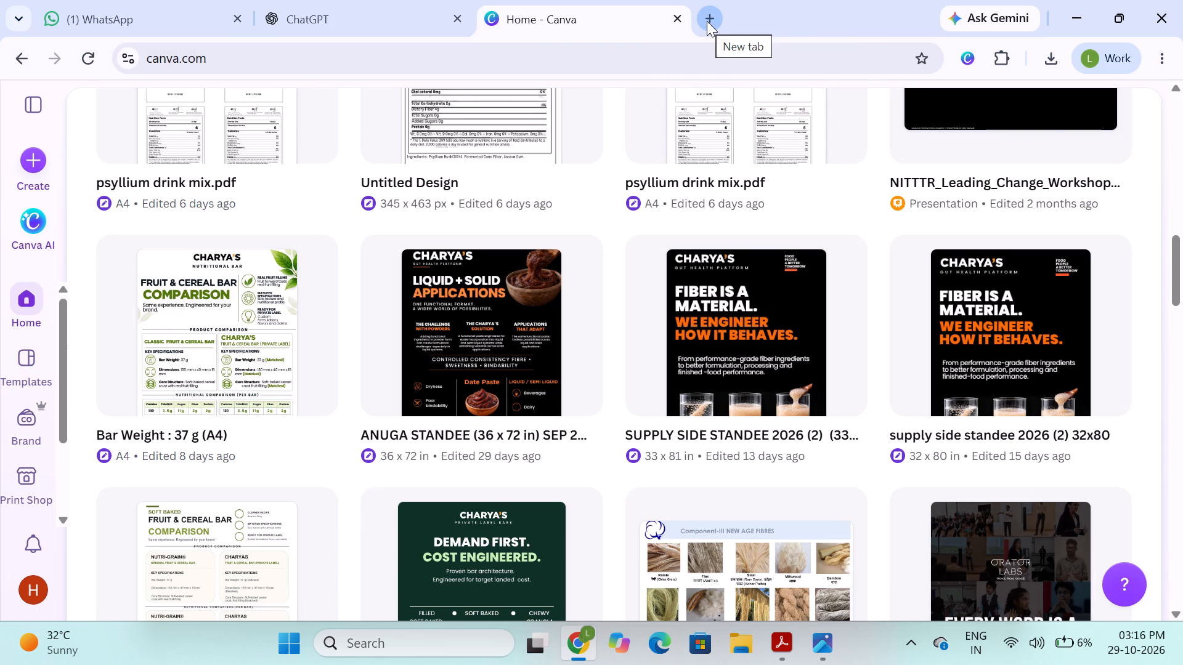
click(707, 21)
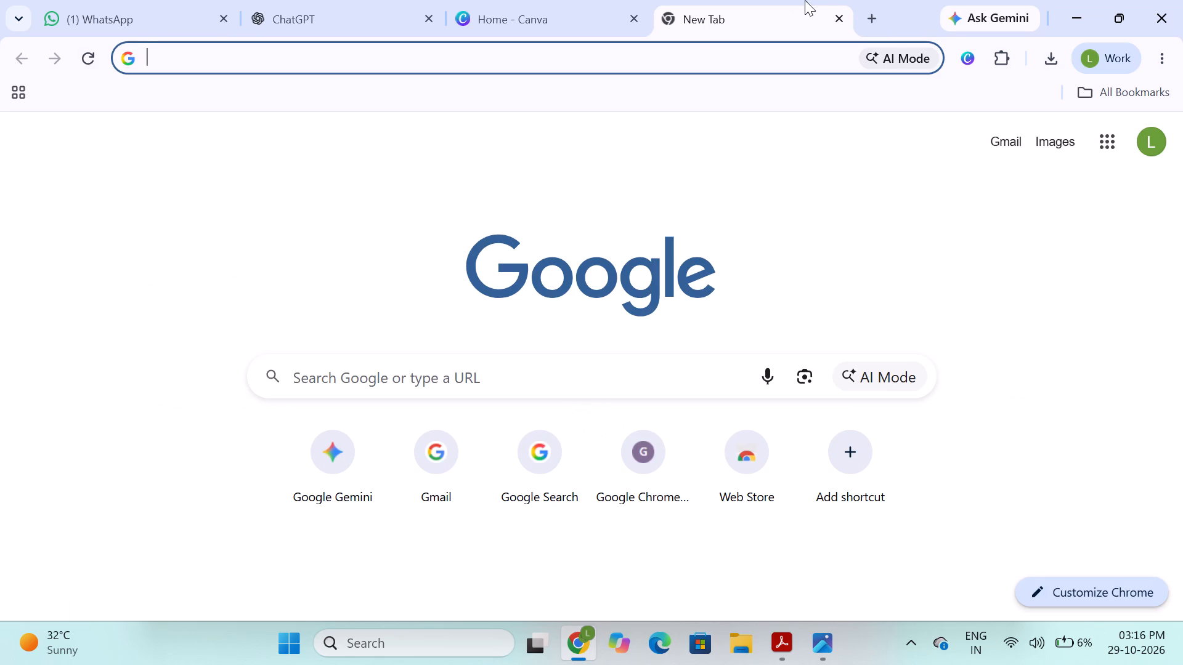
click(836, 14)
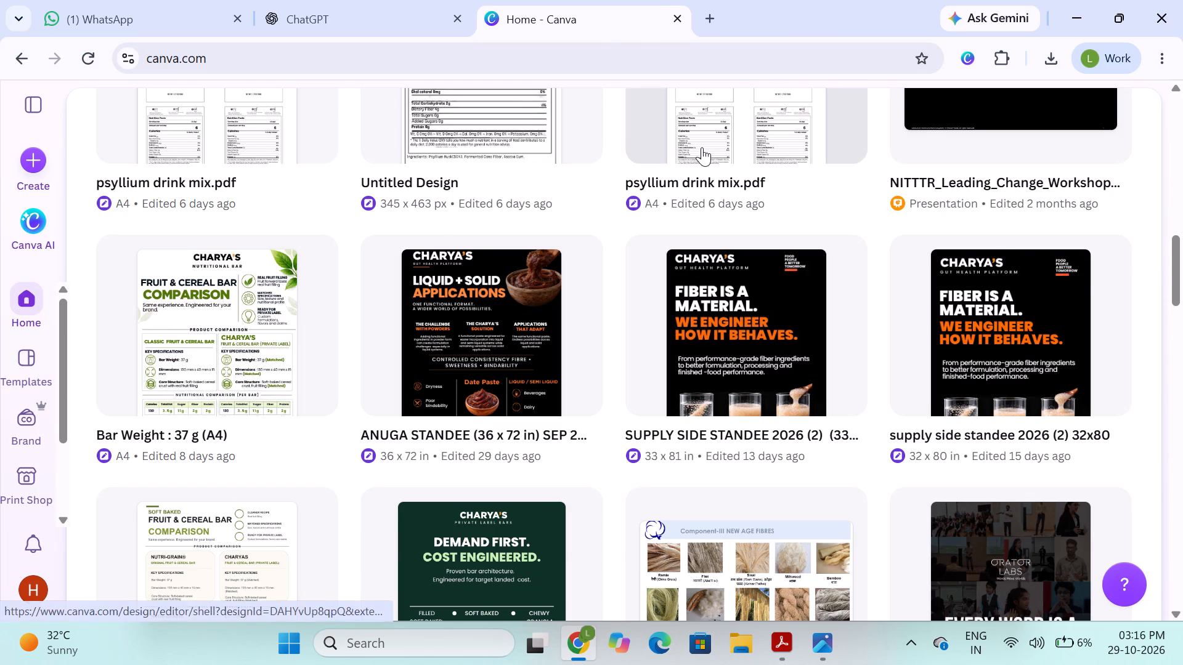
Look through the recent designs on the Canva home page for a Charya's design to work in.
scroll(702, 147, up, 8)
scroll(702, 147, down, 1)
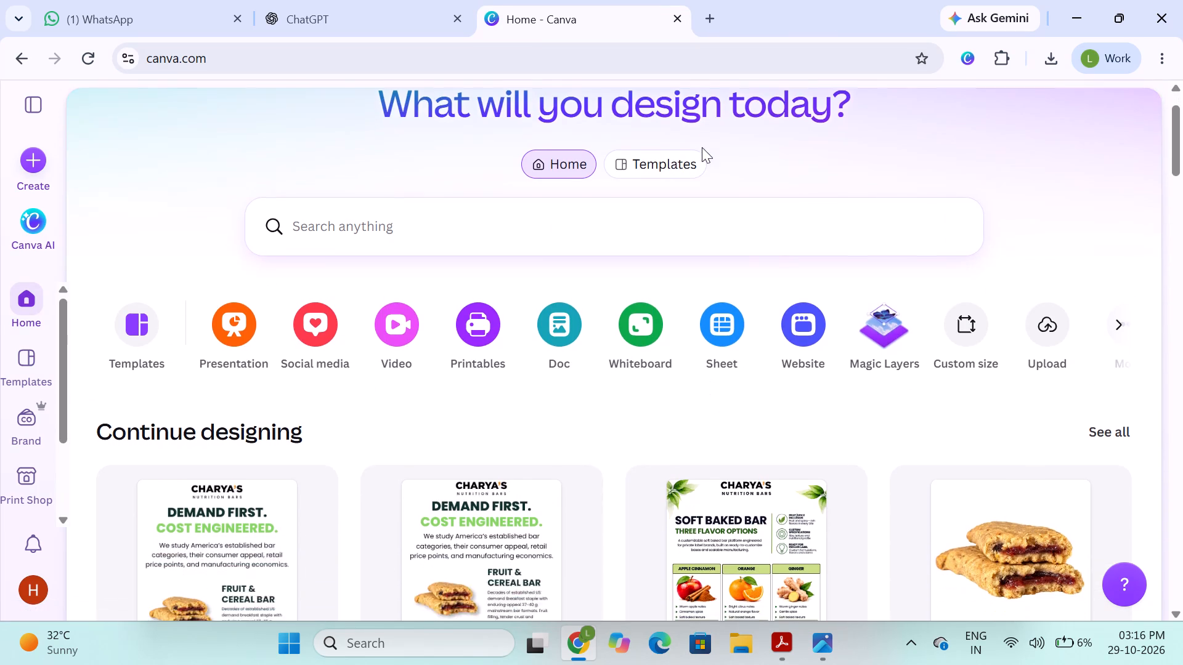
scroll(702, 147, down, 2)
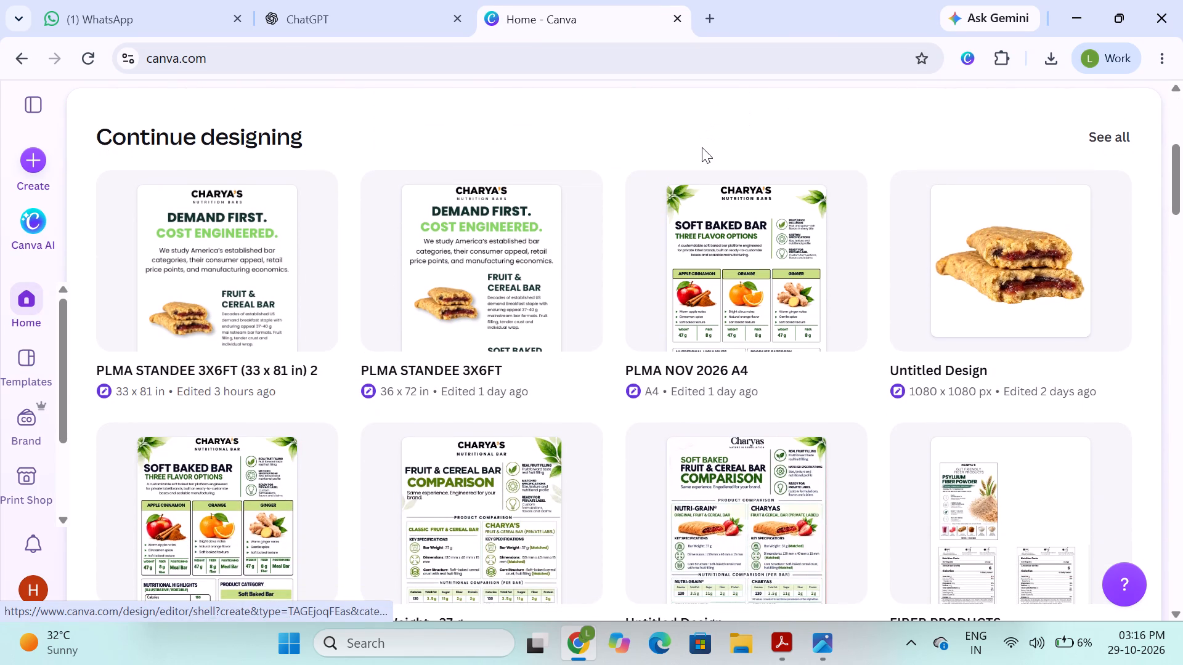
scroll(702, 147, up, 2)
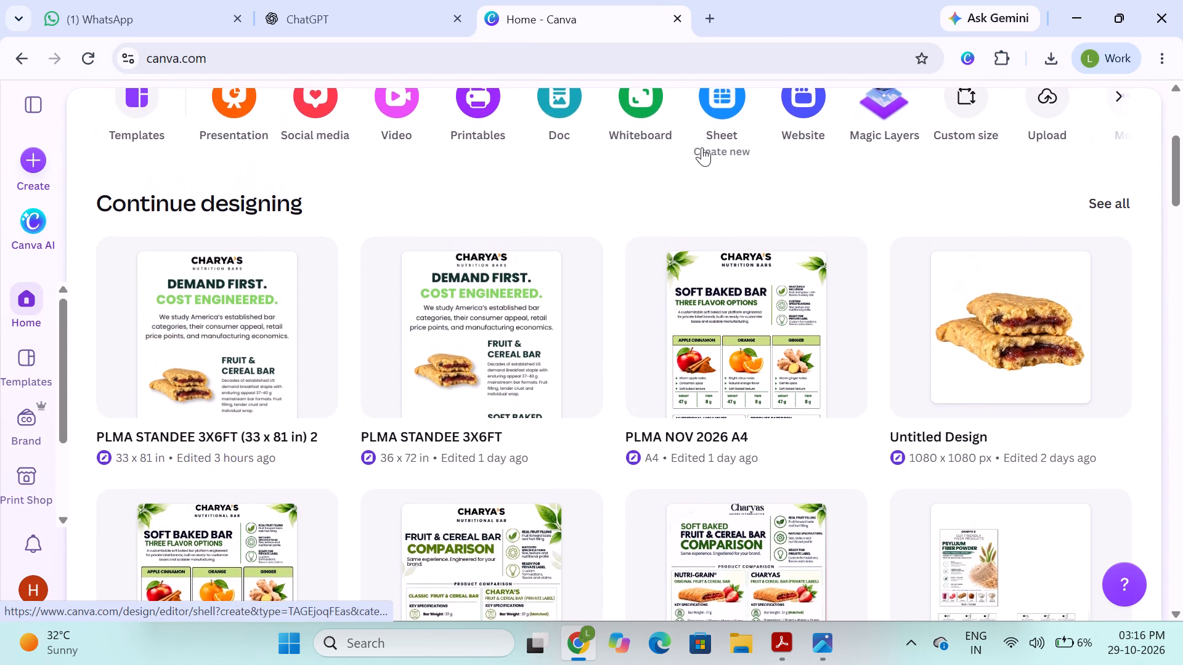
scroll(702, 147, up, 2)
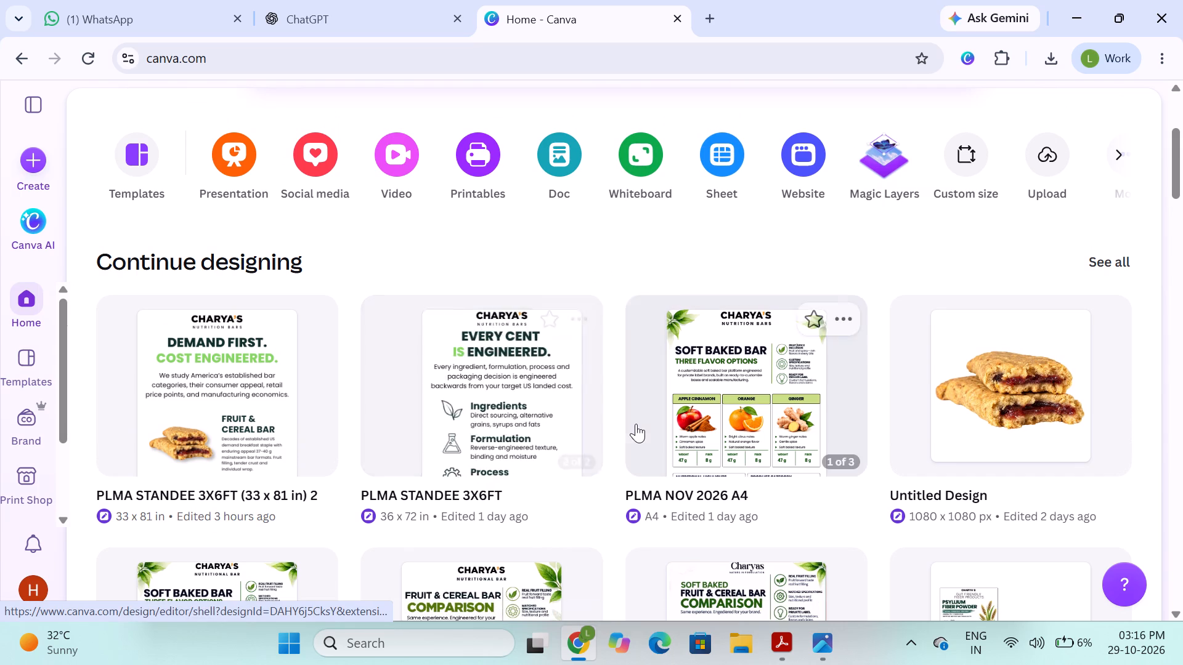
scroll(730, 363, down, 1)
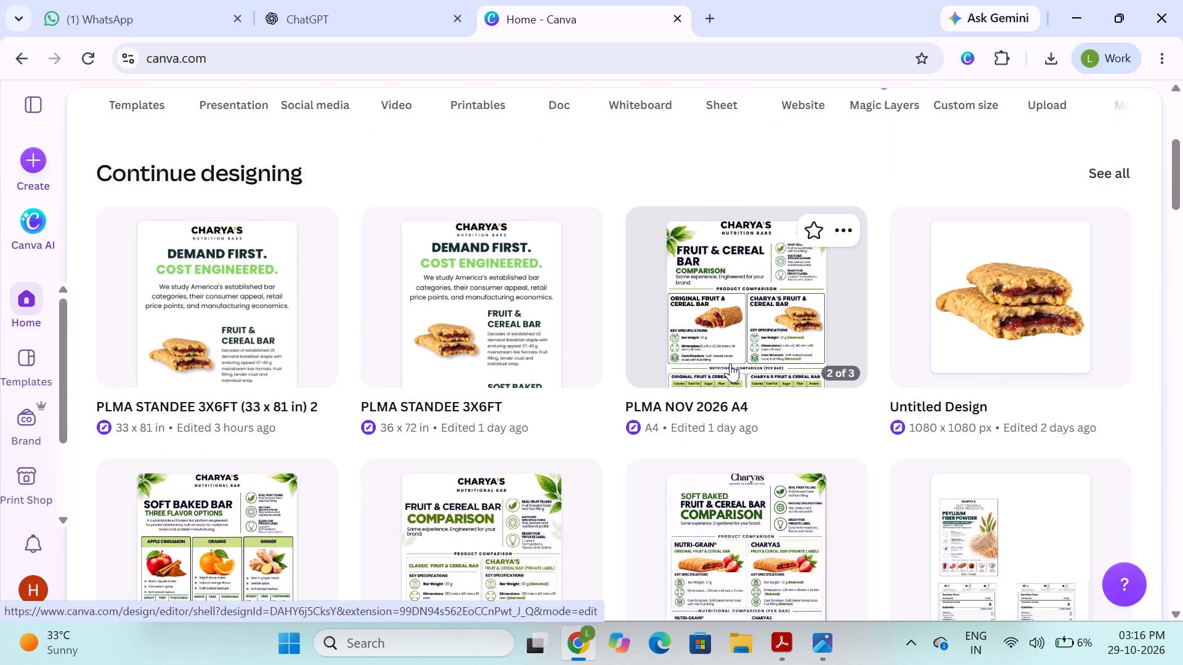
scroll(730, 363, down, 1)
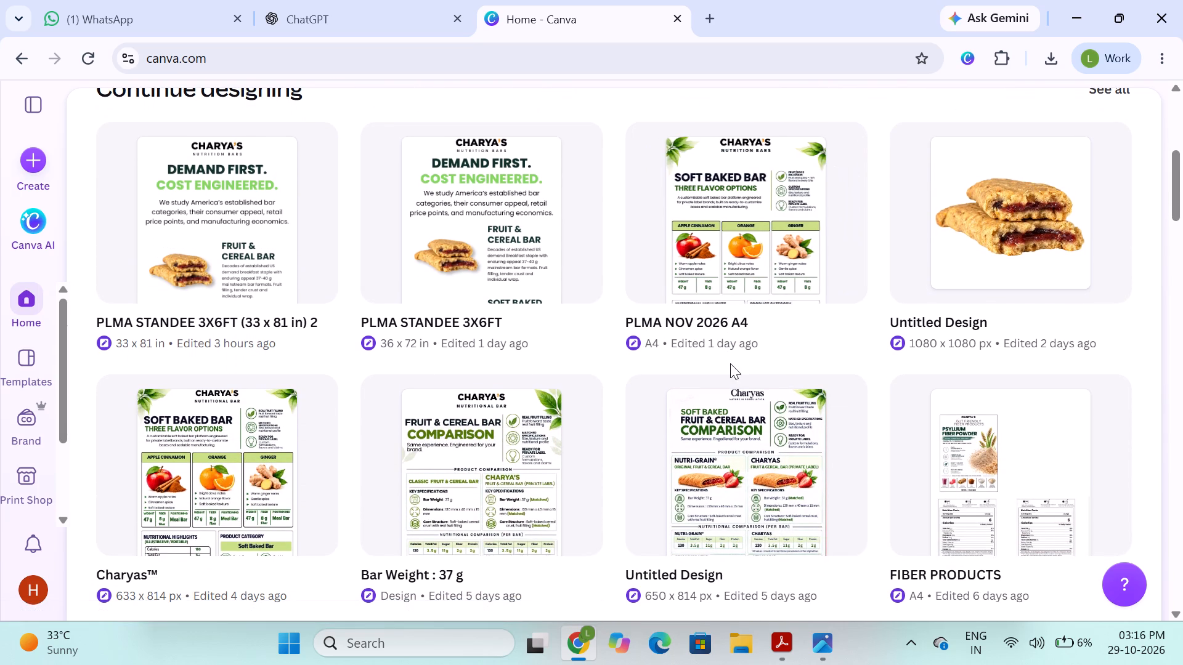
scroll(730, 363, down, 2)
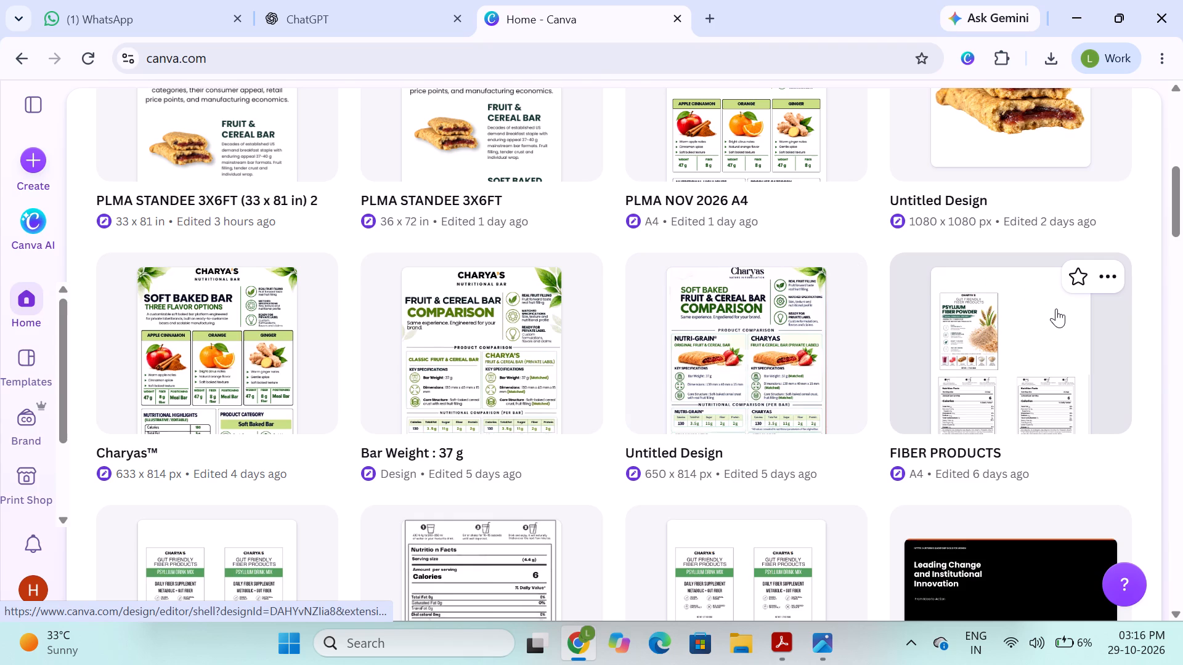
Open the FIBER PRODUCTS A4 design and add a blank second page.
click(1056, 308)
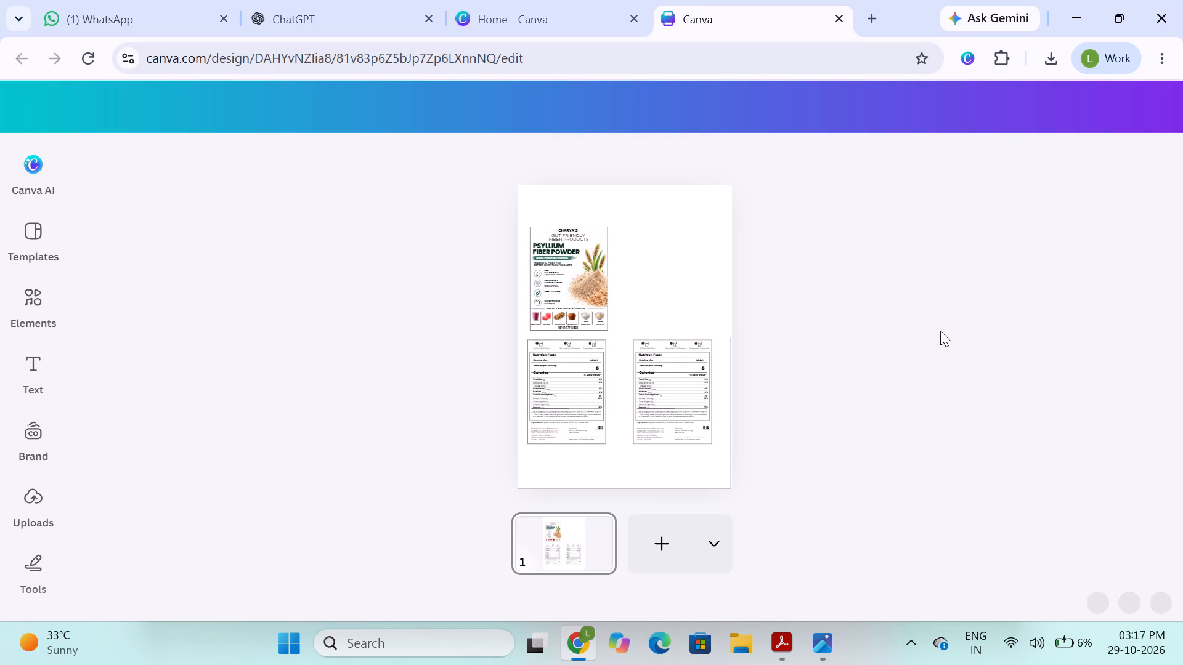
scroll(940, 331, down, 1)
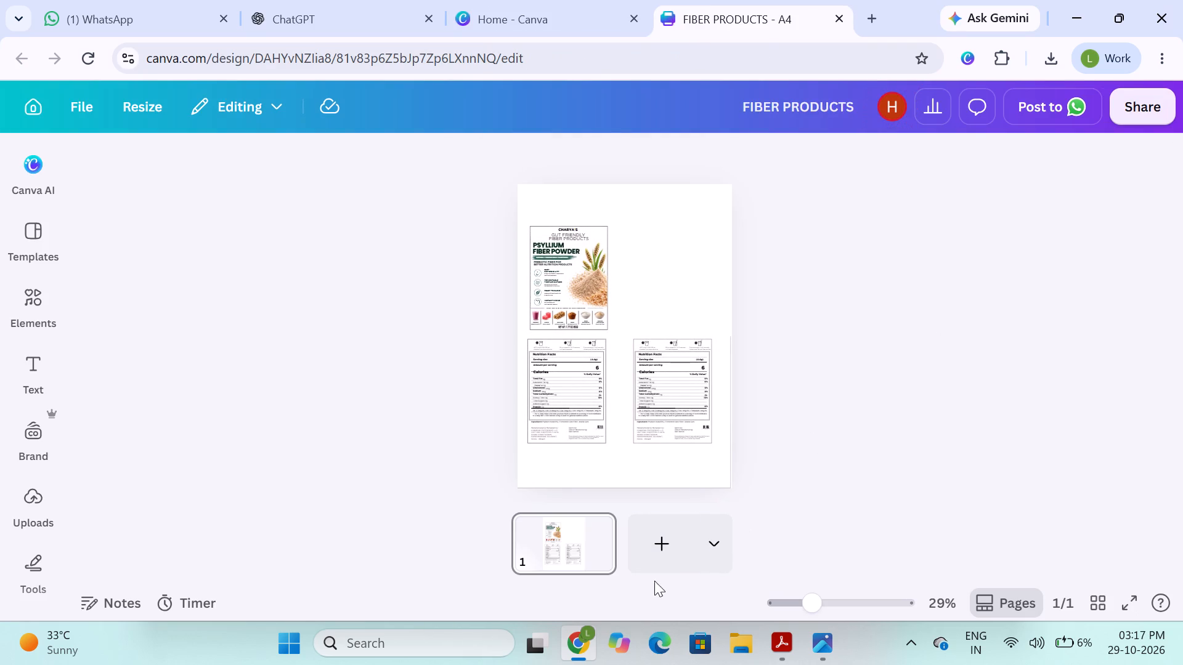
click(654, 556)
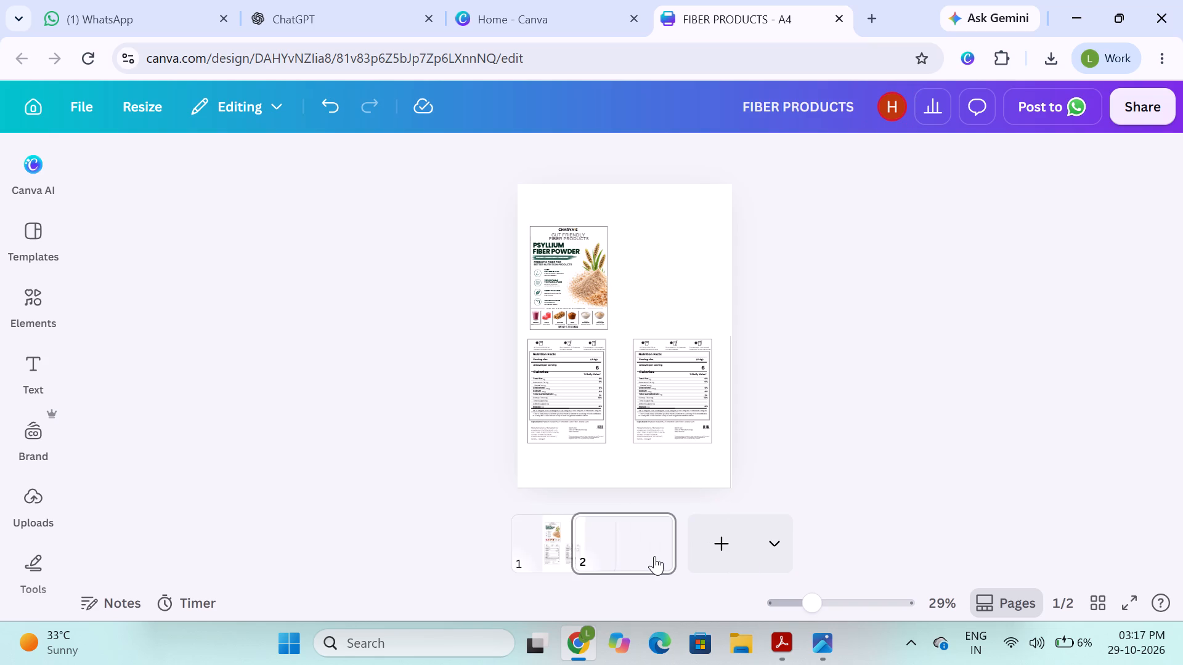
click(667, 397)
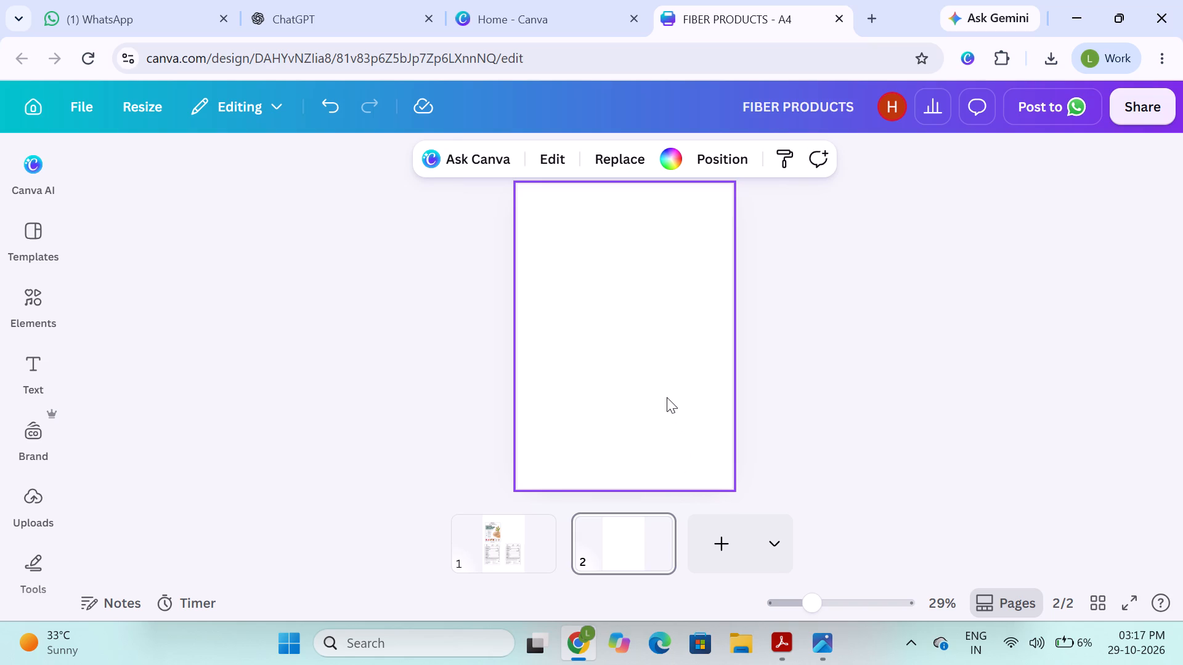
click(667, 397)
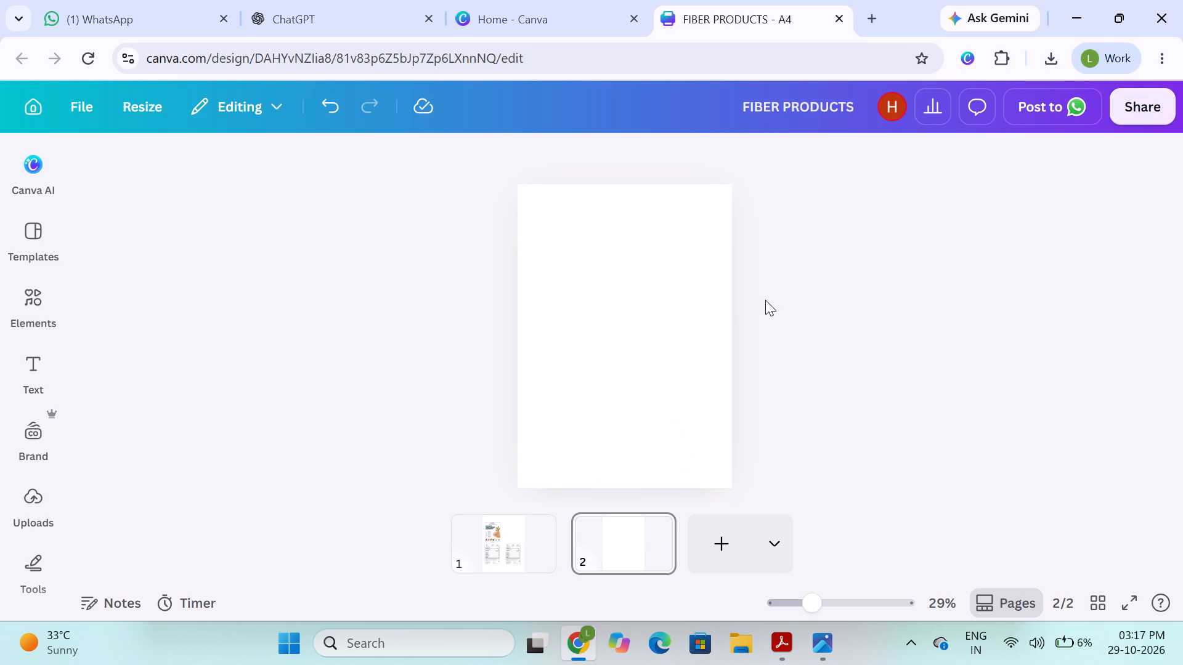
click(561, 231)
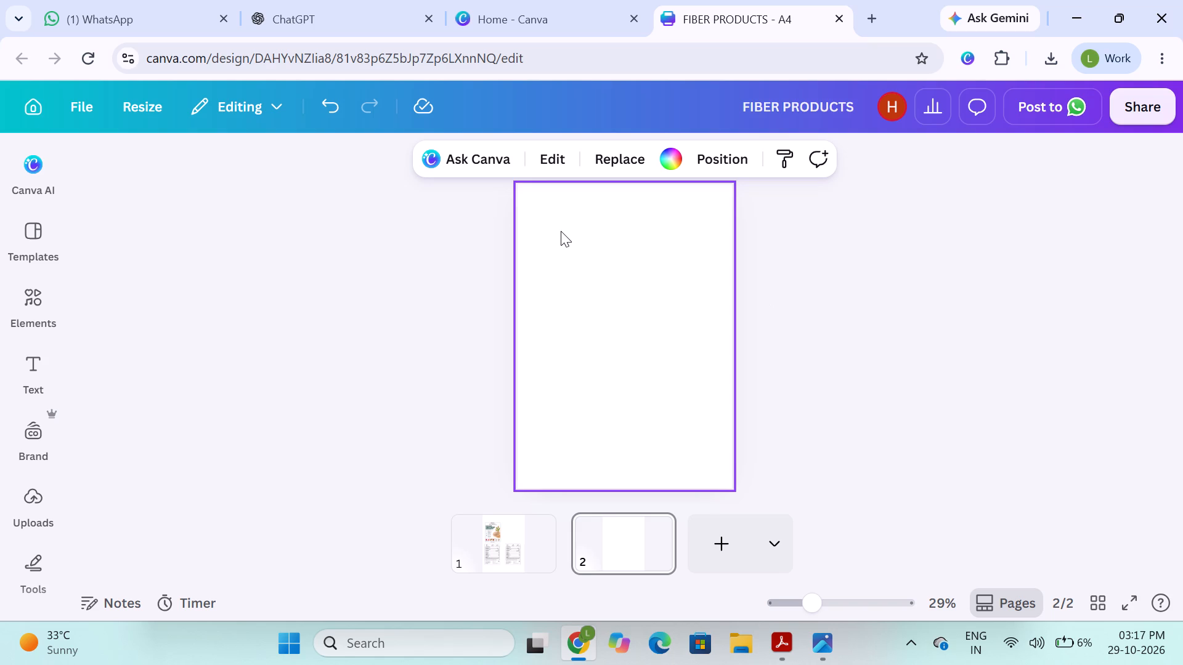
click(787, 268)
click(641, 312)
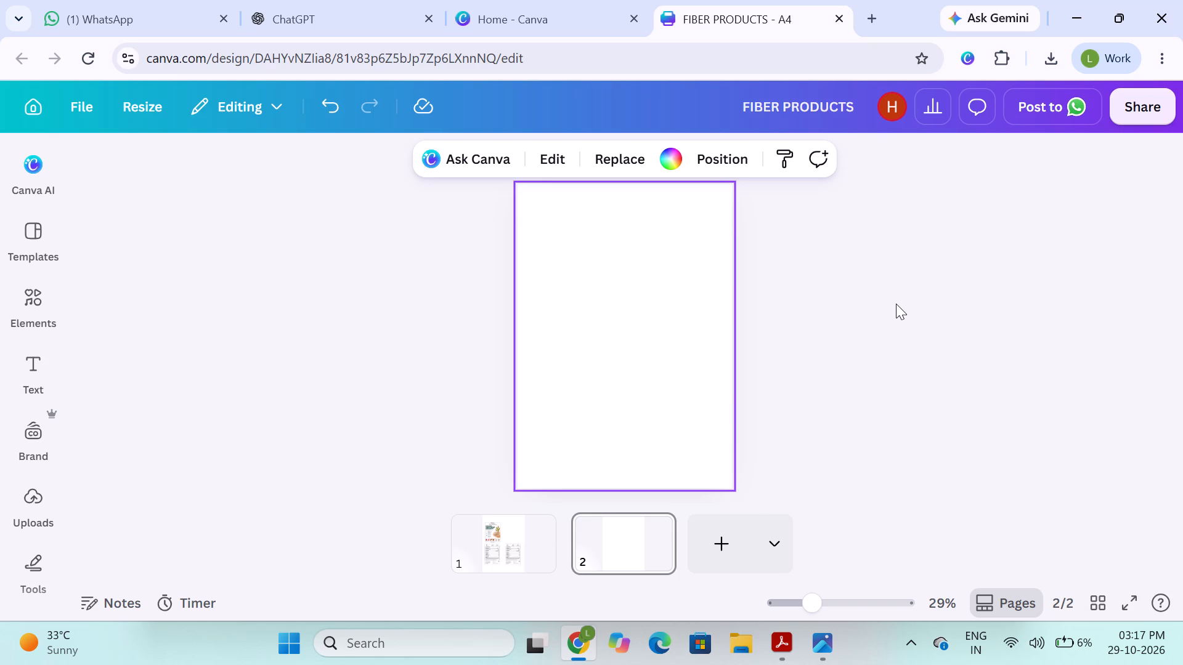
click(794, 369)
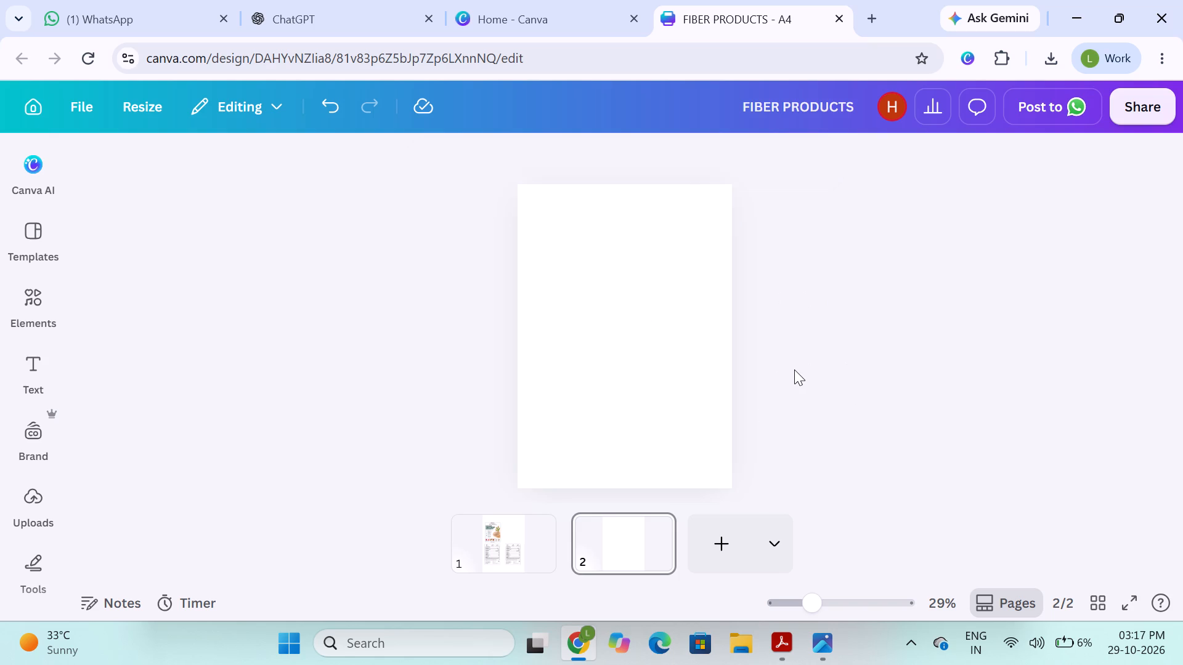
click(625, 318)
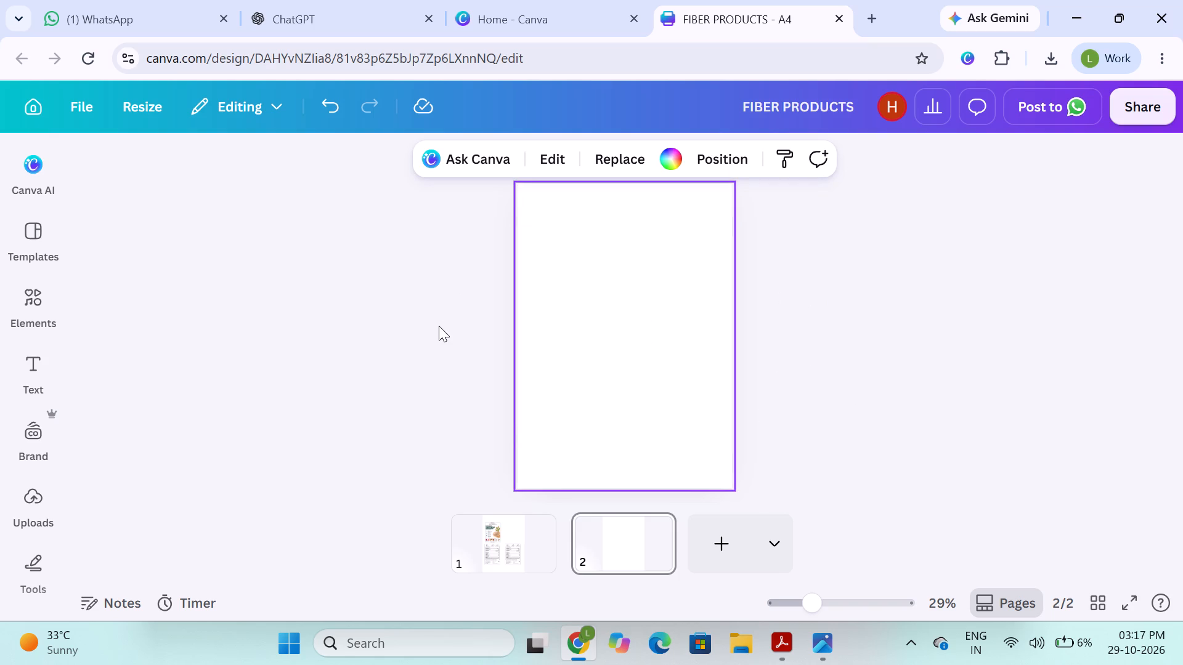
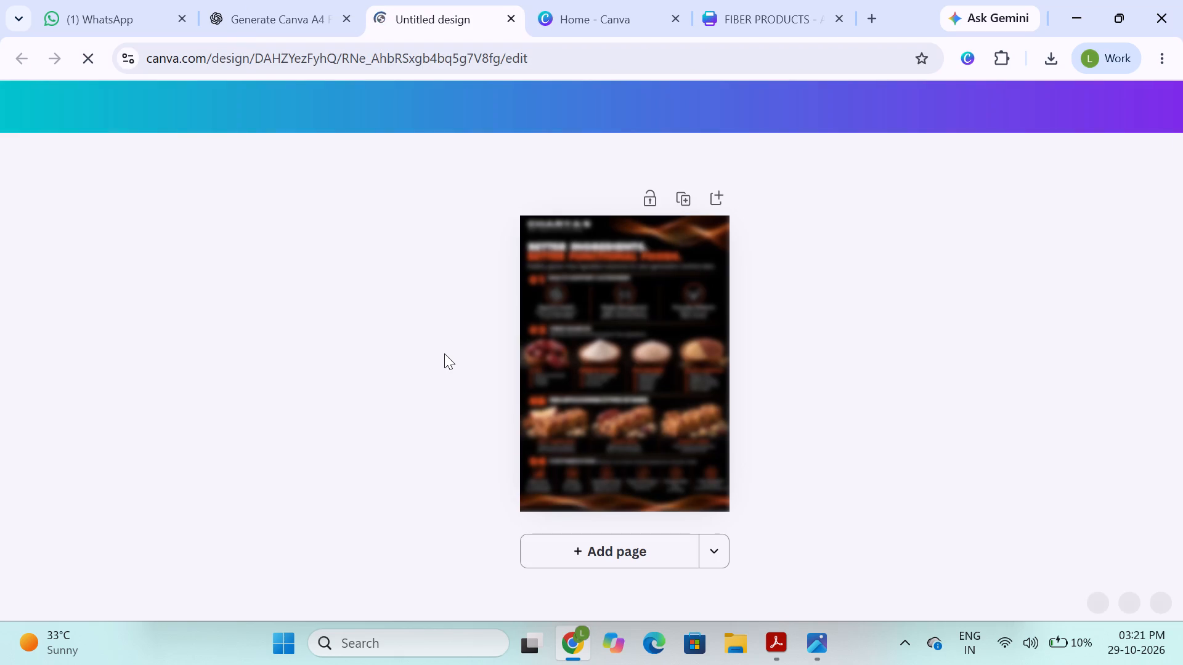
click(444, 353)
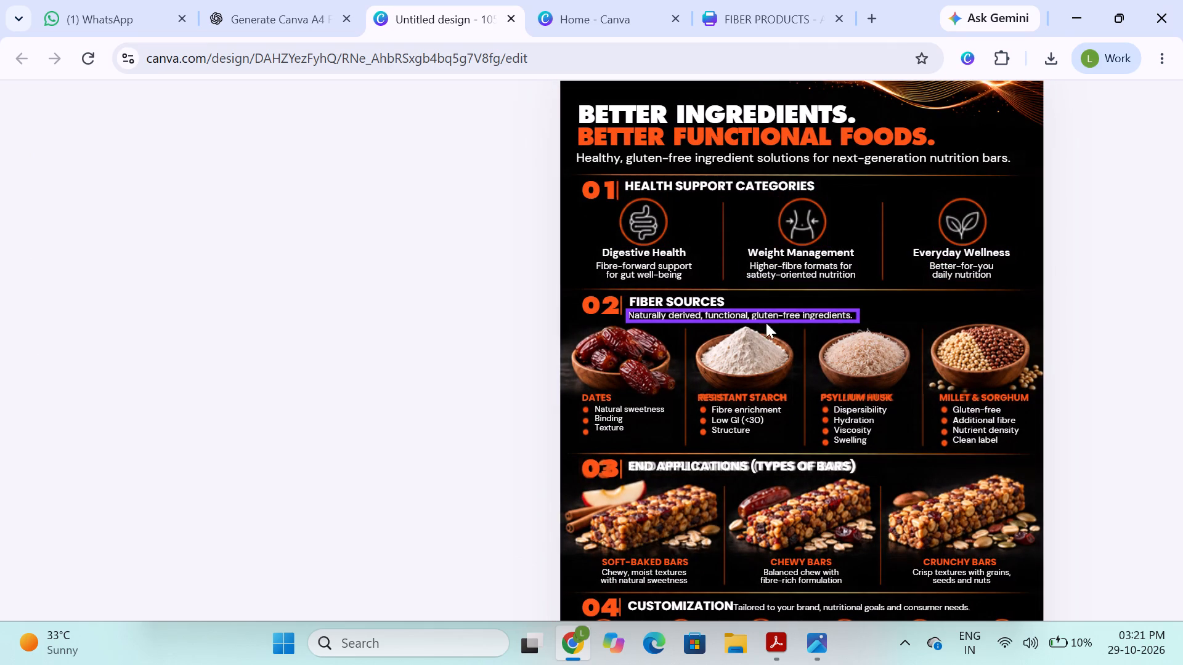
Move the white END APPLICATIONS (TYPES OF BARS) heading down over the bar photos.
scroll(758, 352, down, 1)
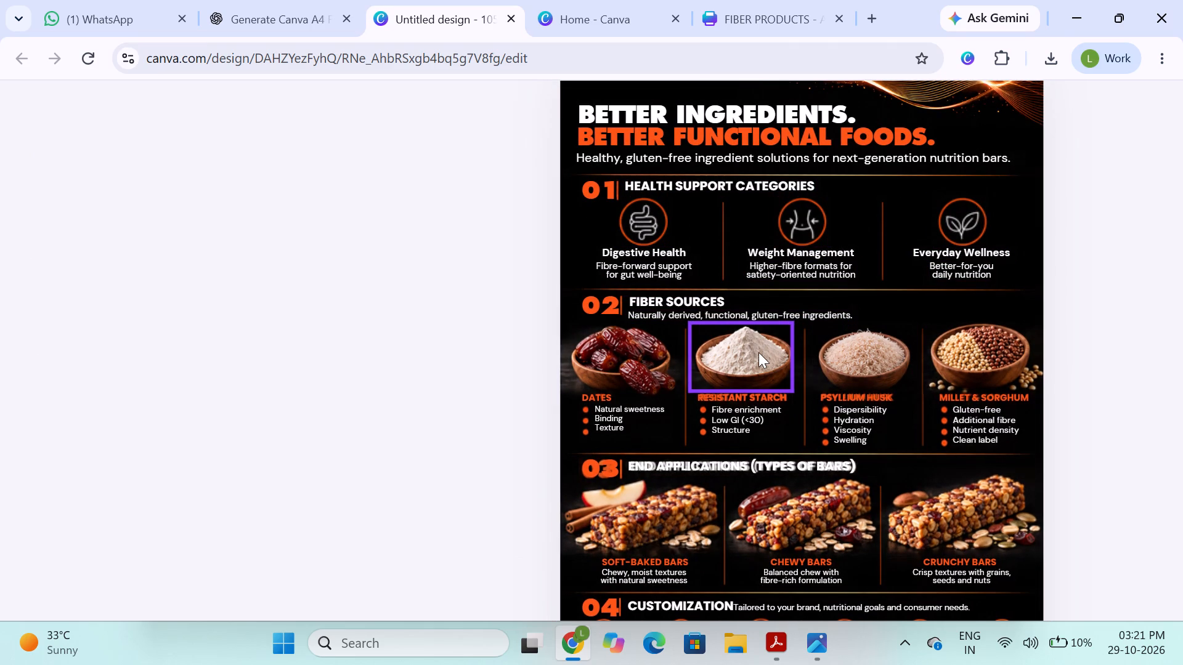
scroll(758, 352, down, 1)
drag(697, 411, 701, 472)
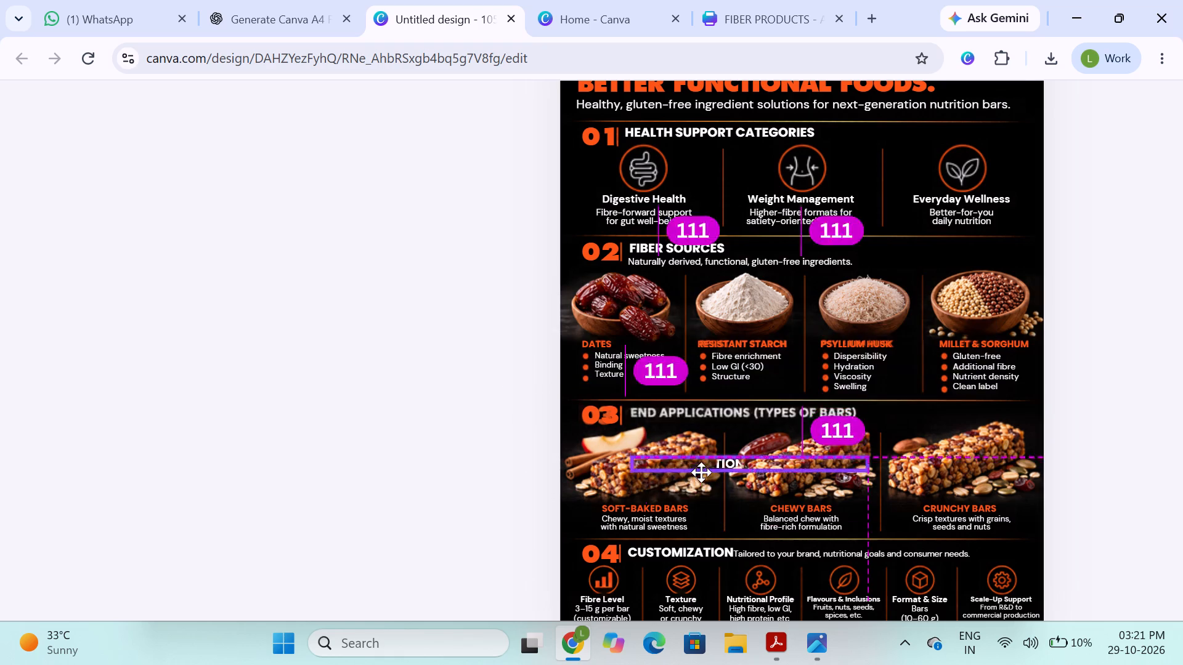
drag(701, 472, 701, 476)
scroll(669, 438, down, 1)
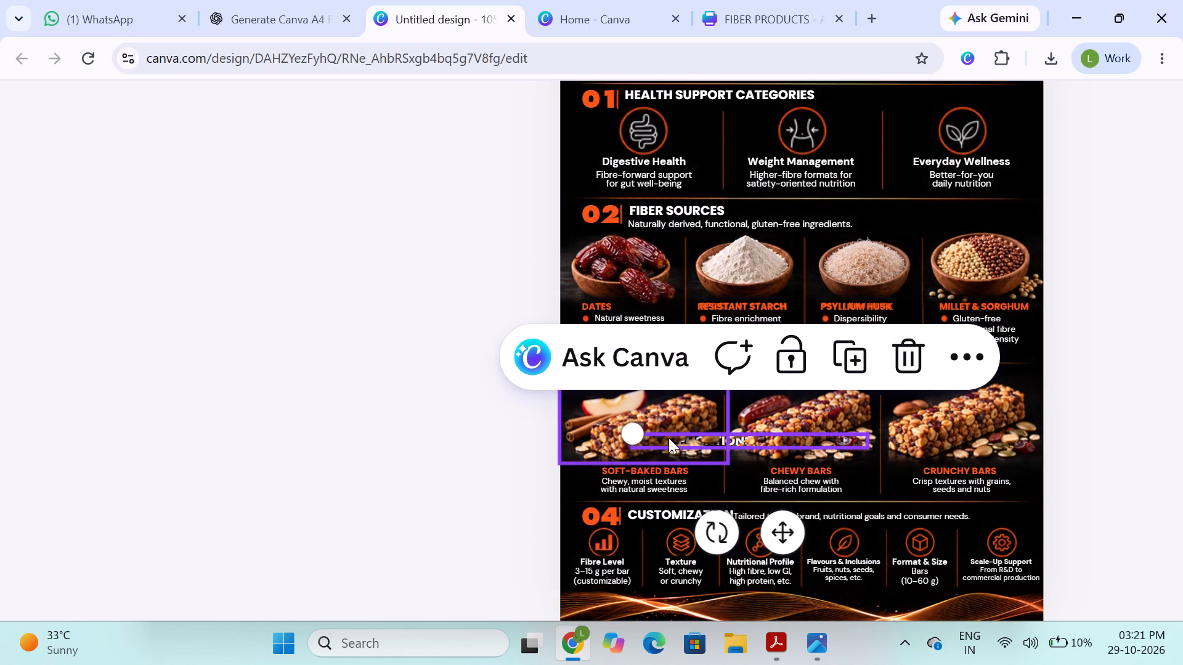
click(463, 441)
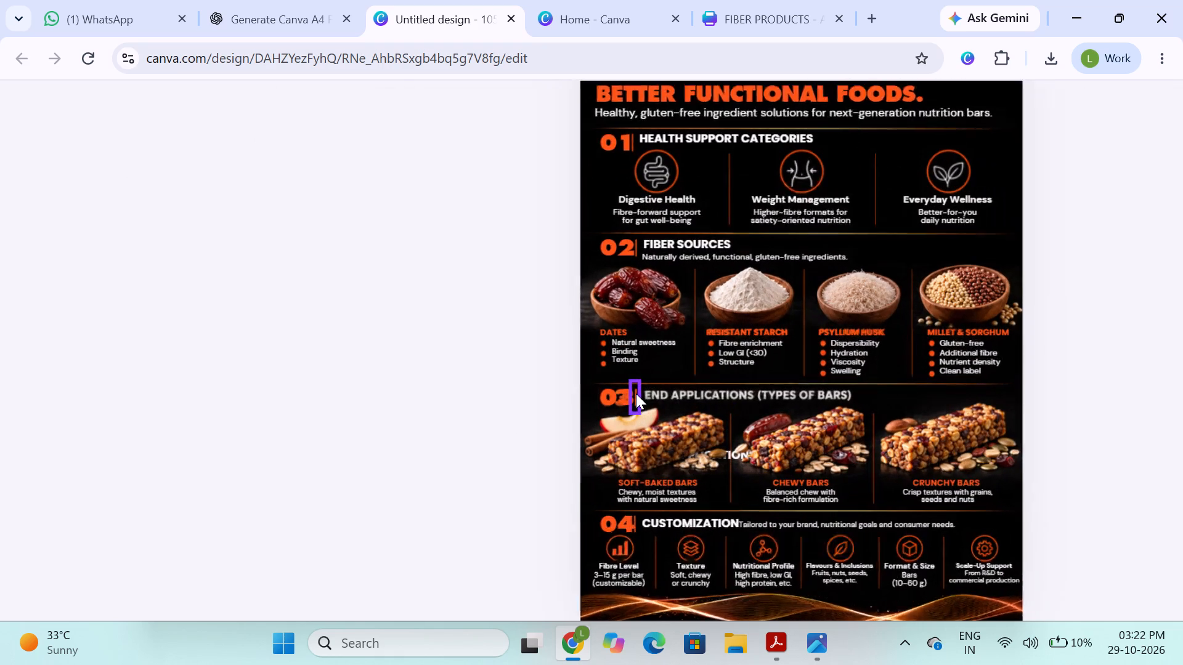
Move section 03's orange divider line and its number 03 down onto the soft-baked bar photo.
drag(636, 397, 634, 424)
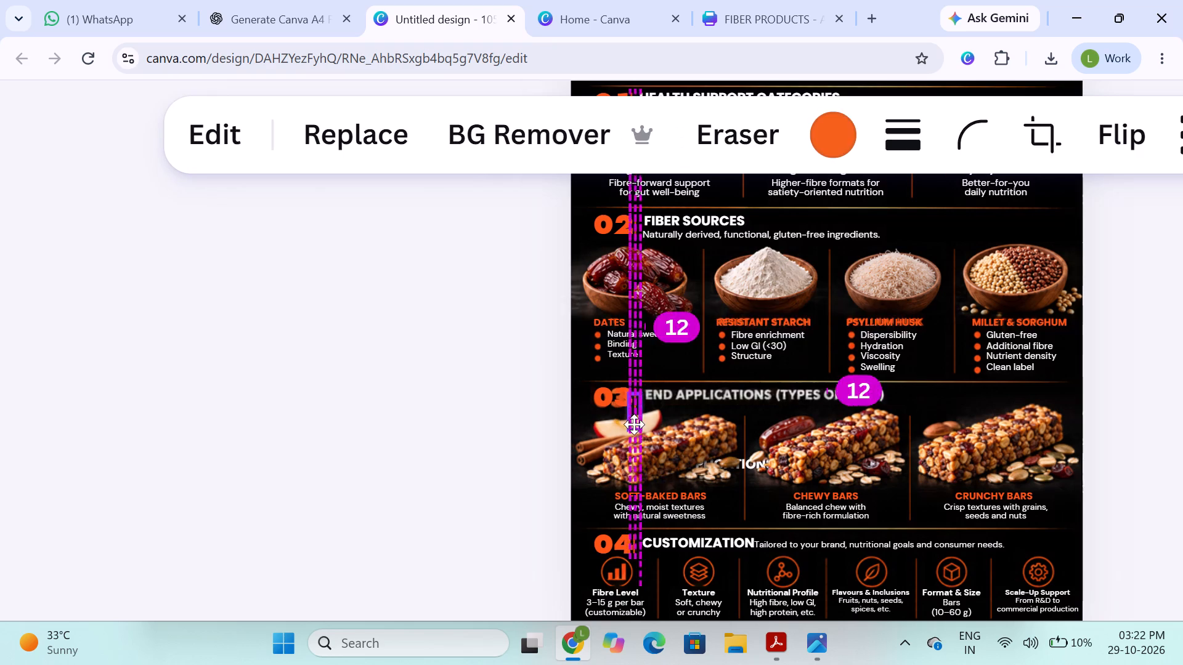
drag(634, 424, 634, 442)
drag(620, 401, 600, 455)
Delete the background image behind the infographic's separate text and picture elements.
click(608, 392)
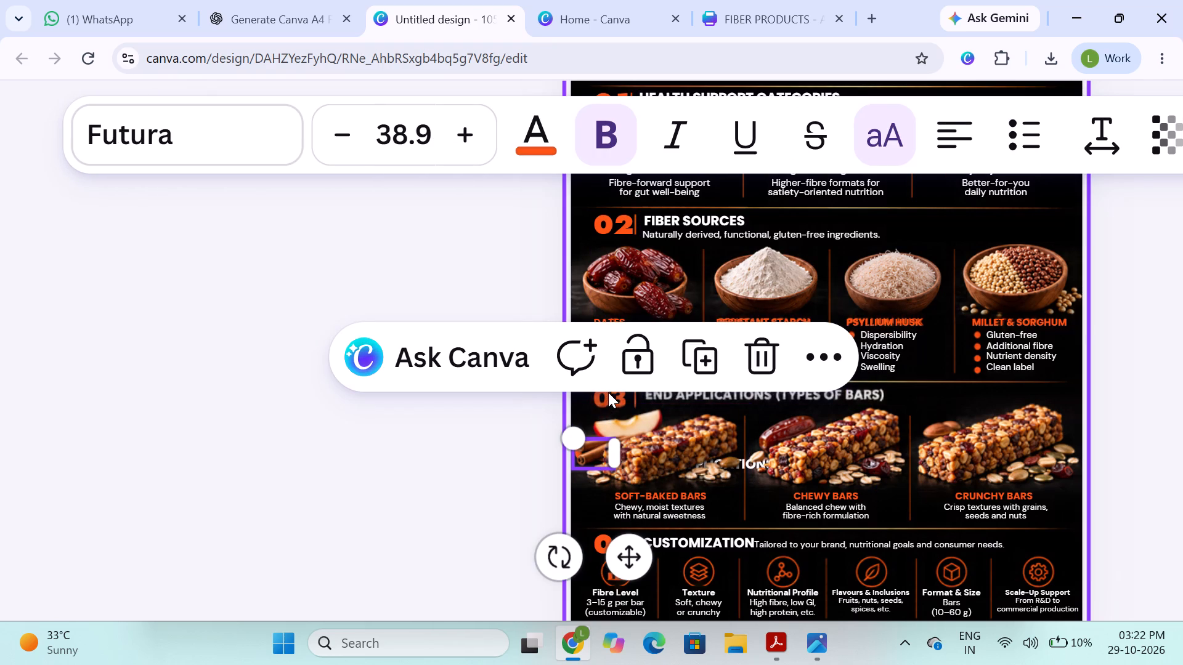
key(Delete)
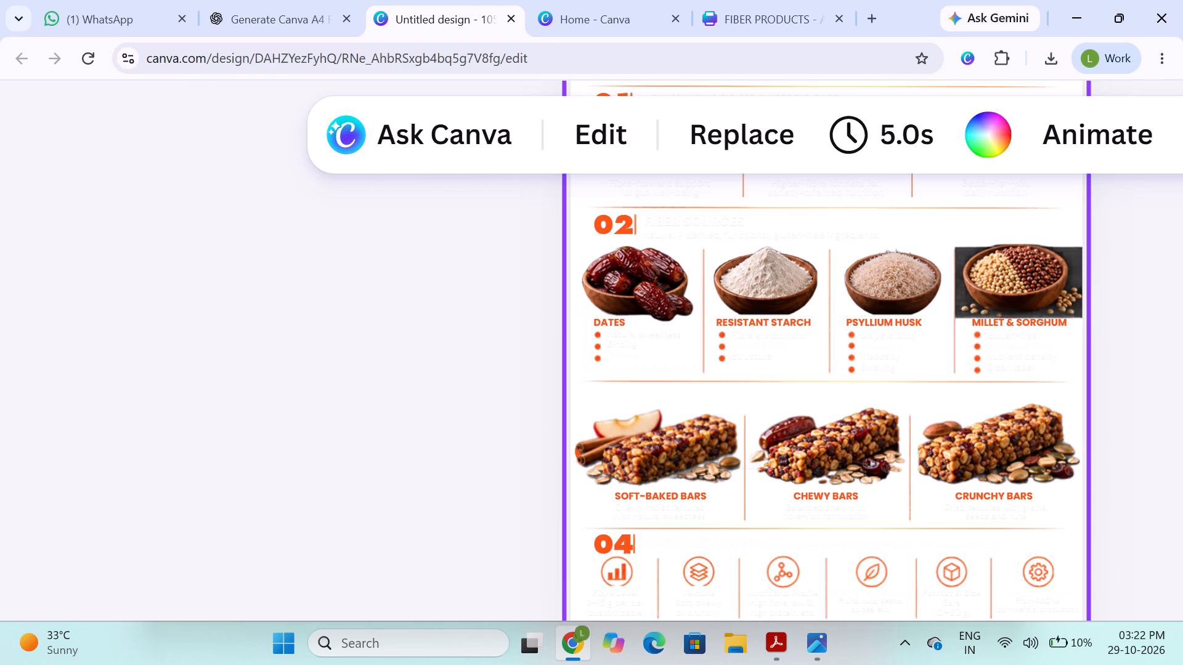
key(ctrl+z)
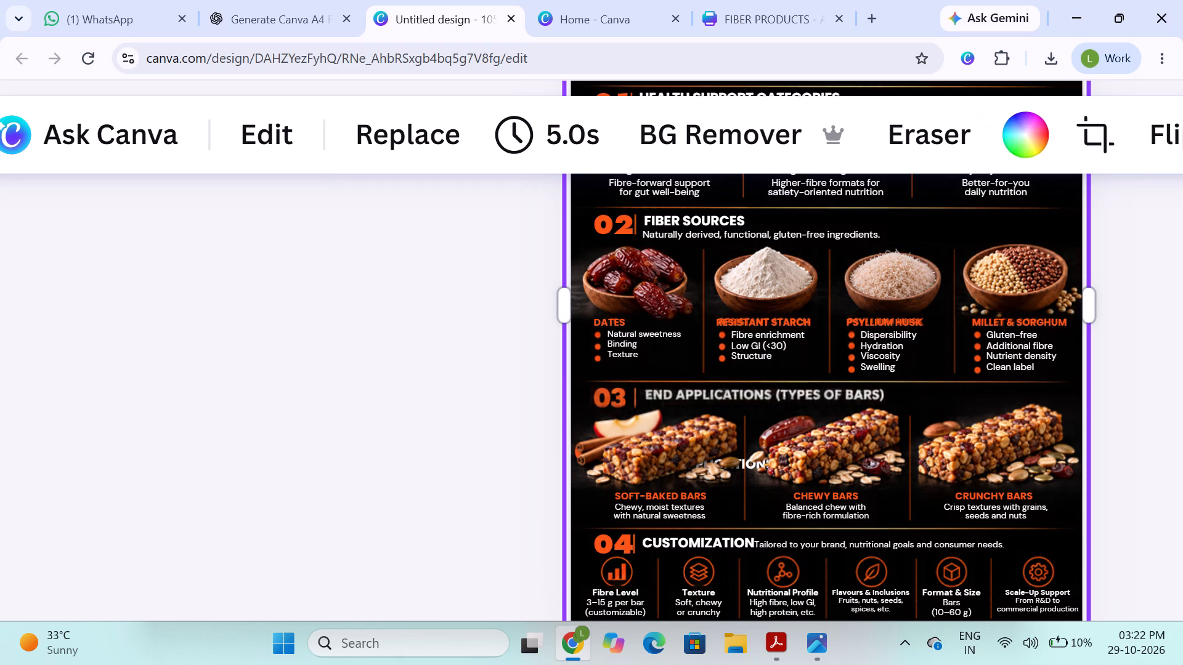
key(BackSpace)
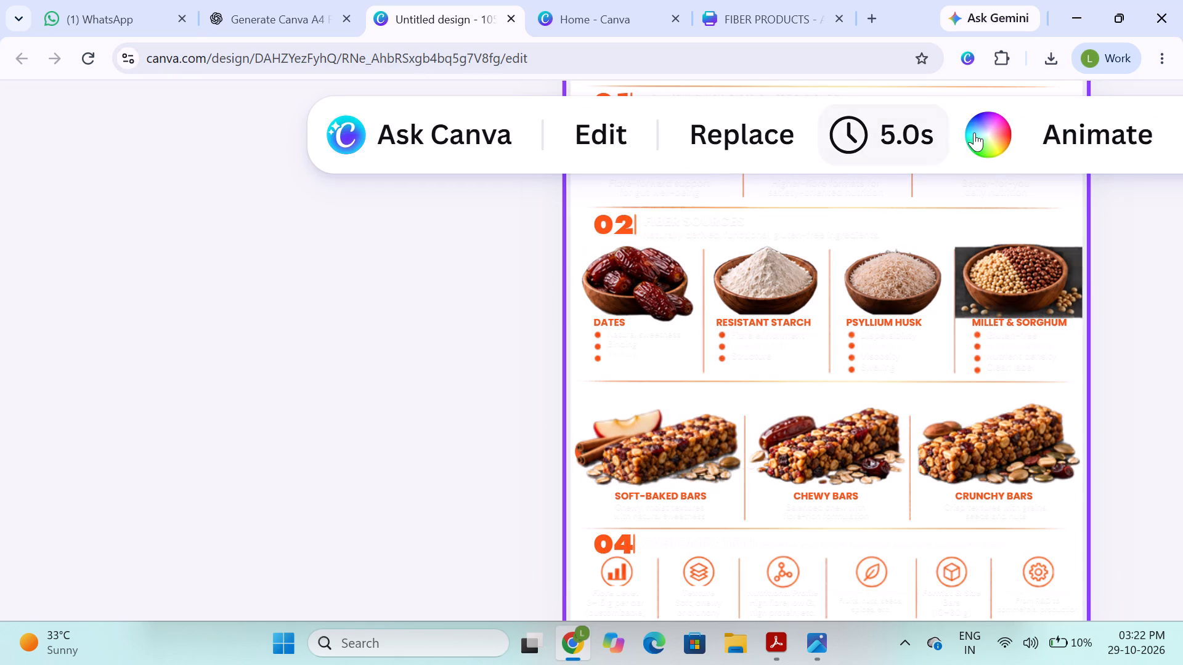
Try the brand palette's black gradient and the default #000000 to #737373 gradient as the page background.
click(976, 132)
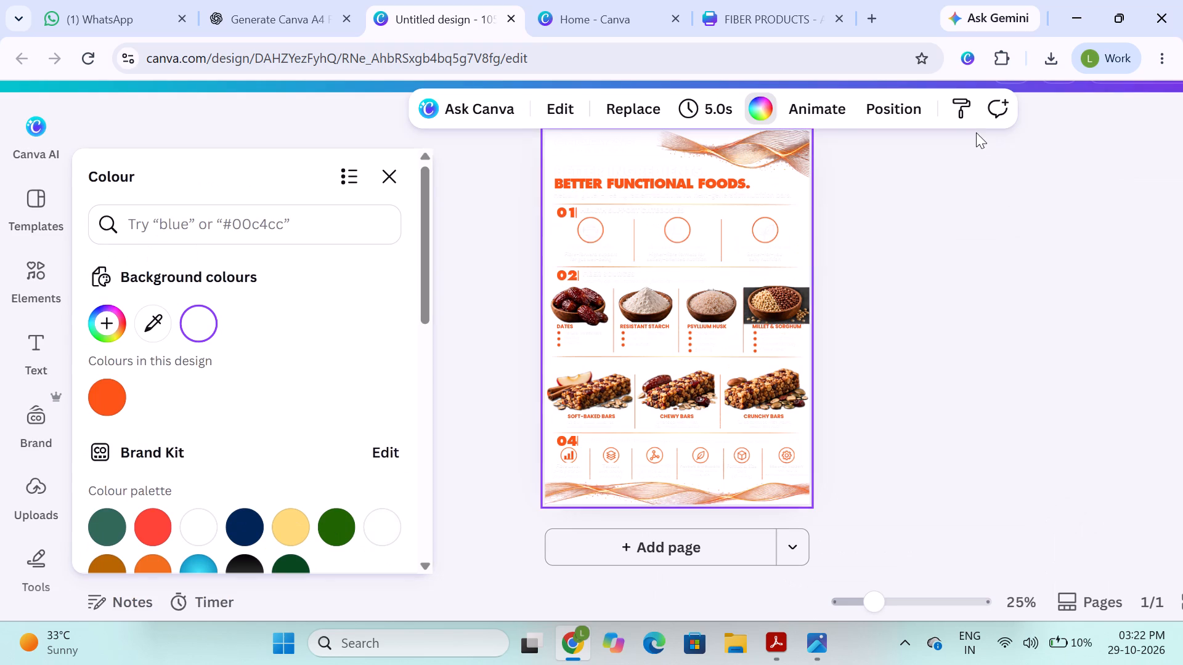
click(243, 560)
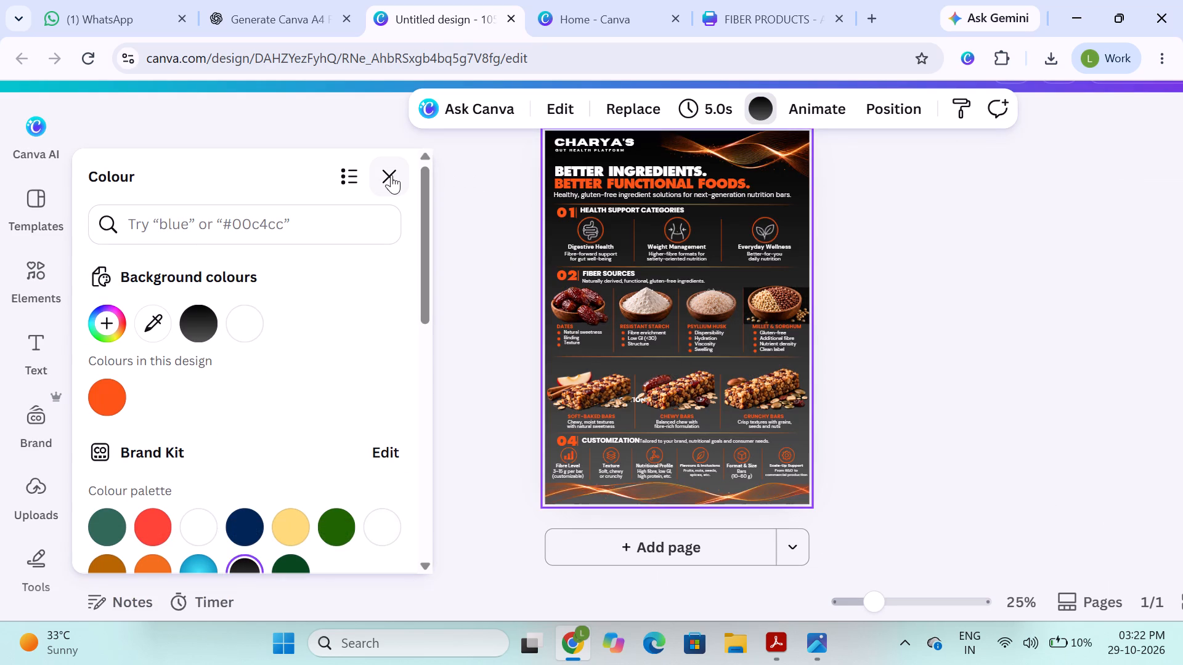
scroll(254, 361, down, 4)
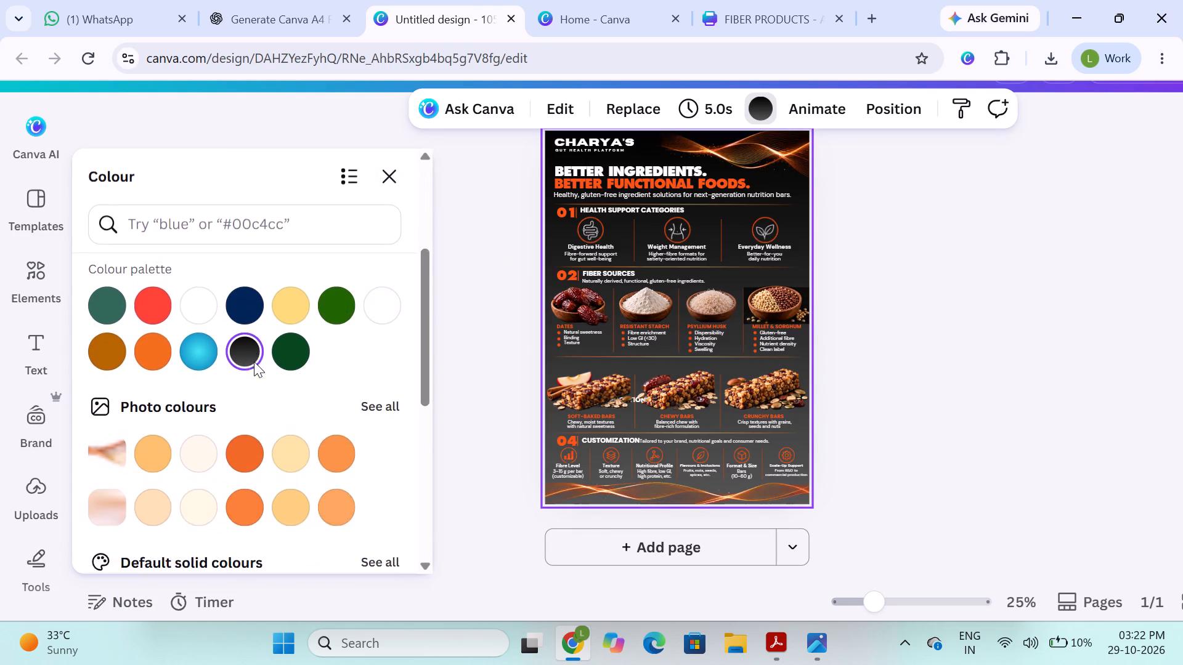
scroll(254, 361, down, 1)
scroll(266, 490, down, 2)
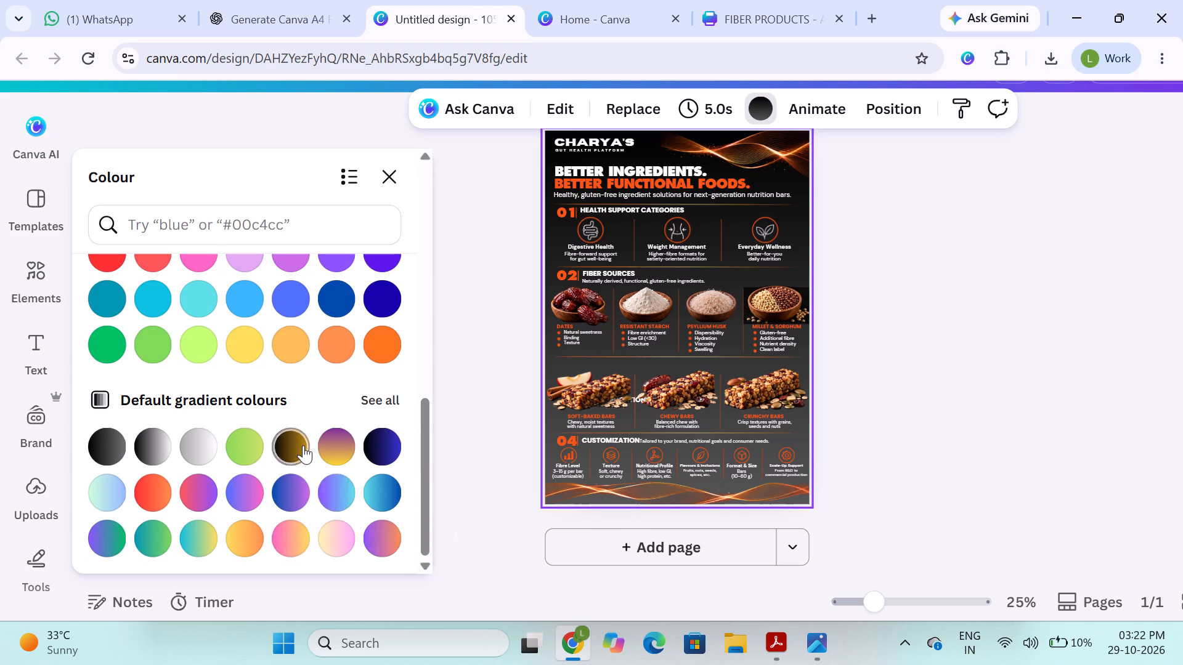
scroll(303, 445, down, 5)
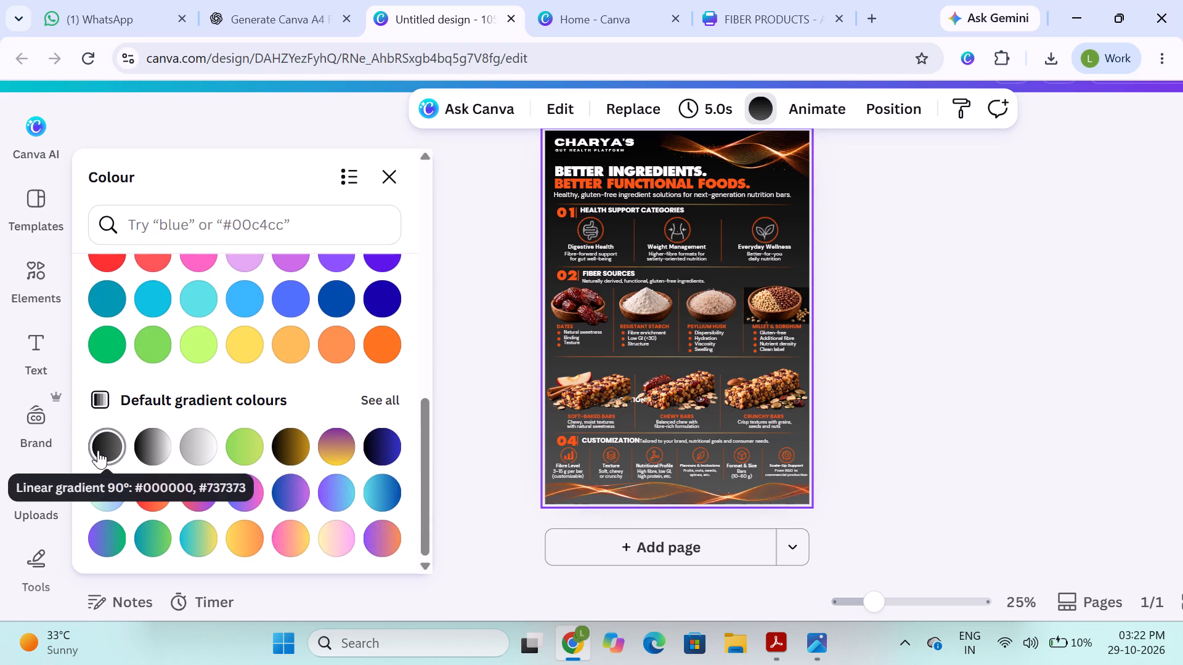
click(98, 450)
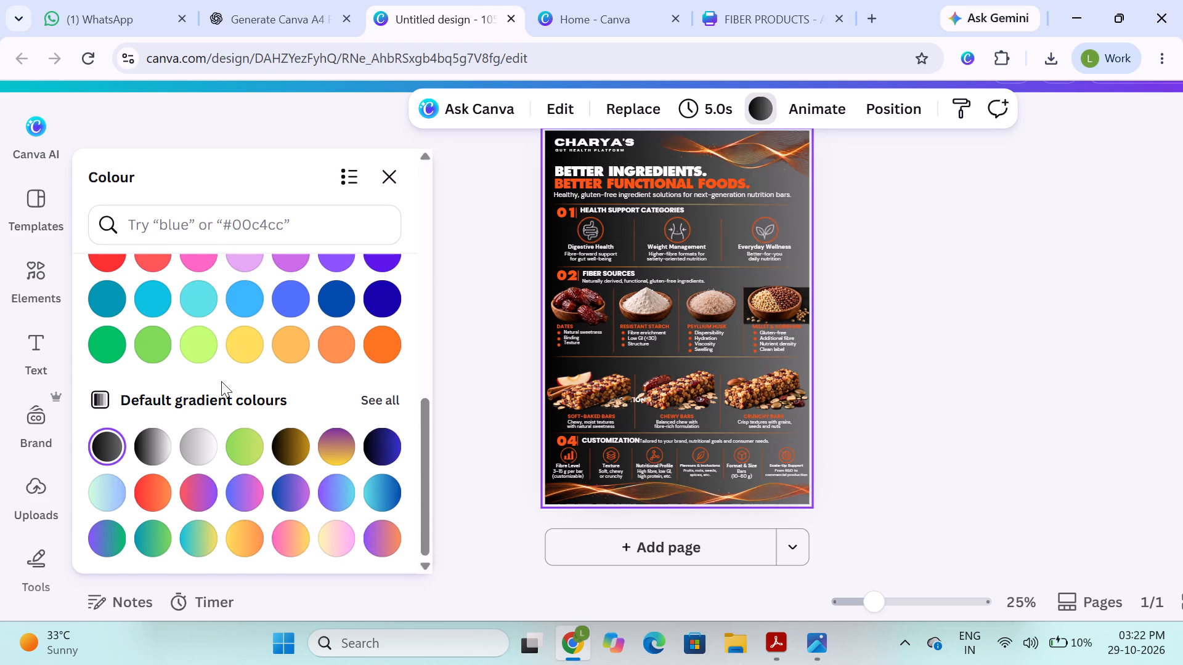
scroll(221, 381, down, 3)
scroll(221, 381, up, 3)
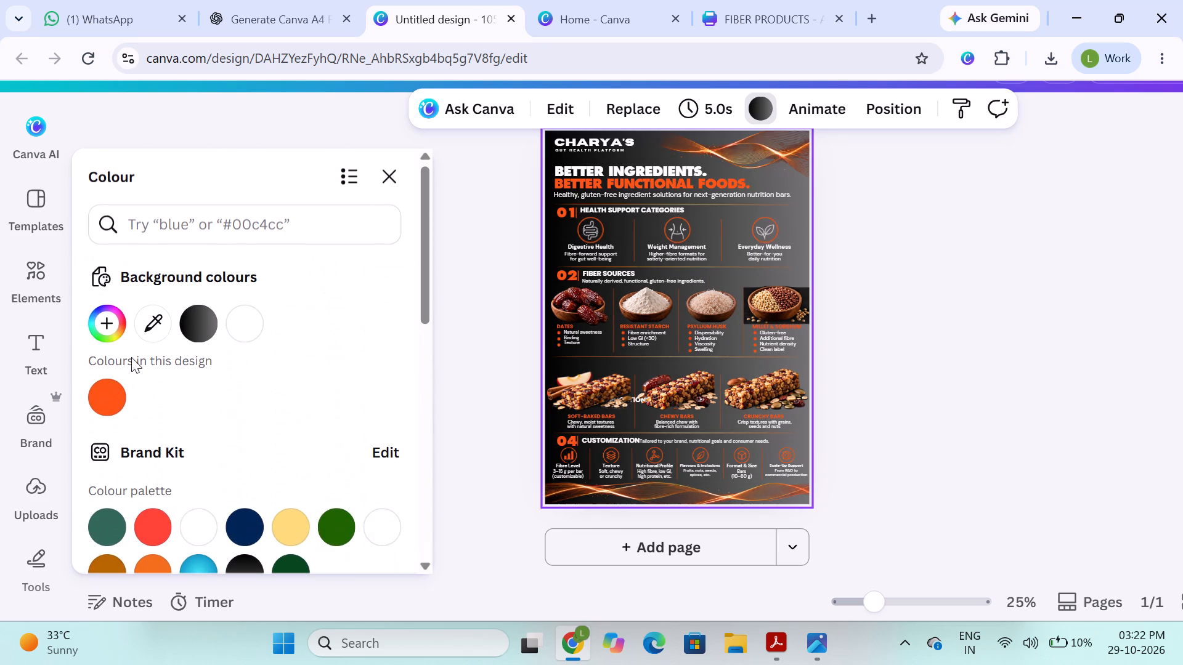
Set the page background to solid black, #000000.
click(148, 336)
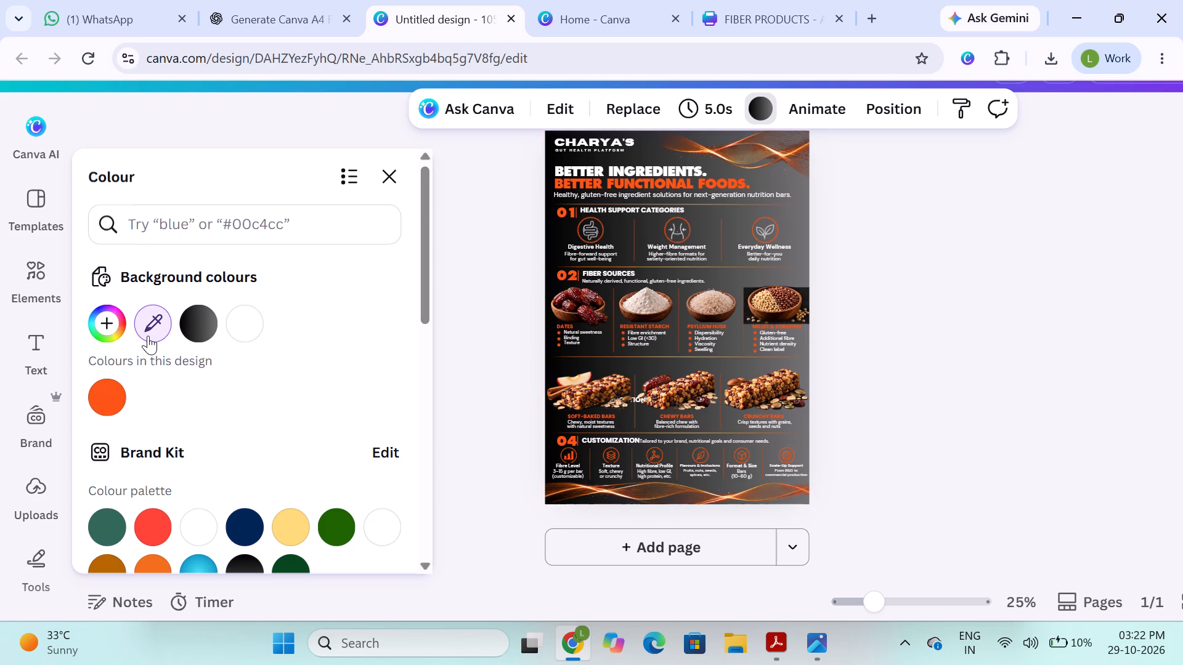
click(108, 321)
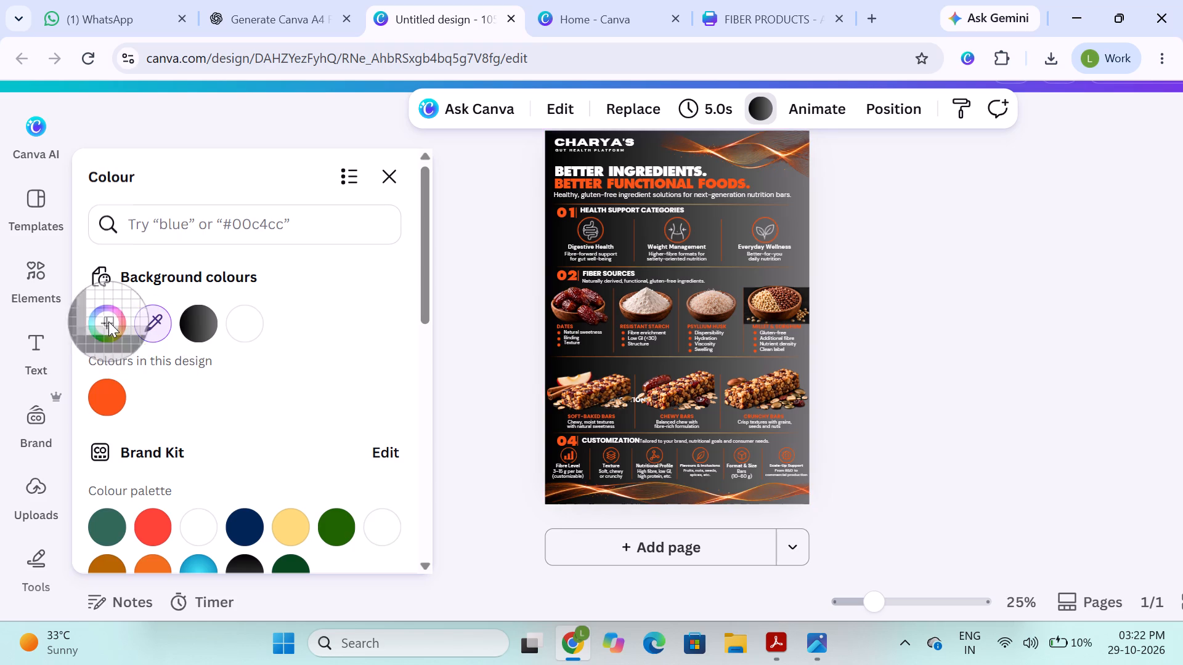
click(112, 321)
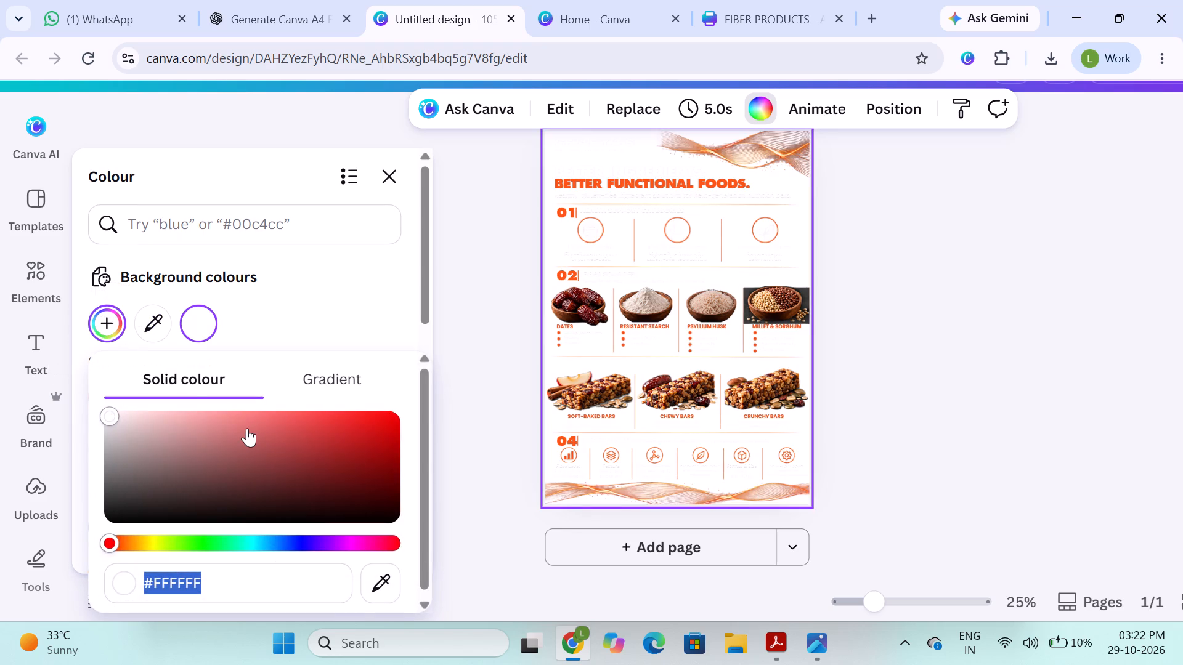
drag(383, 506, 389, 523)
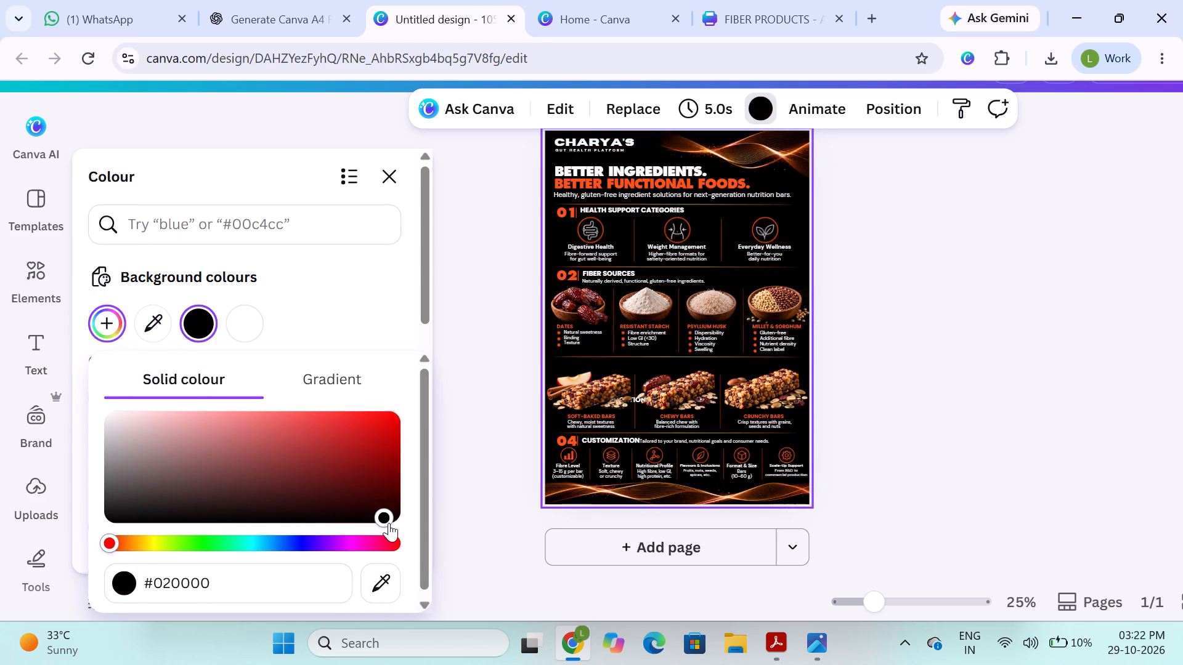
drag(381, 515, 388, 529)
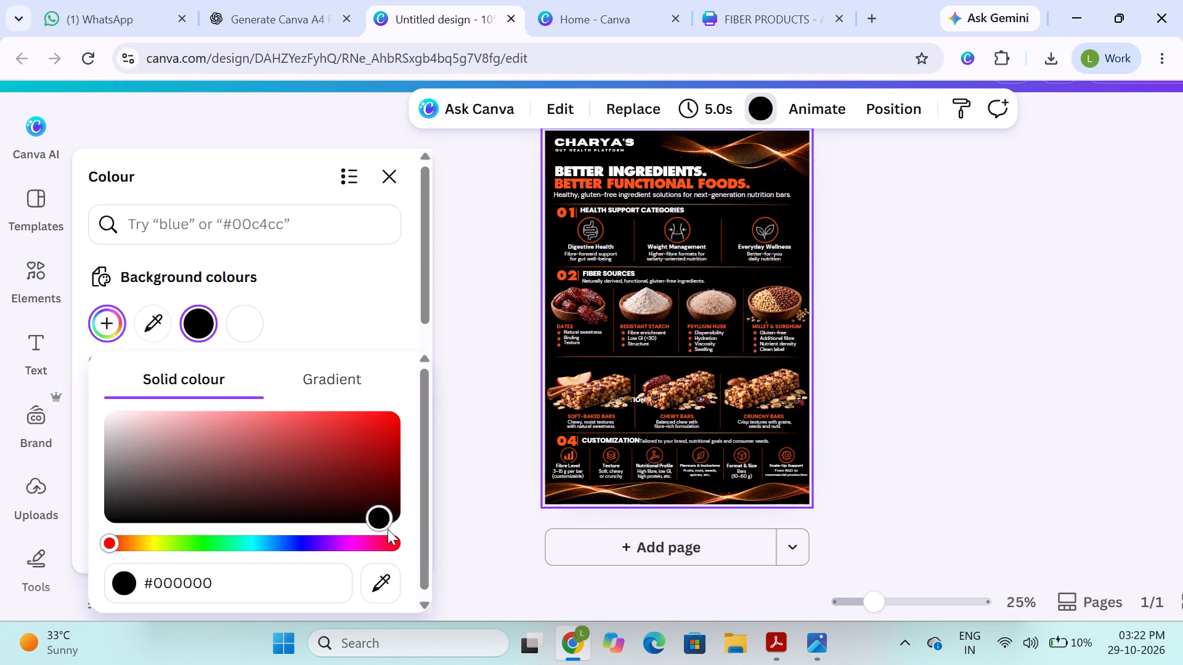
drag(388, 529, 392, 532)
click(490, 457)
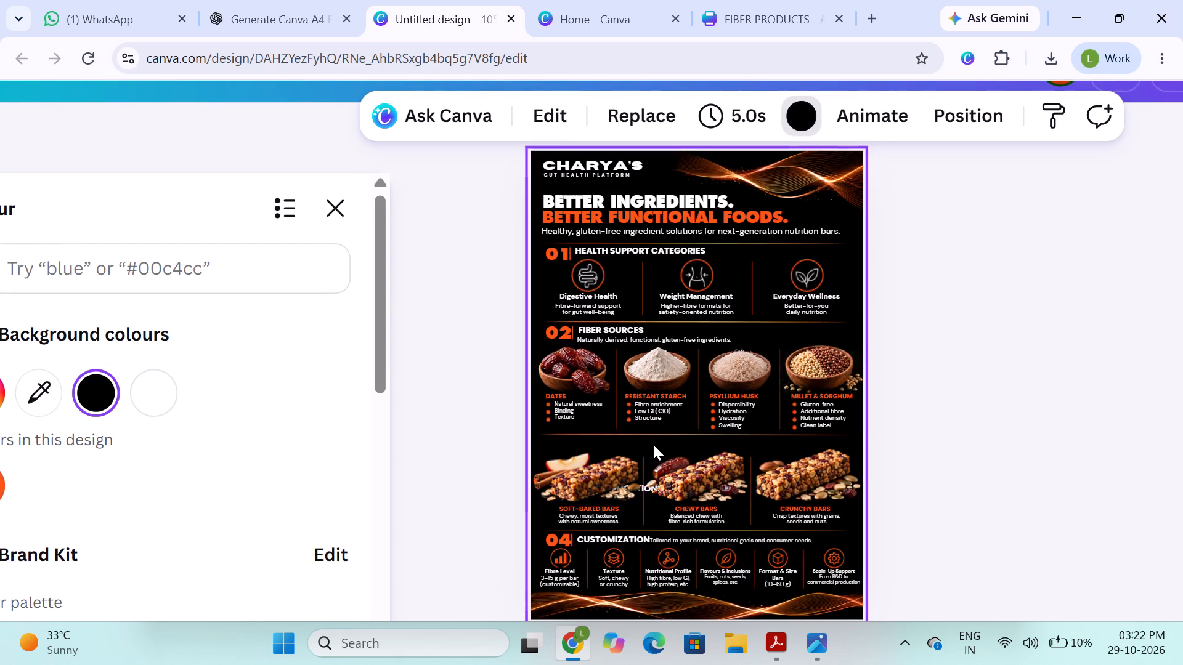
Examine the text and images across the page on the black background, especially the Fiber Sources and bar photo sections.
scroll(602, 519, down, 2)
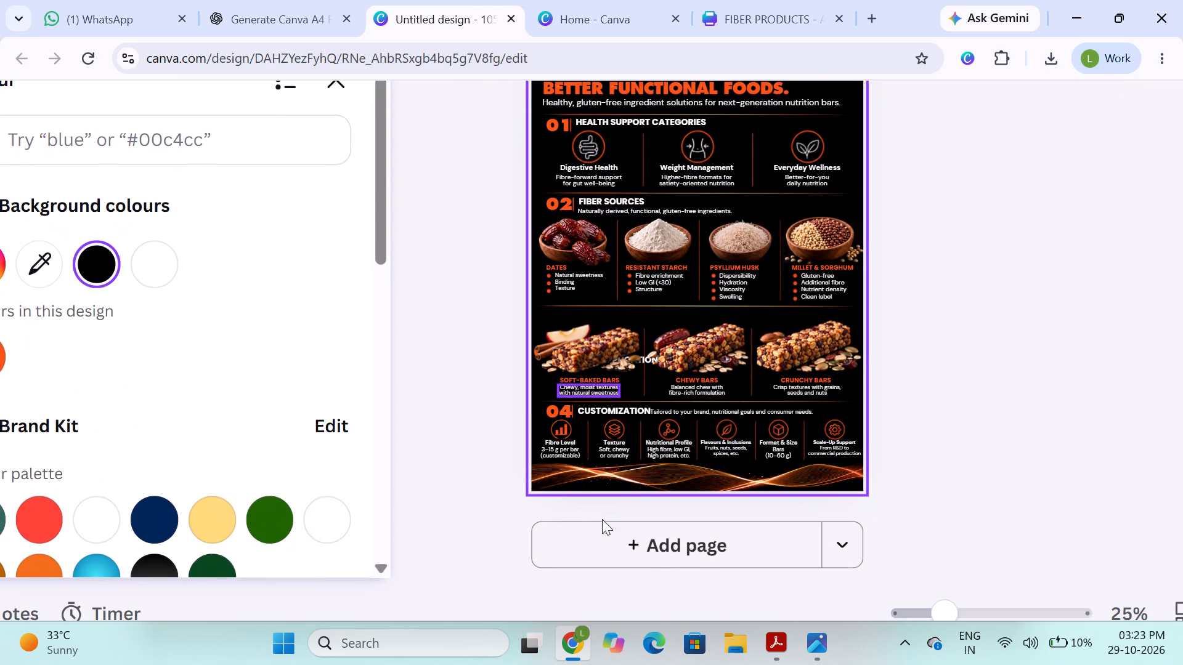
scroll(602, 519, down, 1)
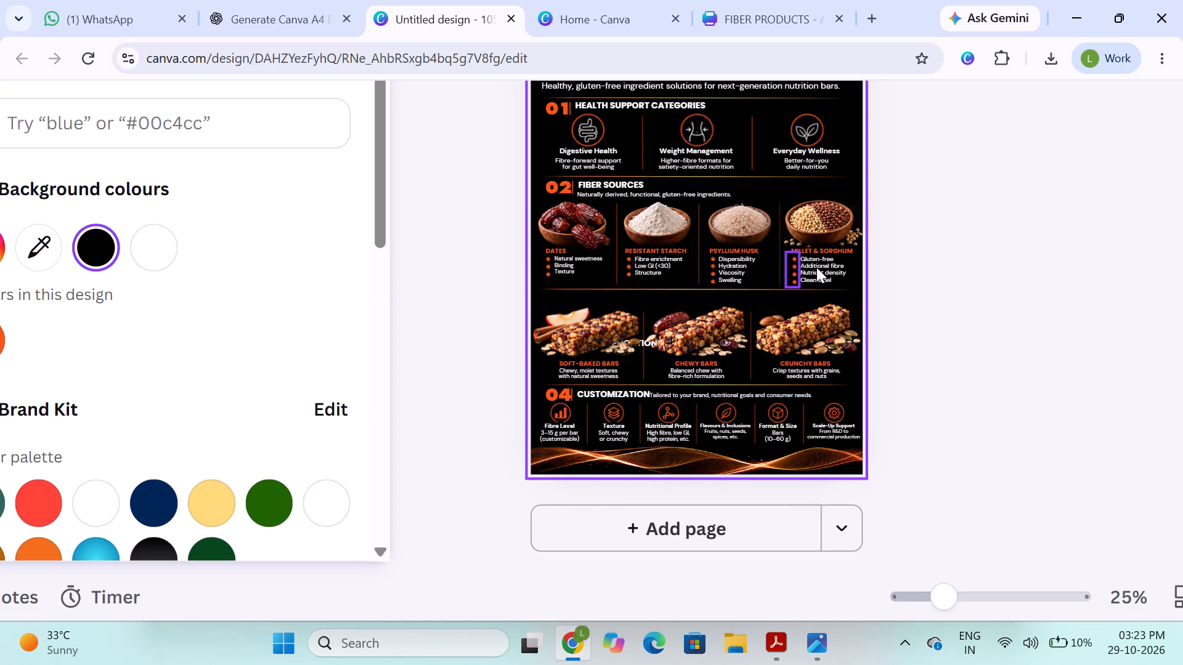
scroll(654, 338, down, 3)
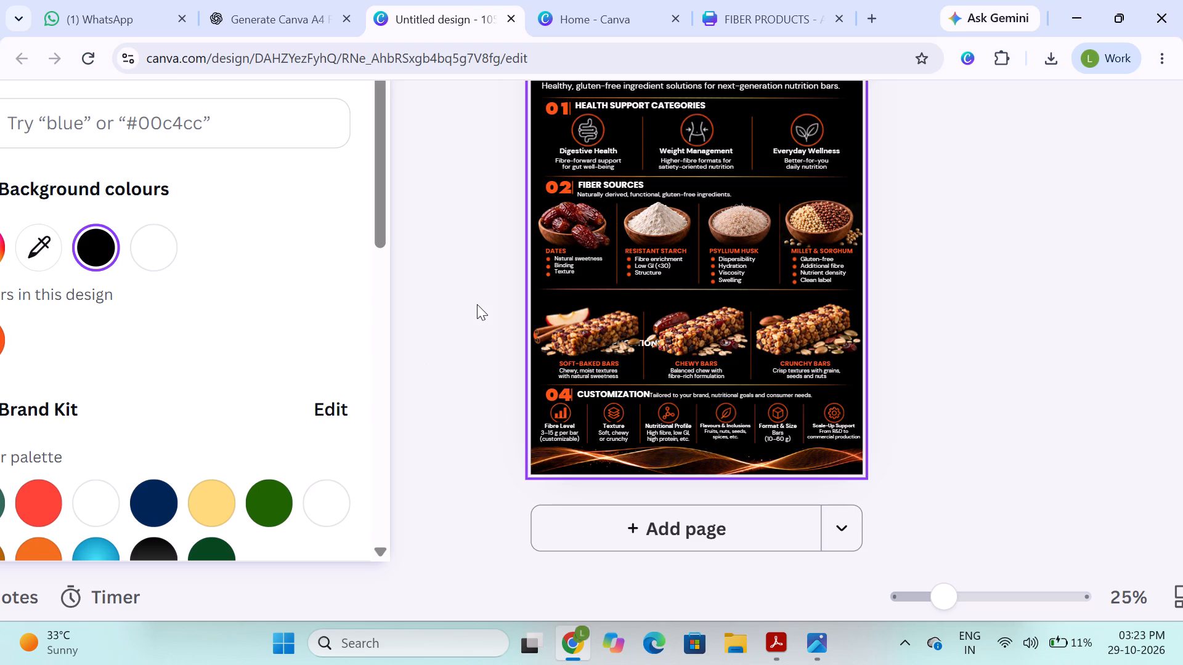
scroll(477, 304, up, 2)
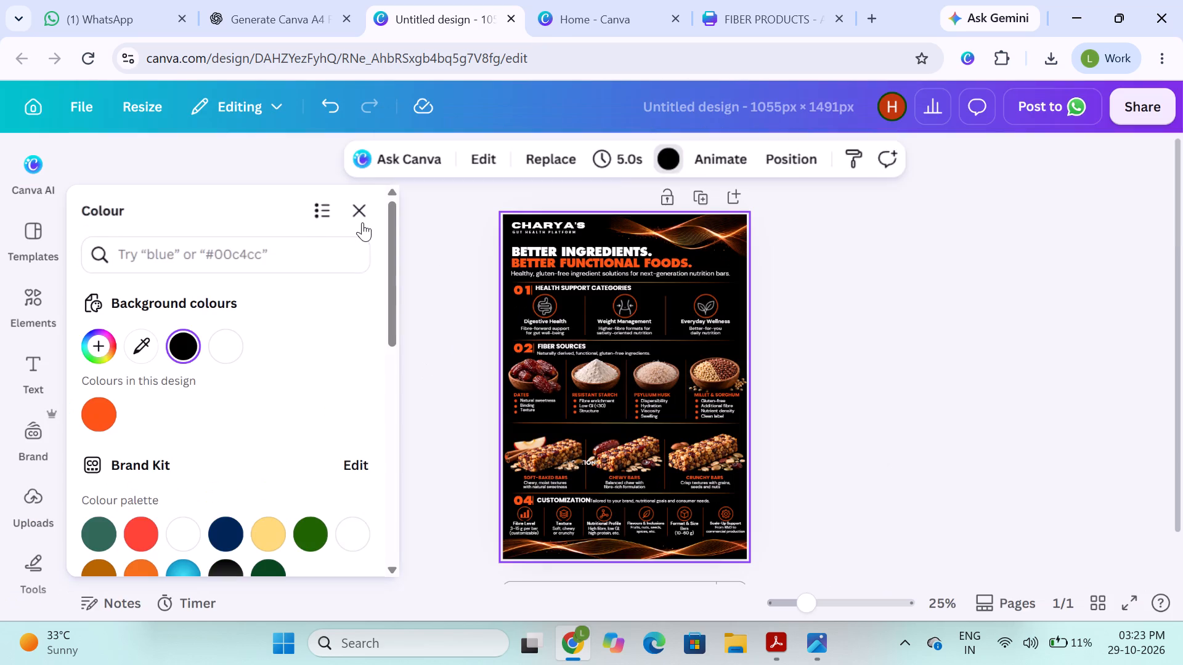
click(359, 210)
click(308, 353)
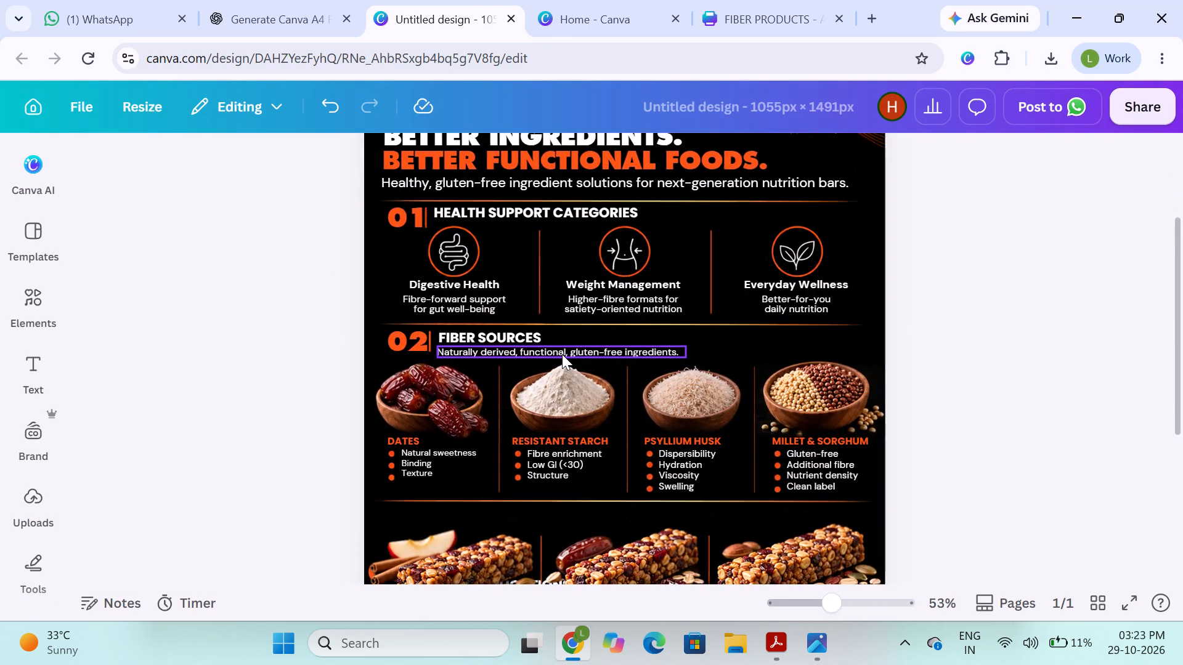
scroll(562, 354, down, 2)
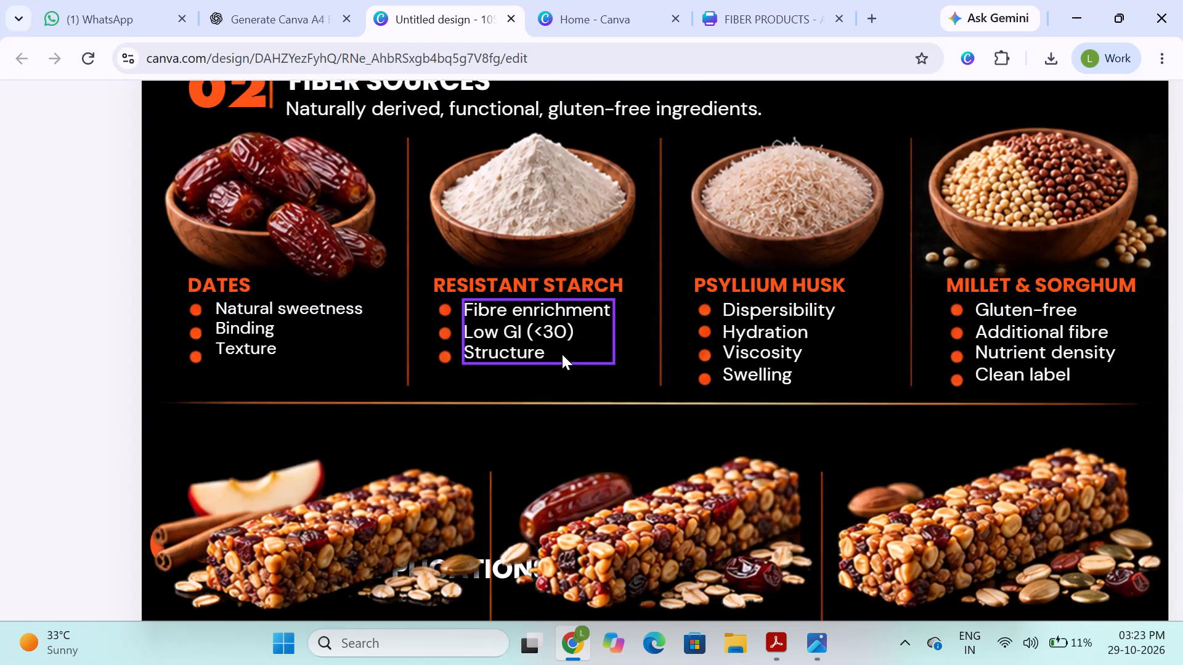
scroll(562, 354, up, 1)
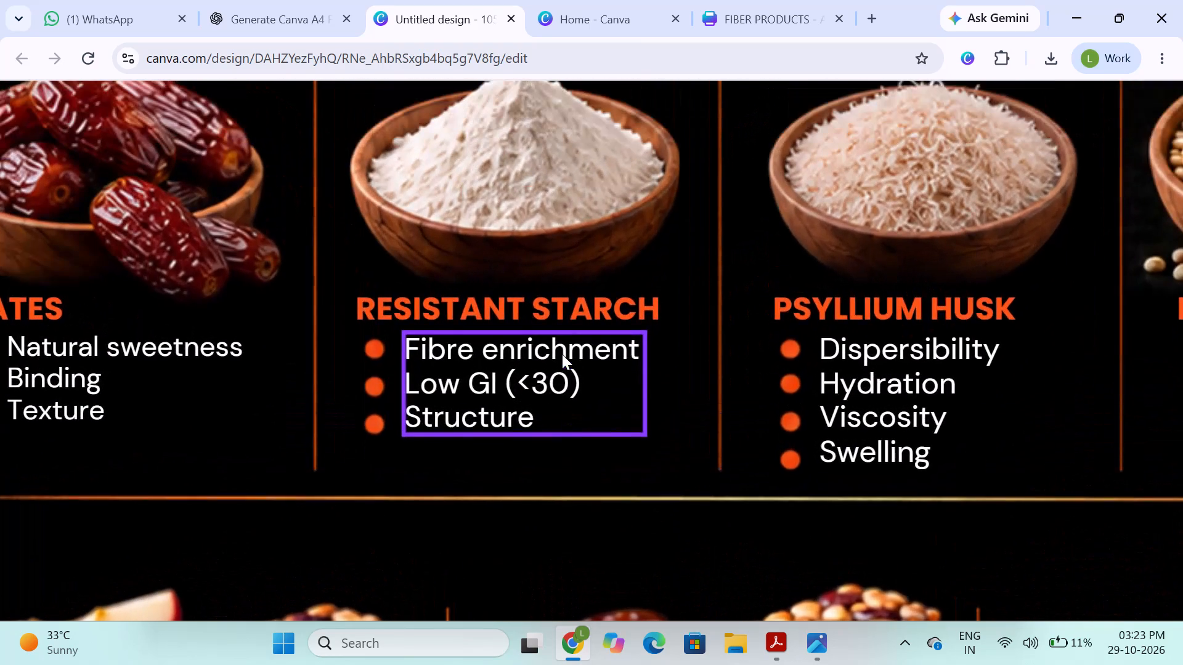
scroll(562, 354, up, 1)
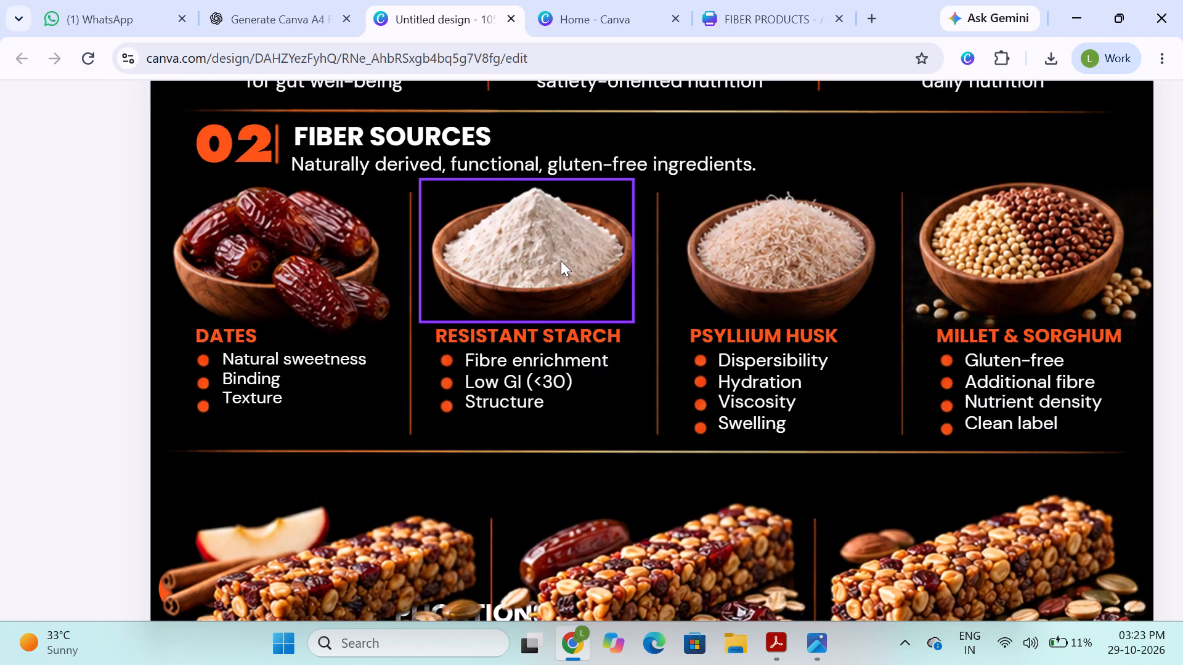
scroll(751, 324, up, 2)
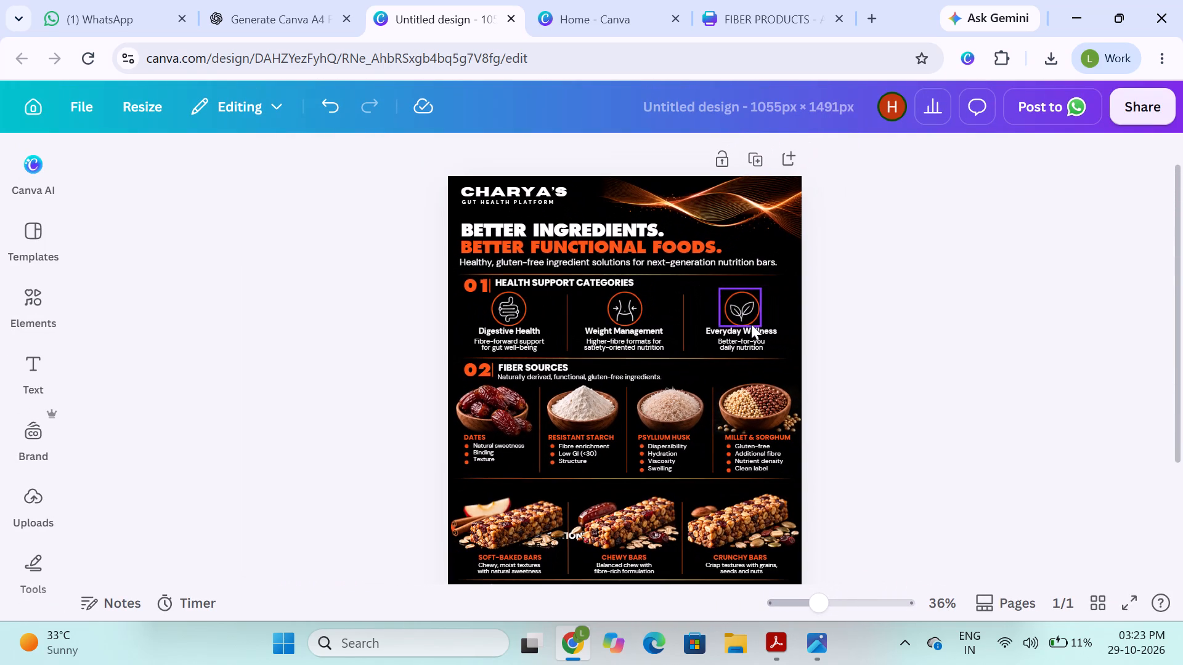
Undo the page background colour changes and the deletion of the infographic's background image.
click(480, 485)
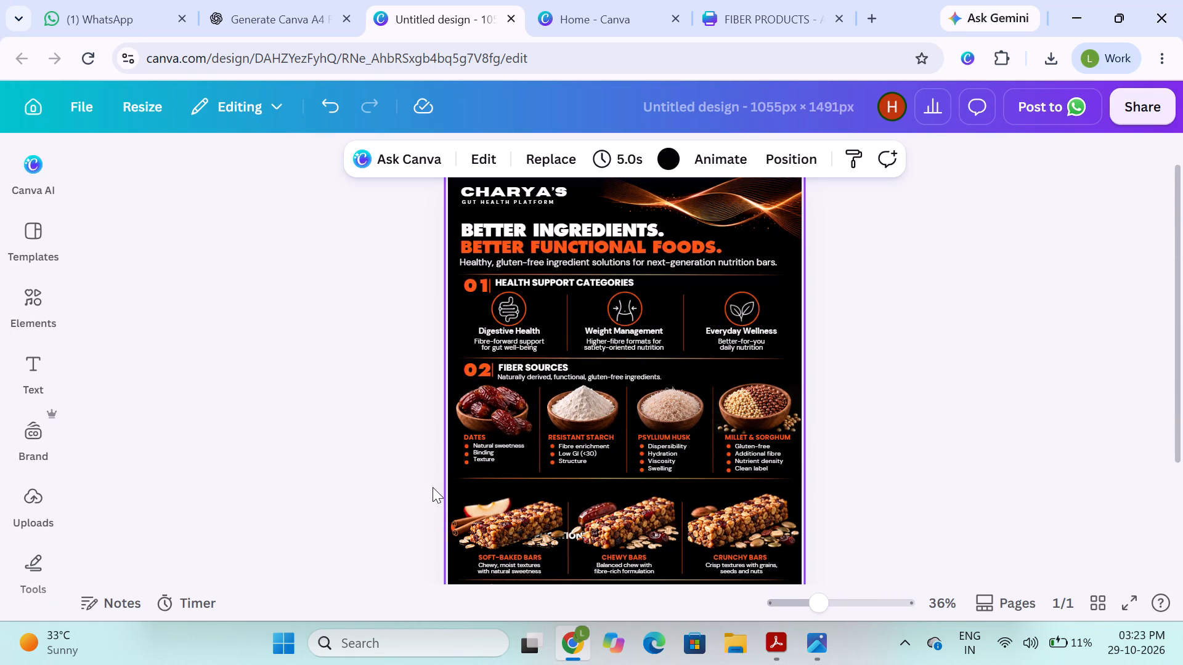
key(ctrl+z)
key(ctrl+z)
key(ctrl+z)
key(ctrl+z)
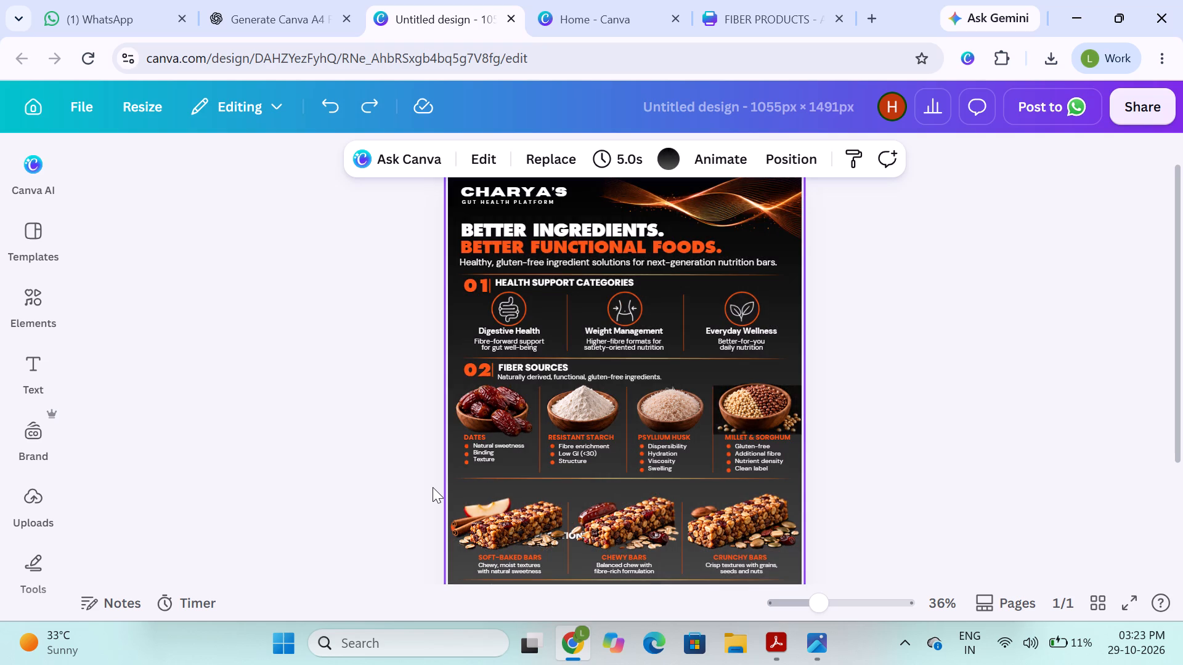
key(ctrl+z)
key(ctrl+z)
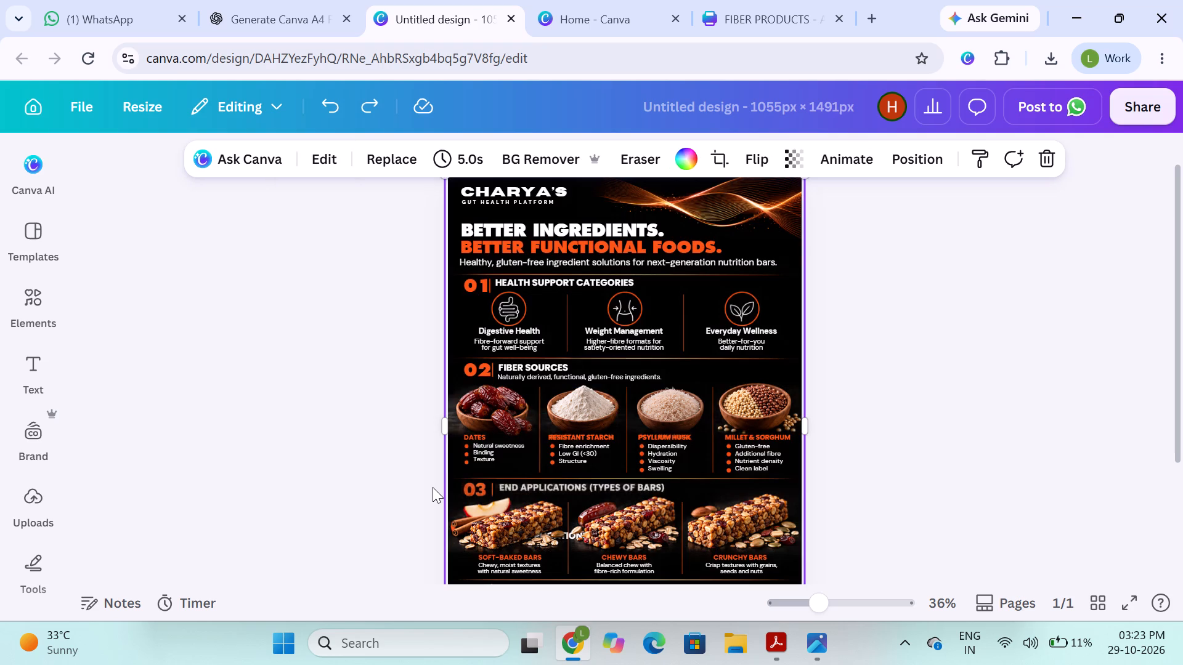
Undo the earlier changes to the section 03 number and its End Applications (Types of Bars) heading.
scroll(424, 538, down, 3)
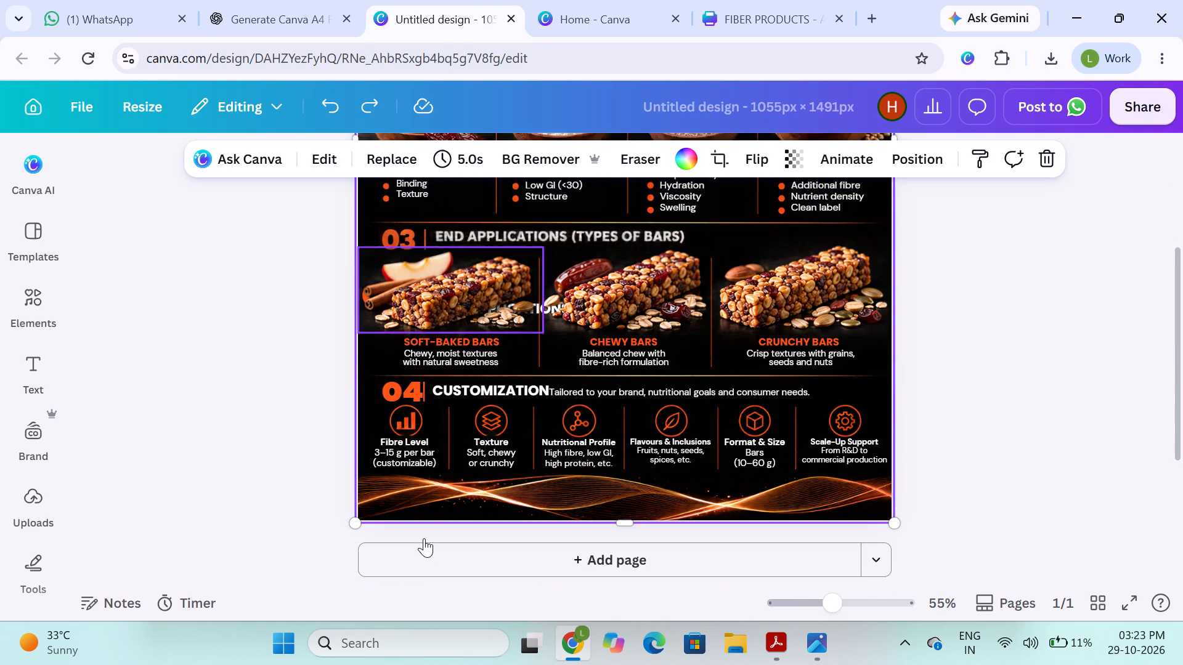
scroll(424, 538, down, 2)
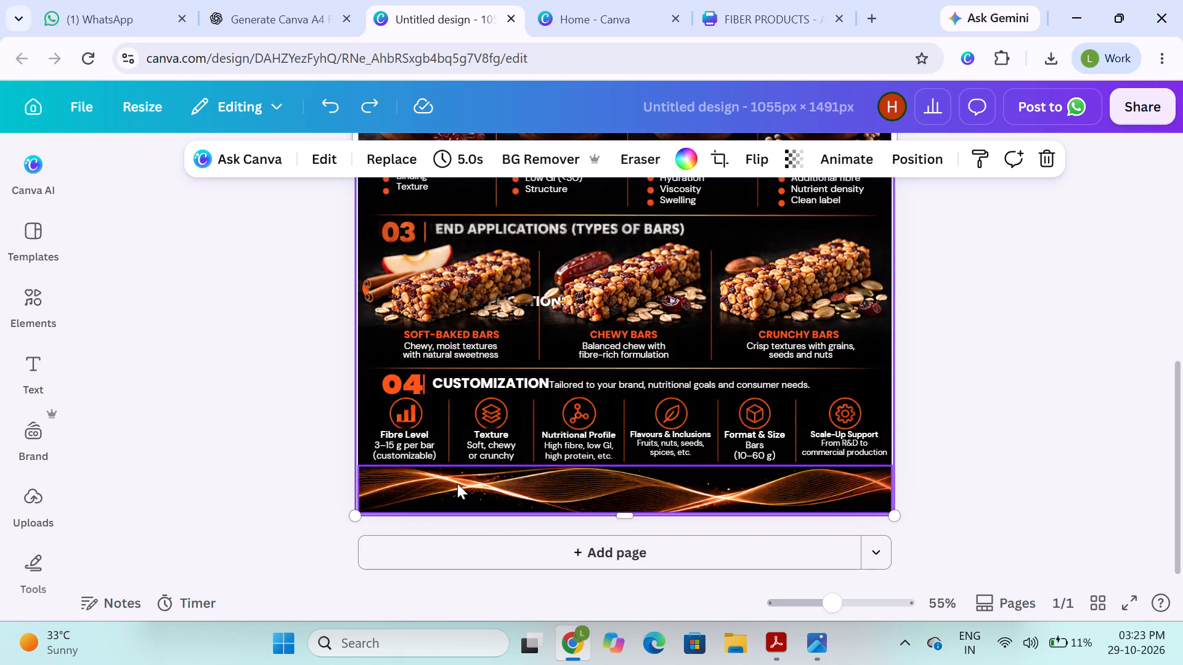
scroll(457, 483, left, 3)
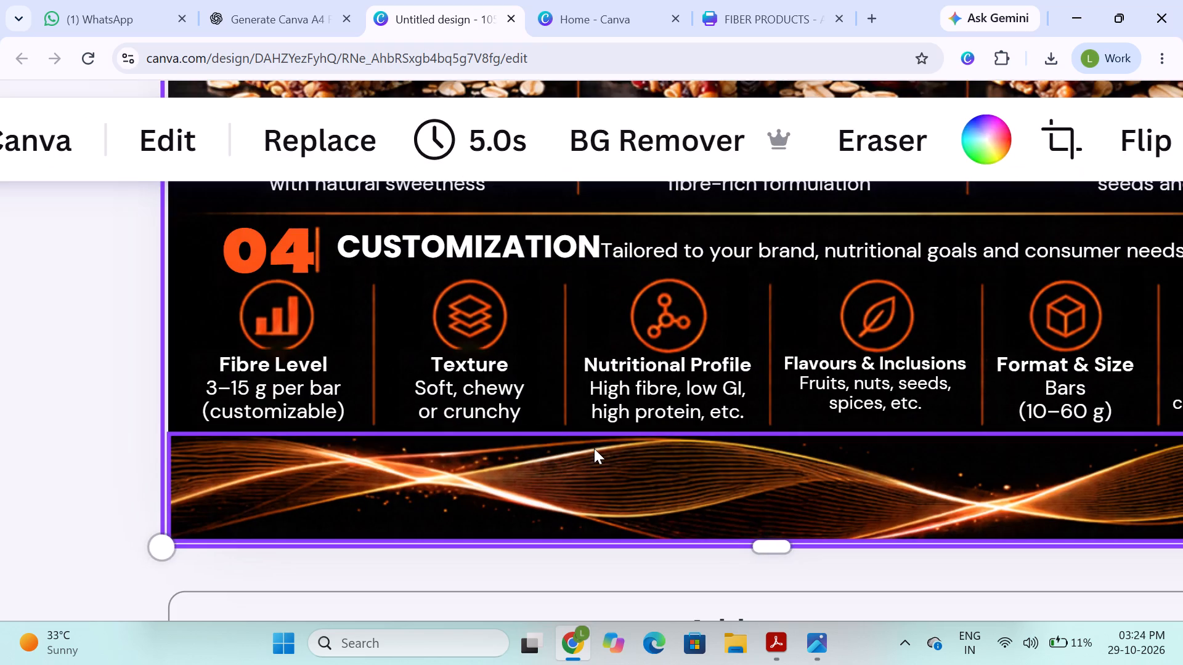
ctrl+scroll(594, 448, down, 6)
scroll(955, 397, up, 1)
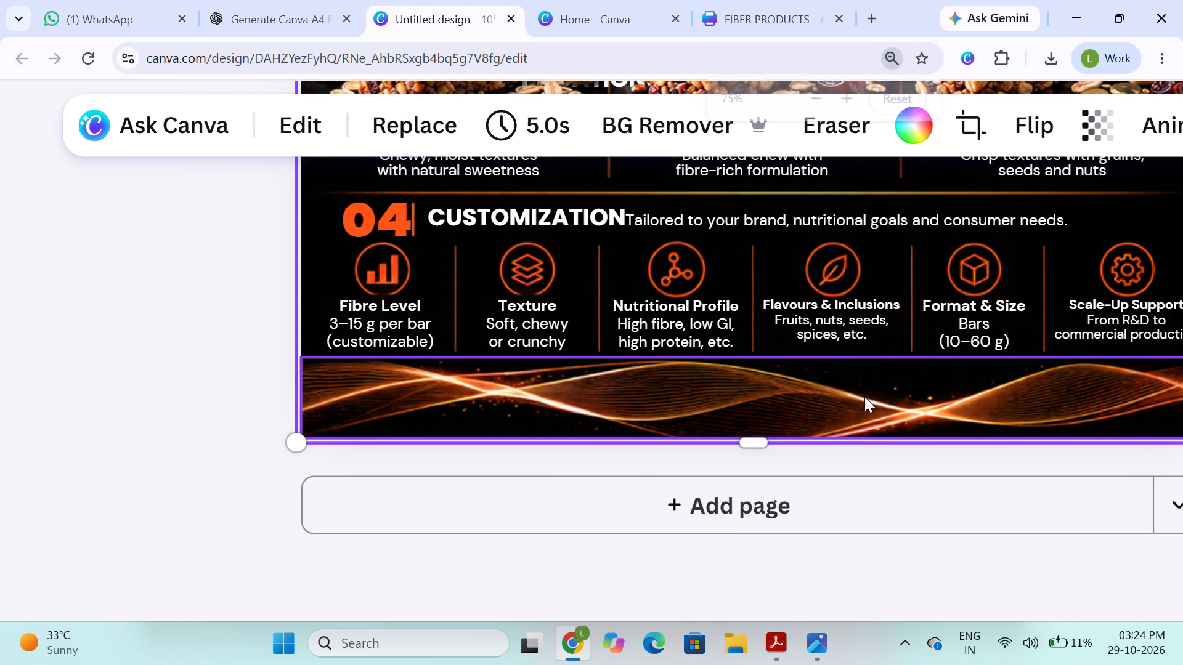
scroll(864, 397, up, 1)
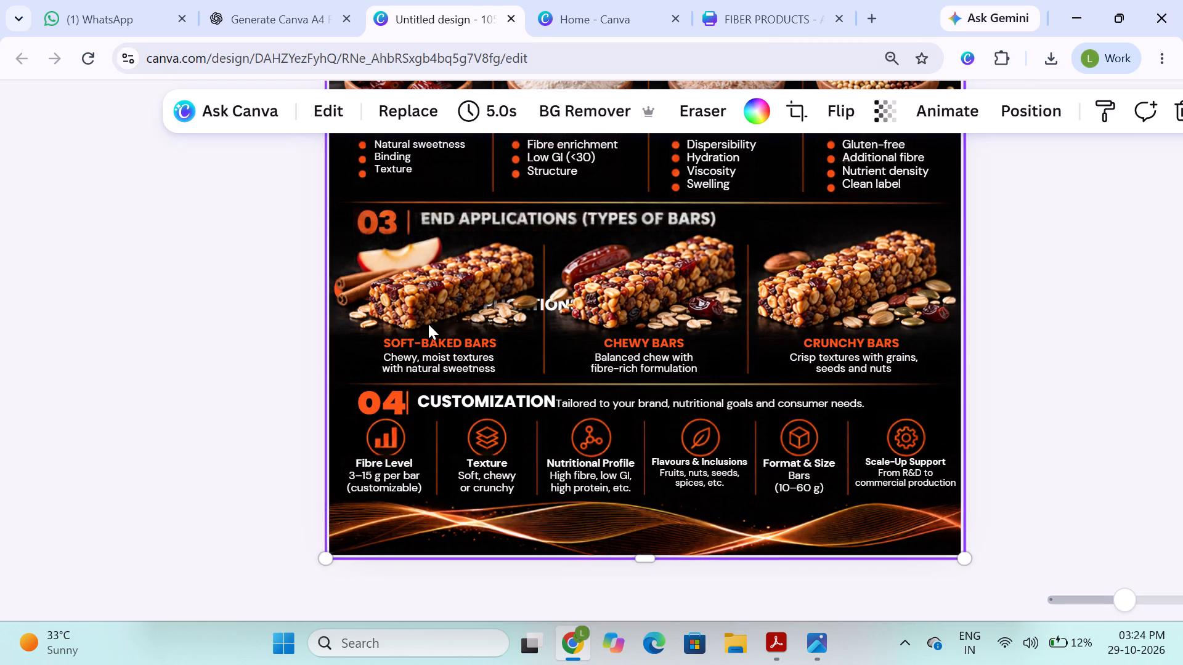
key(ctrl+z)
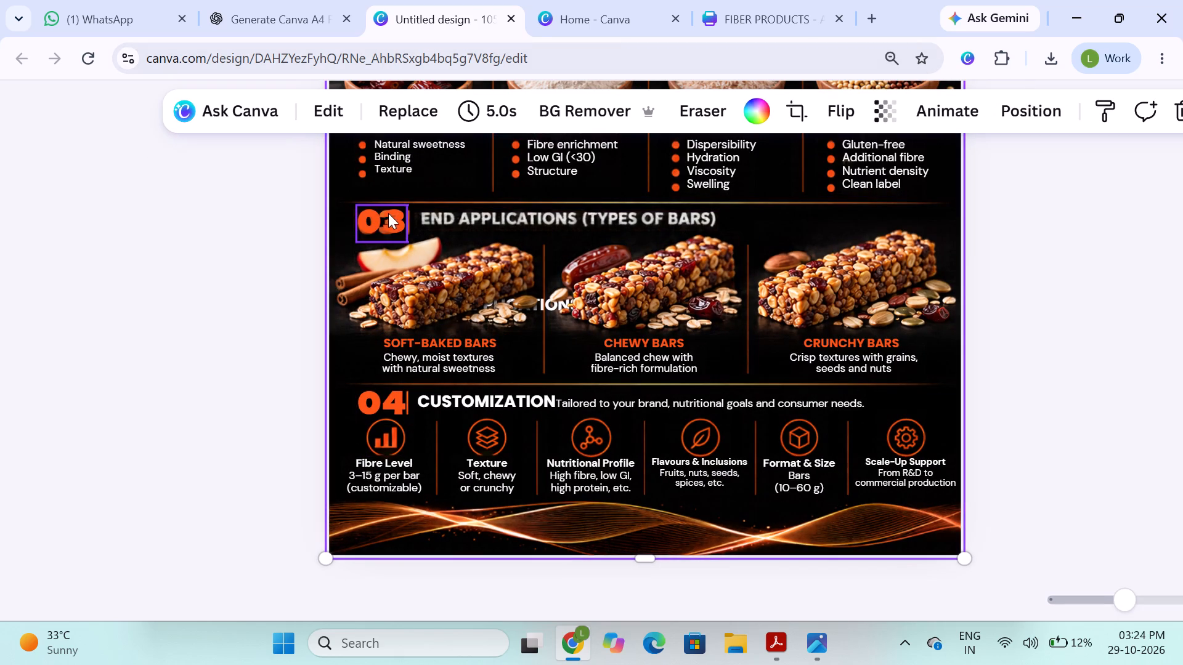
key(ctrl+z)
key(ctrl+z)
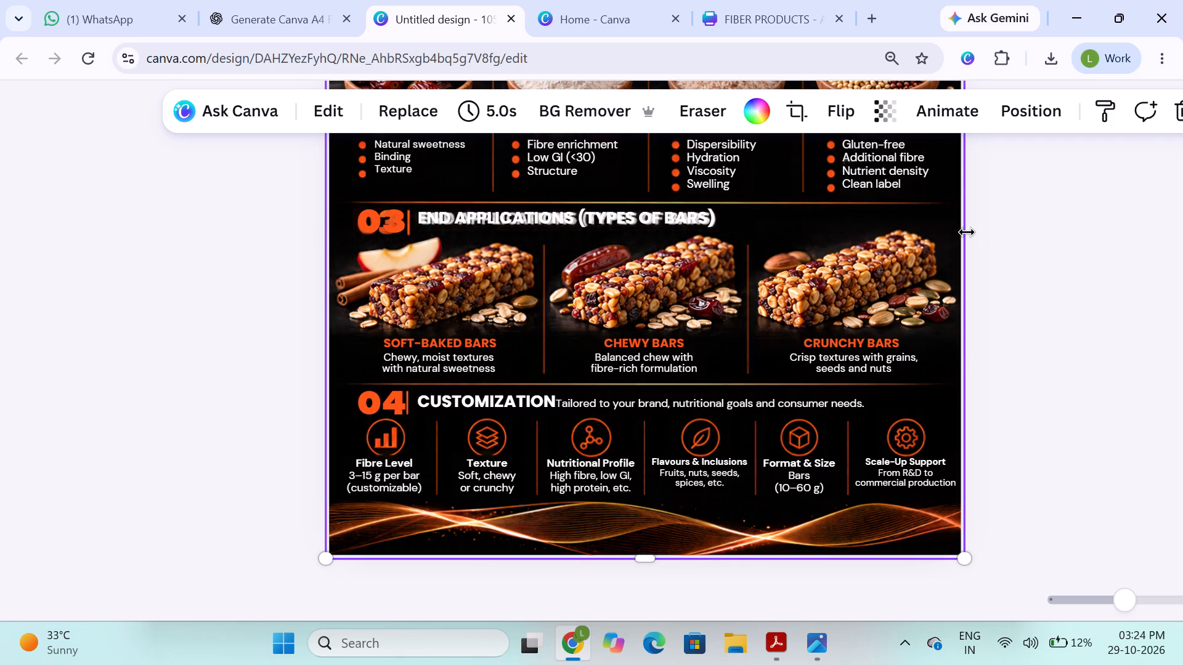
click(1068, 325)
click(957, 272)
click(1059, 270)
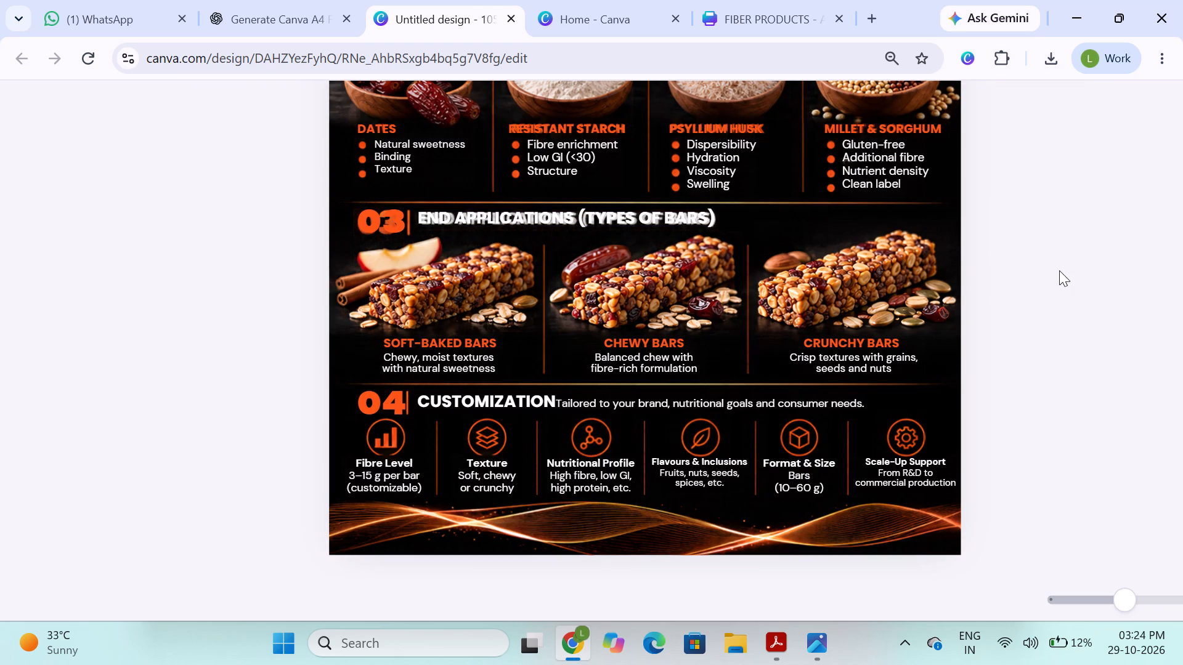
Delete the full-page background image behind the infographic's separate text and picture elements.
scroll(982, 254, up, 3)
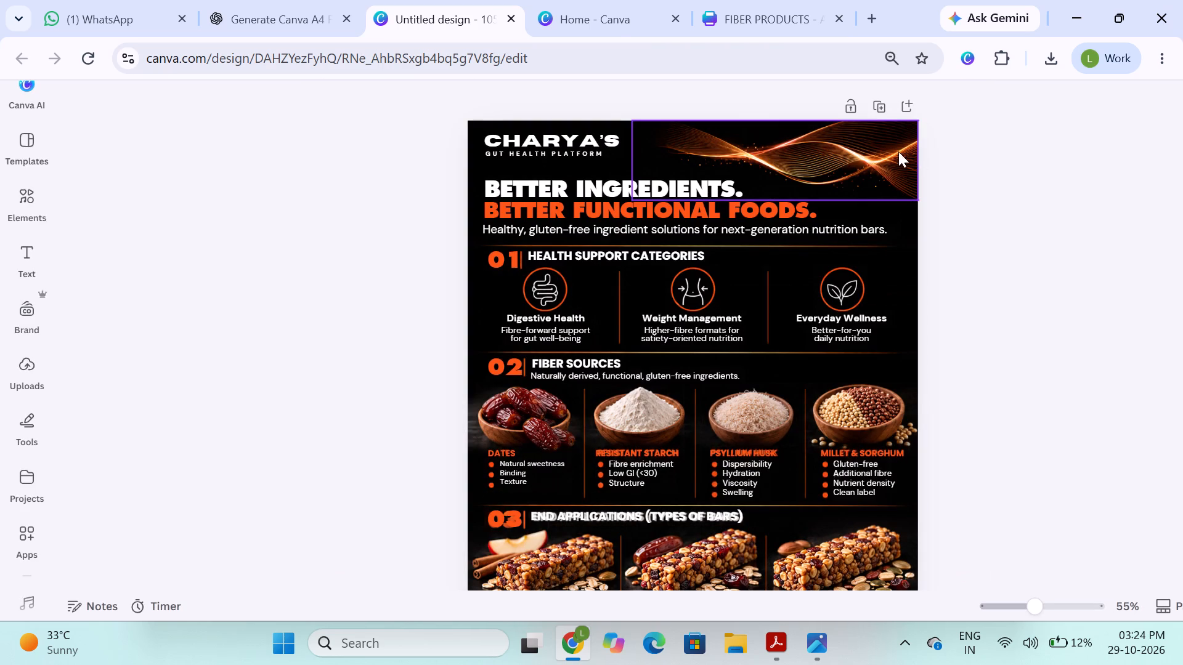
click(912, 269)
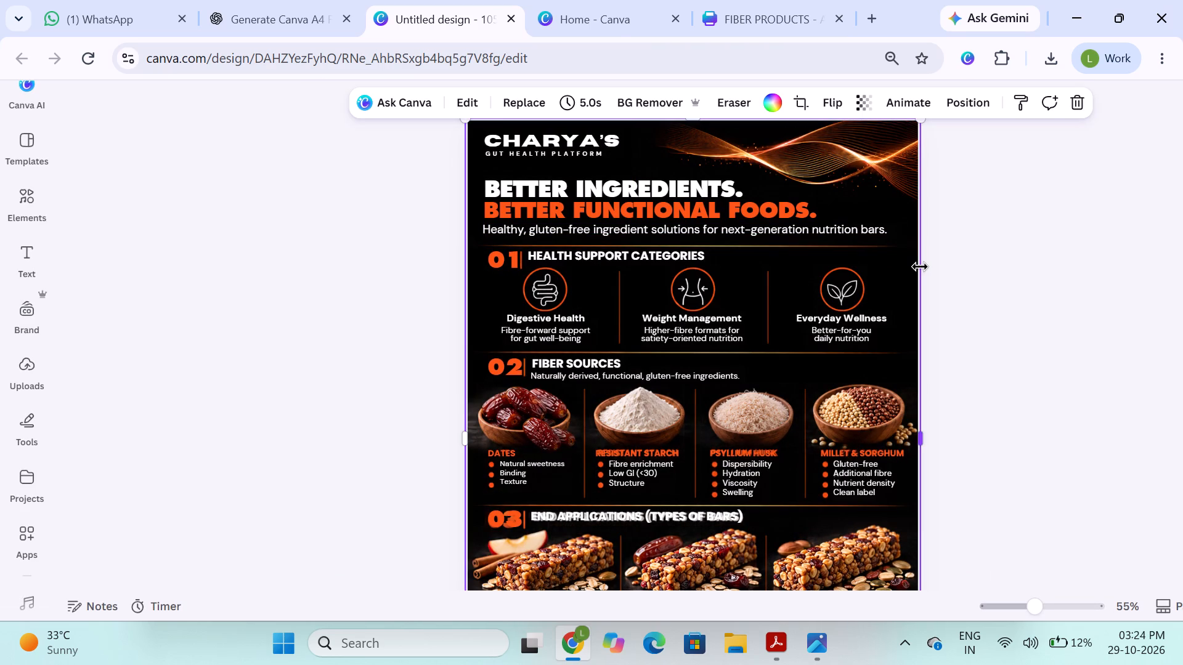
key(Delete)
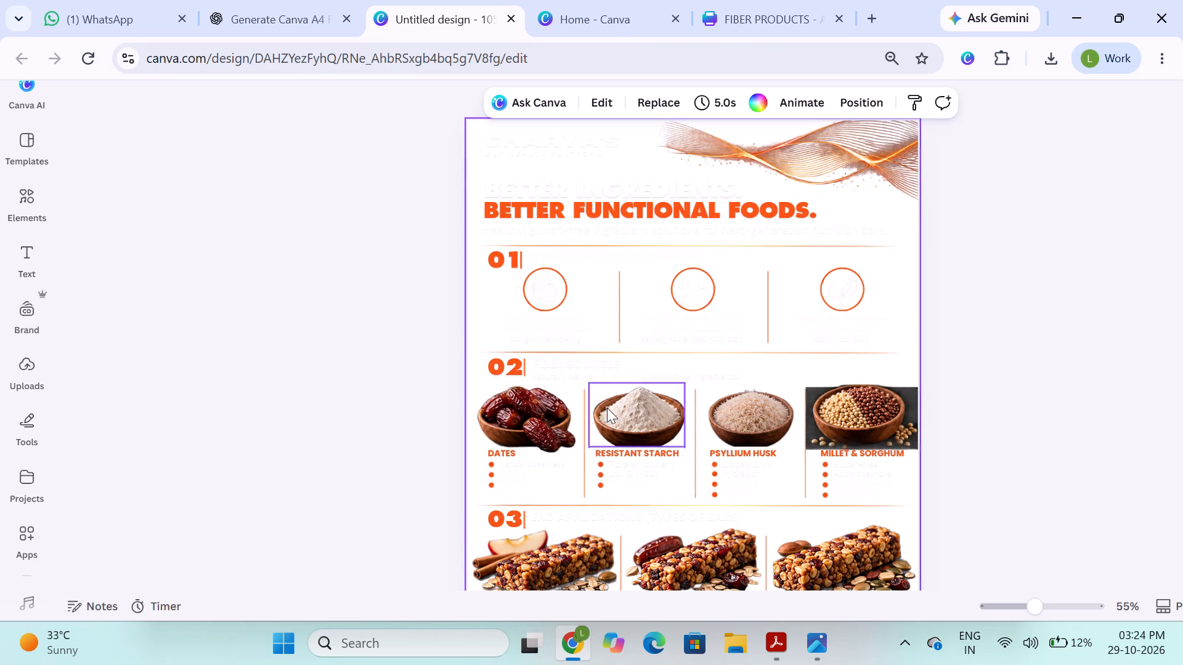
Set the page background to solid black with a custom colour.
click(753, 97)
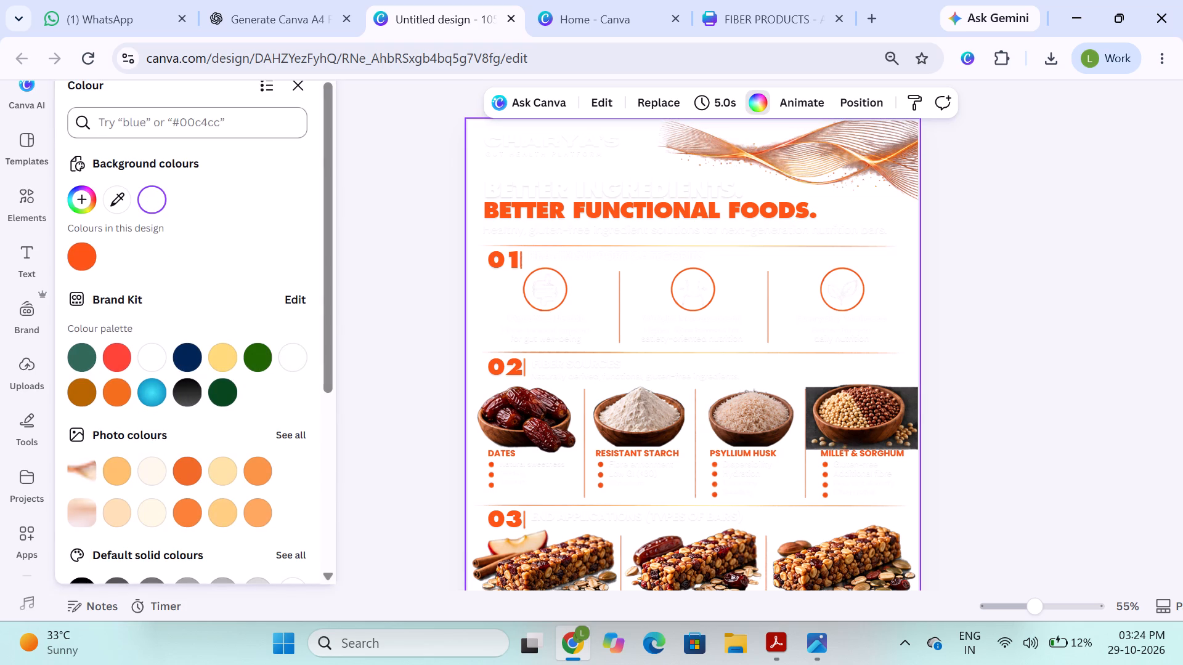
click(91, 201)
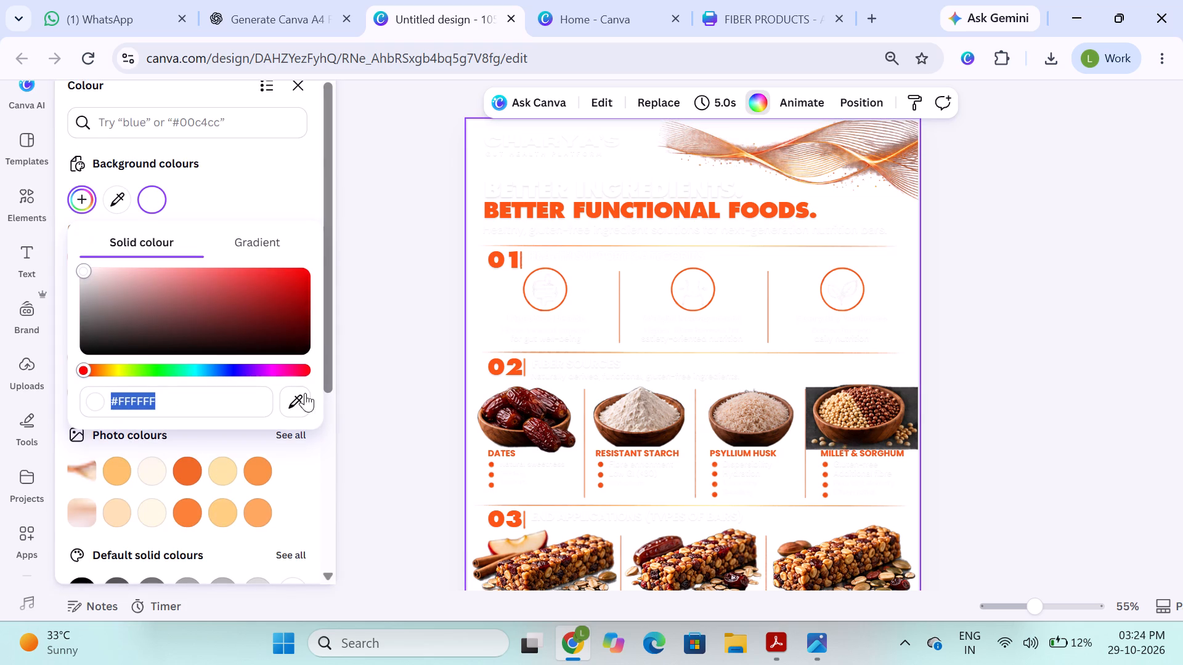
drag(288, 342, 317, 360)
click(365, 300)
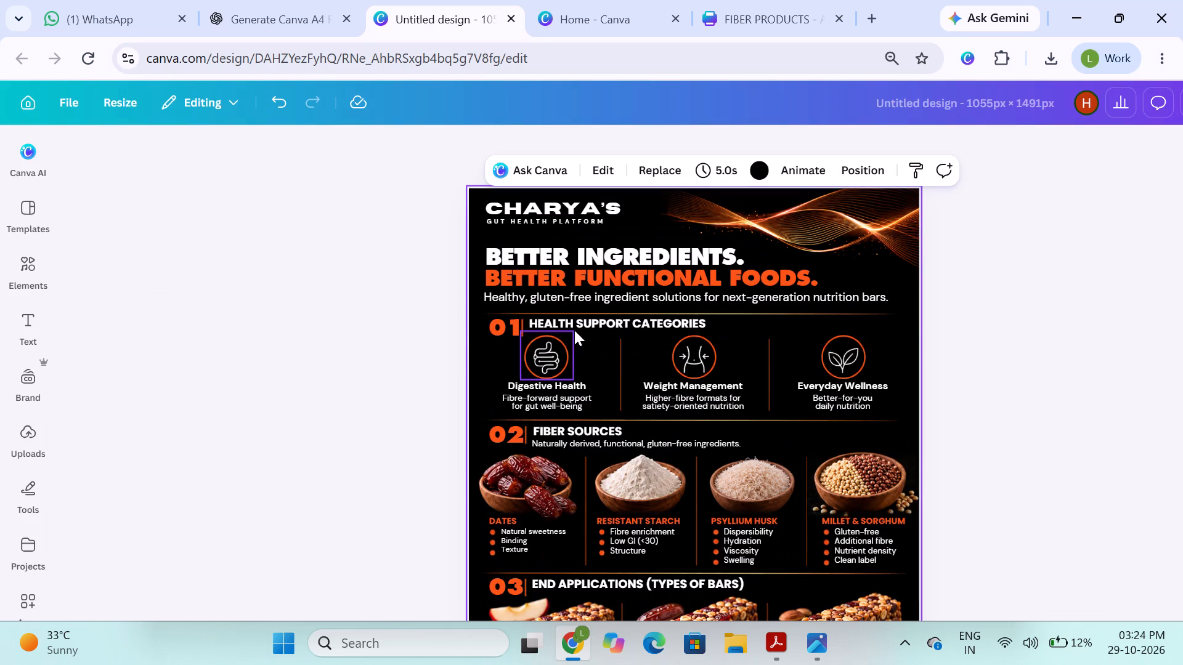
Resize this design to the A4 portrait Document size, 21 × 29.7 cm, without making a copy.
scroll(637, 242, down, 1)
scroll(553, 303, up, 3)
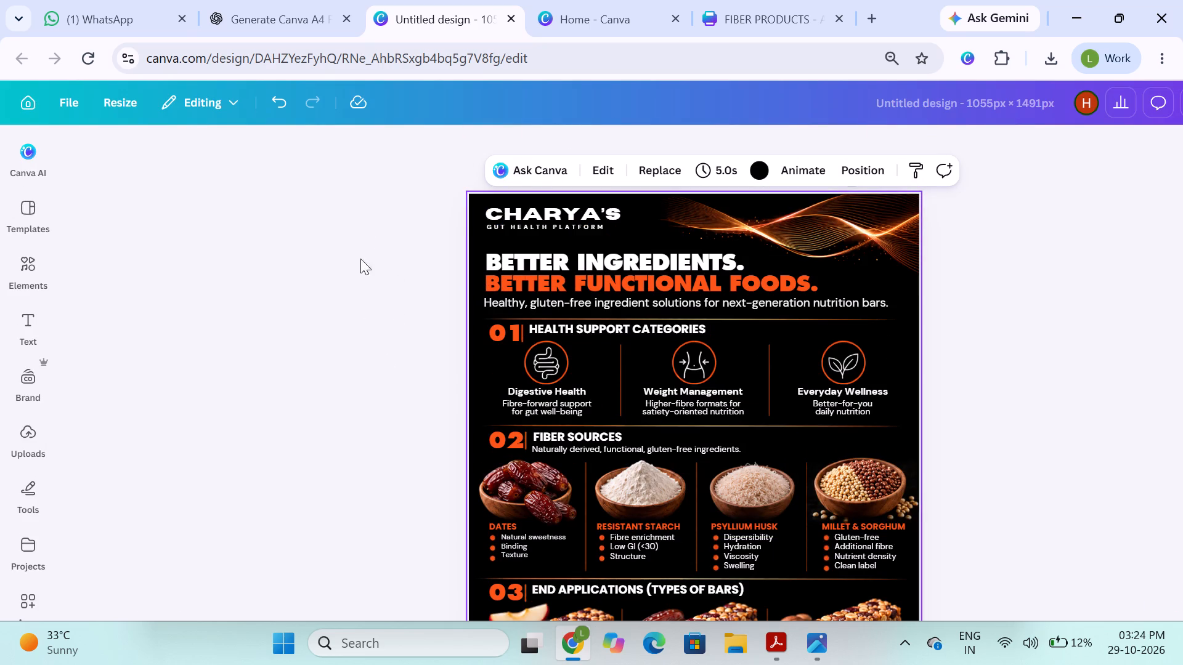
click(117, 101)
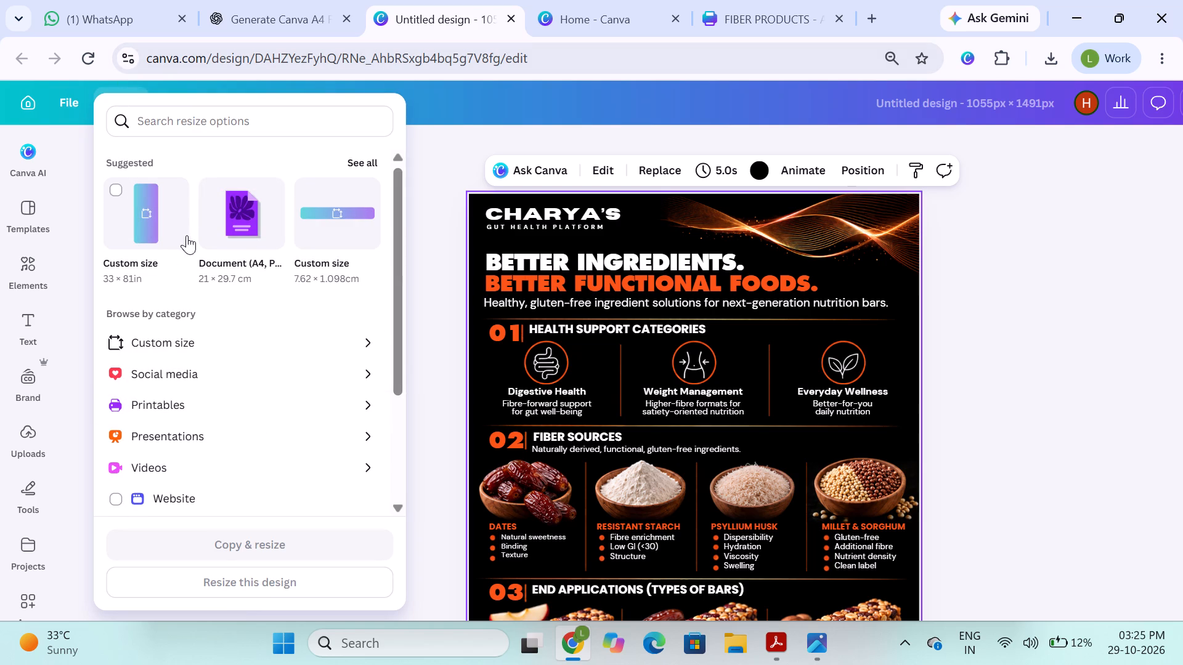
click(209, 188)
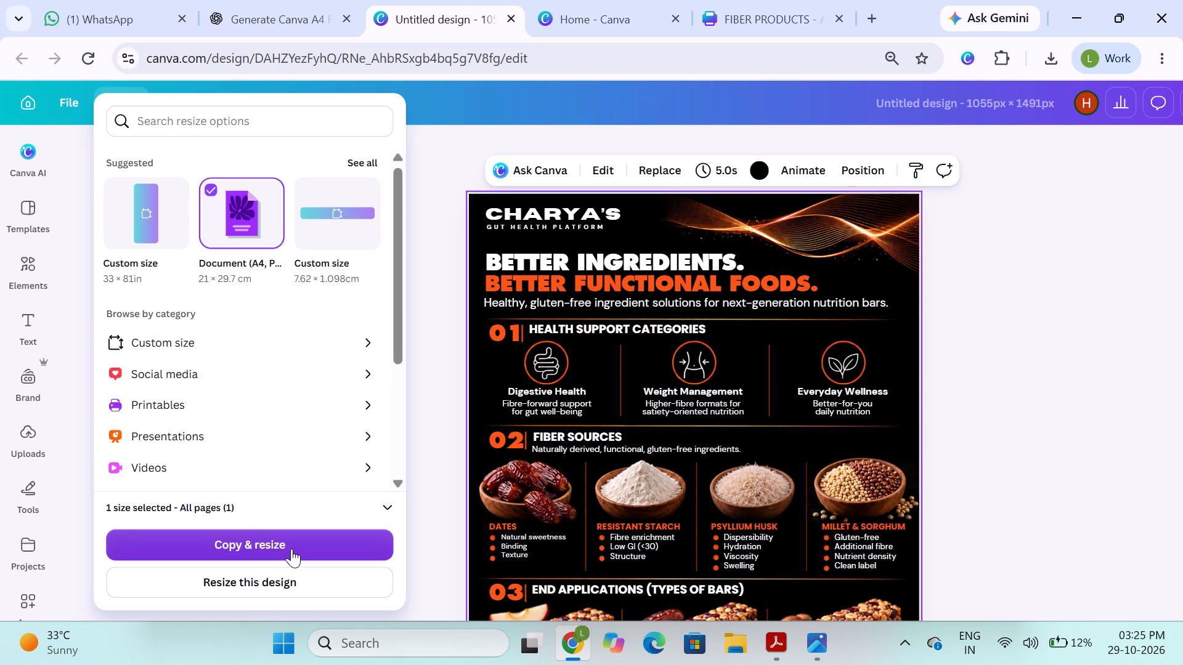
click(288, 587)
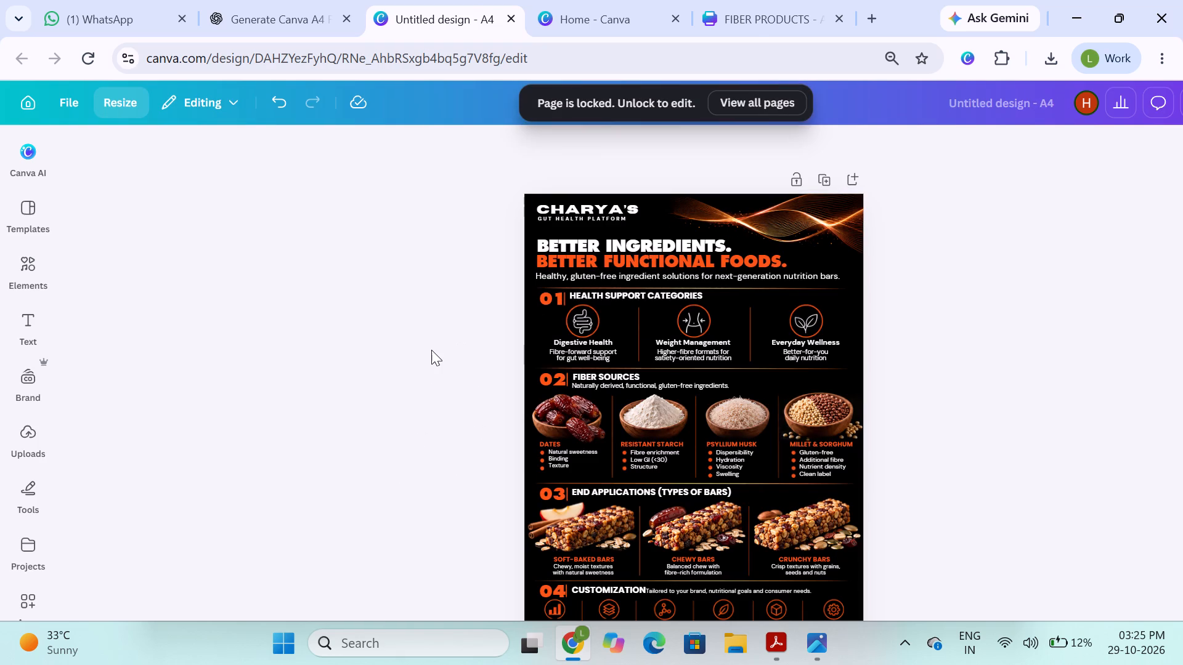
click(431, 350)
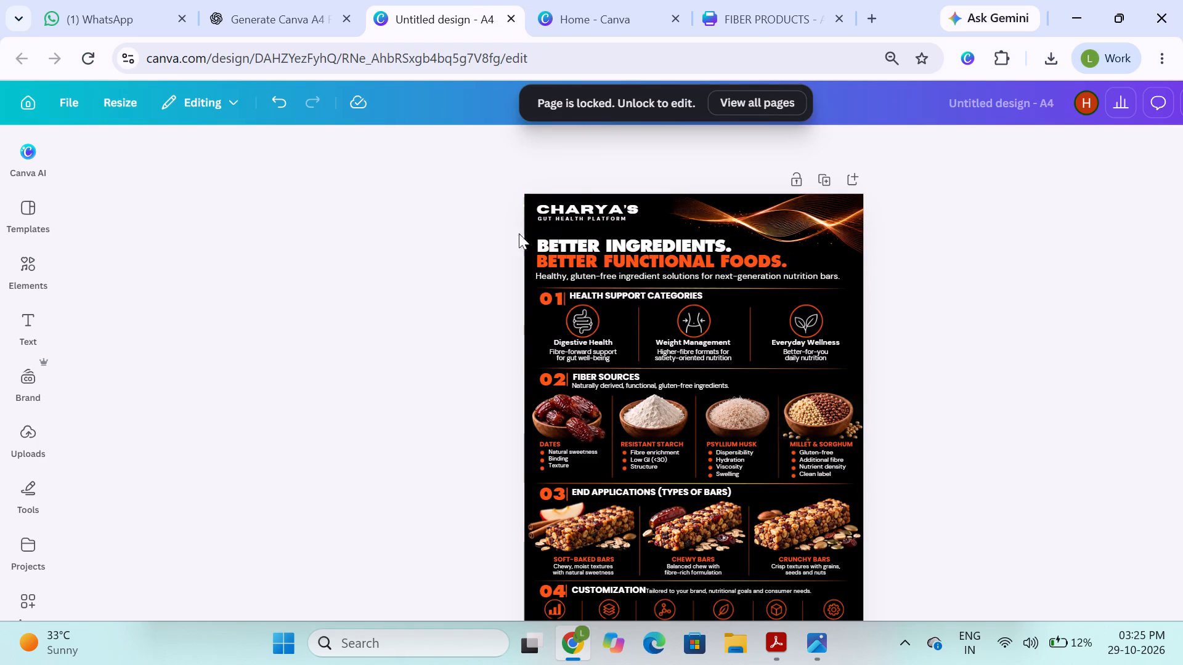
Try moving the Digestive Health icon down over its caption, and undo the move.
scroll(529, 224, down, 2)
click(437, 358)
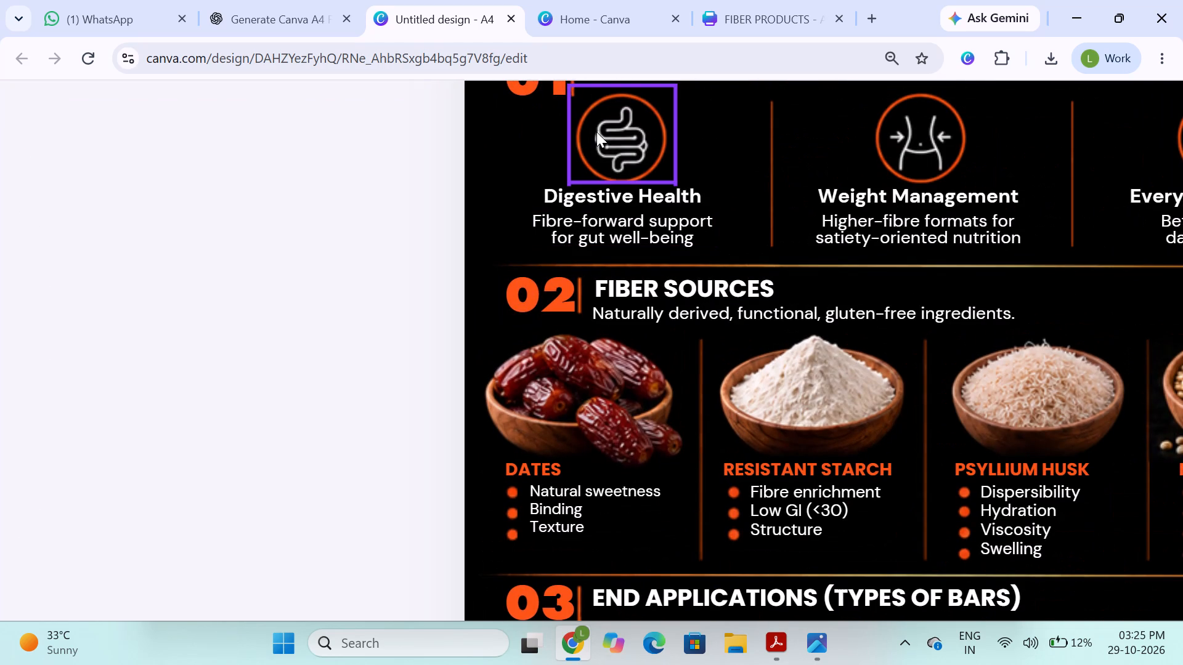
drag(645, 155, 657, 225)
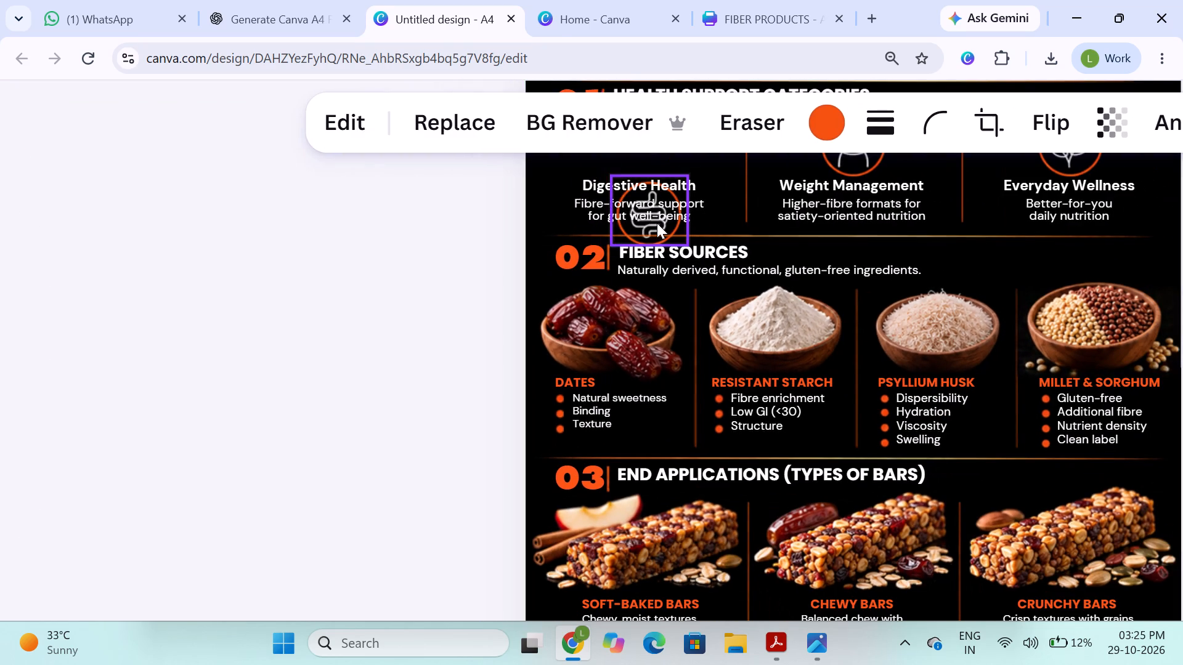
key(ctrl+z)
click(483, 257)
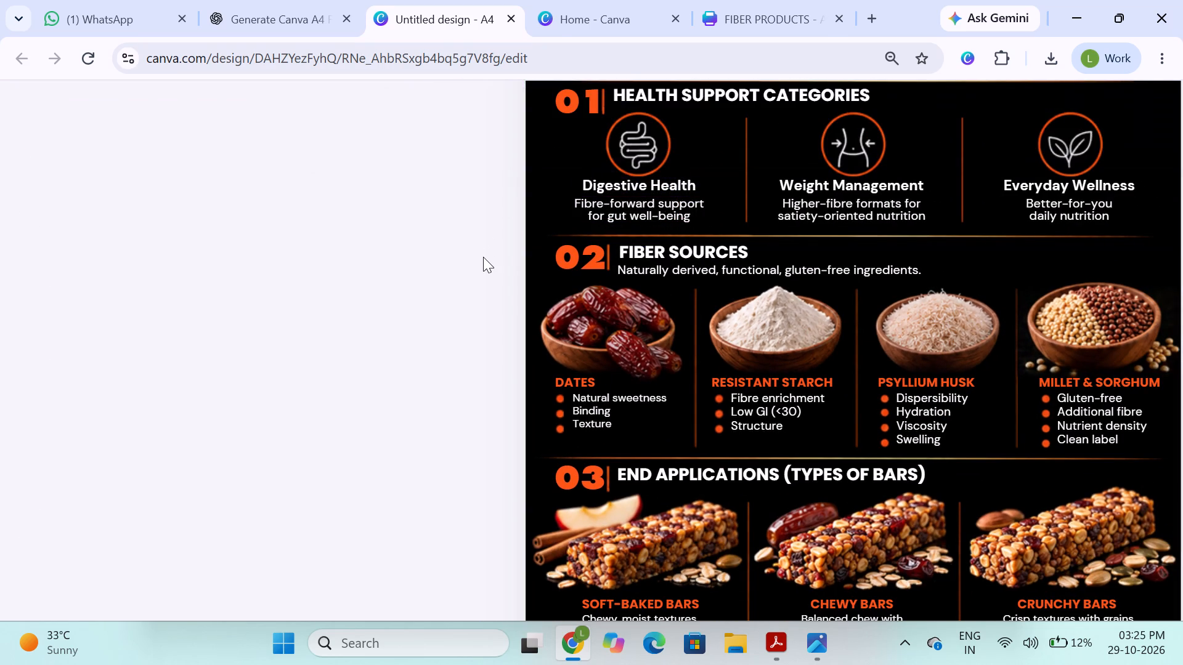
Examine the resized A4 page's individual elements, including the section 03 divider, number and heading, and the header wave graphic.
scroll(490, 257, down, 2)
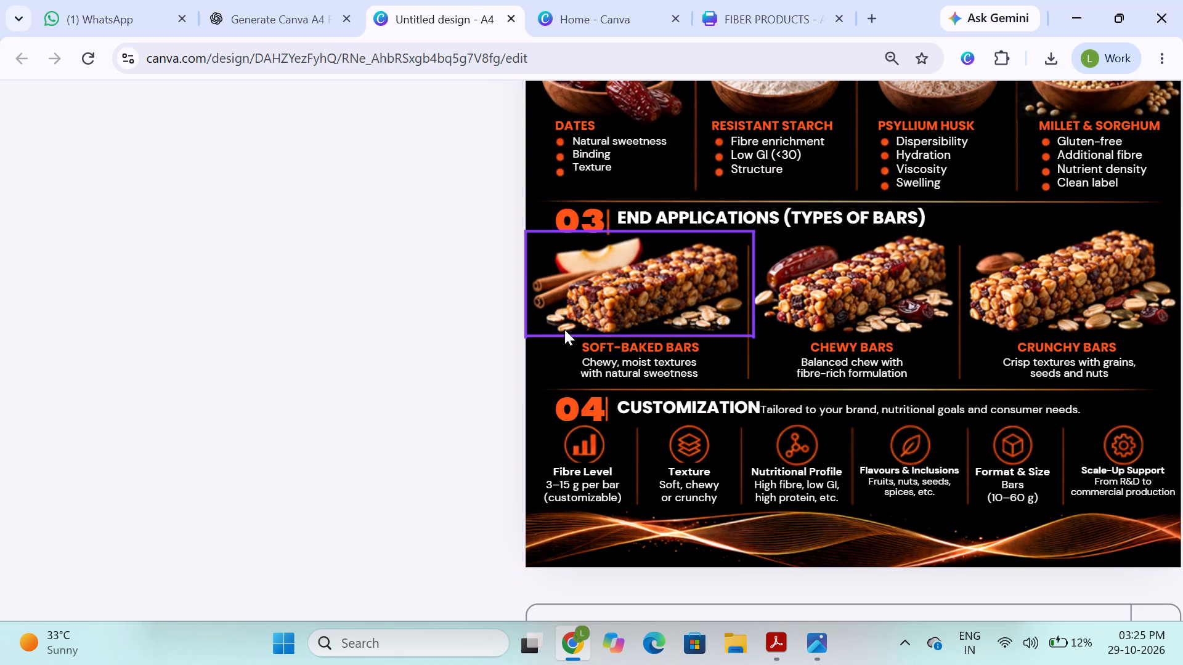
click(417, 371)
click(678, 204)
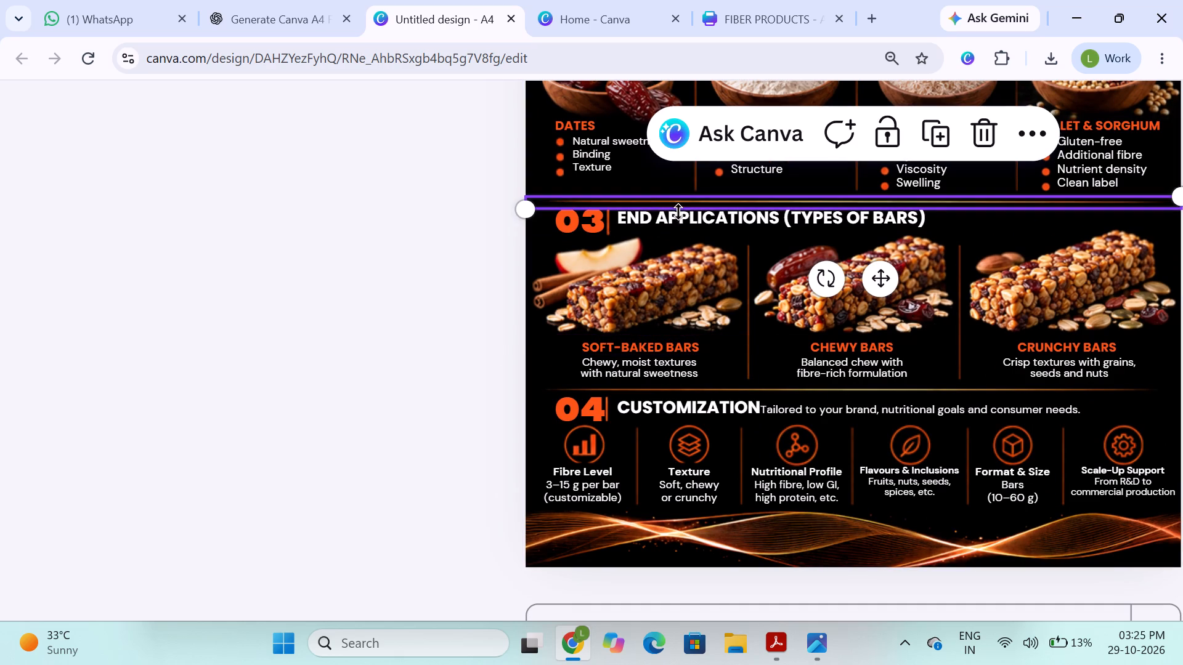
click(391, 252)
click(575, 224)
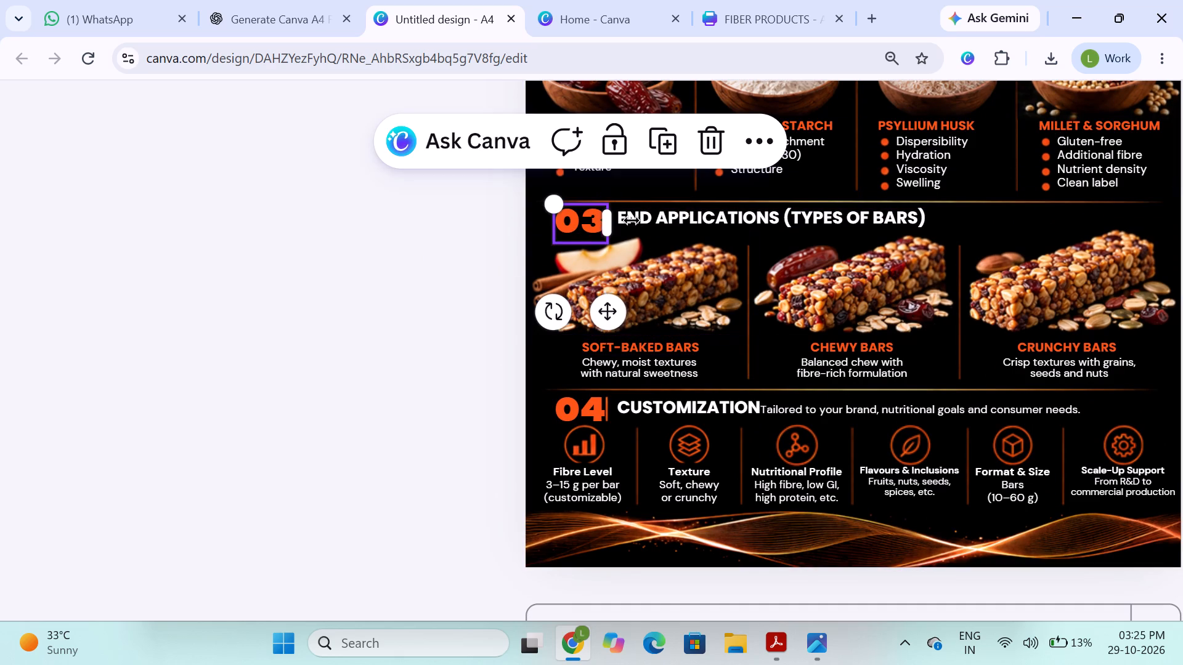
click(649, 214)
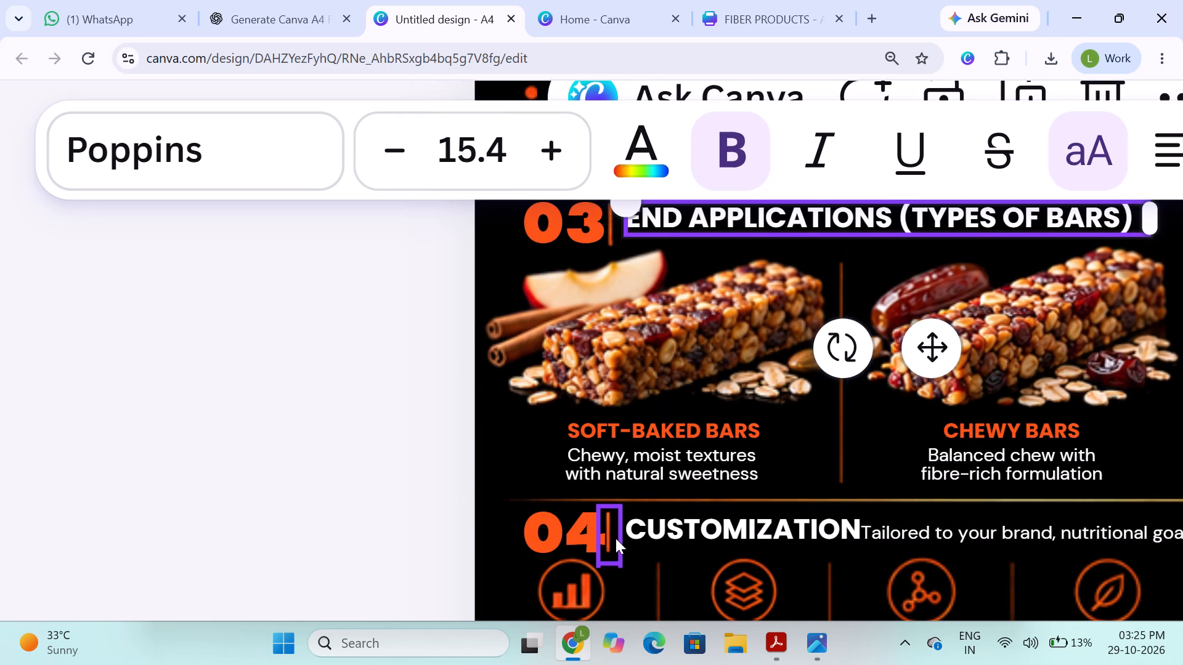
click(469, 523)
scroll(898, 475, down, 1)
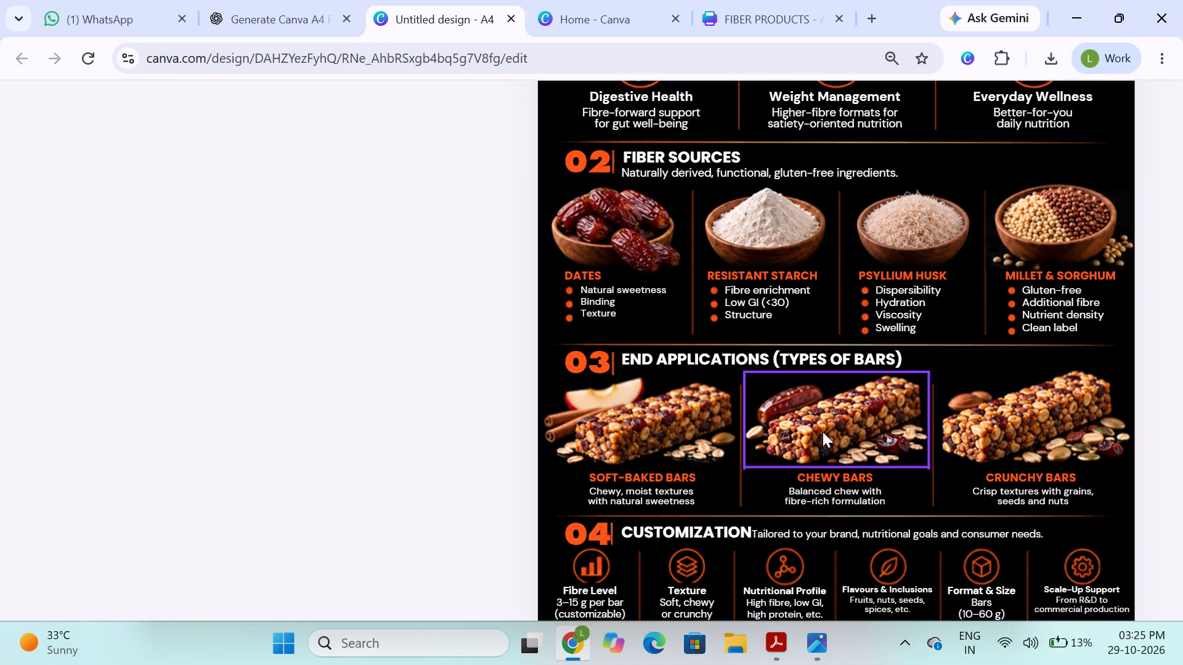
scroll(823, 432, down, 1)
click(897, 224)
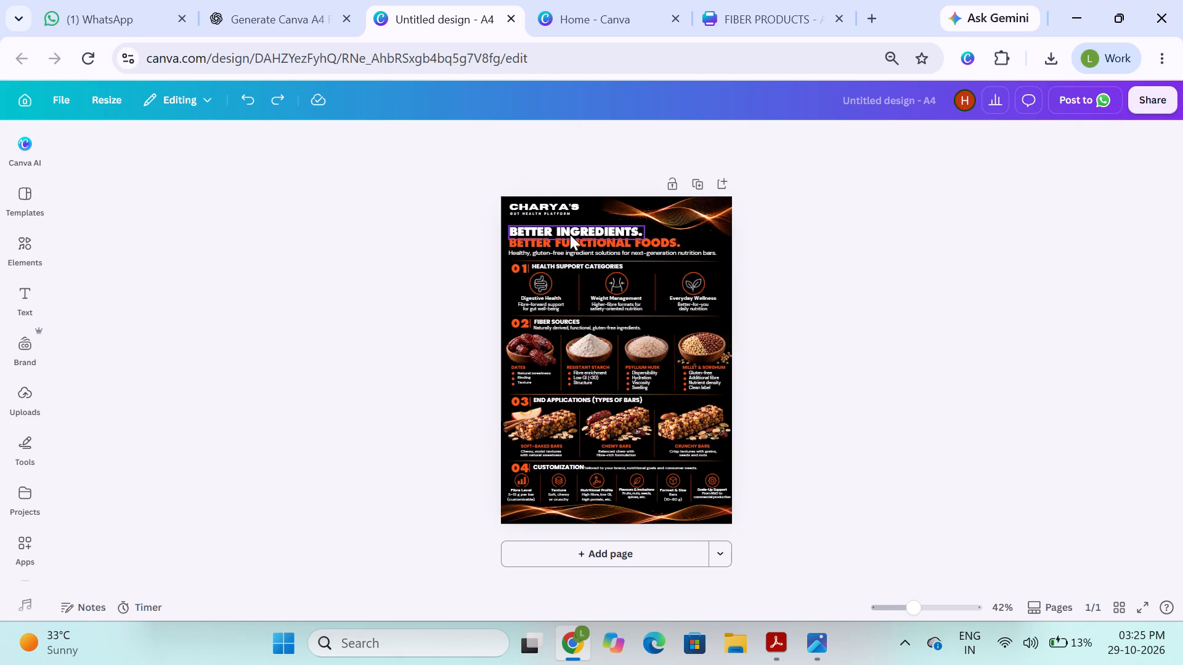
click(461, 320)
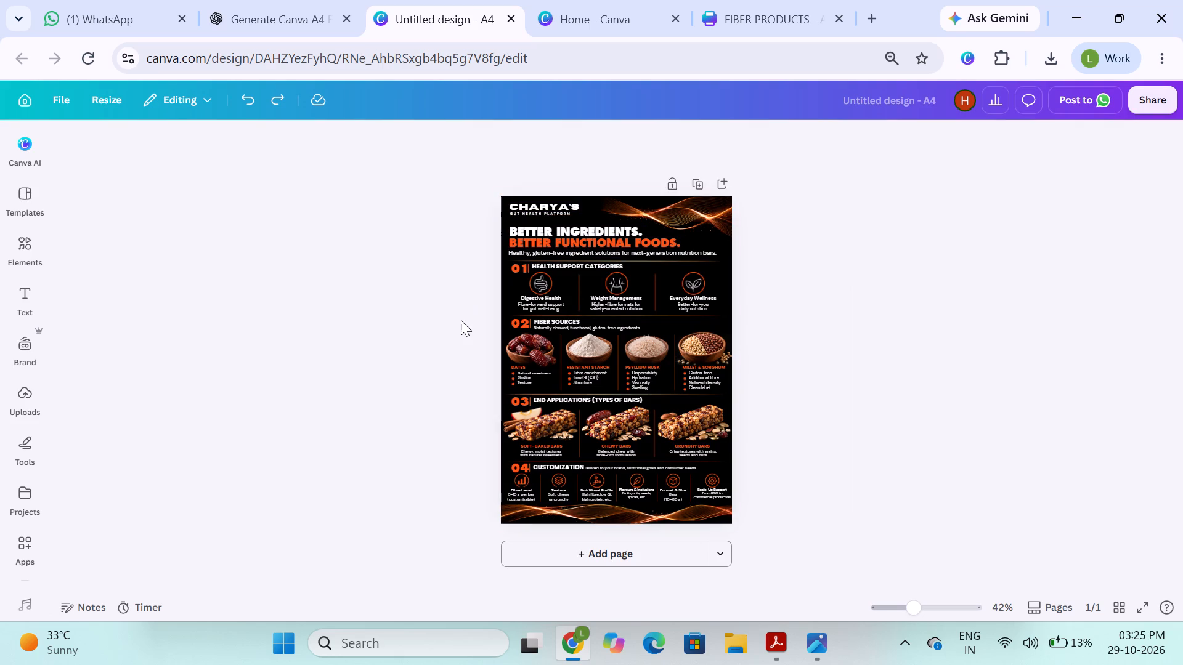
click(706, 158)
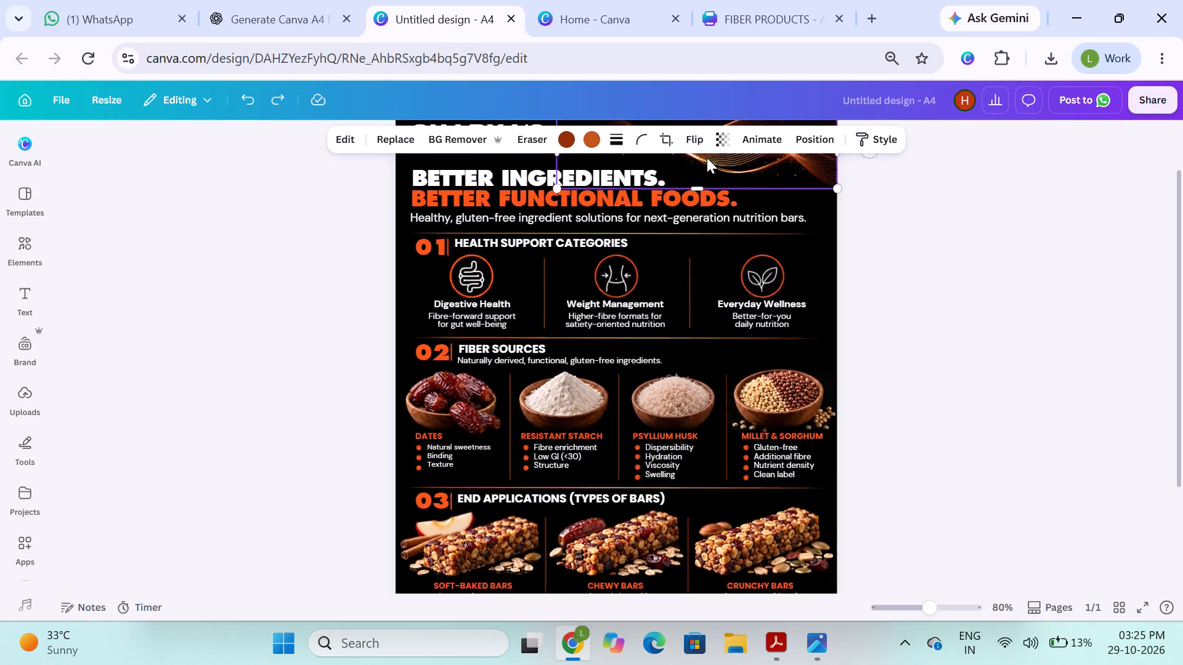
scroll(922, 196, up, 2)
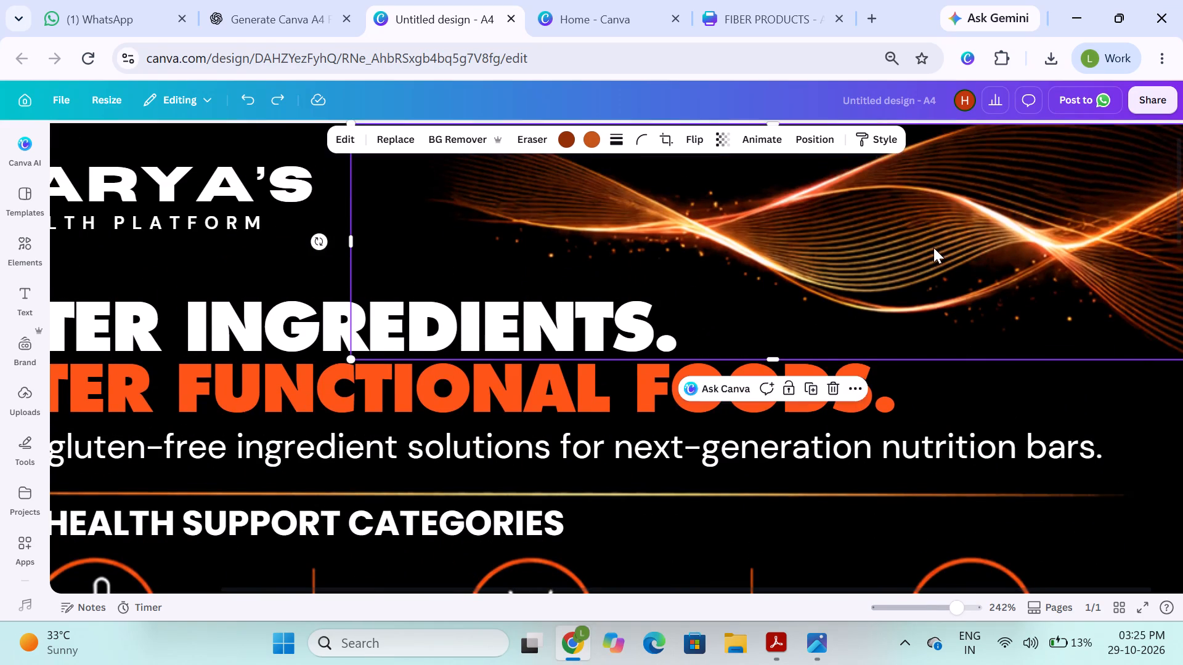
scroll(605, 327, down, 2)
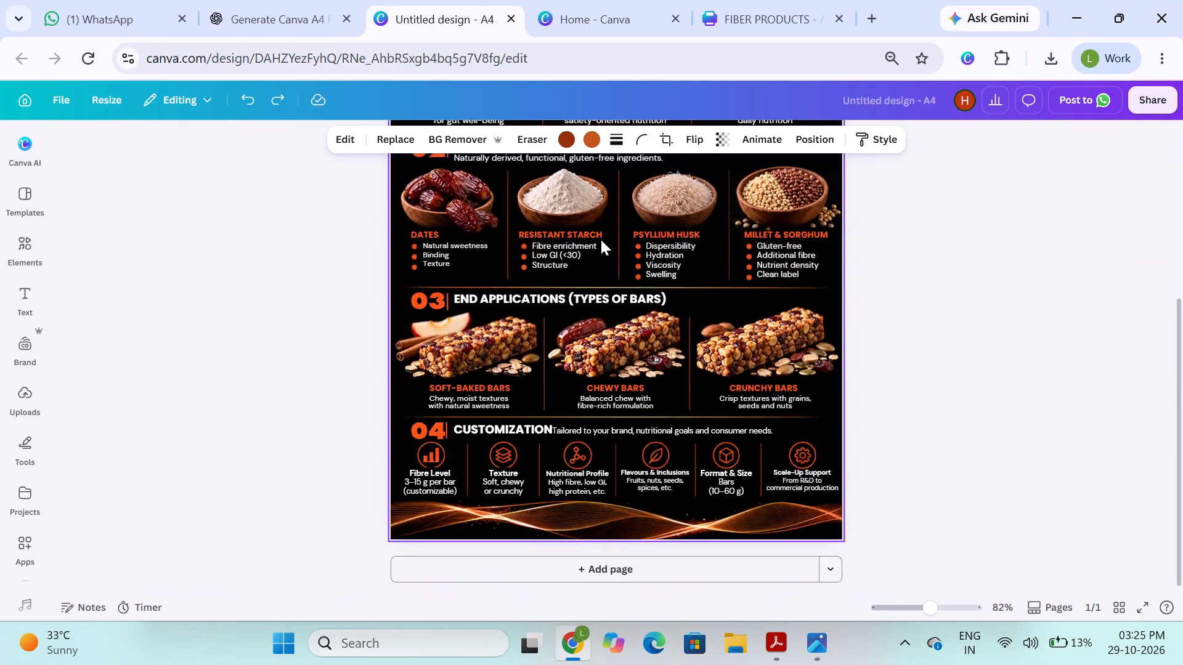
Examine the A4 page from header to footer, including the elements of sections 01 and 02 and the section 01 number and its divider.
scroll(601, 240, up, 2)
drag(243, 300, 249, 295)
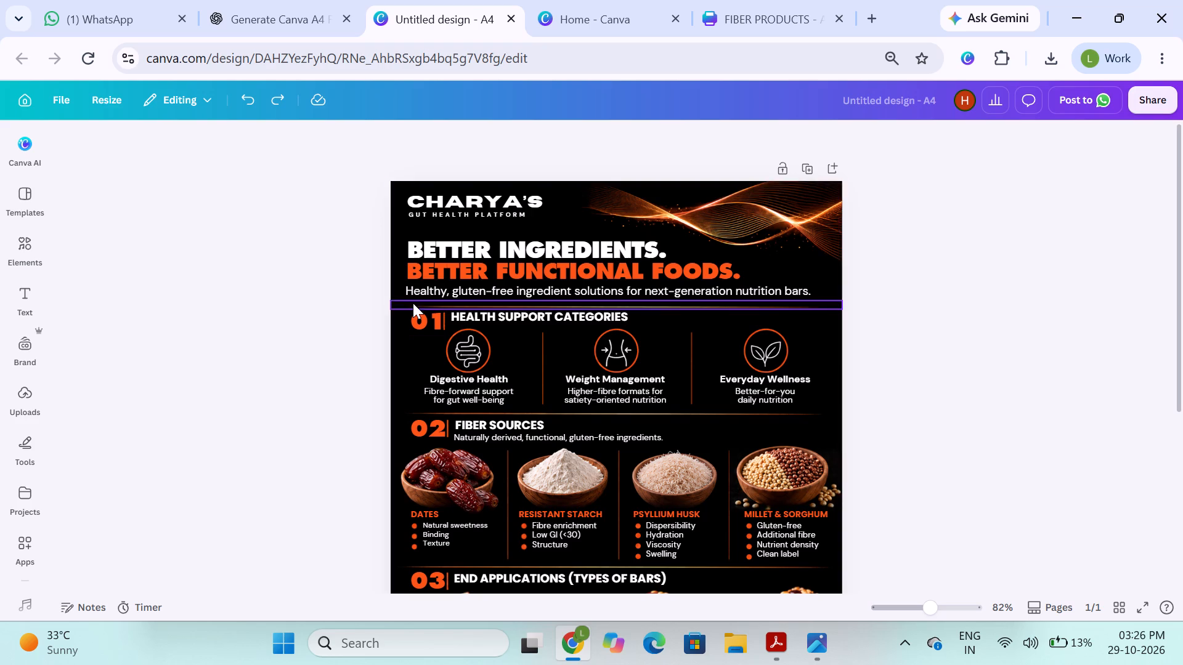
click(344, 333)
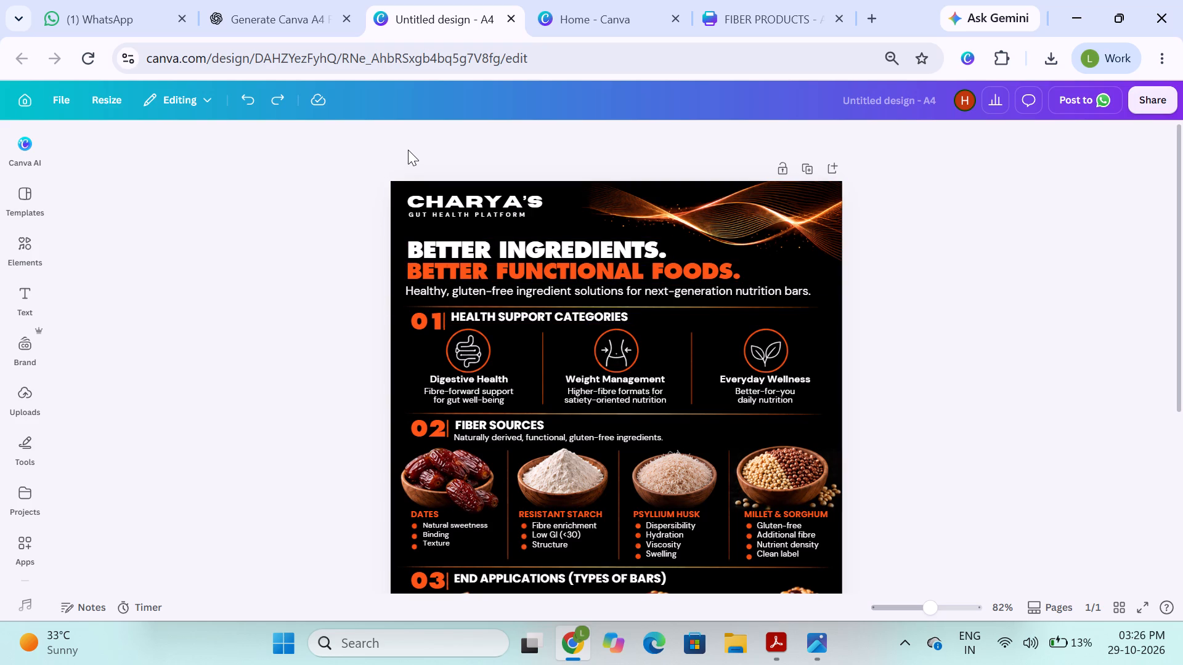
click(168, 152)
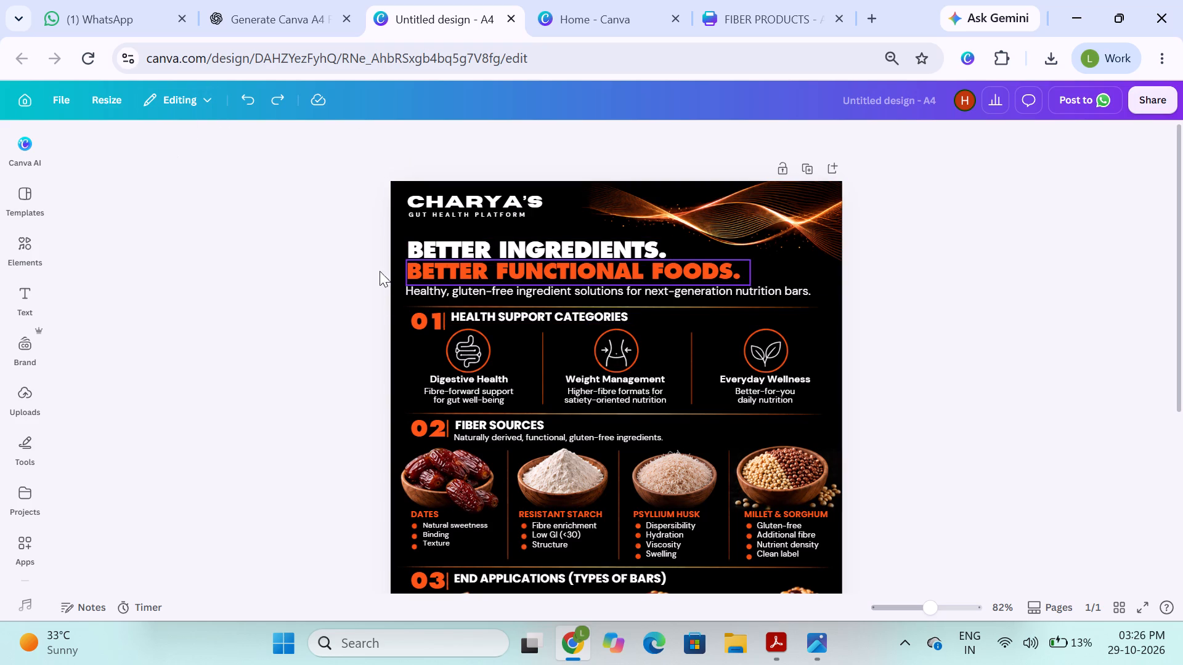
drag(312, 208, 815, 461)
scroll(848, 593, down, 3)
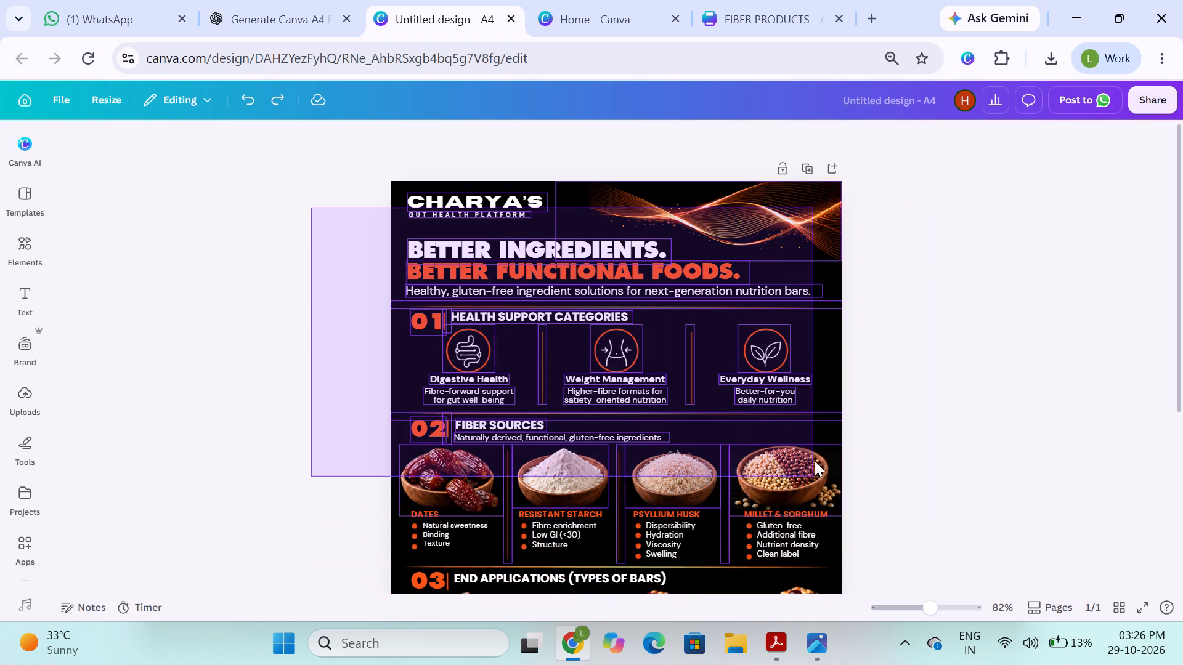
drag(815, 461, 826, 467)
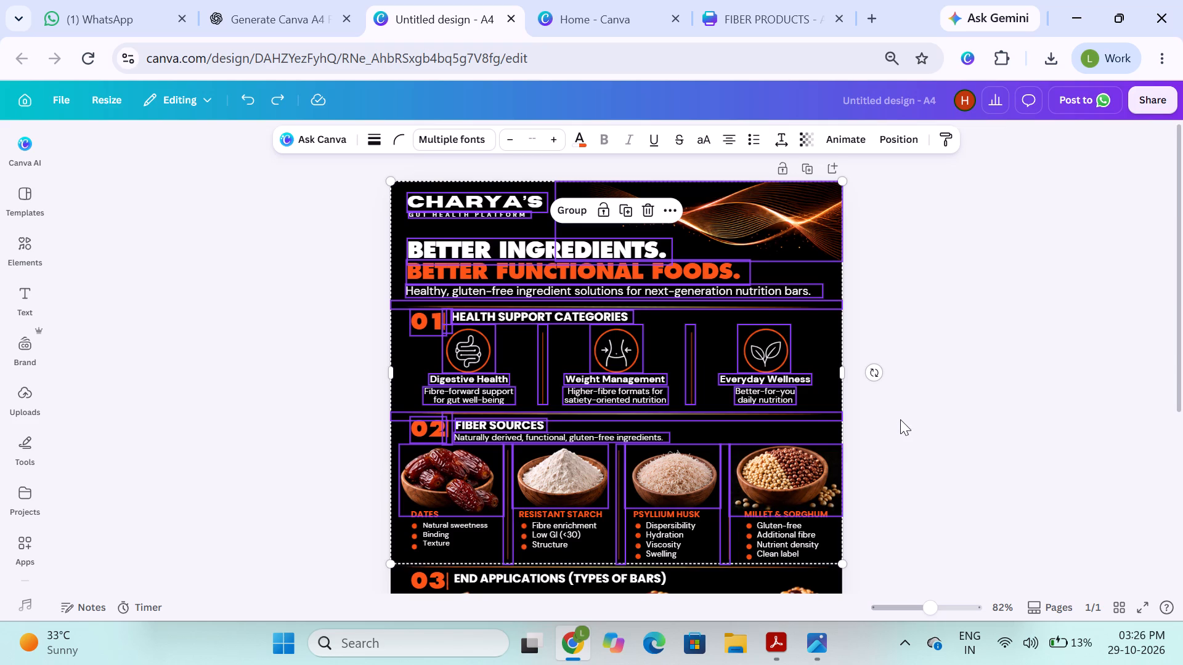
click(900, 419)
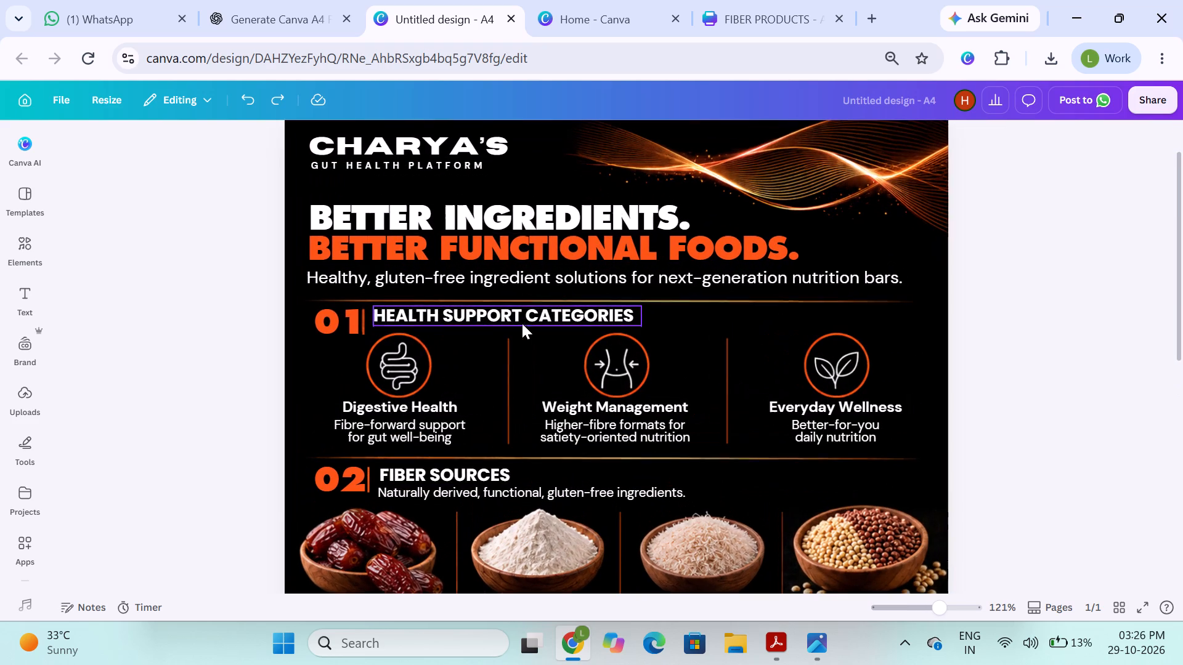
click(360, 317)
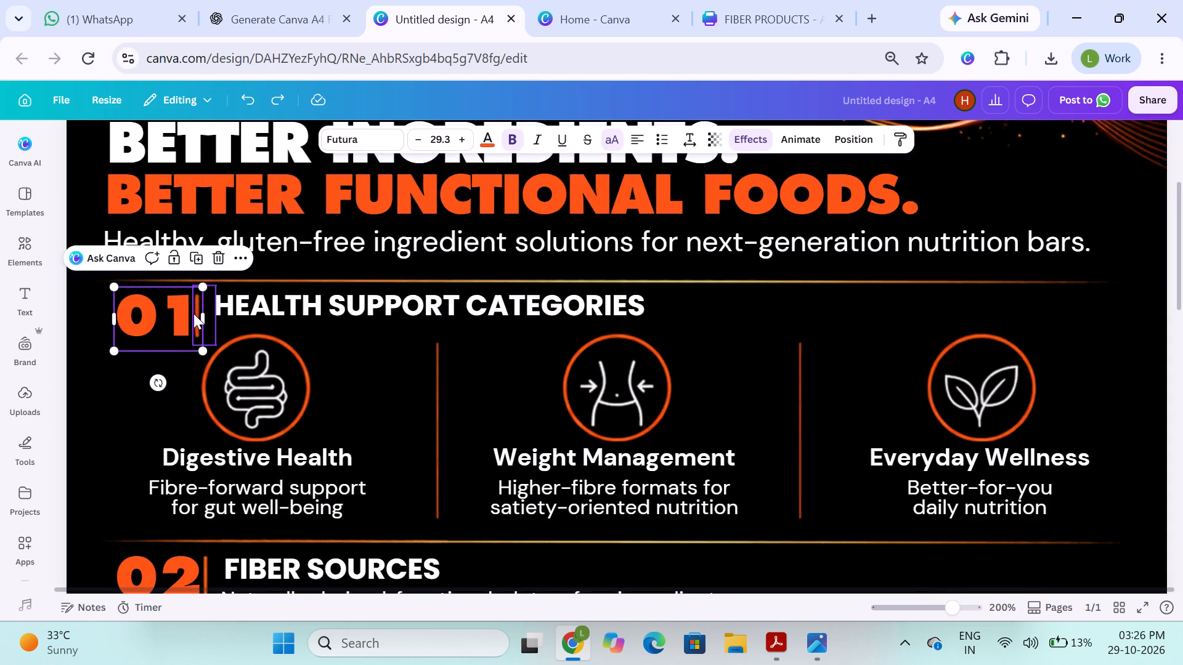
click(193, 313)
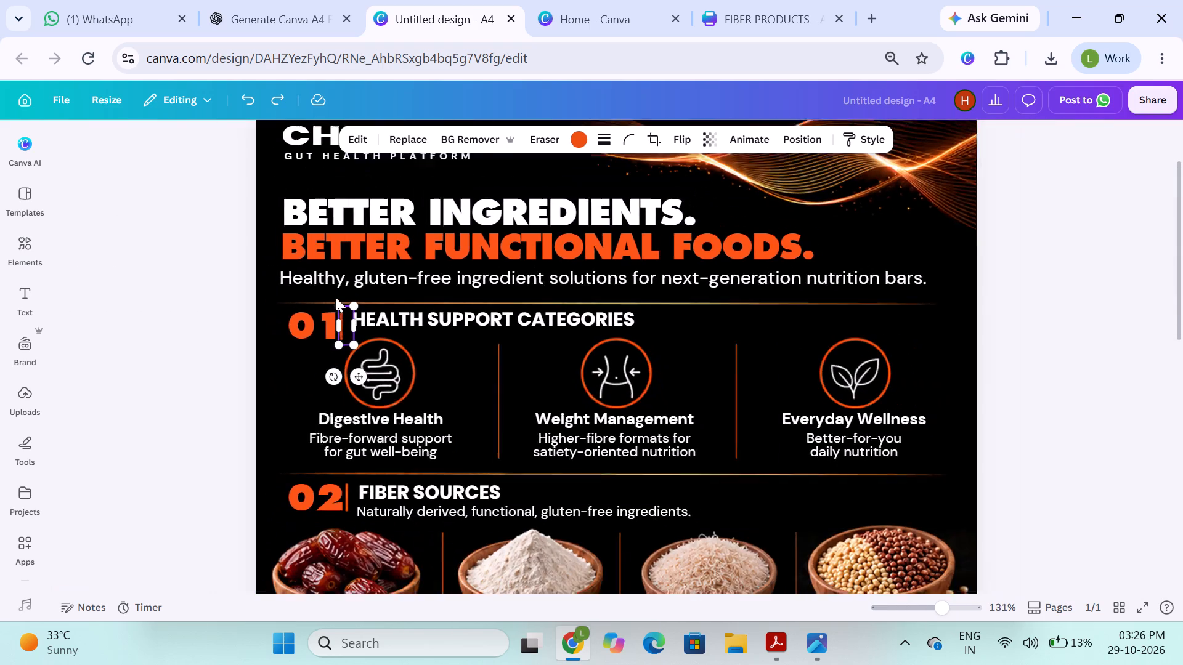
click(1060, 236)
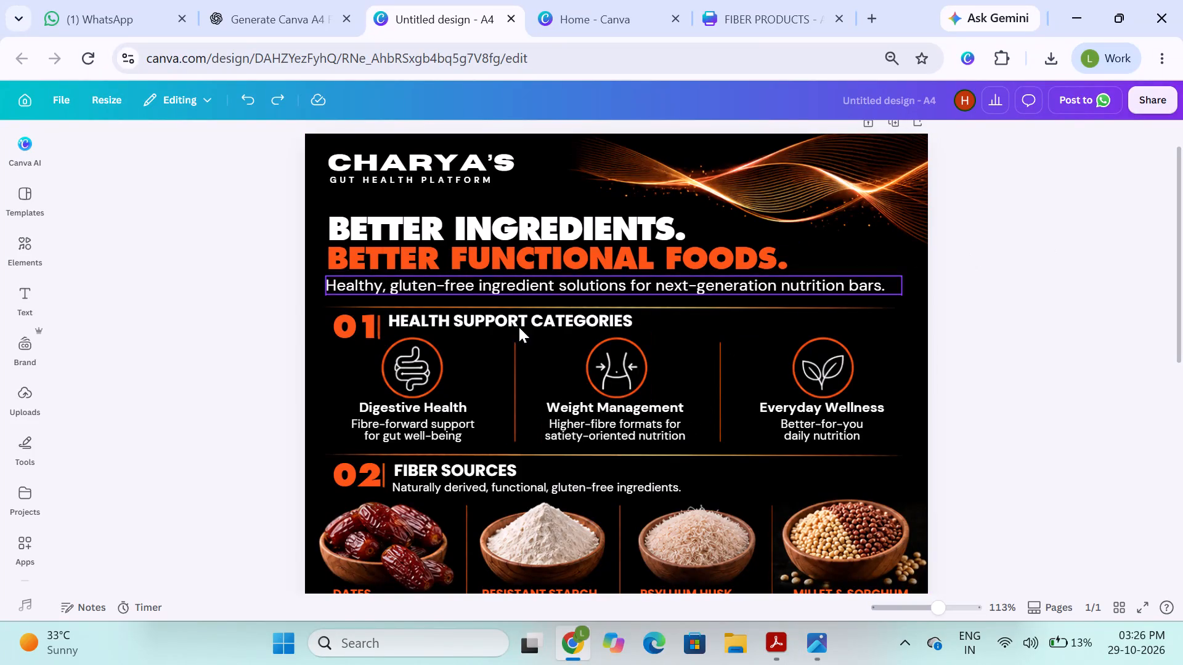
click(164, 349)
scroll(266, 304, down, 2)
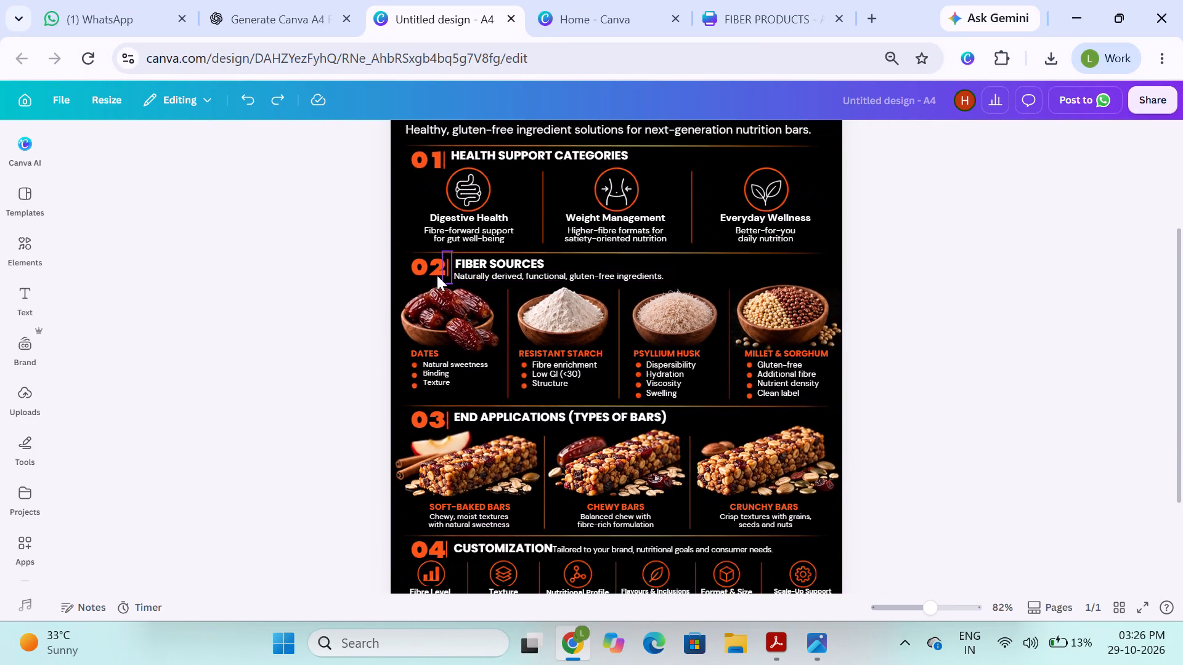
scroll(444, 419, down, 1)
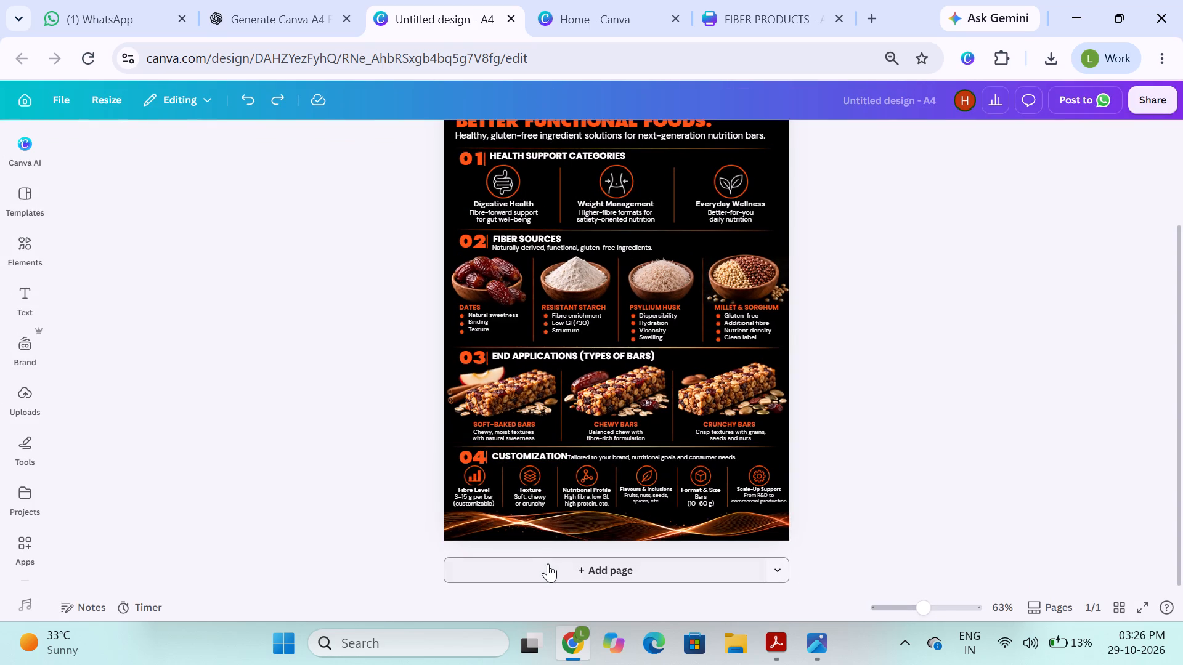
Close the FIBER PRODUCTS A4 design, leaving the Canva home page with the recent designs open.
click(561, 21)
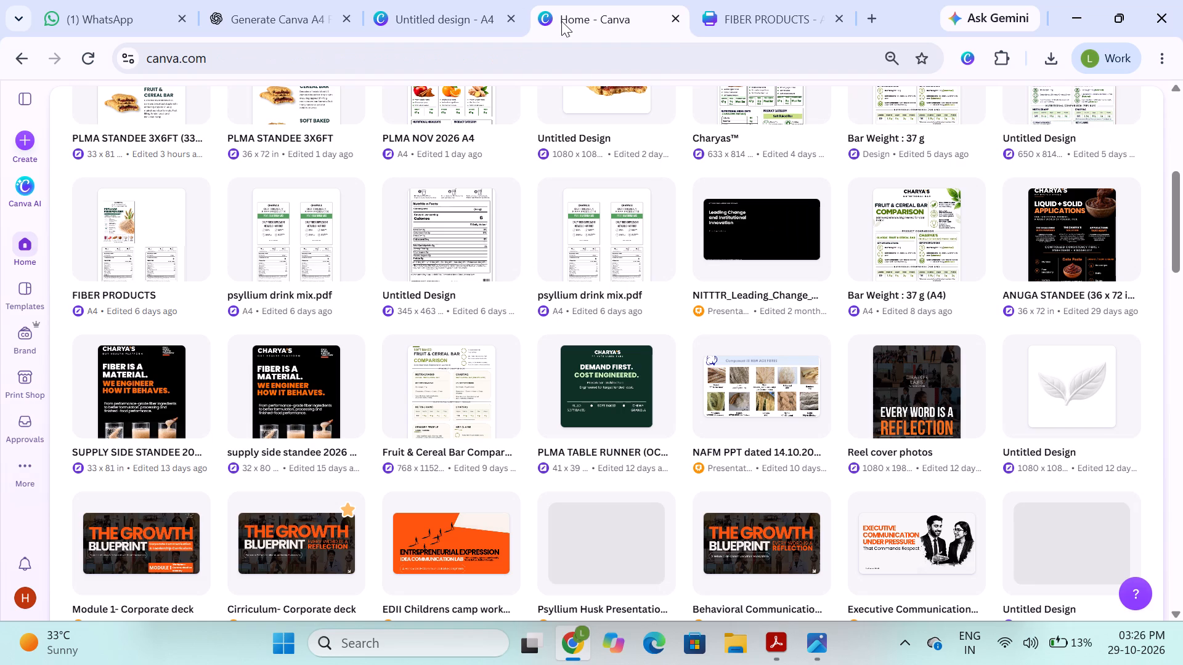
scroll(532, 254, up, 1)
click(779, 14)
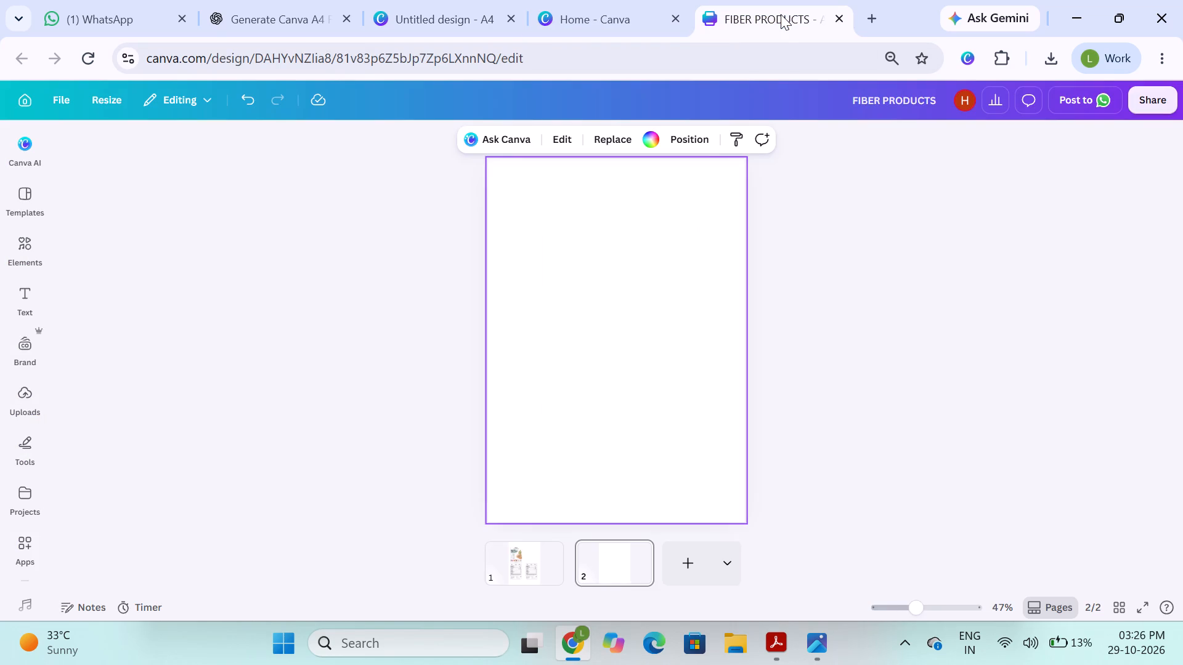
click(837, 20)
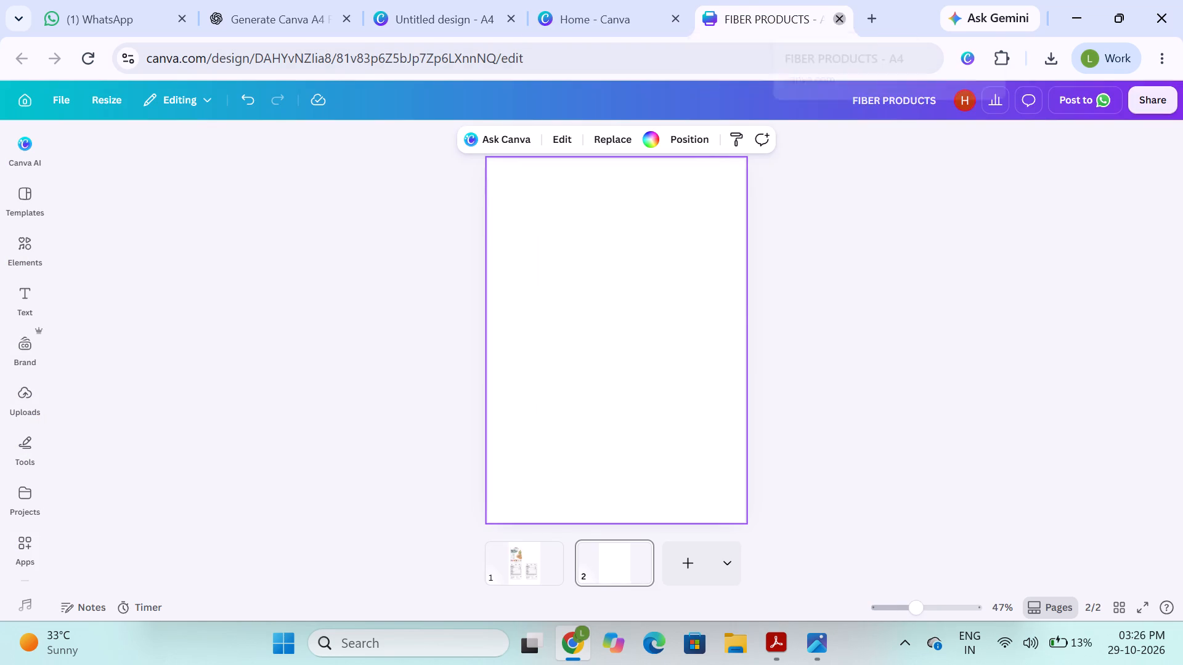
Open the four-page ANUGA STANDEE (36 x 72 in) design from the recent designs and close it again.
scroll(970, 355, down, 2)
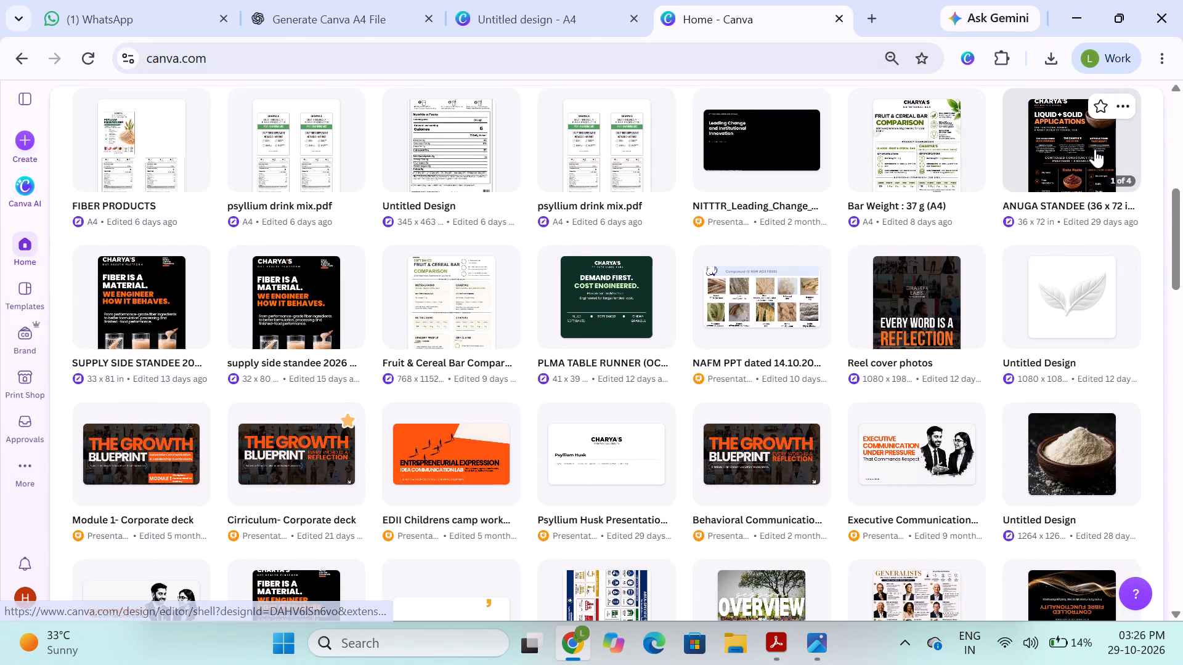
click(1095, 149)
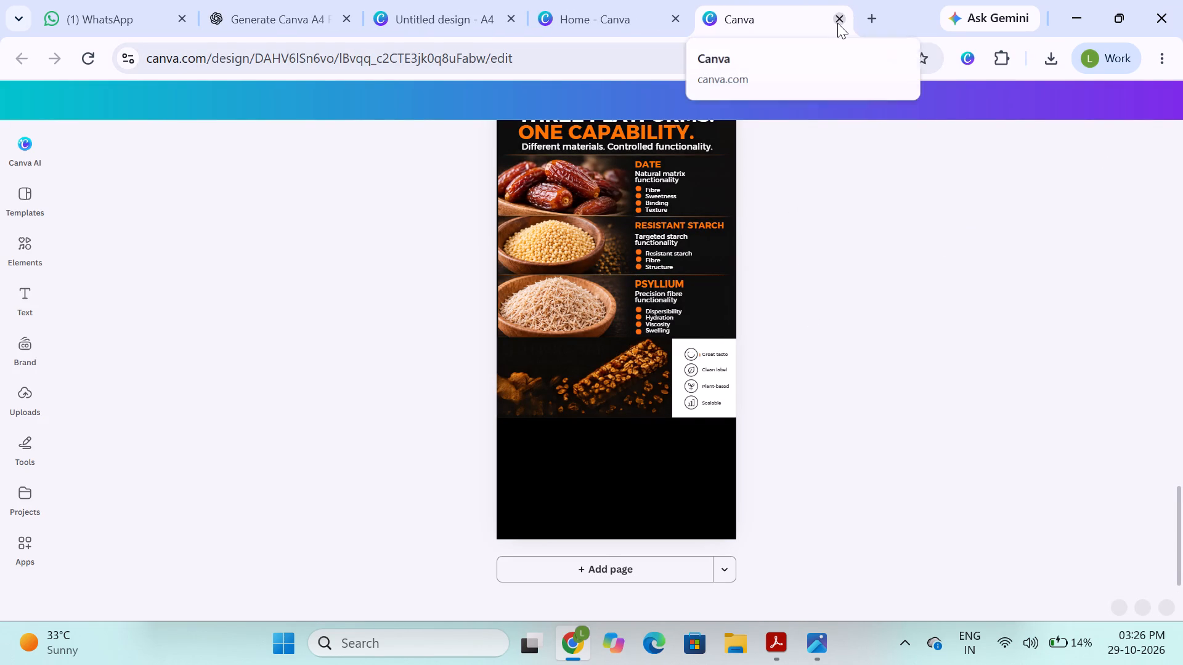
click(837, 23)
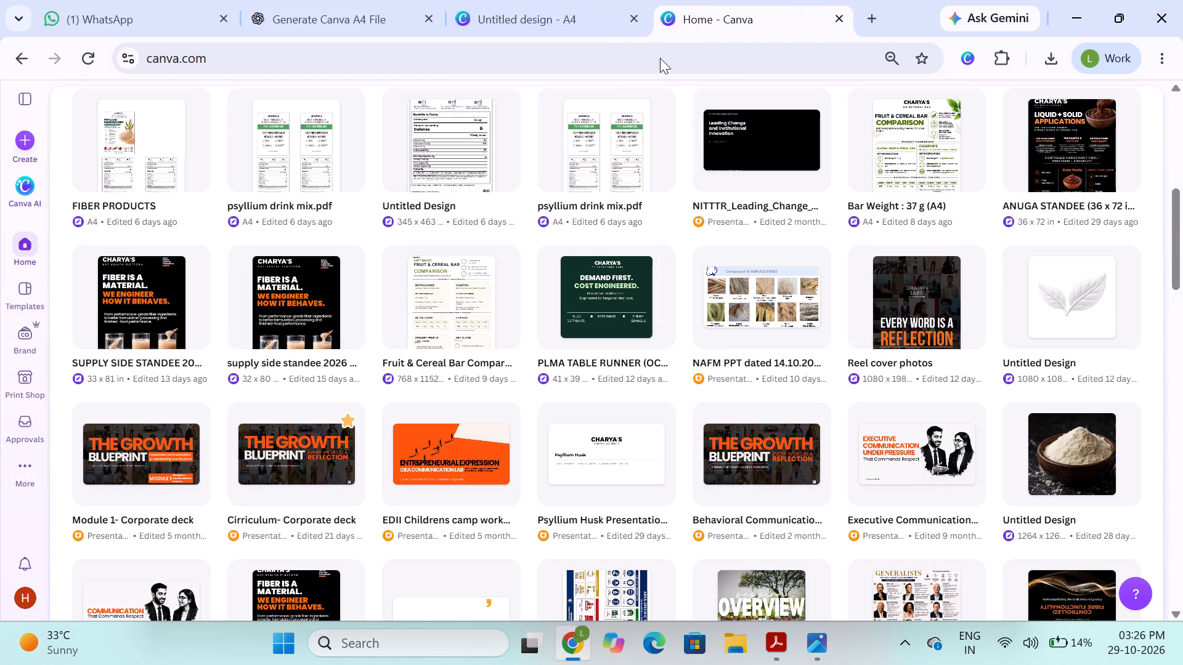
Open the SUPPLY SIDE STANDEE 2026 (2) (33x 81 in) design and review its pages from page 2 up to page 1.
click(163, 302)
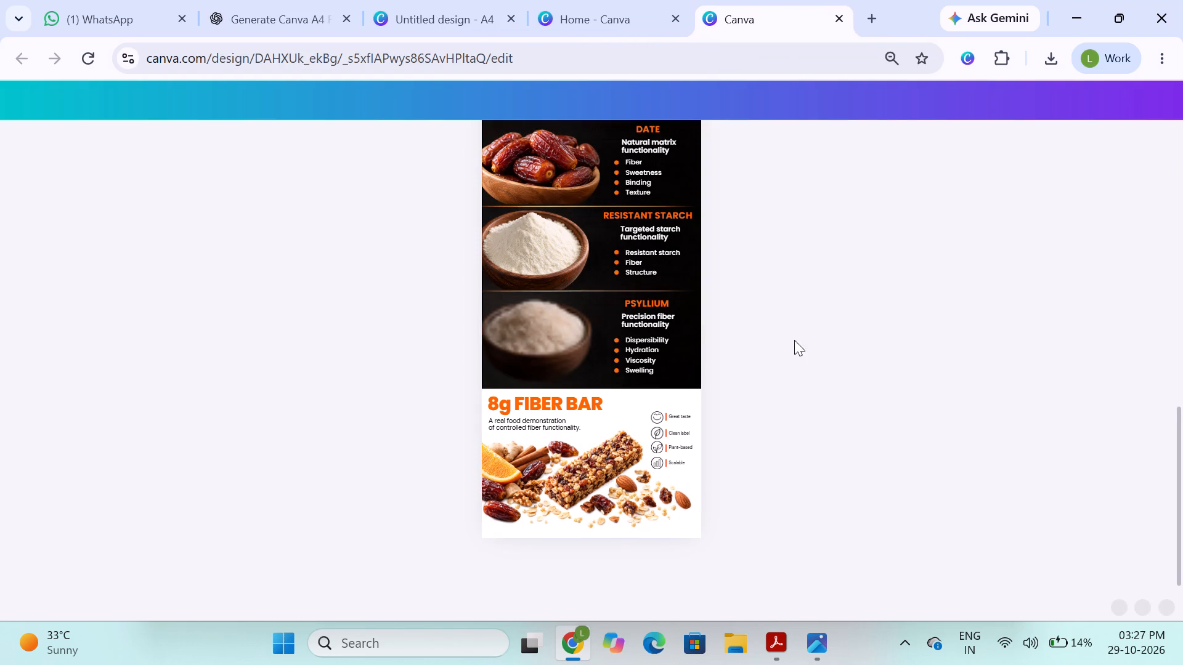
click(815, 308)
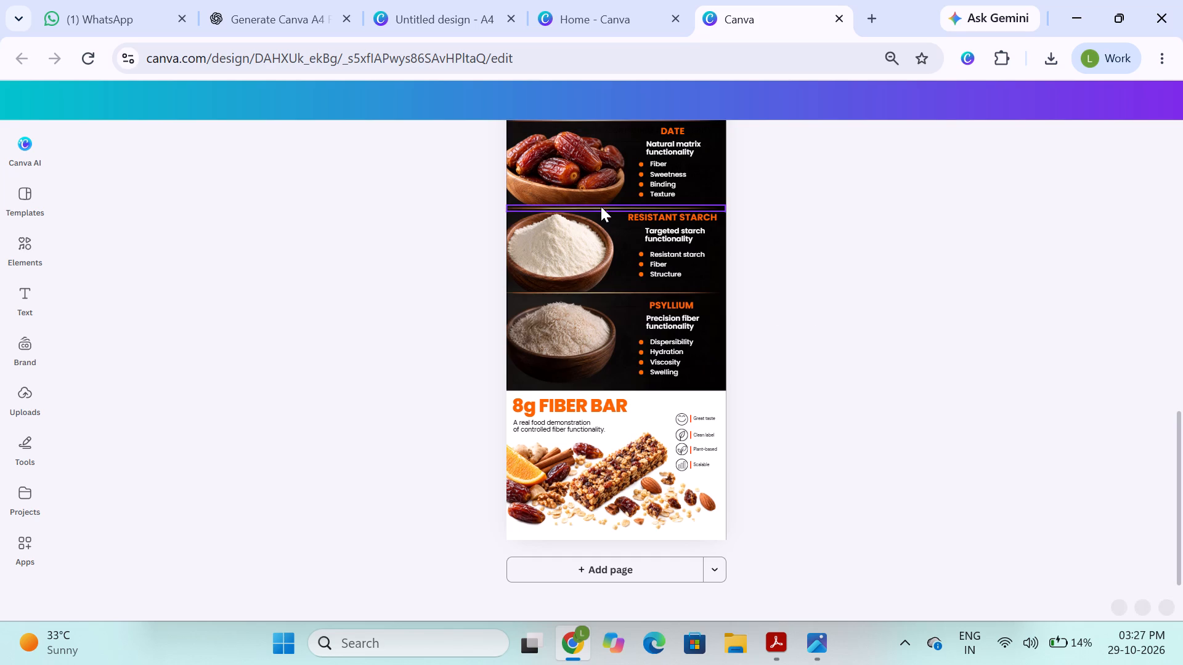
drag(856, 379, 846, 381)
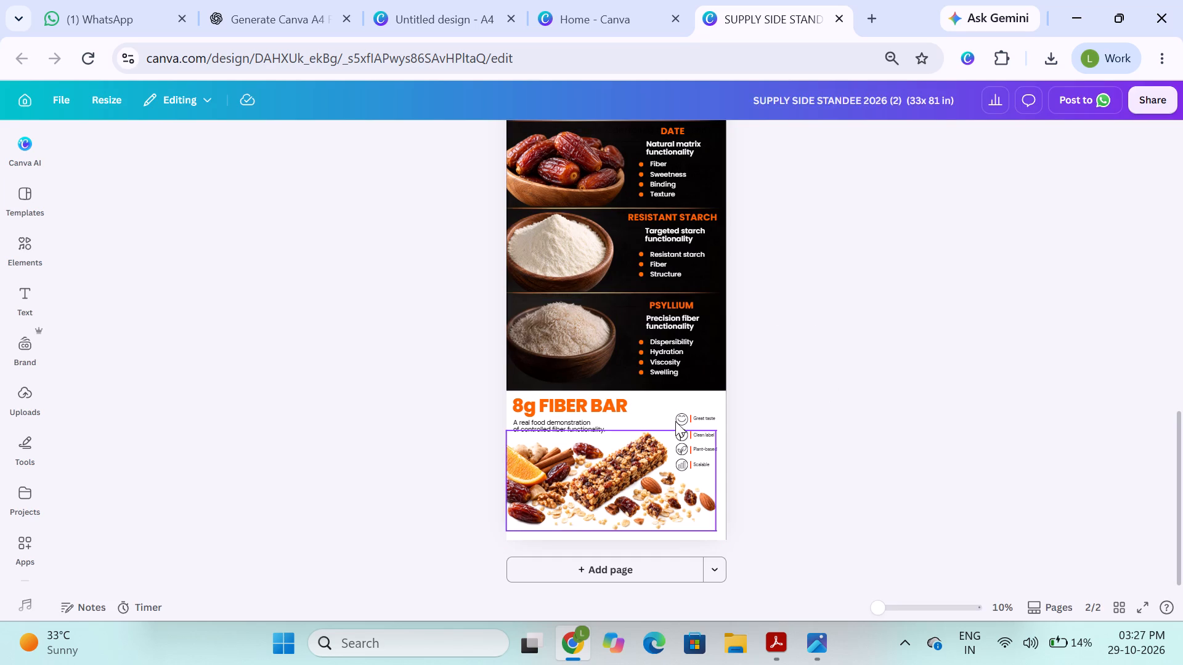
scroll(581, 230, up, 1)
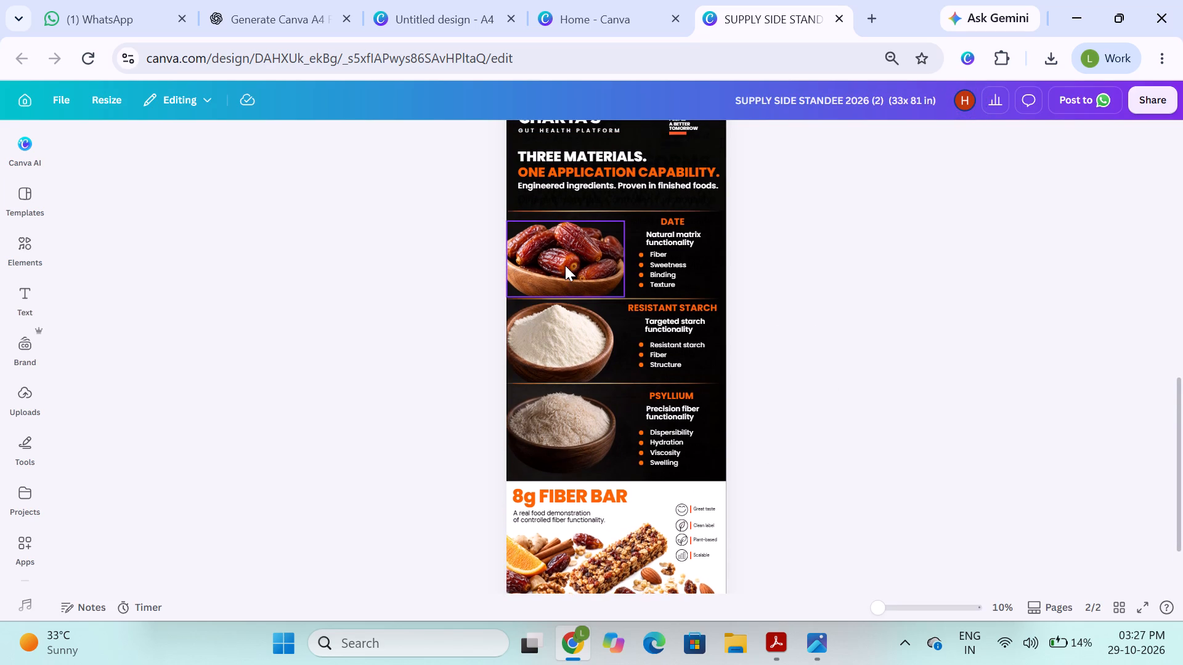
scroll(565, 265, up, 1)
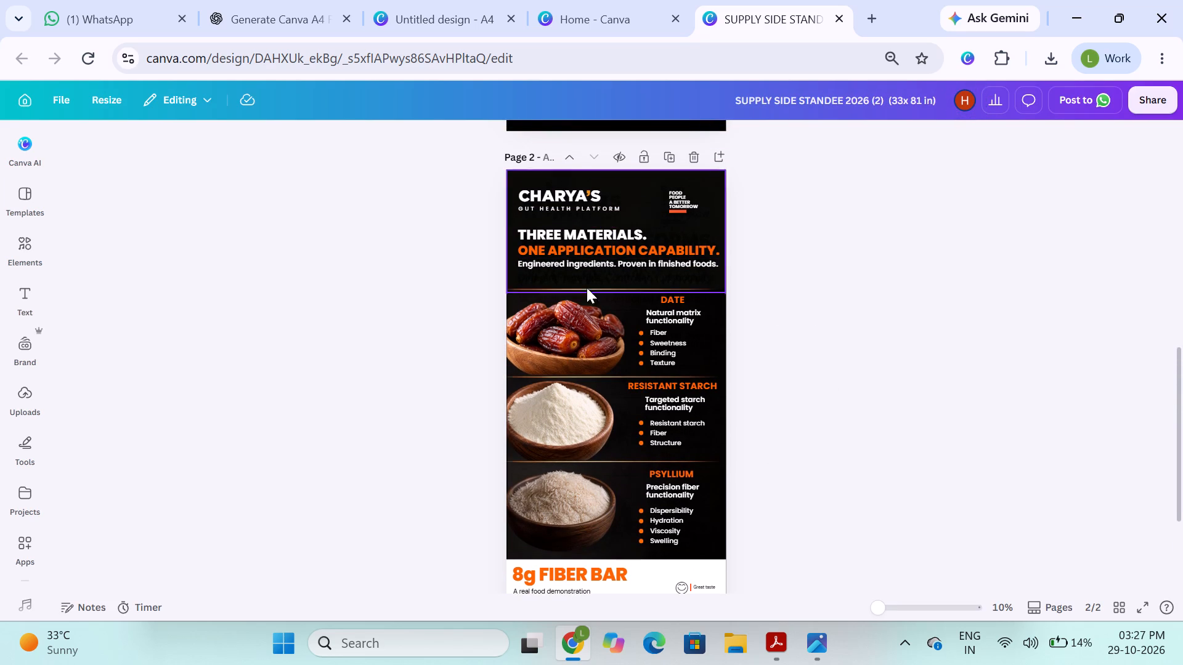
scroll(632, 259, up, 2)
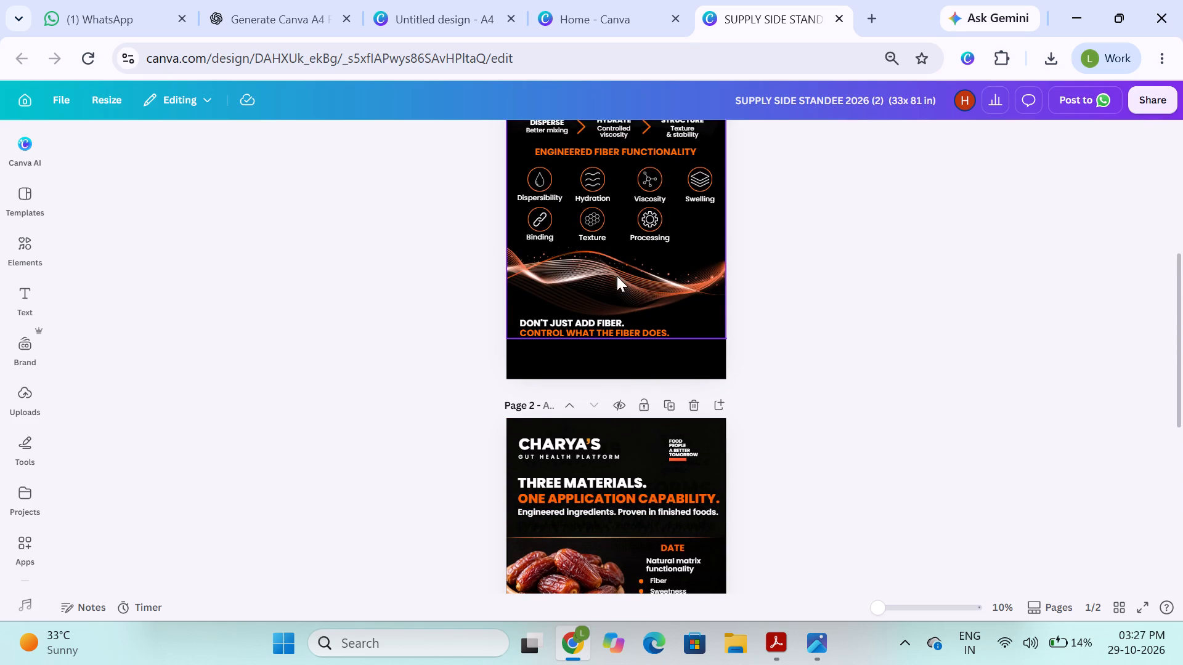
scroll(550, 287, up, 1)
Ungroup the grouped content on page 1 of the supply side standee, which includes the Engineered Fiber Functionality icons.
click(606, 338)
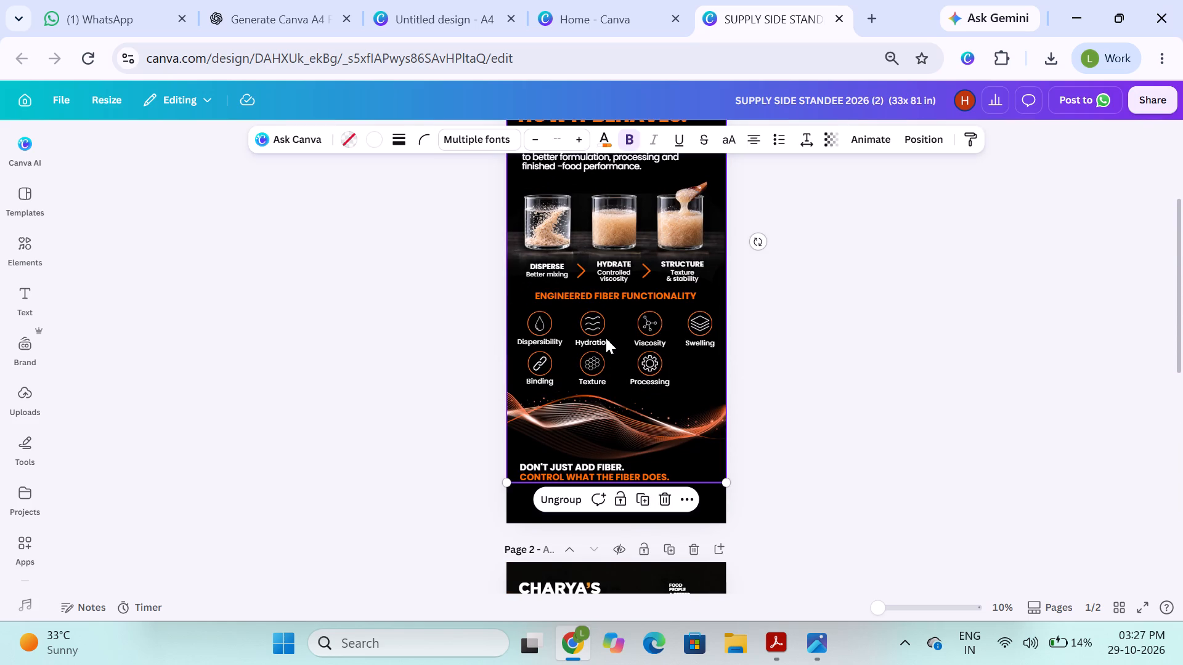
click(446, 349)
click(593, 320)
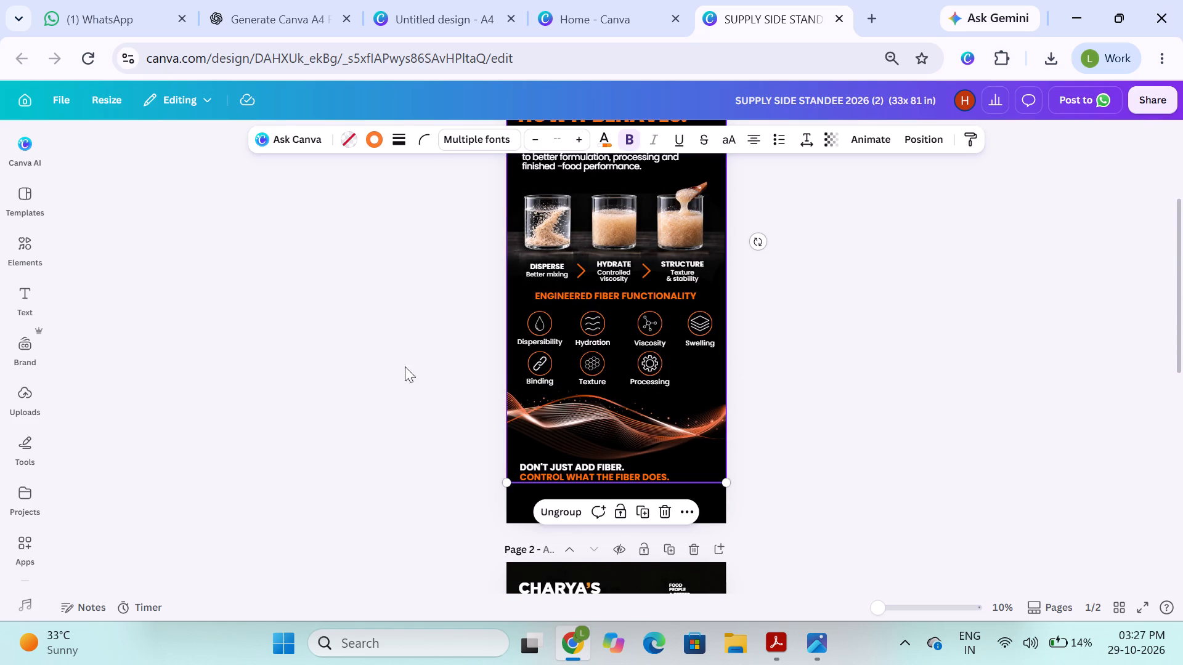
scroll(372, 375, up, 1)
scroll(574, 338, up, 2)
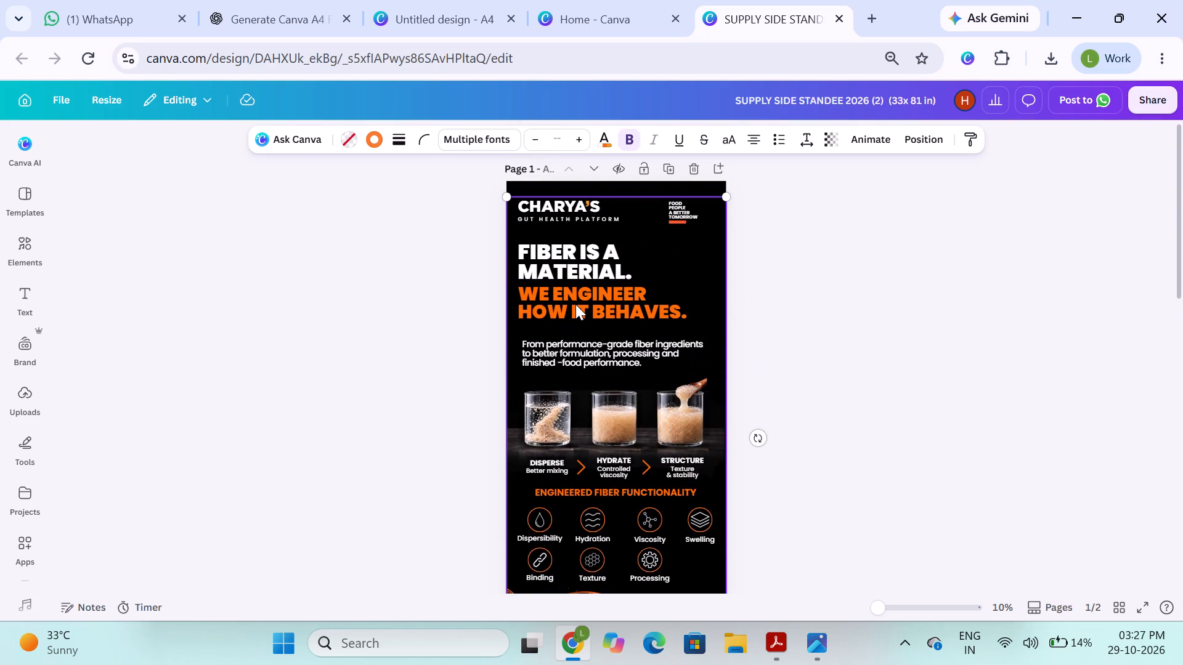
scroll(575, 304, up, 1)
scroll(455, 387, down, 3)
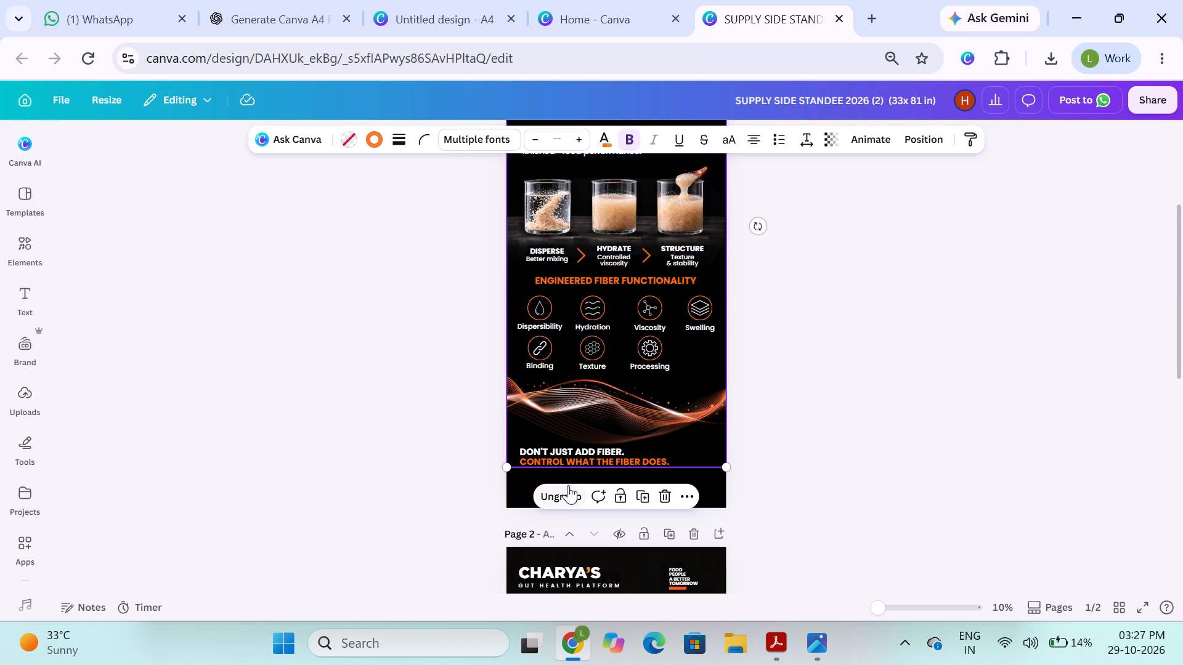
click(559, 496)
click(433, 448)
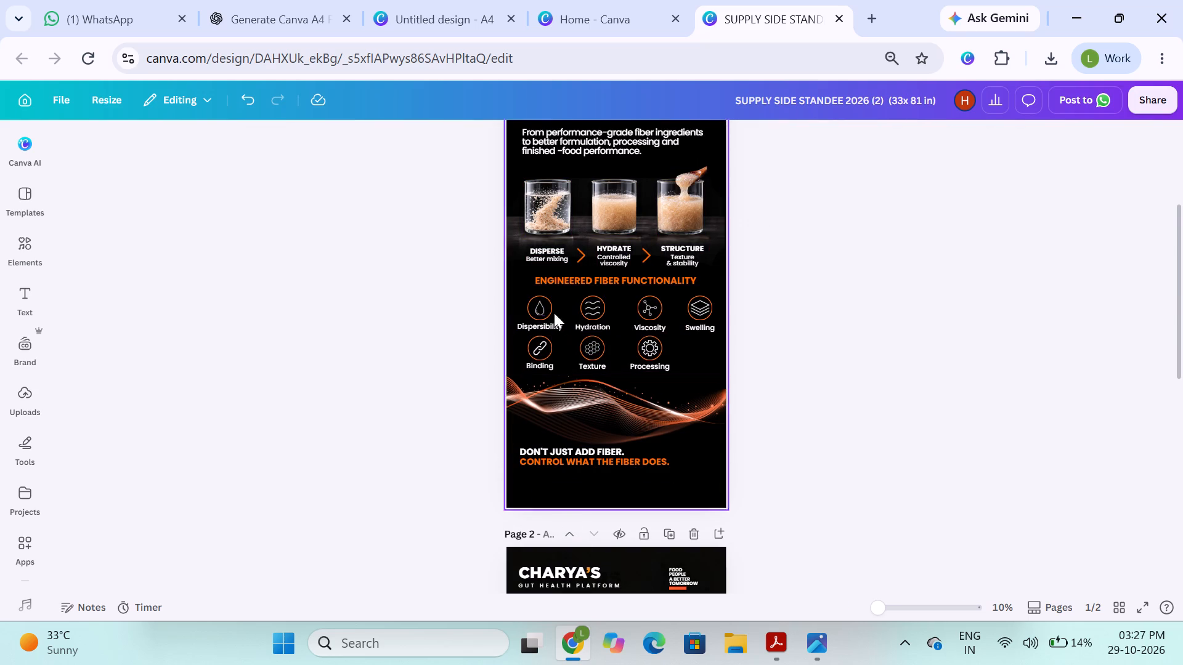
Check the lower sections of the untitled A4 design, and close the Canva home page.
click(414, 18)
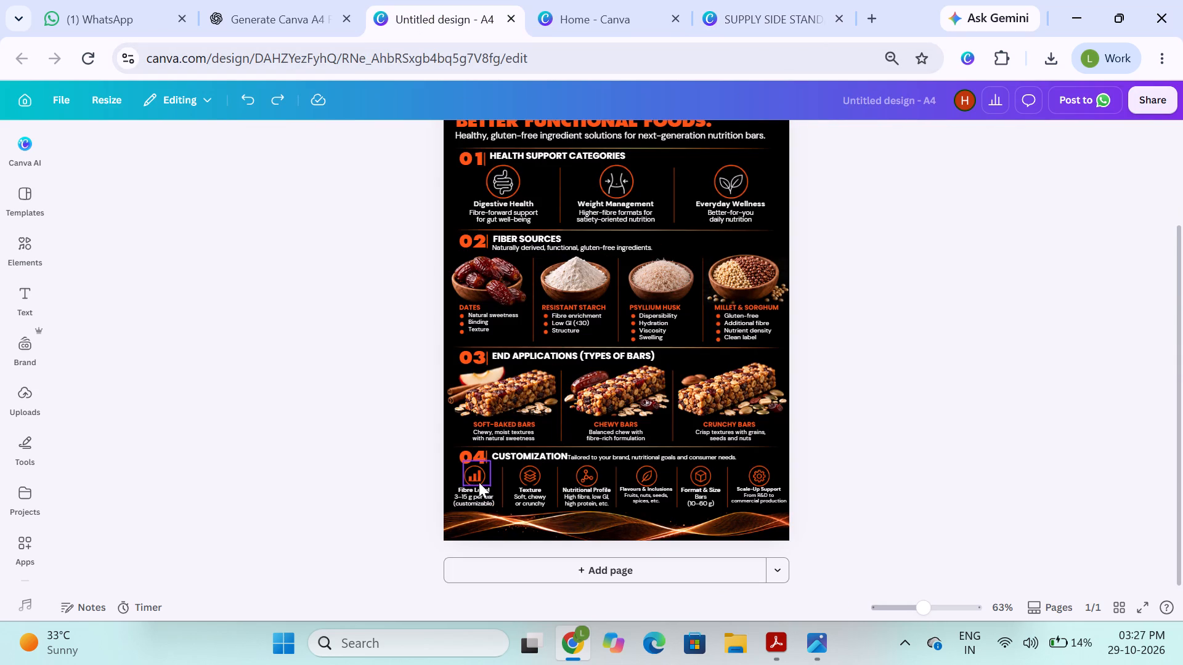
scroll(471, 434, down, 1)
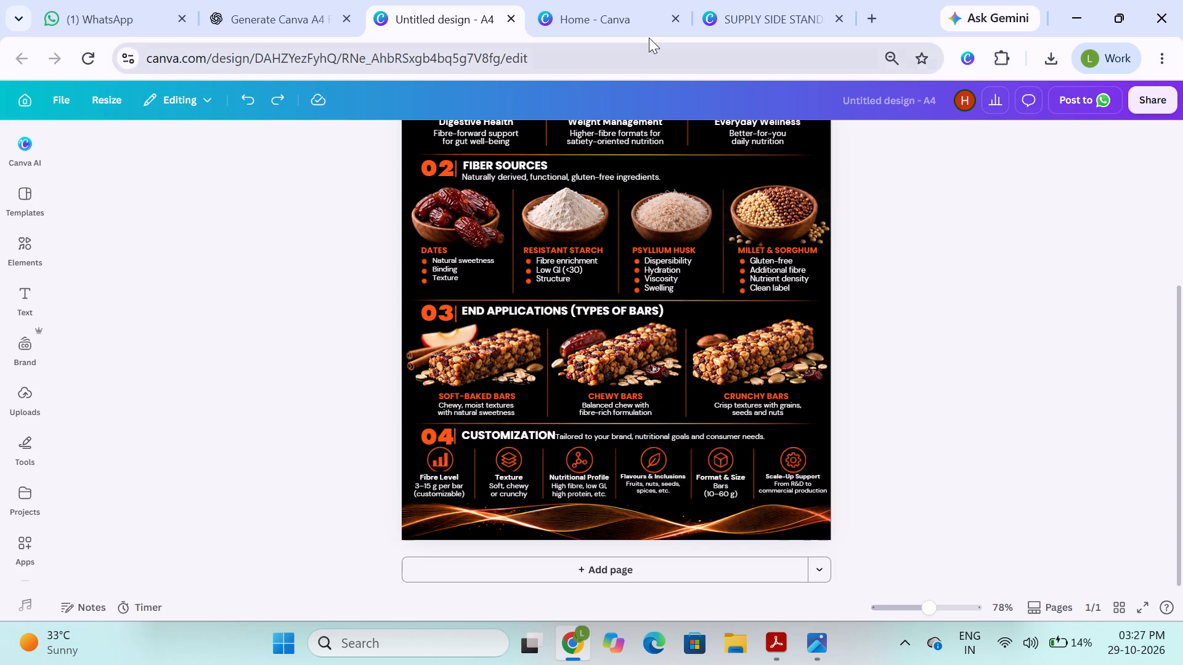
click(633, 22)
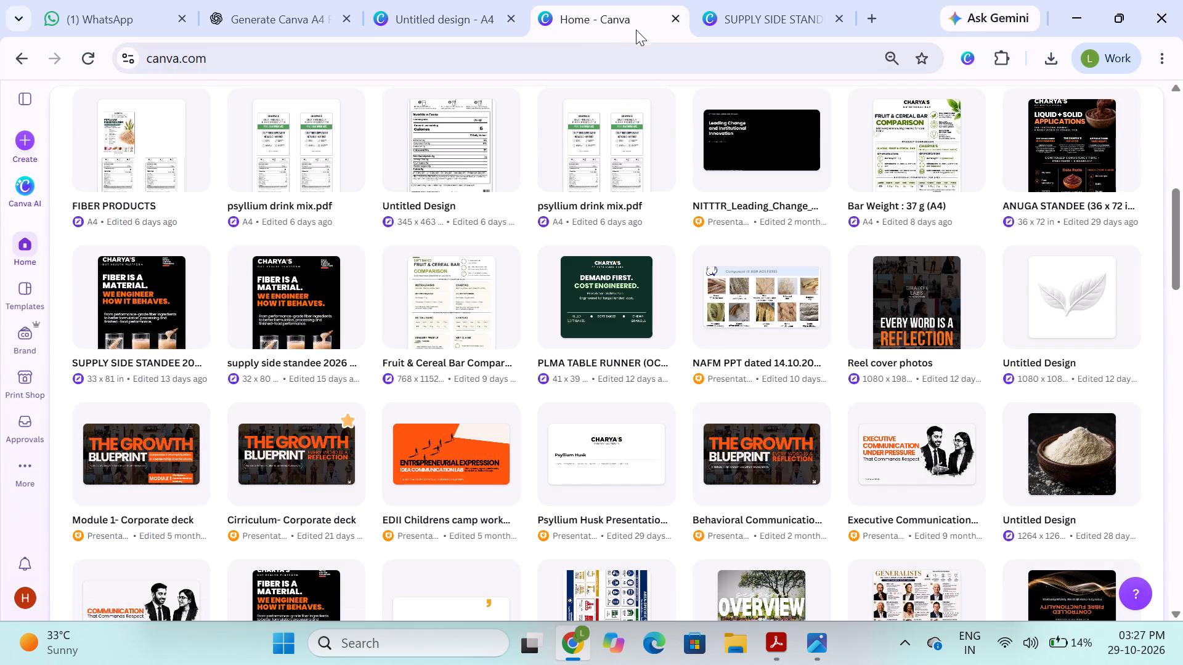
click(675, 15)
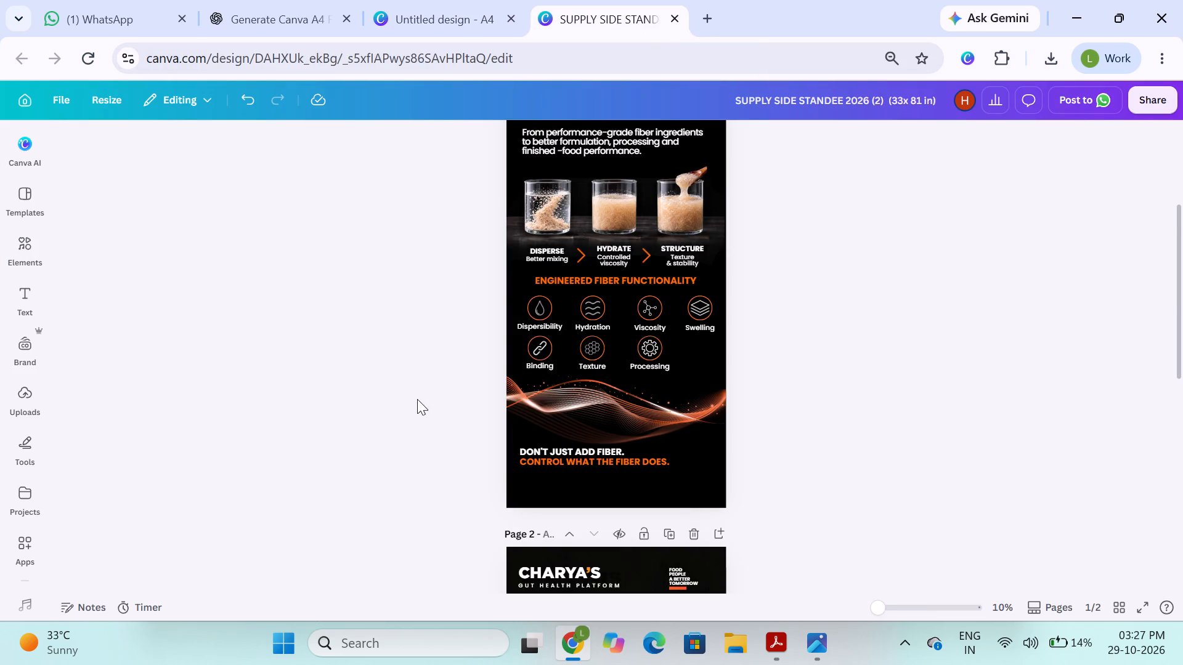
Compare page 1 of the supply side standee with the lower sections of the untitled A4 design.
click(410, 403)
click(502, 0)
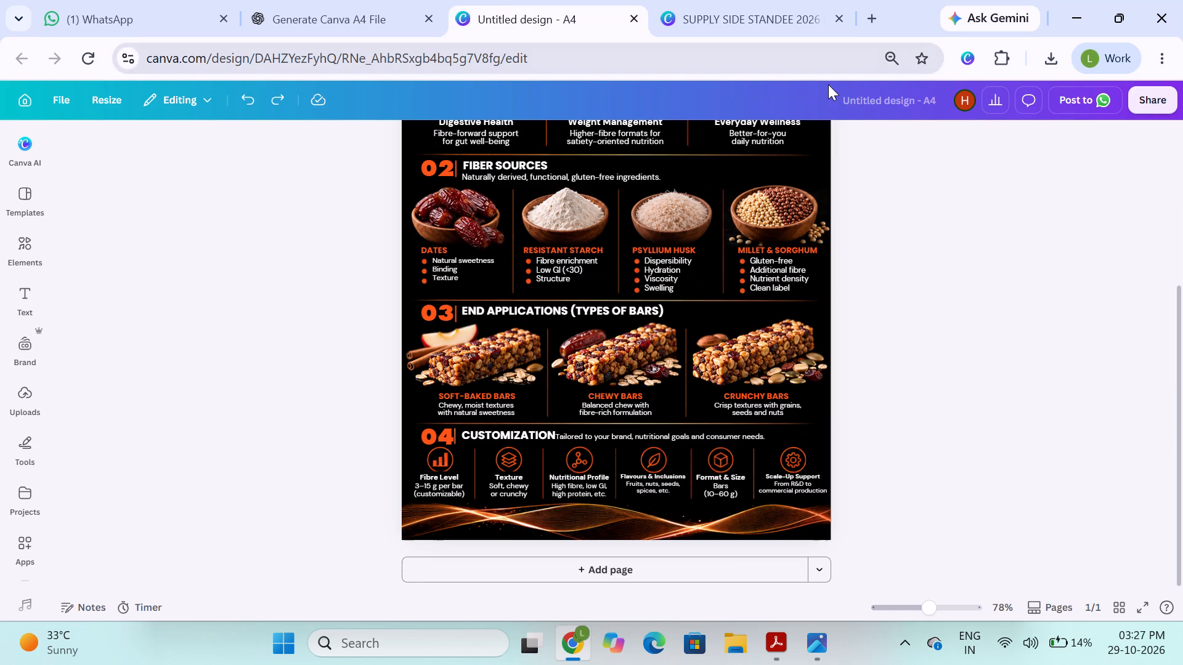
click(688, 5)
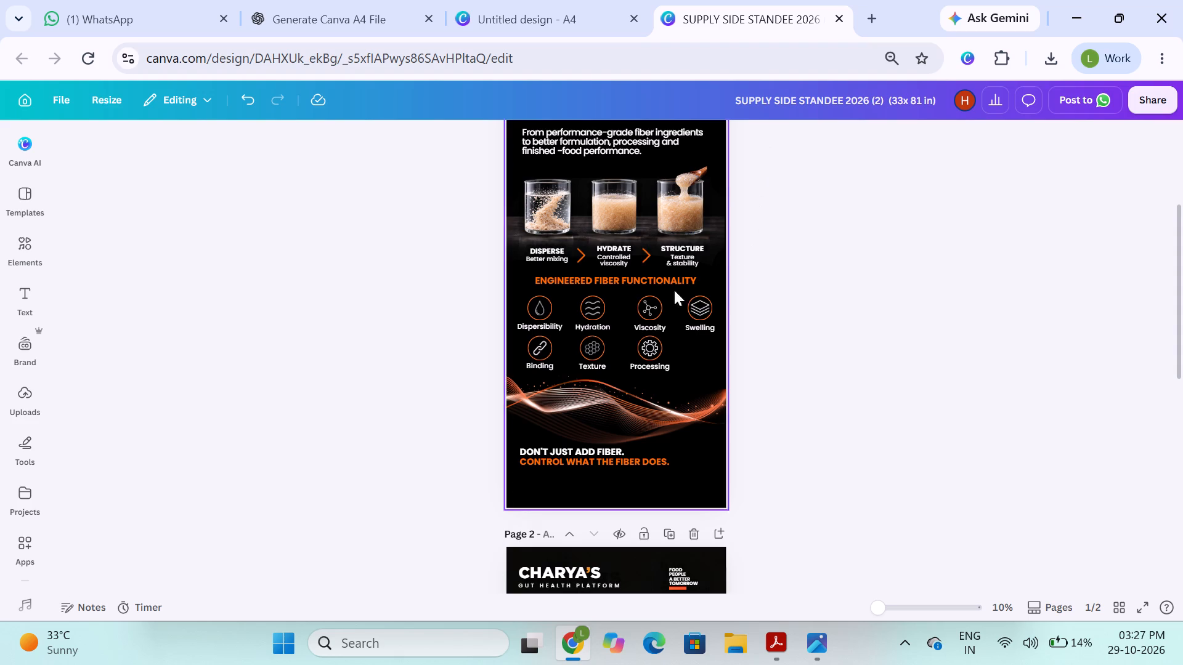
click(577, 19)
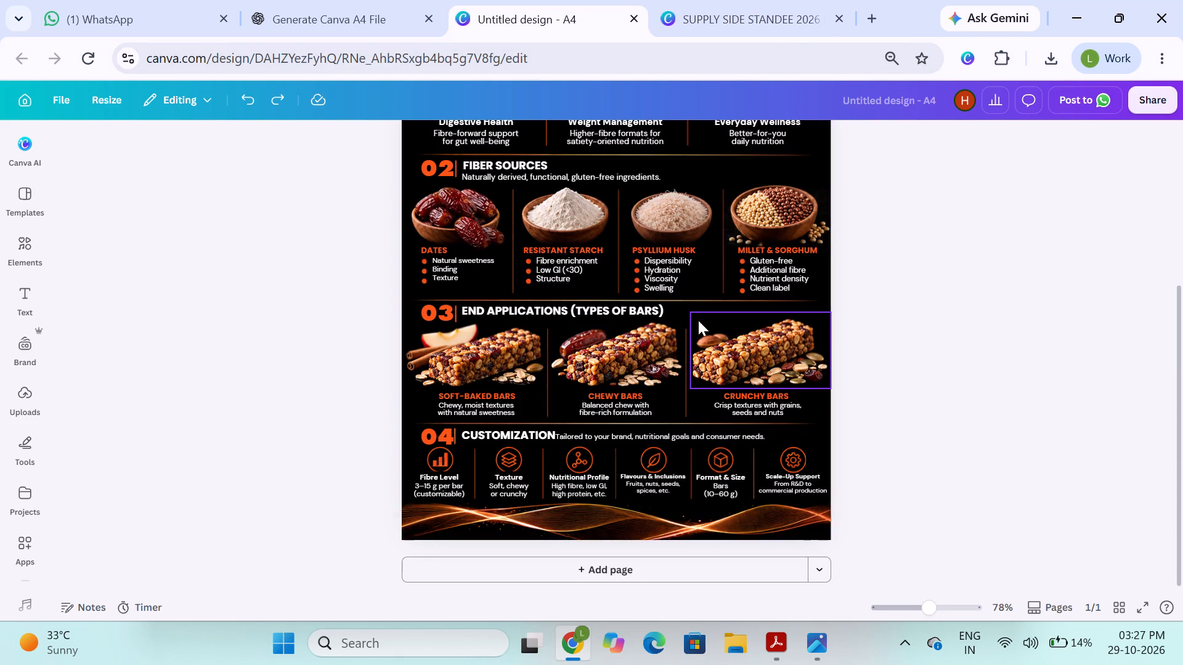
Compare pages 1 and 2 of the supply side standee with the Fiber Sources, End Applications and Customization sections of the A4 design.
scroll(706, 316, down, 2)
click(752, 15)
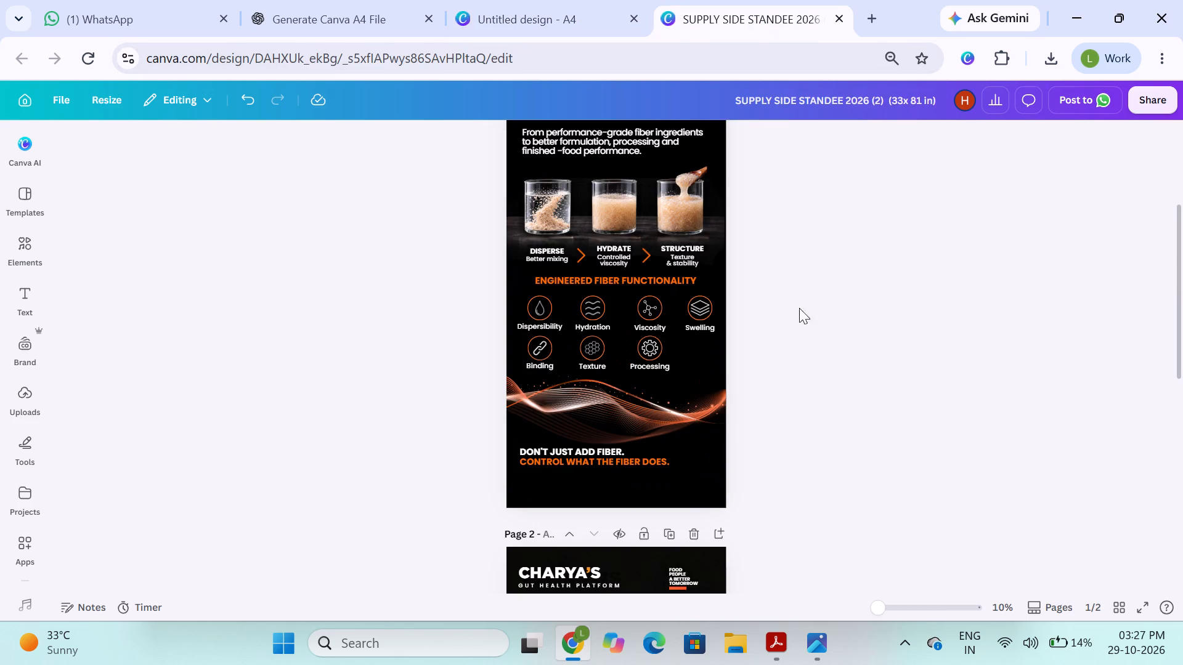
click(580, 28)
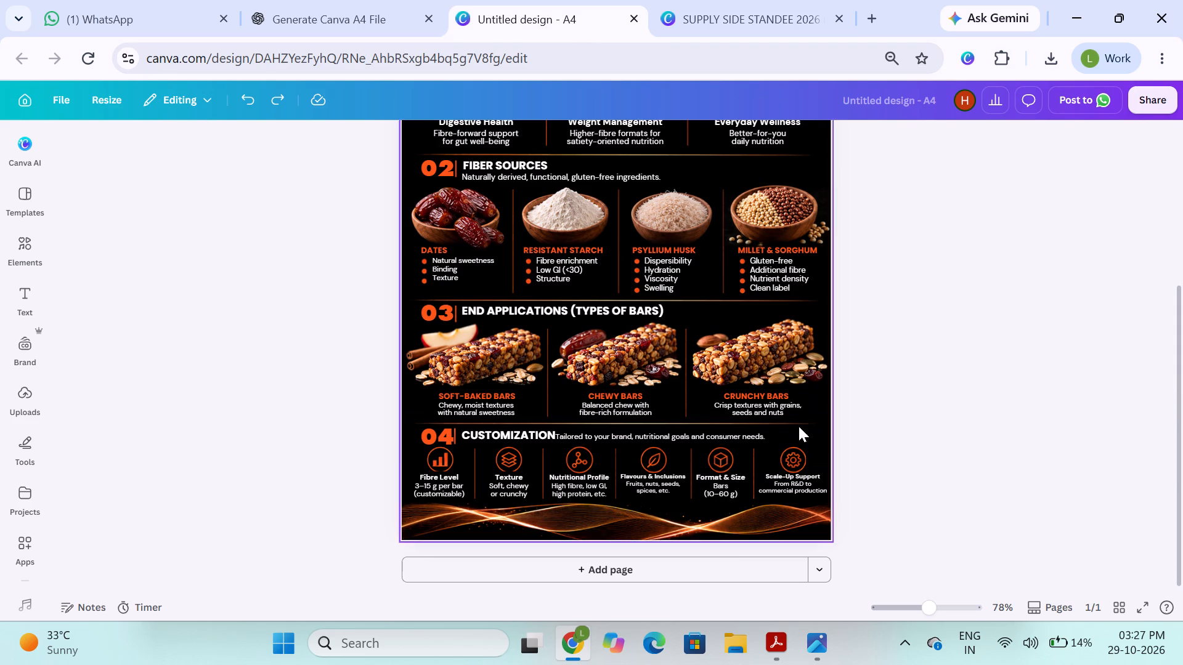
click(725, 29)
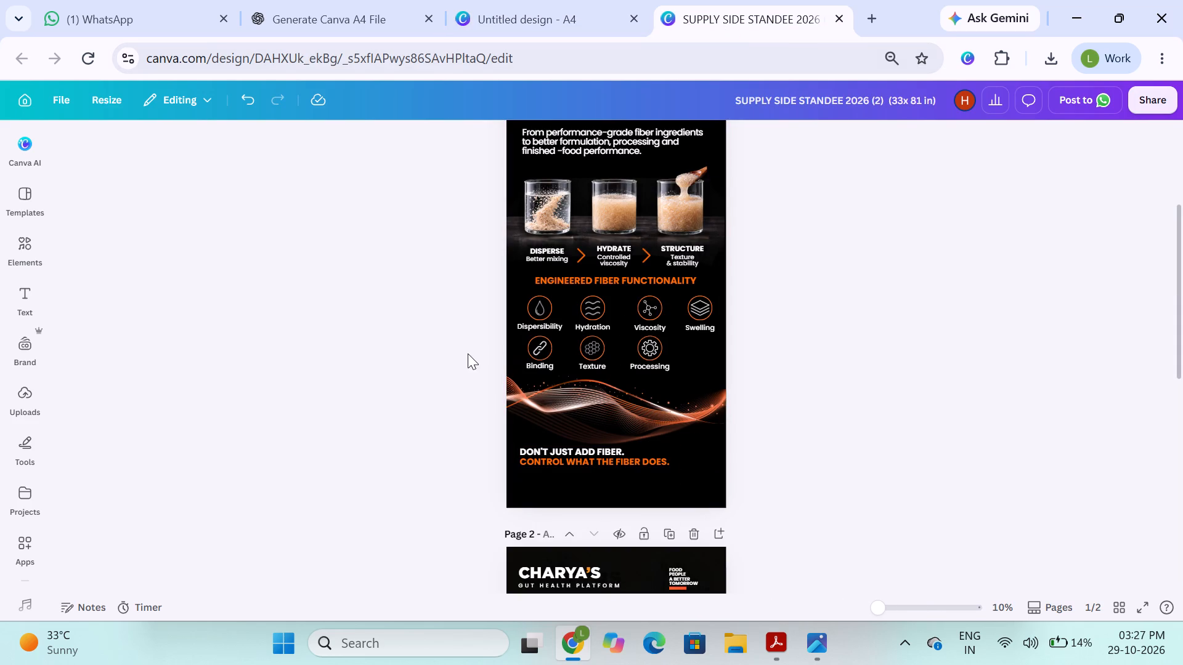
click(827, 451)
scroll(819, 454, down, 4)
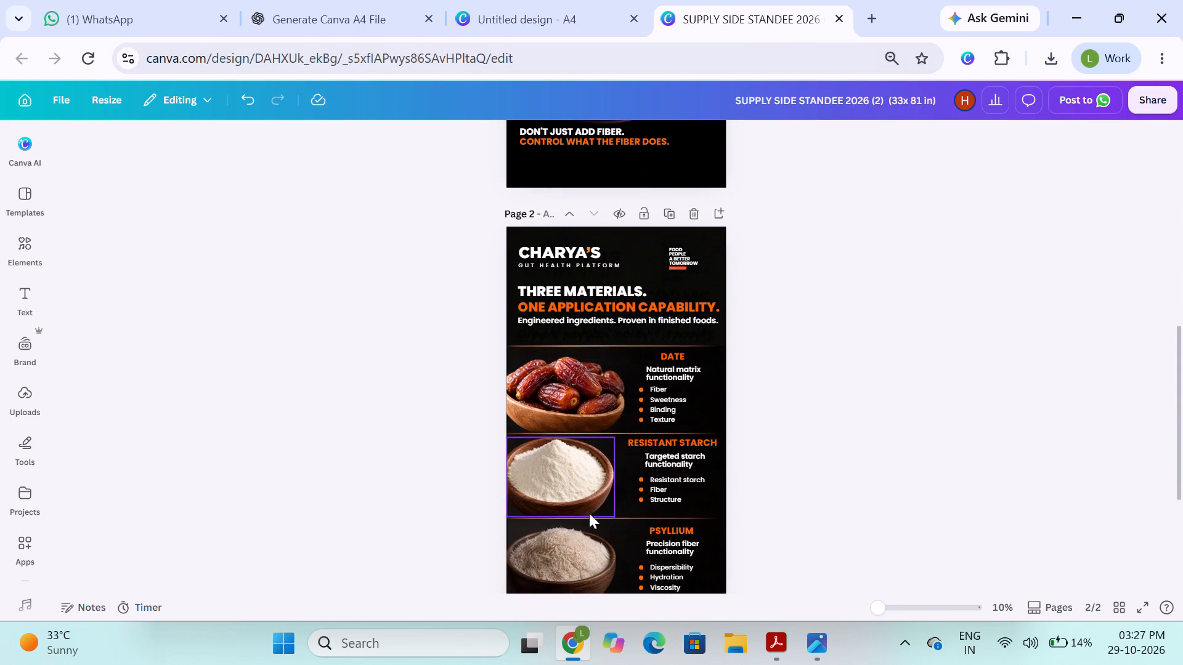
scroll(583, 530, down, 2)
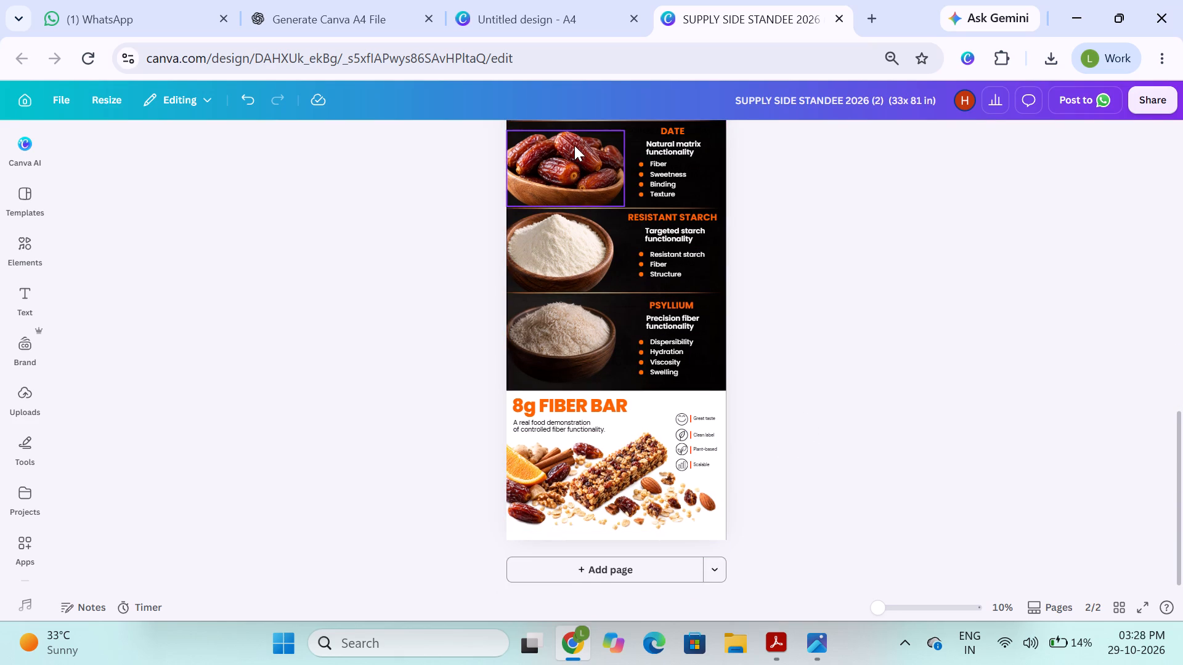
click(583, 9)
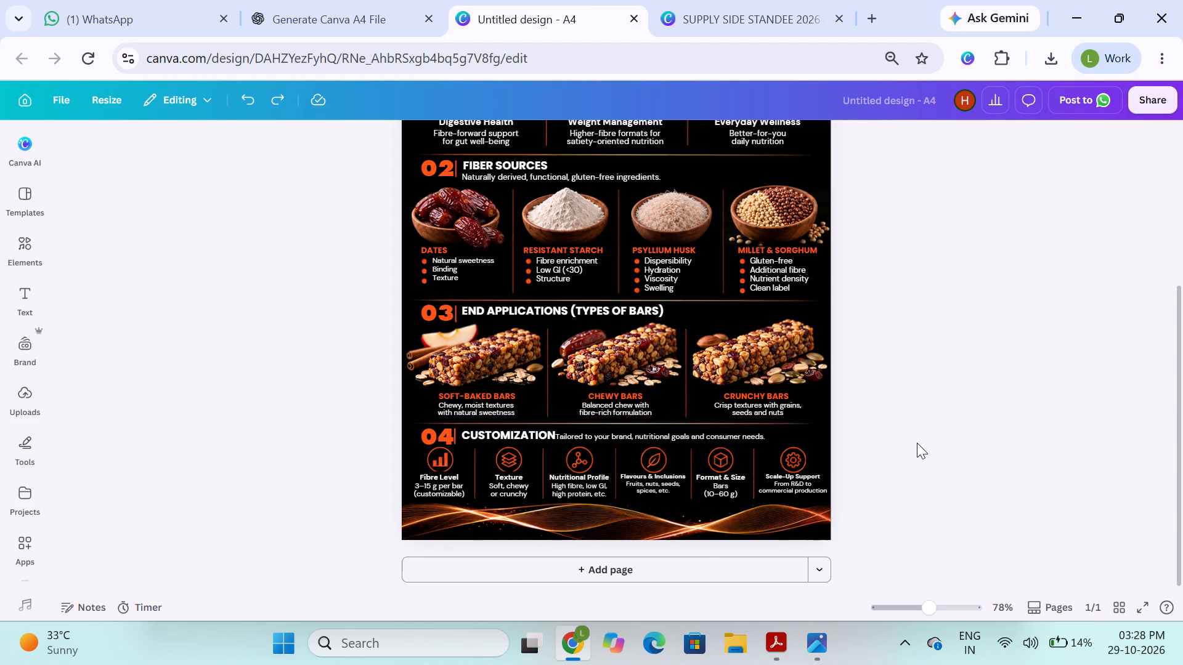
scroll(771, 473, down, 2)
scroll(577, 342, up, 2)
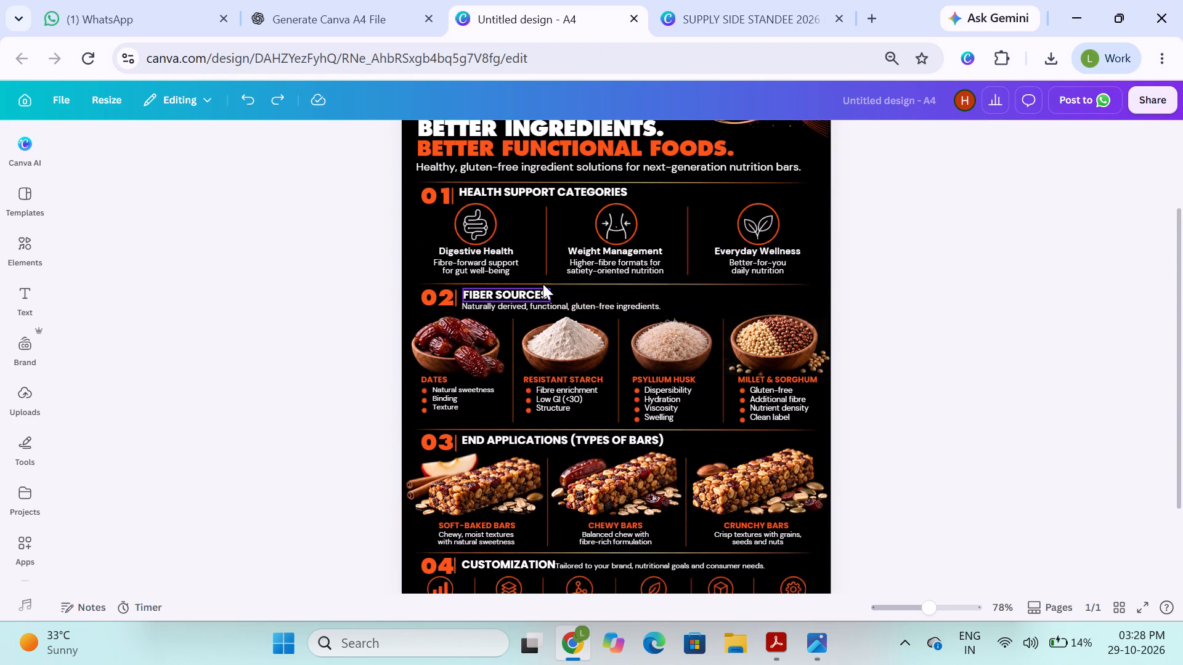
Inspect the Health Support Categories icons and texts, the divider above them, and the CHARYA'S heading text on the A4 page.
click(283, 303)
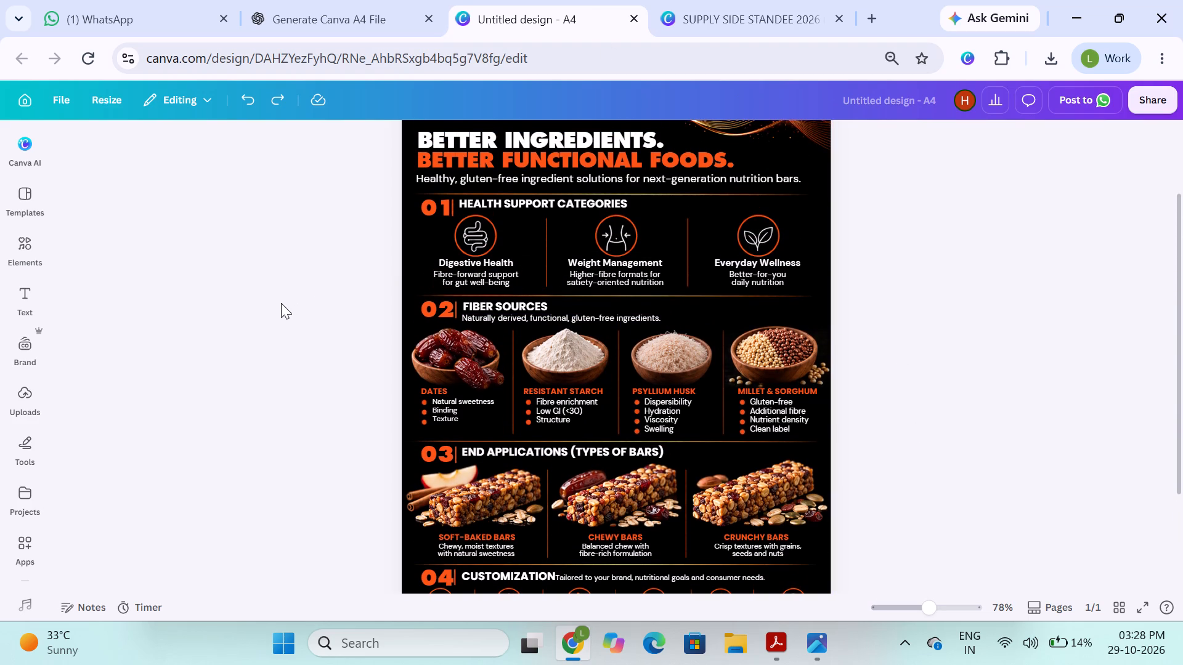
drag(331, 246, 620, 278)
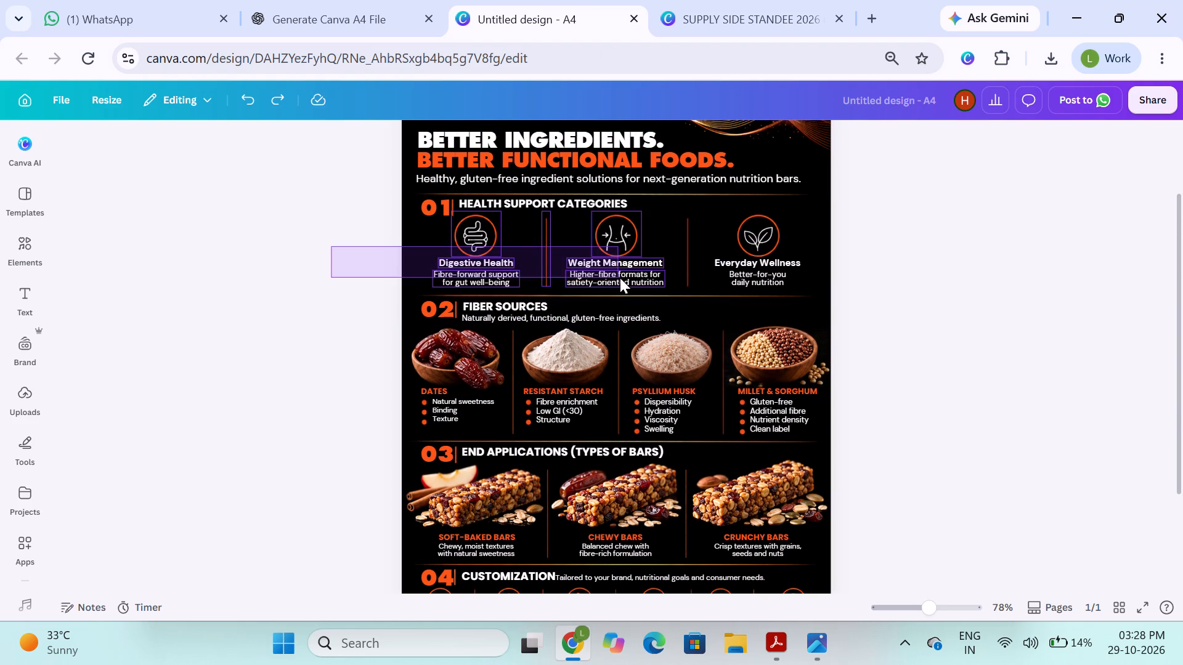
drag(620, 278, 758, 283)
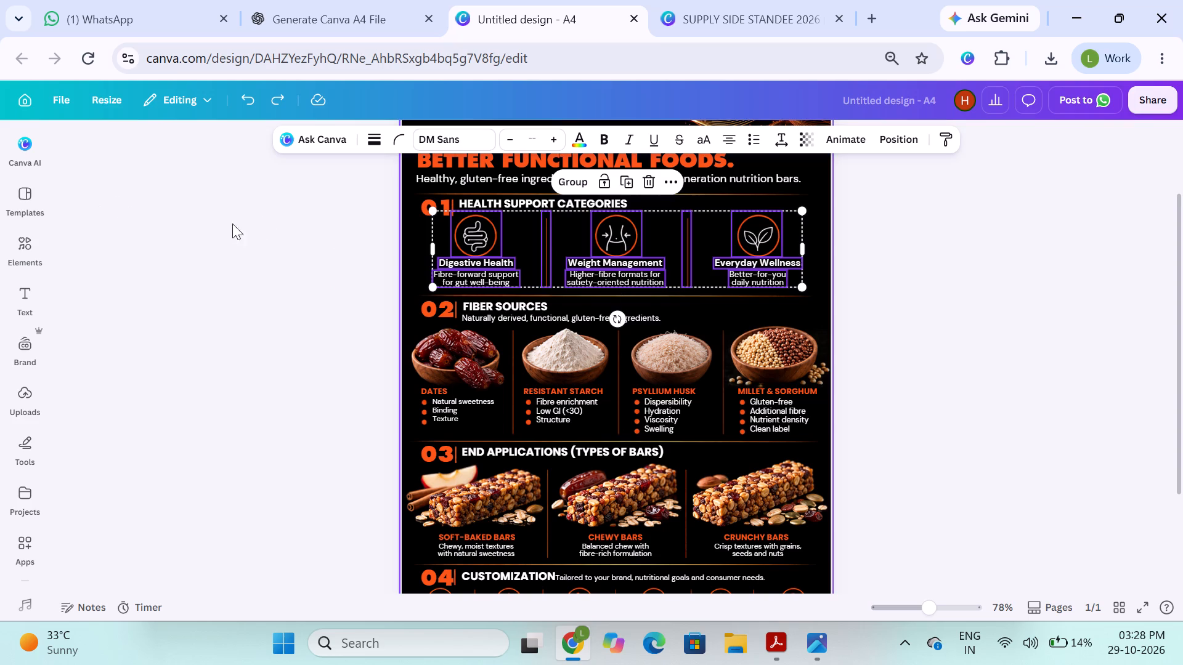
drag(263, 217, 269, 217)
click(466, 238)
click(283, 256)
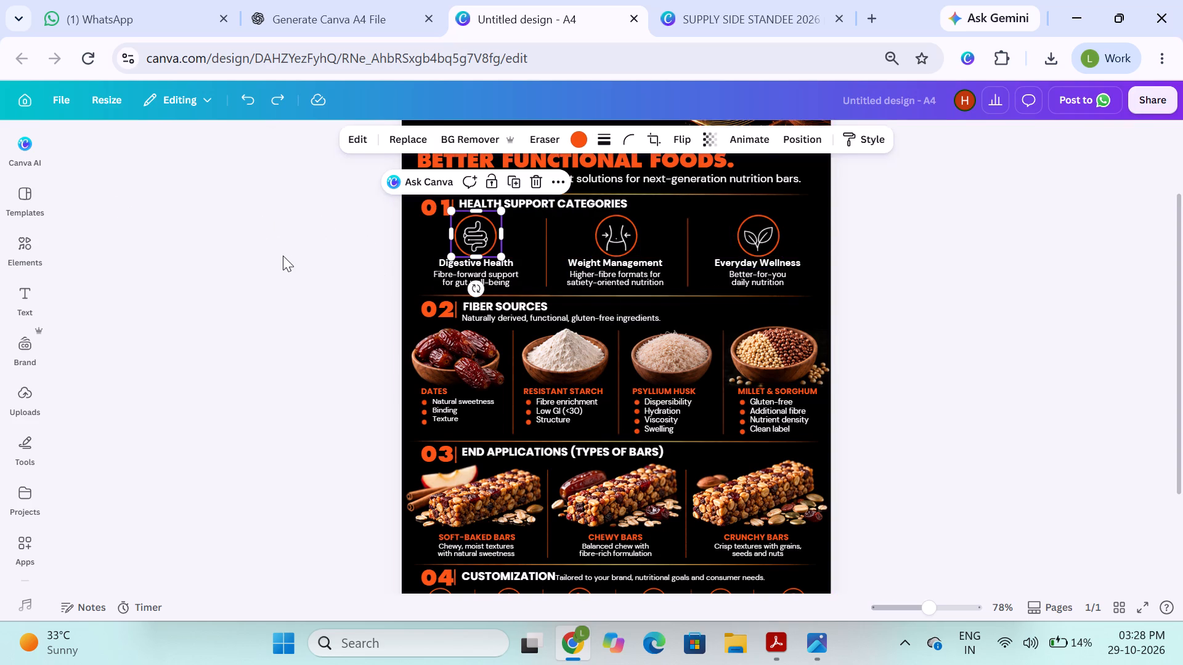
click(545, 193)
click(251, 267)
scroll(519, 228, up, 2)
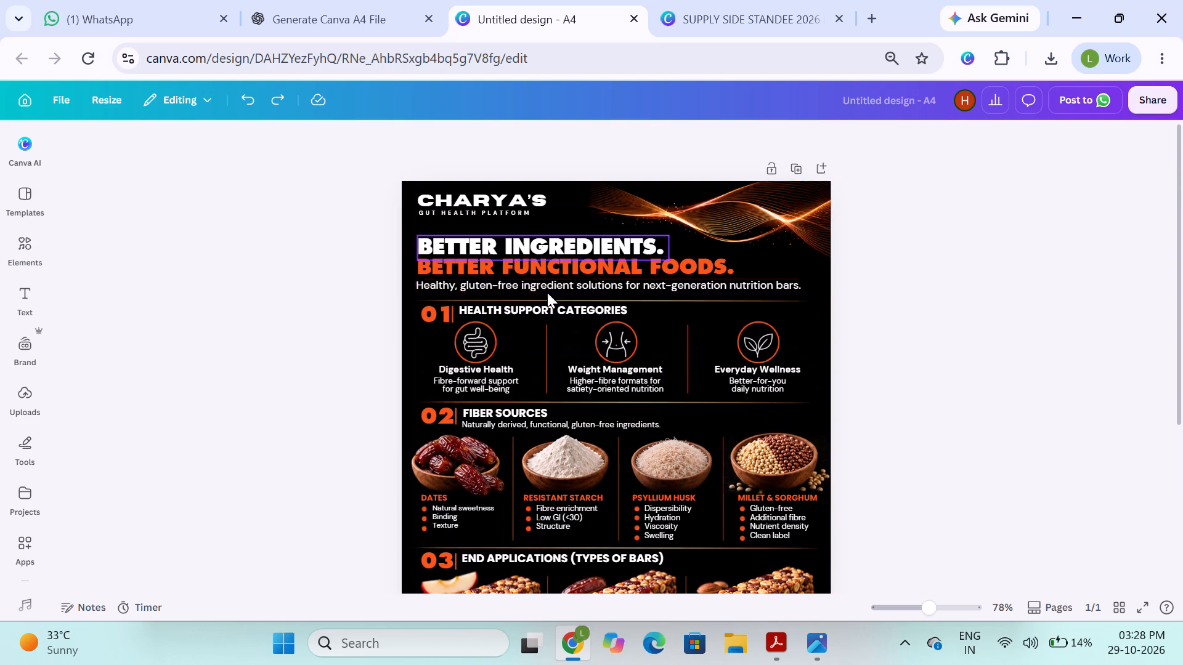
click(354, 245)
click(455, 203)
click(499, 195)
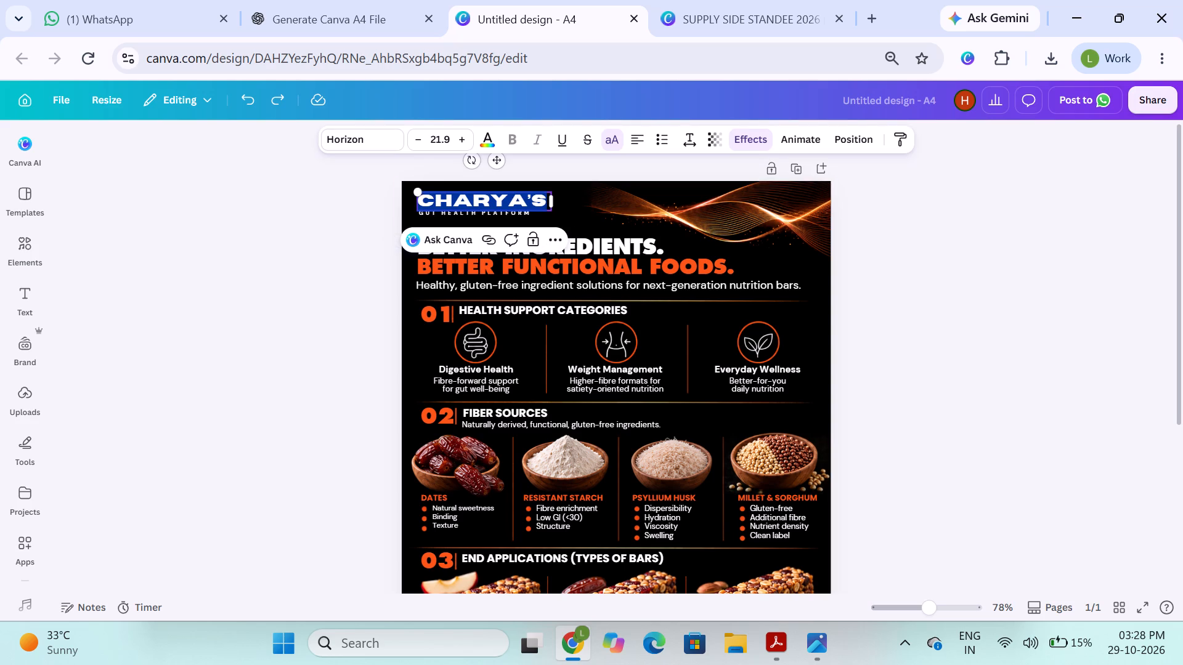
click(507, 195)
click(368, 238)
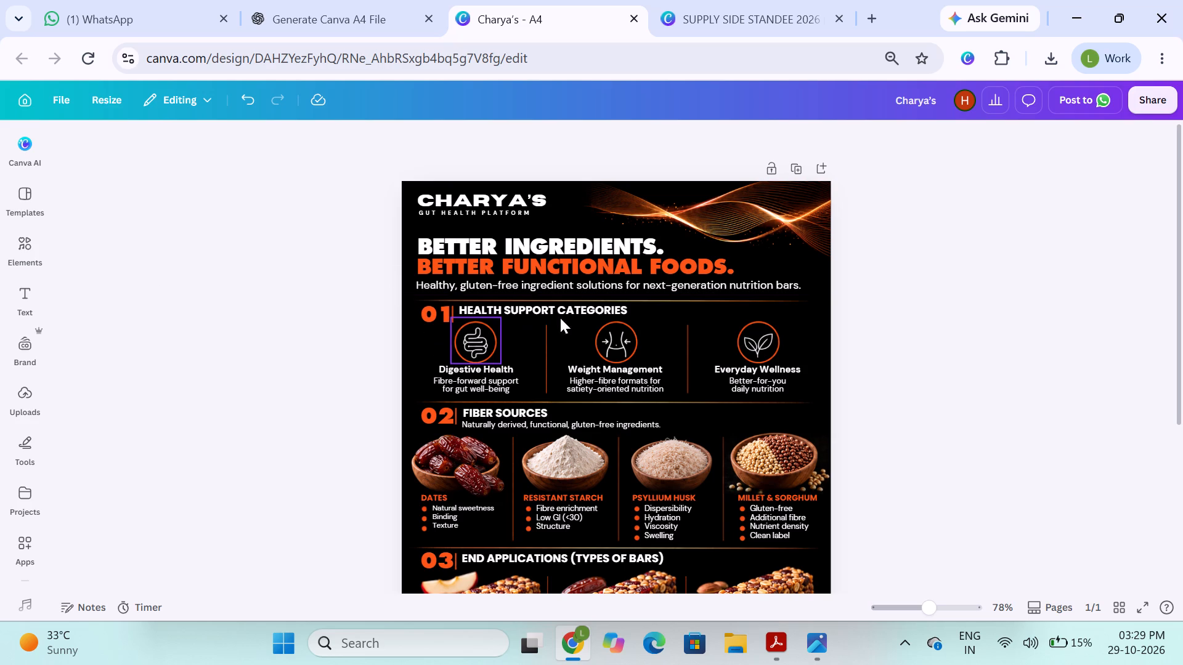
Examine the A4 page's numbered sections up close and compare the Digestive Health icon with the icons on standee page 2.
scroll(669, 344, down, 1)
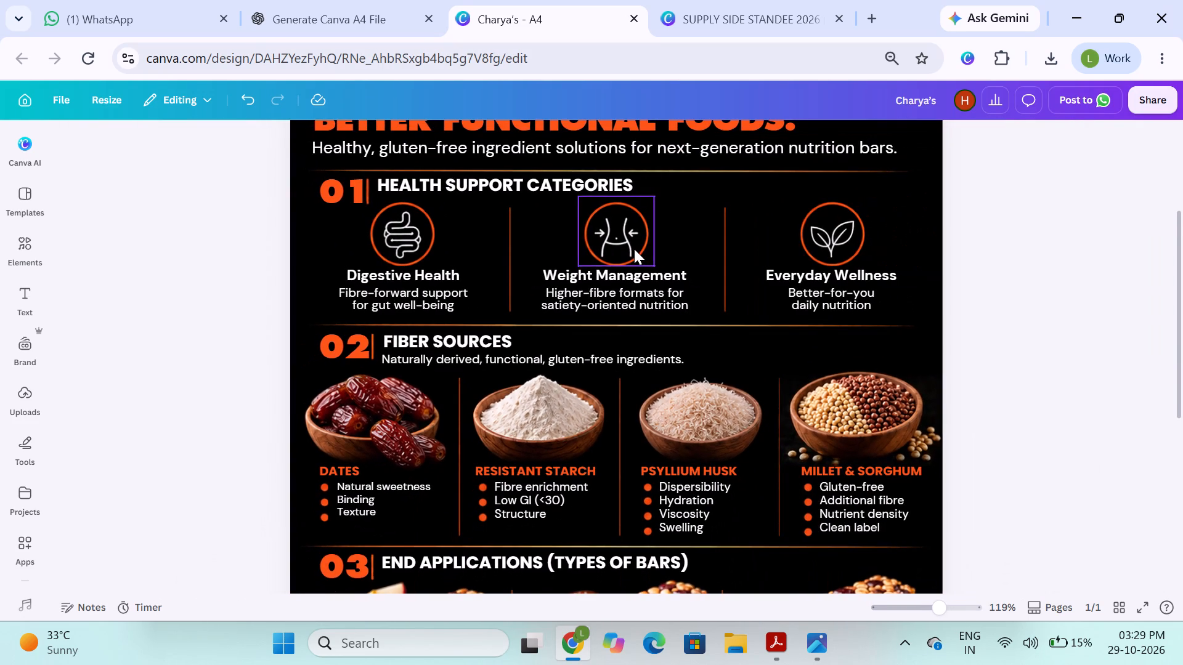
click(999, 333)
scroll(999, 336, down, 3)
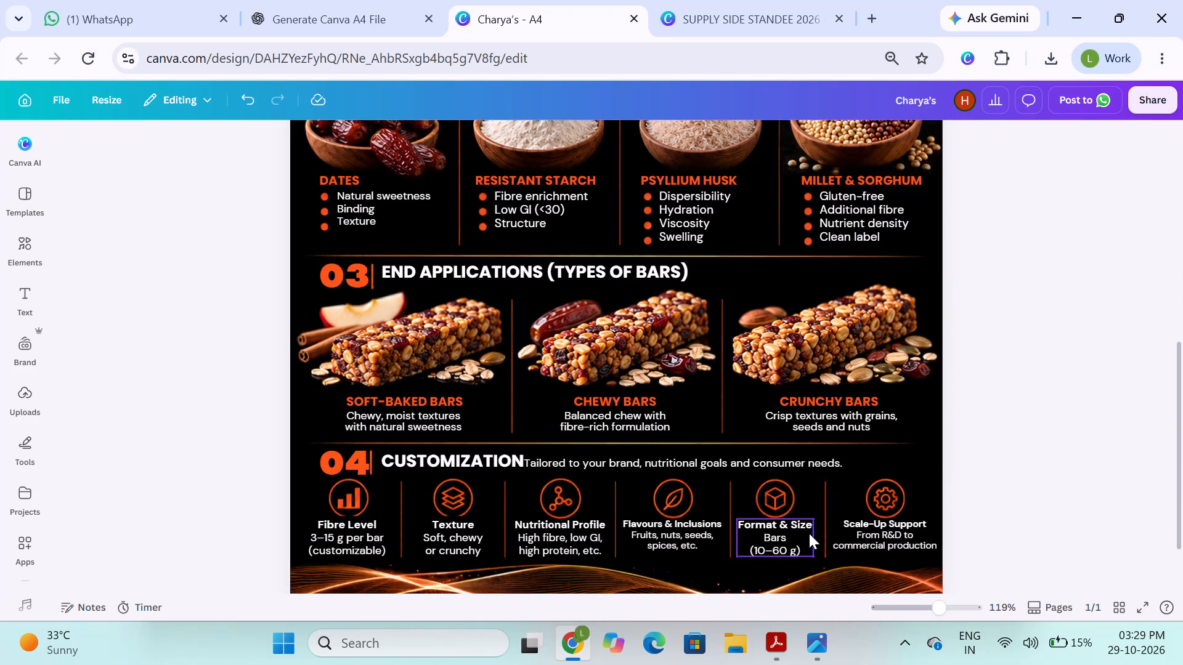
click(196, 440)
scroll(465, 384, up, 1)
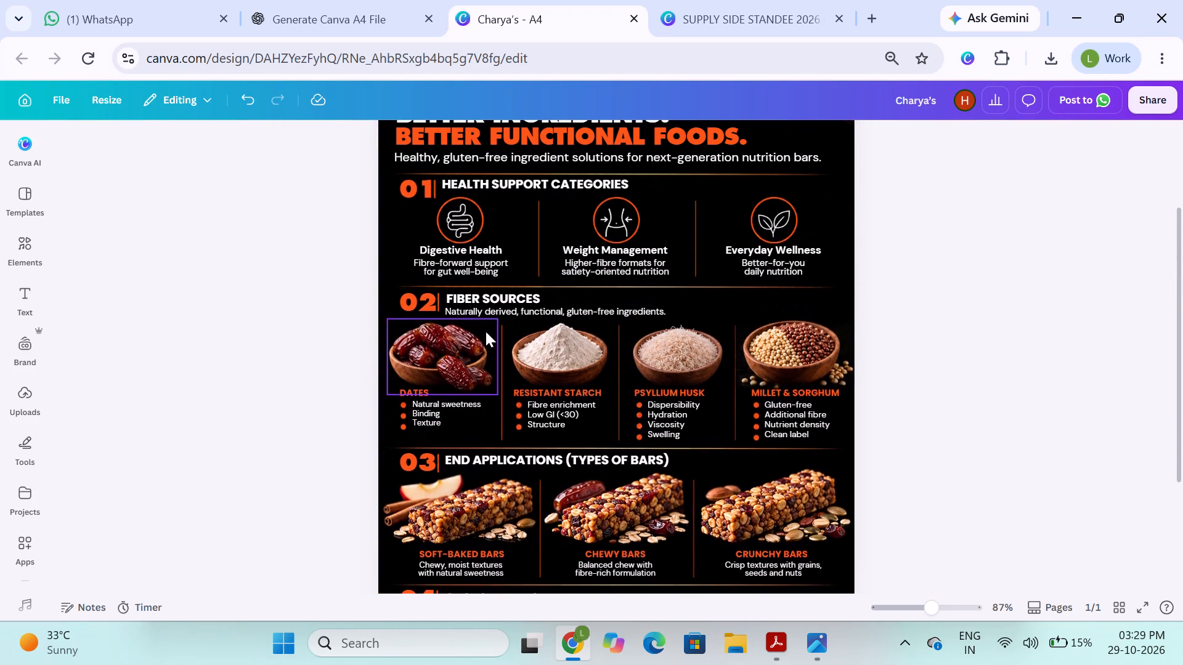
click(461, 210)
click(677, 14)
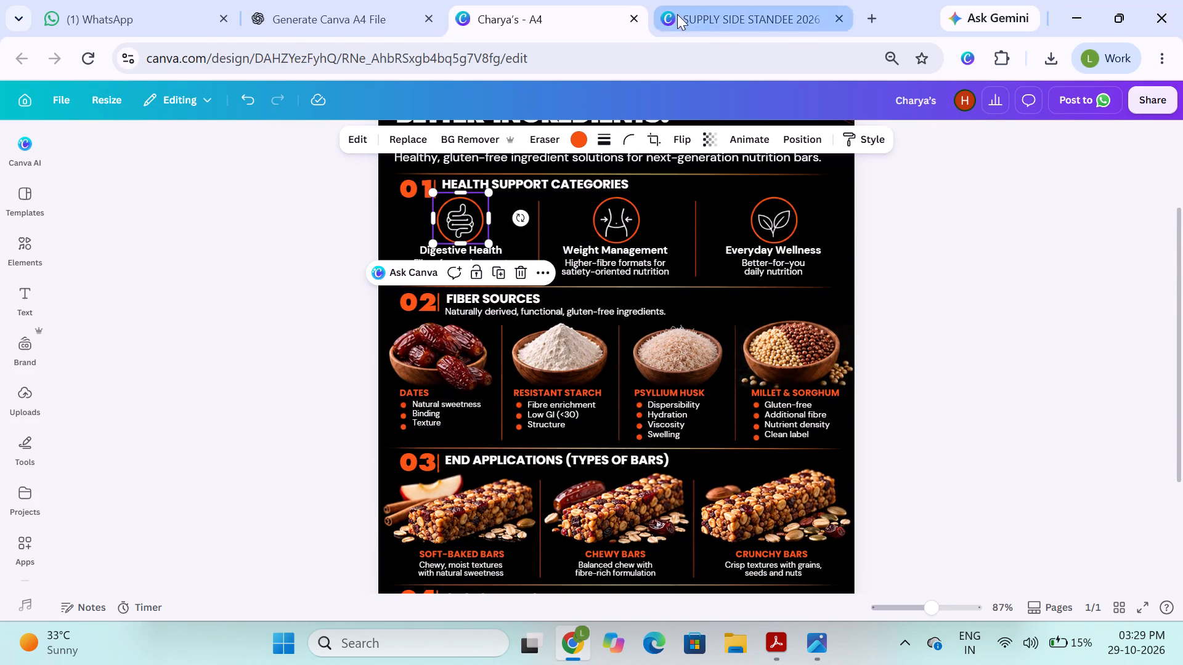
click(341, 396)
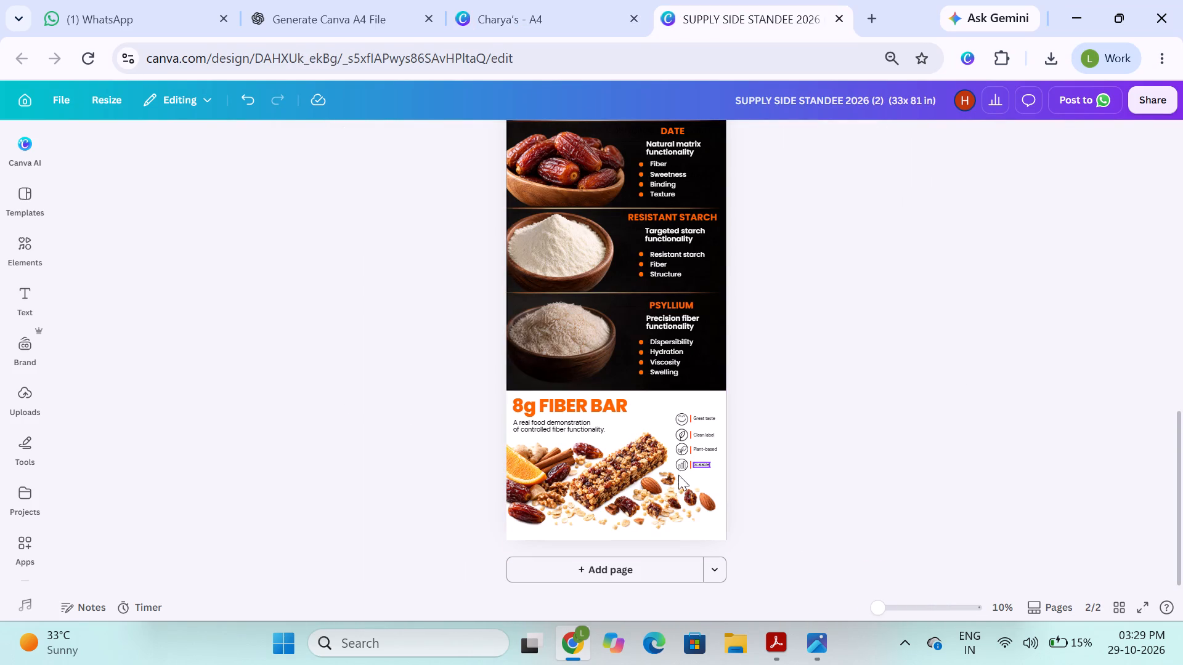
click(580, 16)
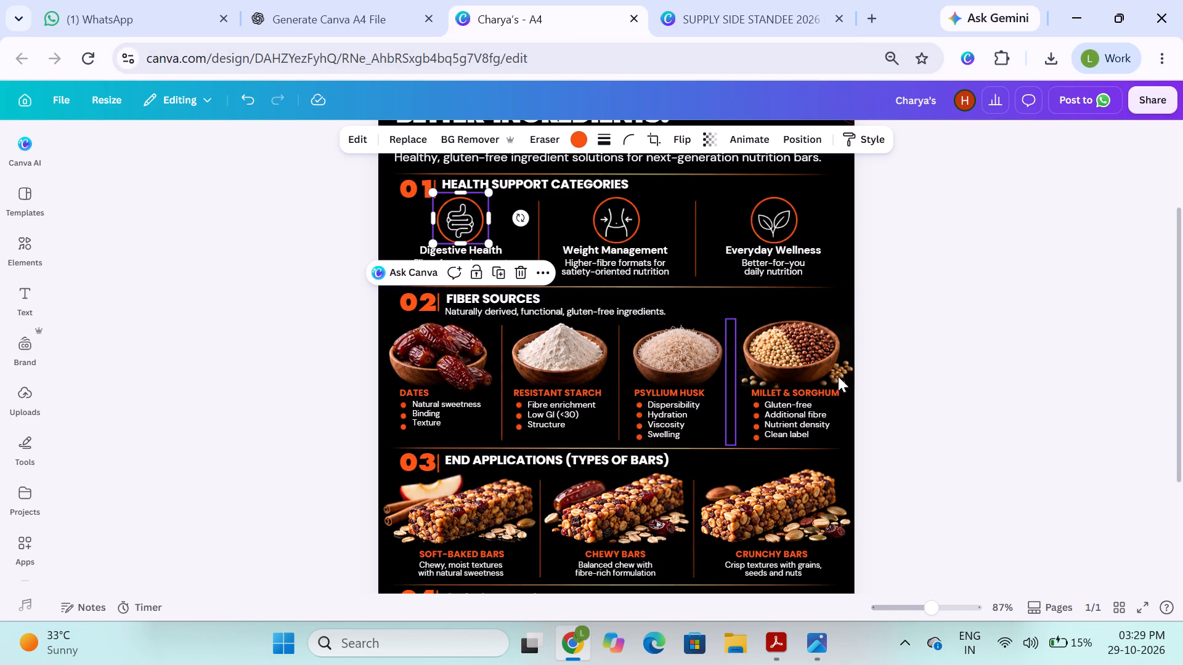
click(902, 346)
scroll(898, 325, down, 2)
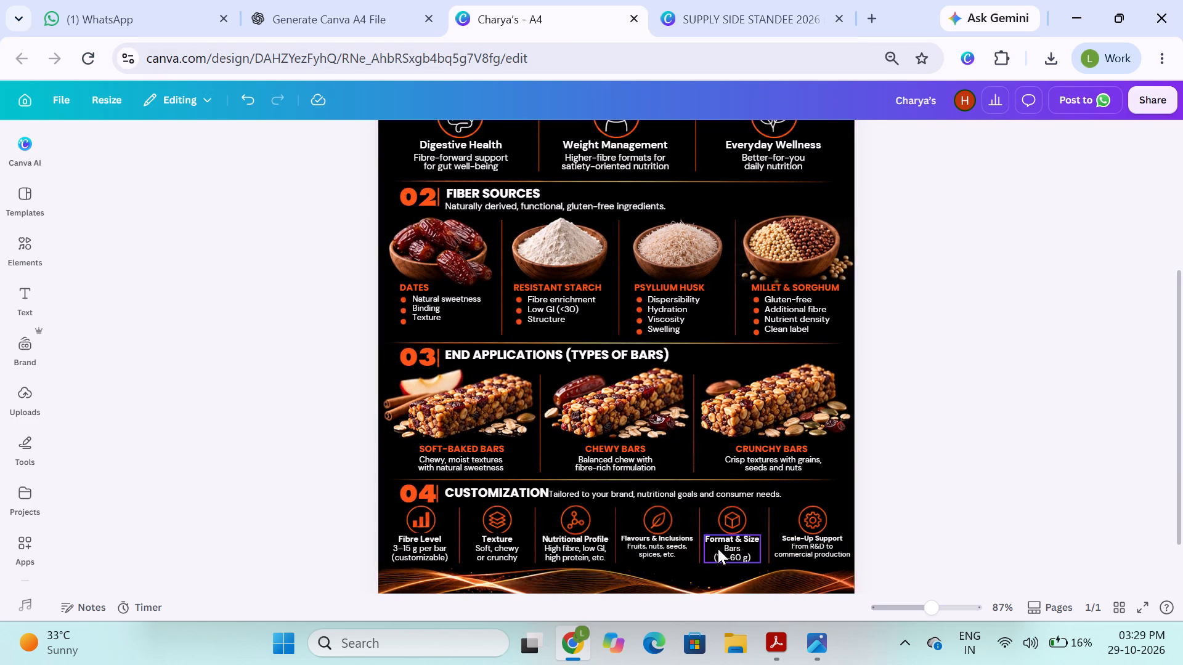
Compare the Engineered Fiber Functionality icons on standee page 1 with the Customization icons on the A4 page, including the Fibre Level icon.
click(734, 7)
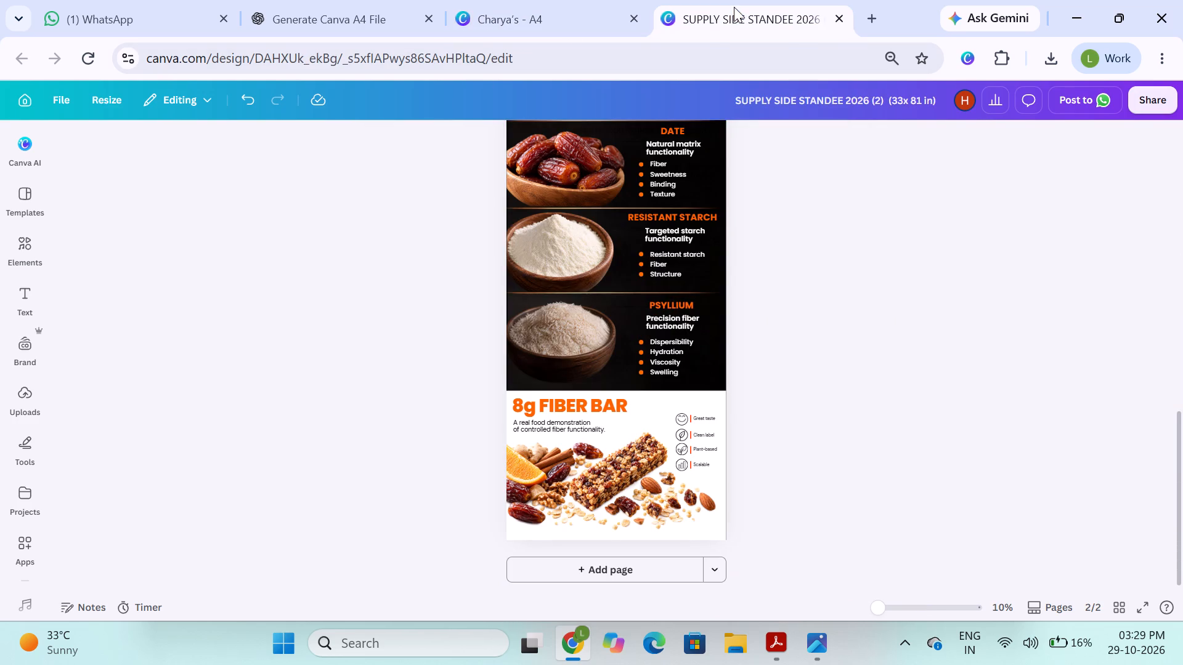
scroll(747, 366, down, 1)
scroll(713, 312, up, 4)
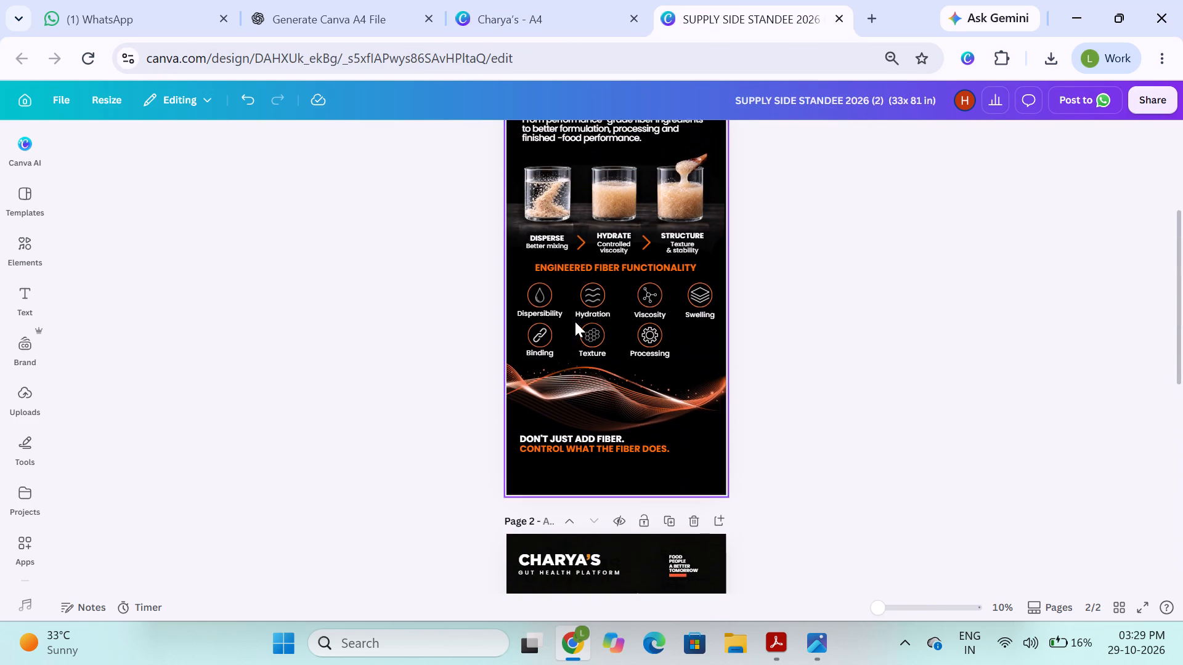
click(374, 322)
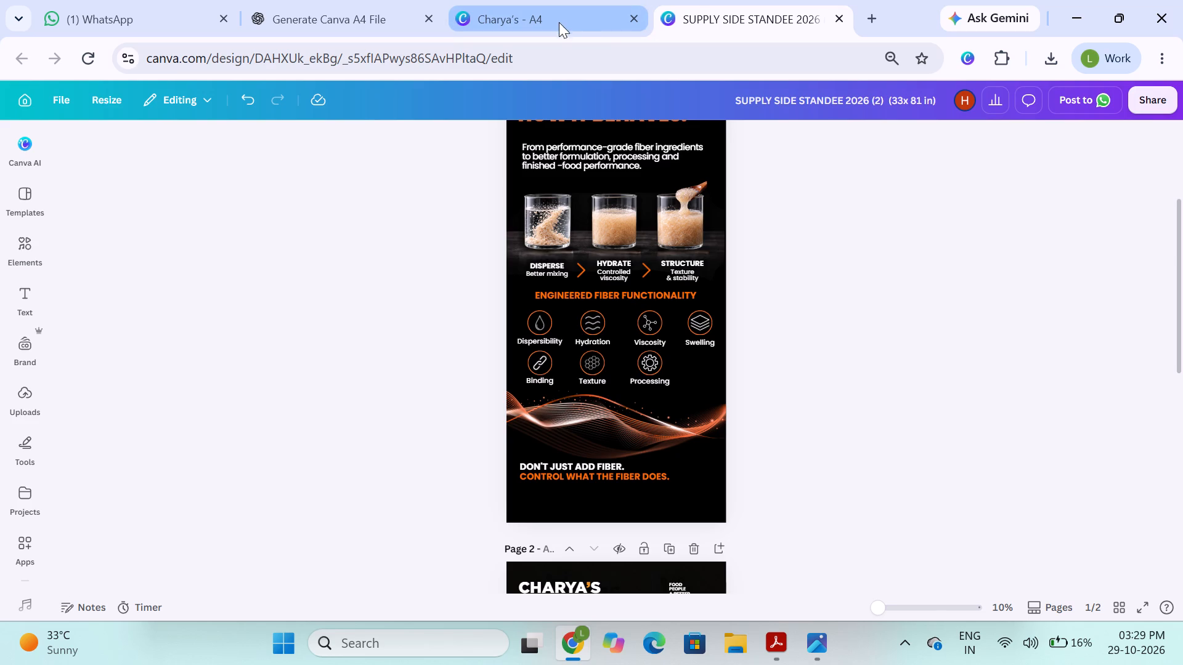
click(559, 20)
scroll(518, 250, down, 1)
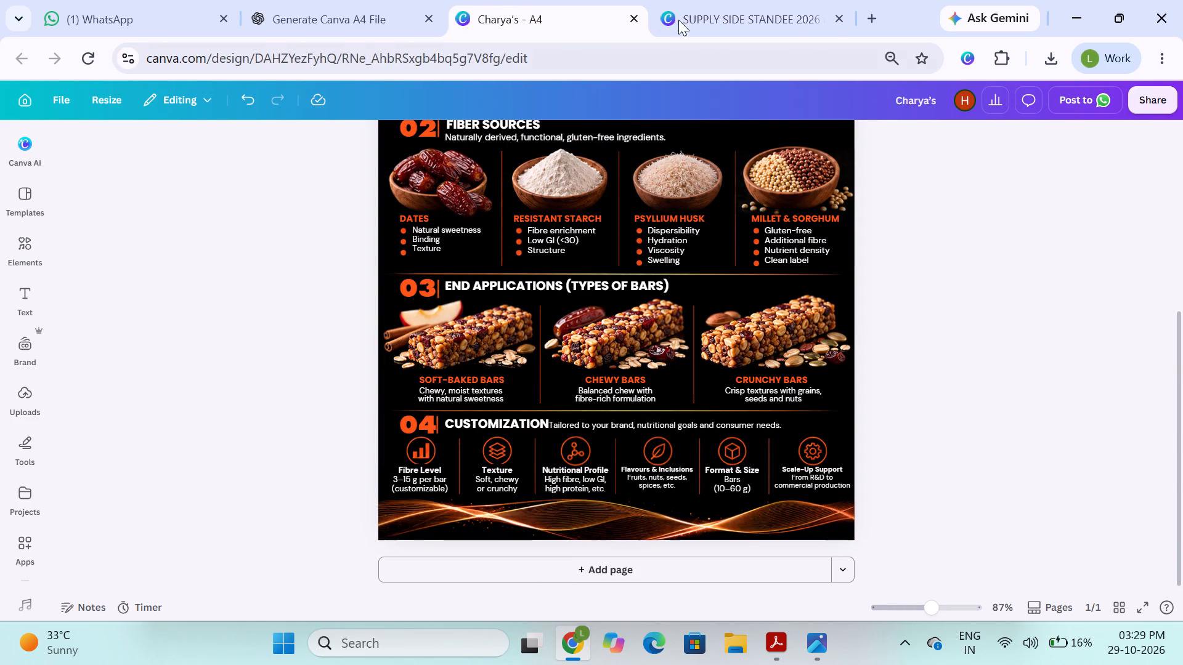
click(700, 22)
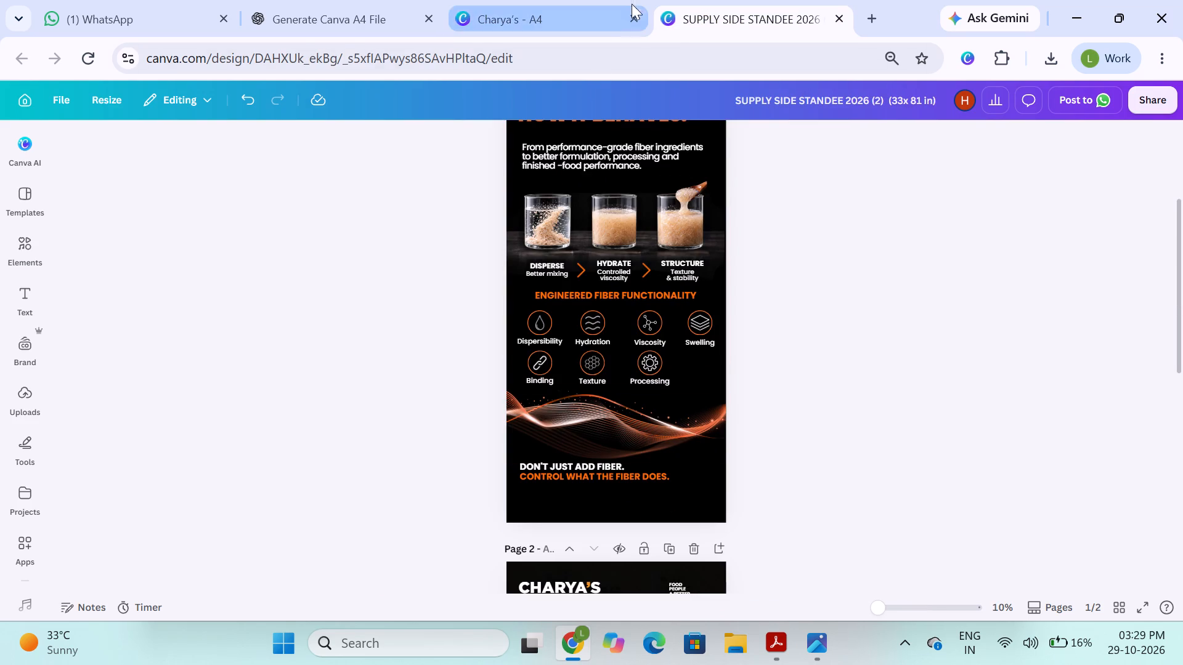
click(592, 21)
click(431, 449)
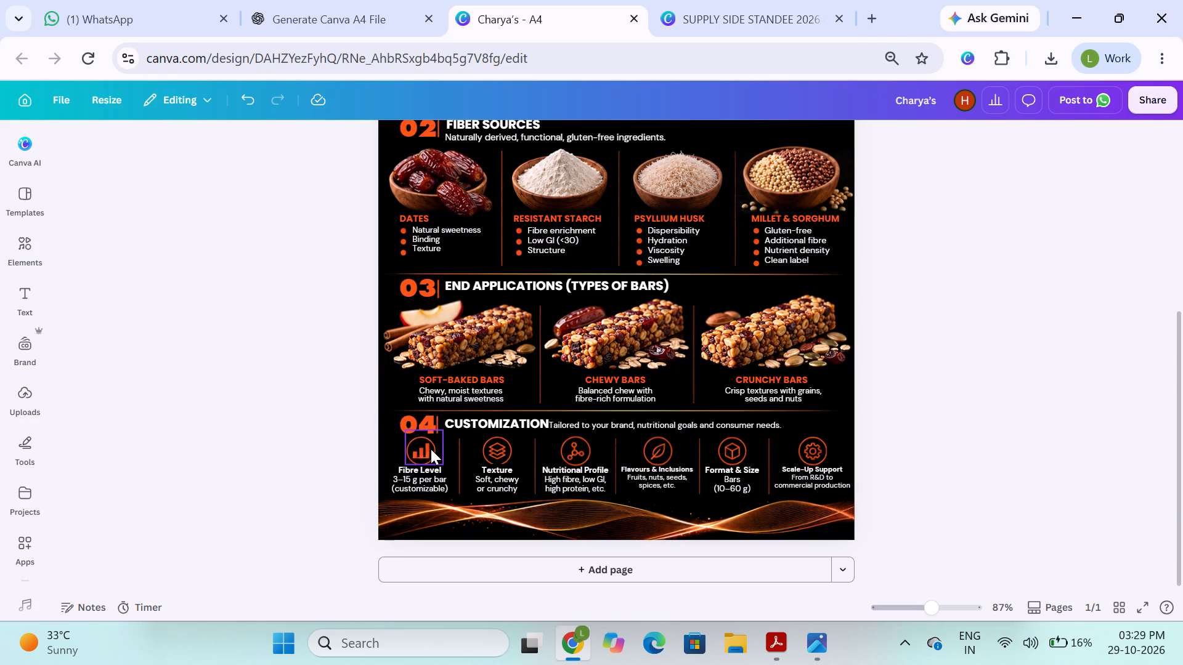
Copy the circle outline of the Scalable icon in the 8g FIBER BAR section on page 2 of the supply side standee.
click(656, 19)
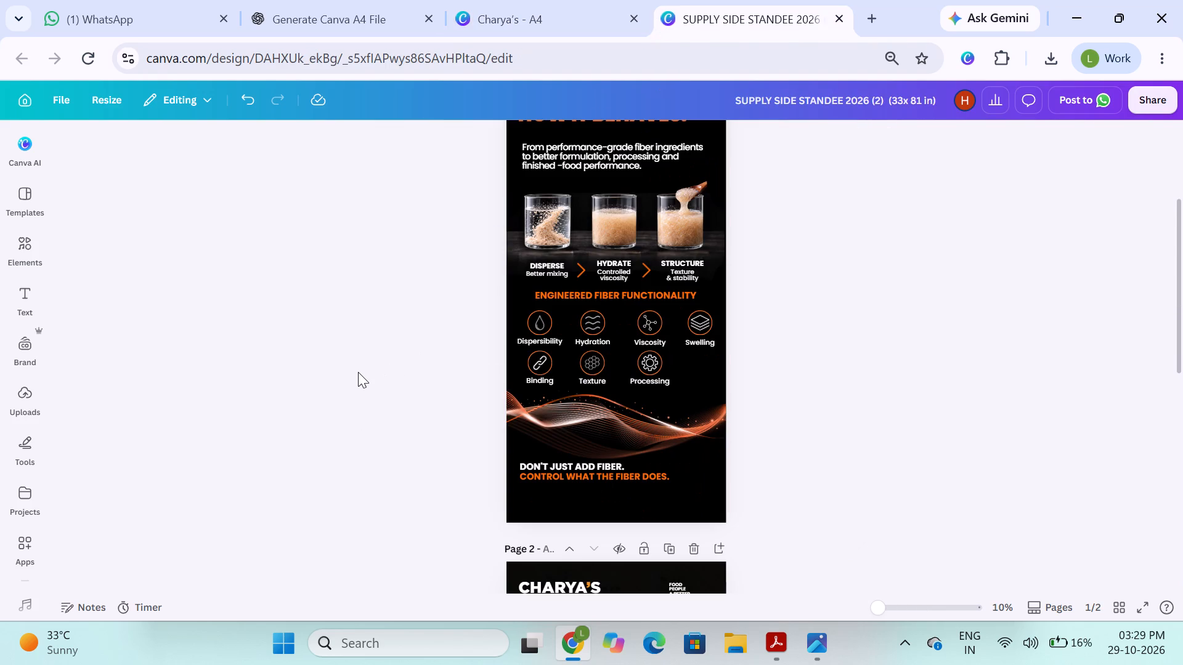
click(358, 372)
scroll(470, 400, down, 3)
scroll(539, 508, down, 2)
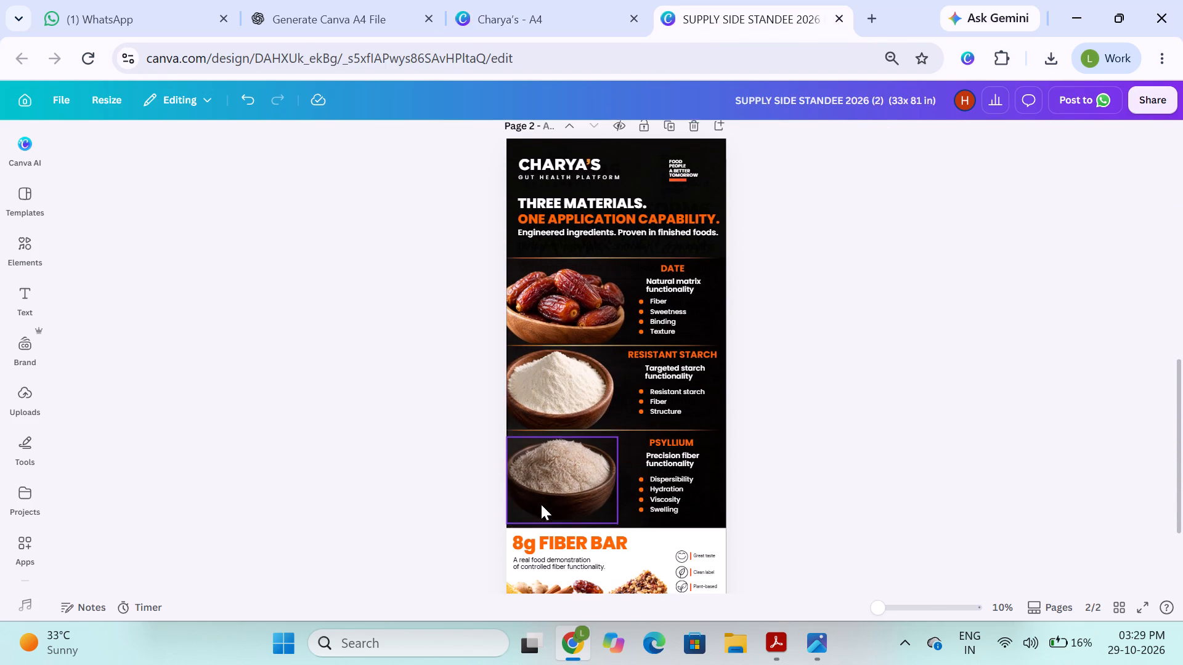
scroll(556, 545, down, 2)
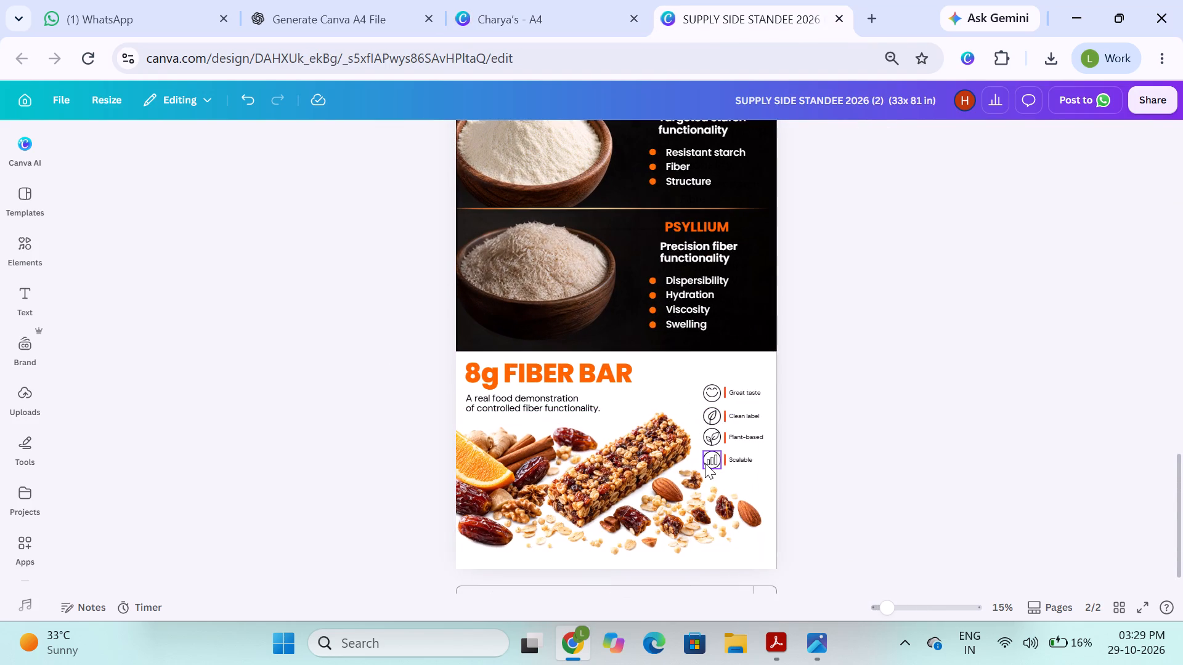
click(706, 463)
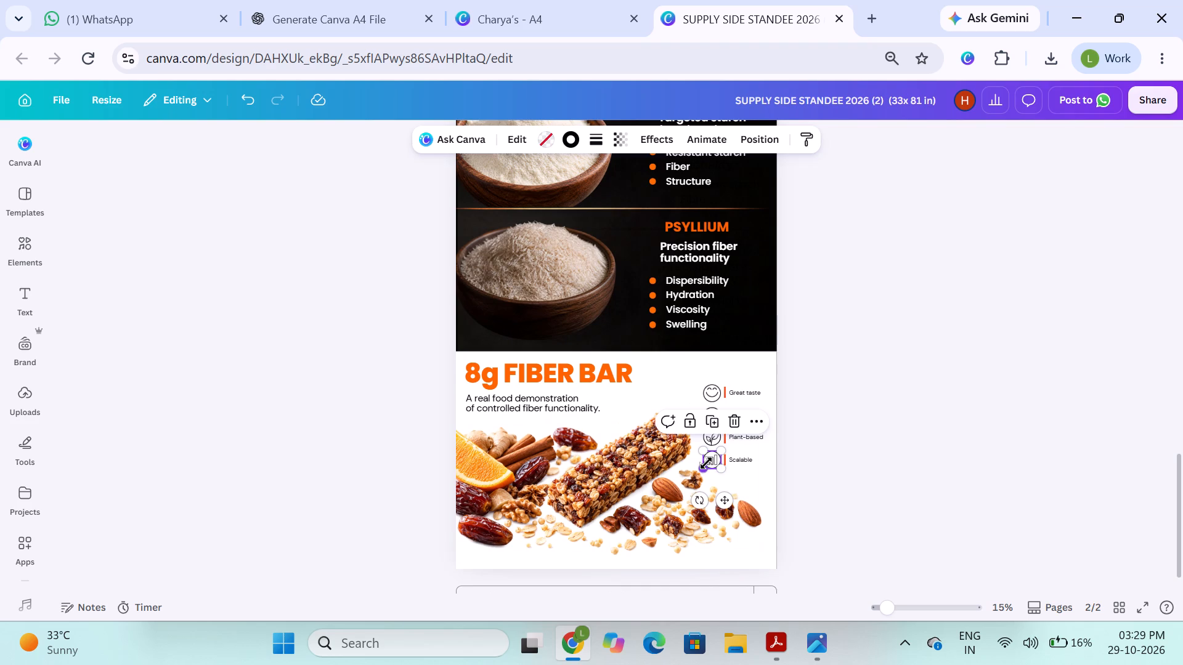
key(ctrl+c)
Duplicate the Fibre Level bar-chart icon in the Charya's A4 design and place the copy over the wave just below its caption.
click(526, 7)
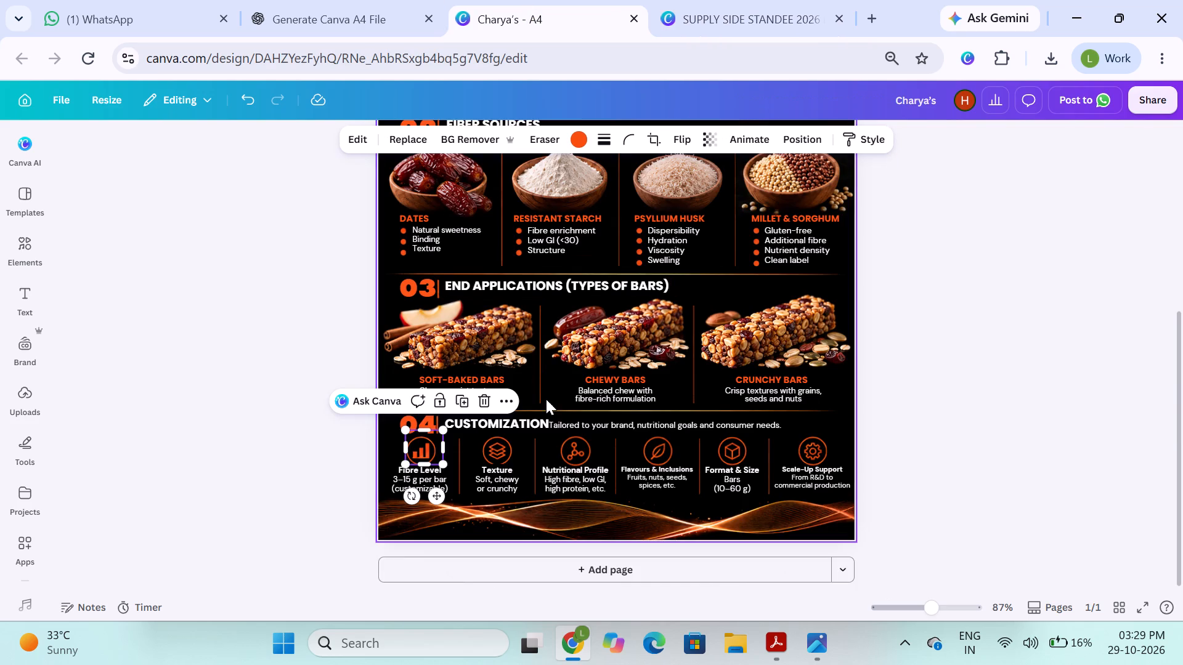
key(ctrl+d)
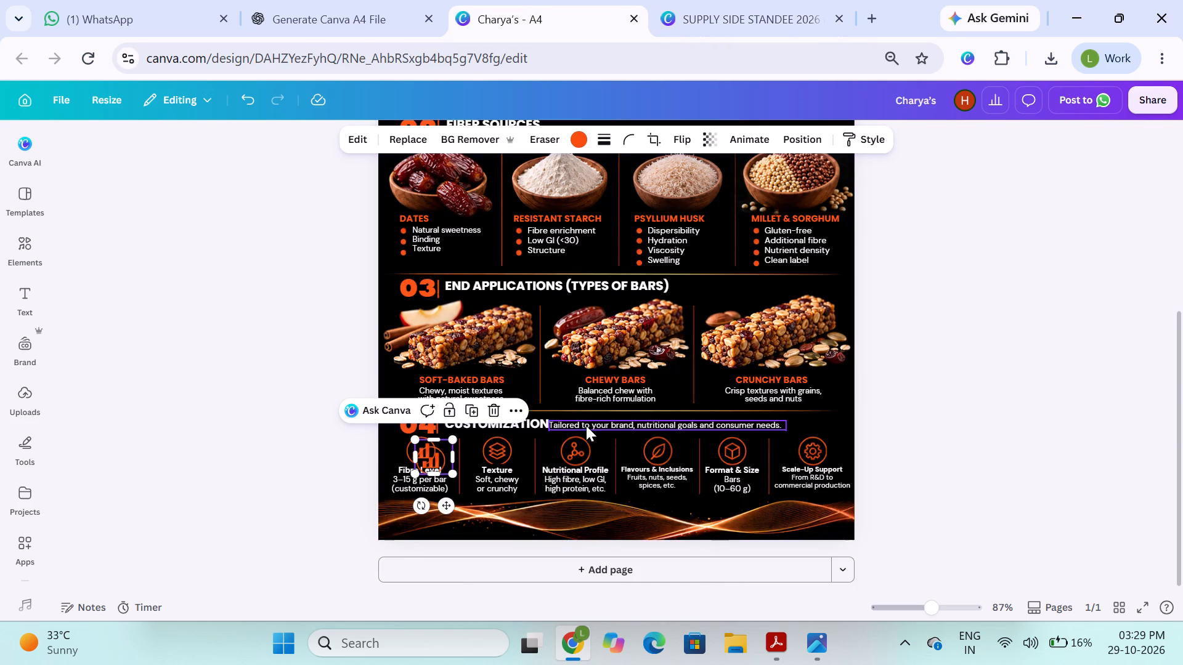
drag(437, 459, 433, 494)
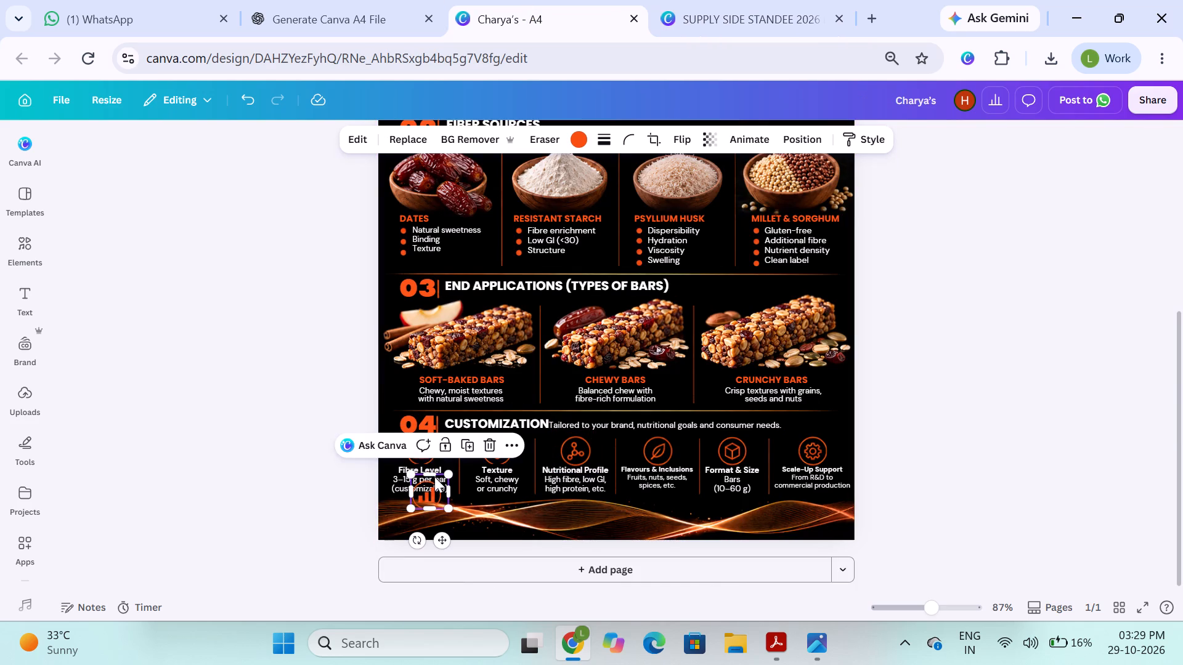
click(348, 520)
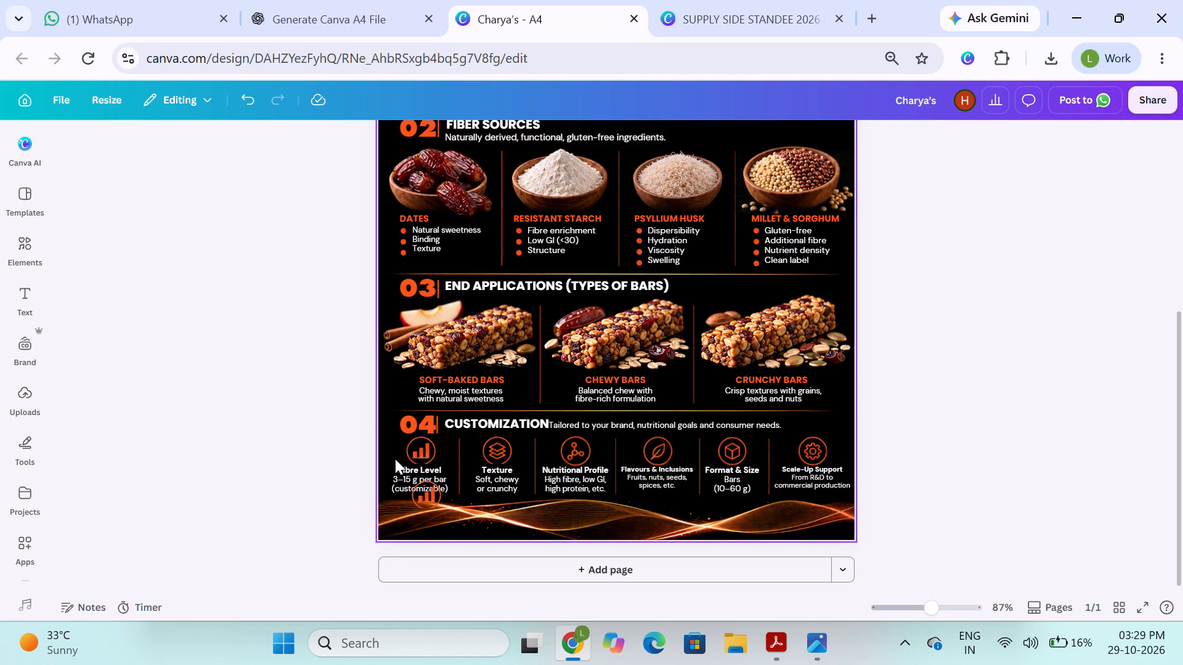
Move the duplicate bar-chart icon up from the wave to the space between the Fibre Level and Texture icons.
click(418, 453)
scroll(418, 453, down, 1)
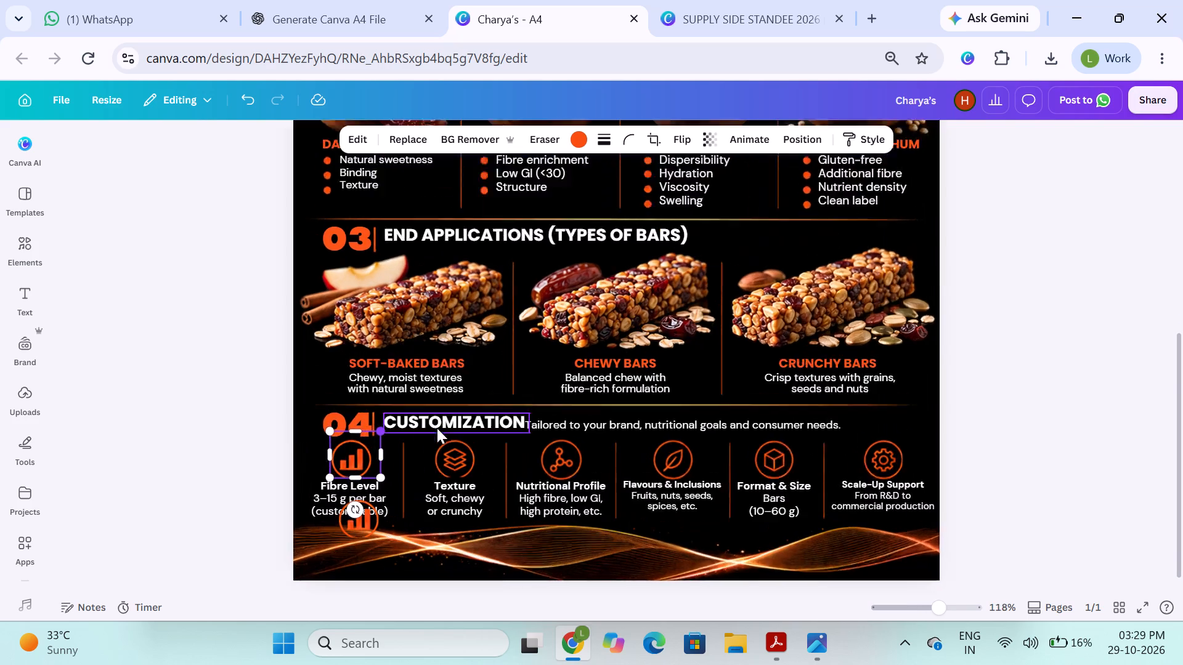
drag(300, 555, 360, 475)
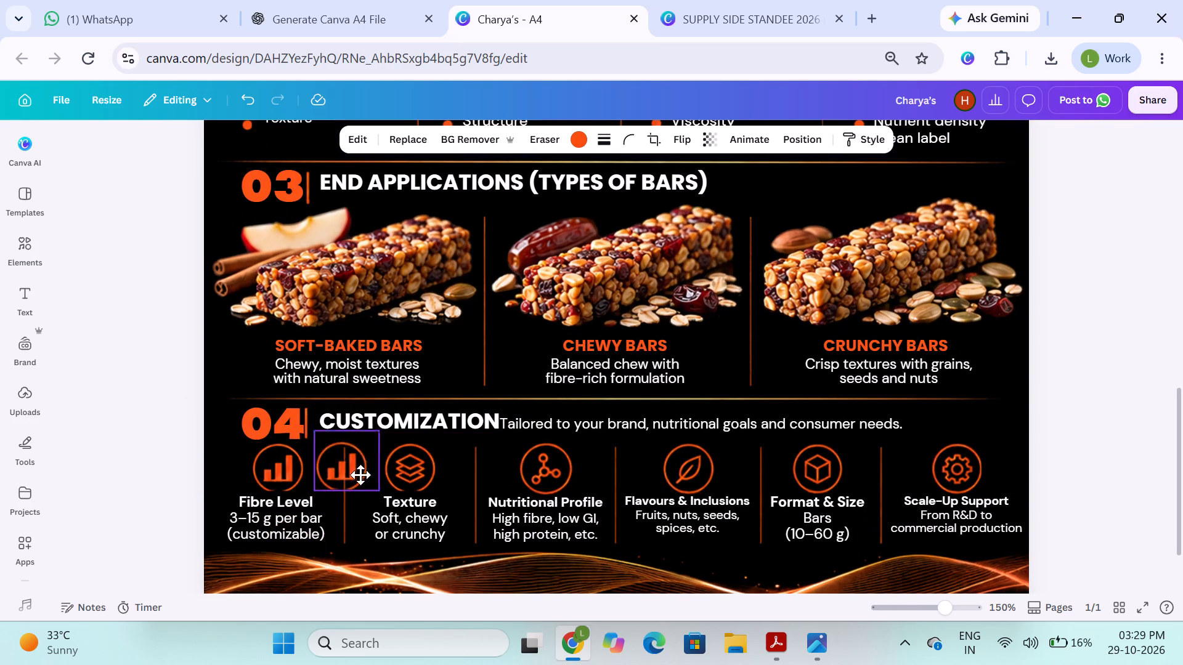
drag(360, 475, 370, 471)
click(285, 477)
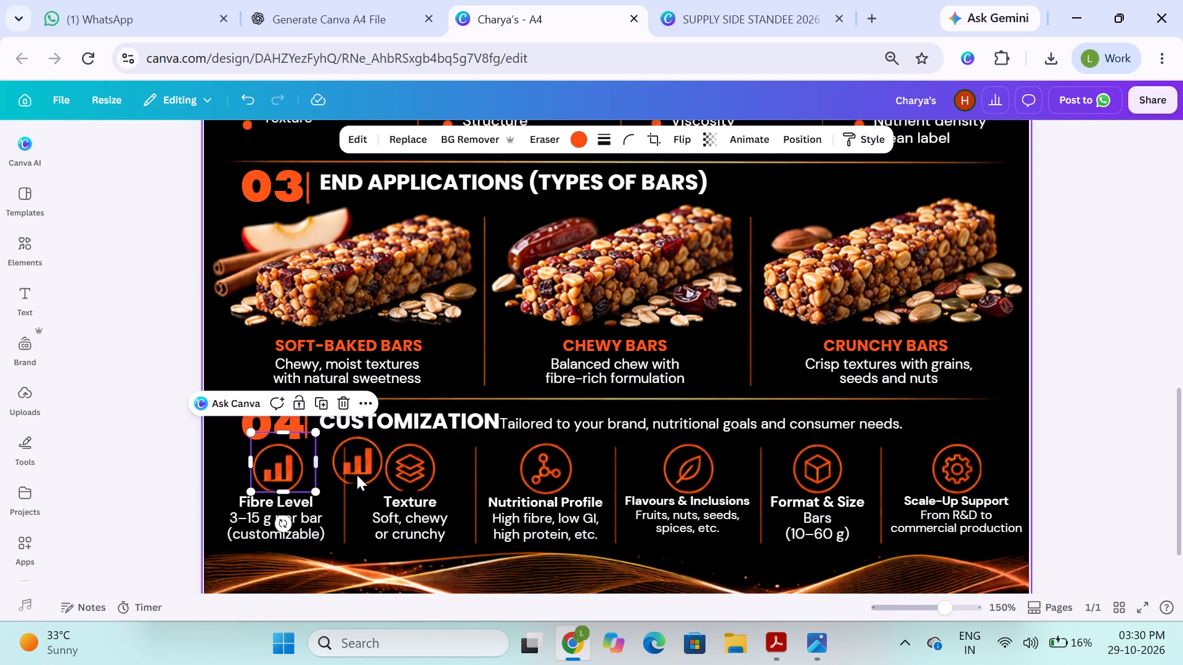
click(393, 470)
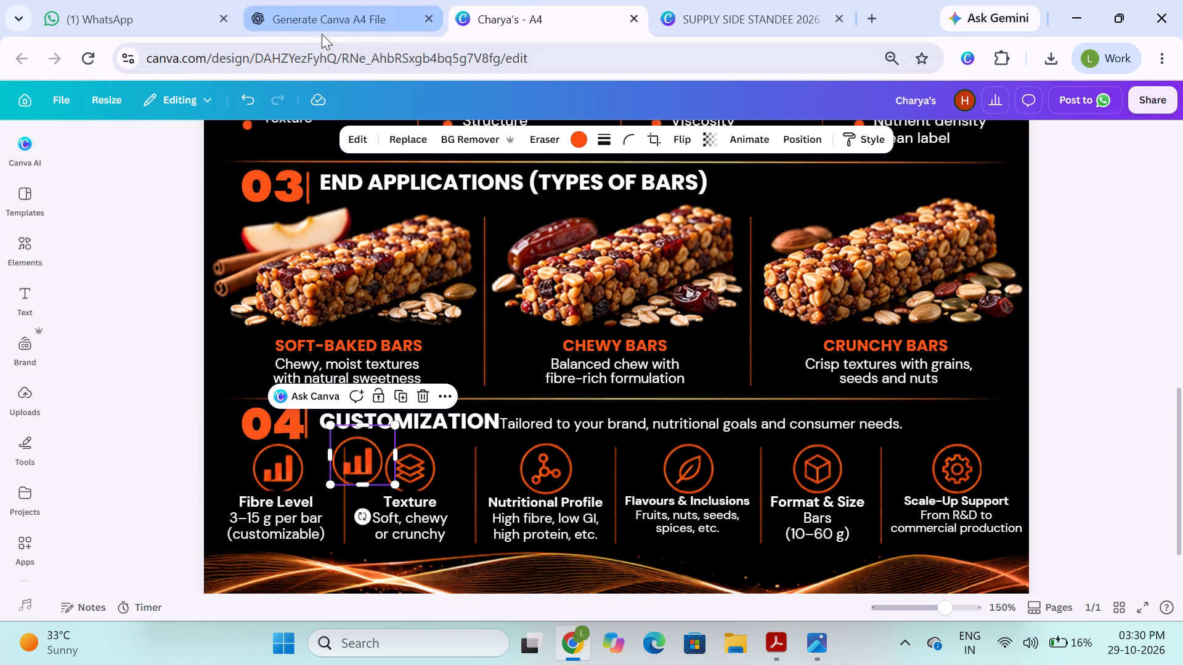
In the supply side standee, group the Scalable icon's bar chart with its circle outline and copy the group.
click(712, 19)
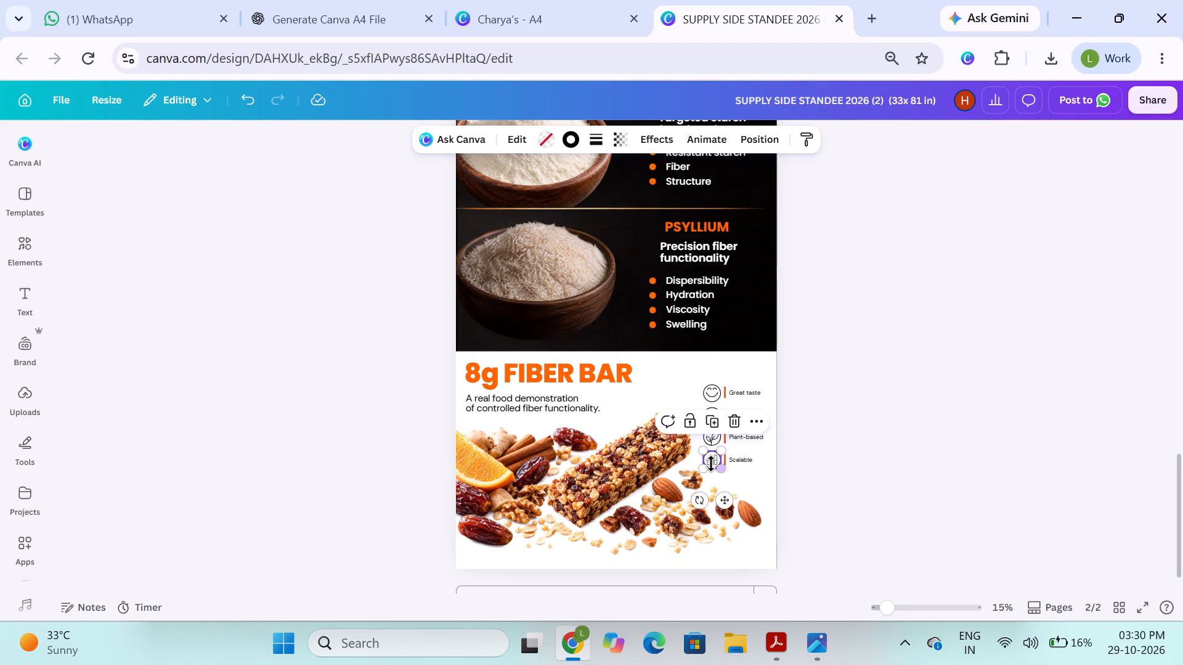
drag(714, 457, 719, 480)
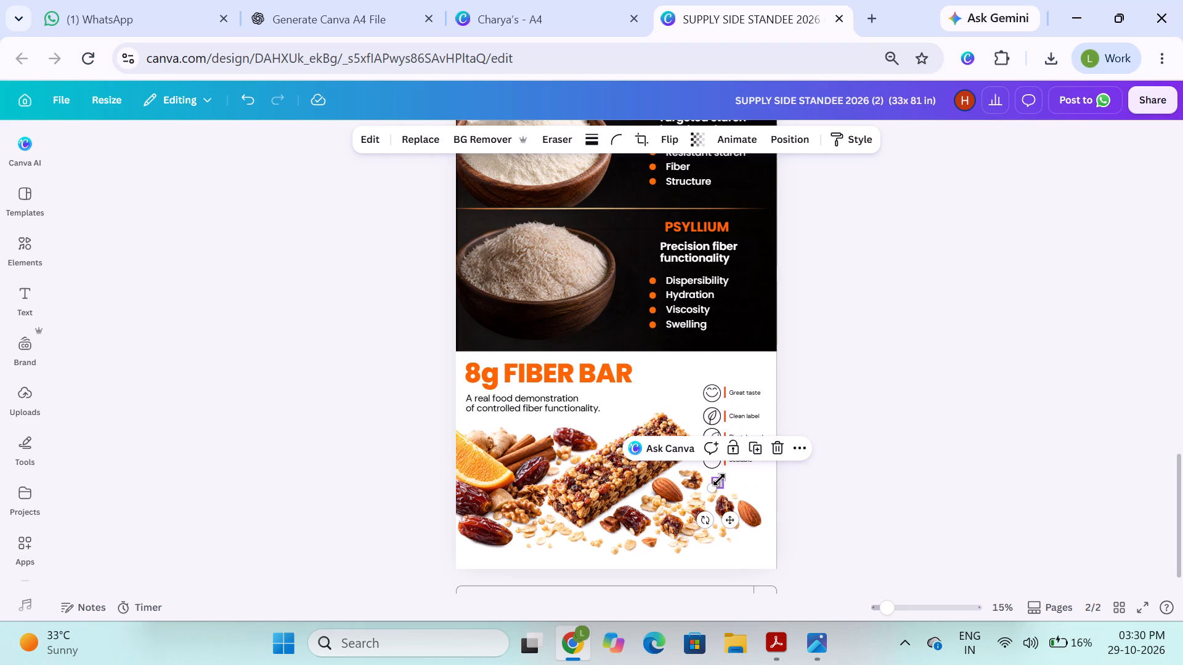
key(ctrl+z)
click(870, 471)
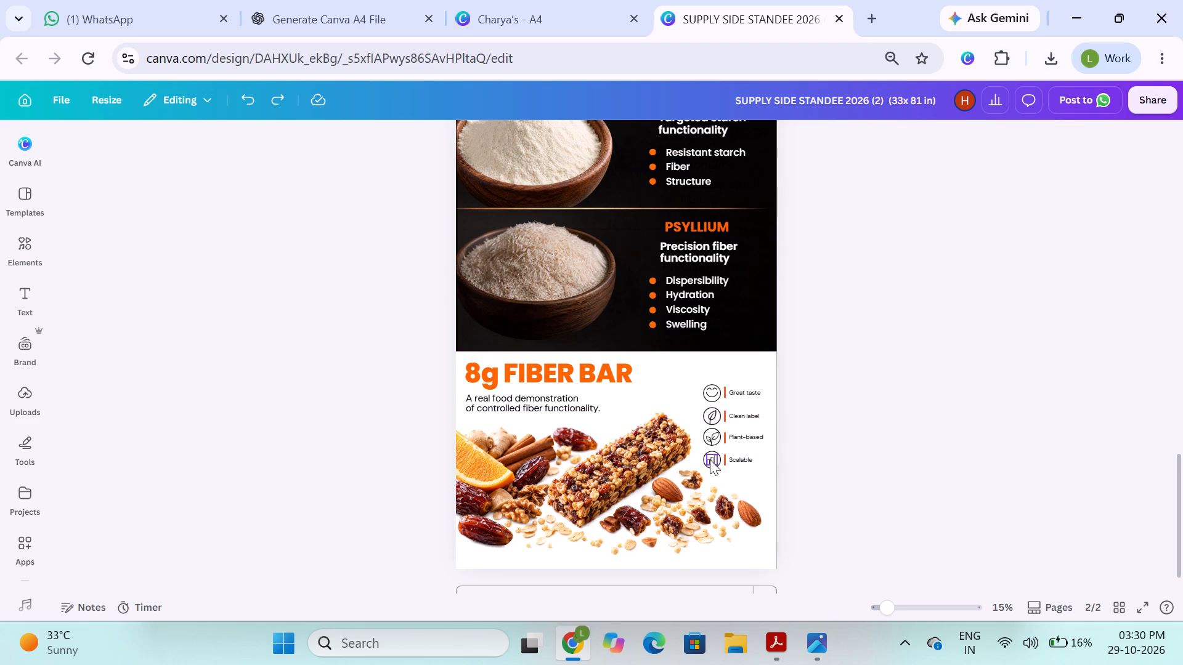
ctrl+scroll(710, 459, up, 5)
shift+click(850, 465)
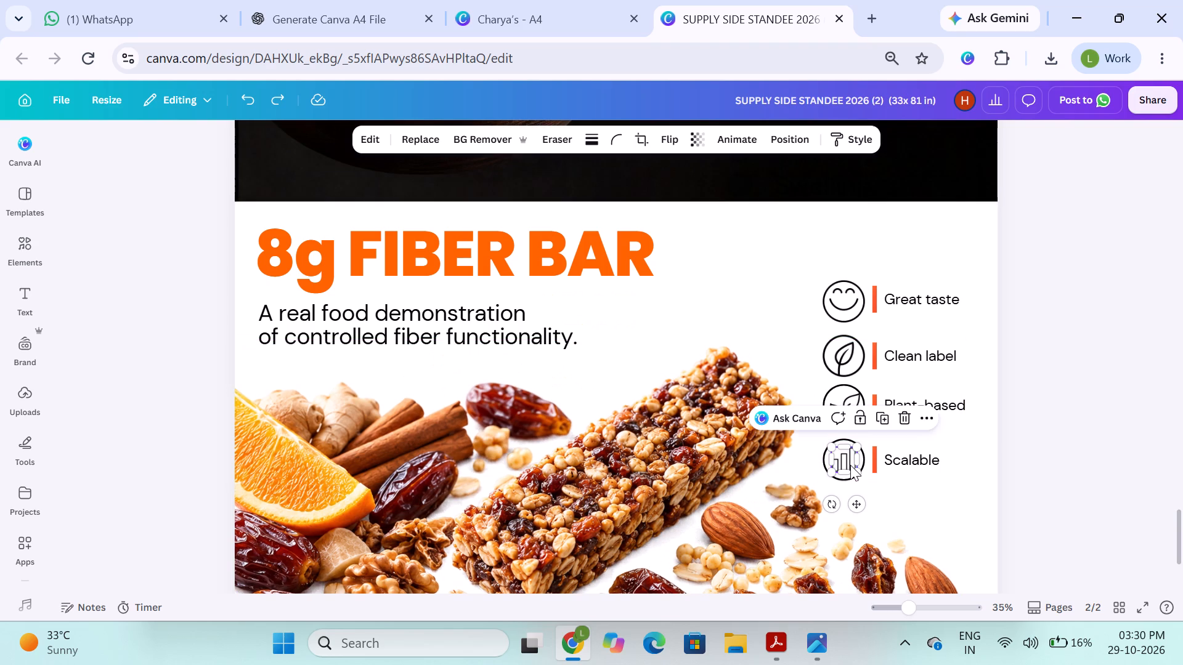
shift+click(863, 462)
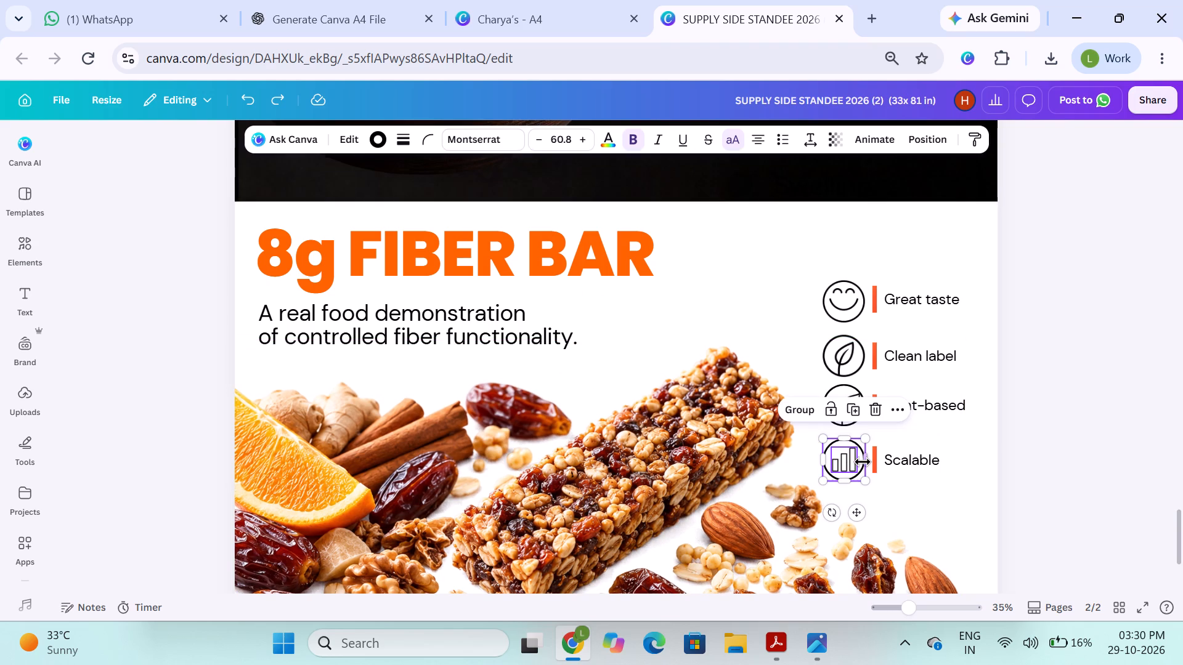
click(792, 411)
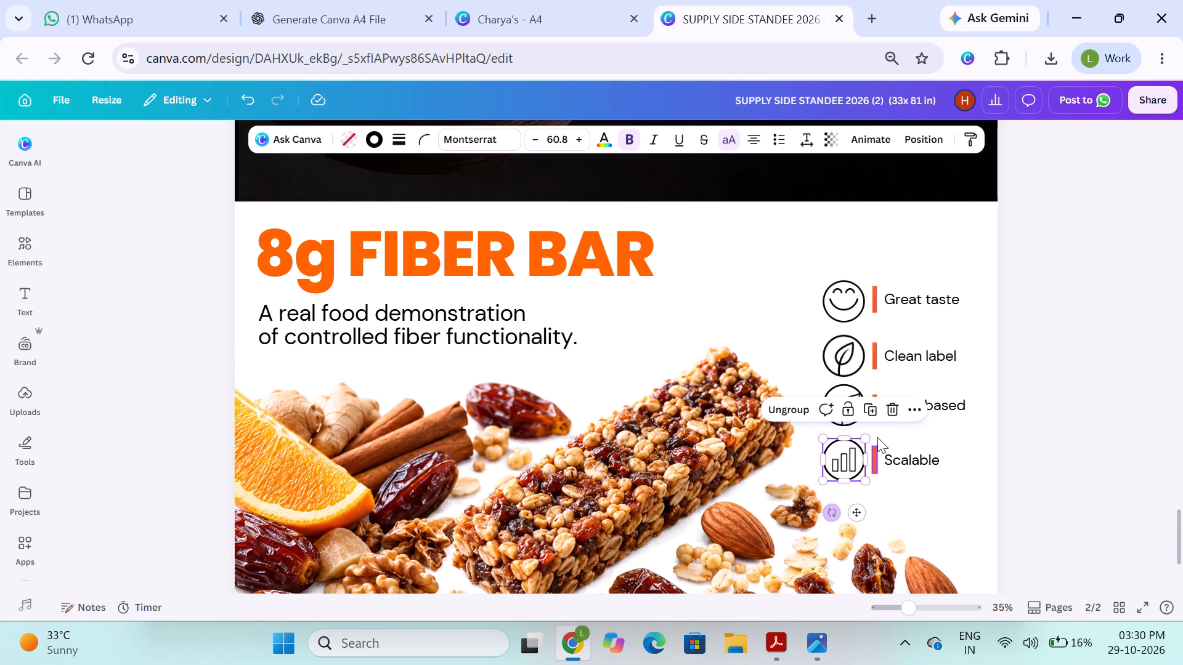
click(1059, 451)
click(853, 453)
key(ctrl+c)
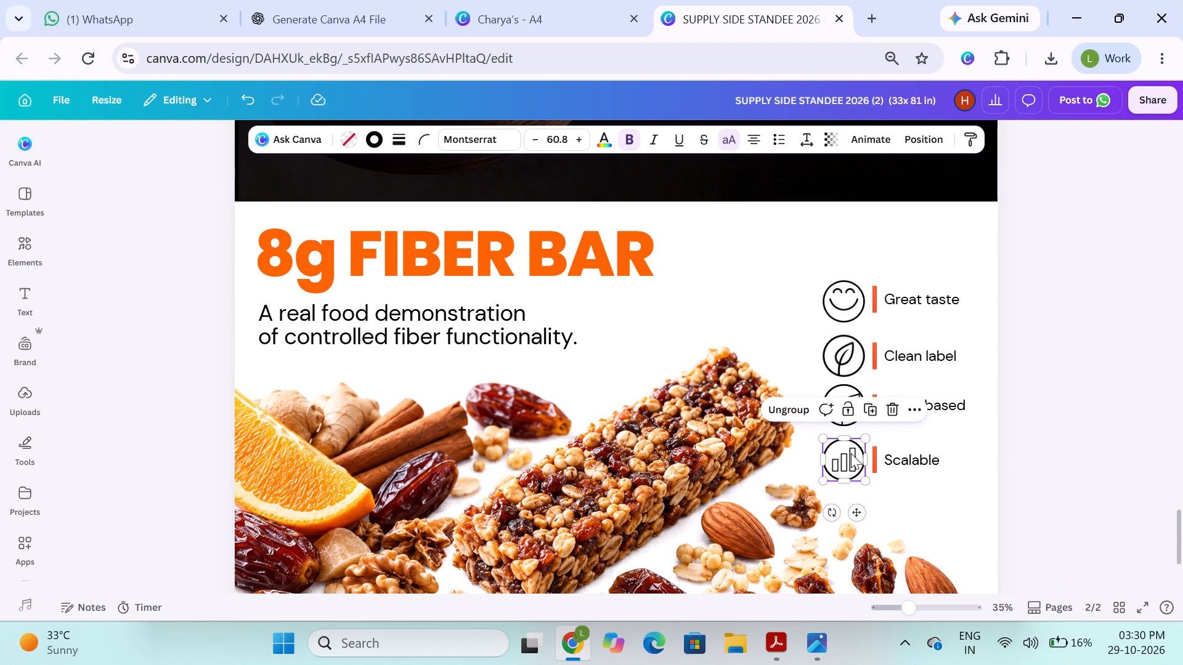
In the Charya's A4 design, replace the duplicate bar-chart icon with the copied Scalable icon group, placed over the Nutritional Profile icon.
click(541, 25)
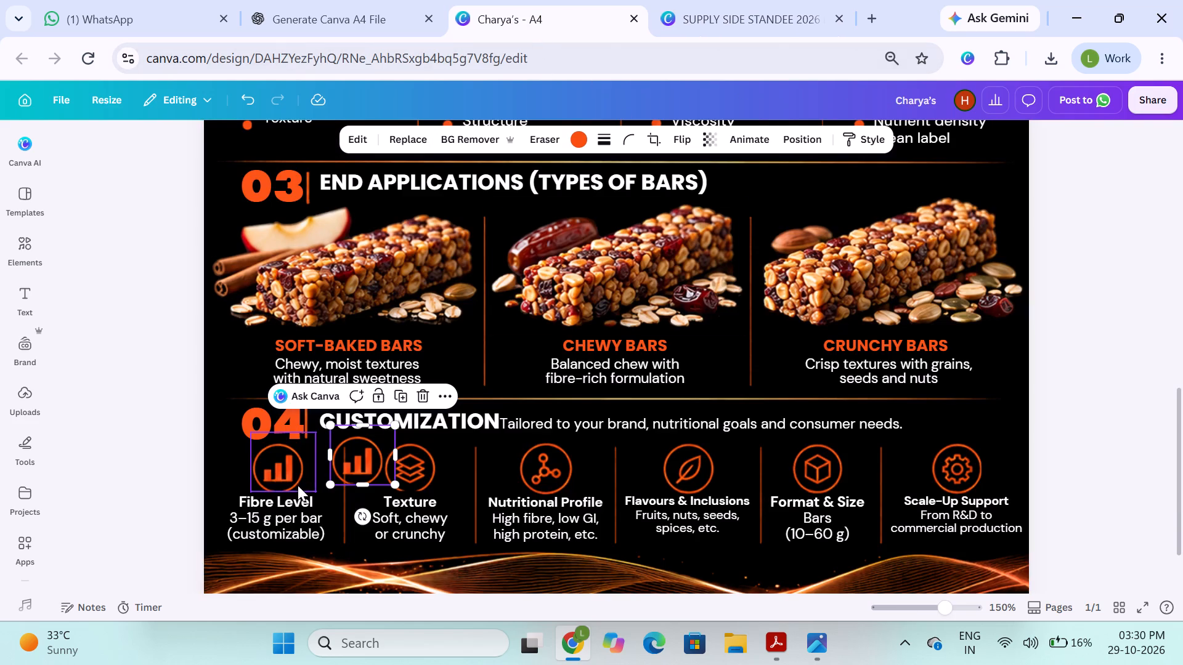
key(Delete)
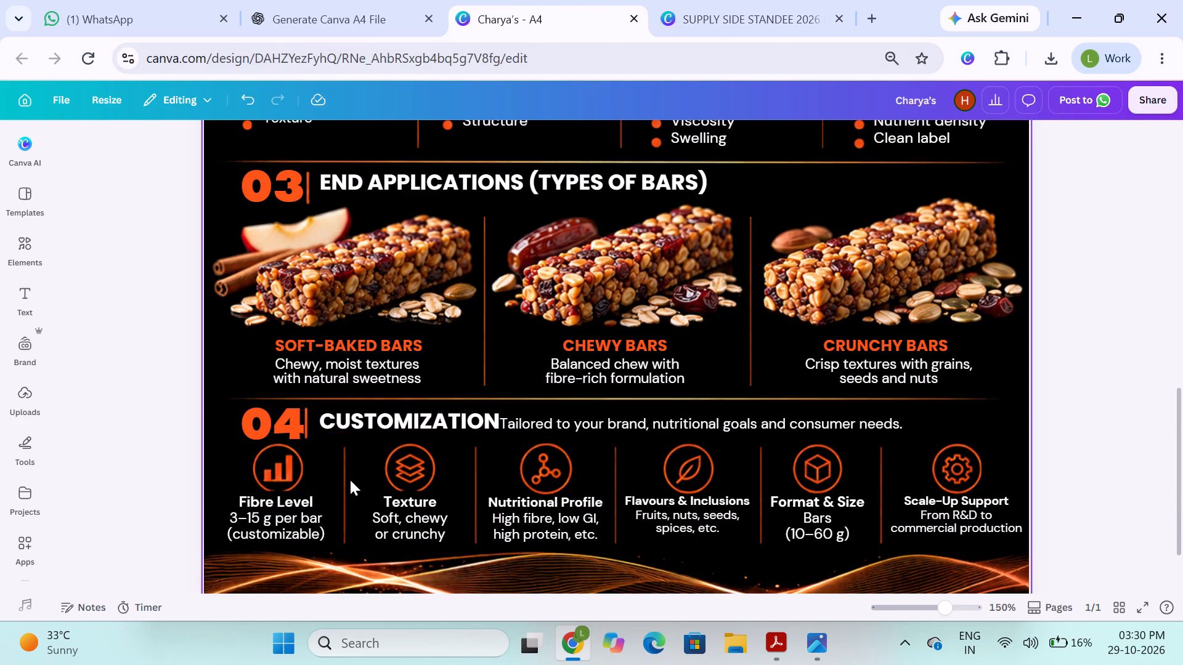
key(ctrl+v)
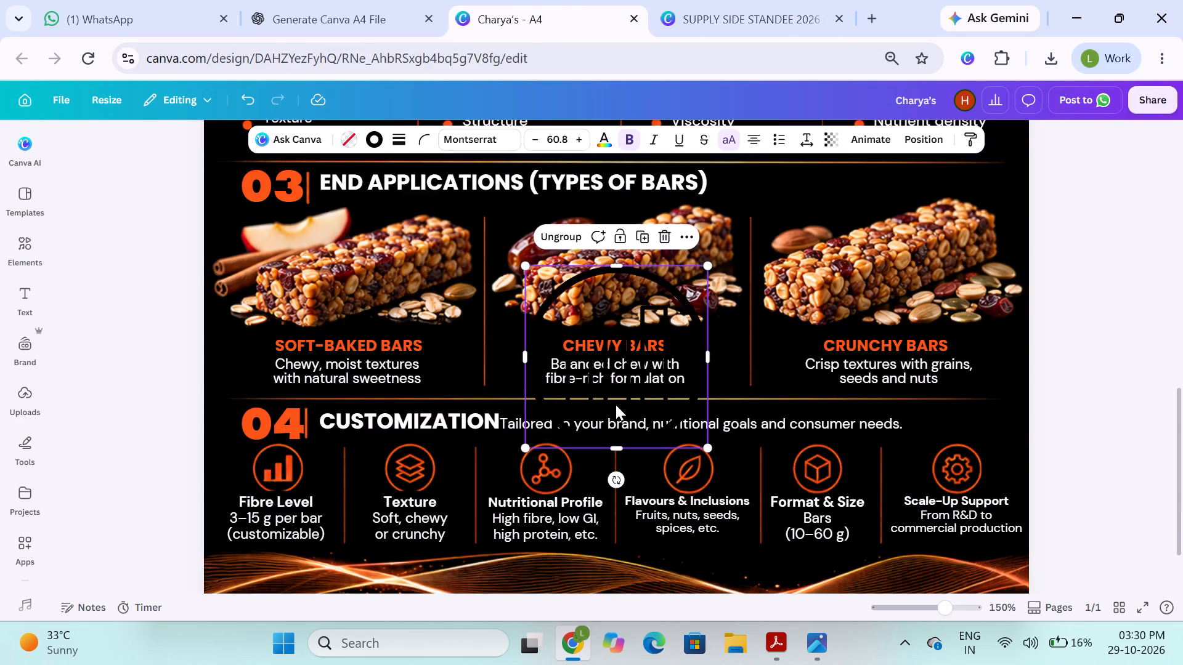
drag(653, 357, 589, 450)
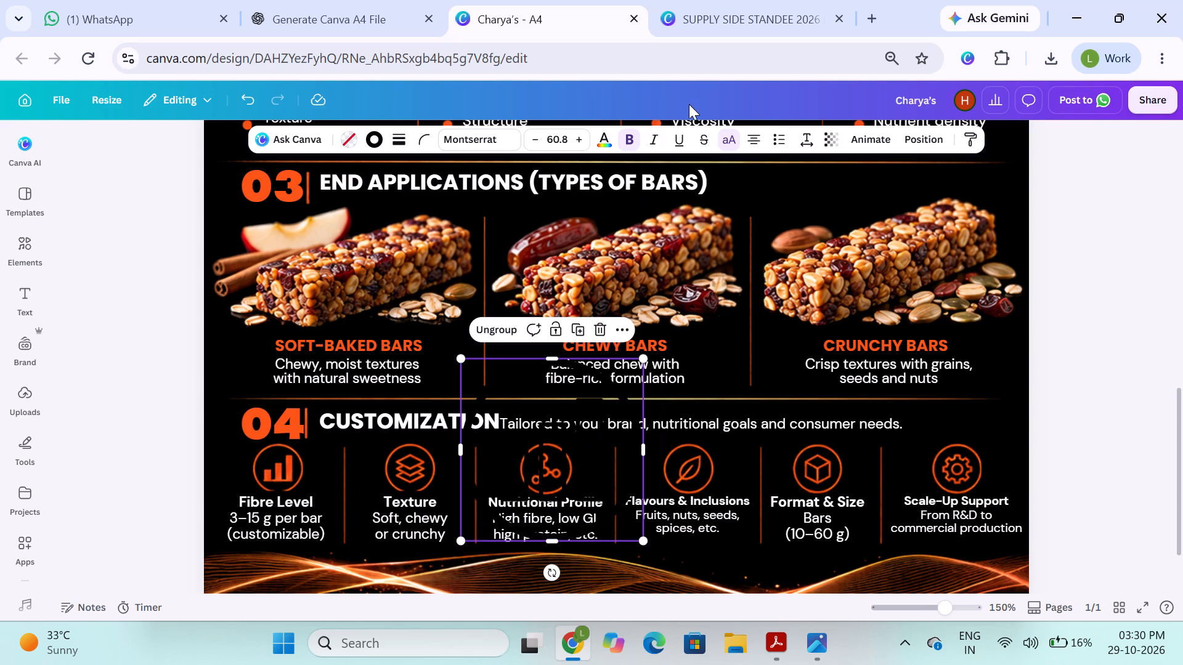
Set the stroke colour of the pasted Scalable icon's circle to white.
scroll(636, 393, up, 5)
scroll(600, 455, down, 3)
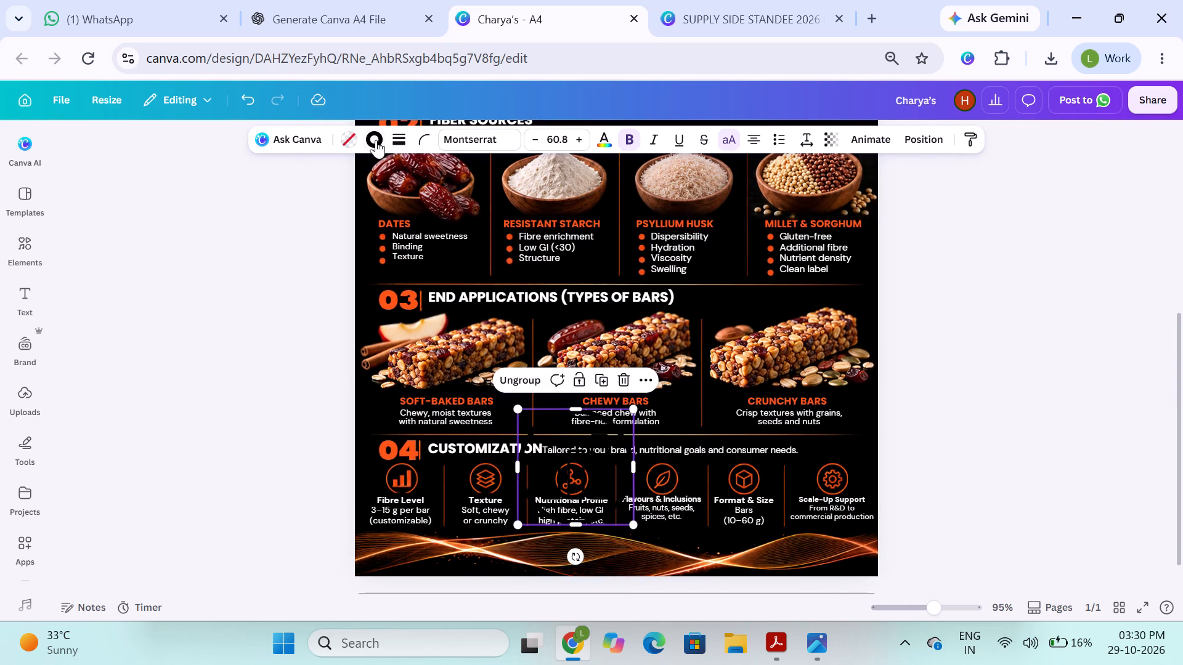
click(376, 140)
click(133, 427)
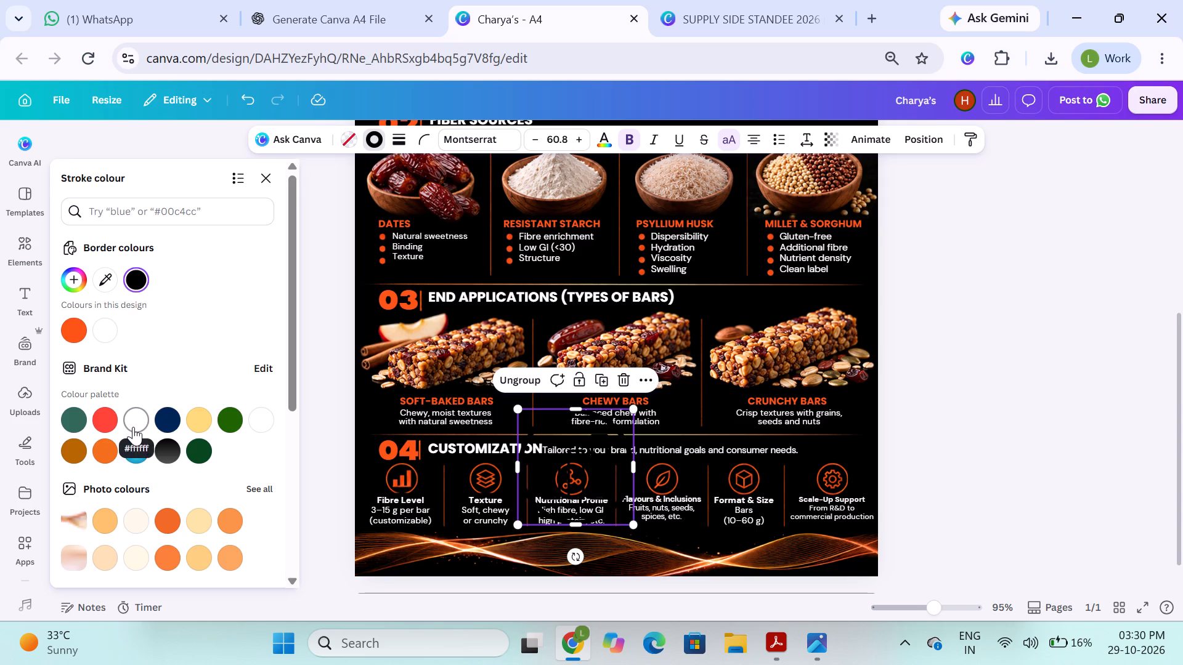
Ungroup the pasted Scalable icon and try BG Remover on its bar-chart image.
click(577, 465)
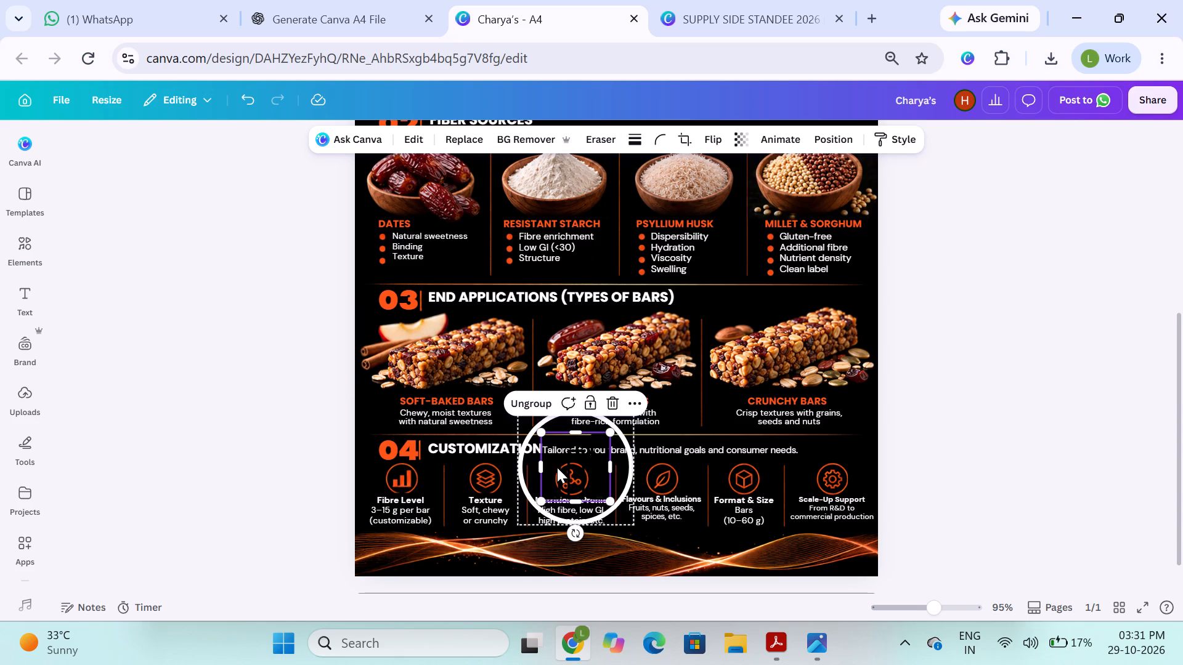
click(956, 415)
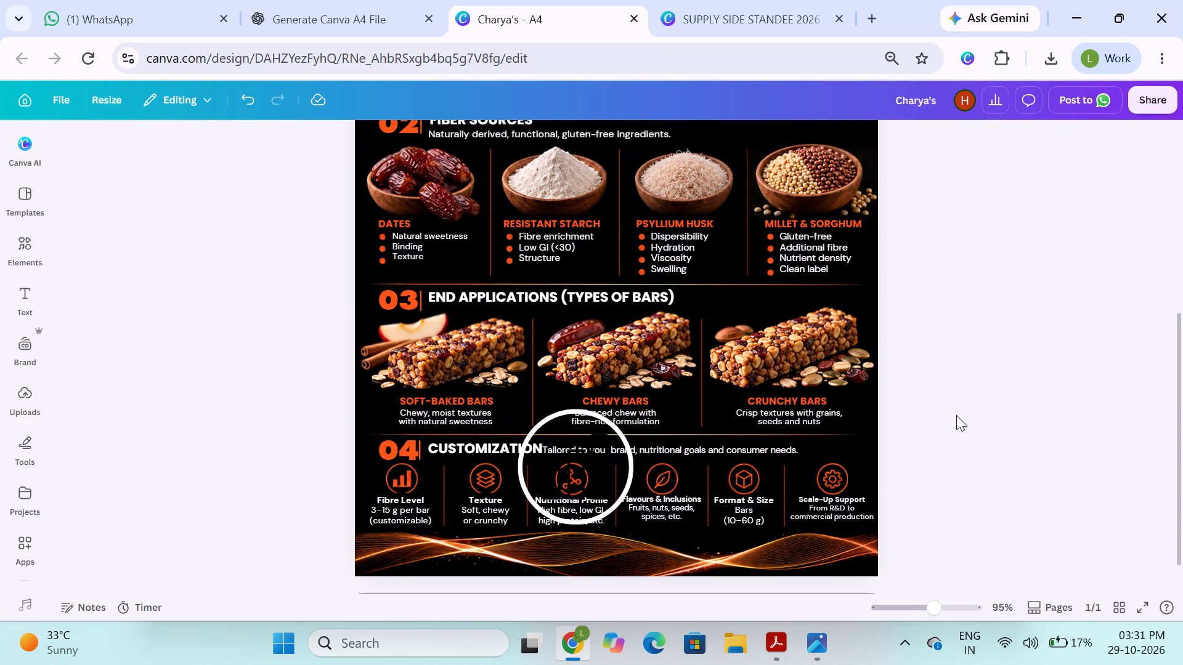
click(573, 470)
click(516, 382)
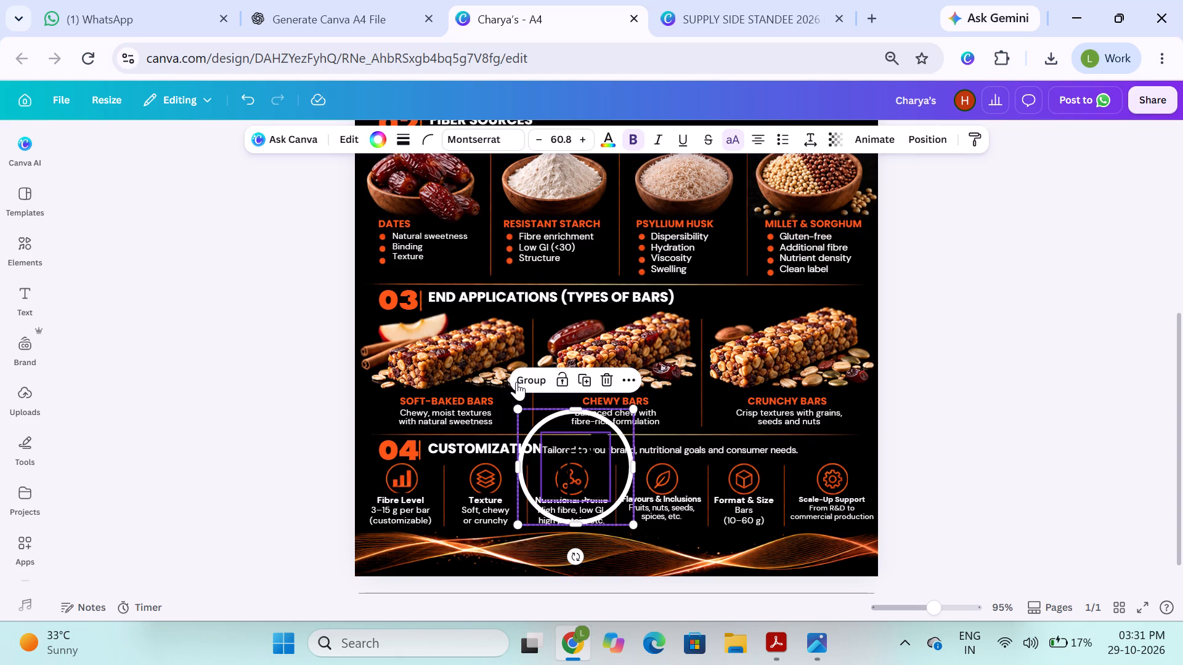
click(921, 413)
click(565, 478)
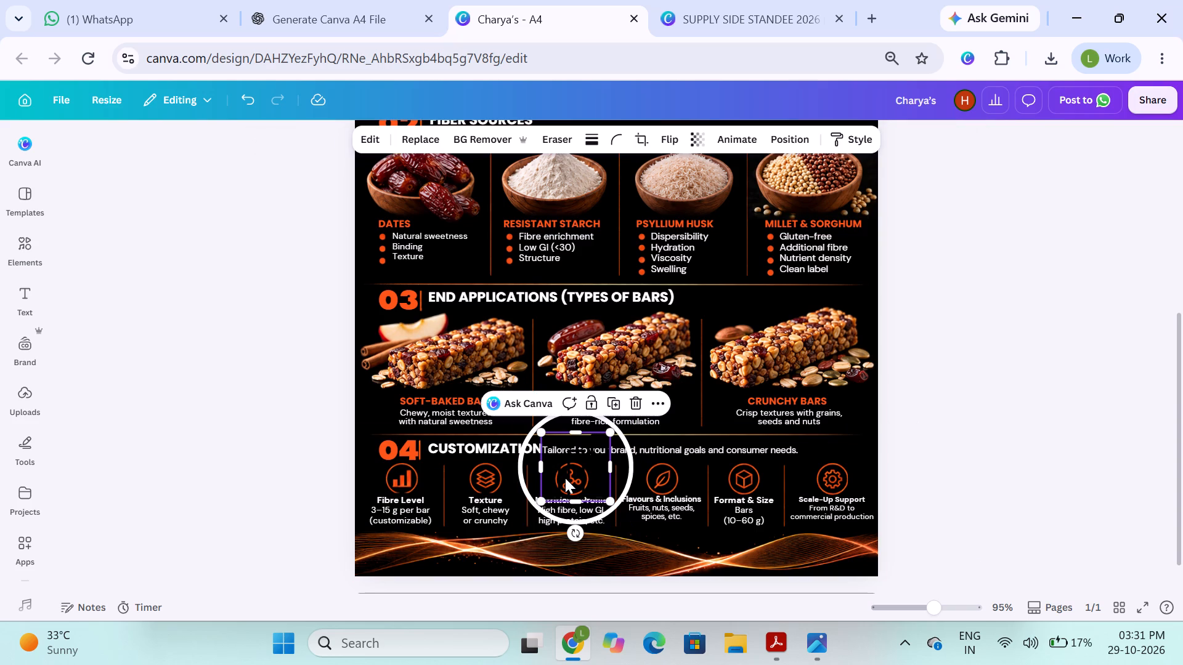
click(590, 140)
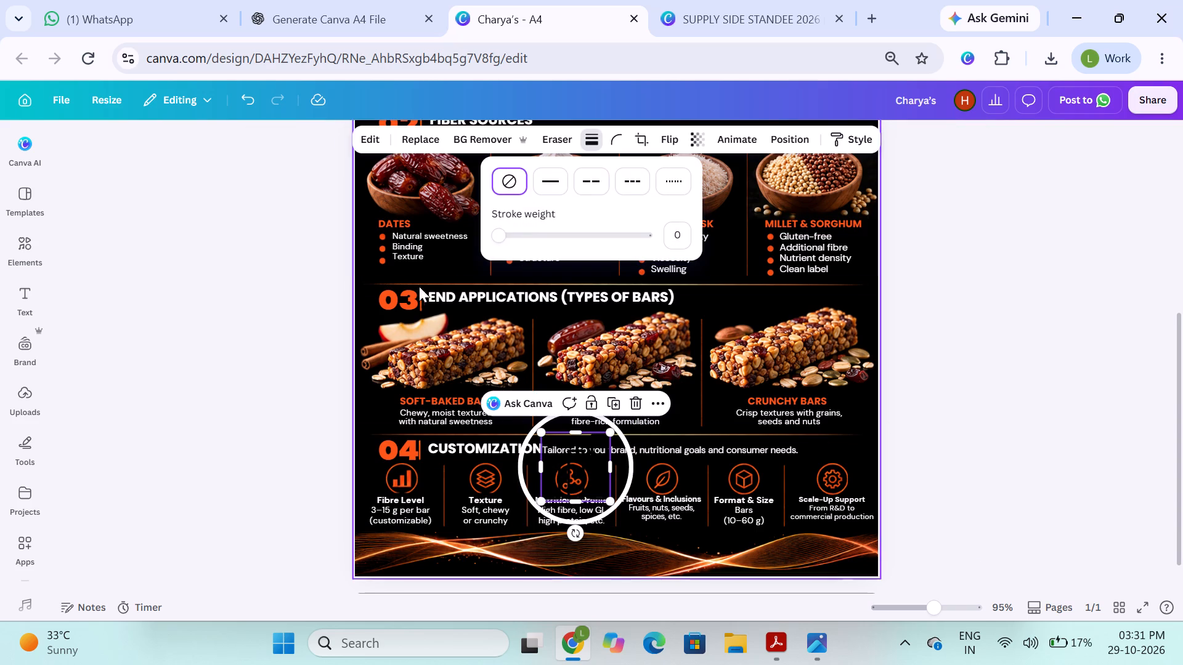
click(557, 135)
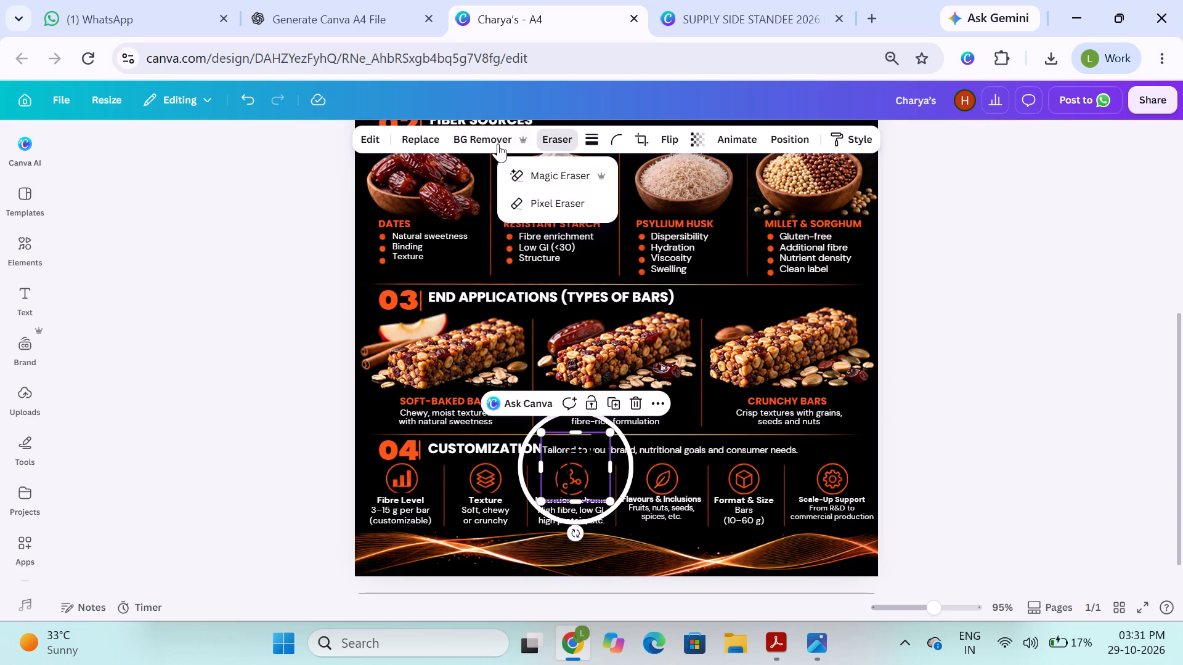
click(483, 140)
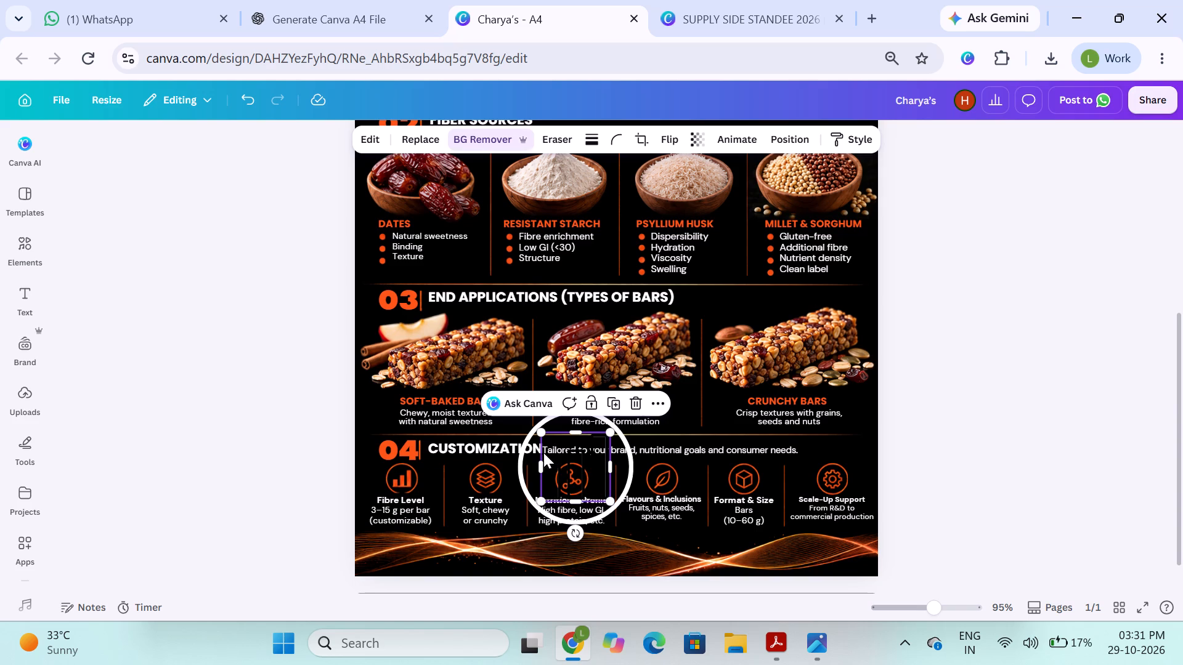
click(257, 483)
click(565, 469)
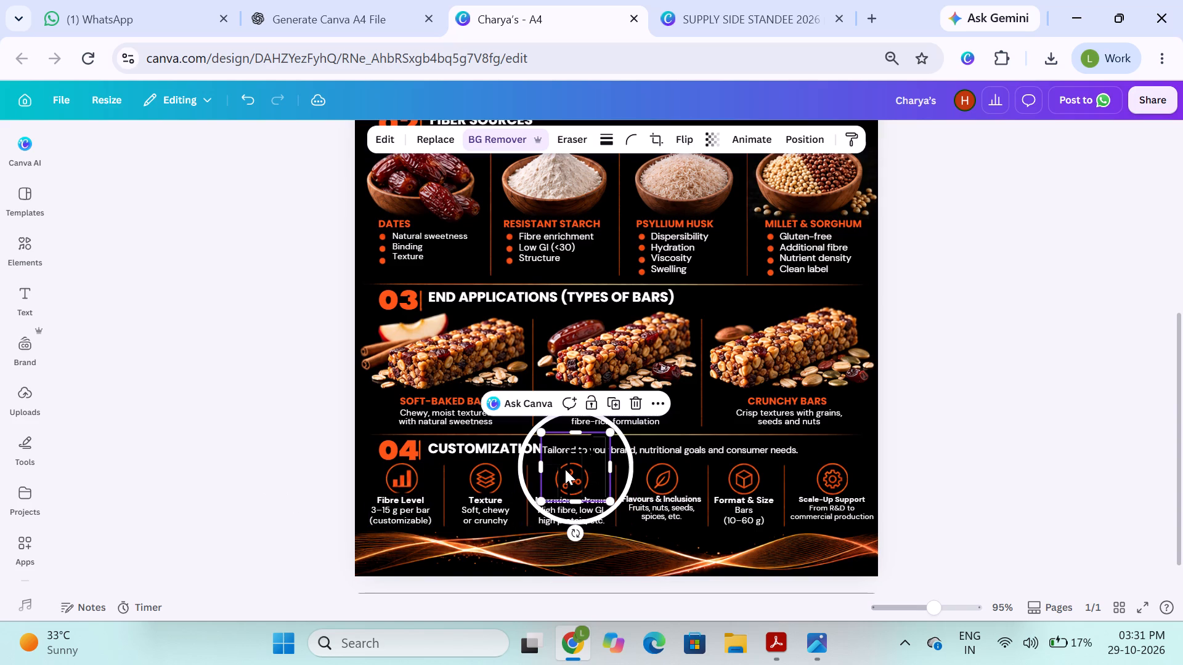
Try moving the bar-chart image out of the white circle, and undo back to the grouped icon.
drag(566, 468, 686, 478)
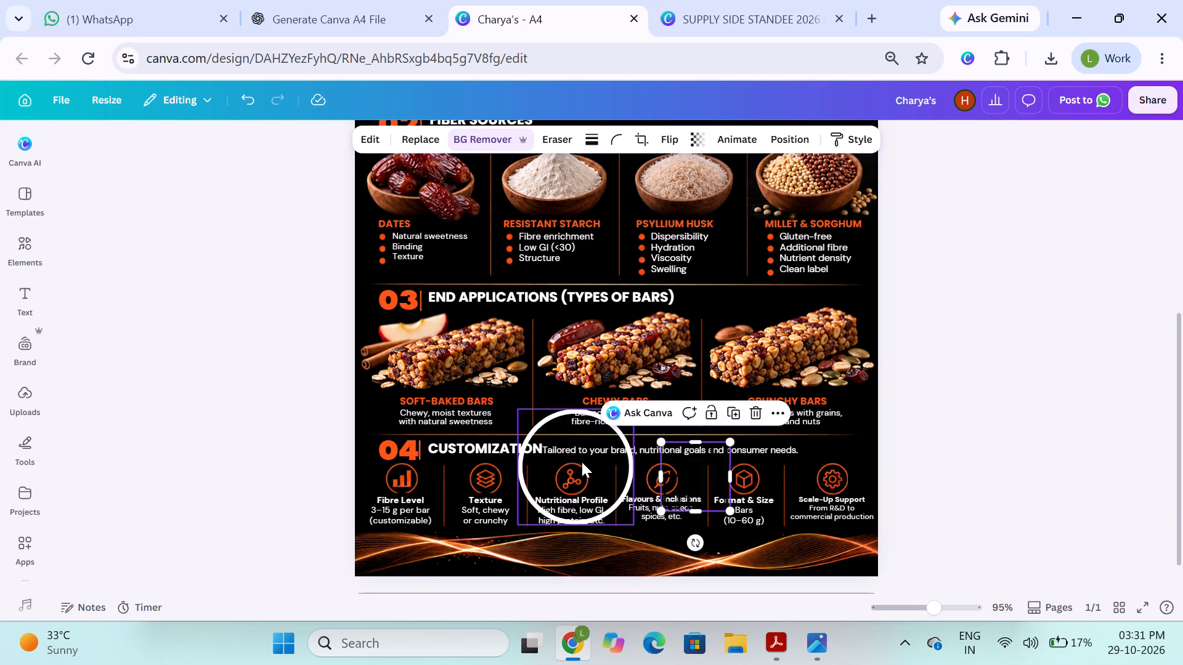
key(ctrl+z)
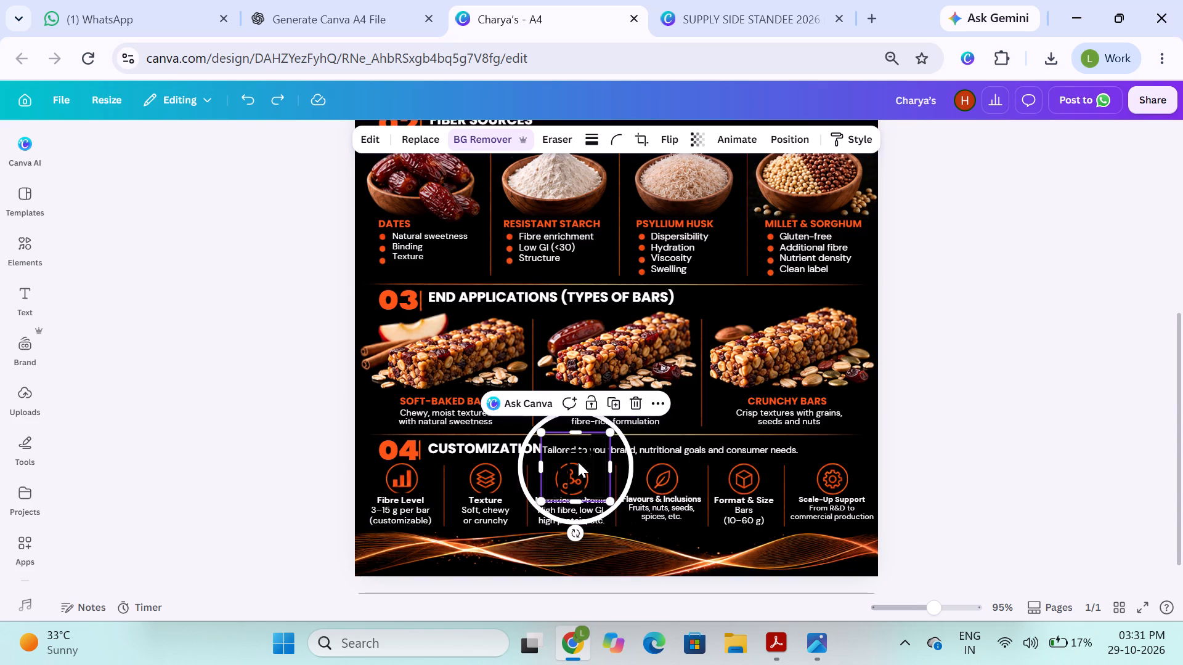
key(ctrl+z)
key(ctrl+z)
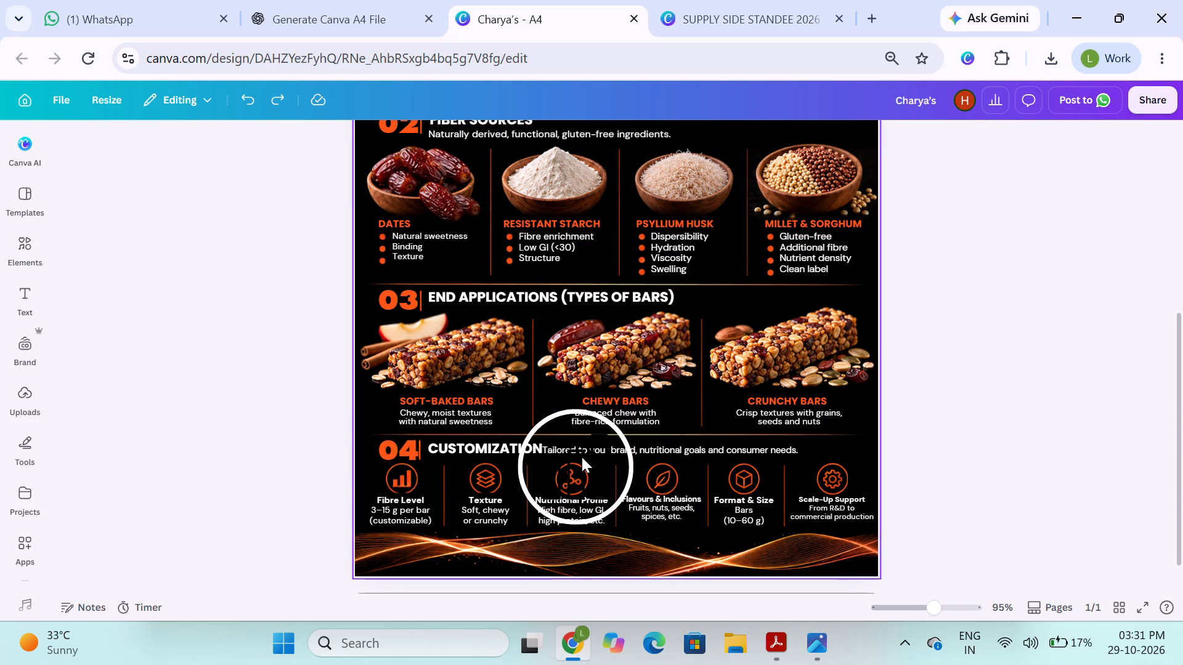
Shrink the pasted Scalable icon group to about half its size and place it over the top of the crunchy bar image.
click(582, 457)
drag(547, 454, 823, 393)
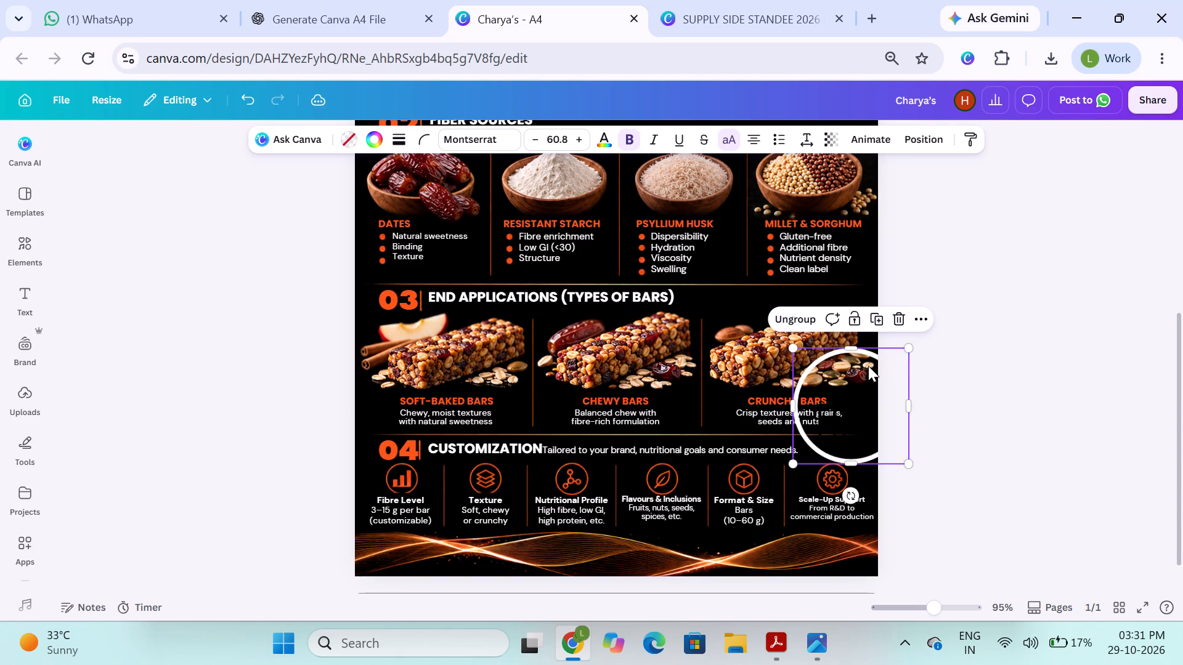
drag(911, 347, 837, 388)
drag(823, 427, 811, 381)
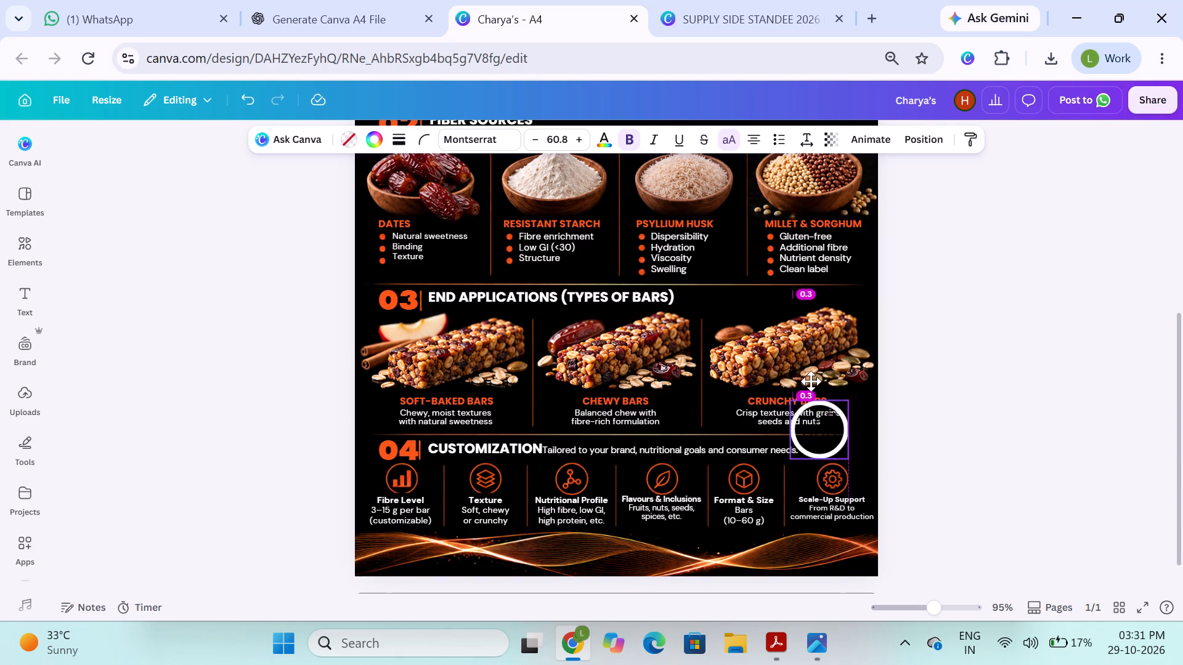
drag(811, 381, 781, 300)
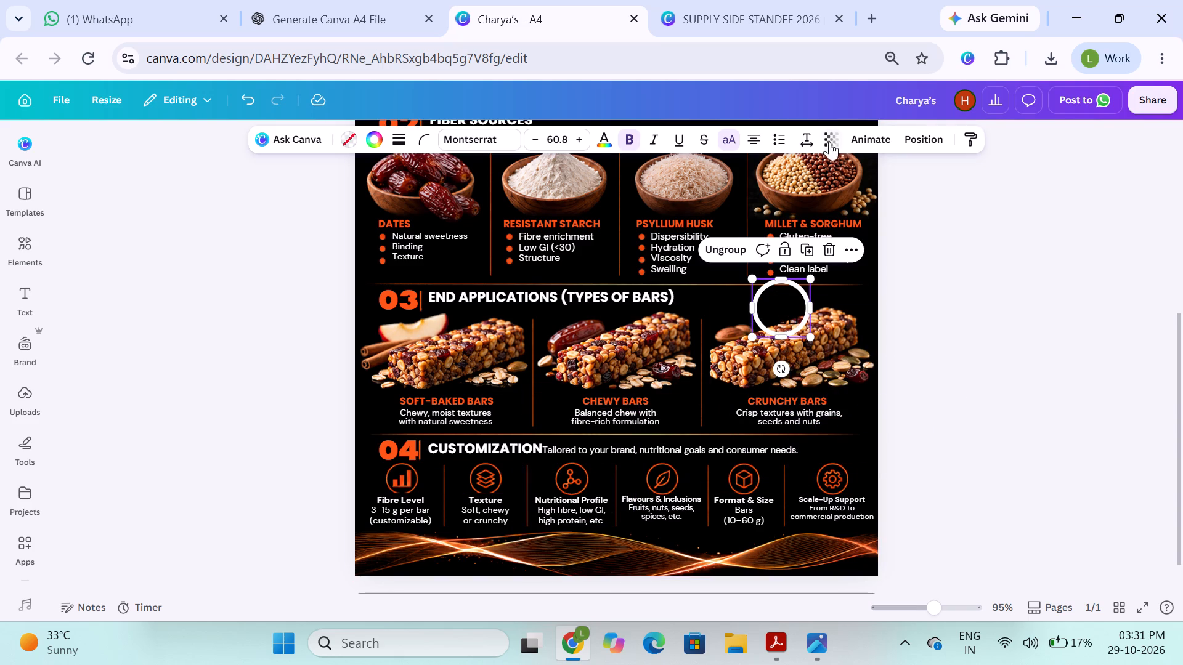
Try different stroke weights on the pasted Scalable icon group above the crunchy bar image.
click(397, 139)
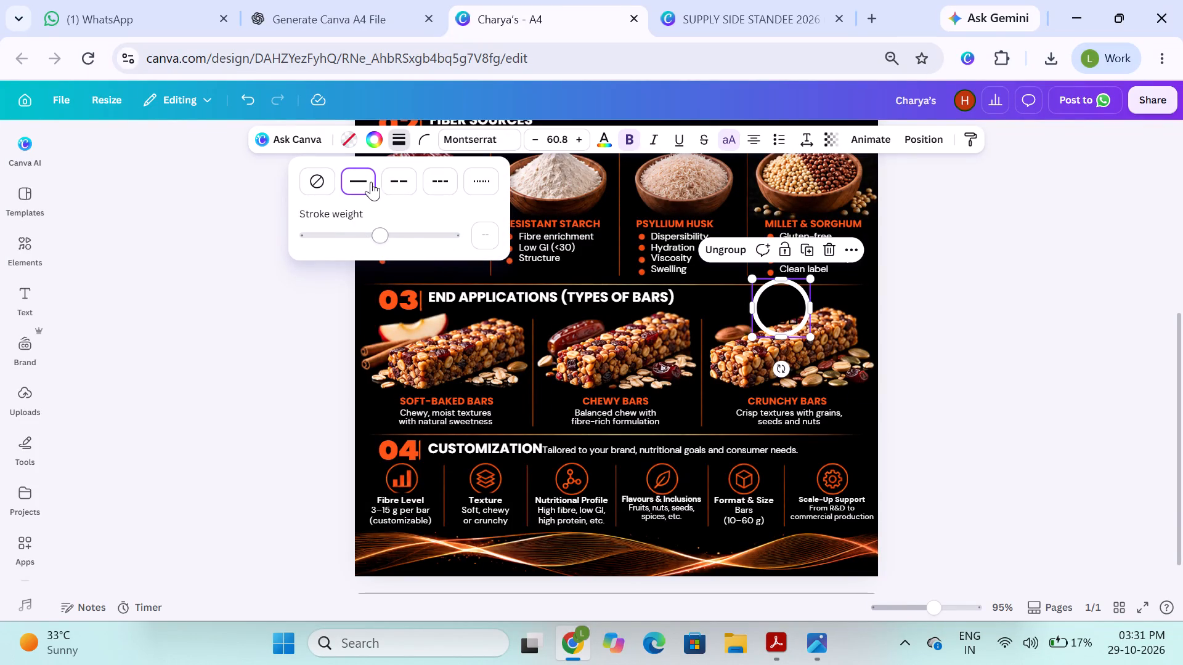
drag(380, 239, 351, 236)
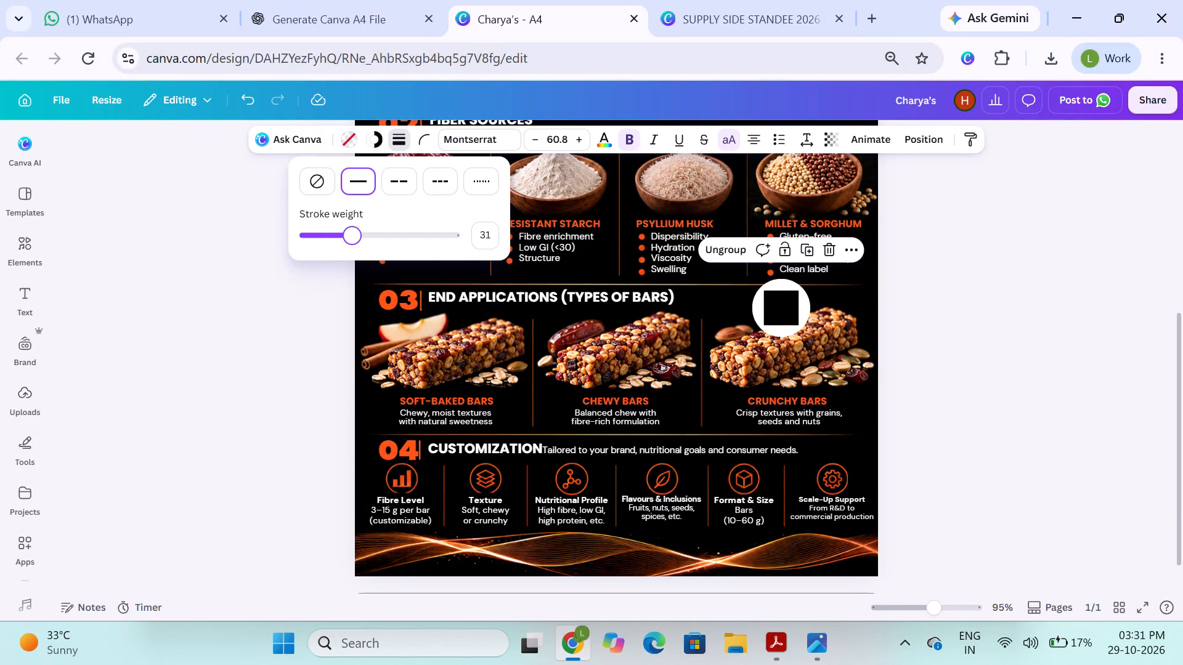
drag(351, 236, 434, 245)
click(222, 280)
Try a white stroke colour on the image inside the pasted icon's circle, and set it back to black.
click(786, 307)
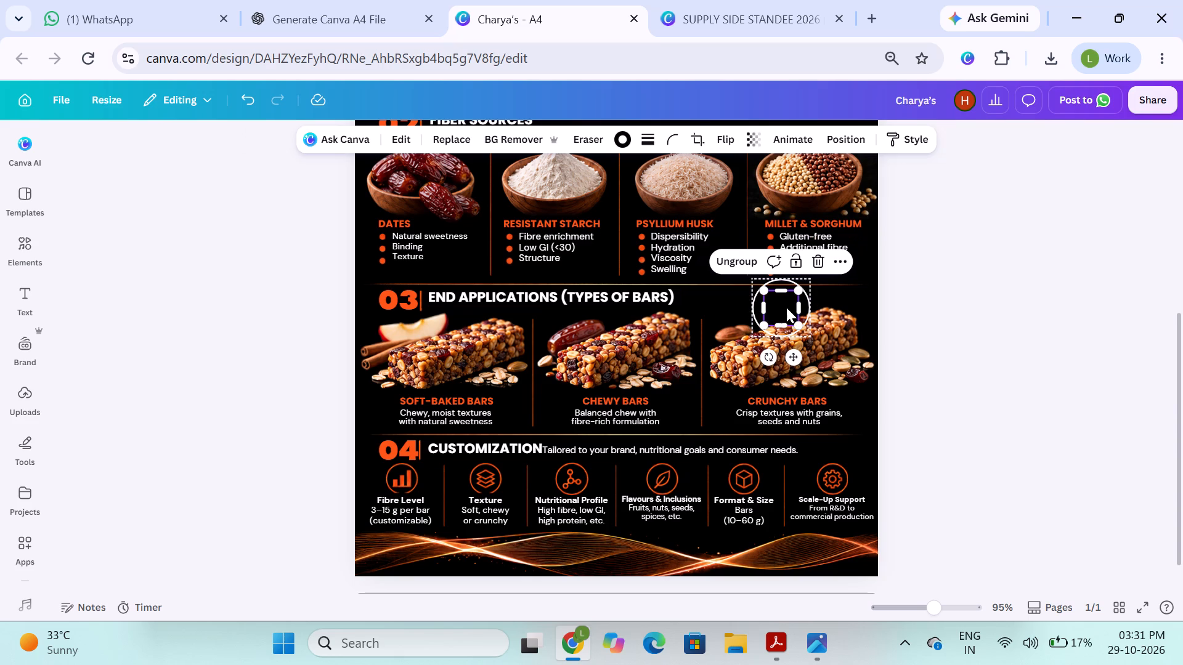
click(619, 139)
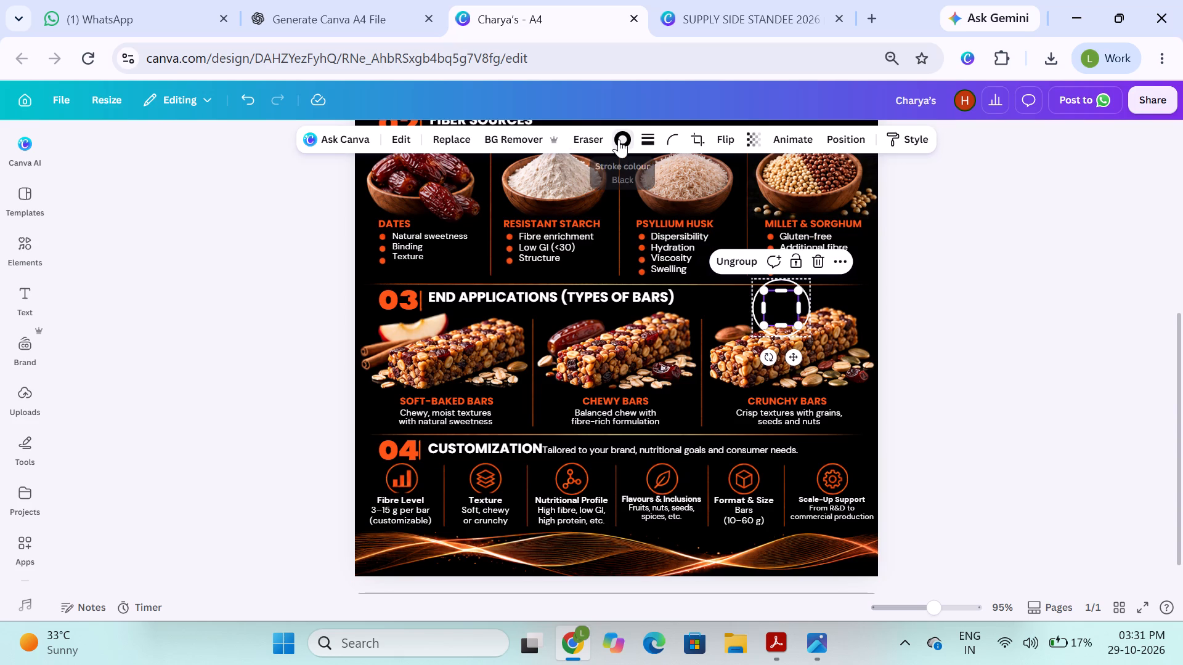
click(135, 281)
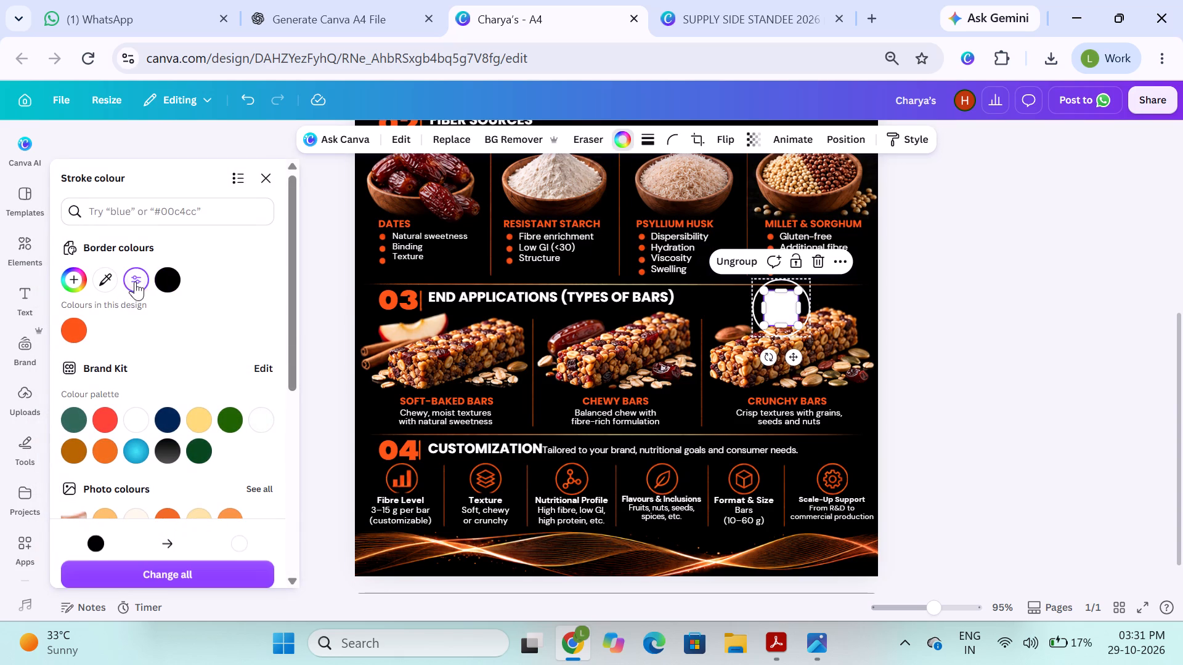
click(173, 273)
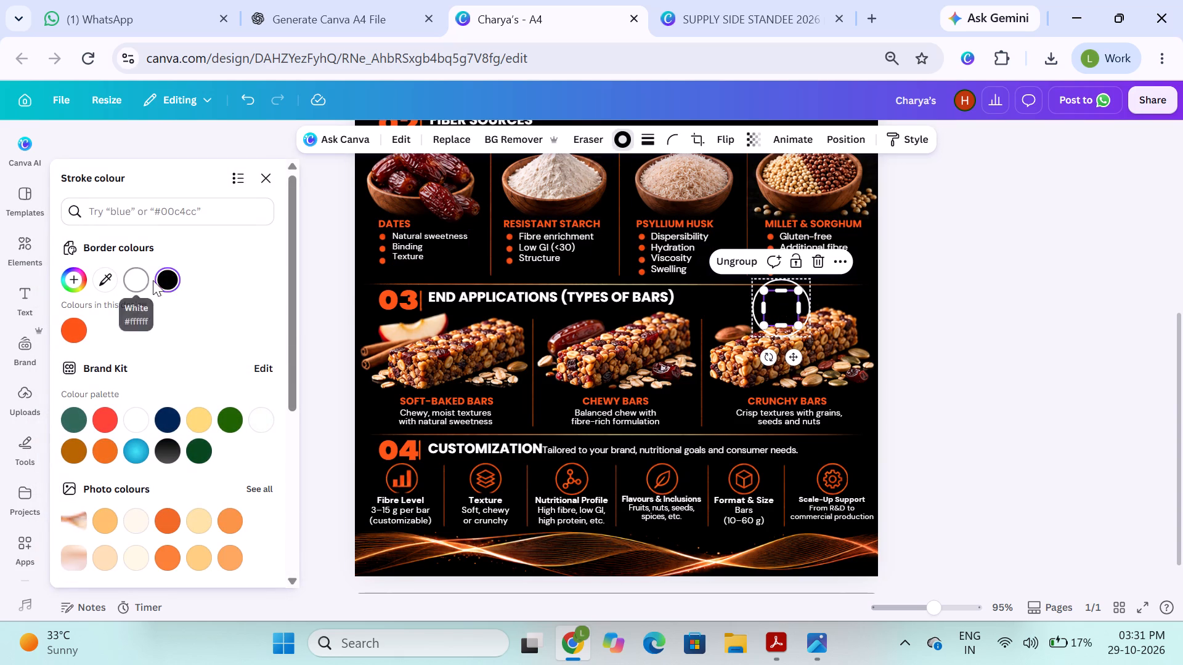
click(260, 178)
Delete the pasted Scalable icon group from above the crunchy bar image.
click(205, 320)
click(775, 308)
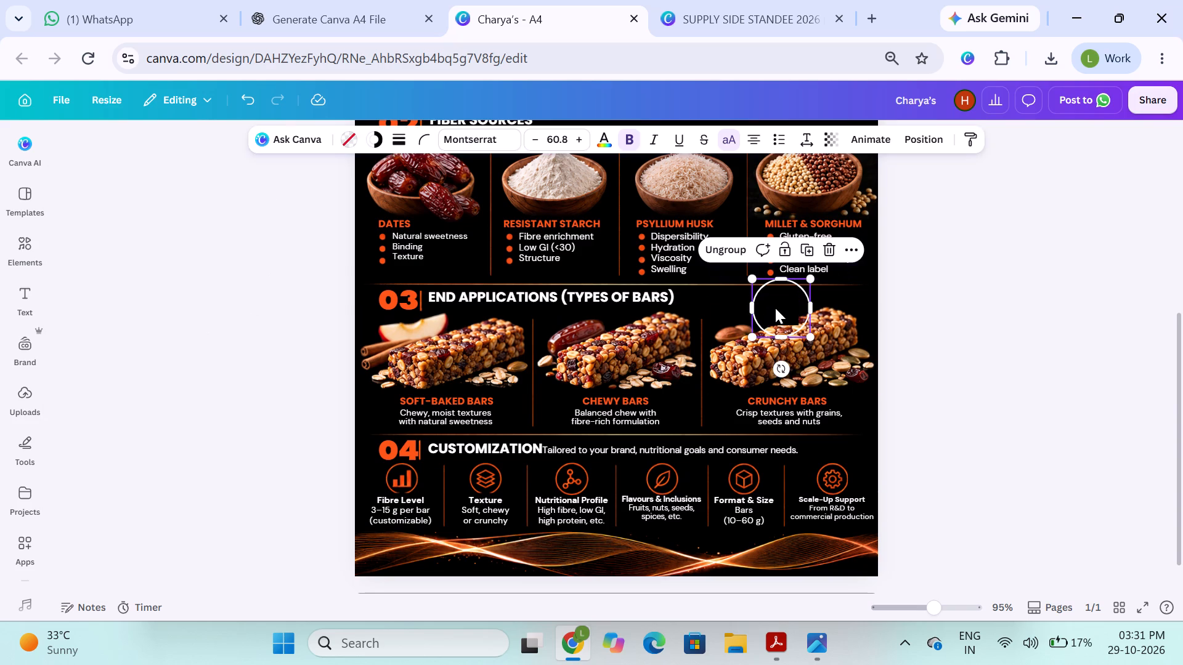
key(Delete)
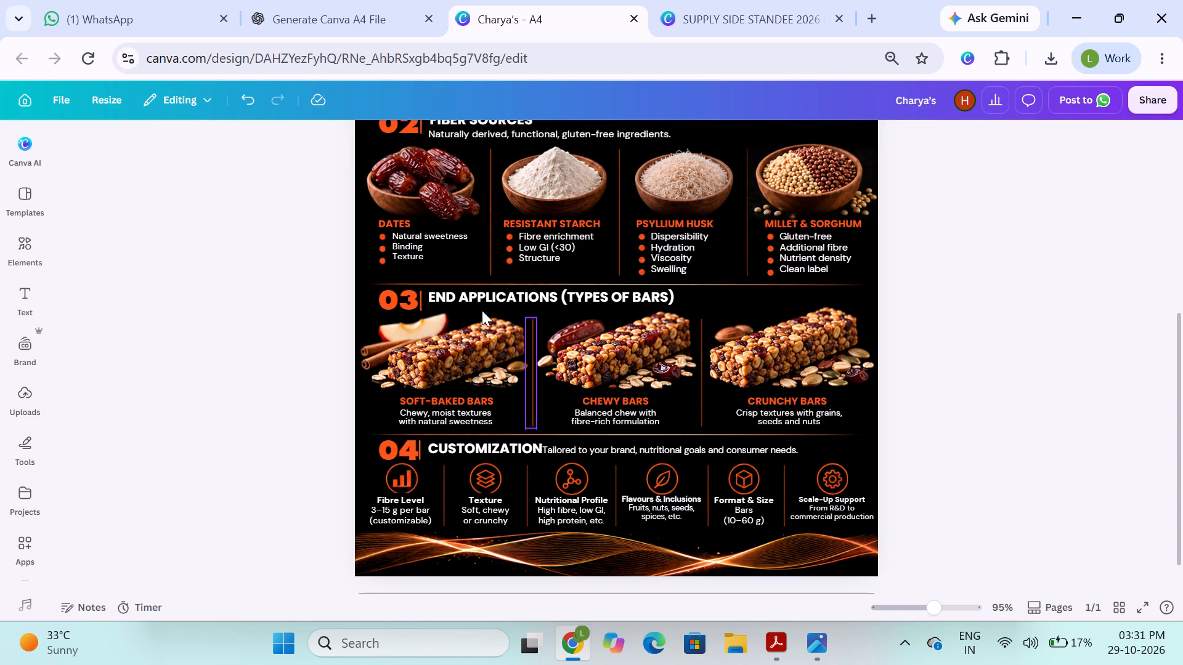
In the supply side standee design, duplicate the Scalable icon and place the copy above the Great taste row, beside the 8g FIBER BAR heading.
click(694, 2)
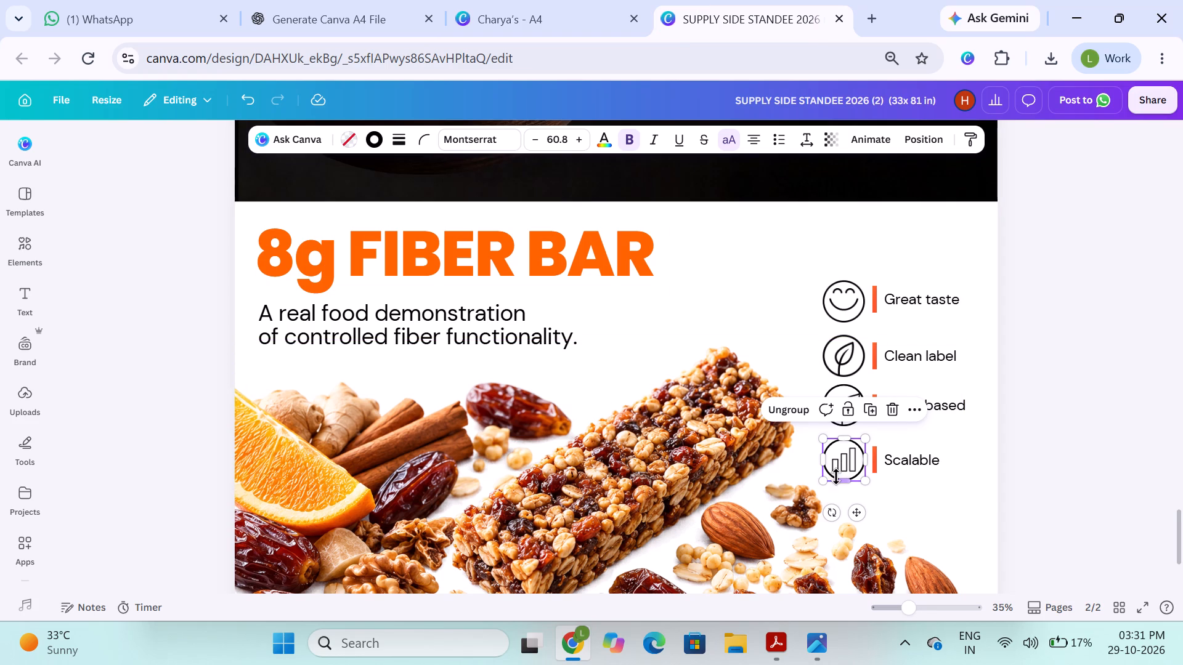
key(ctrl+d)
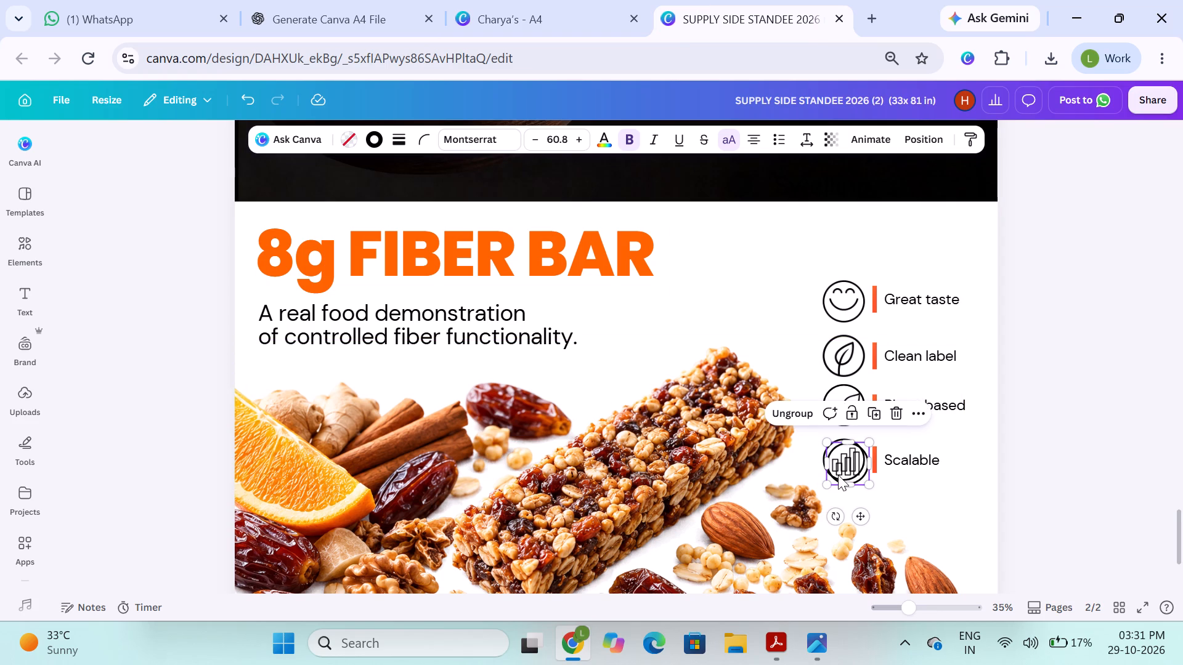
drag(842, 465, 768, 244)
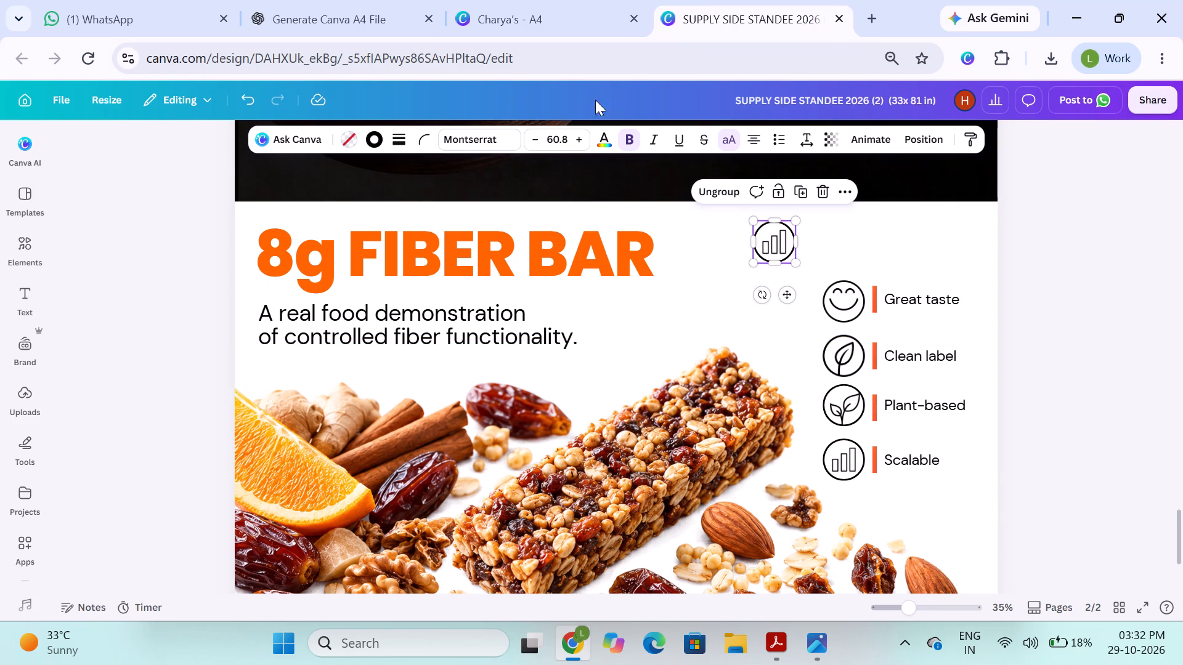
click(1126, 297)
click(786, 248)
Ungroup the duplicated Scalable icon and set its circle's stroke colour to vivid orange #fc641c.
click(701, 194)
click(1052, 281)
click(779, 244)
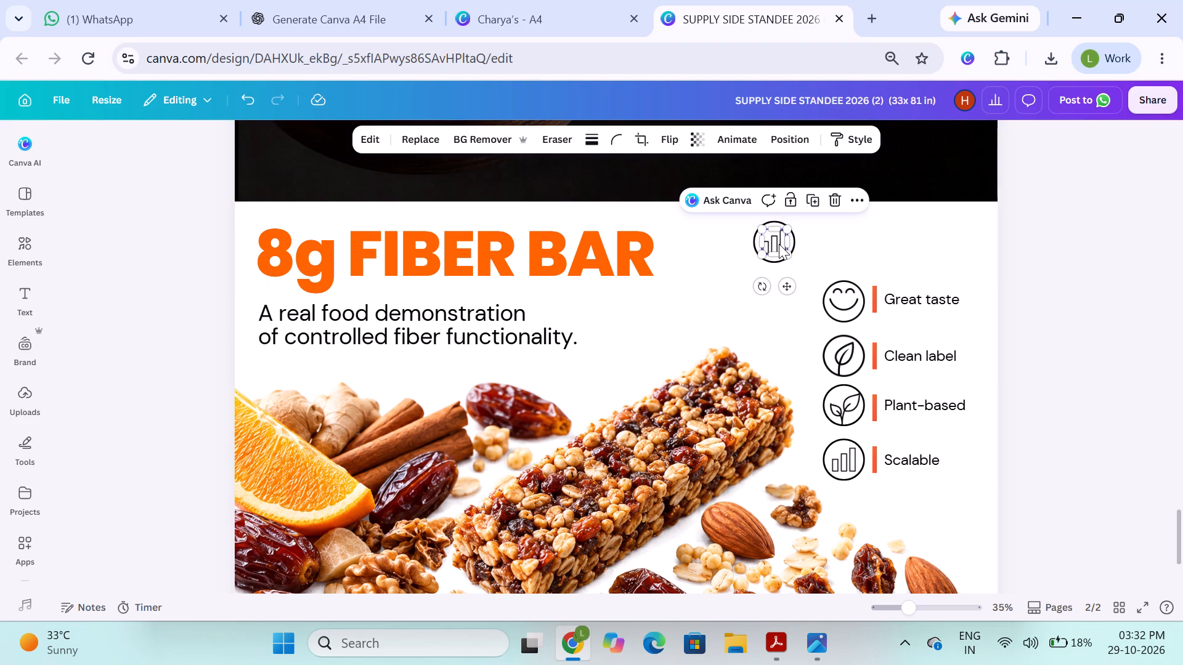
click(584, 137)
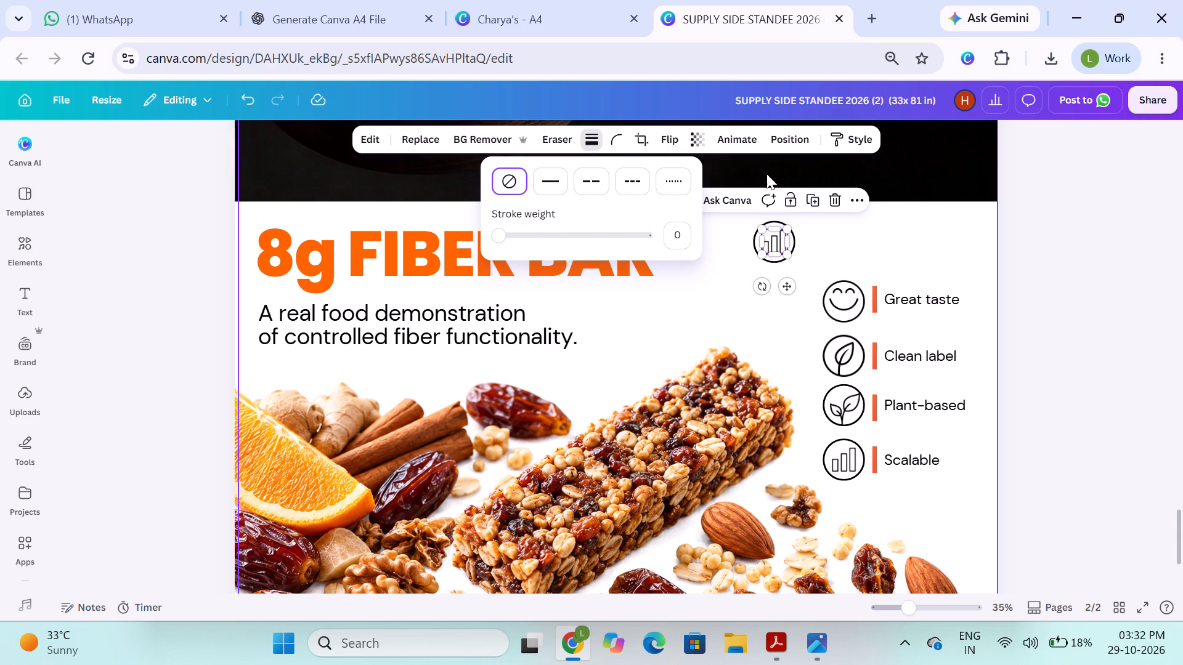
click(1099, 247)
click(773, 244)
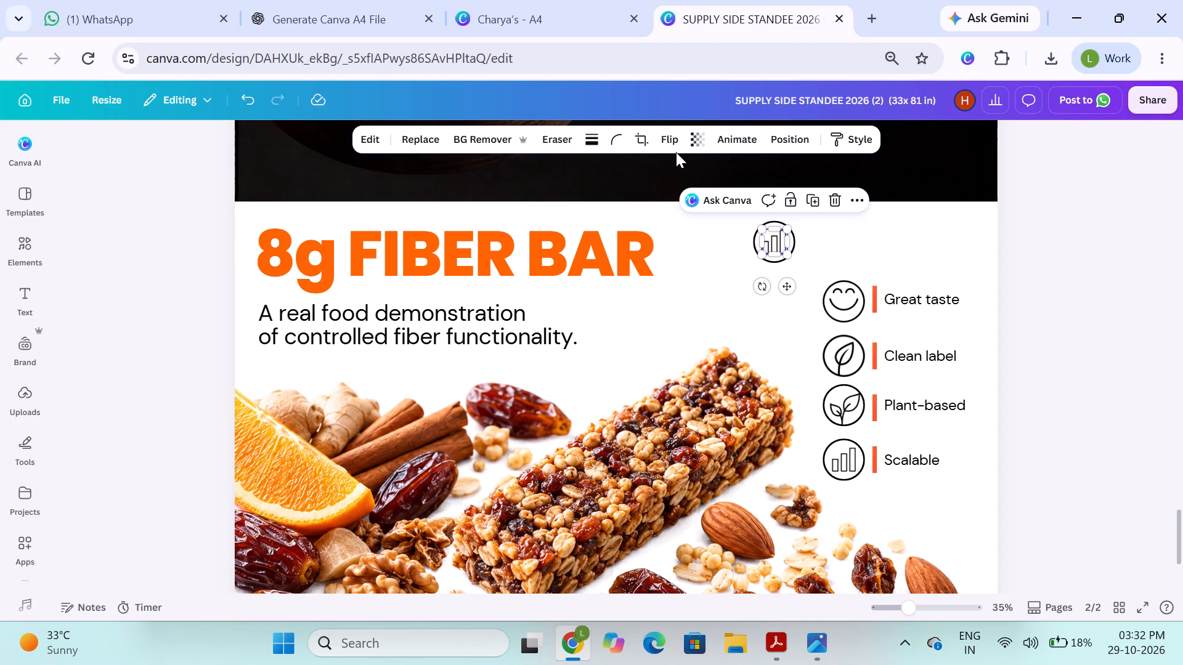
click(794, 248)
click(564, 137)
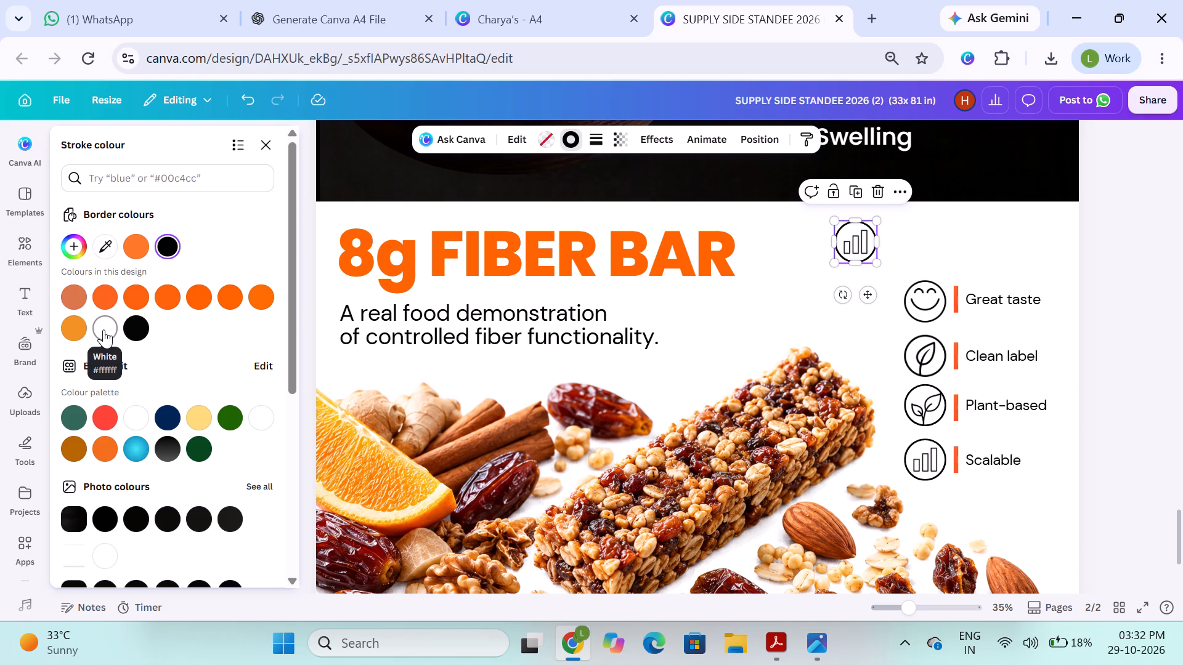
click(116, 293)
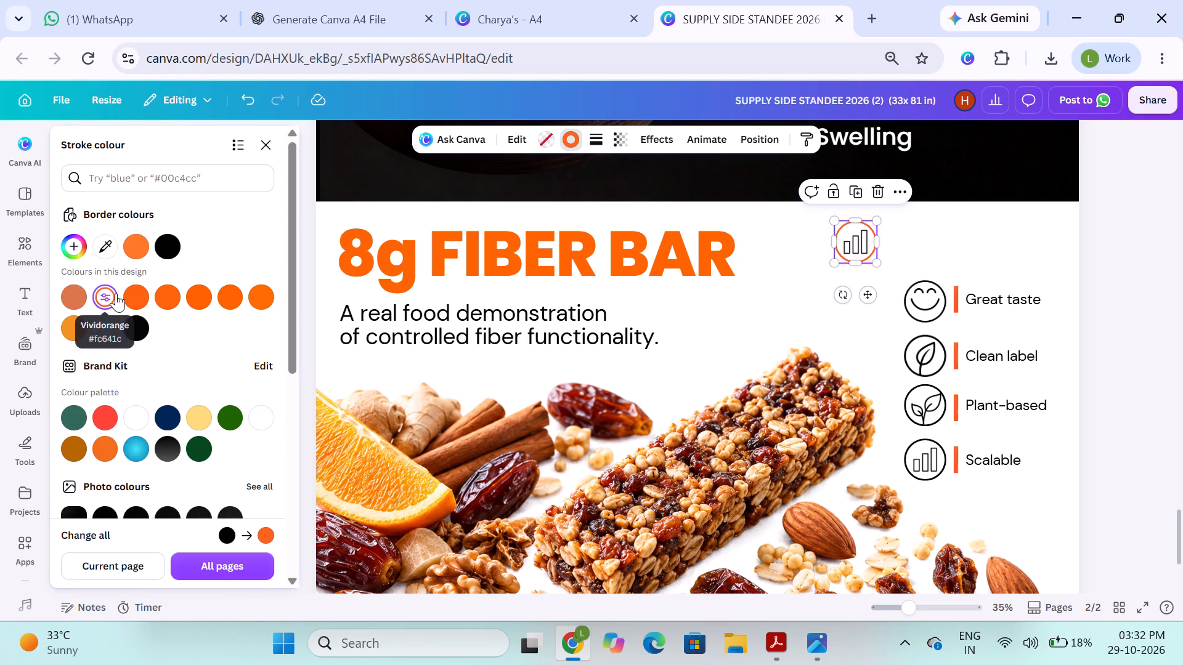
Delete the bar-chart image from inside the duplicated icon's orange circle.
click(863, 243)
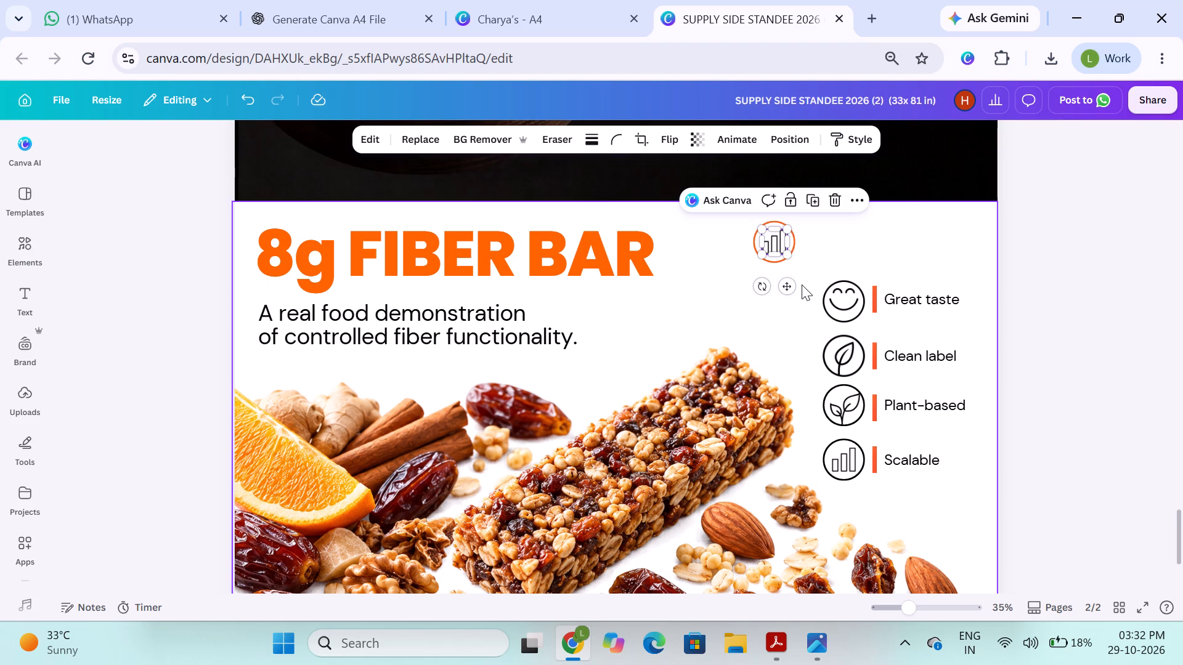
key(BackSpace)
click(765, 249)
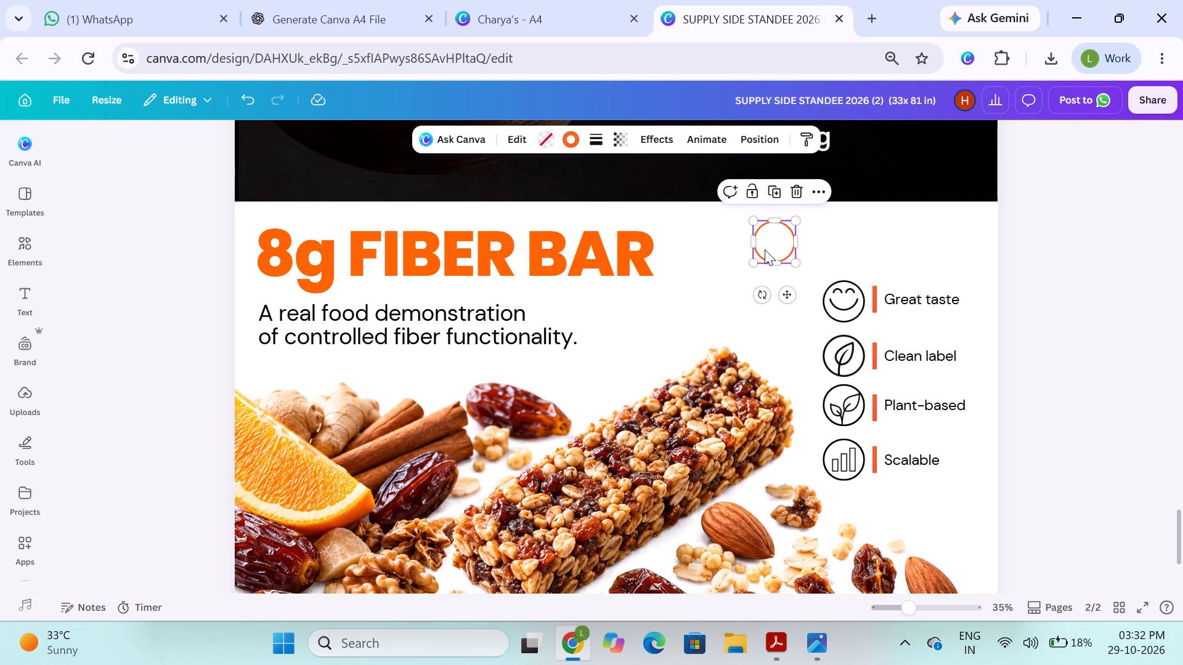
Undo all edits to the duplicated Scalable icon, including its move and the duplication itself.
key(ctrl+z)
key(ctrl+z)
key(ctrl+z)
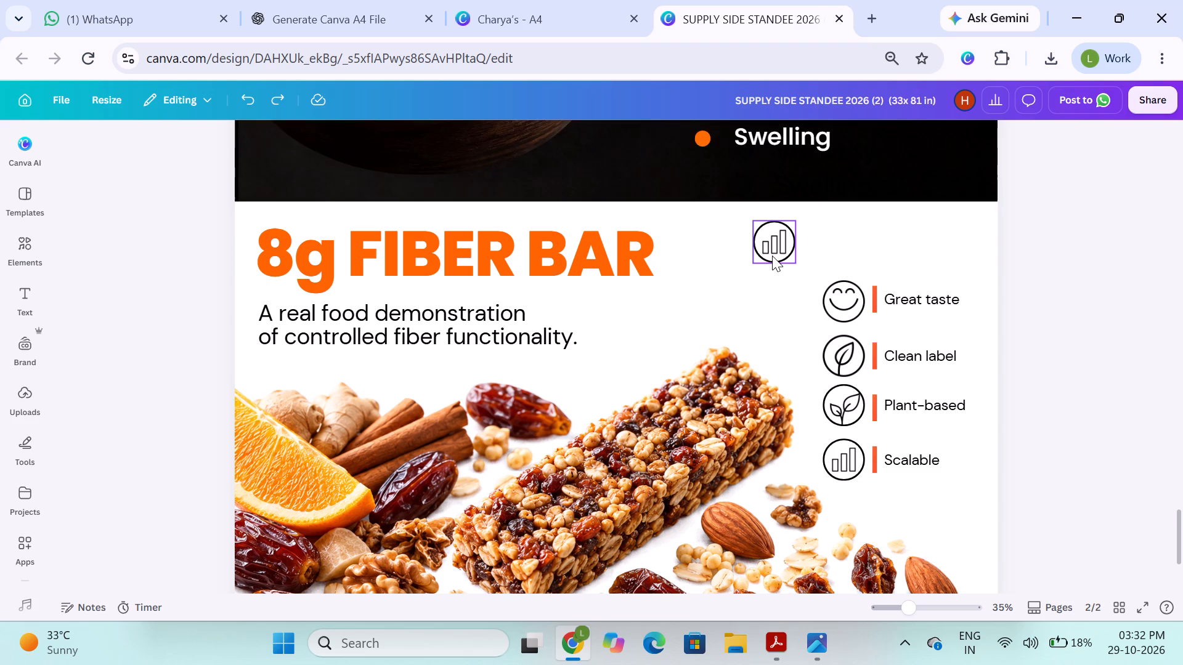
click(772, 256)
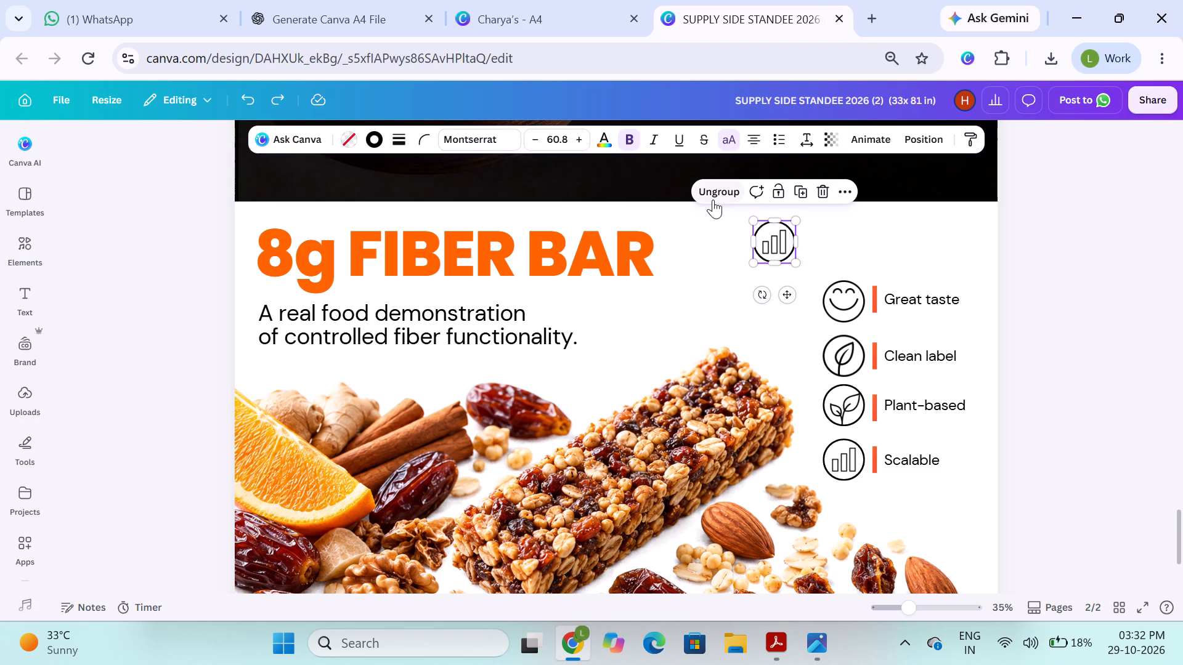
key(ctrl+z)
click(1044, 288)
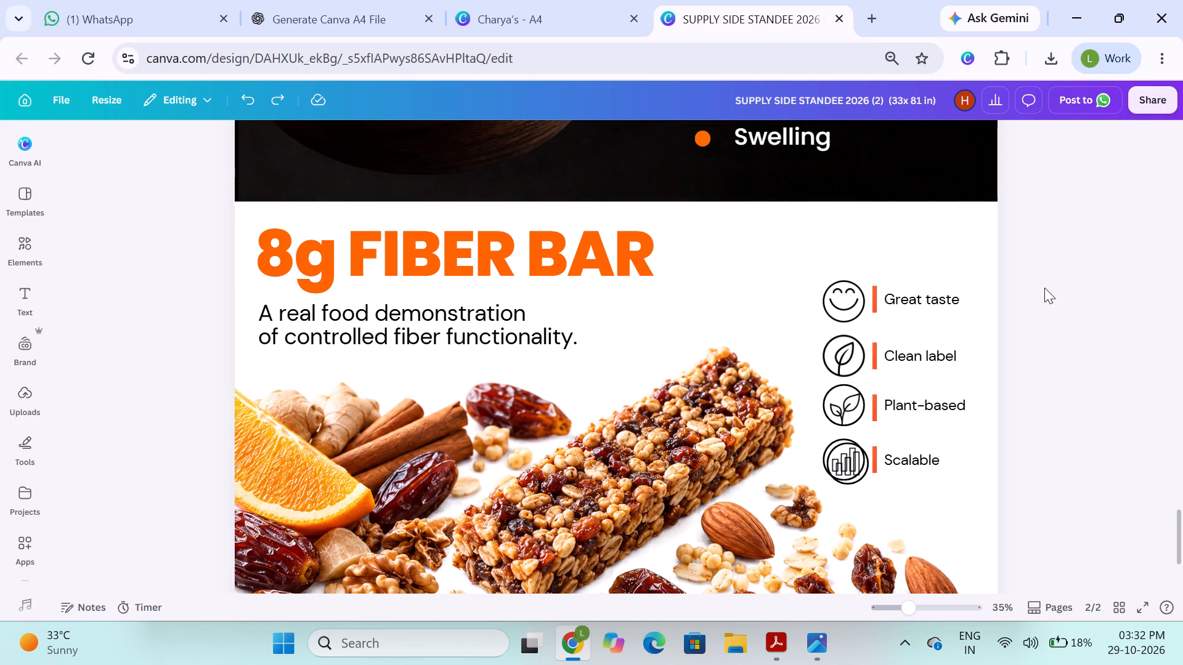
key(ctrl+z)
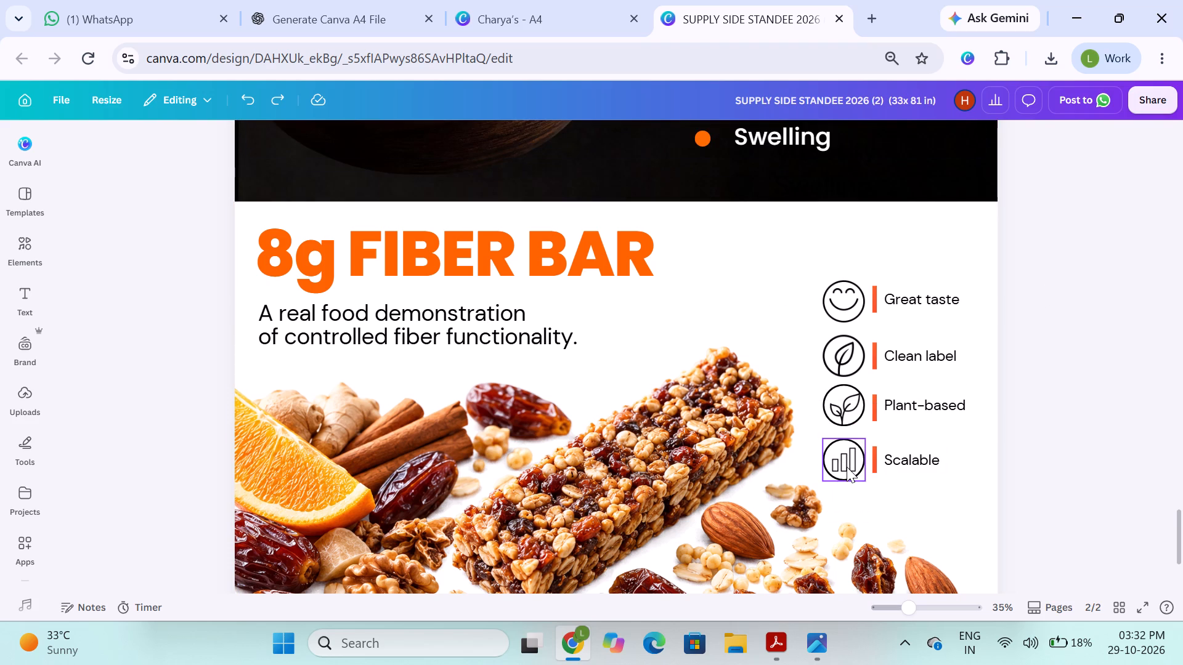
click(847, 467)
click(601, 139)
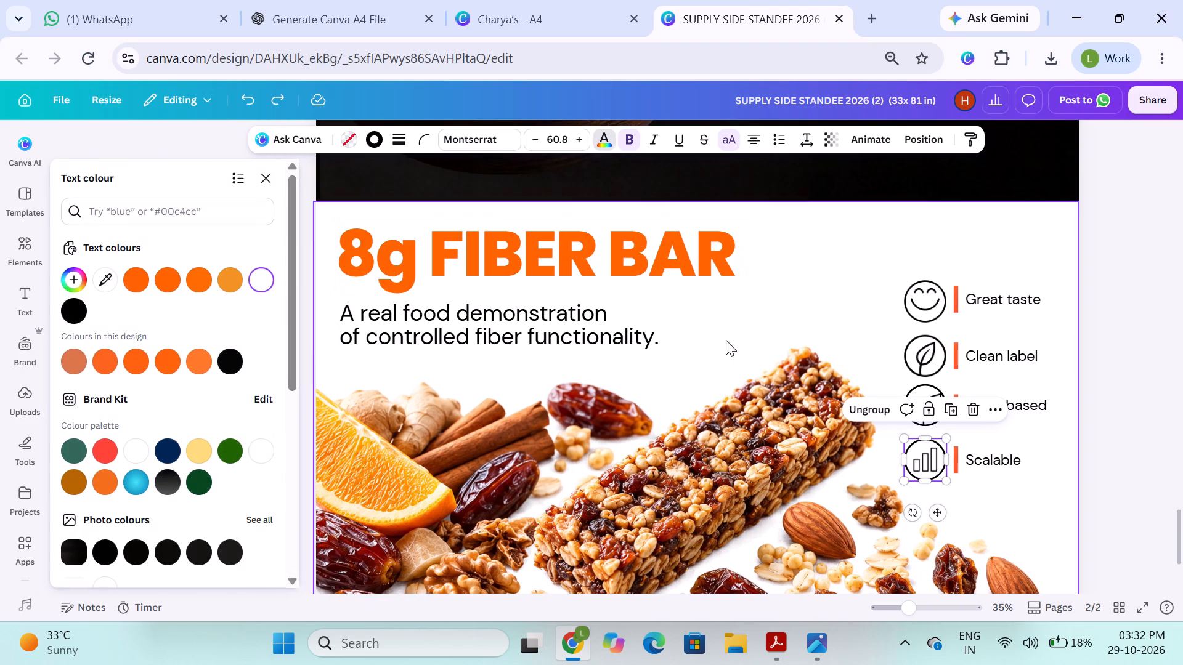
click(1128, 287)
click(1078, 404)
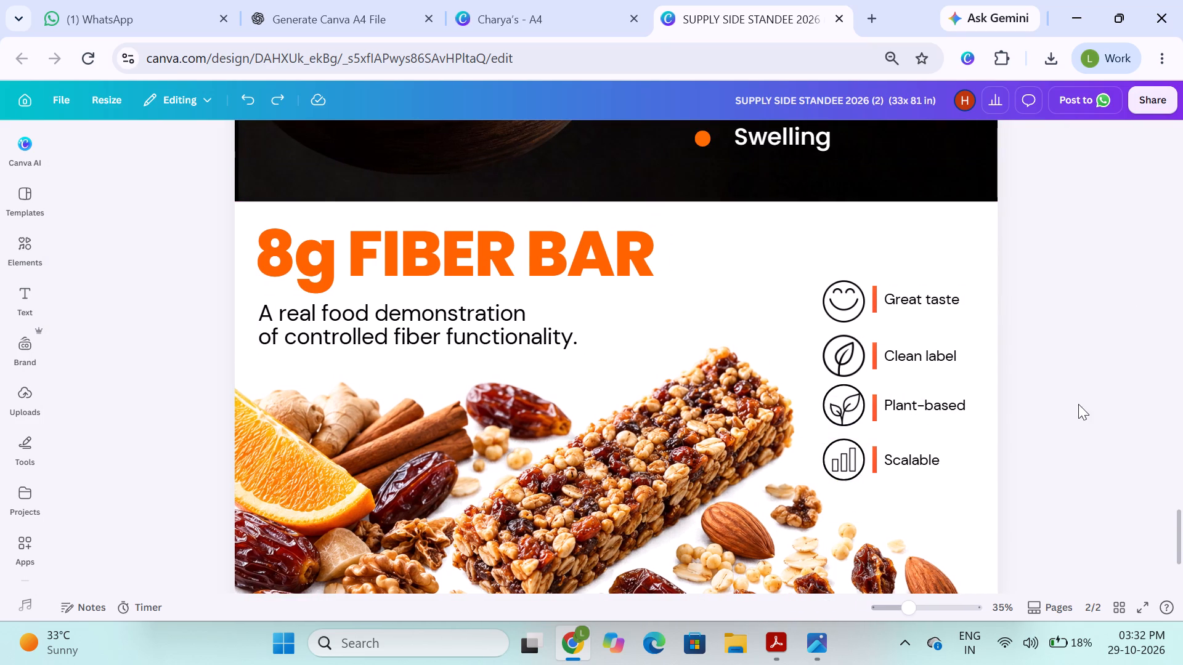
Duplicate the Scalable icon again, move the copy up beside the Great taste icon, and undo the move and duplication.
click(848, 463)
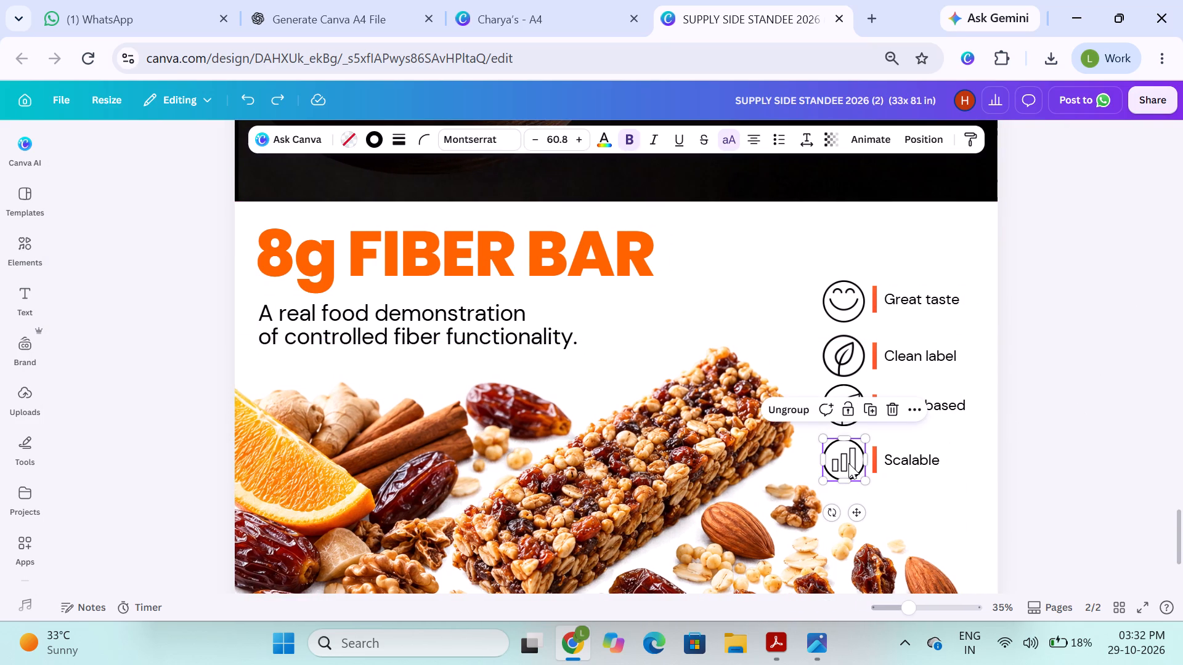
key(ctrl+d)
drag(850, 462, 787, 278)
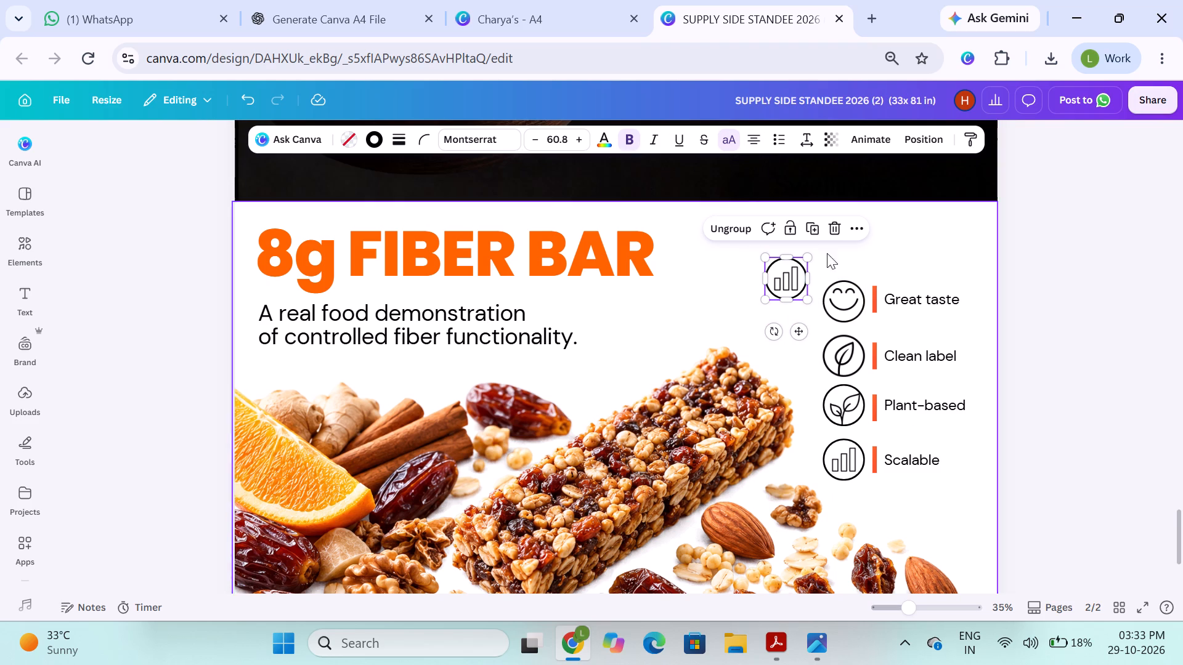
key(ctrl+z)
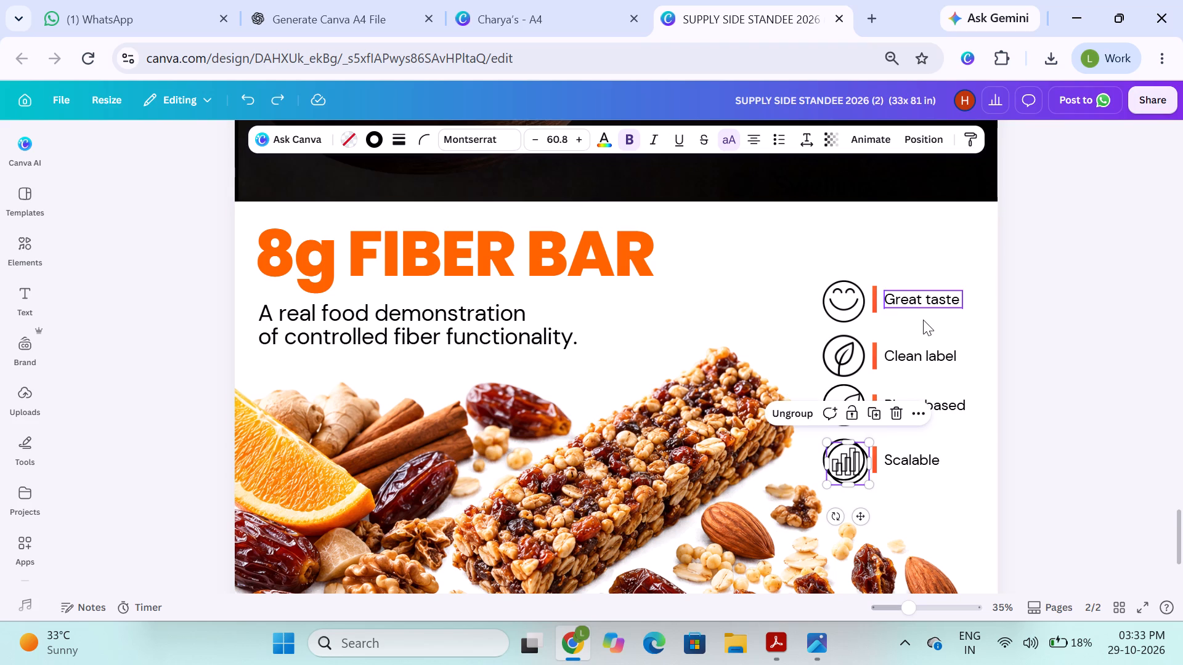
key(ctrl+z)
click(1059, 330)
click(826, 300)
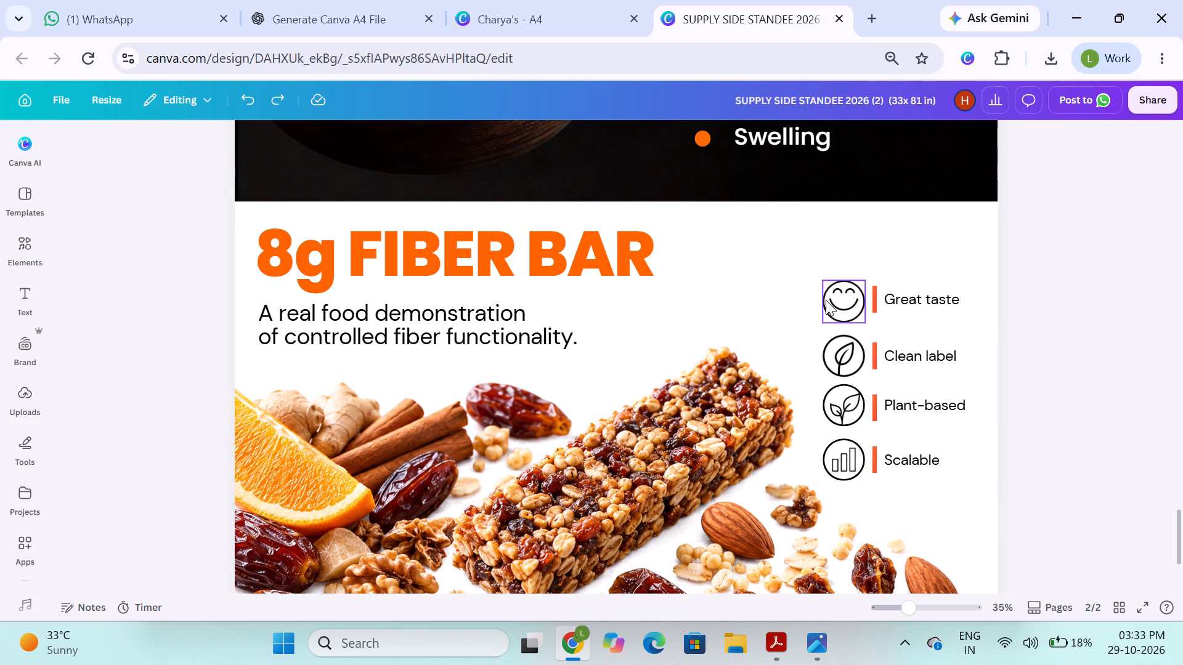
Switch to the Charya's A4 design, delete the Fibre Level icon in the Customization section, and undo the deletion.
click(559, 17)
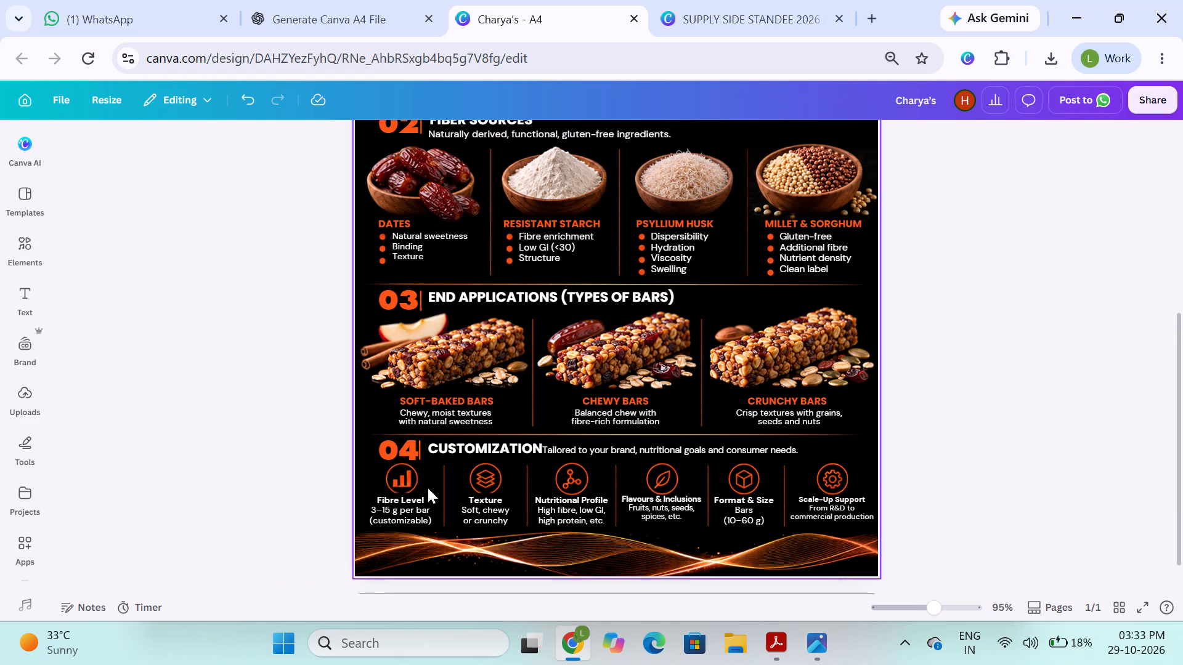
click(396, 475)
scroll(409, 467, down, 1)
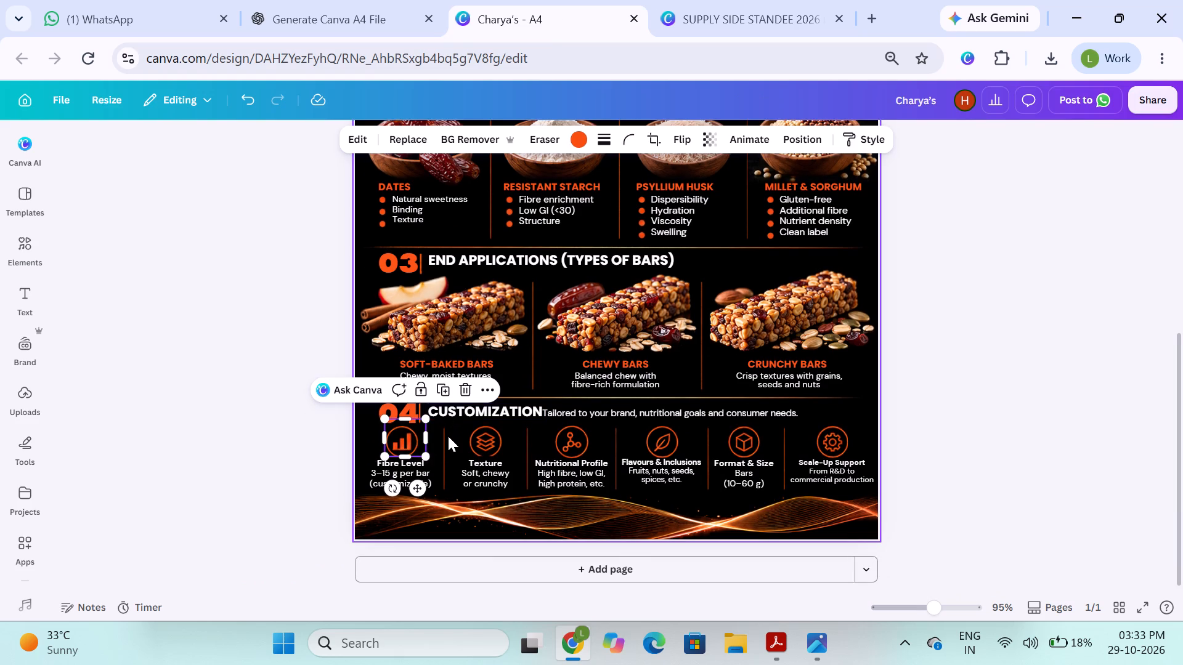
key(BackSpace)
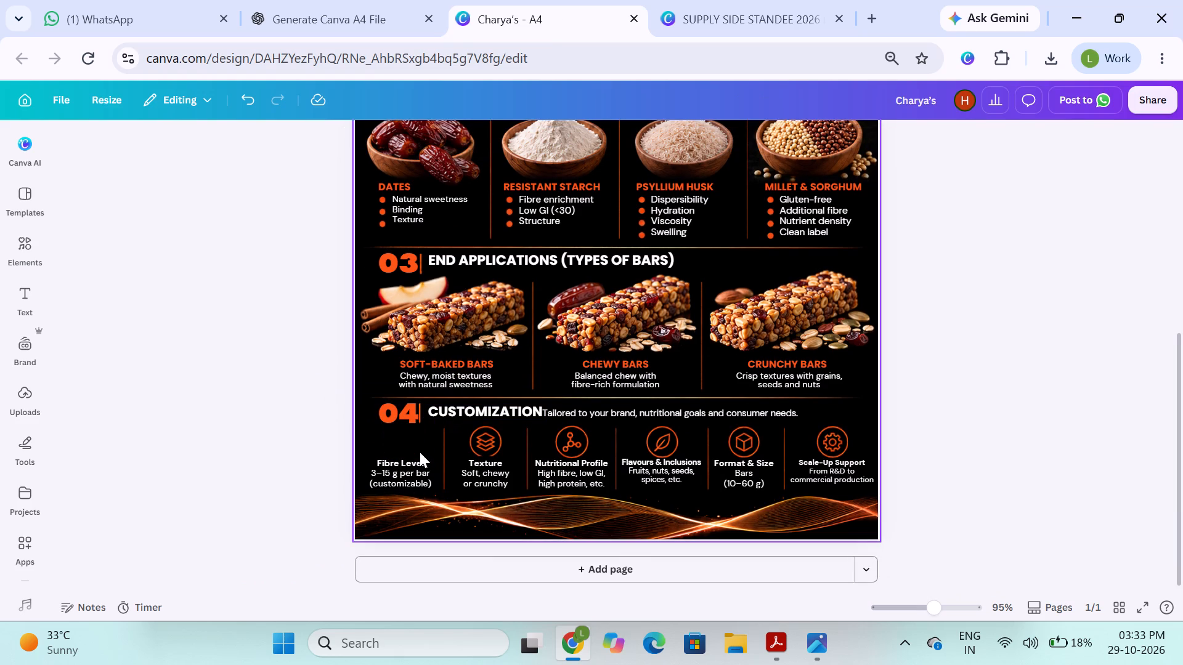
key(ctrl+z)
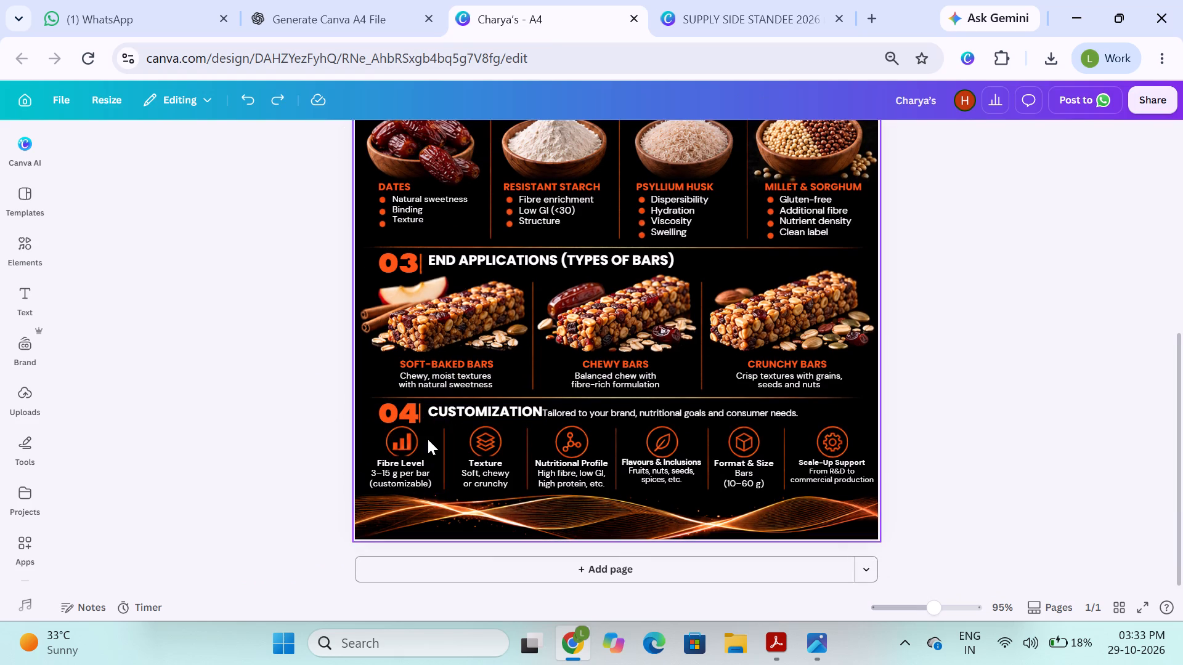
Switch to the supply side standee and examine how the Great taste icon, divider and label in the 8g Fiber Bar section are built.
click(206, 425)
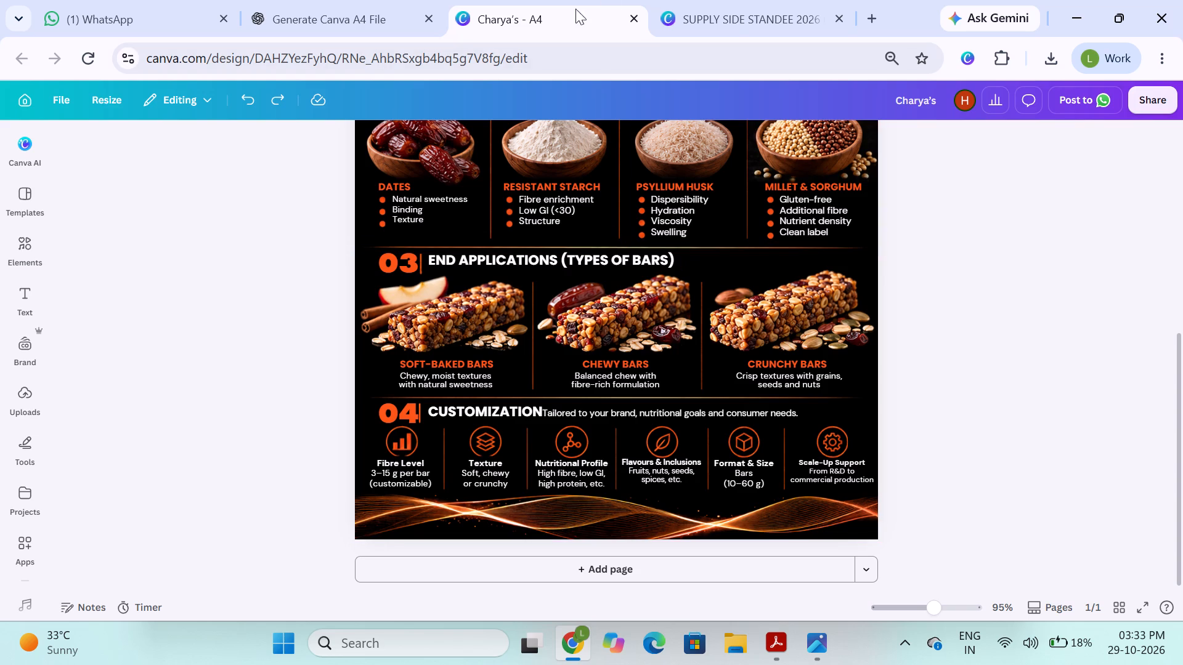
click(732, 18)
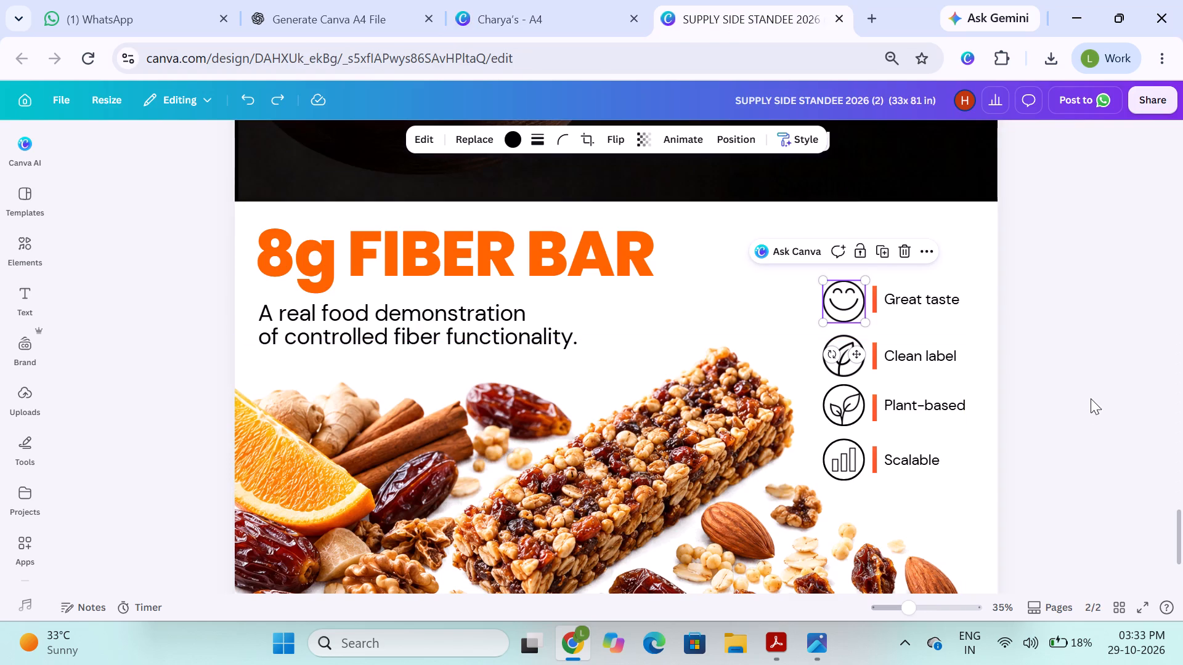
click(1091, 391)
scroll(754, 384, up, 1)
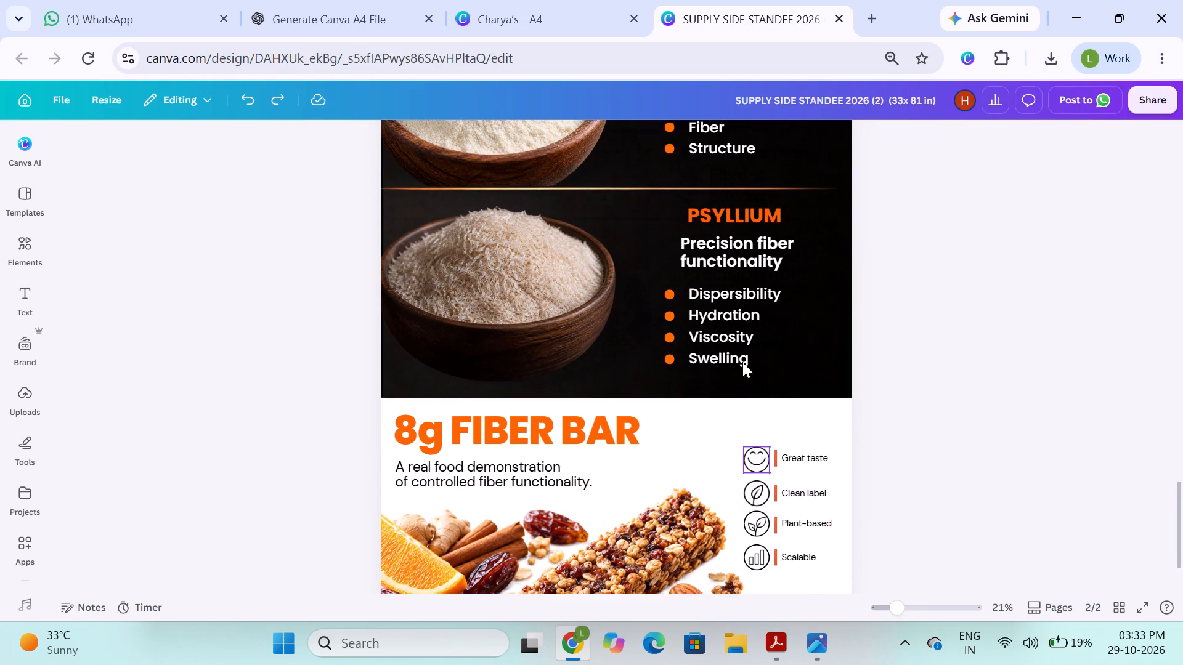
scroll(742, 362, up, 1)
click(273, 320)
drag(906, 453, 706, 595)
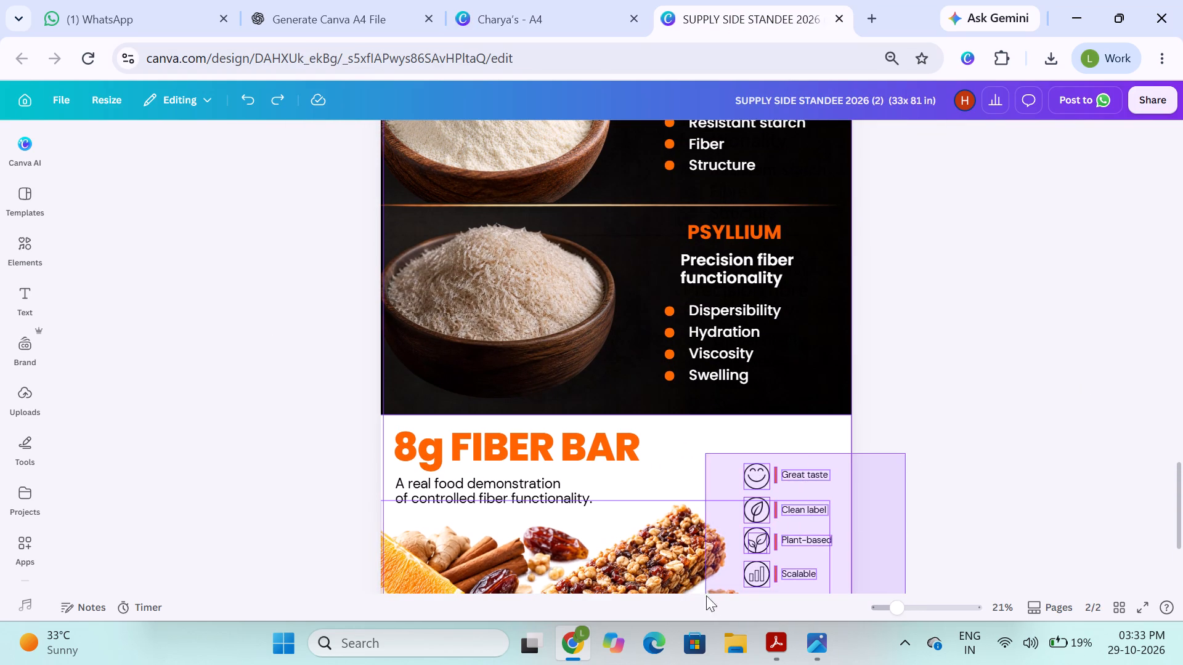
drag(706, 595, 718, 570)
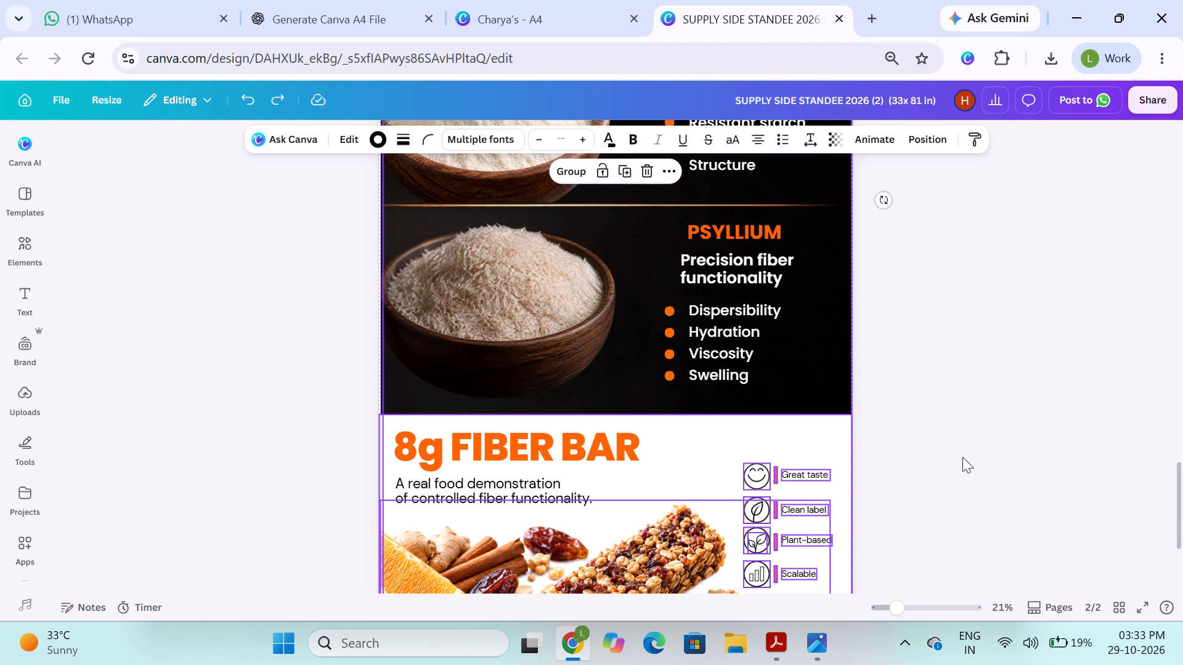
click(972, 451)
click(744, 470)
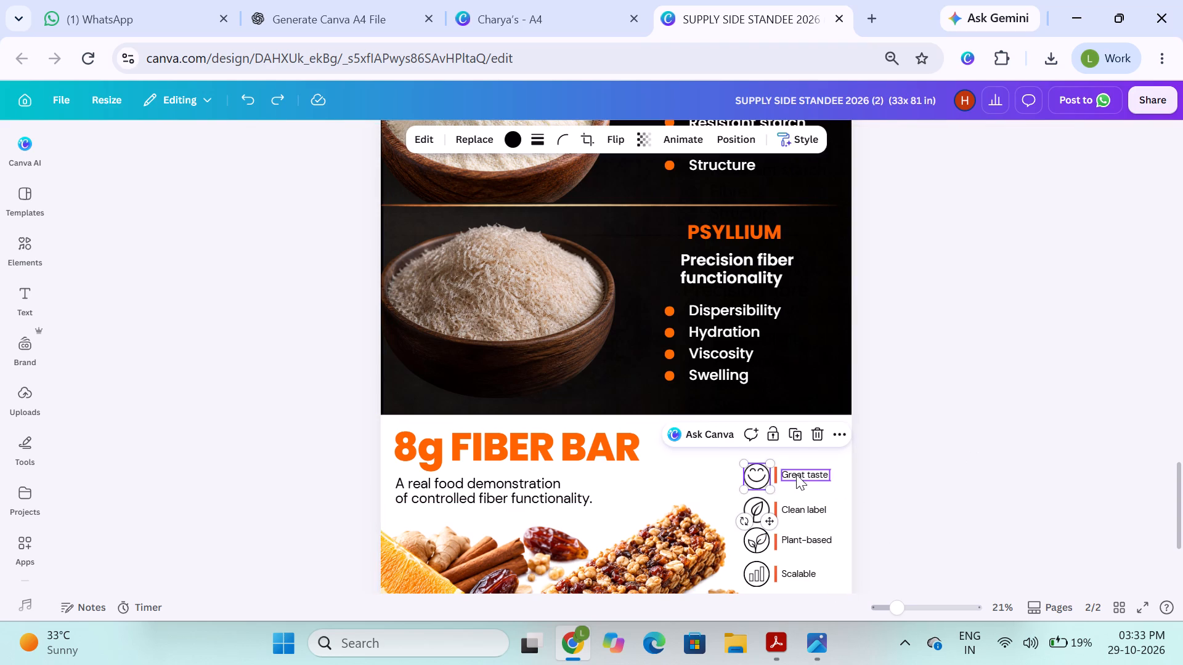
click(796, 474)
double_click(768, 473)
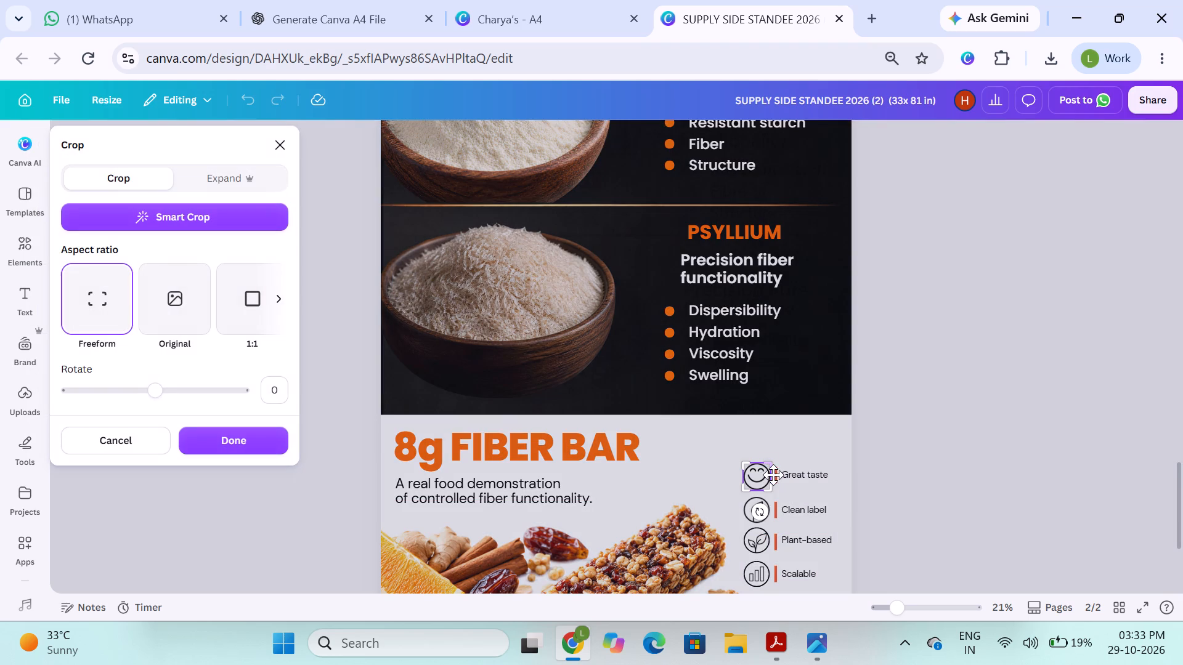
click(913, 435)
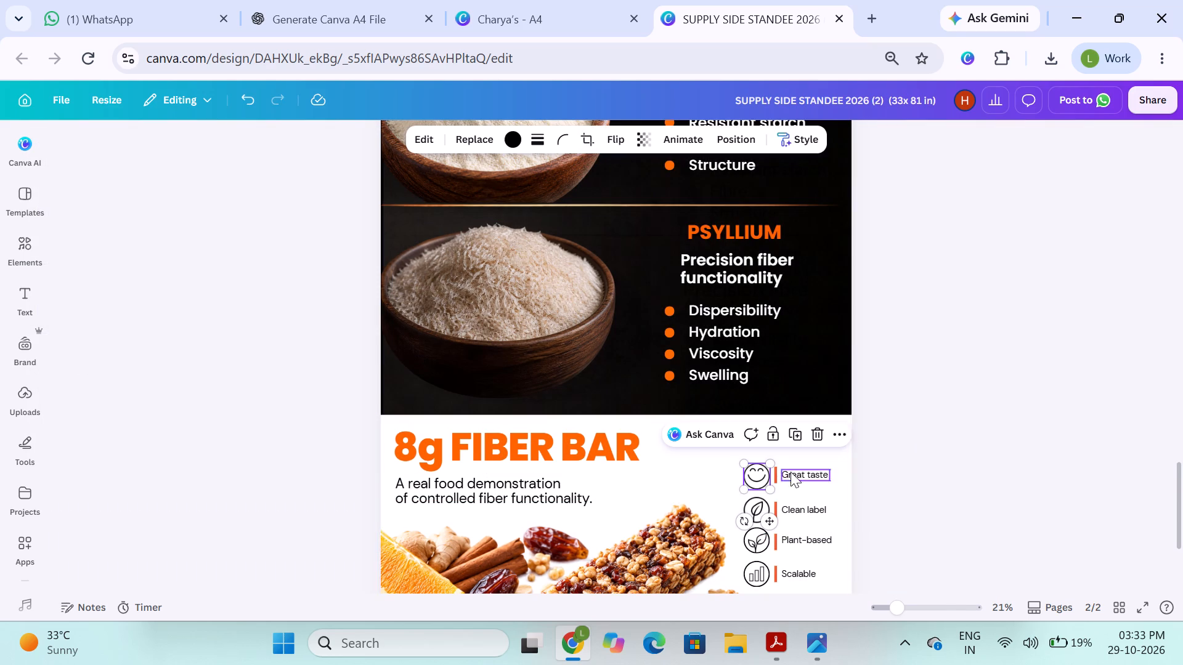
click(776, 470)
shift+click(789, 476)
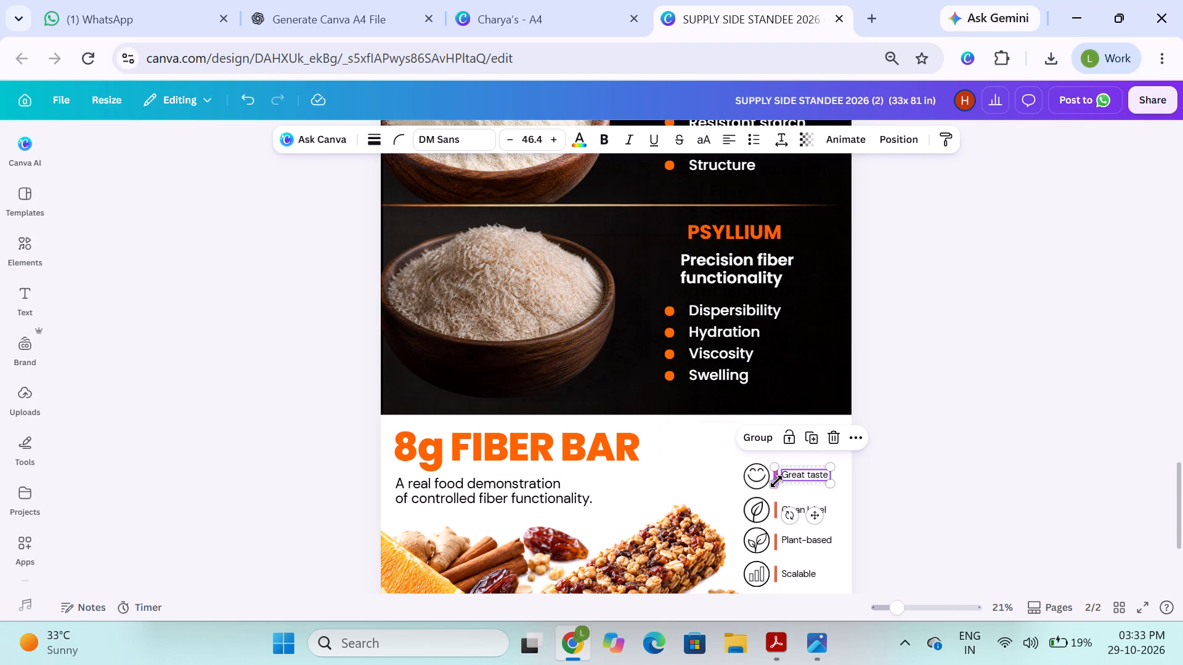
shift+click(766, 478)
click(911, 451)
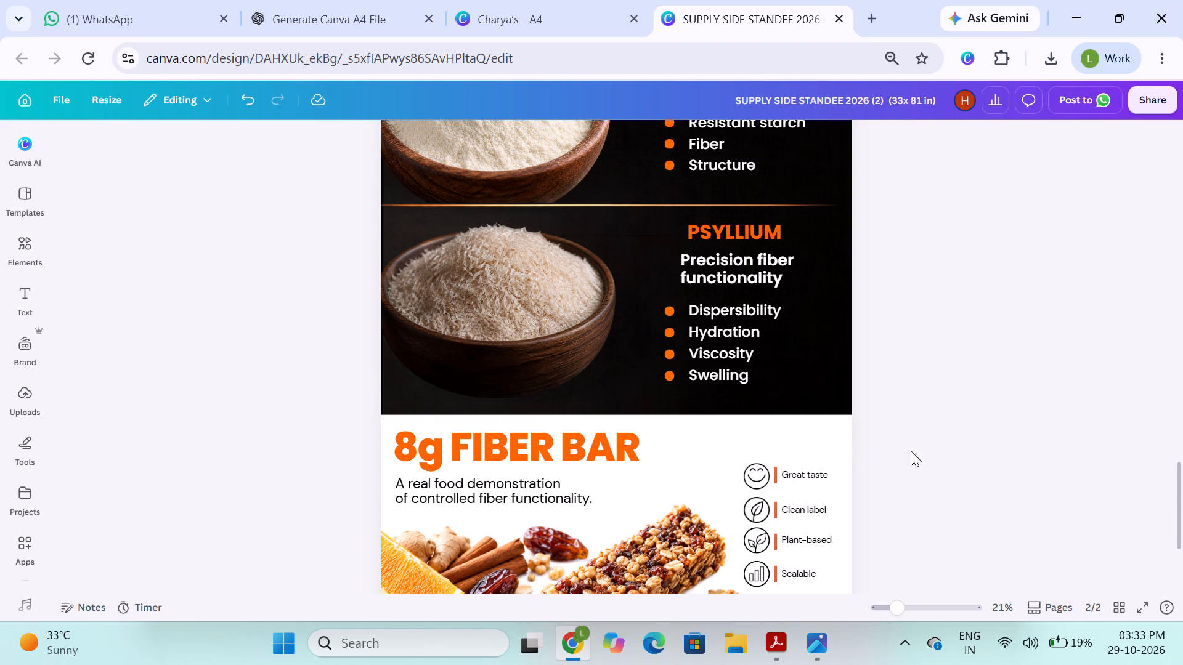
scroll(853, 385, down, 2)
Return to the Charya's A4 design, search the elements library for "level icon" and look through the graphics for a bar-chart icon.
click(588, 0)
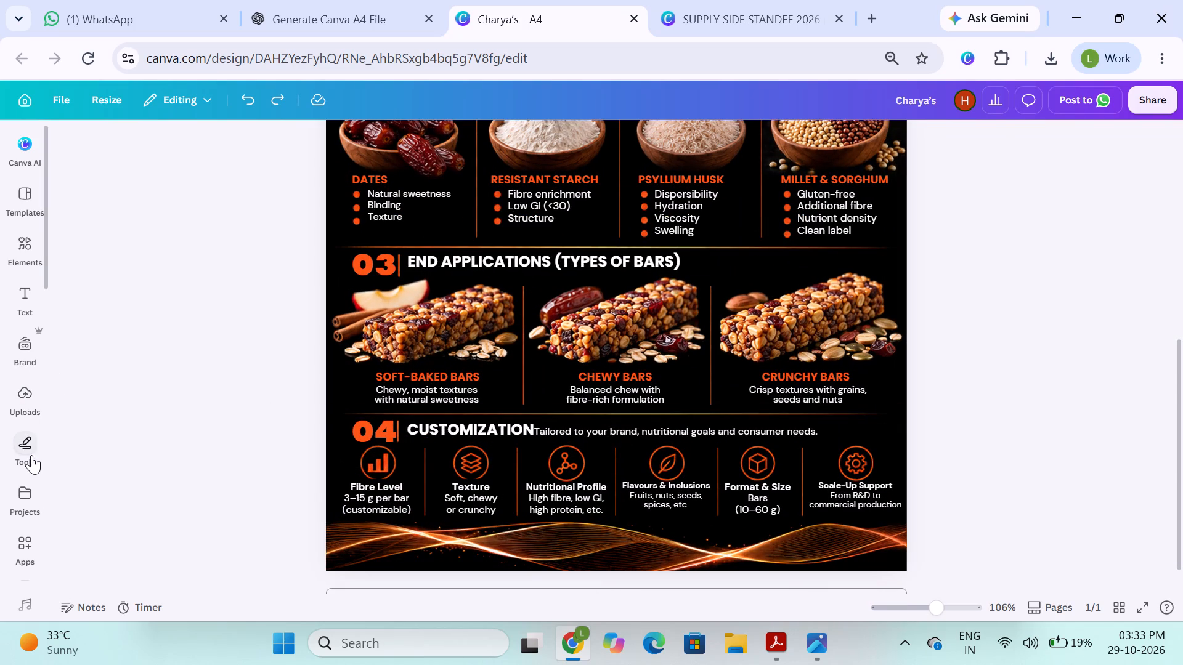
click(25, 260)
click(177, 144)
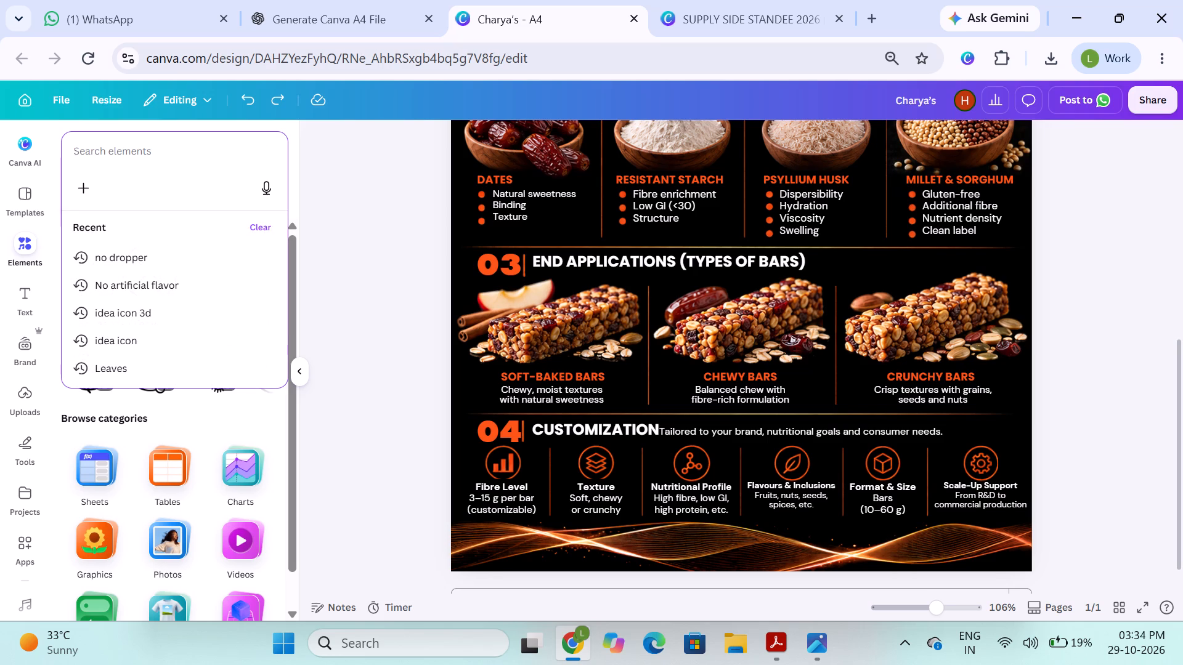
text(level)
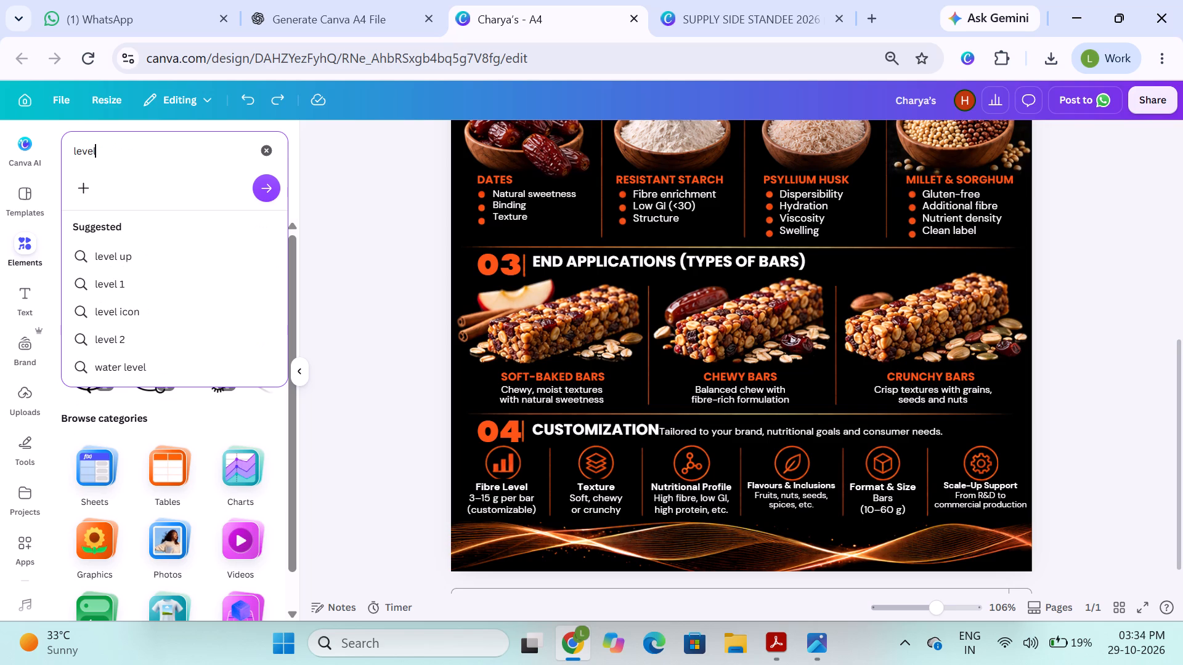
click(165, 320)
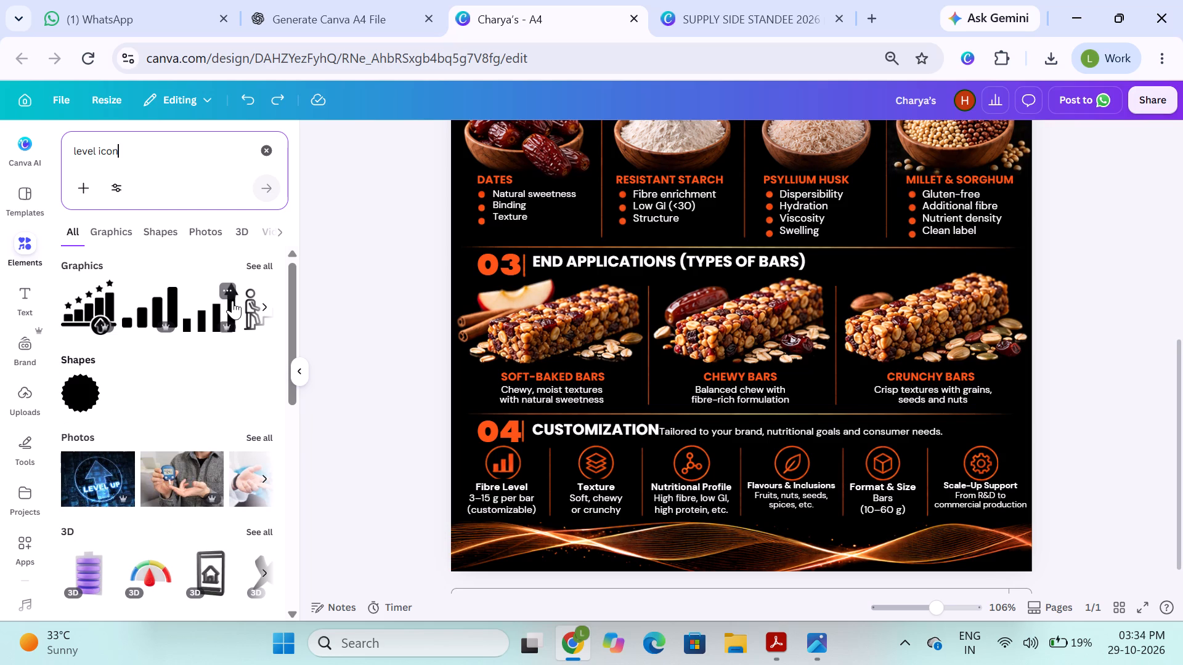
scroll(232, 300, left, 4)
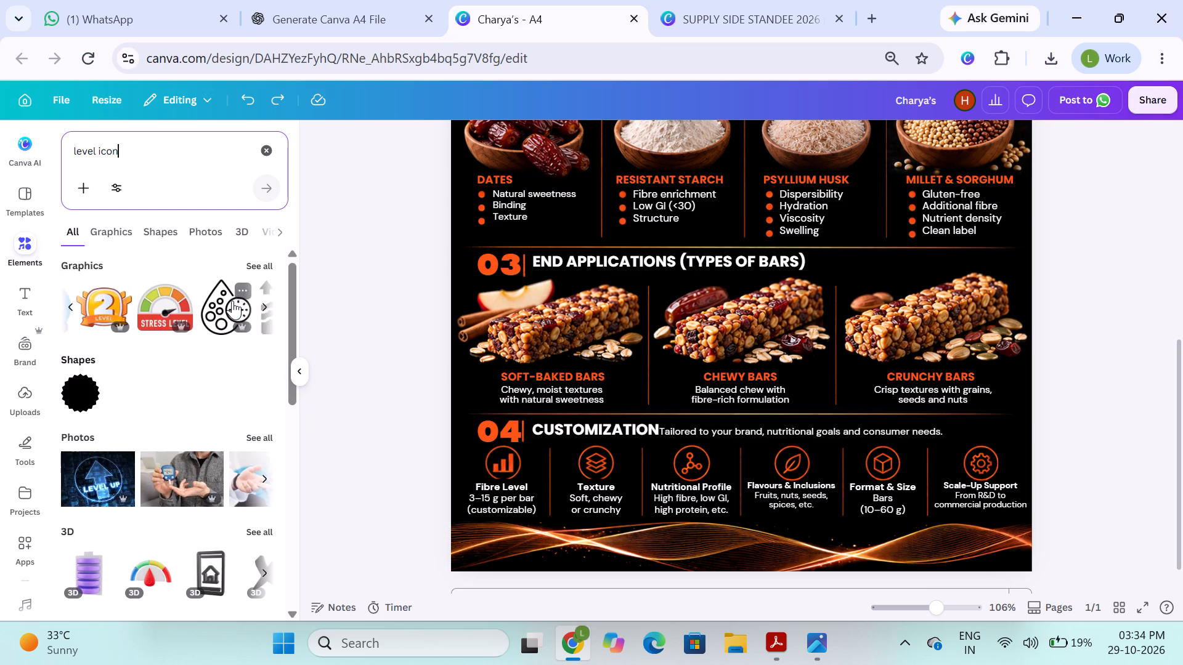
scroll(232, 300, left, 2)
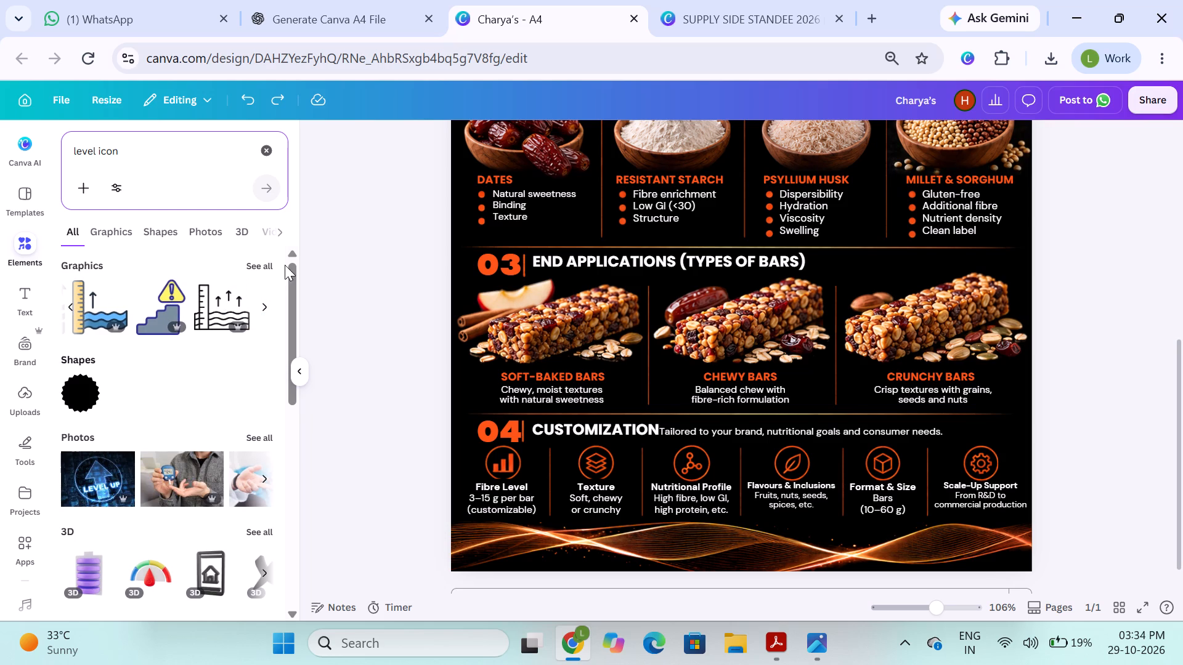
click(266, 267)
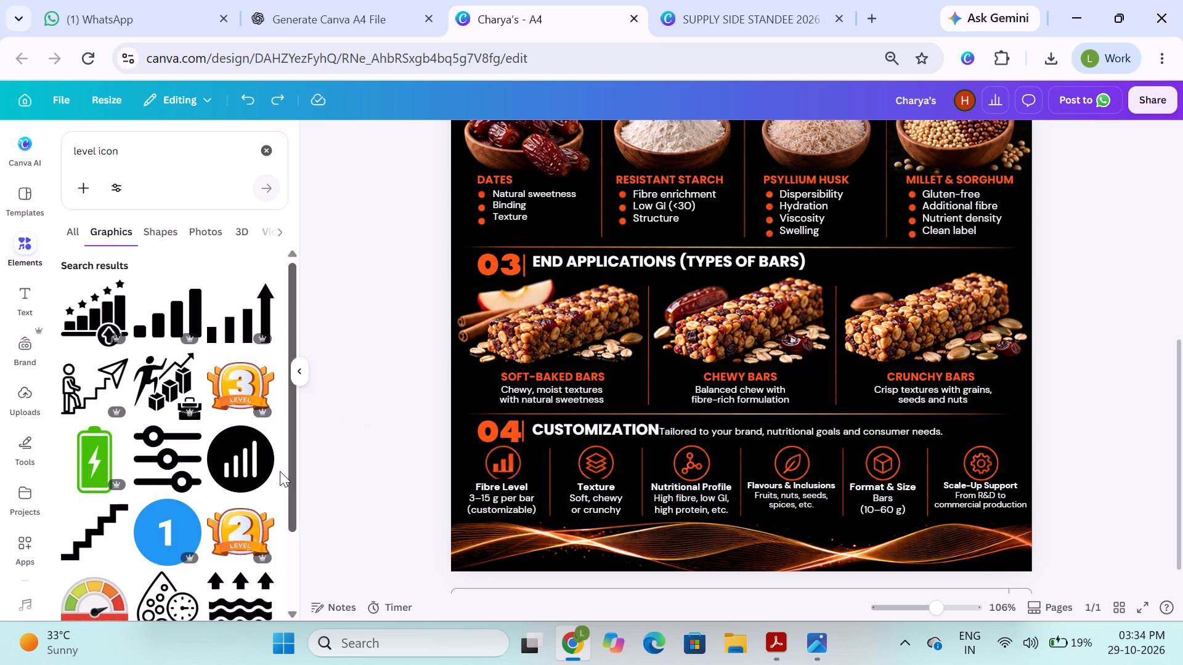
scroll(247, 469, down, 3)
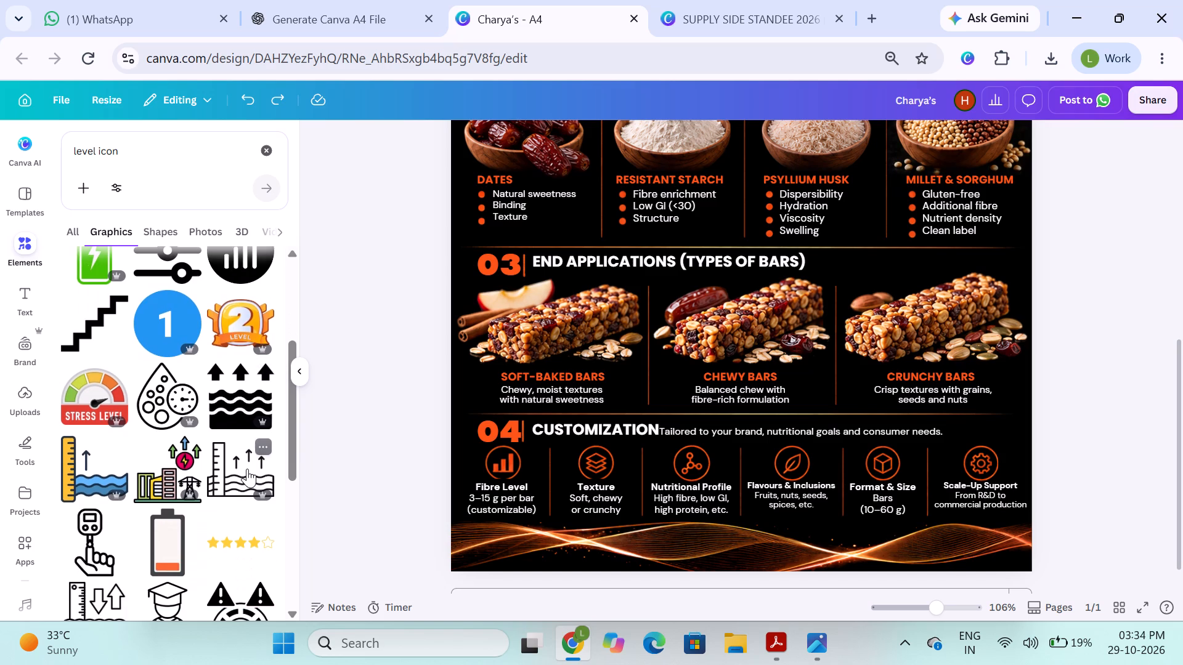
scroll(247, 469, down, 3)
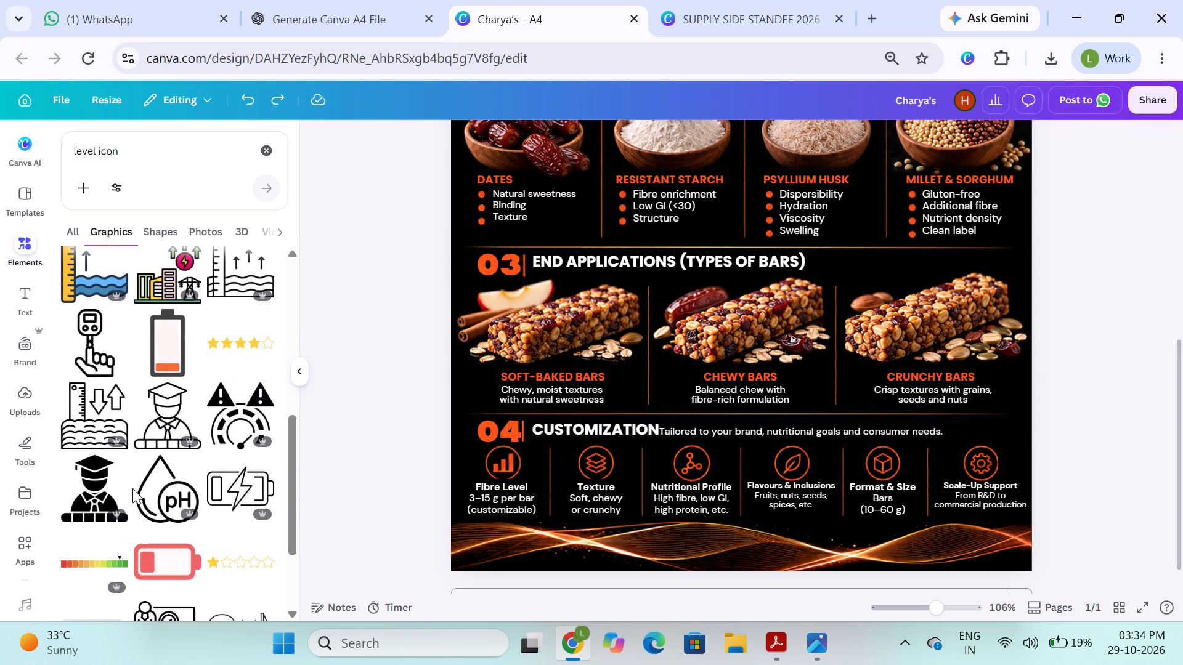
scroll(132, 488, down, 5)
scroll(132, 488, up, 1)
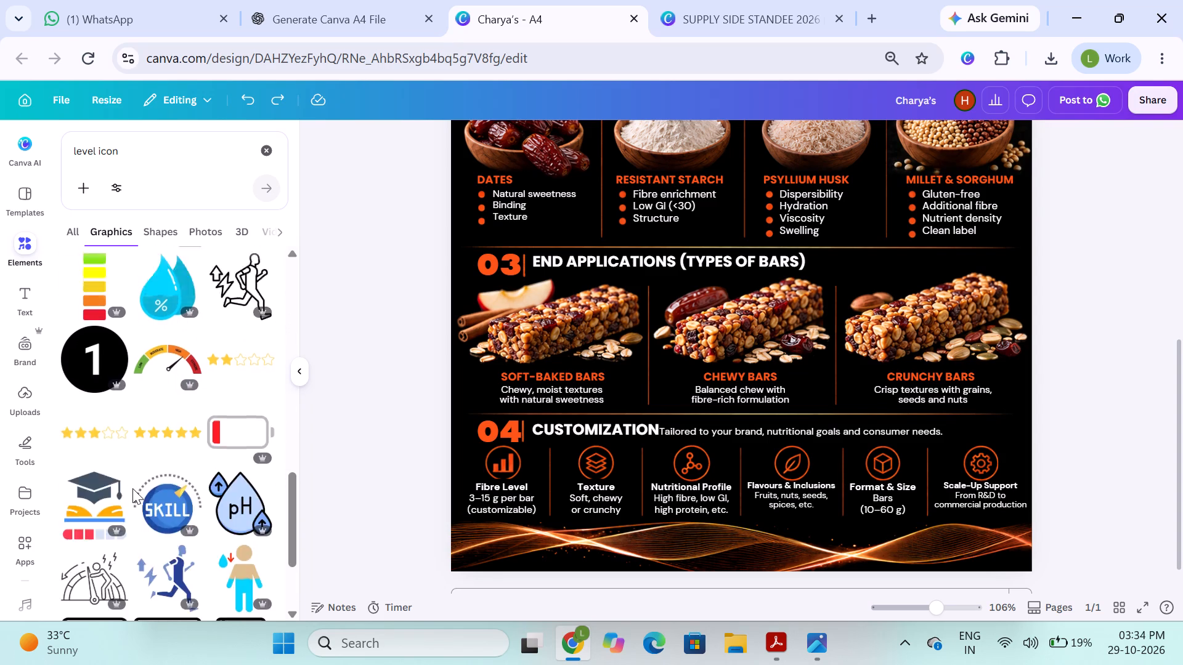
scroll(132, 488, up, 7)
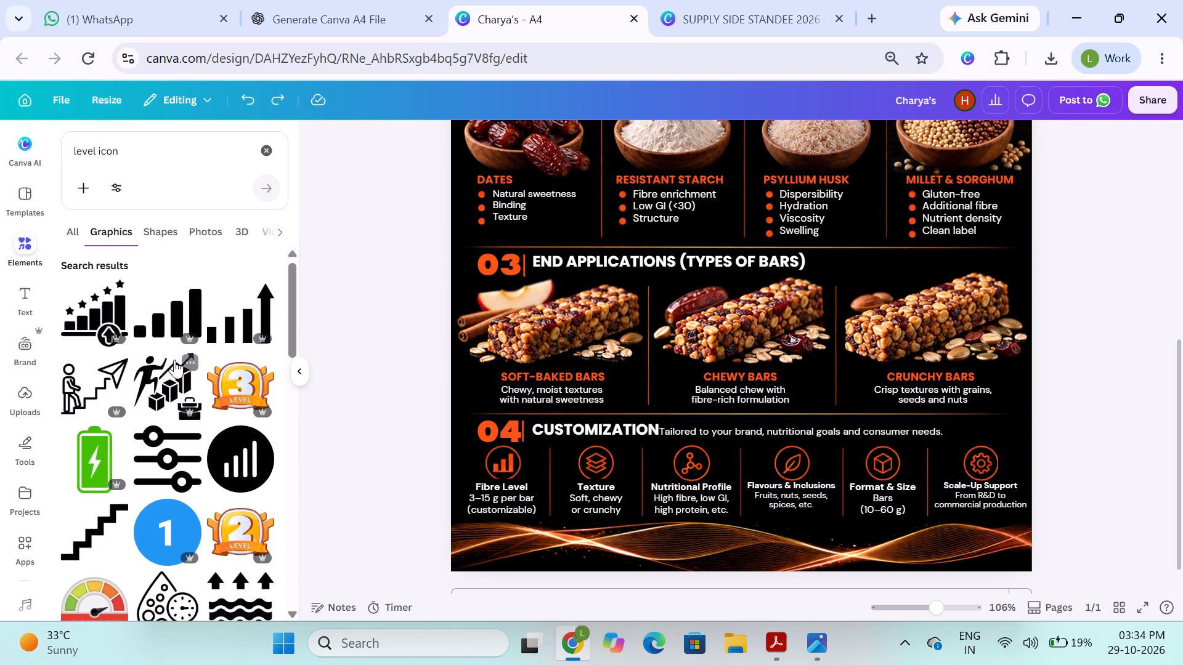
Add the four-bar ascending chart graphic to the page and recolour it from black to the design's orange.
click(165, 320)
scroll(680, 277, up, 2)
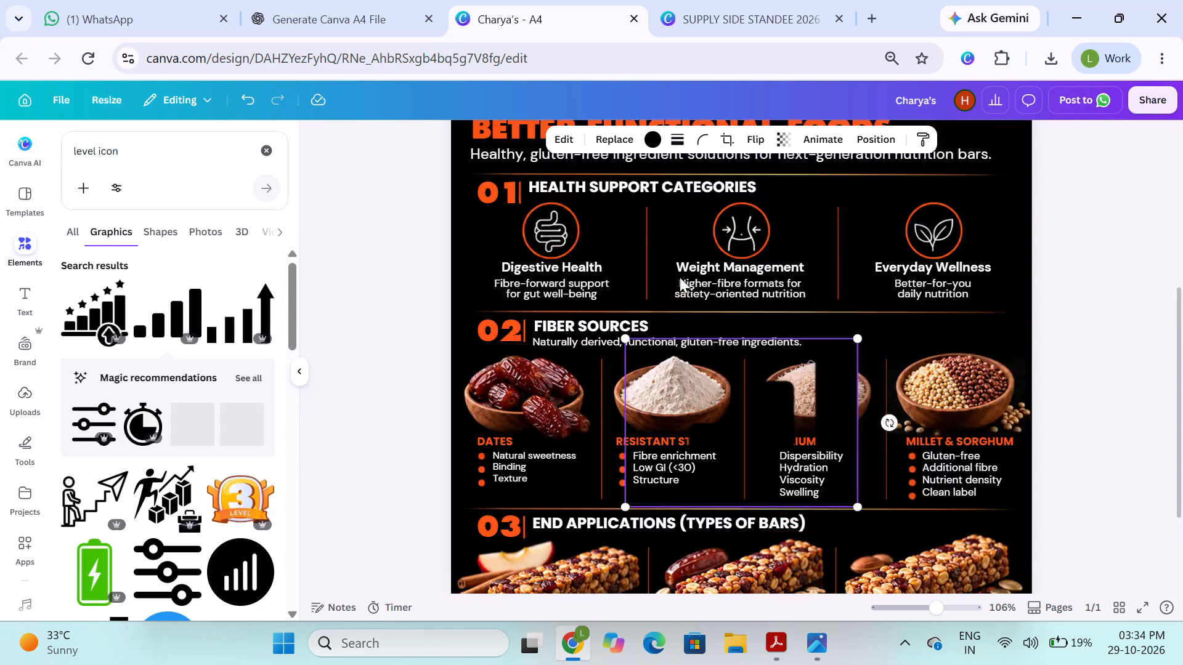
click(631, 132)
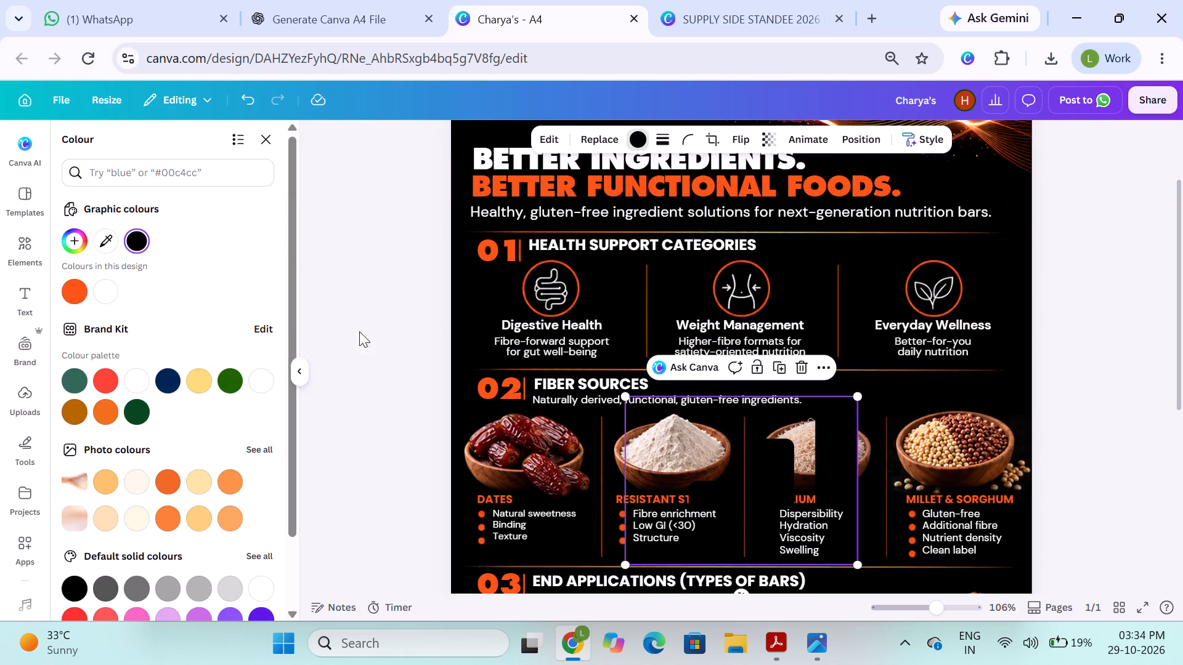
click(70, 294)
click(348, 257)
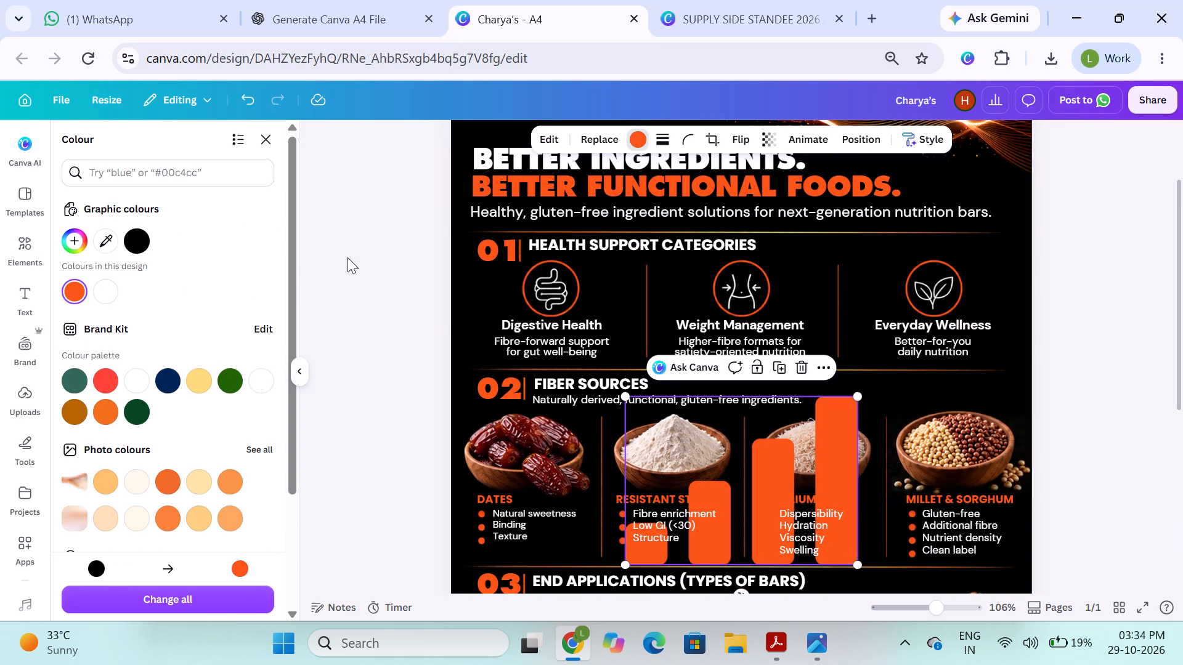
Shrink the orange bar-chart graphic to icon size and place it beside the Dates bullets, just above the section 03 divider.
drag(860, 395, 704, 536)
drag(657, 553, 572, 469)
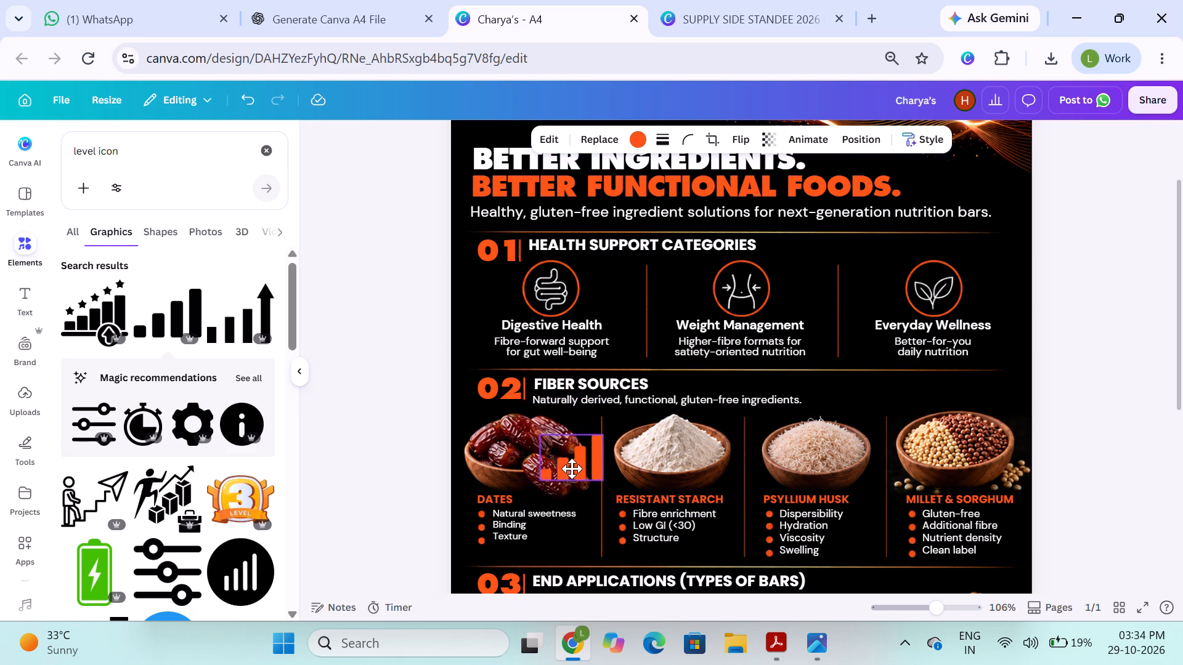
drag(572, 469, 571, 464)
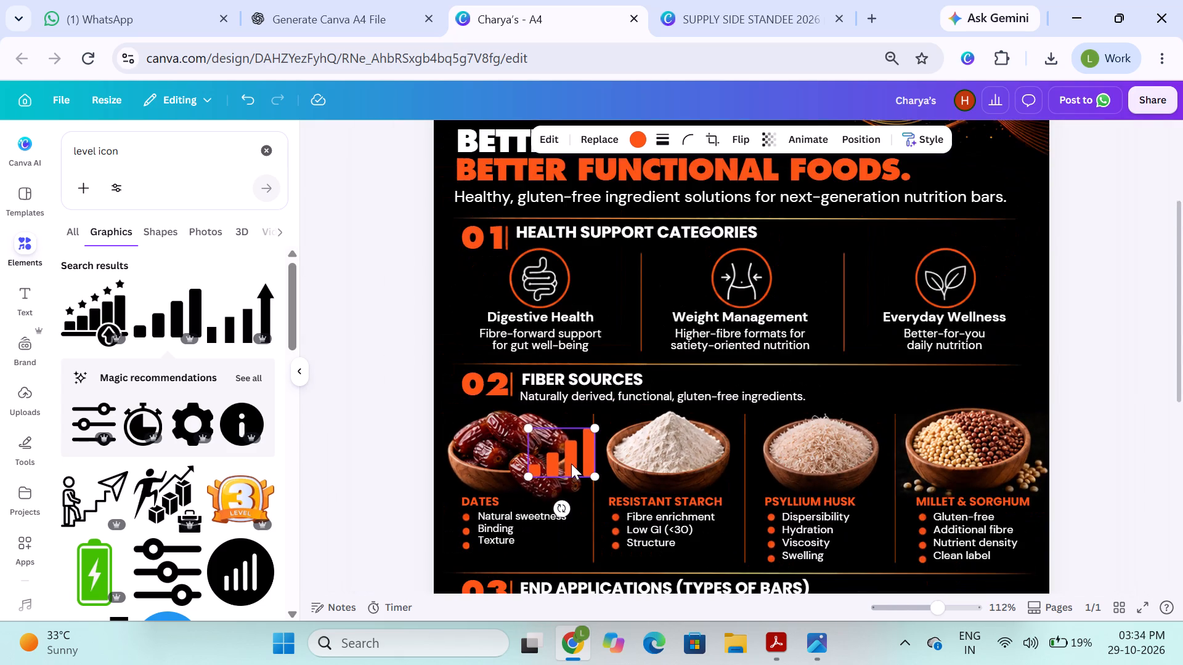
scroll(571, 464, down, 1)
drag(572, 323, 573, 417)
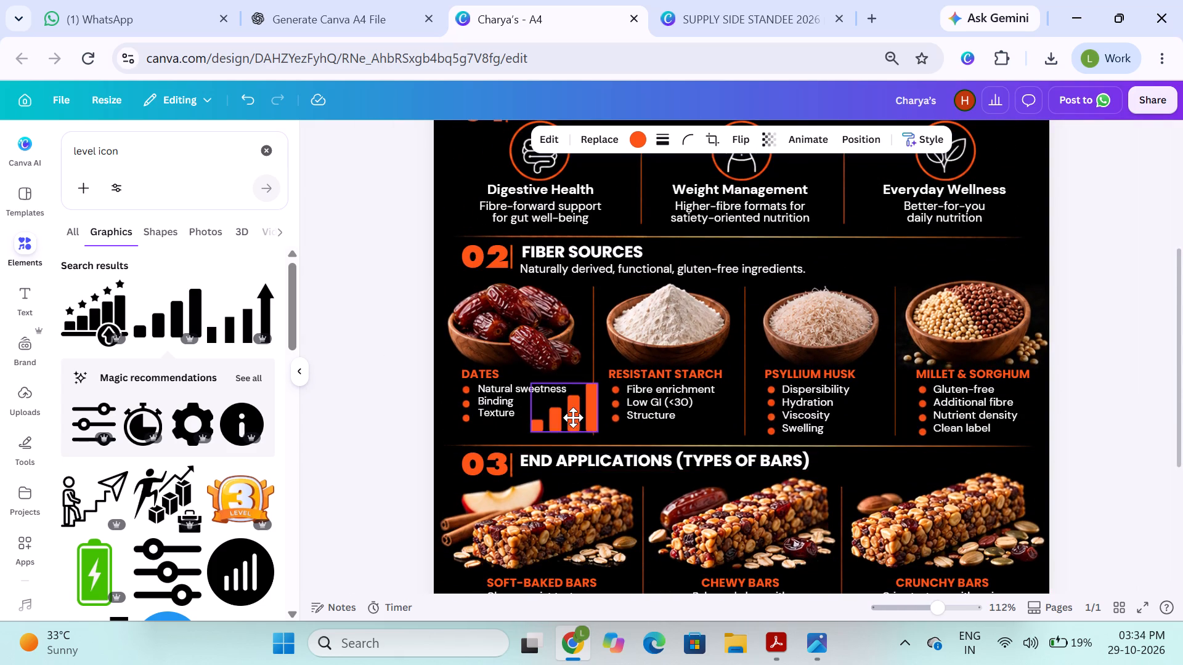
drag(573, 417, 573, 417)
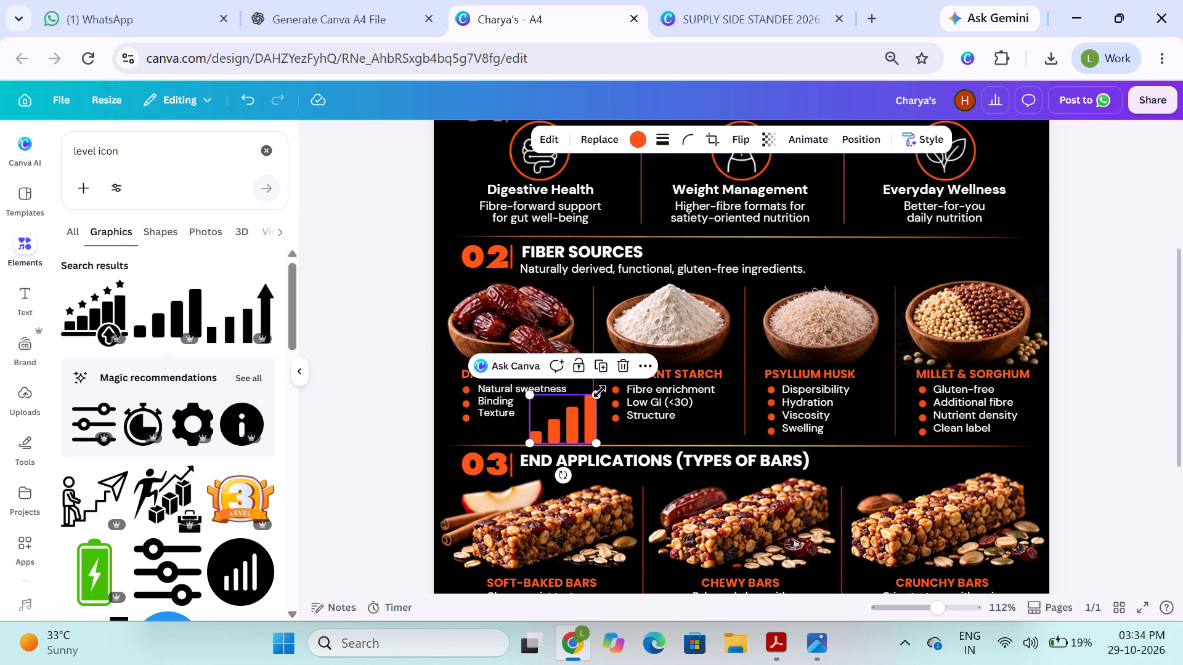
drag(599, 392, 574, 419)
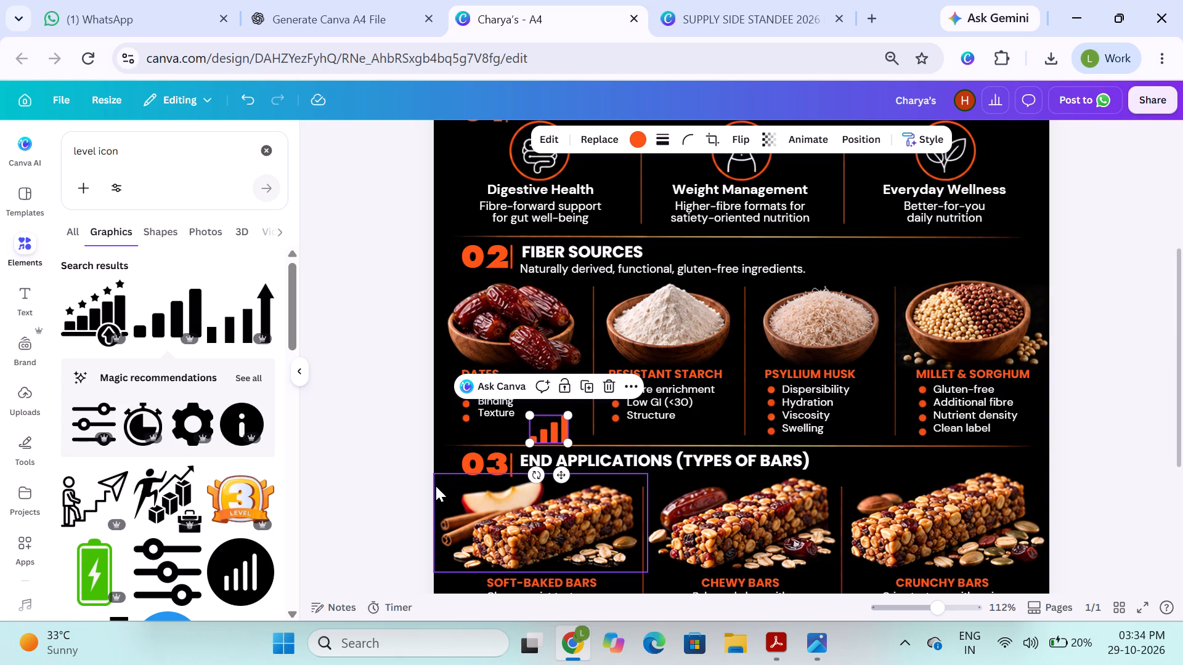
Clear the element search and add a circle shape to the page.
click(269, 146)
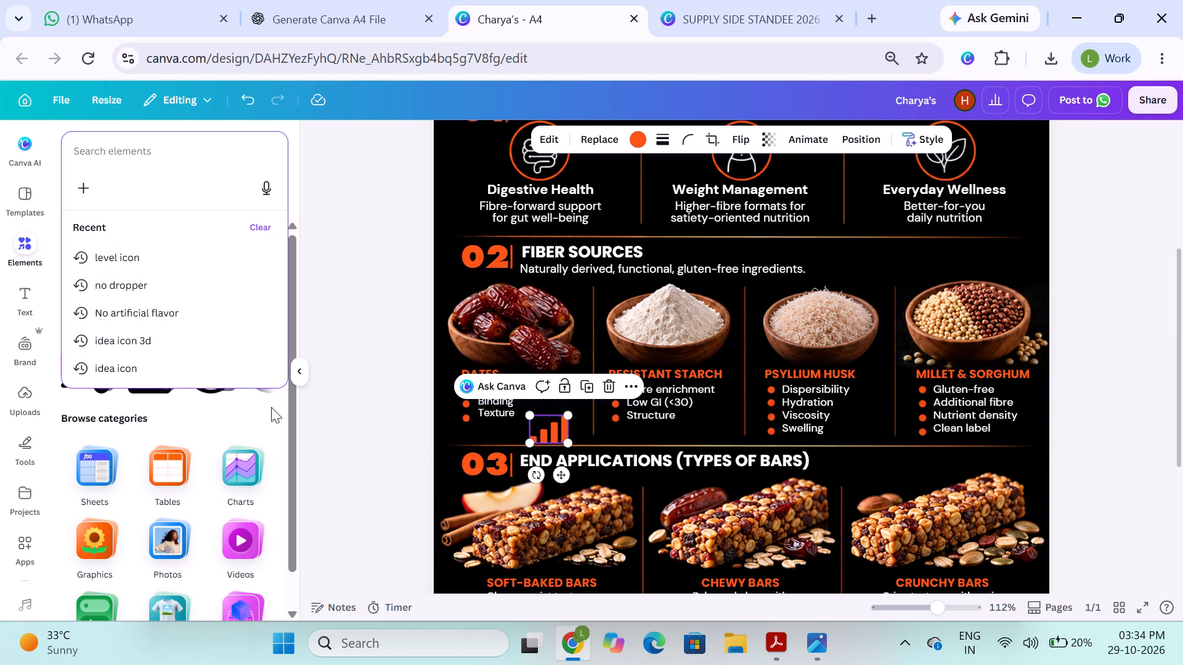
click(28, 459)
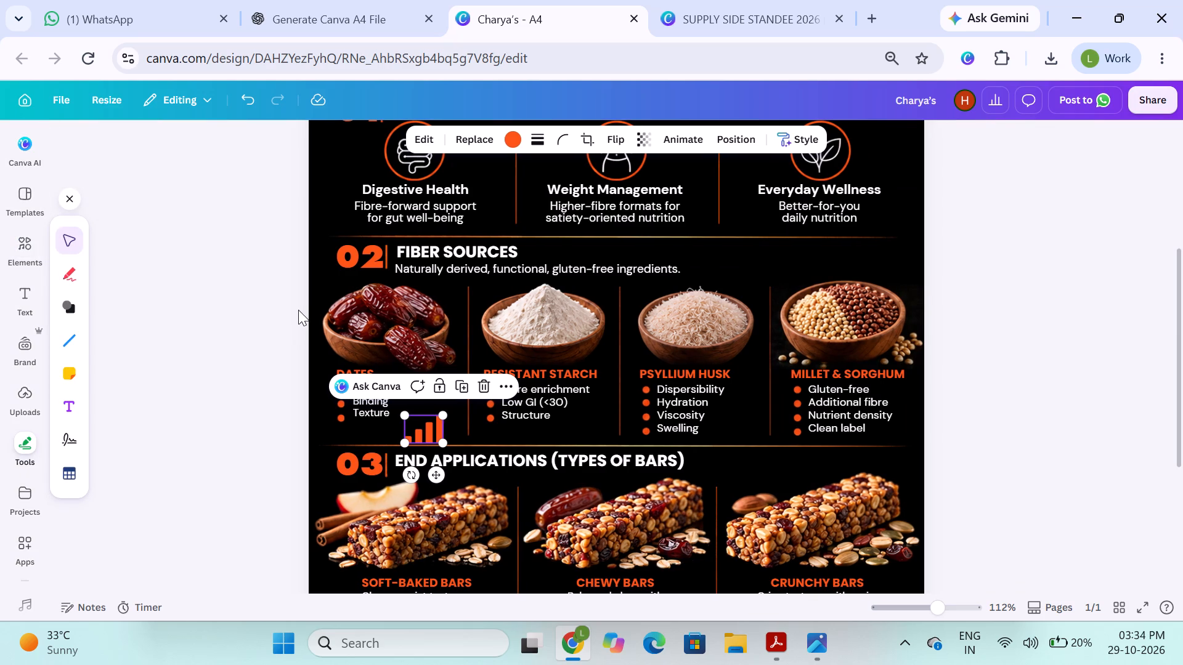
click(74, 307)
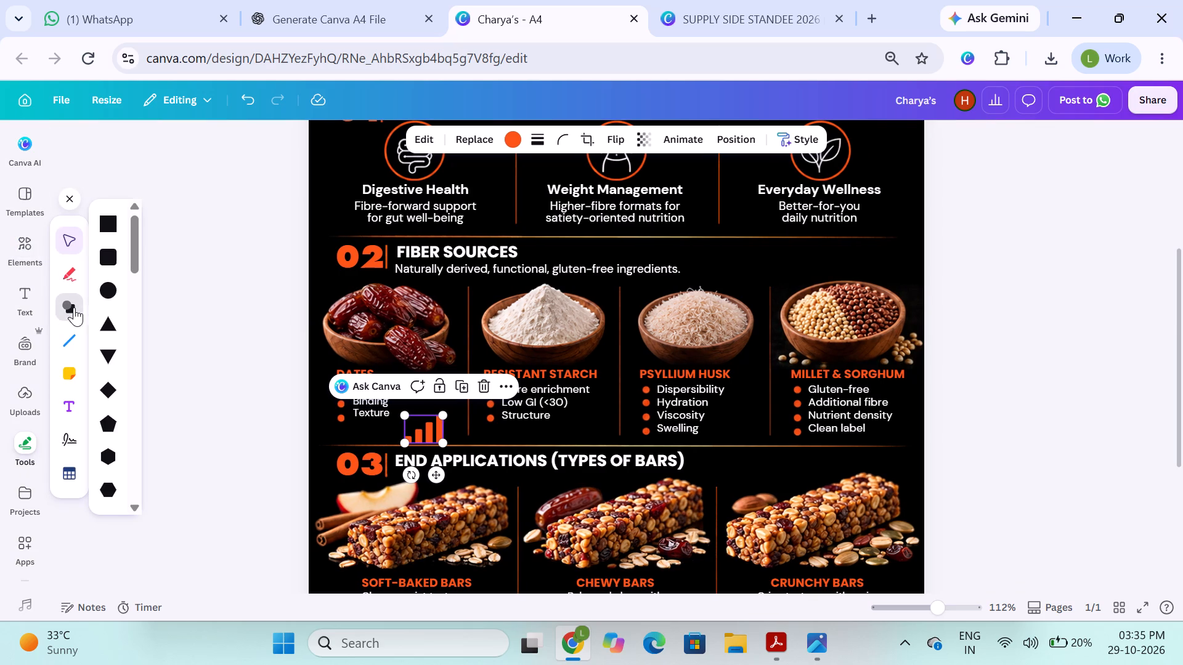
click(113, 298)
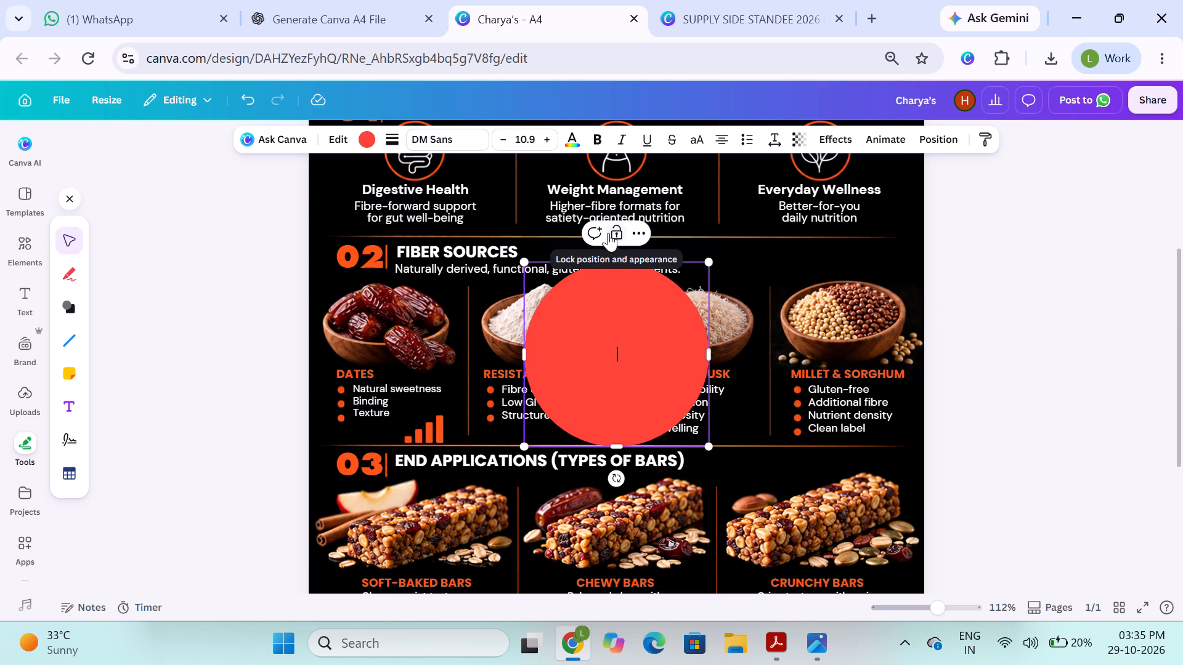
Turn the circle into a thin outline with no fill and a solid stroke in the design's orange.
click(260, 272)
click(681, 320)
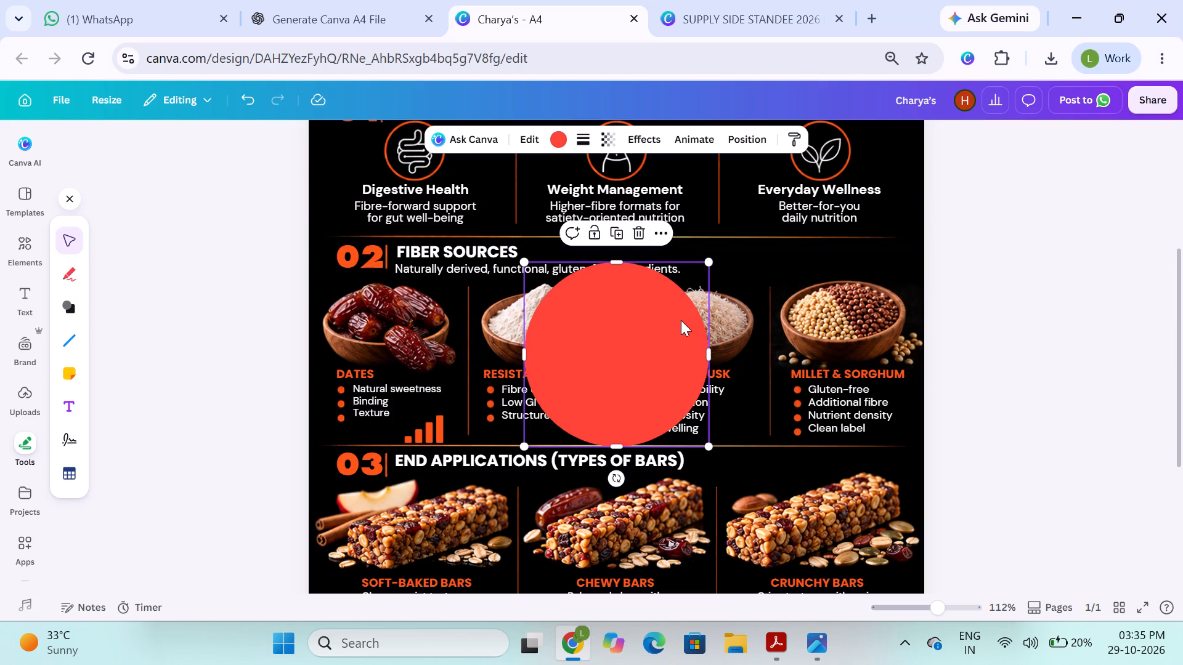
click(559, 134)
click(147, 236)
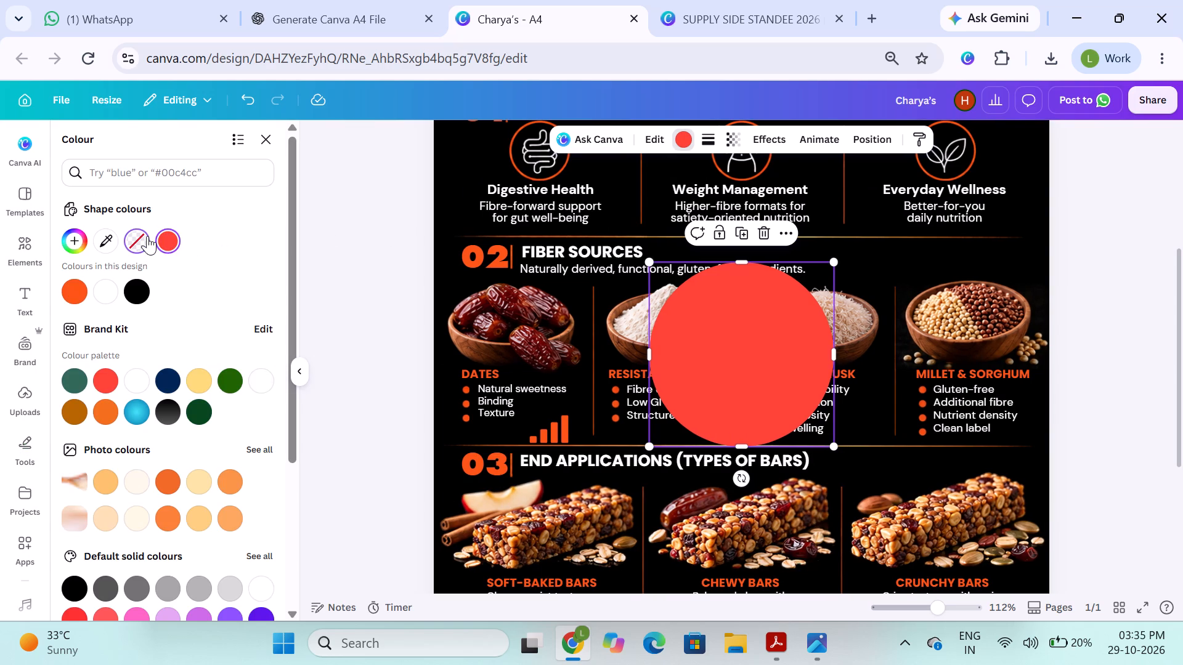
click(710, 135)
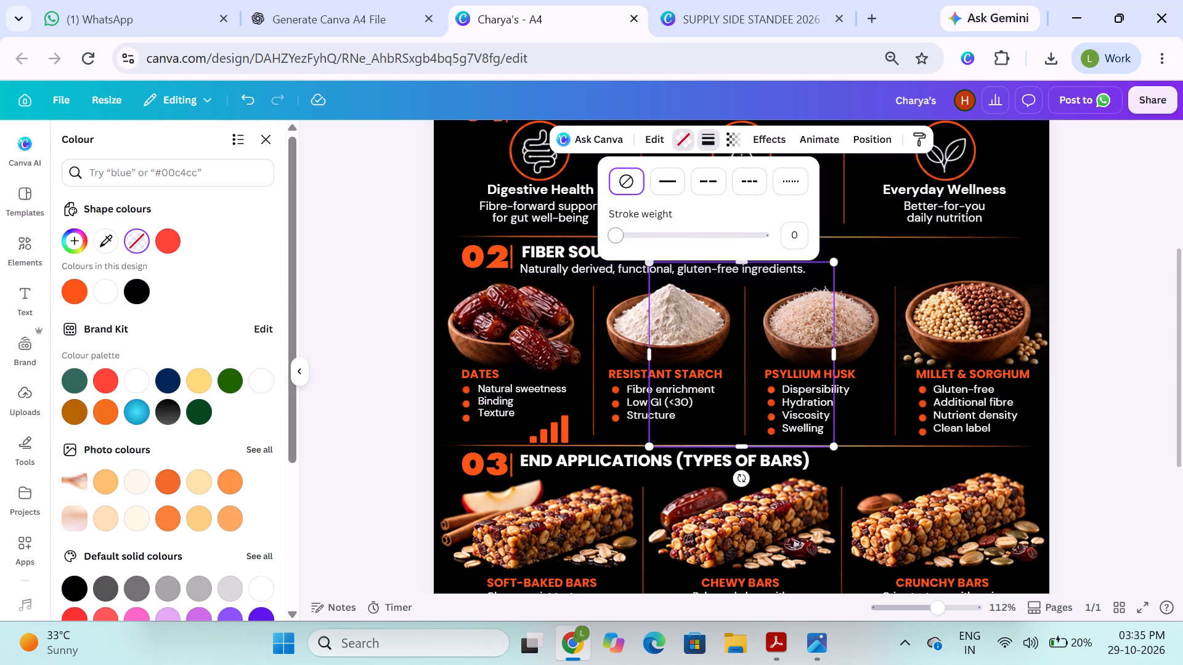
drag(618, 238, 626, 241)
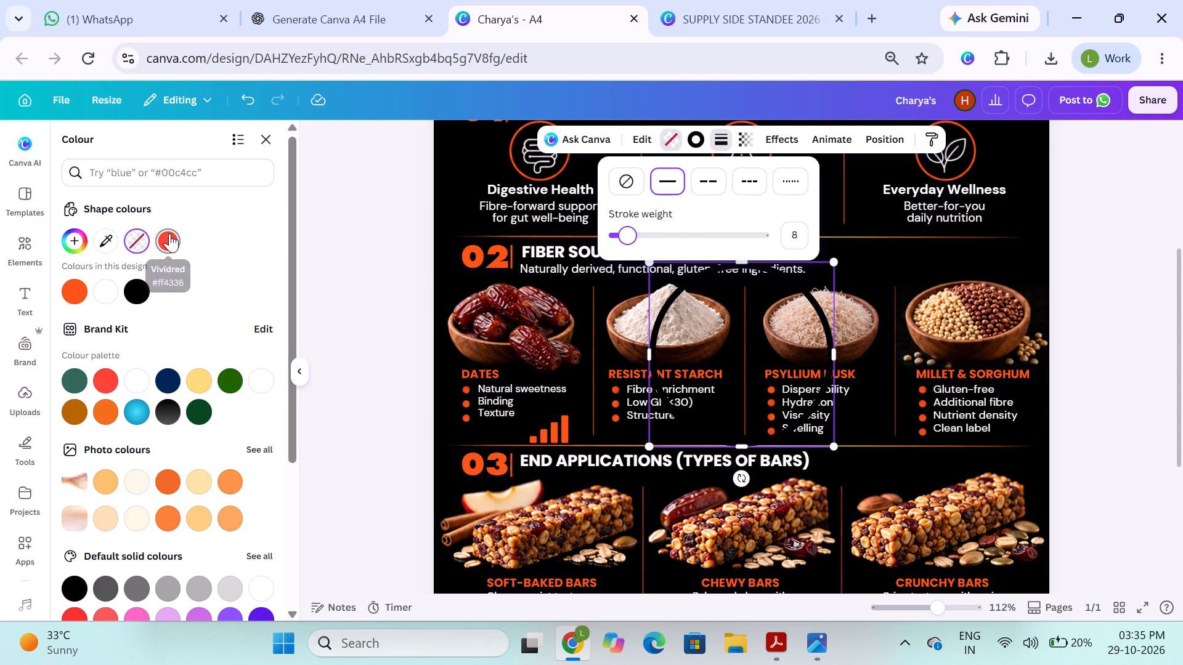
click(169, 233)
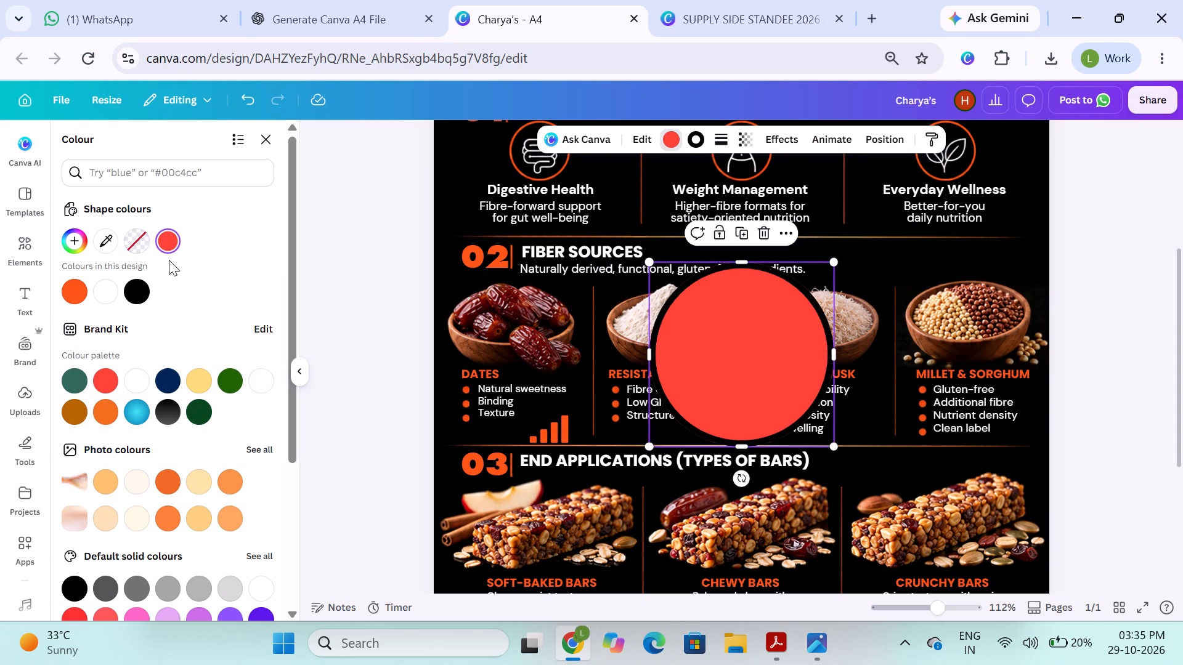
click(137, 244)
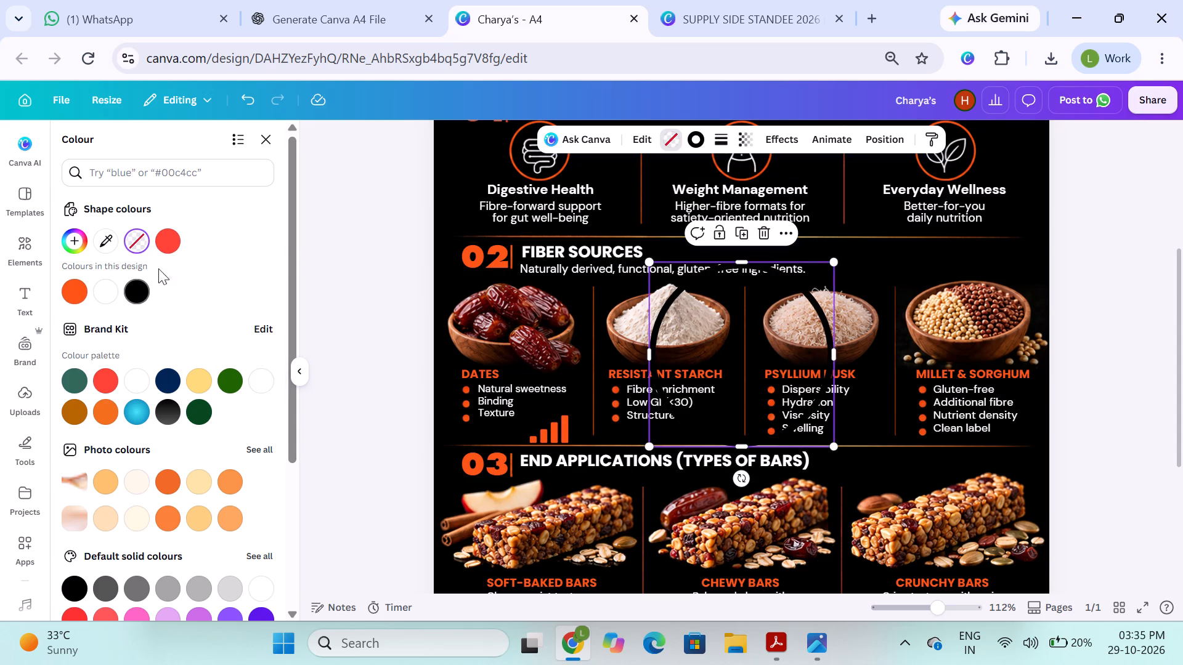
click(698, 139)
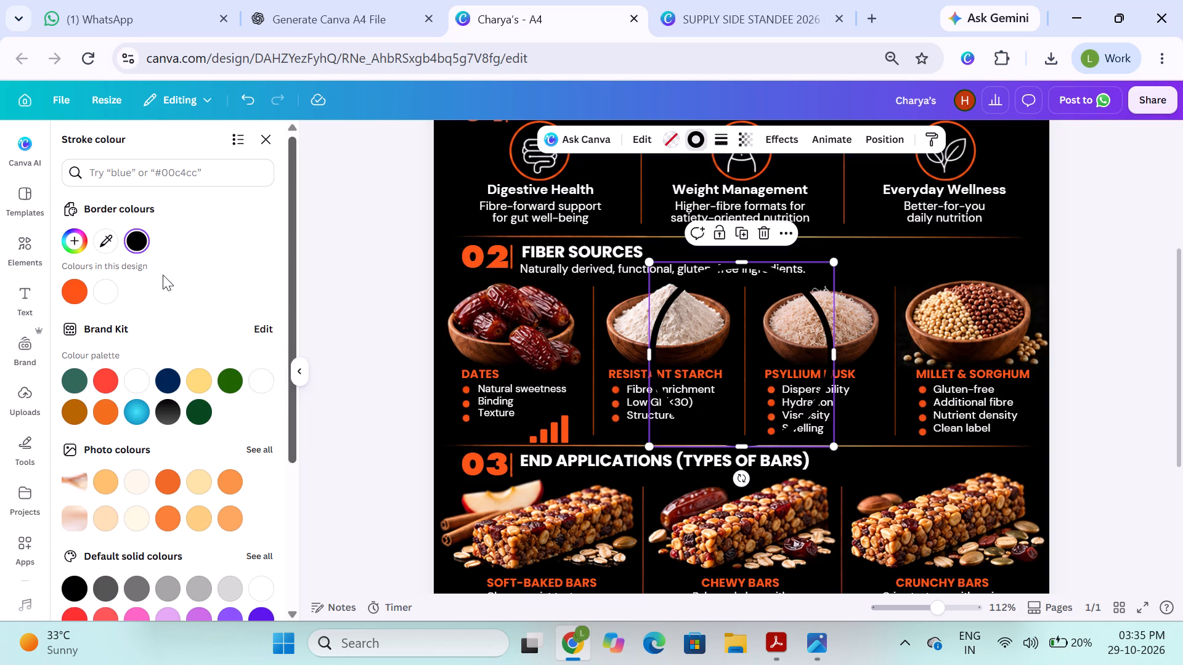
click(70, 295)
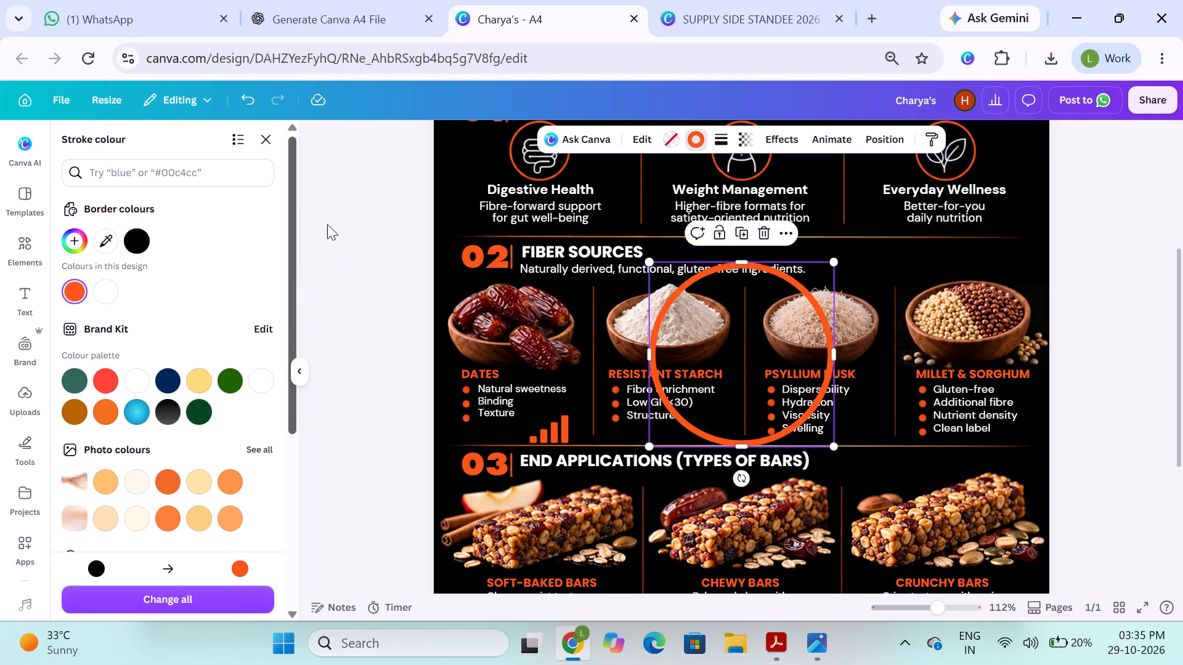
click(329, 225)
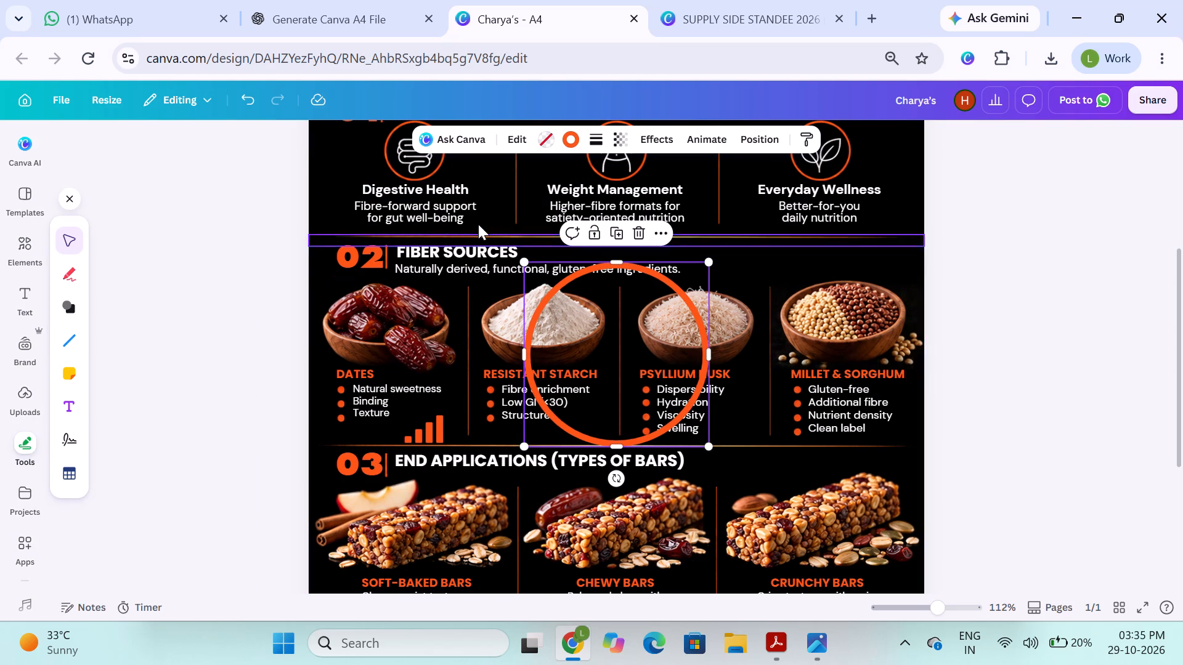
click(601, 142)
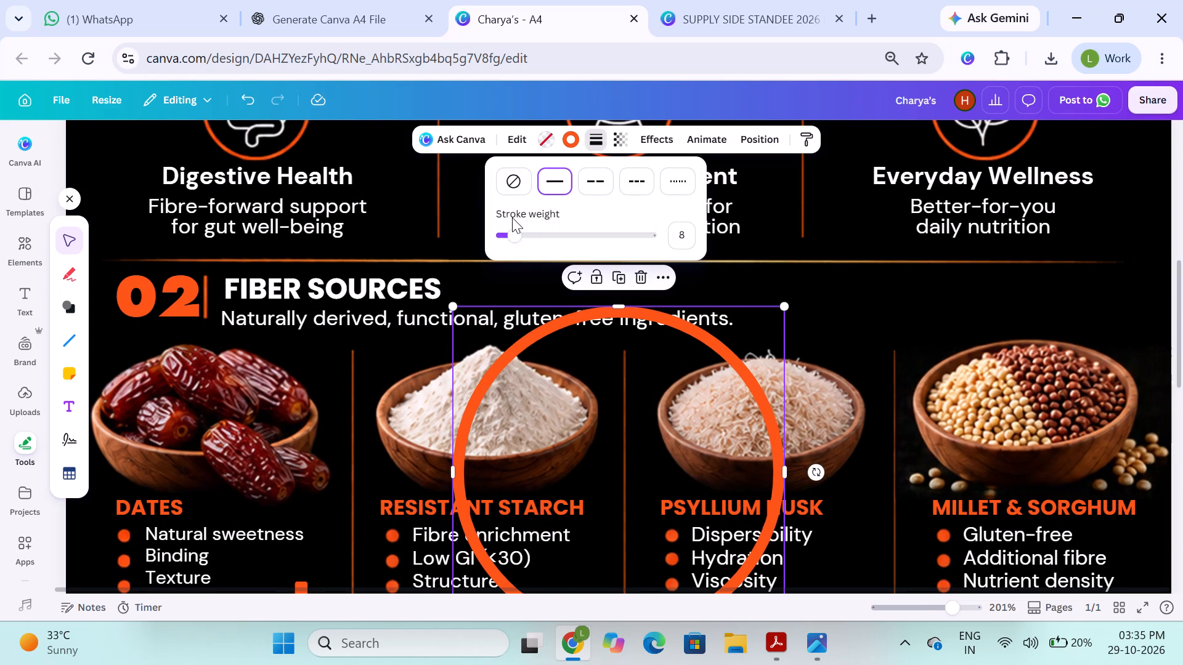
drag(513, 236, 505, 236)
Shrink the orange circle outline to about 1.65 cm and move it beside the bar-chart graphic near the section 03 heading.
drag(783, 309, 693, 349)
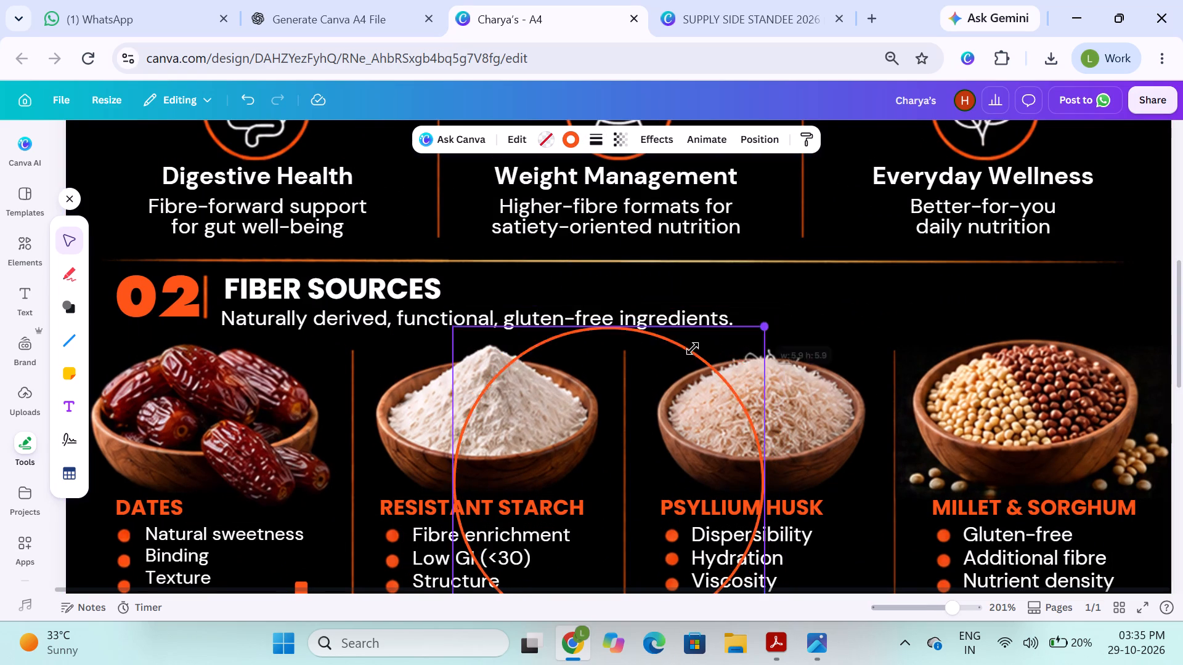
drag(693, 349, 598, 419)
drag(597, 485, 405, 410)
scroll(405, 410, down, 1)
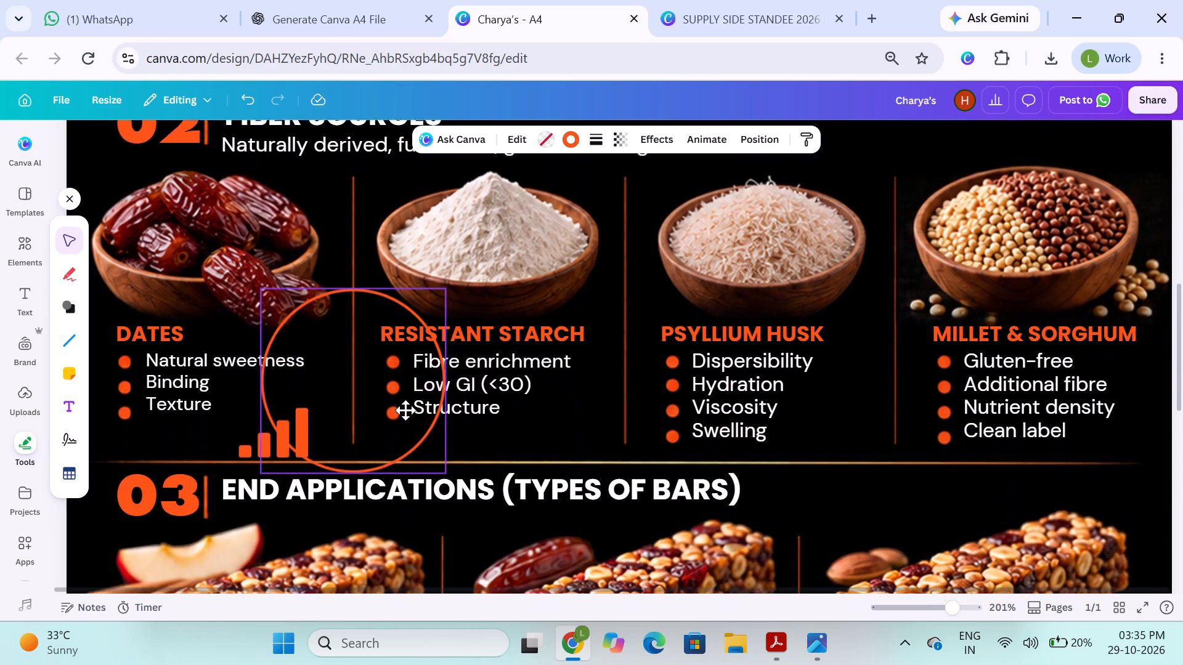
scroll(405, 410, down, 1)
drag(405, 410, 325, 370)
scroll(293, 421, right, 1)
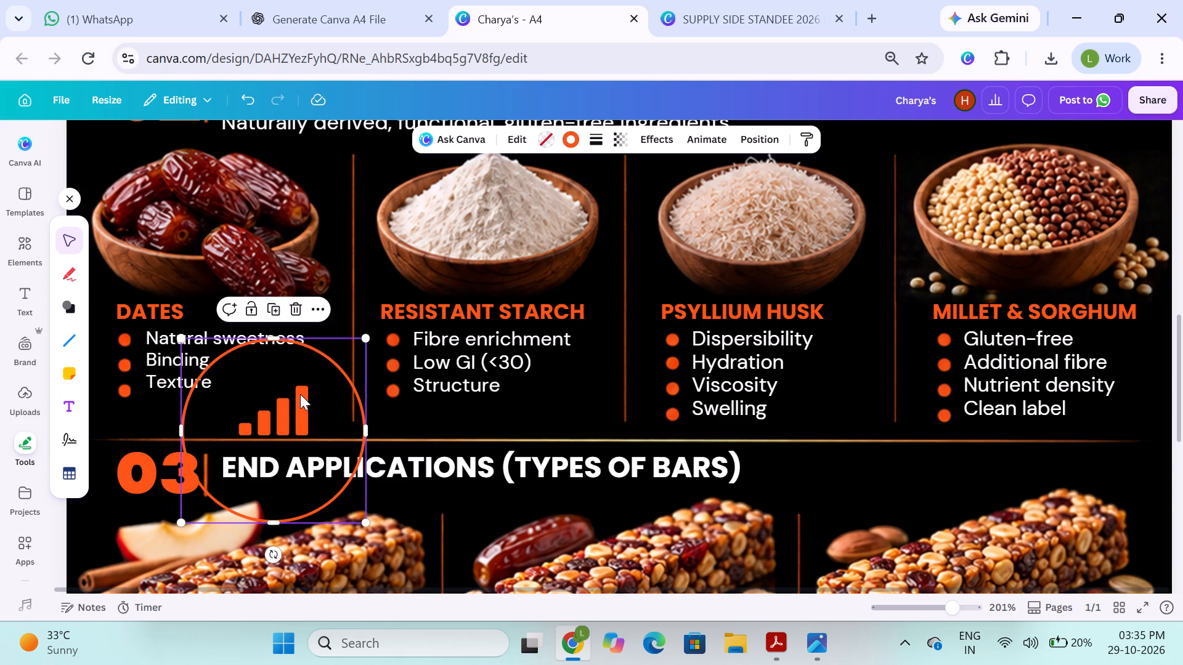
click(291, 399)
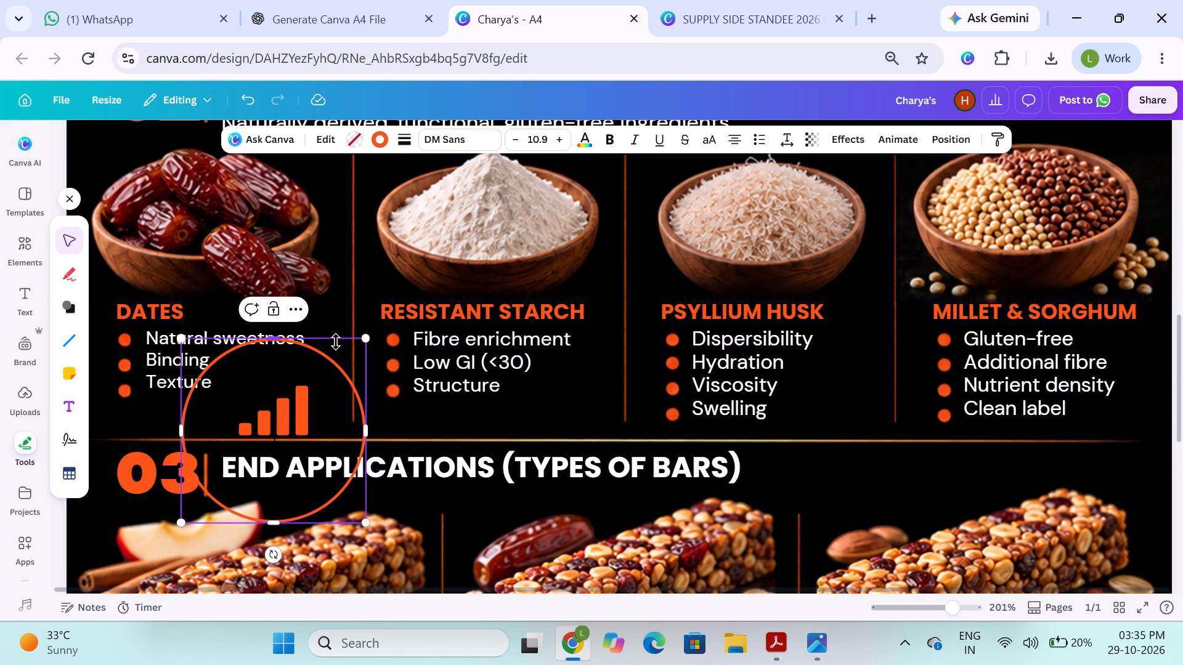
drag(367, 341, 255, 425)
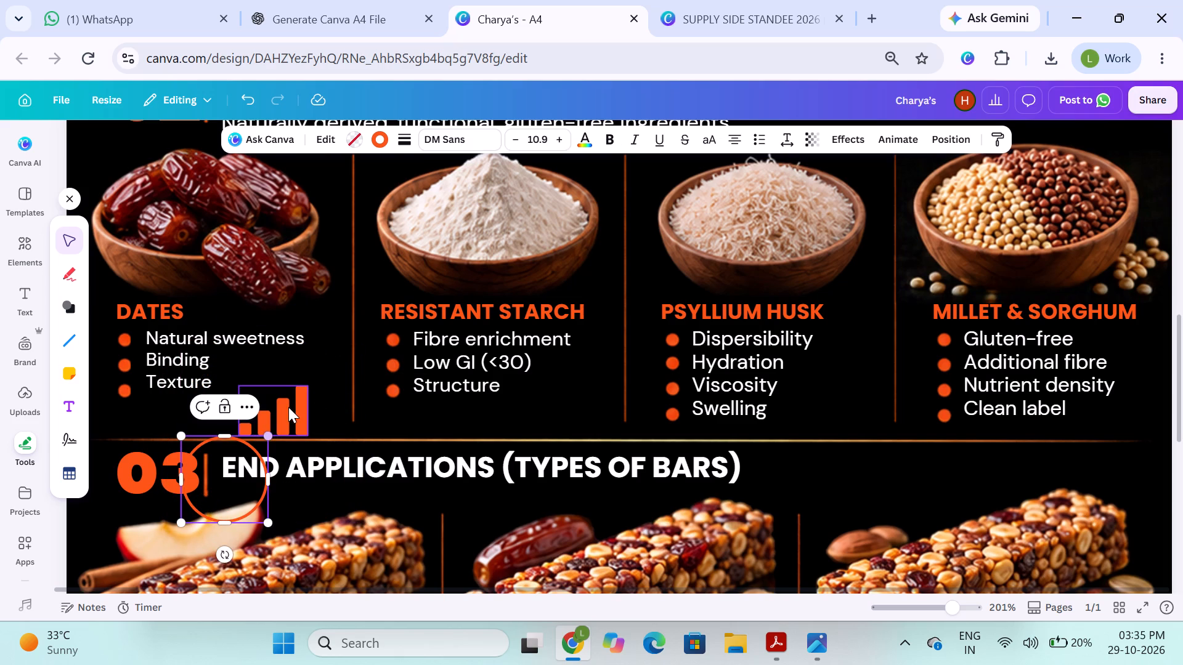
Shrink the orange bar-chart graphic slightly and place it inside the circle outline.
click(288, 407)
drag(294, 408, 295, 430)
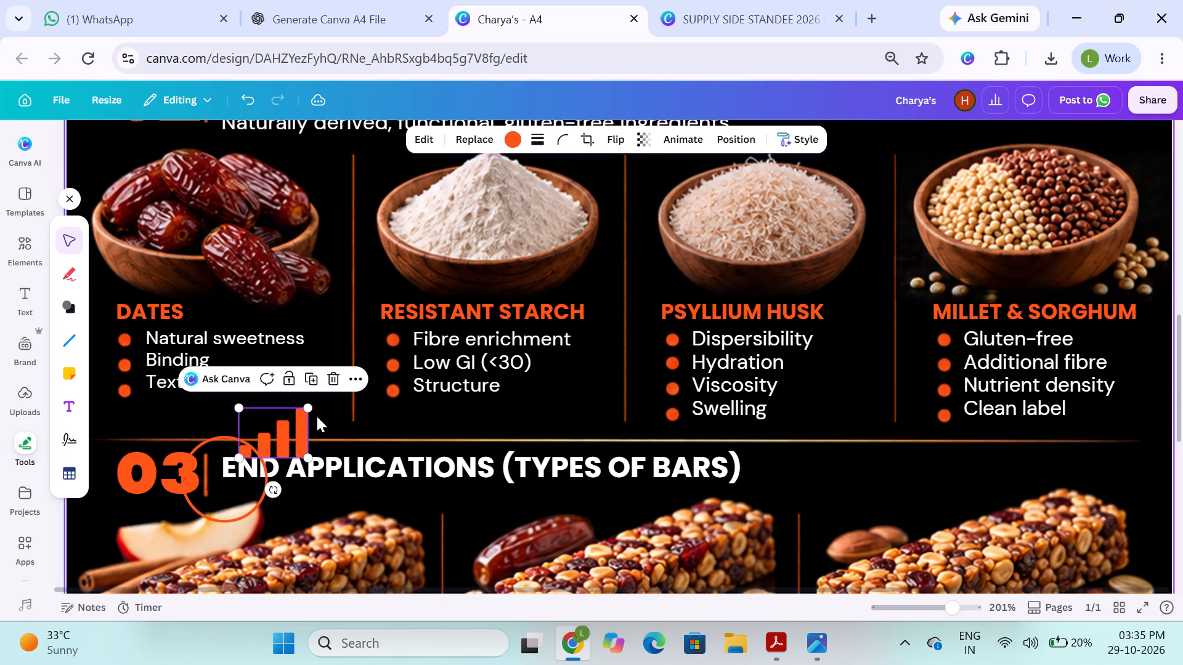
drag(305, 408, 297, 409)
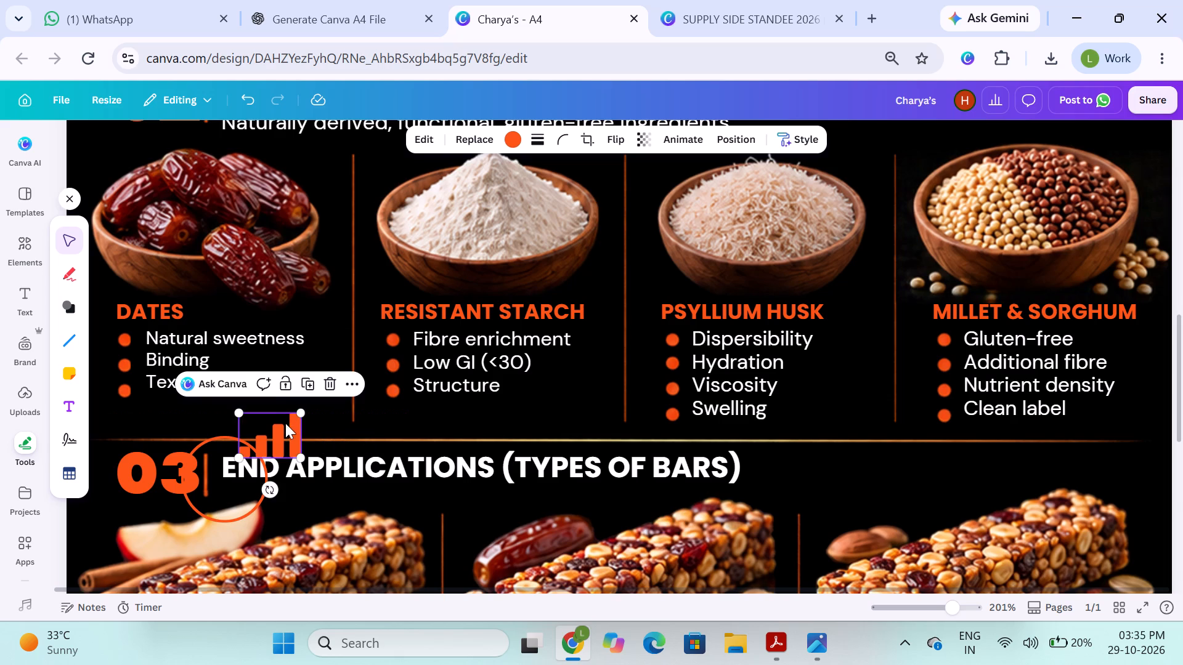
drag(284, 424, 237, 465)
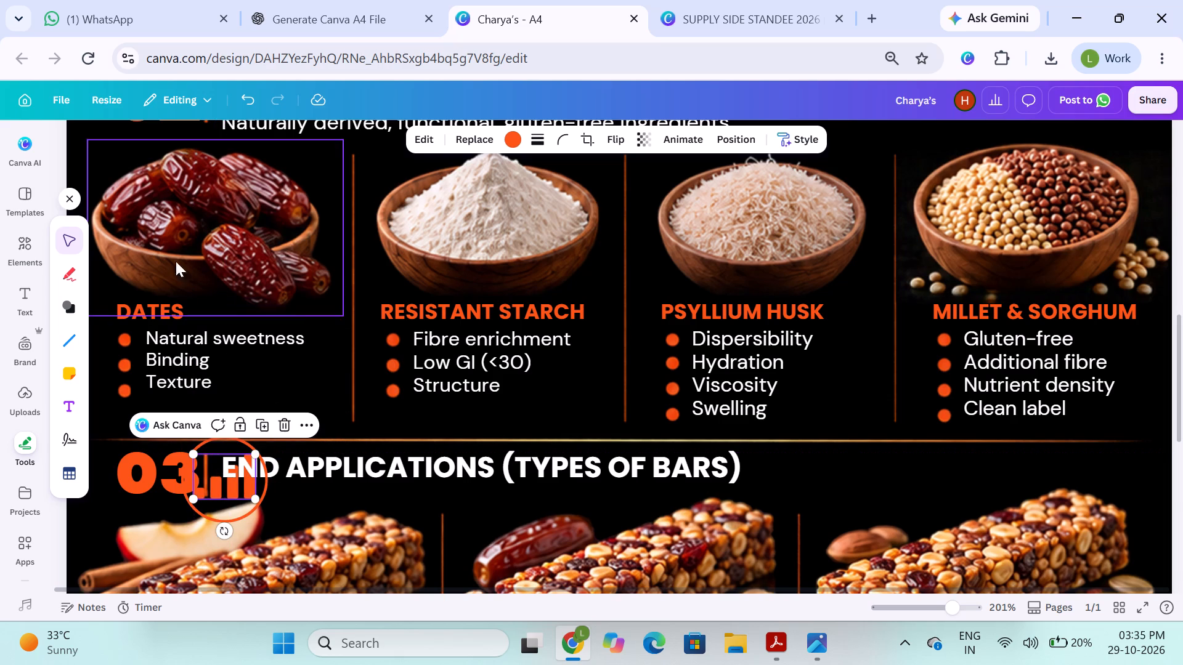
click(70, 204)
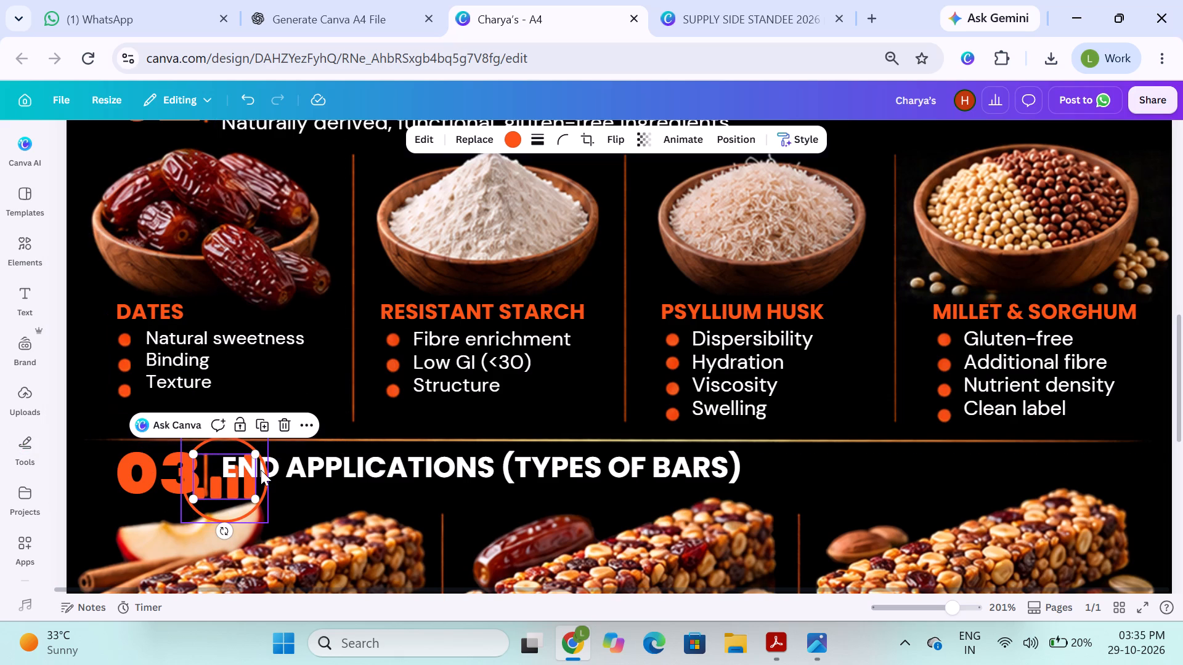
Align the circle and bar chart to each other's centre and middle, and group them as one icon.
shift+click(261, 470)
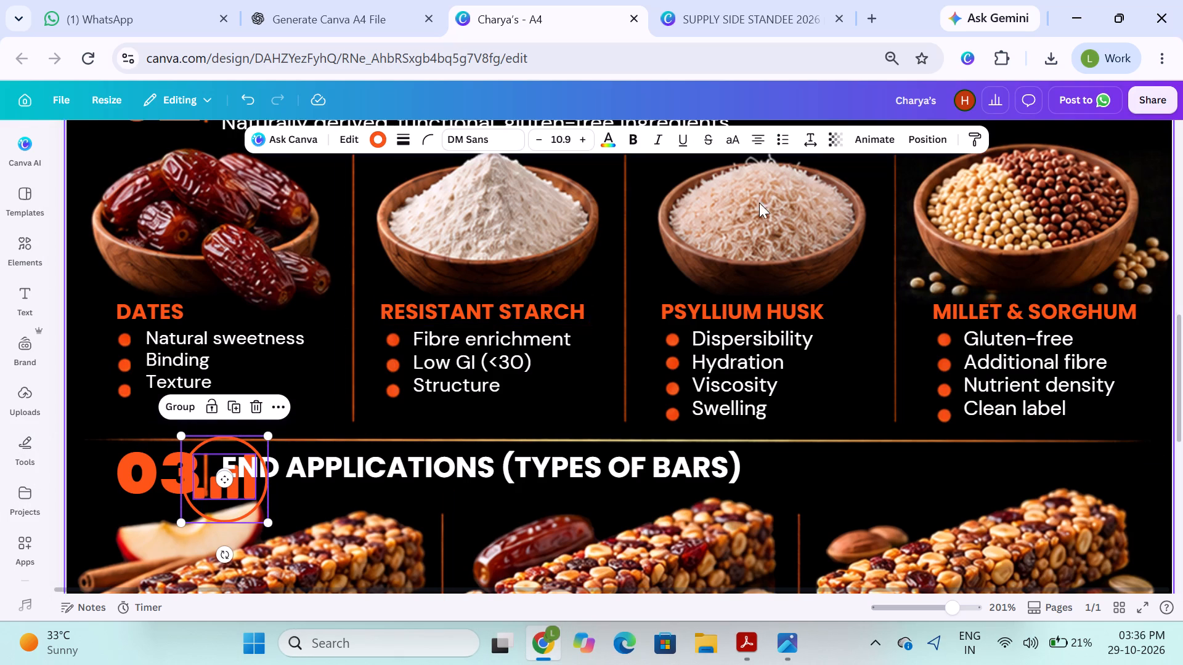
click(919, 143)
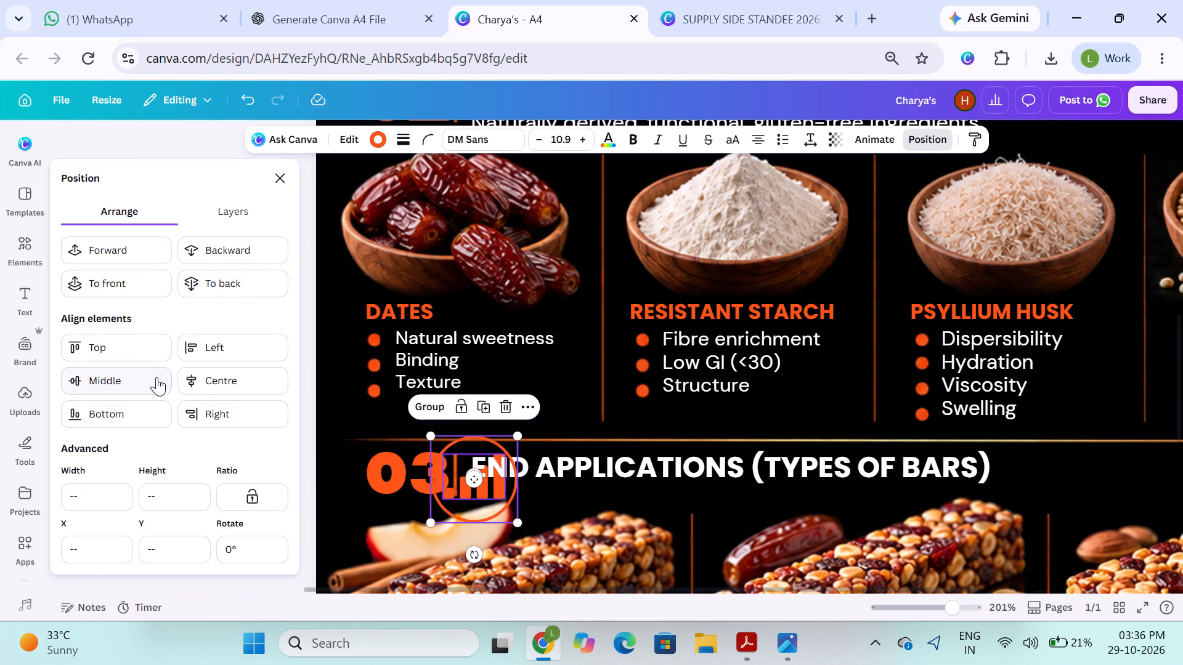
click(201, 377)
click(148, 378)
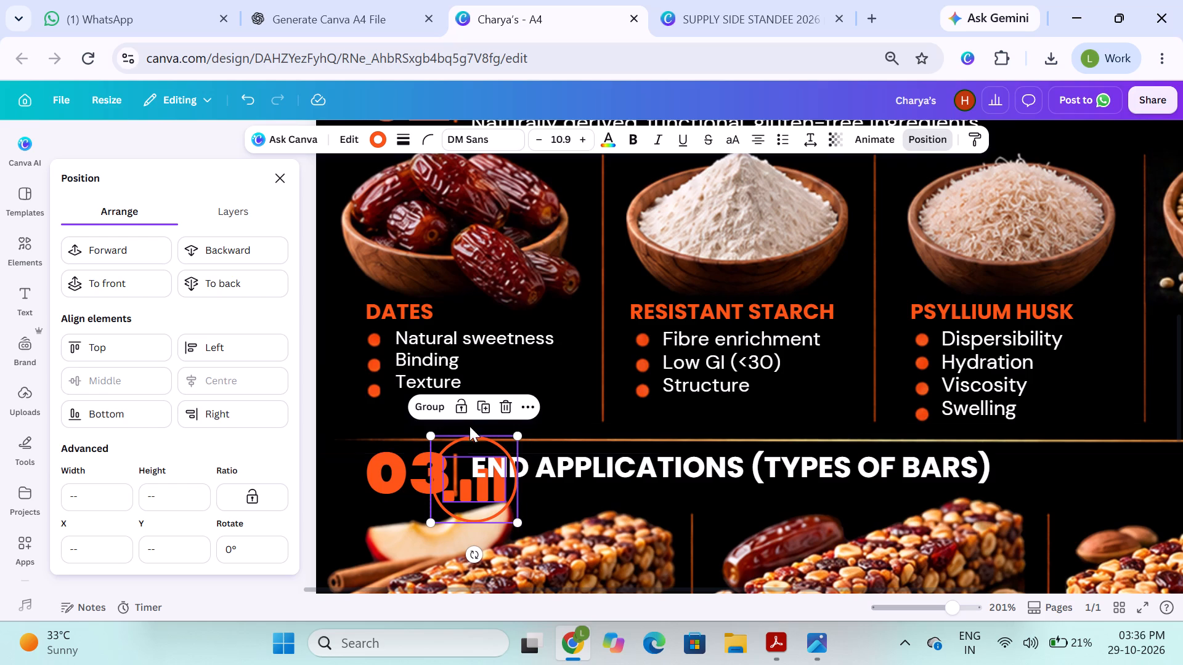
click(431, 412)
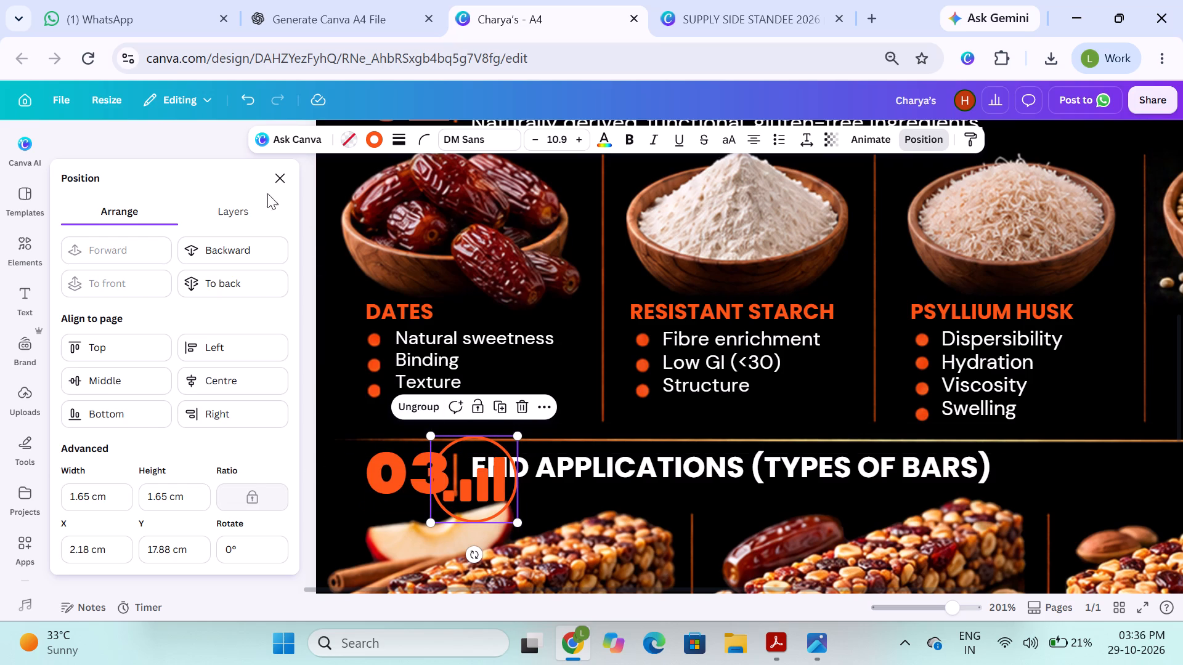
click(274, 177)
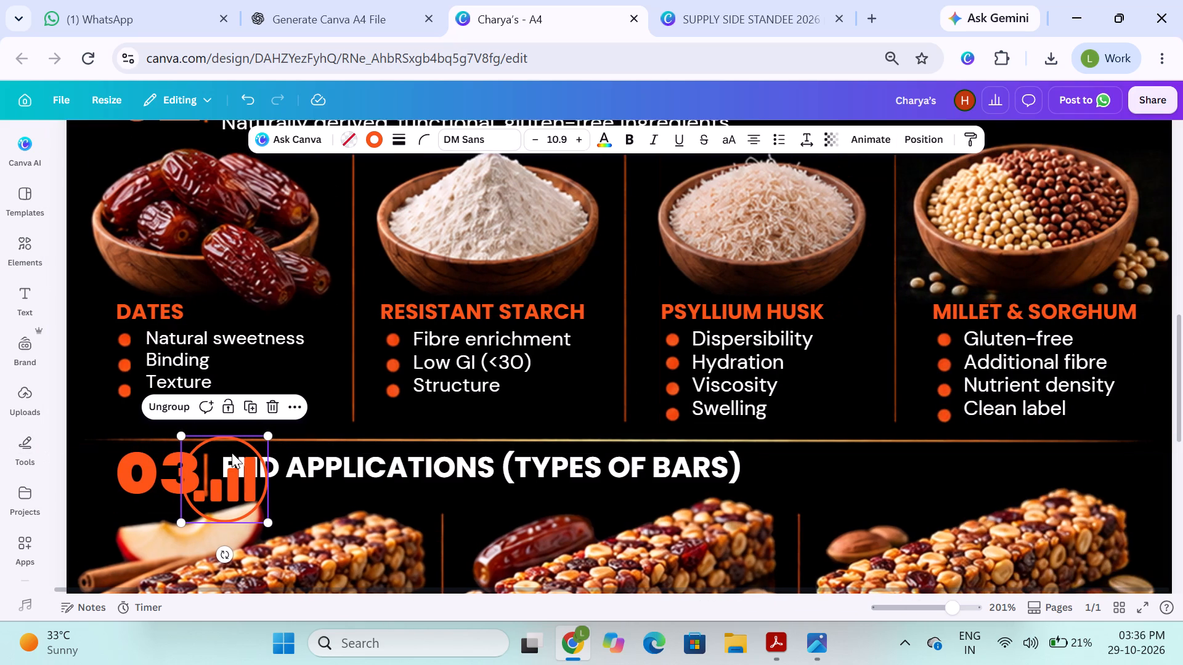
Move the grouped bar-chart icon down to the Fibre Level column in section 04 Customization.
scroll(232, 453, right, 3)
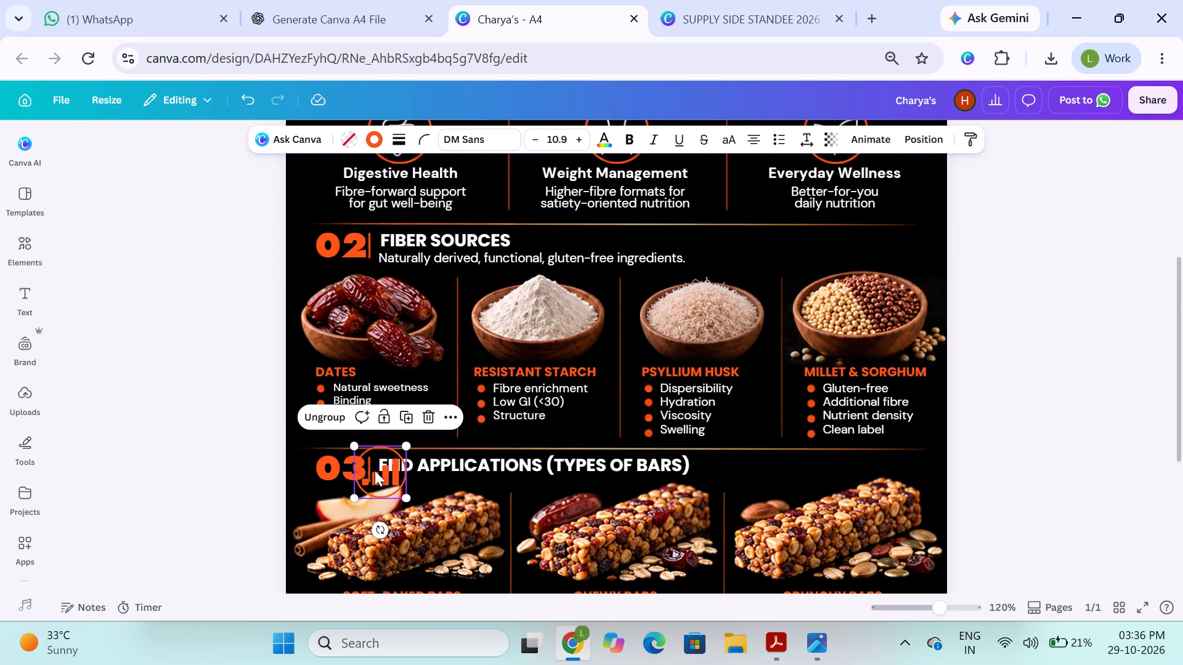
drag(375, 470, 280, 431)
scroll(360, 434, down, 4)
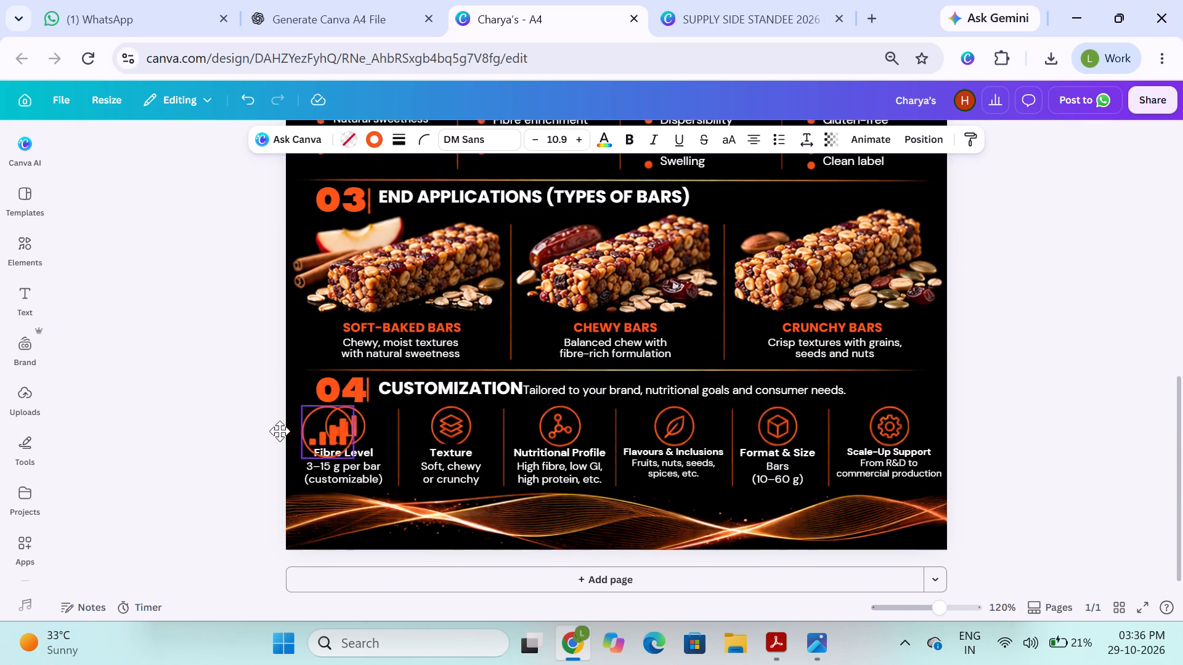
drag(280, 431, 327, 473)
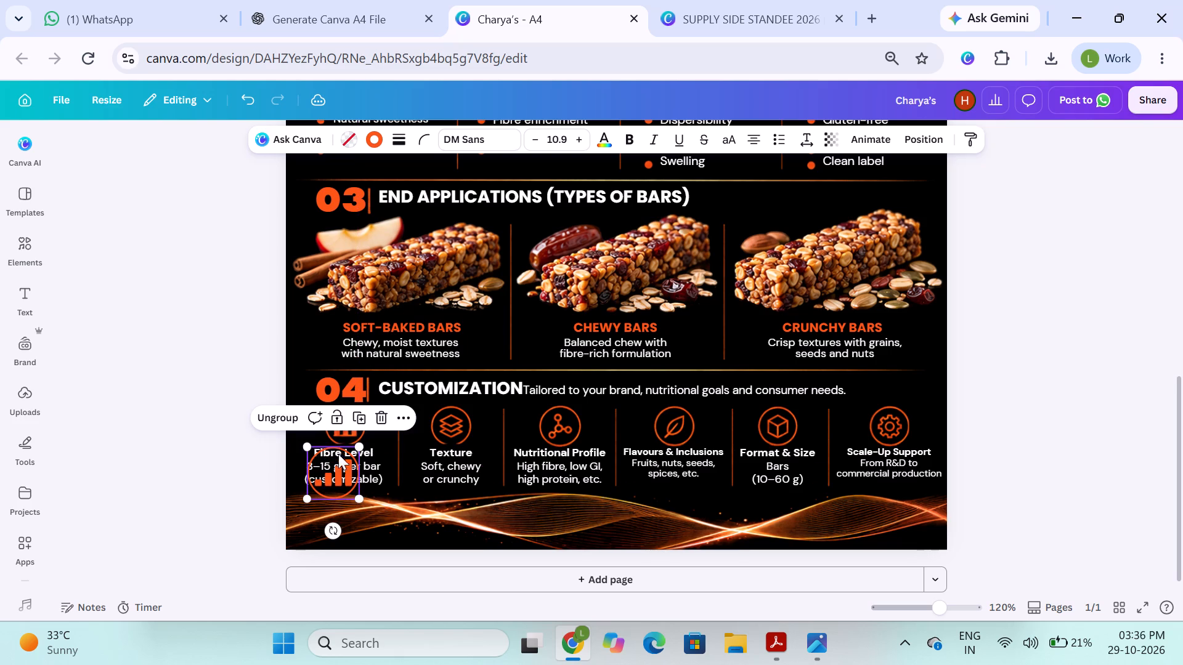
Delete the original icon above the Fibre Level label.
click(349, 438)
key(Delete)
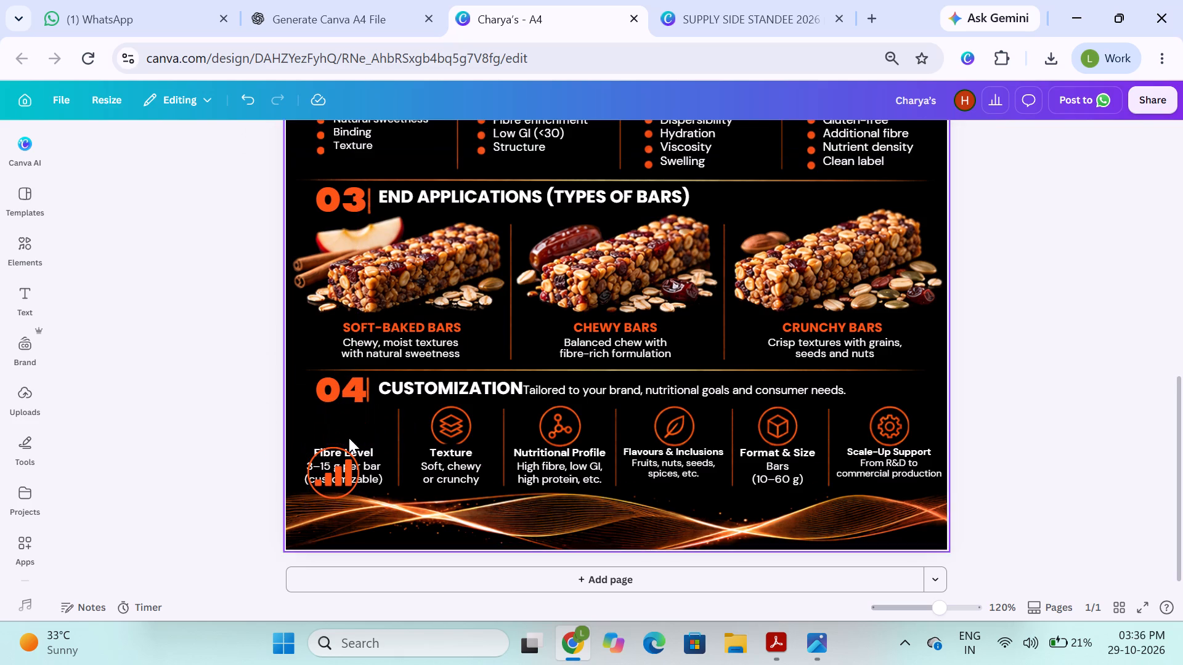
Place the grouped bar-chart icon above the Fibre Level label and shrink it to about 1 cm.
click(335, 448)
drag(346, 475, 344, 437)
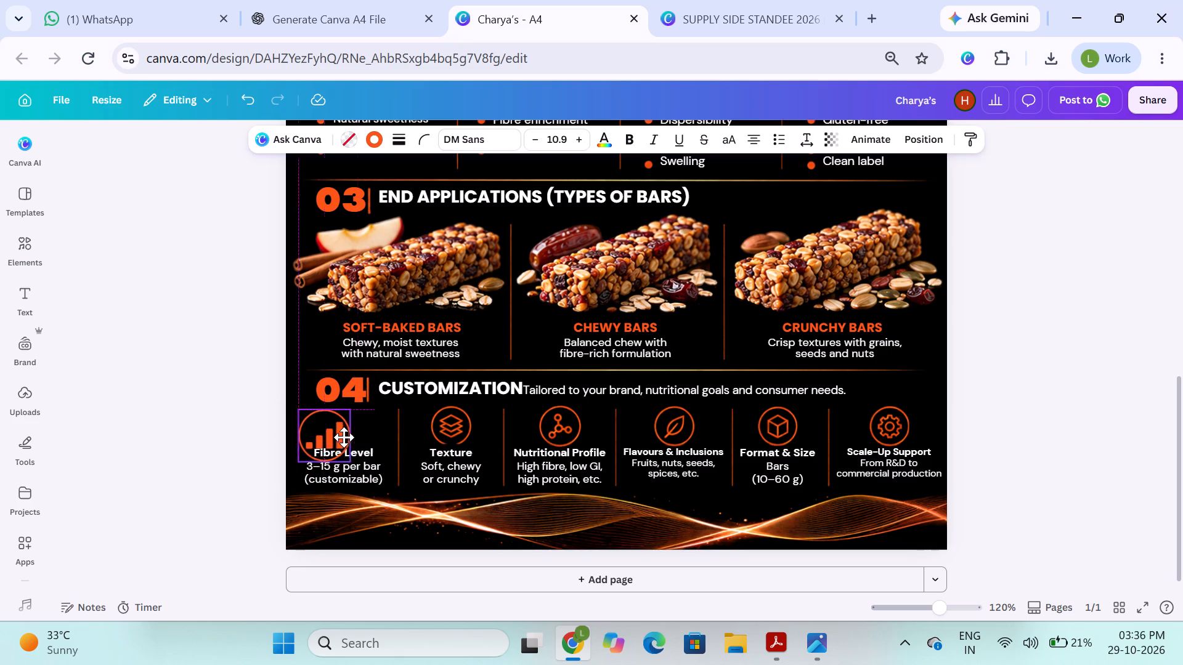
drag(344, 437, 345, 436)
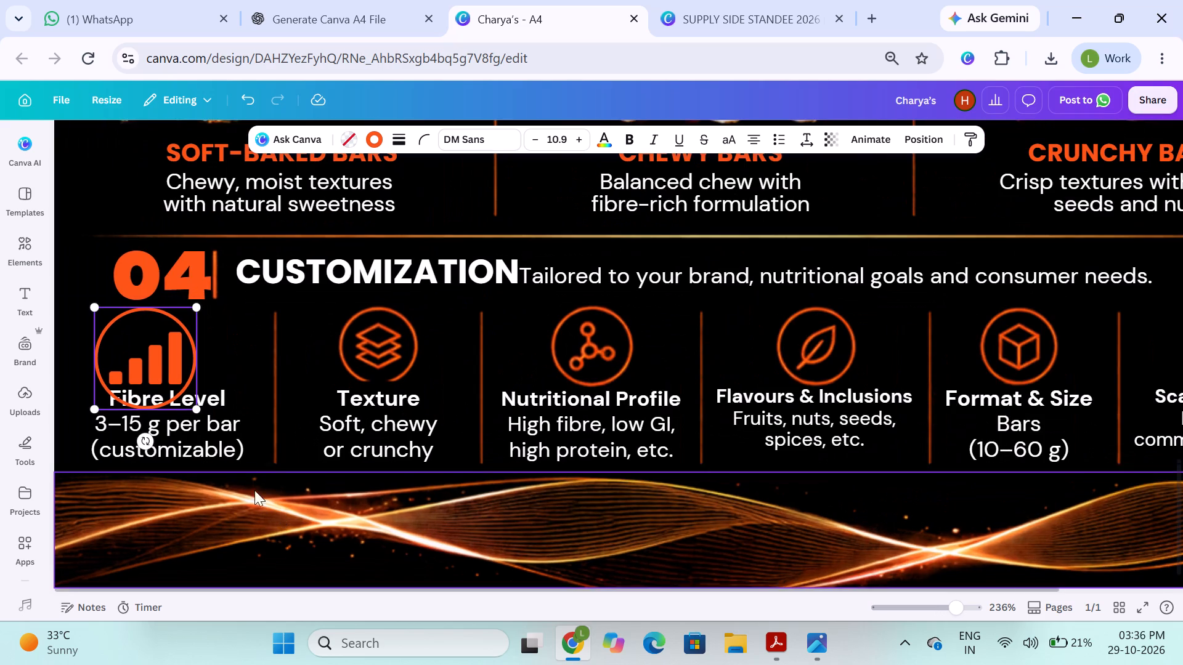
drag(198, 310, 155, 336)
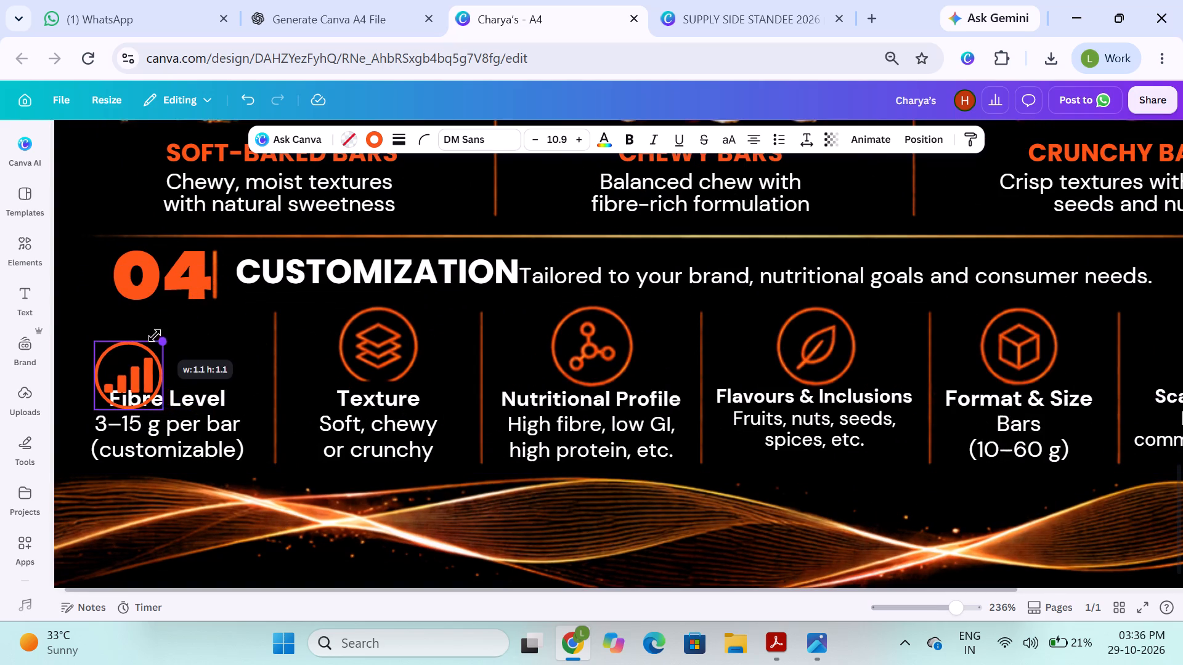
drag(155, 336, 149, 341)
drag(128, 383, 161, 364)
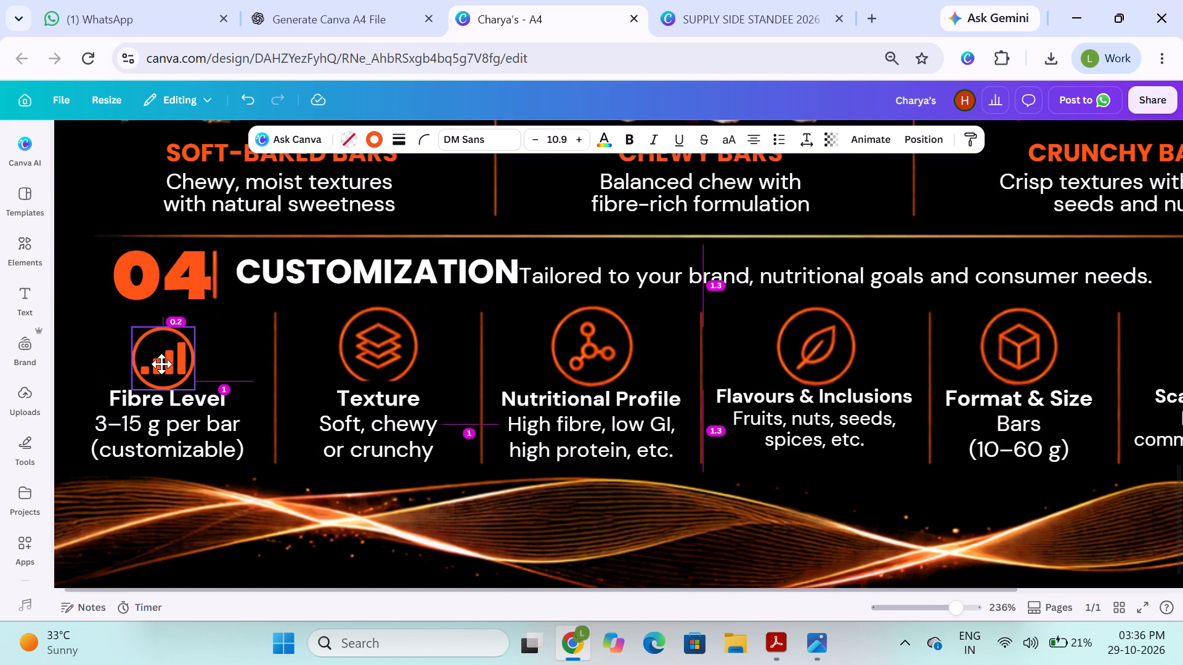
drag(161, 364, 161, 364)
Ungroup the new Fibre Level icon into its circle and bar chart.
click(177, 359)
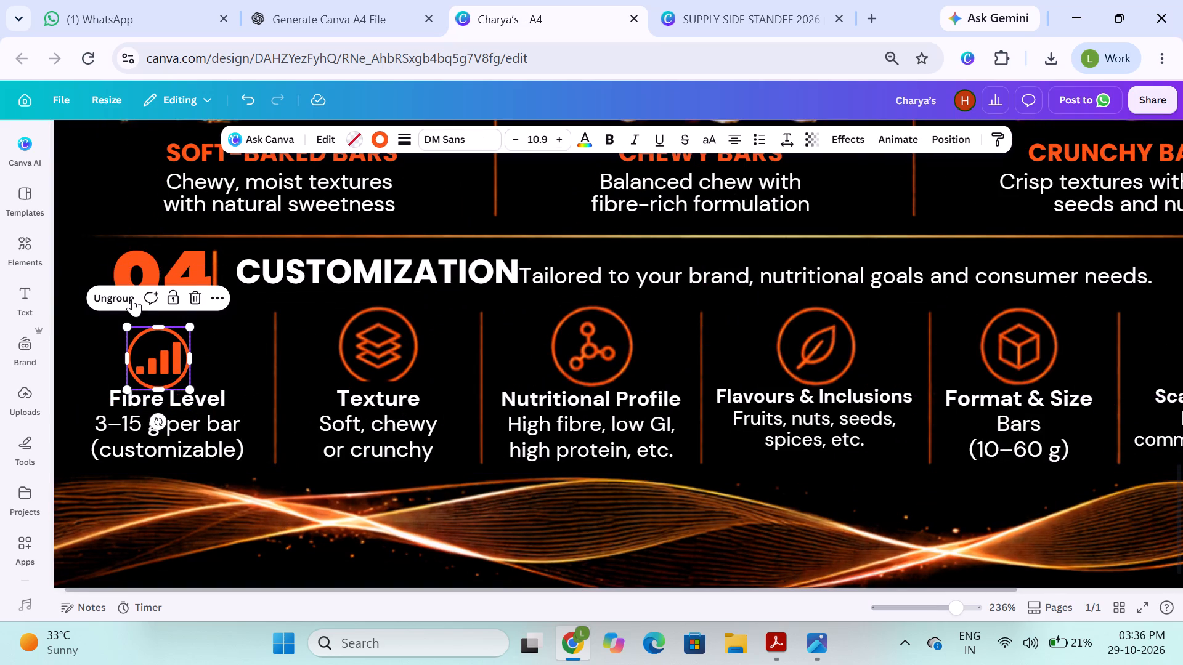
click(123, 300)
scroll(174, 382, right, 1)
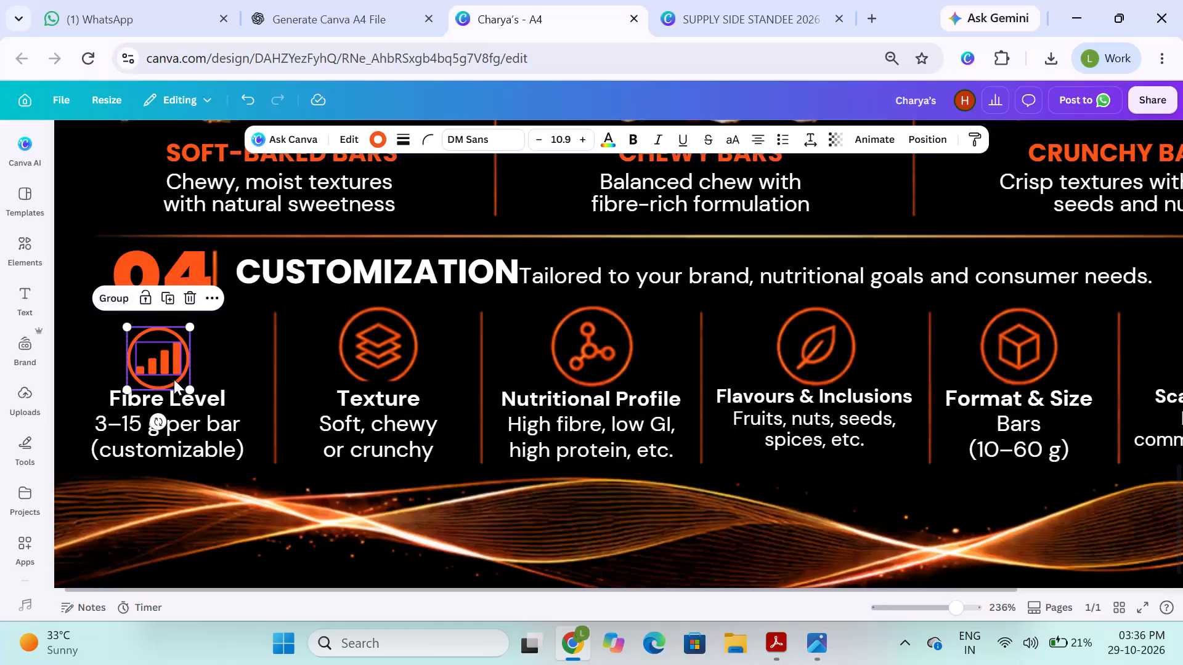
Set the stroke weight of the circle around the Fibre Level bar chart to 1.
scroll(174, 379, right, 3)
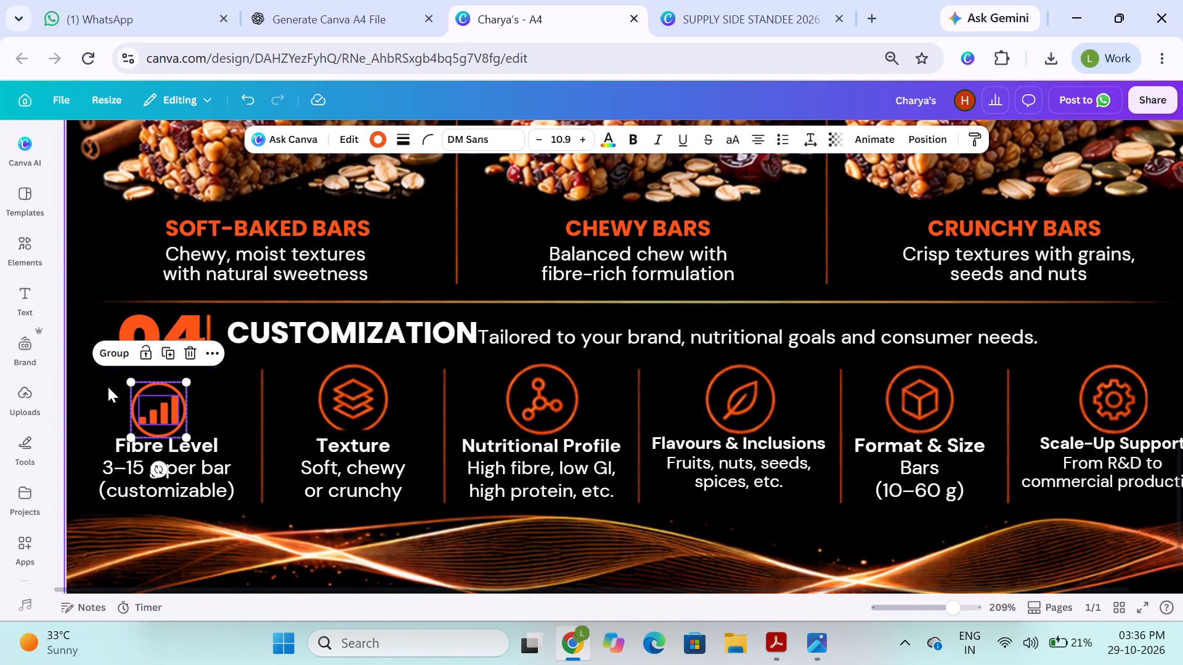
click(108, 387)
click(160, 398)
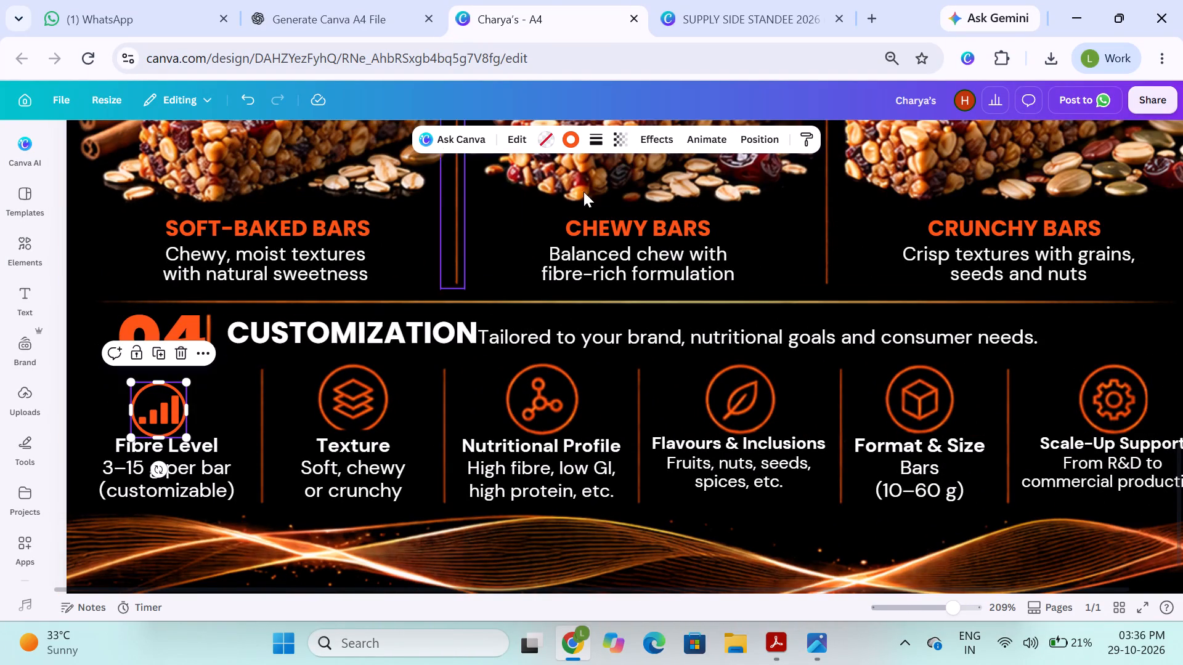
click(595, 142)
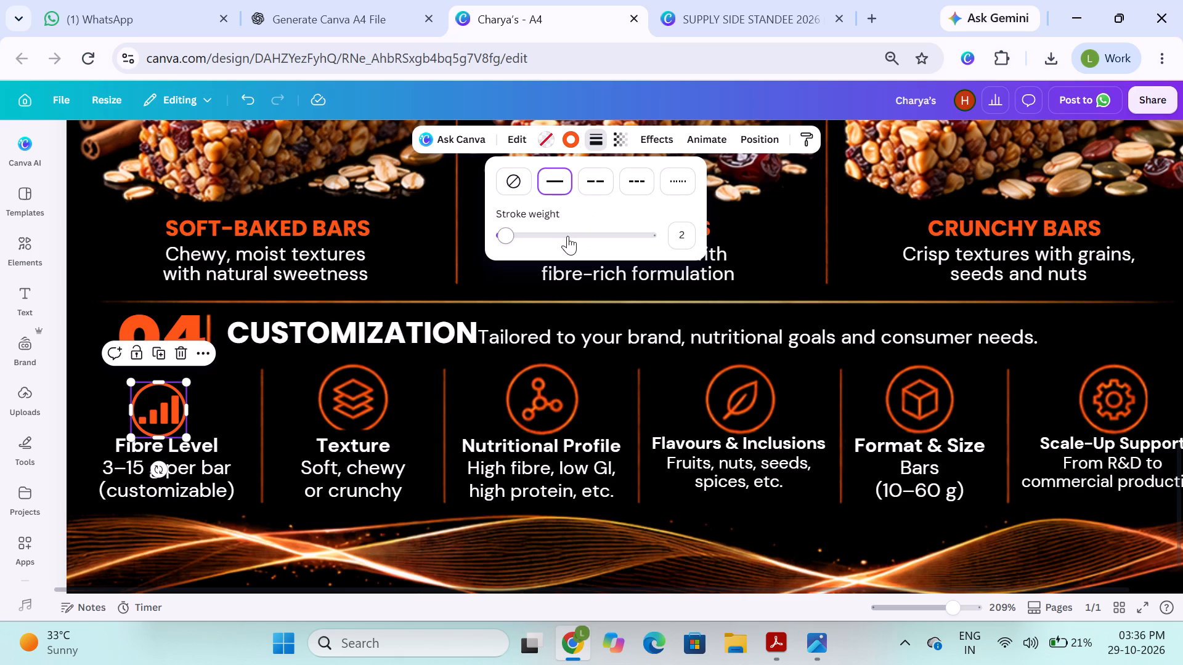
click(683, 232)
key(1)
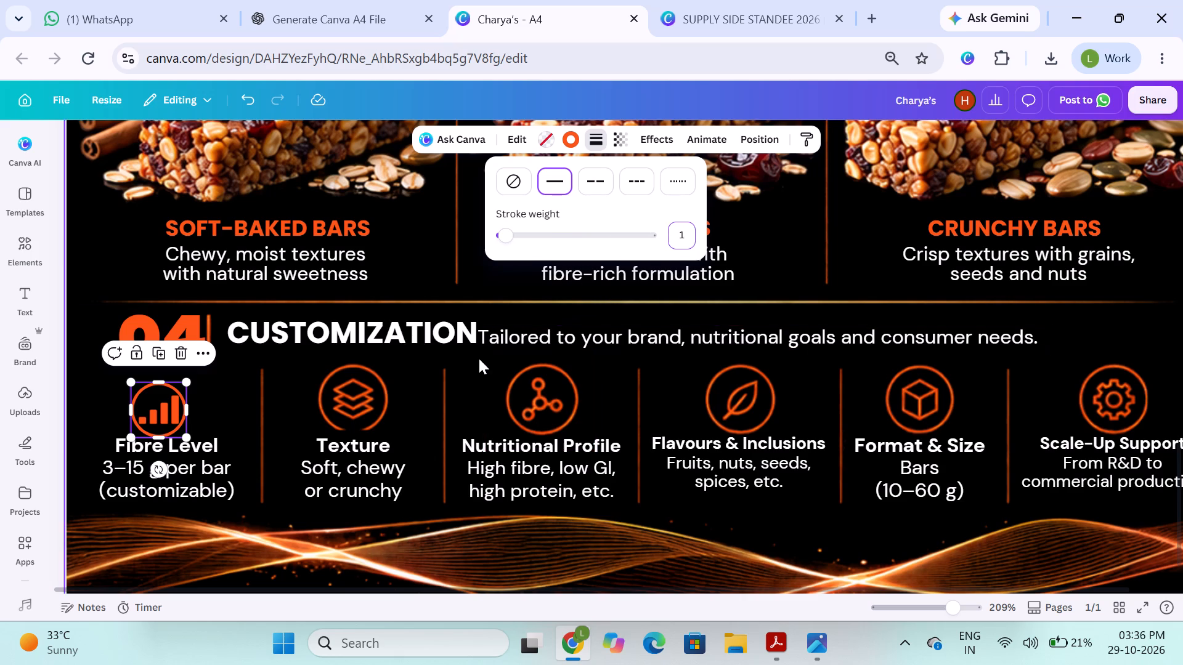
click(479, 358)
click(146, 402)
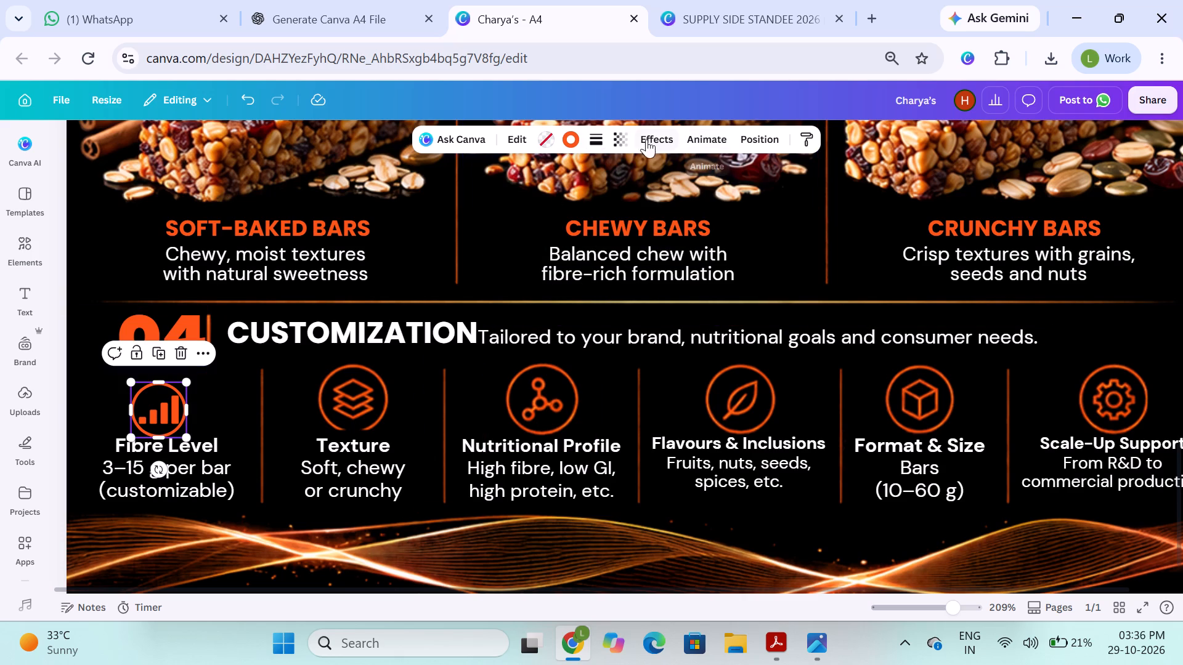
click(606, 142)
click(503, 240)
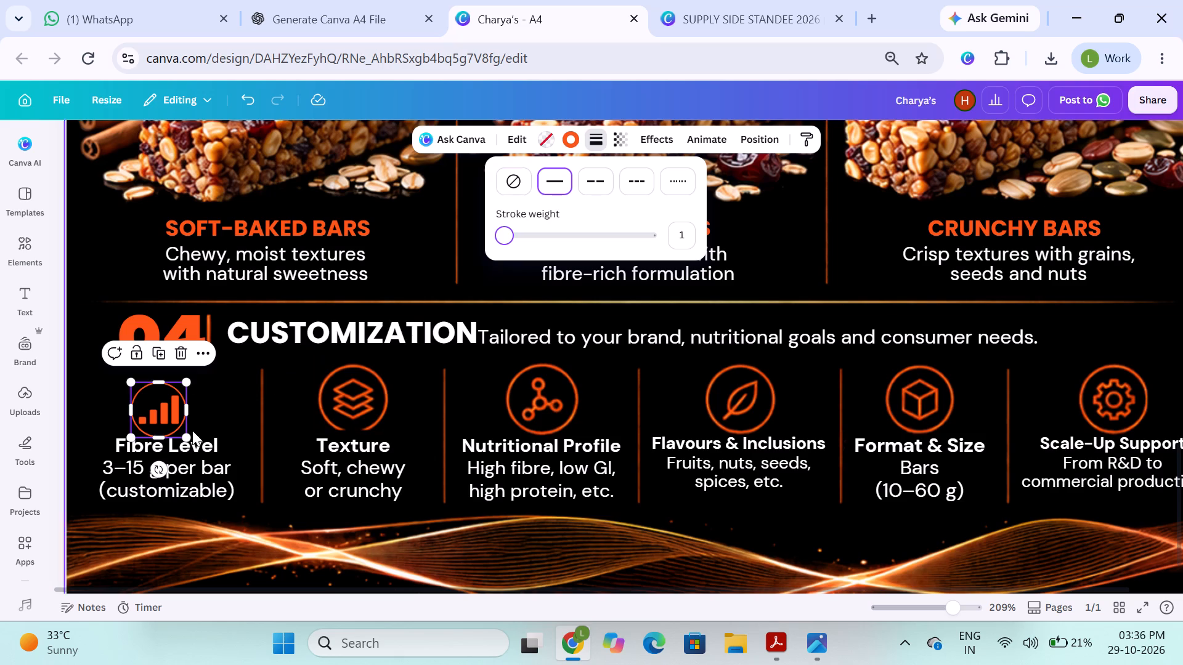
Duplicate the Fibre Level circle and place the copy between the Fibre Level and Texture columns, just below the Customization heading.
key(ctrl+d)
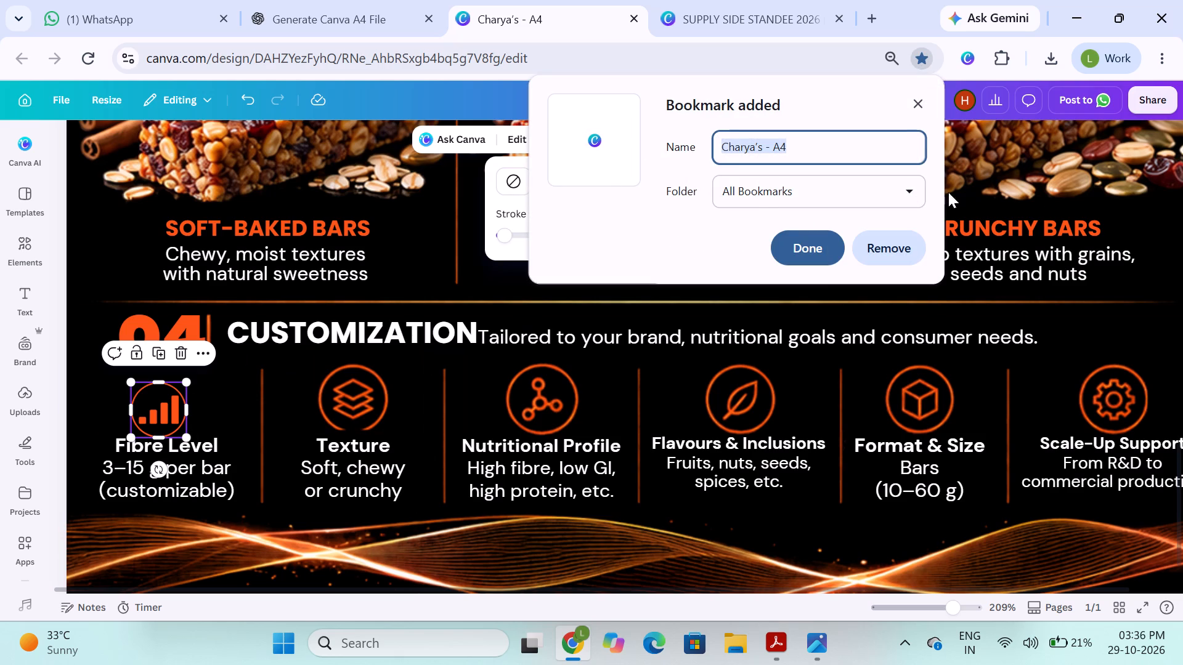
click(912, 103)
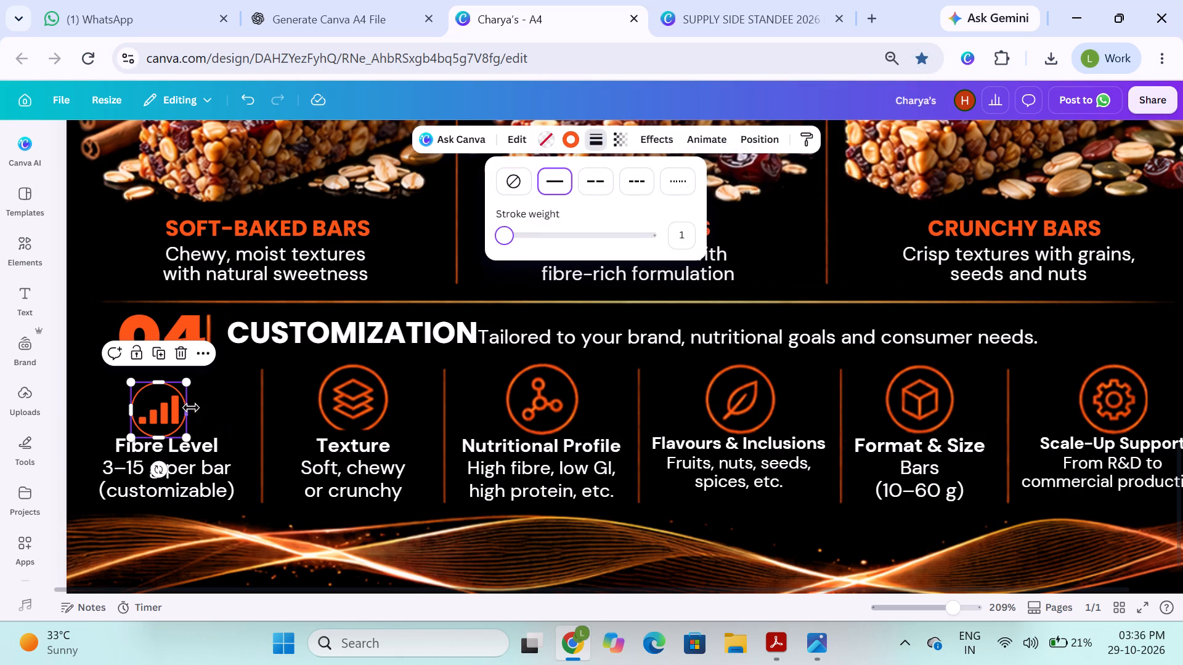
click(213, 402)
click(164, 398)
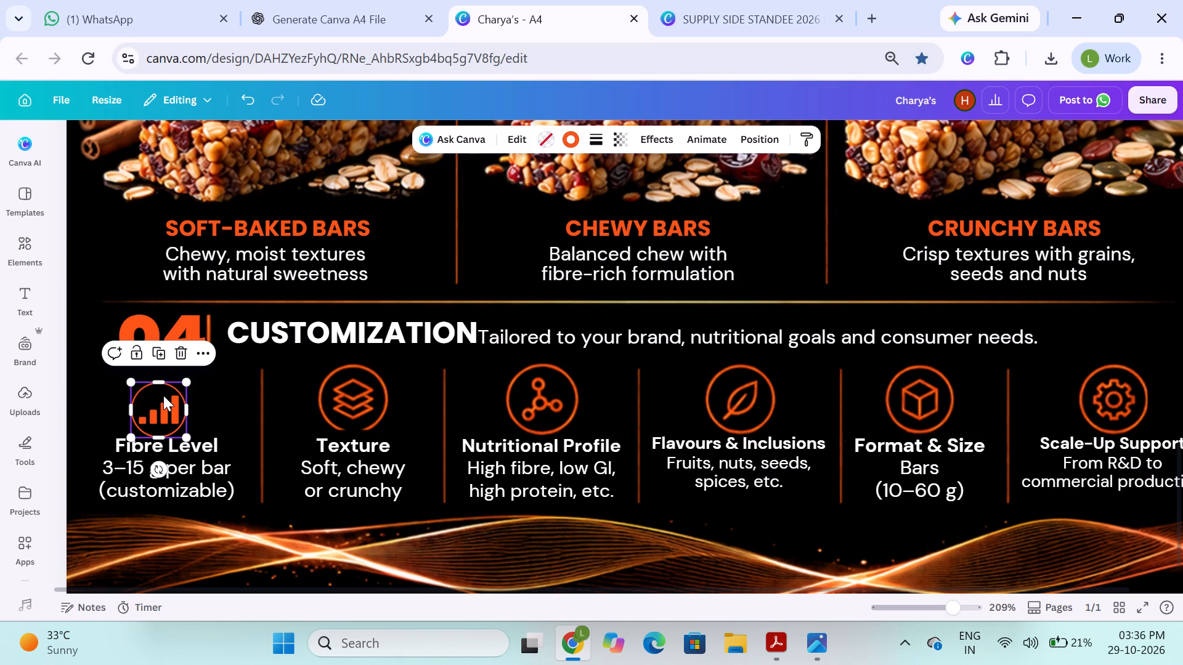
key(ctrl+d)
drag(195, 430, 258, 362)
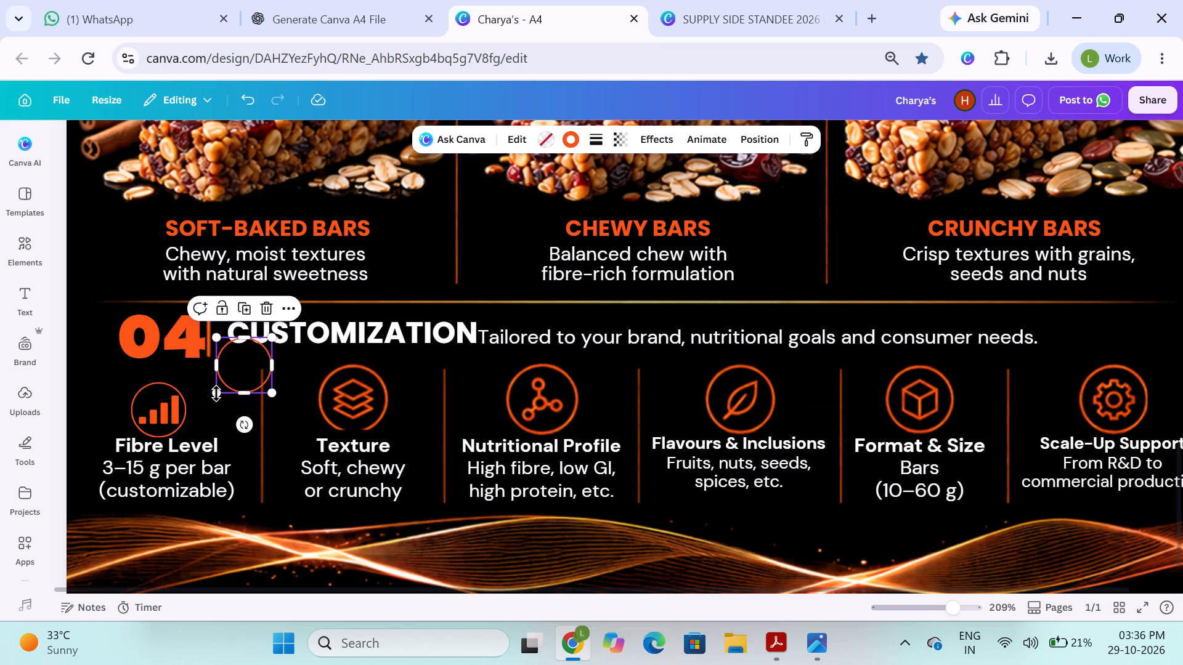
Send the Fibre Level circle backward behind the bar chart and group the two together.
click(165, 411)
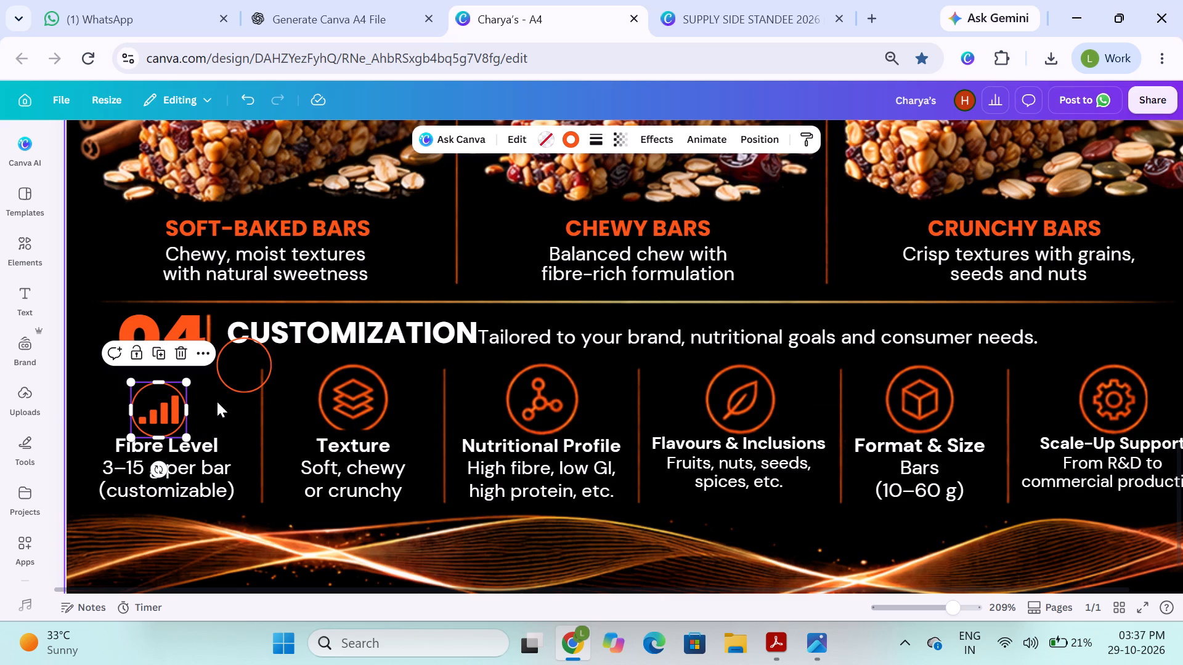
click(217, 402)
click(170, 413)
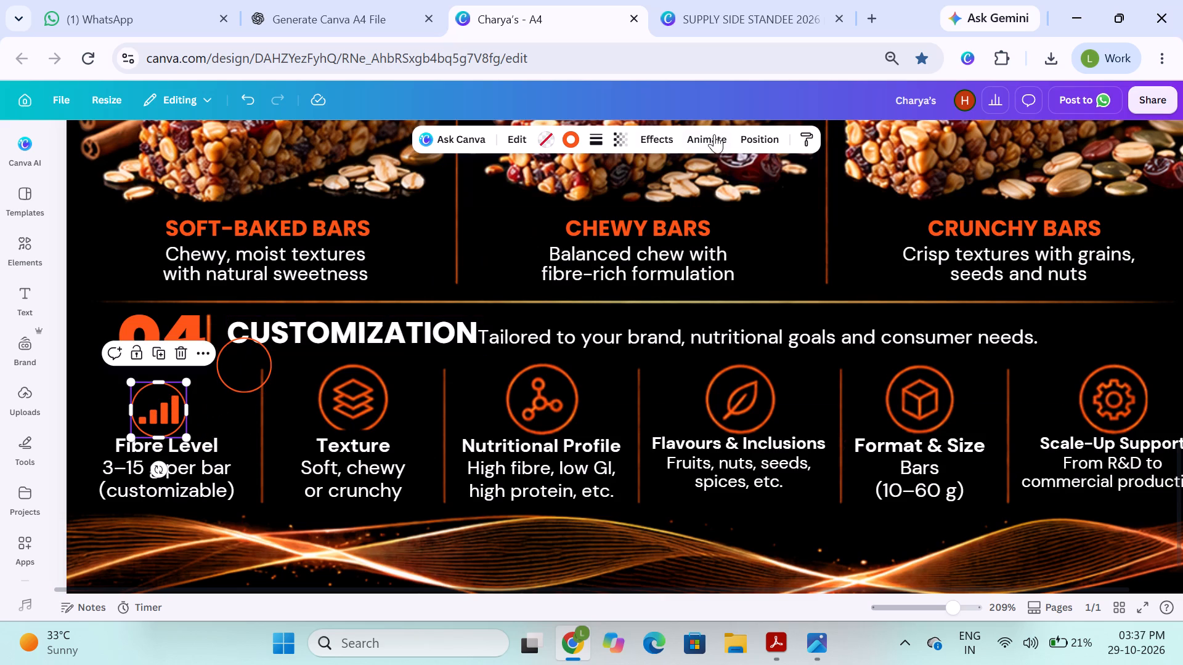
click(779, 135)
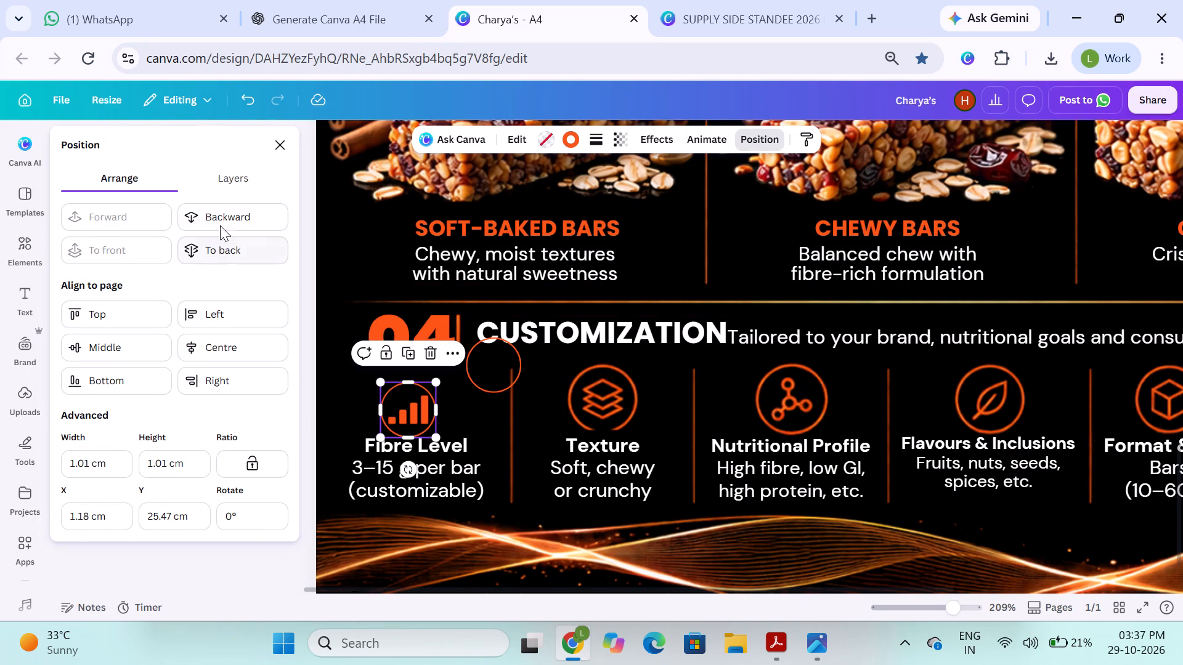
click(222, 217)
click(413, 417)
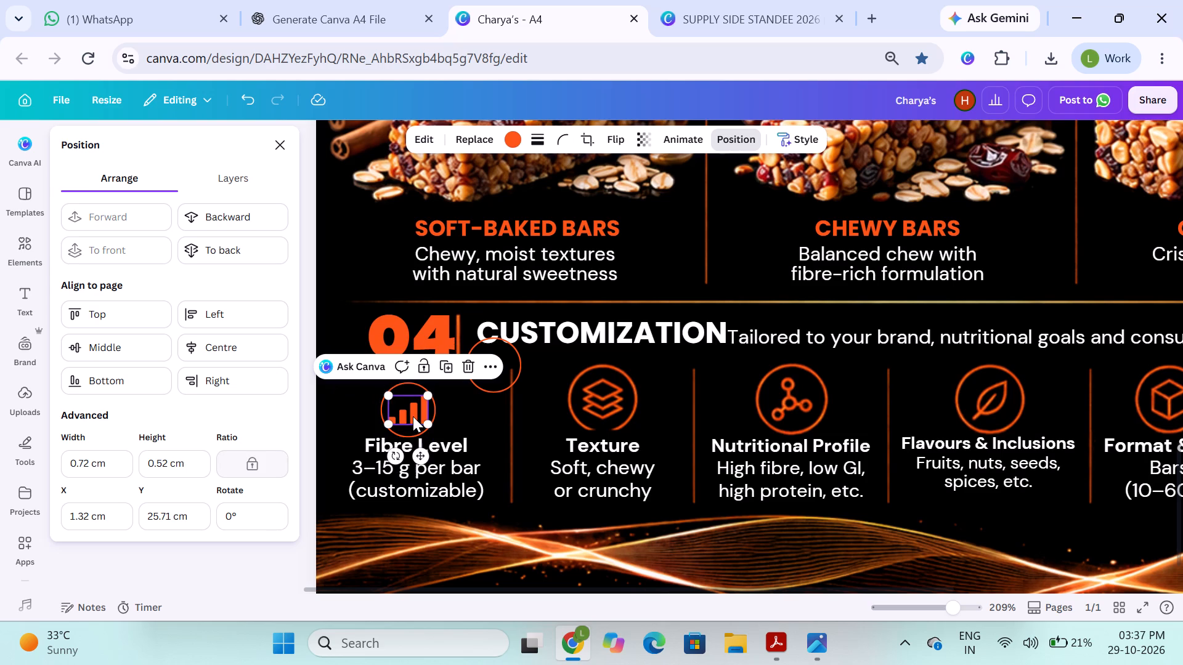
shift+click(413, 385)
click(363, 355)
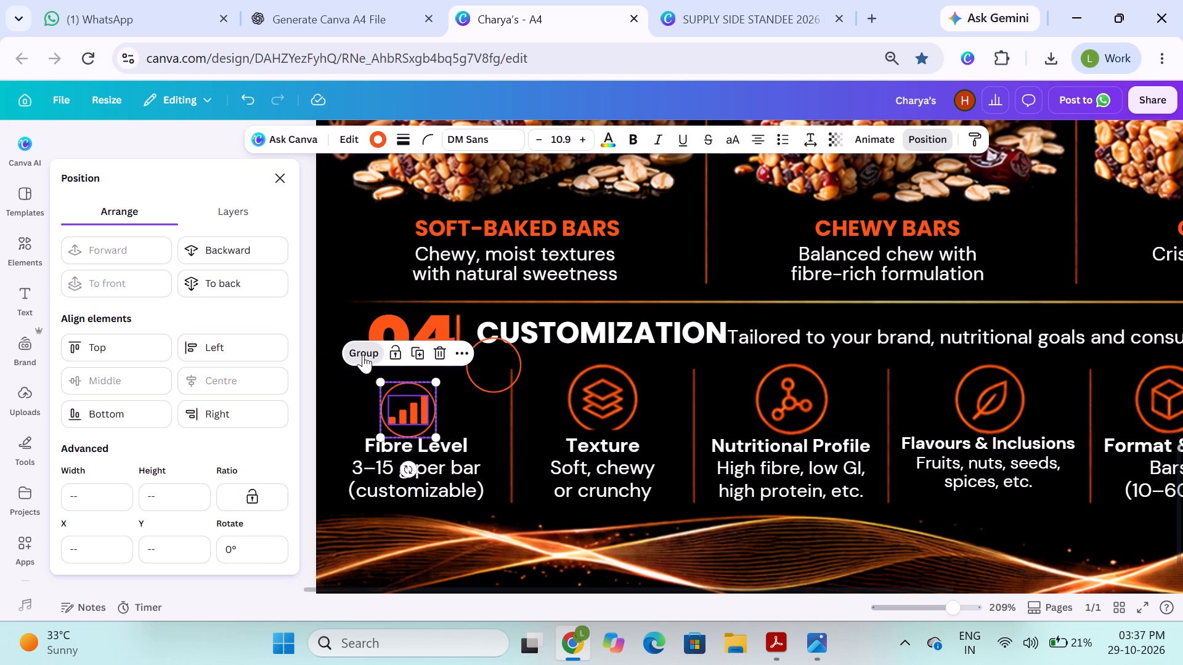
click(280, 178)
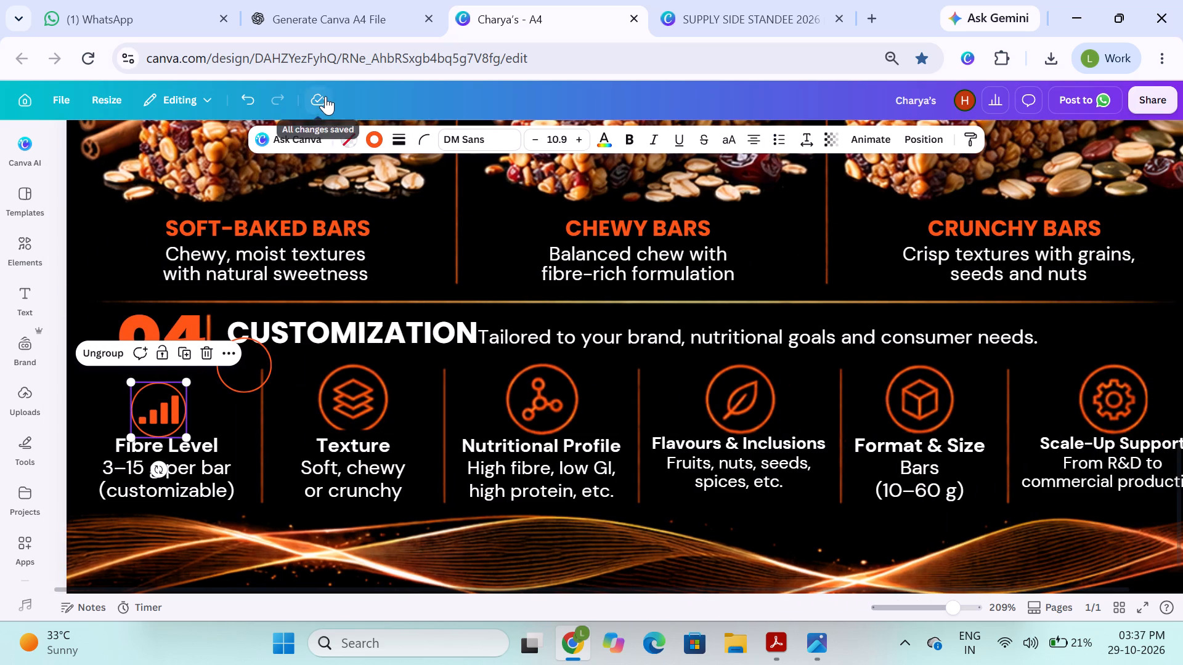
Copy the layers icon above Swelling from the SUPPLY SIDE STANDEE 2026 design and paste it into the Charya's A4 page.
click(691, 20)
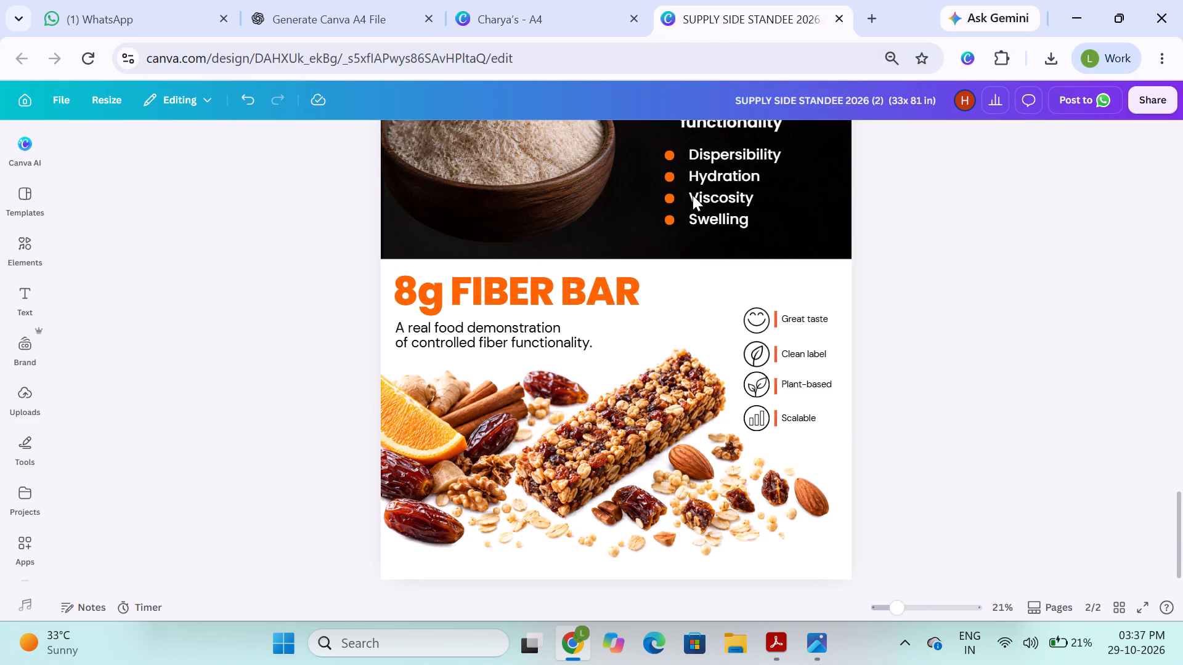
scroll(733, 247, up, 6)
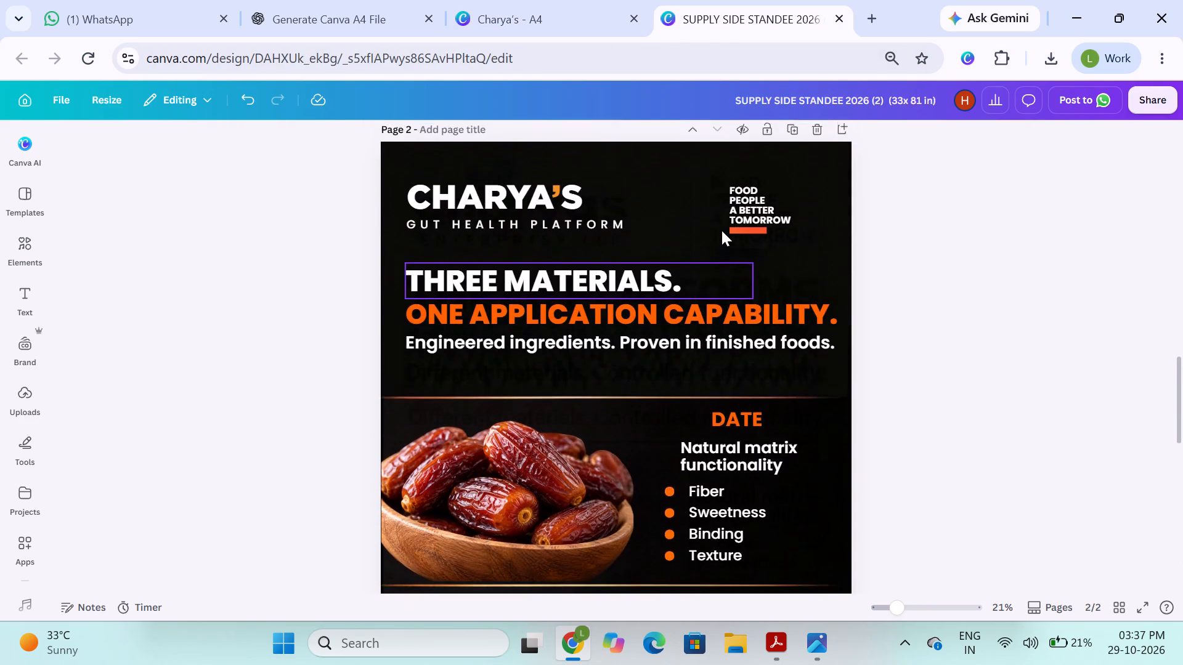
scroll(718, 232, up, 2)
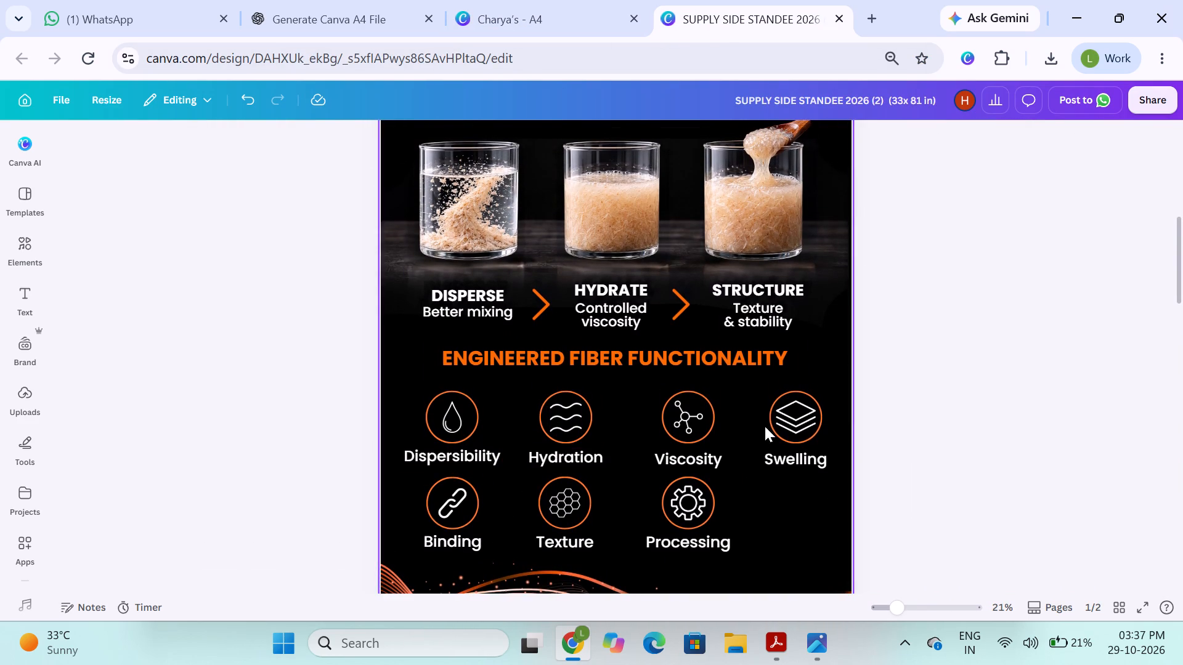
click(810, 422)
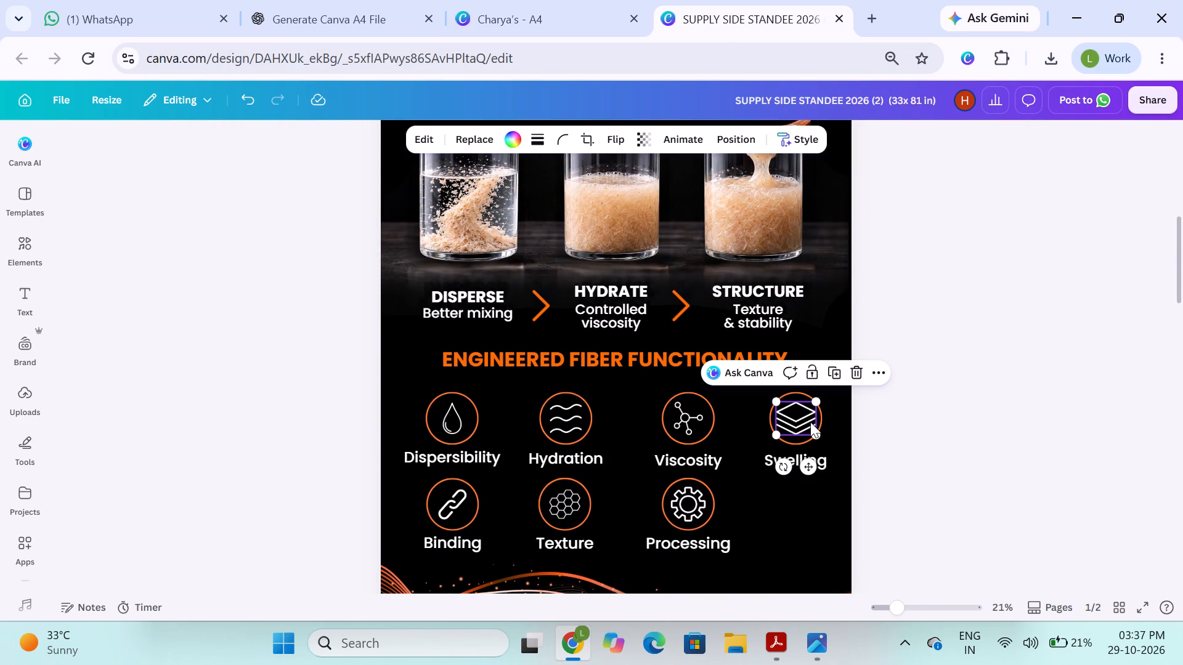
key(ctrl+c)
click(538, 14)
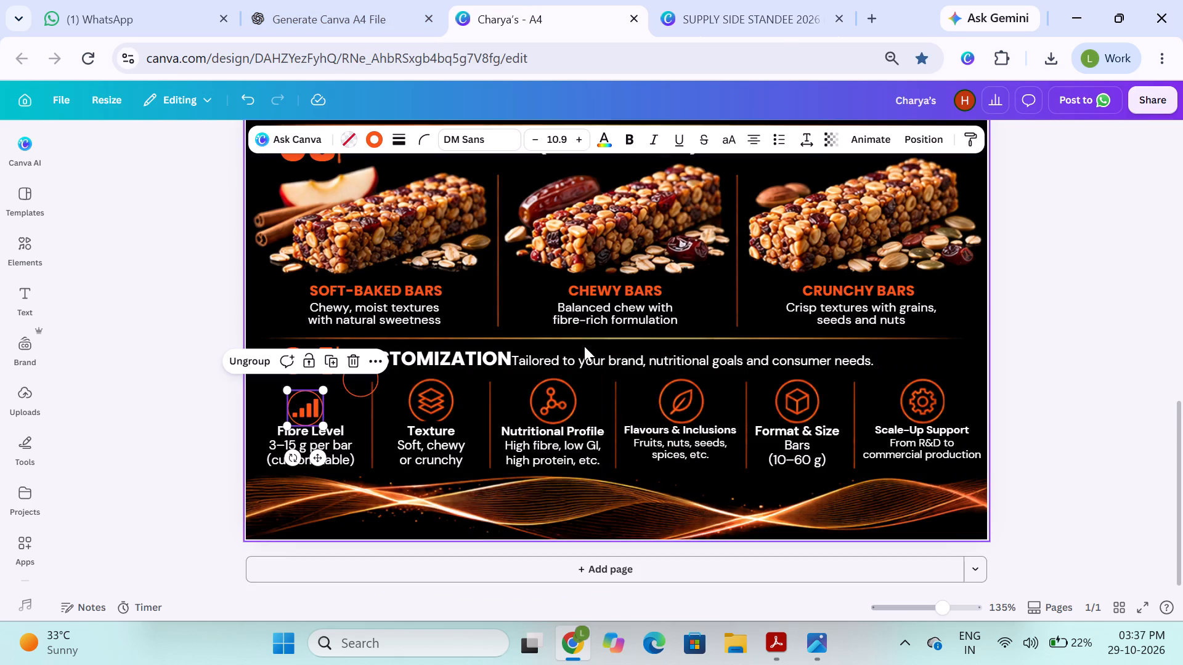
key(ctrl+v)
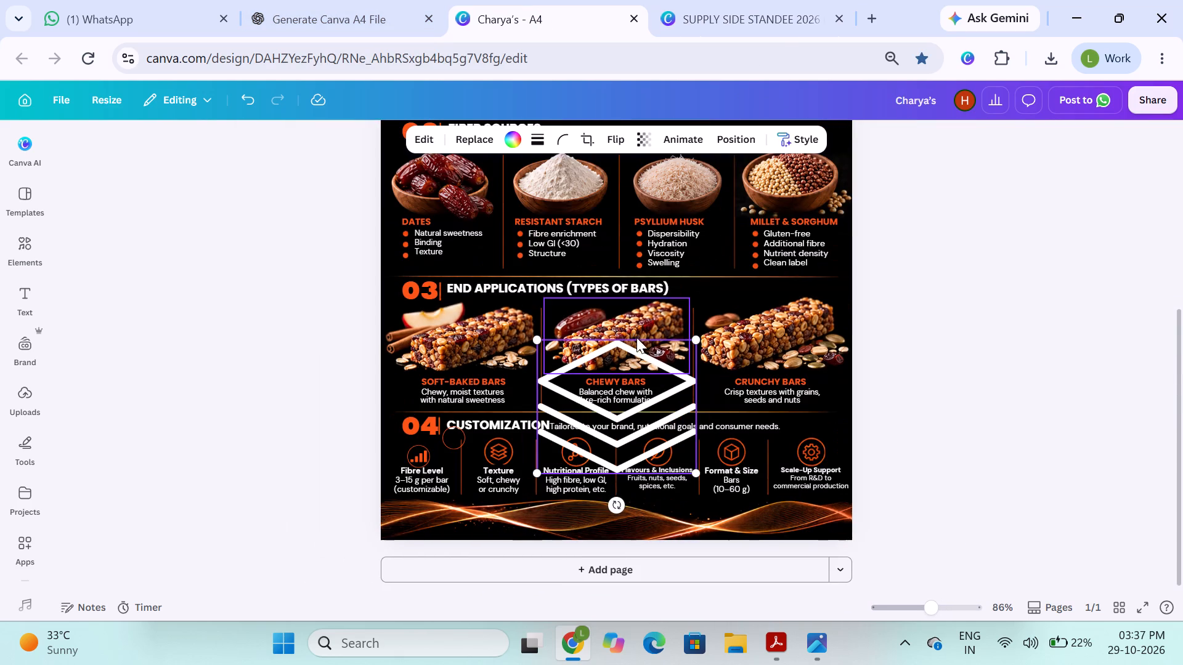
Shrink the pasted white layers icon to icon size and move it onto the existing Texture icon.
drag(696, 340, 544, 433)
scroll(546, 464, down, 1)
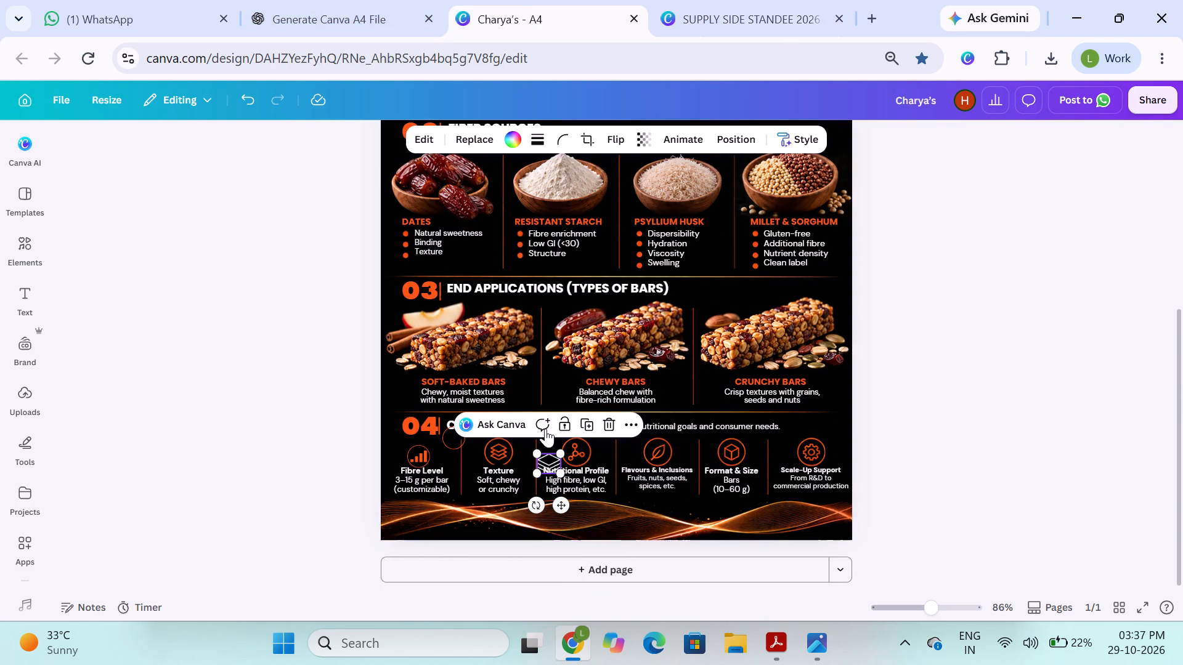
scroll(545, 429, down, 1)
drag(502, 463, 501, 463)
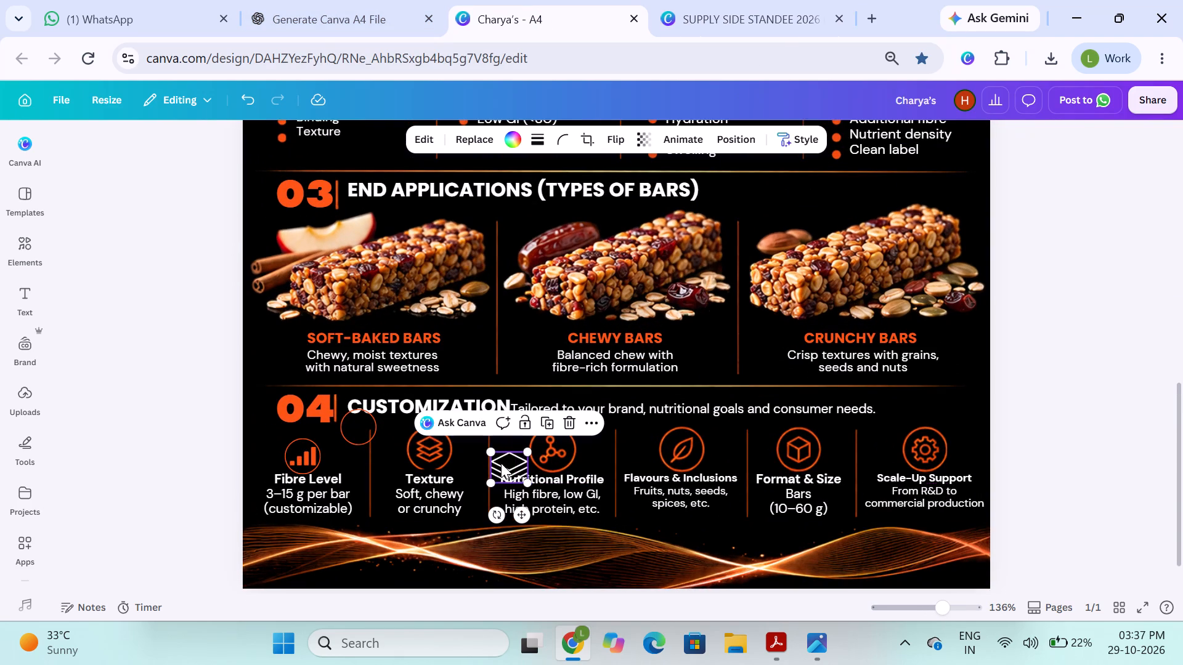
drag(501, 463, 469, 454)
scroll(437, 472, right, 1)
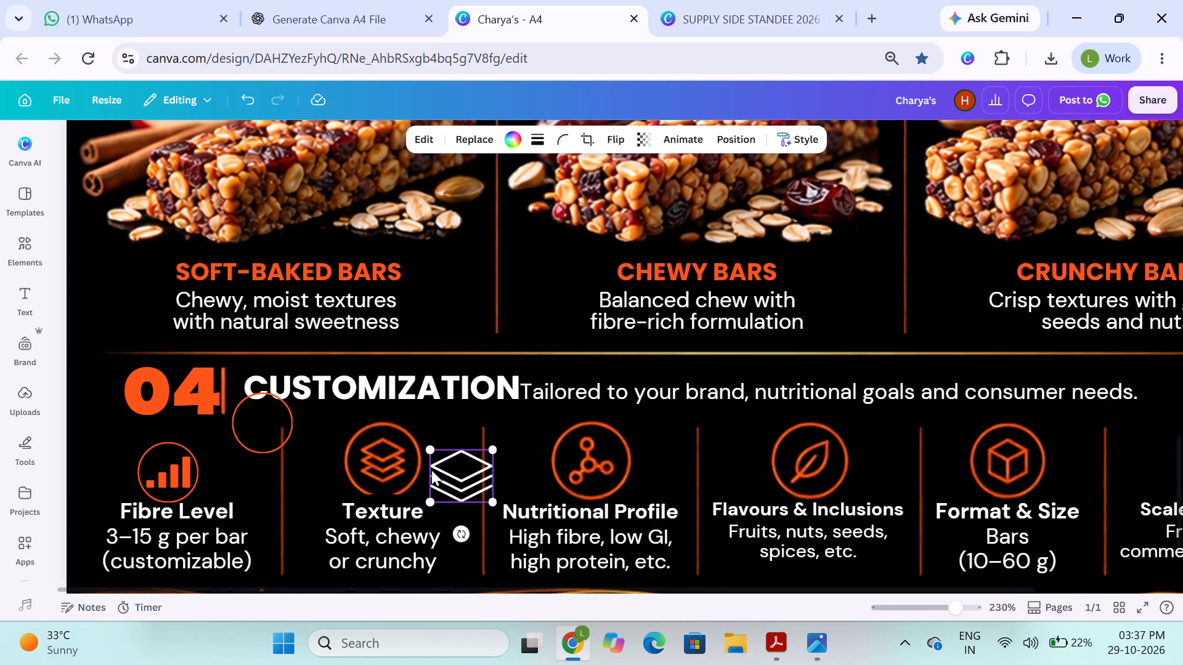
scroll(431, 470, right, 1)
drag(448, 466, 383, 443)
Move the spare circle closer to the Texture icon, then shrink the white layers icon and centre it inside that circle.
drag(258, 423, 258, 423)
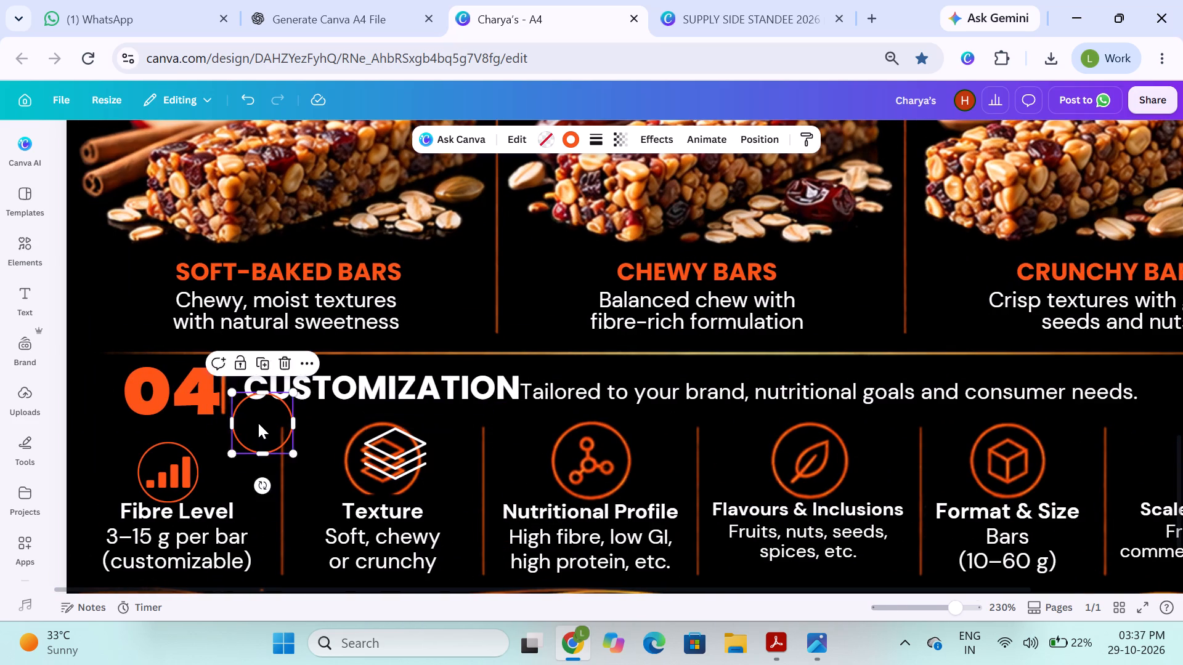
drag(258, 423, 297, 428)
click(414, 433)
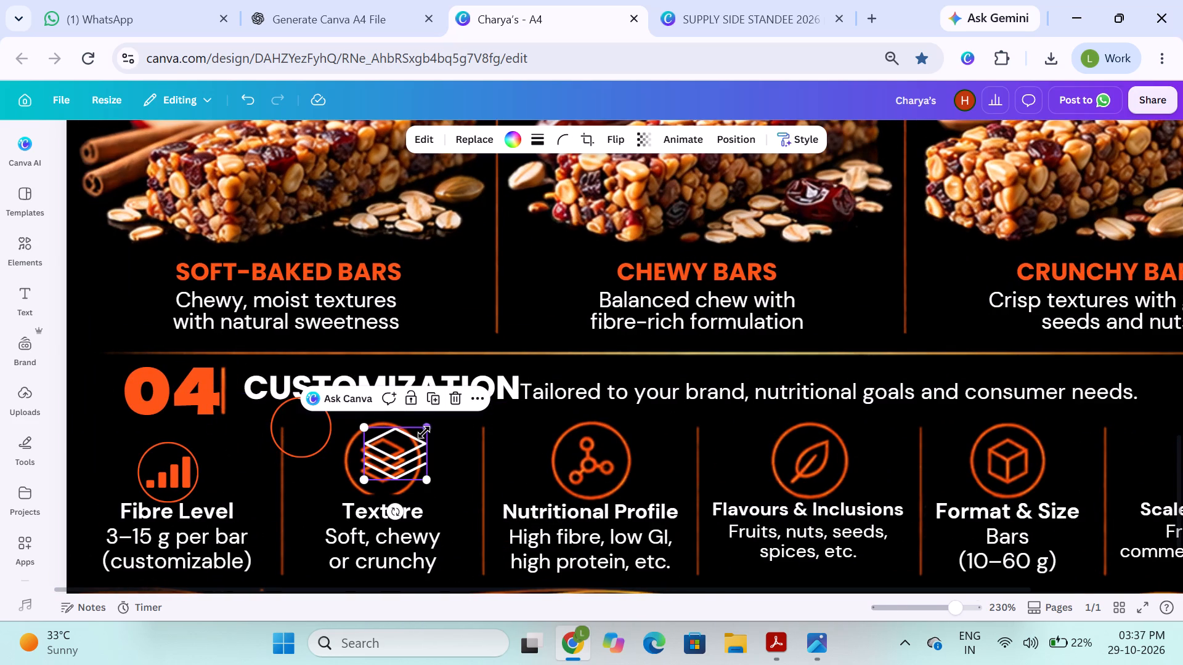
drag(424, 432, 402, 442)
drag(392, 457, 311, 431)
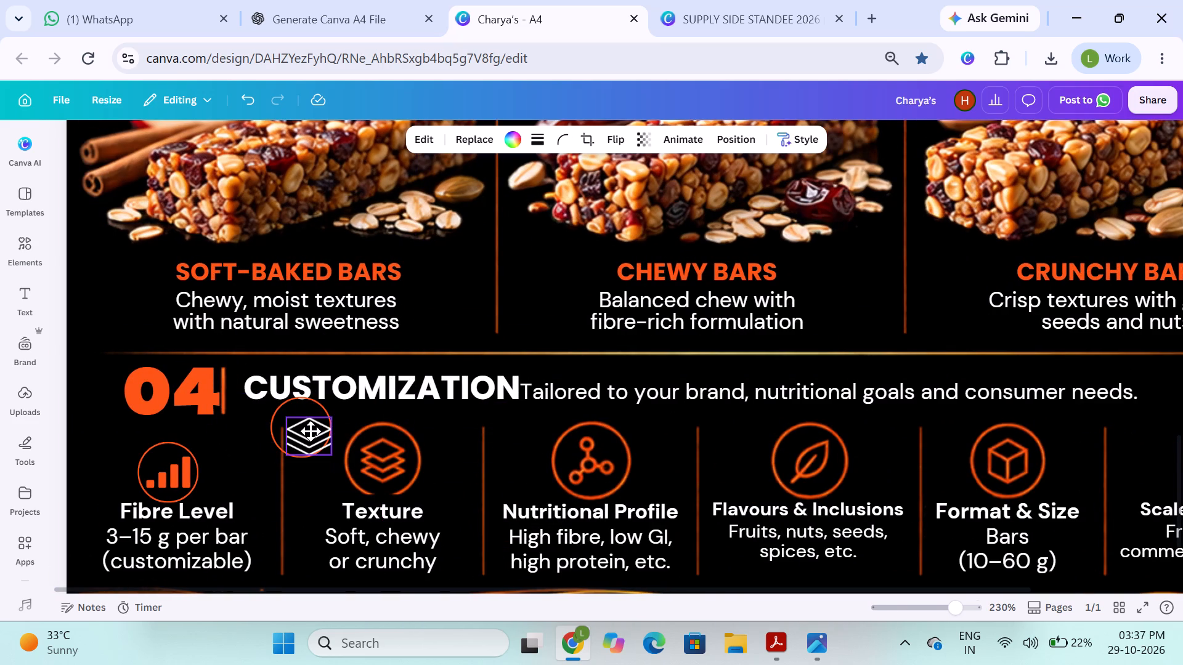
drag(311, 431, 307, 425)
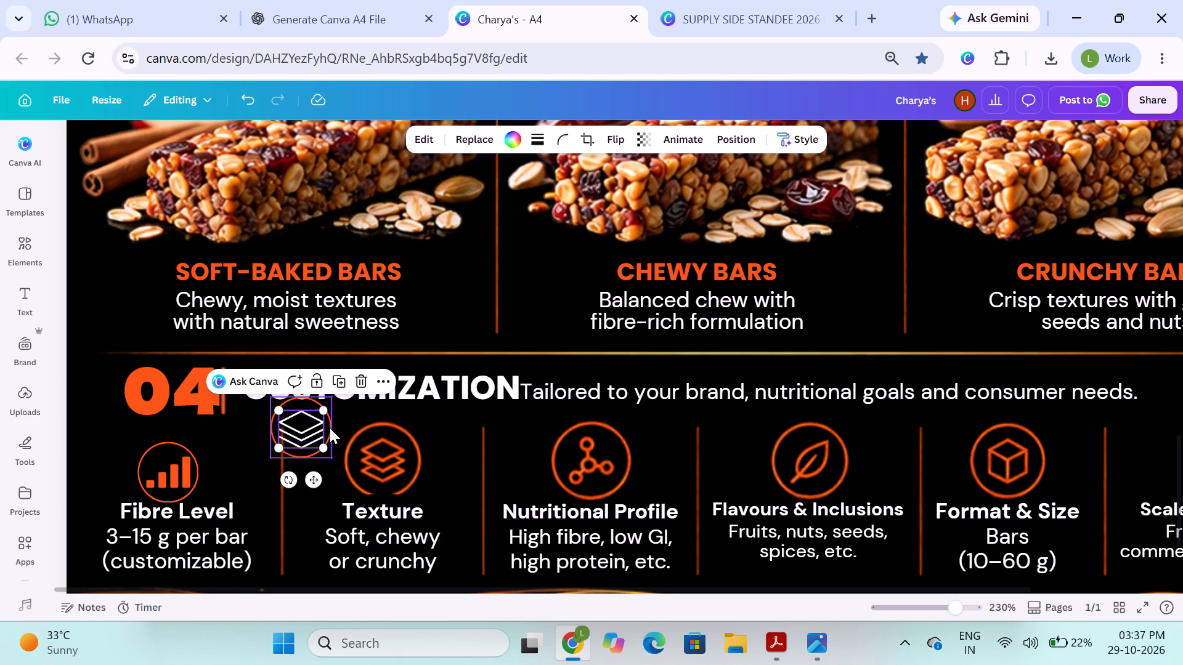
click(295, 417)
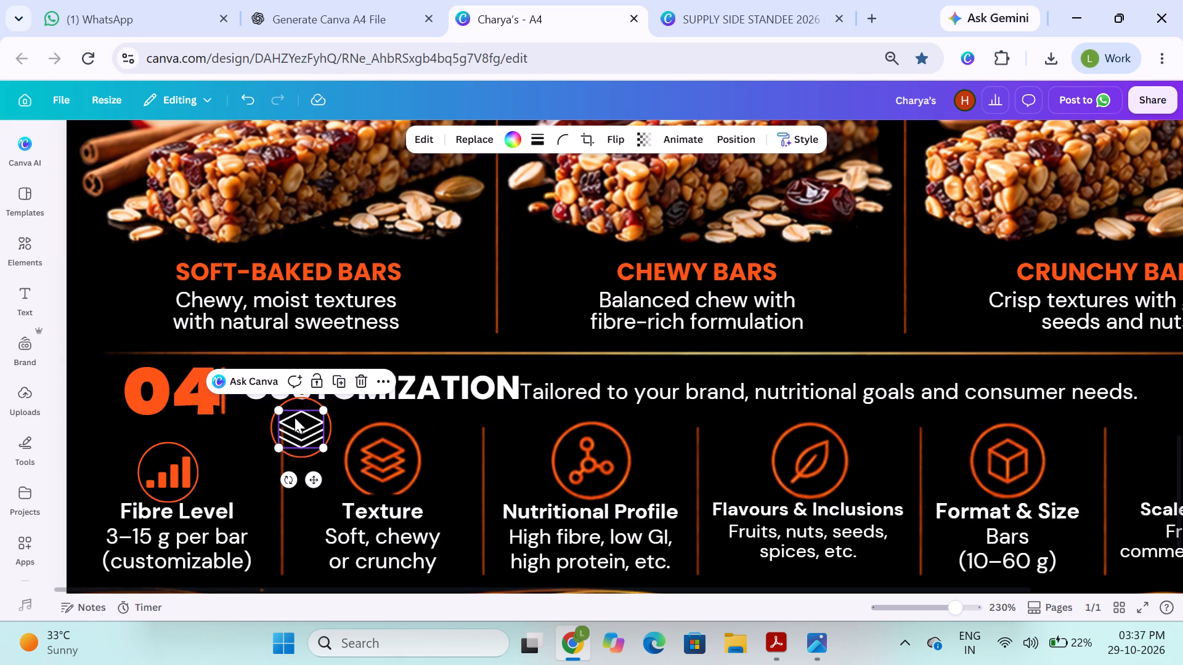
Recolour the white layers icon inside the circle to vivid orange #fd5416.
click(369, 439)
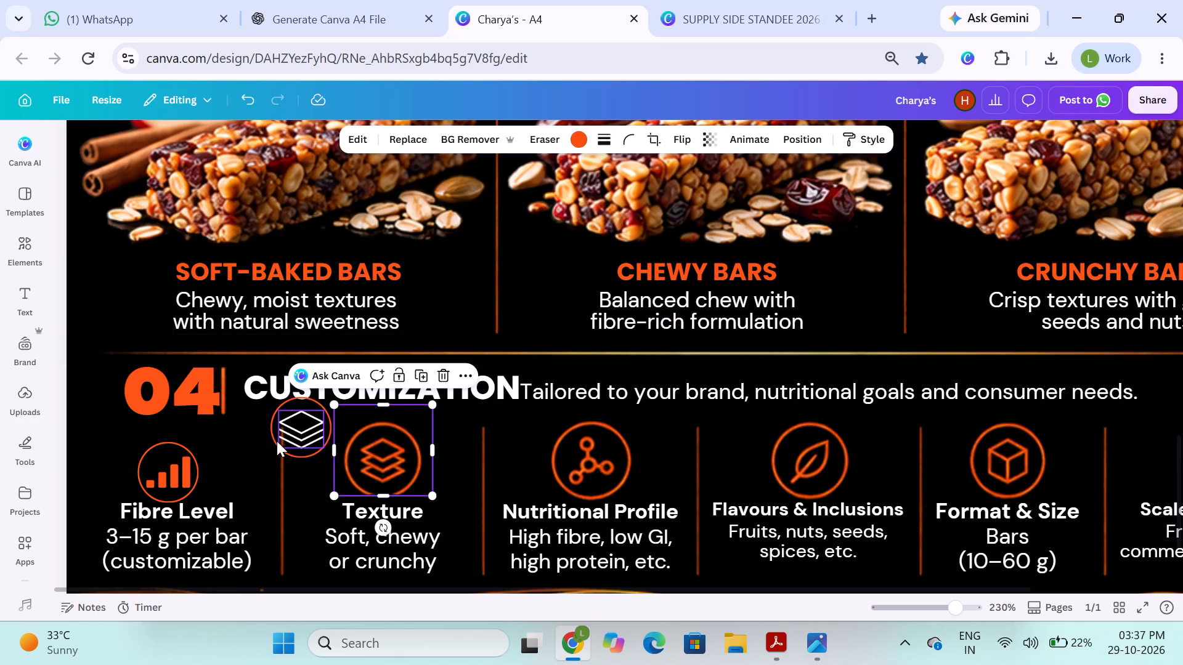
click(299, 435)
click(512, 139)
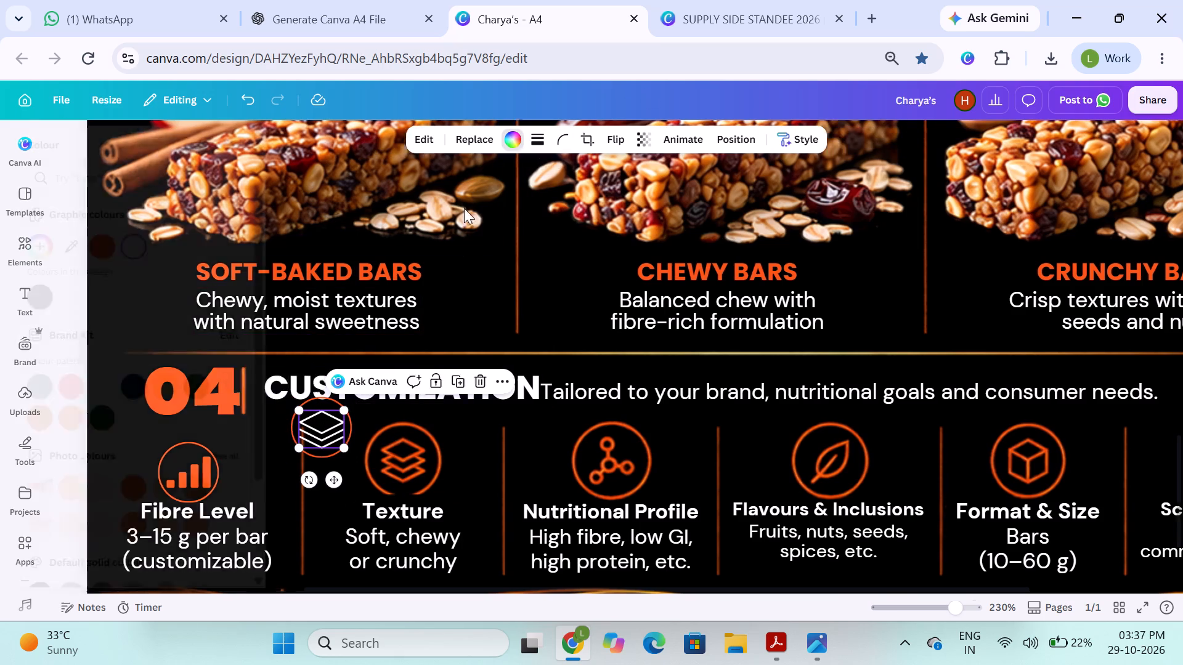
click(133, 242)
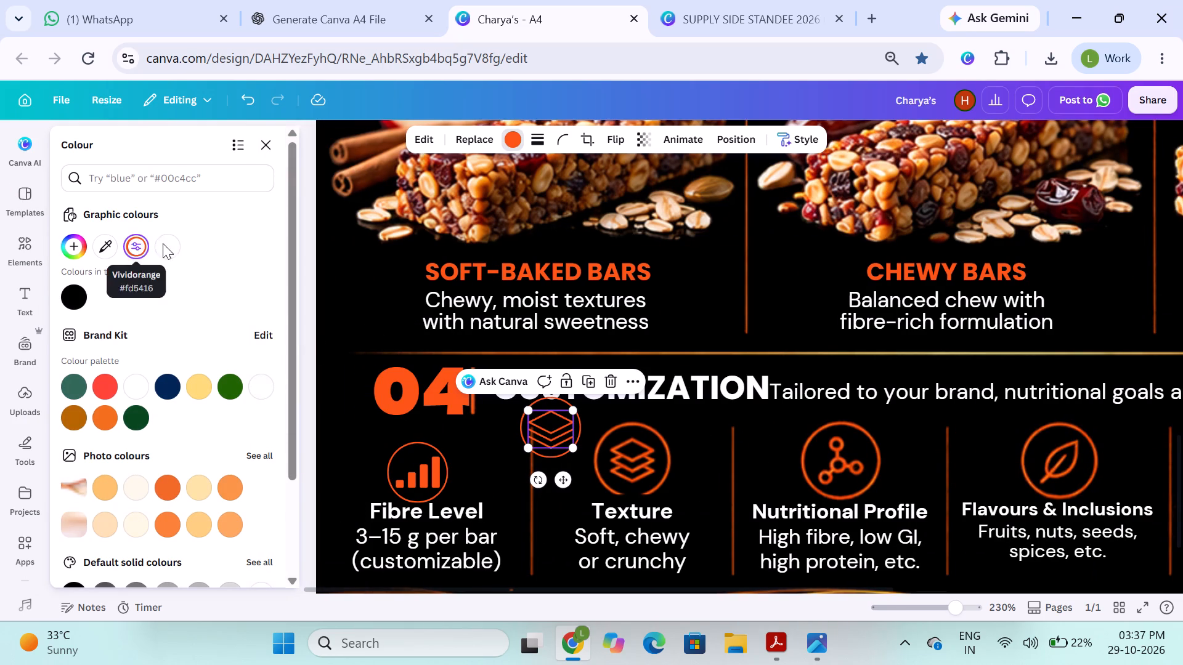
Group the orange layers icon with its circle and delete the old Texture icon.
shift+click(577, 417)
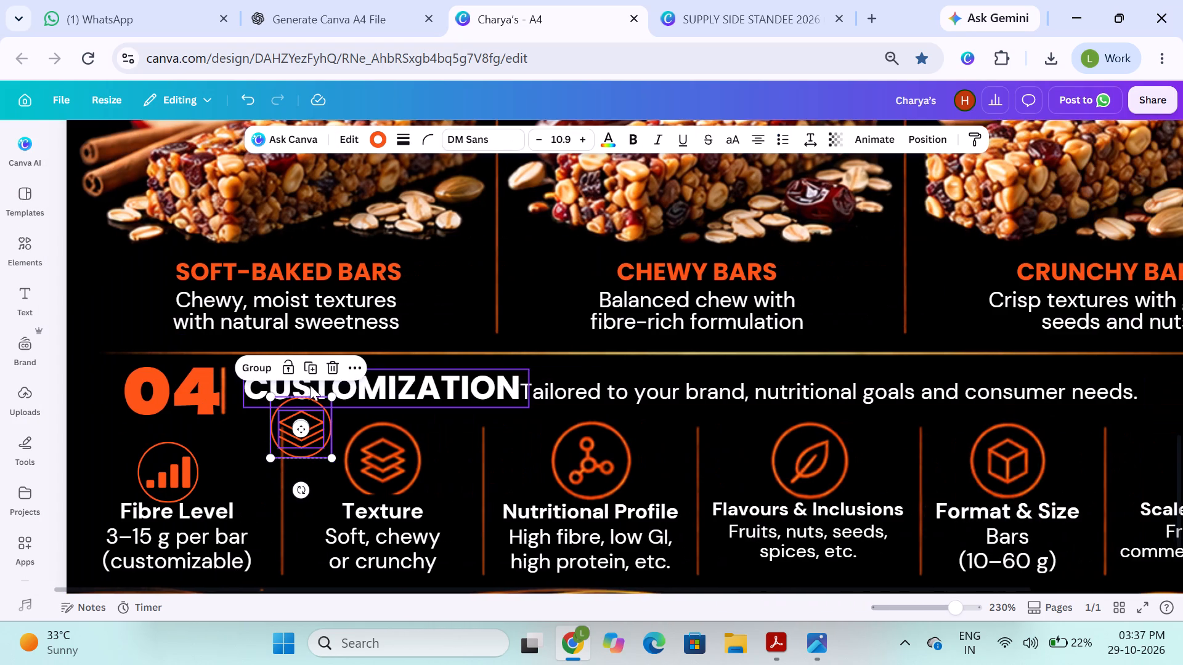
click(250, 366)
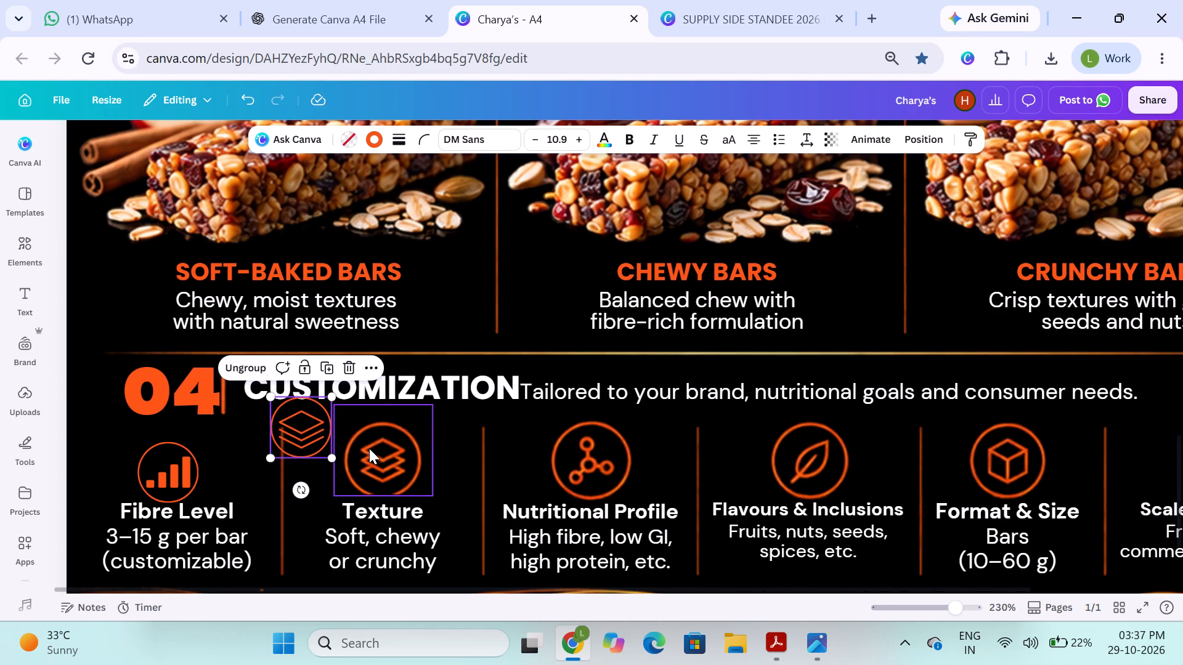
click(369, 448)
key(BackSpace)
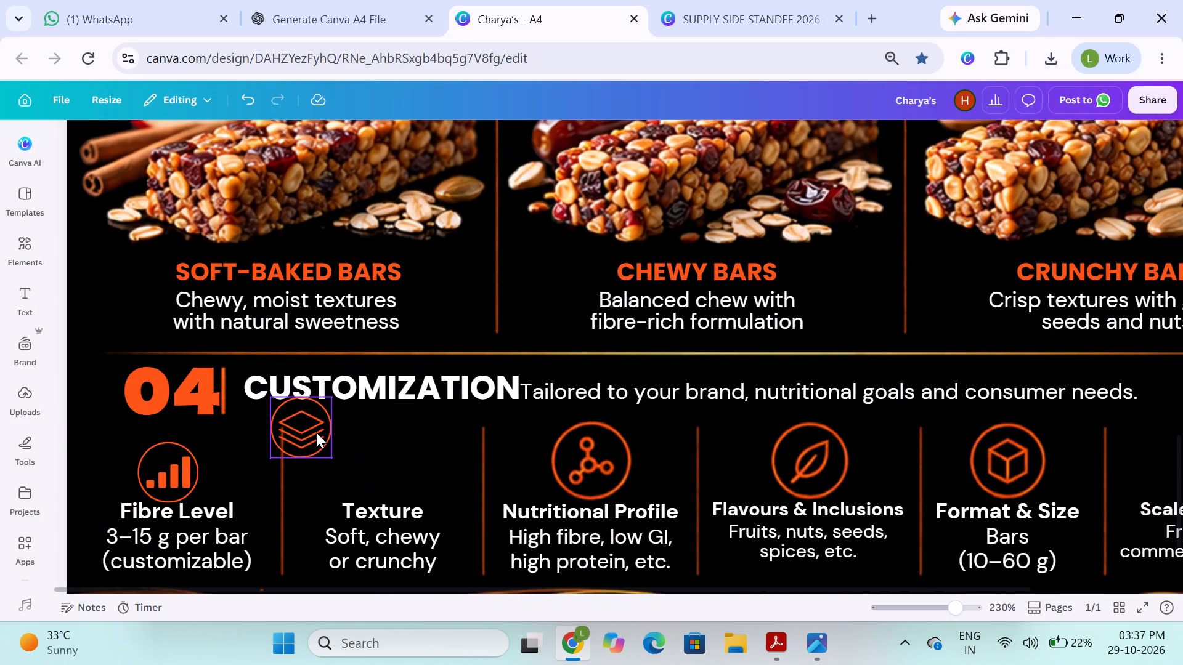
Ungroup the circled layers icon, align the icon and circle to each other's vertical middle, and group them again.
click(316, 432)
click(243, 365)
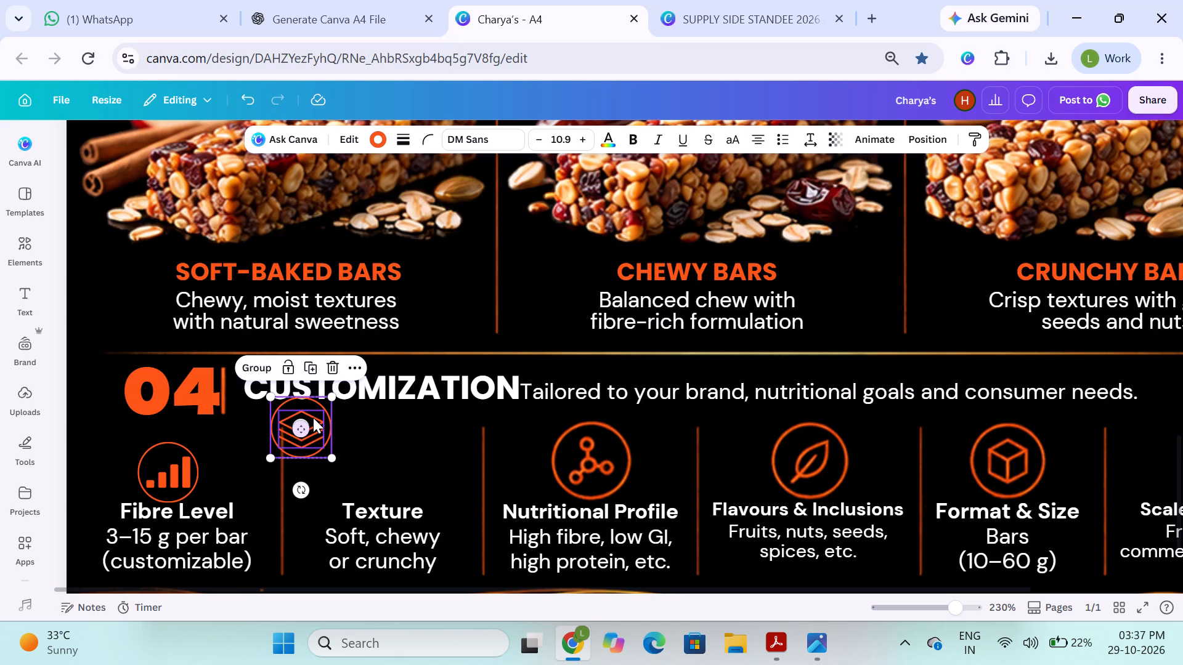
click(942, 141)
click(117, 385)
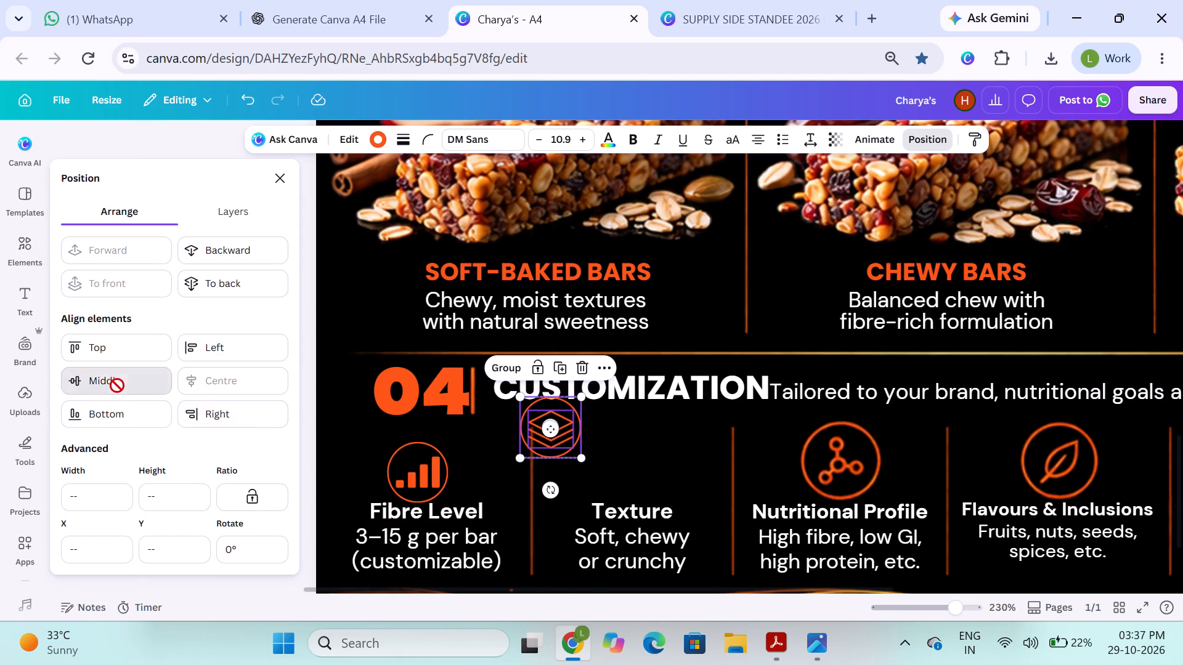
click(509, 368)
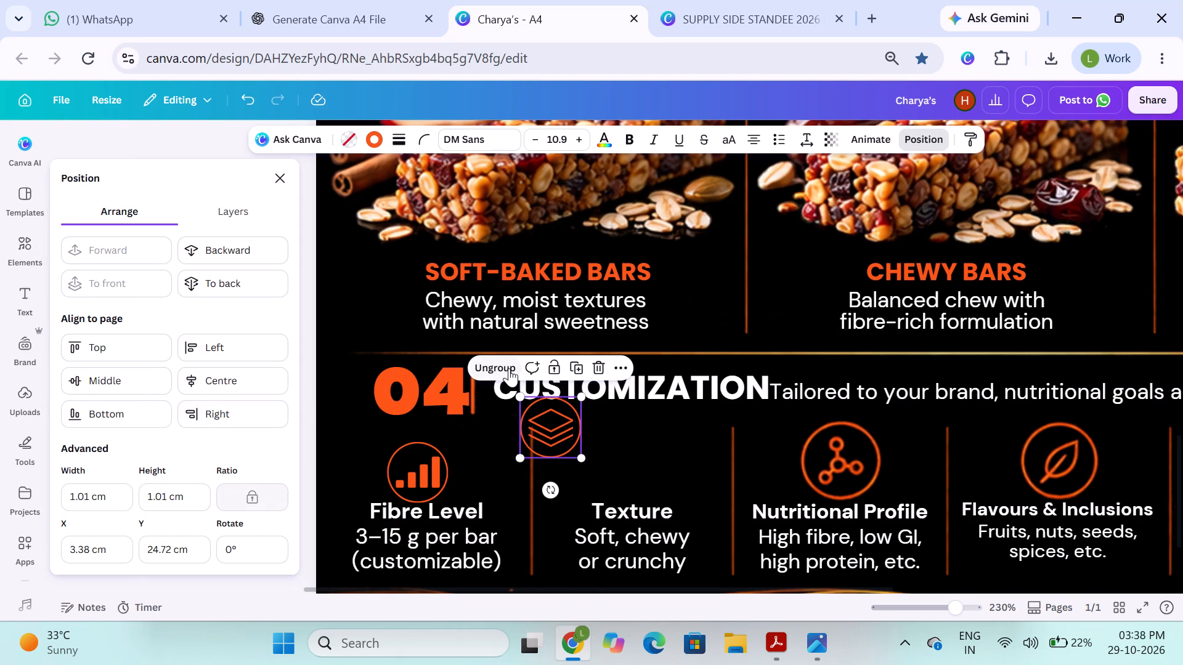
Ungroup the circled layers icon, duplicate its circle twice, and set the two spare circles aside around the CUSTOMIZATION heading.
click(509, 368)
click(611, 440)
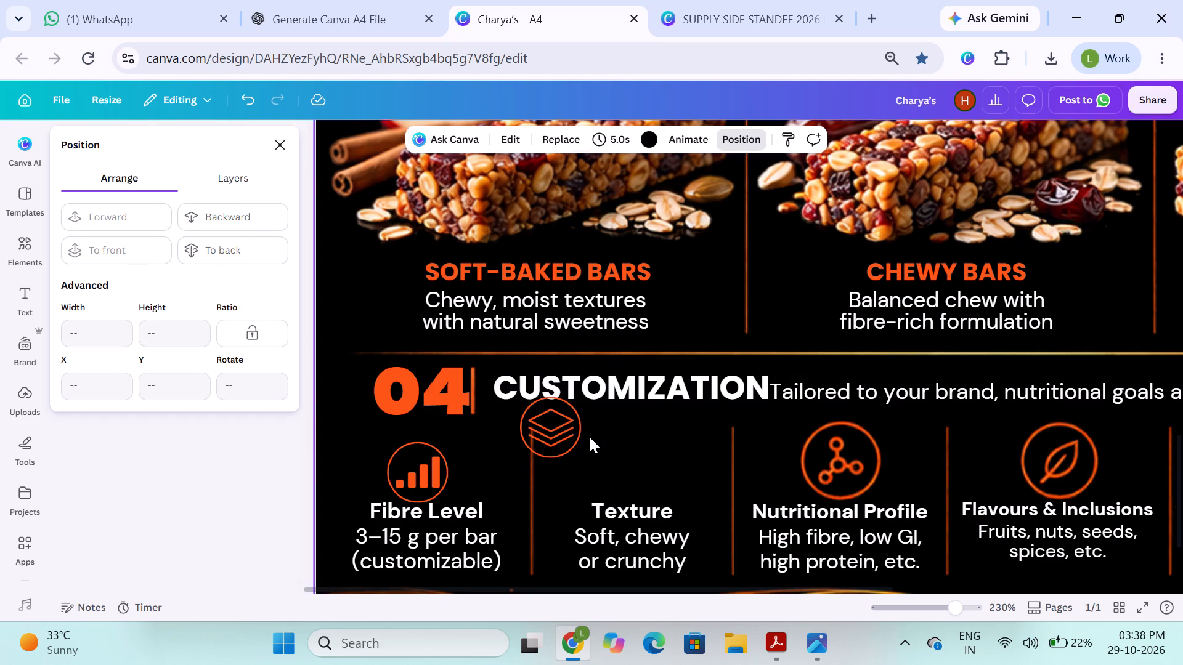
click(573, 433)
key(ctrl+d)
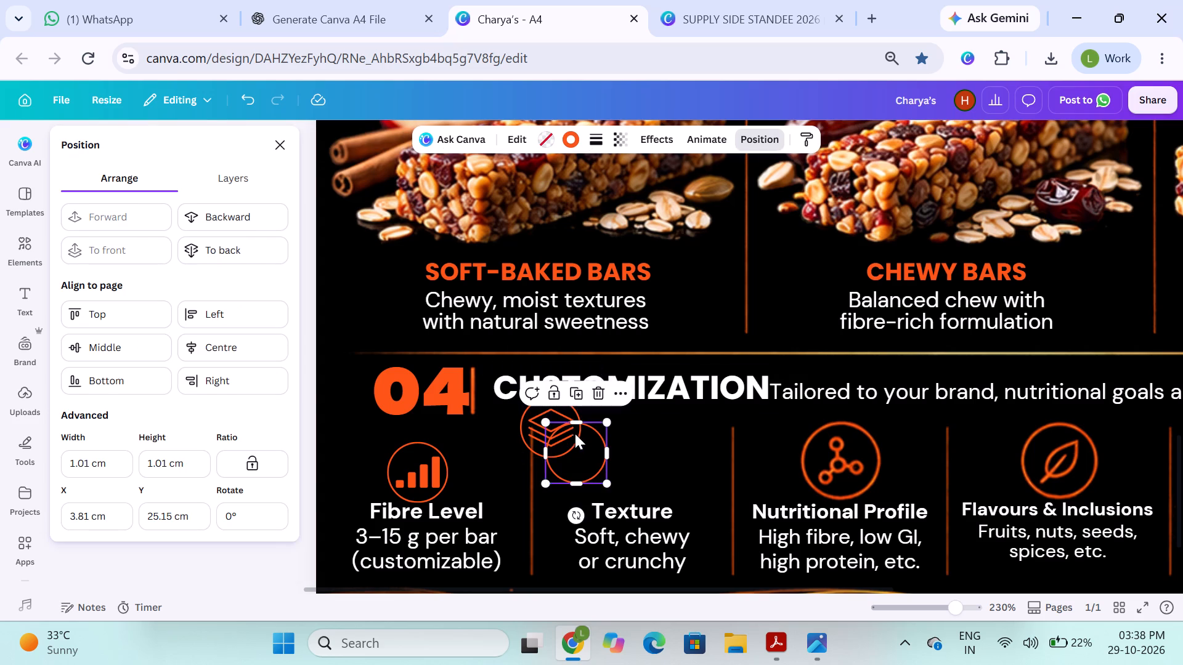
key(ctrl+d)
drag(600, 469, 664, 354)
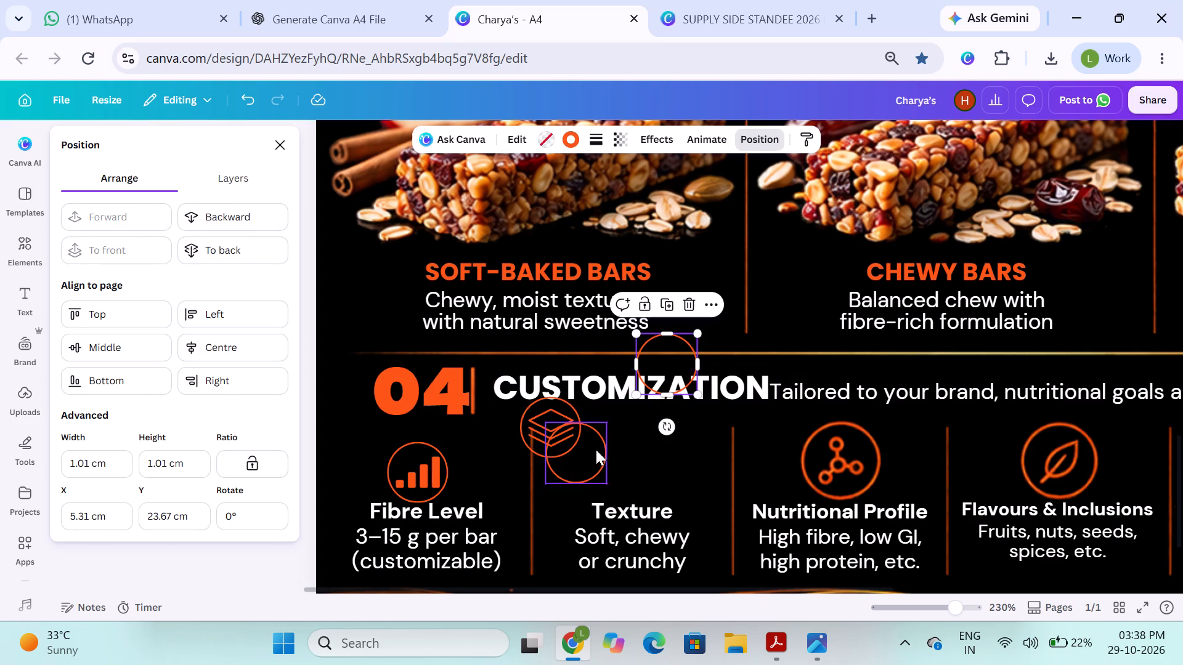
drag(596, 449, 732, 411)
Regroup the layers icon with its circle and centre the group above the Texture label.
click(556, 433)
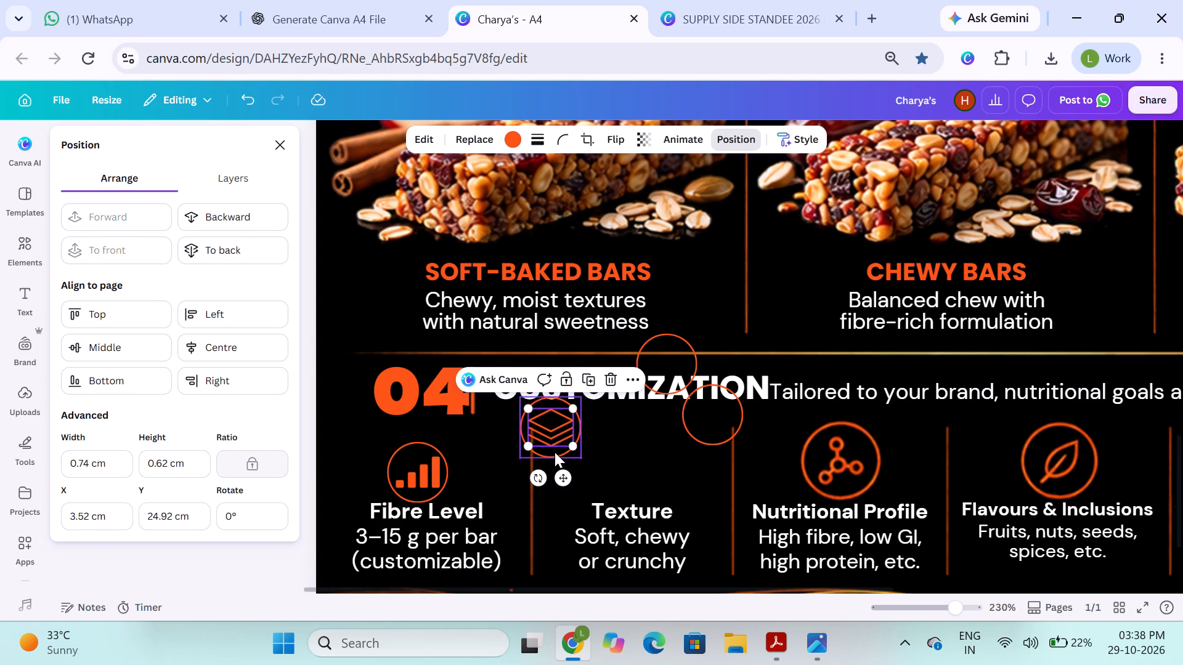
shift+click(555, 452)
click(515, 371)
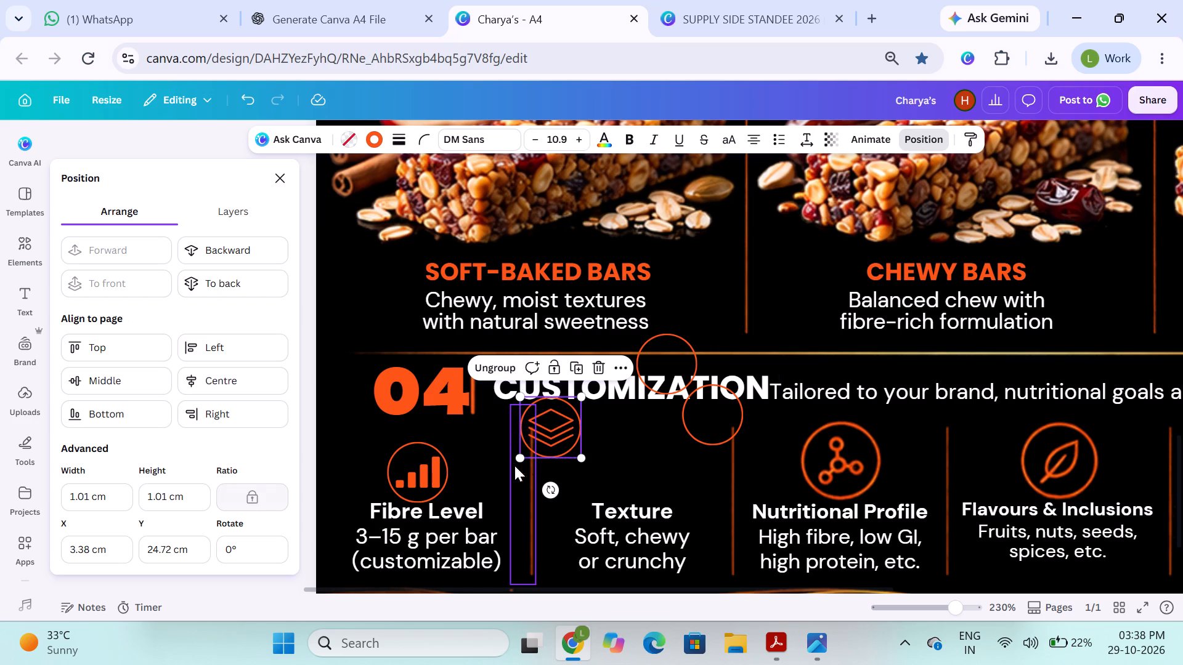
drag(561, 432, 641, 464)
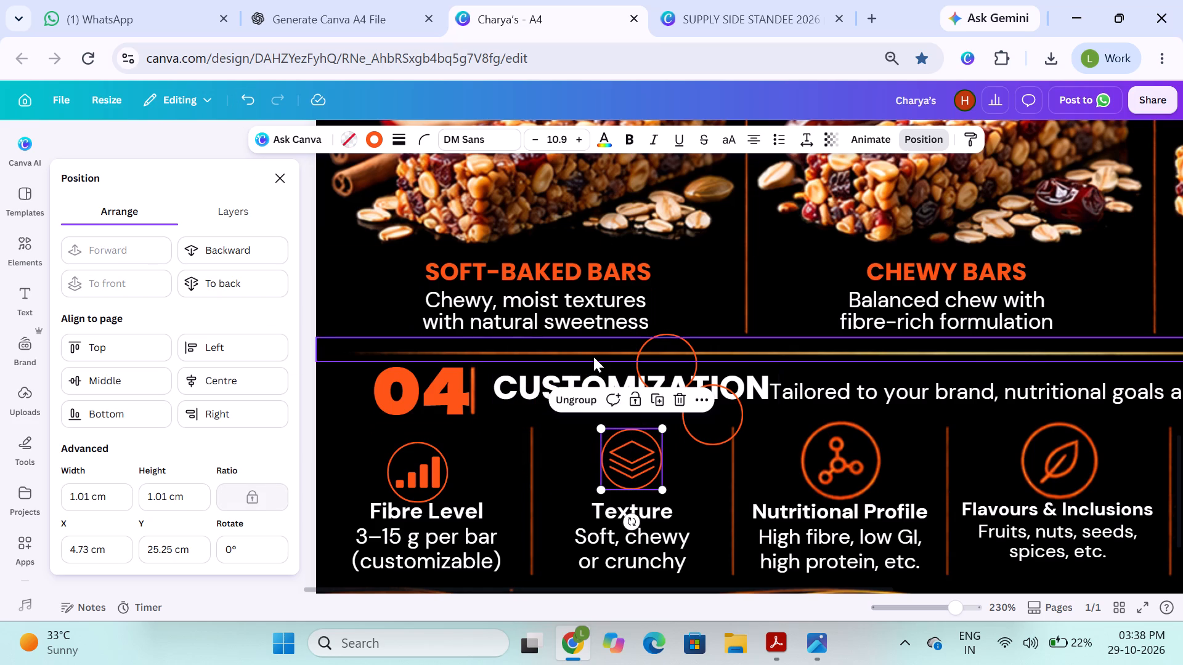
Copy the molecule icon above Viscosity from the SUPPLY SIDE STANDEE 2026 design and paste it into the Charya's A4 page.
scroll(847, 455, down, 1)
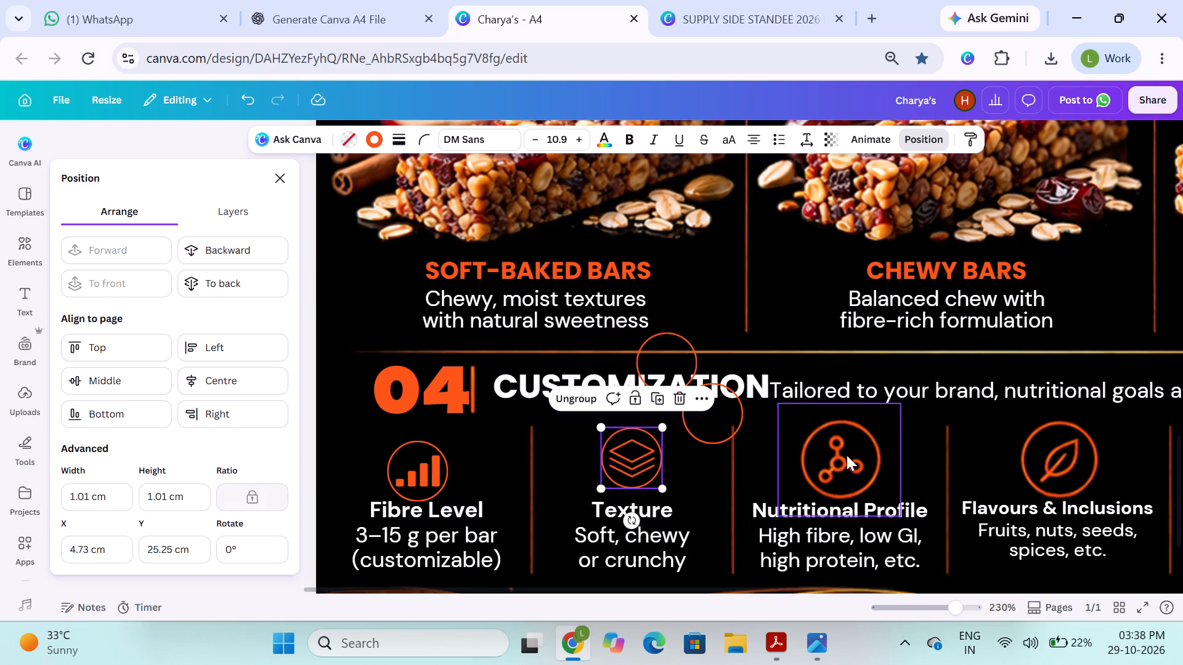
scroll(847, 455, down, 1)
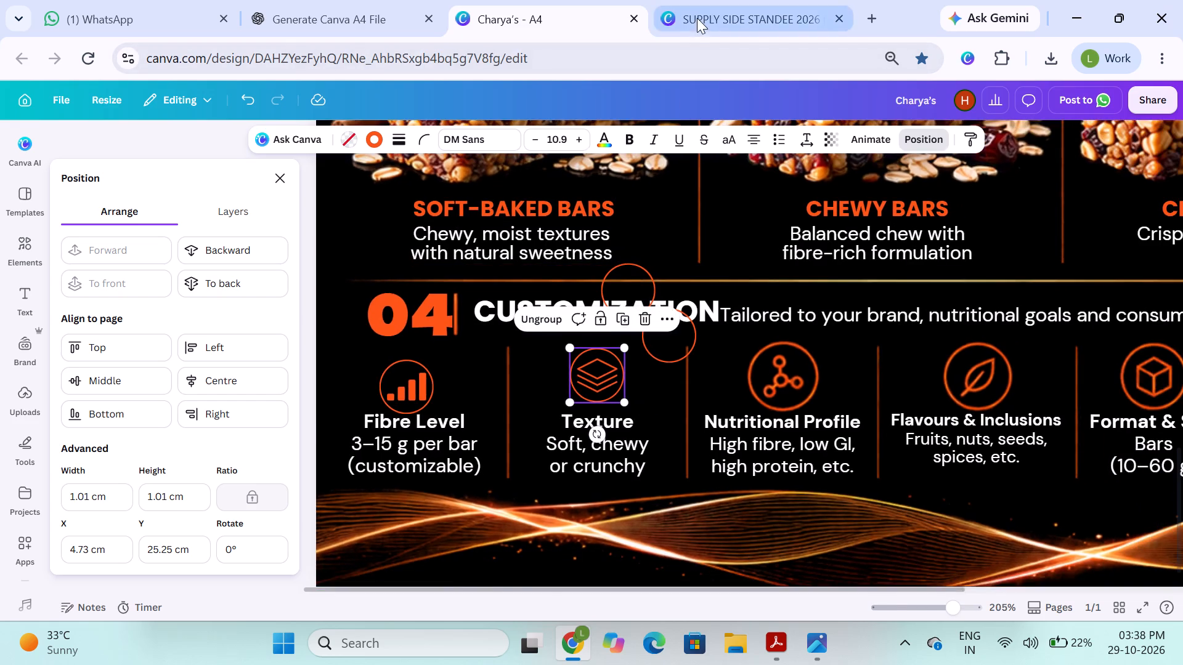
click(697, 18)
click(683, 427)
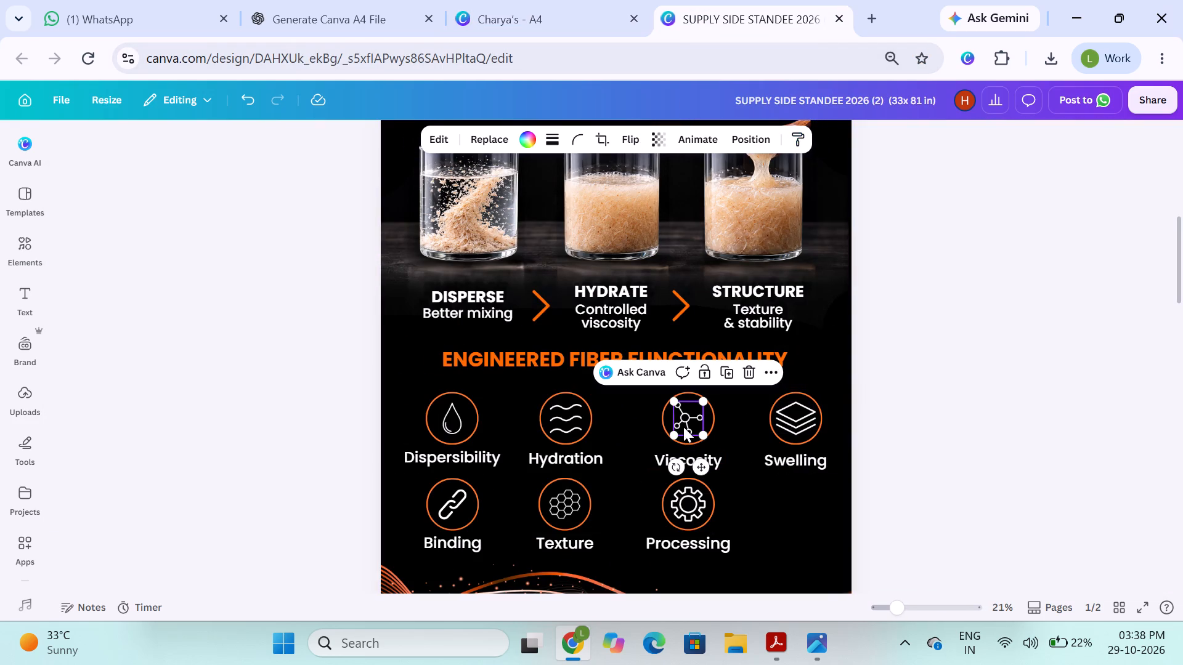
key(ctrl+c)
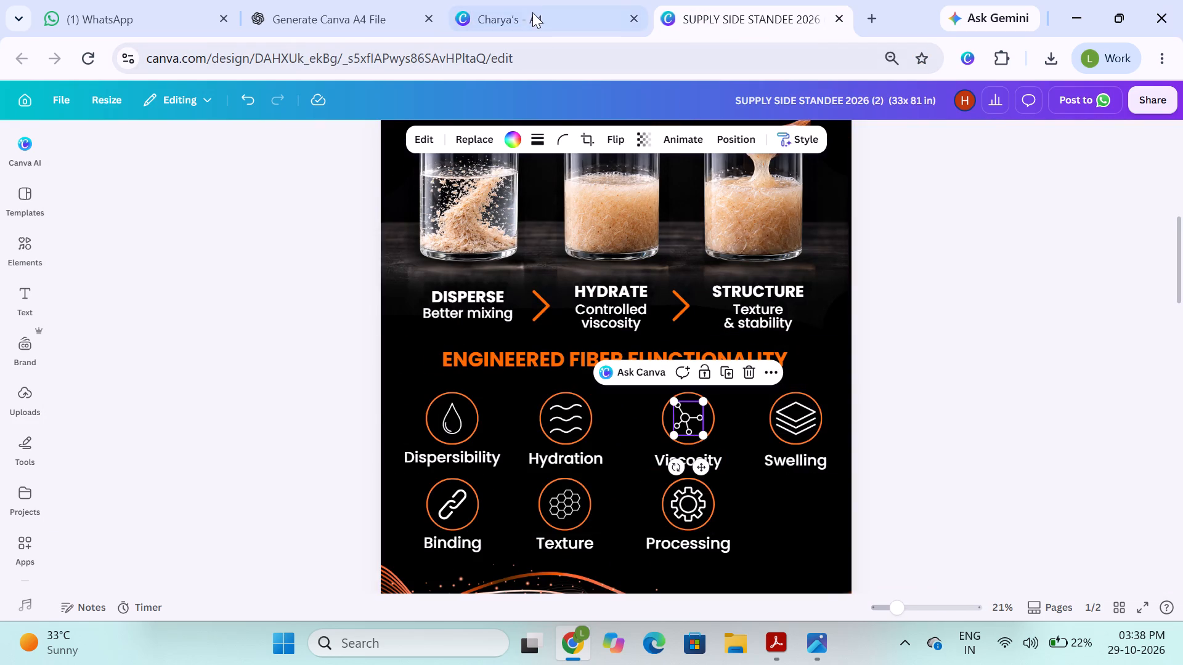
click(531, 7)
key(ctrl+v)
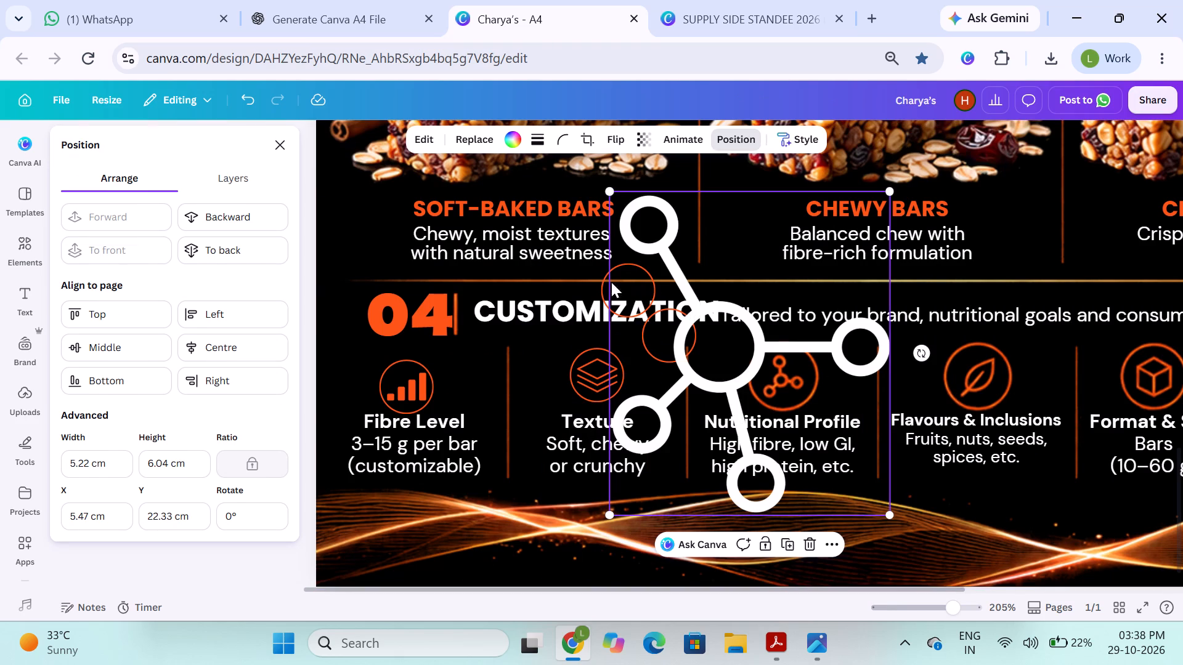
Recolour the pasted white molecule icon to vivid orange #fd5416.
click(512, 138)
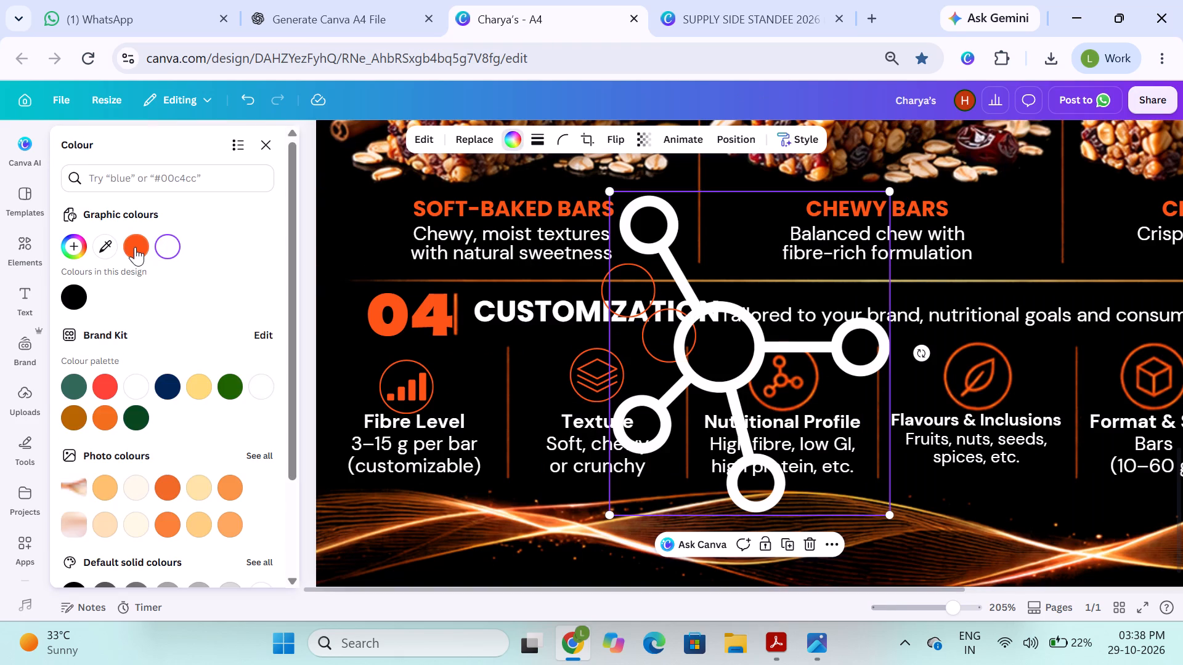
click(135, 247)
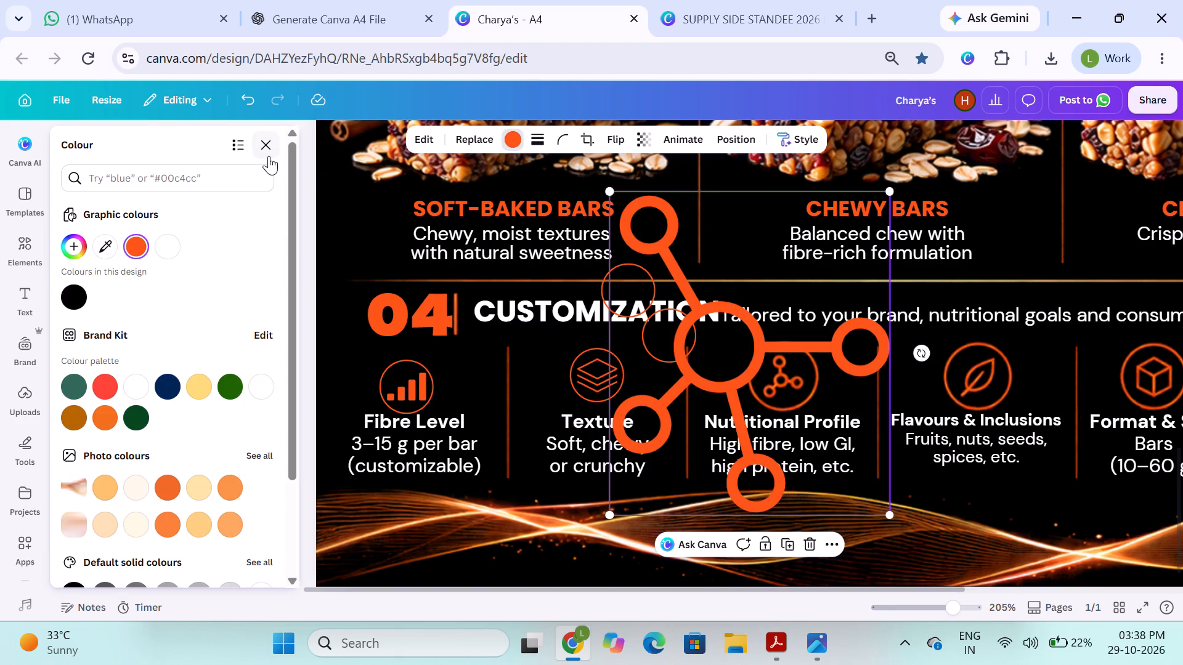
click(267, 150)
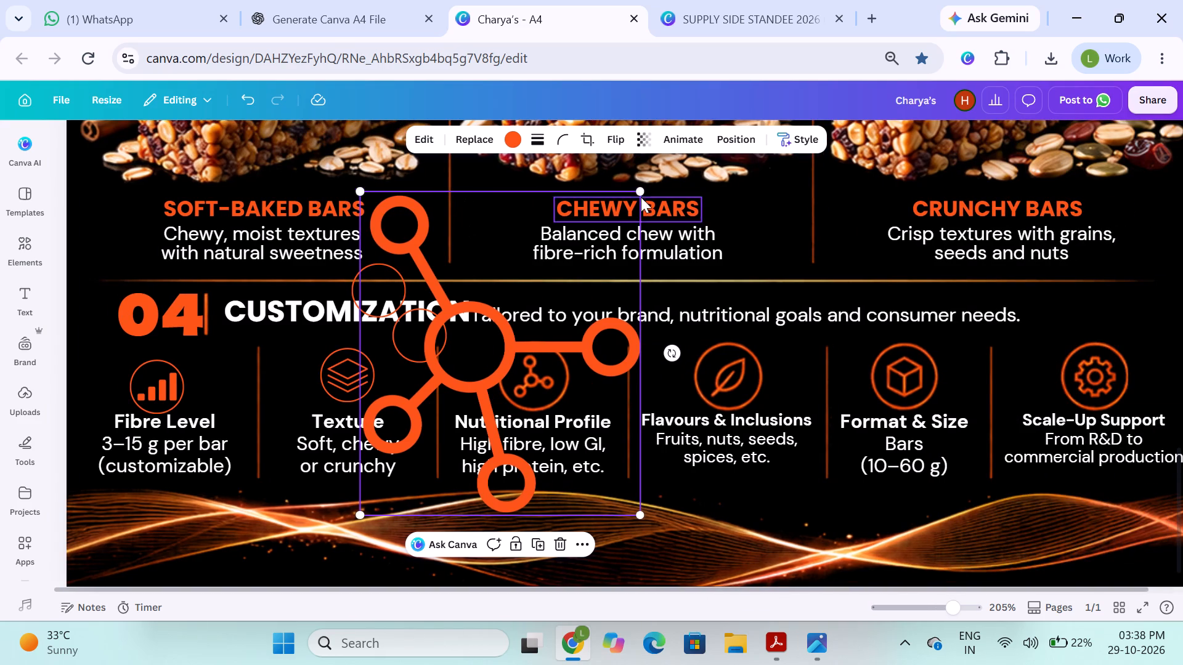
Shrink the pasted molecule icon, move it between Texture and Nutritional Profile, and delete the old Nutritional Profile icon.
drag(639, 192, 450, 429)
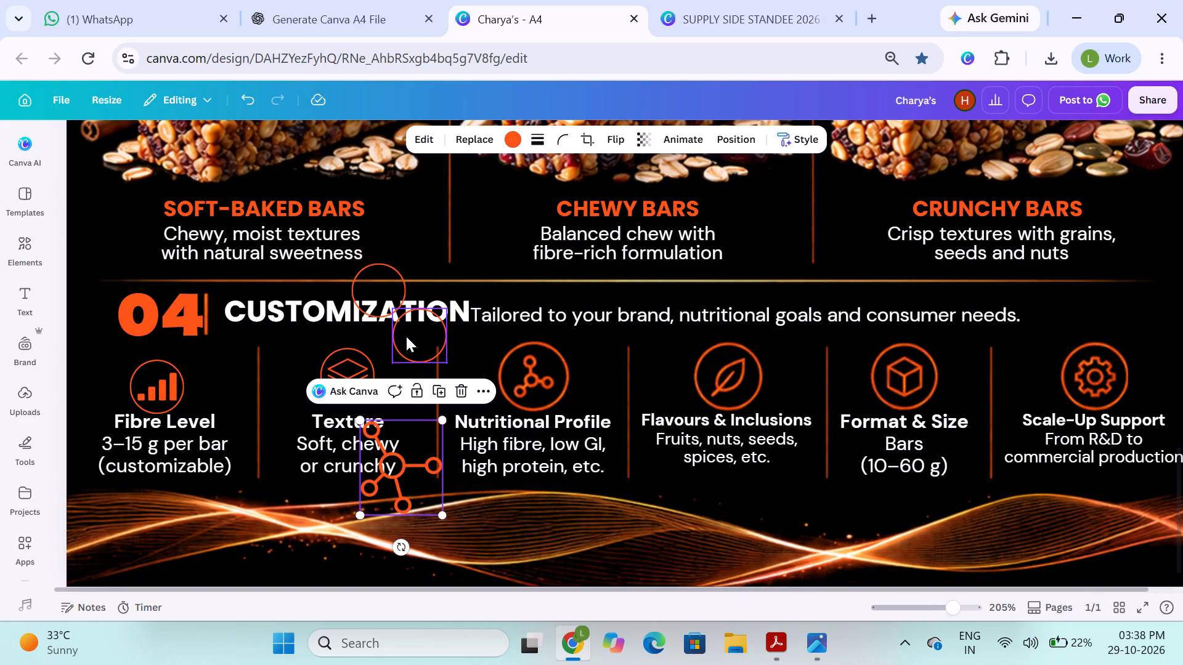
drag(394, 467, 428, 397)
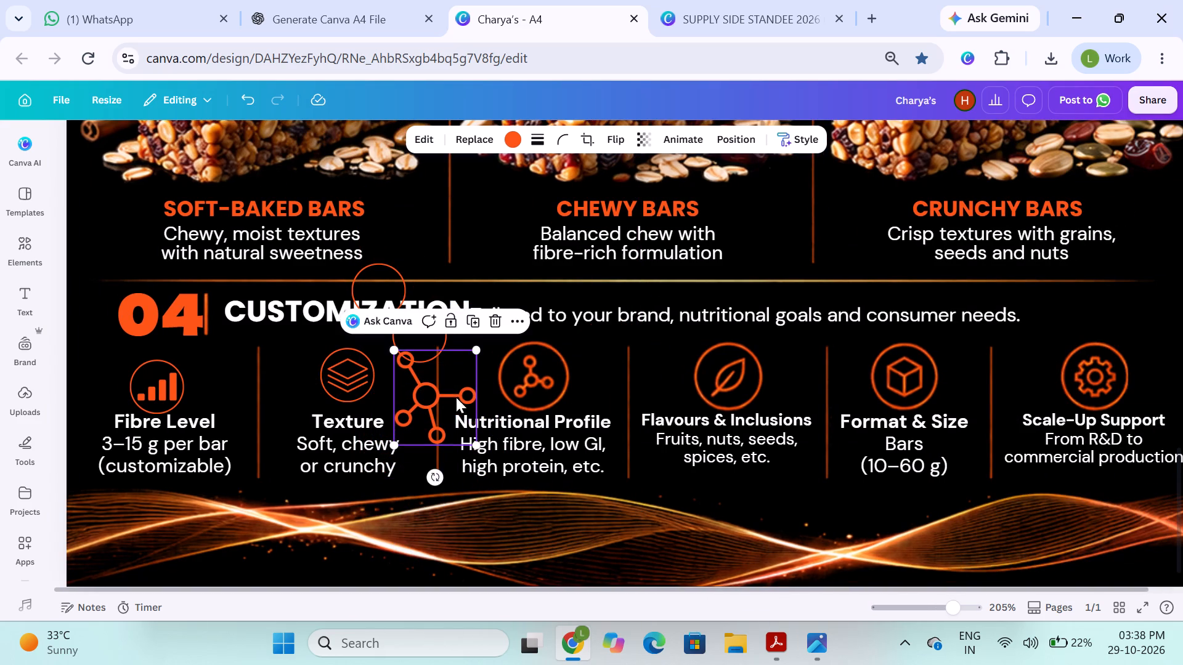
click(532, 389)
key(BackSpace)
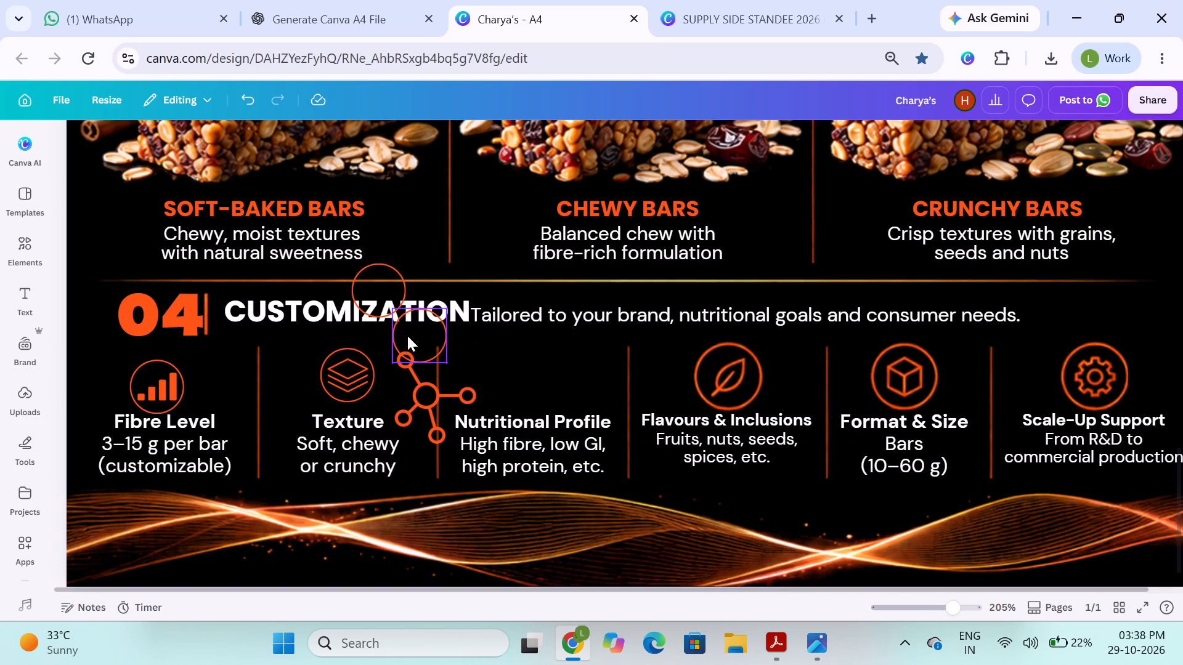
Shrink the orange molecule icon to fit within a circle and move it onto the lower spare circle.
click(407, 336)
click(425, 434)
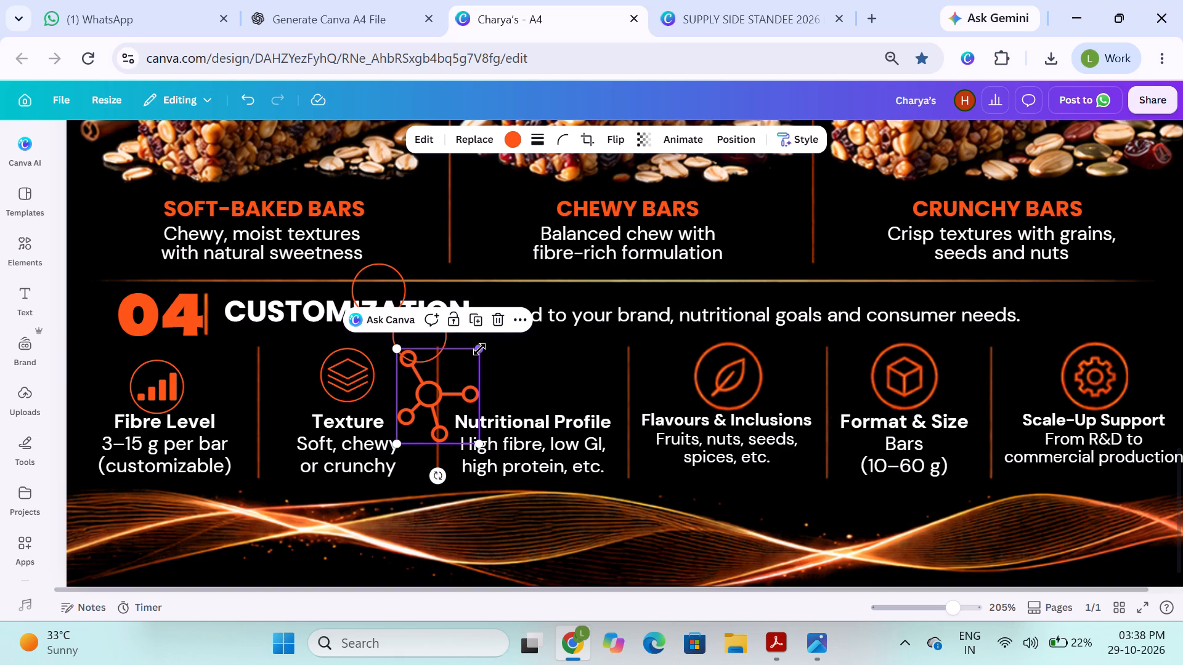
drag(479, 349, 423, 413)
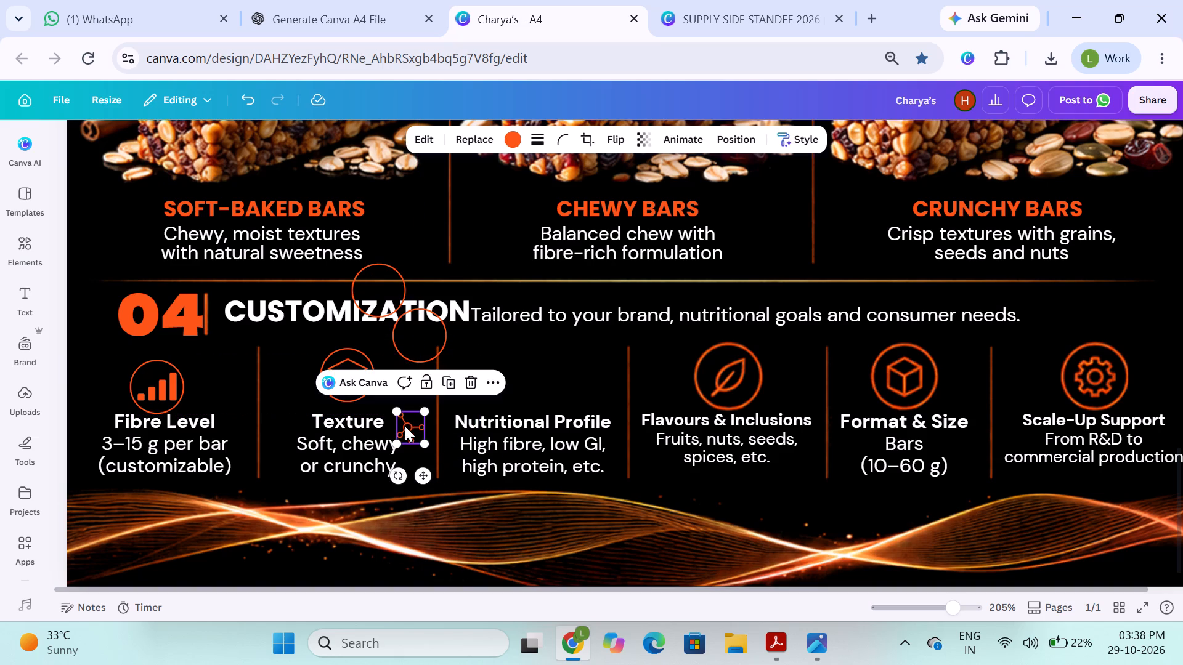
drag(405, 426, 415, 348)
Place the lower spare circle above the Nutritional Profile label with the molecule icon inside it, slightly enlarged.
scroll(476, 358, up, 1)
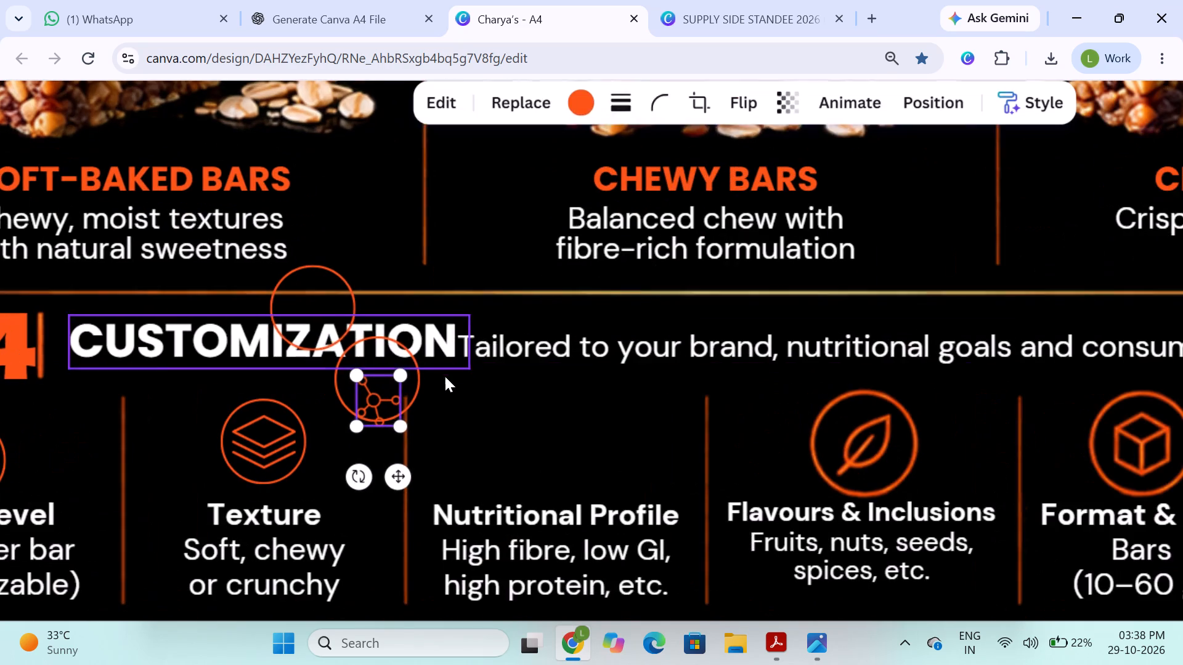
scroll(423, 384, right, 1)
click(425, 380)
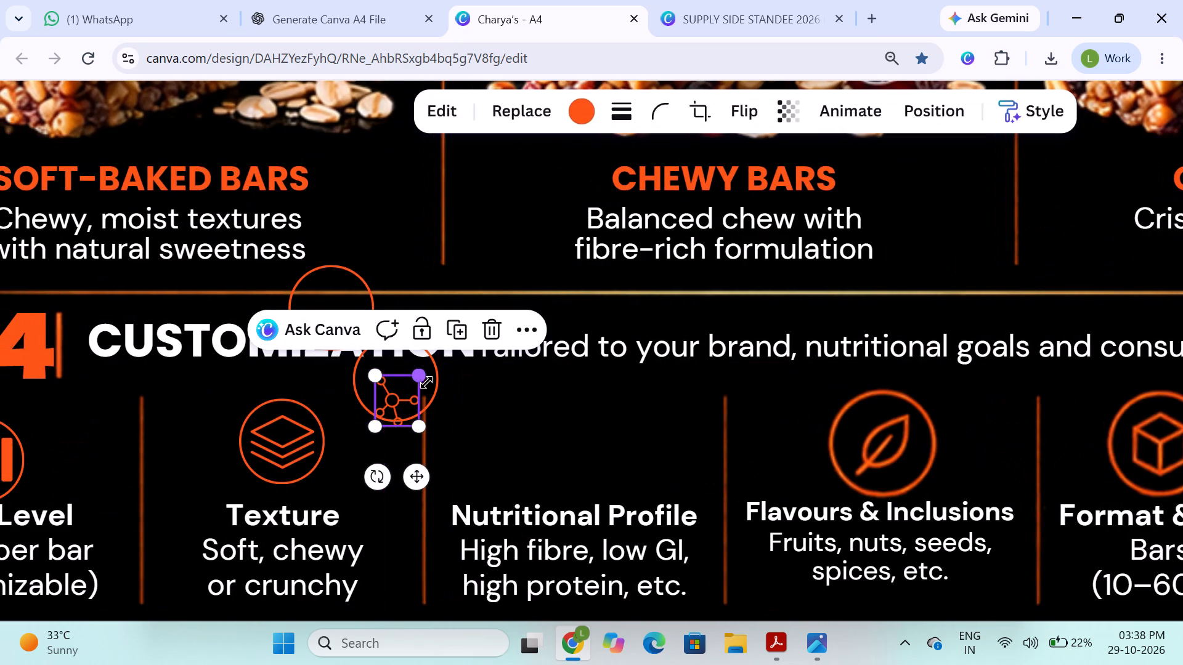
drag(429, 384, 595, 427)
drag(394, 409, 401, 414)
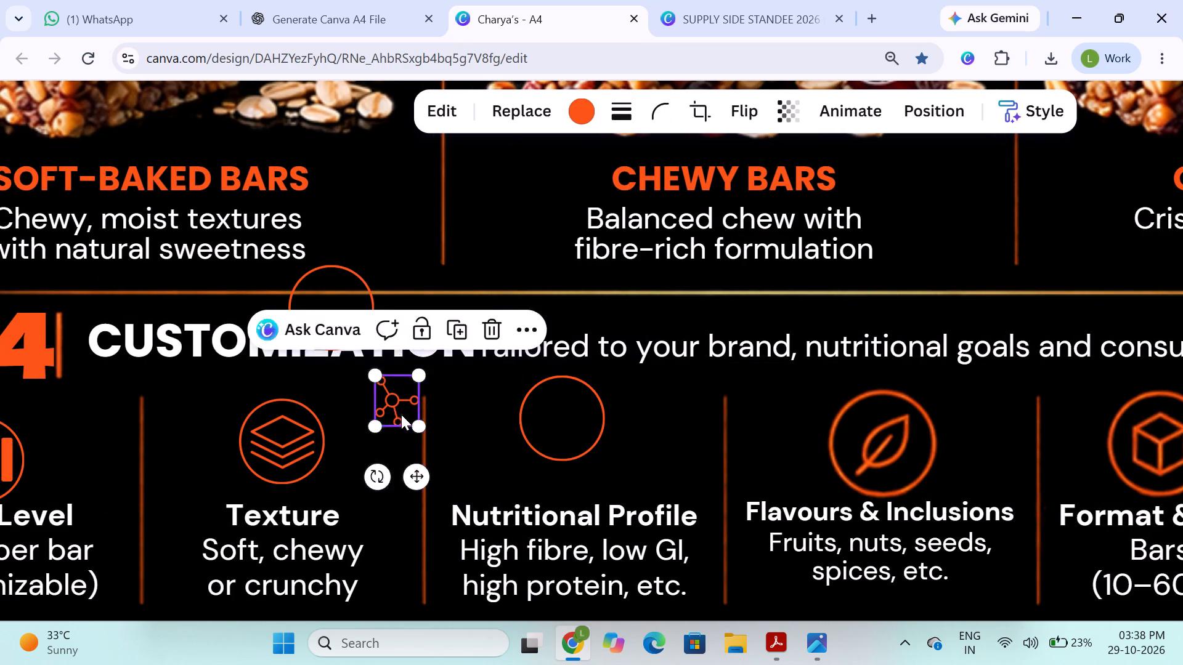
drag(401, 414, 563, 427)
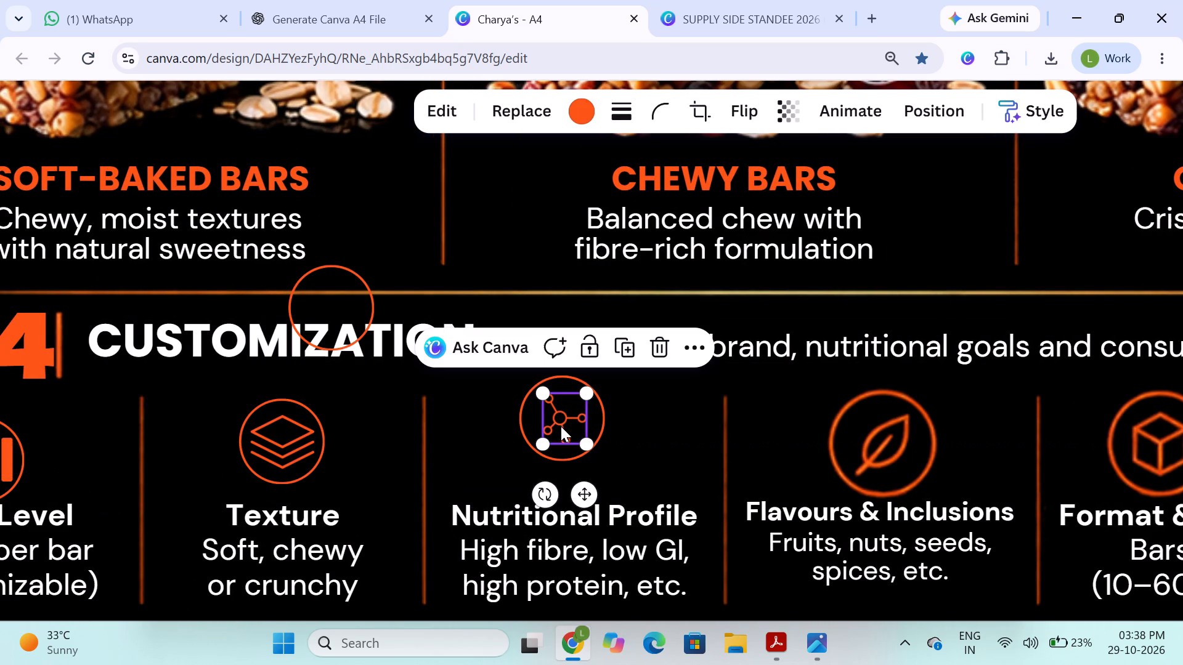
drag(588, 441, 593, 441)
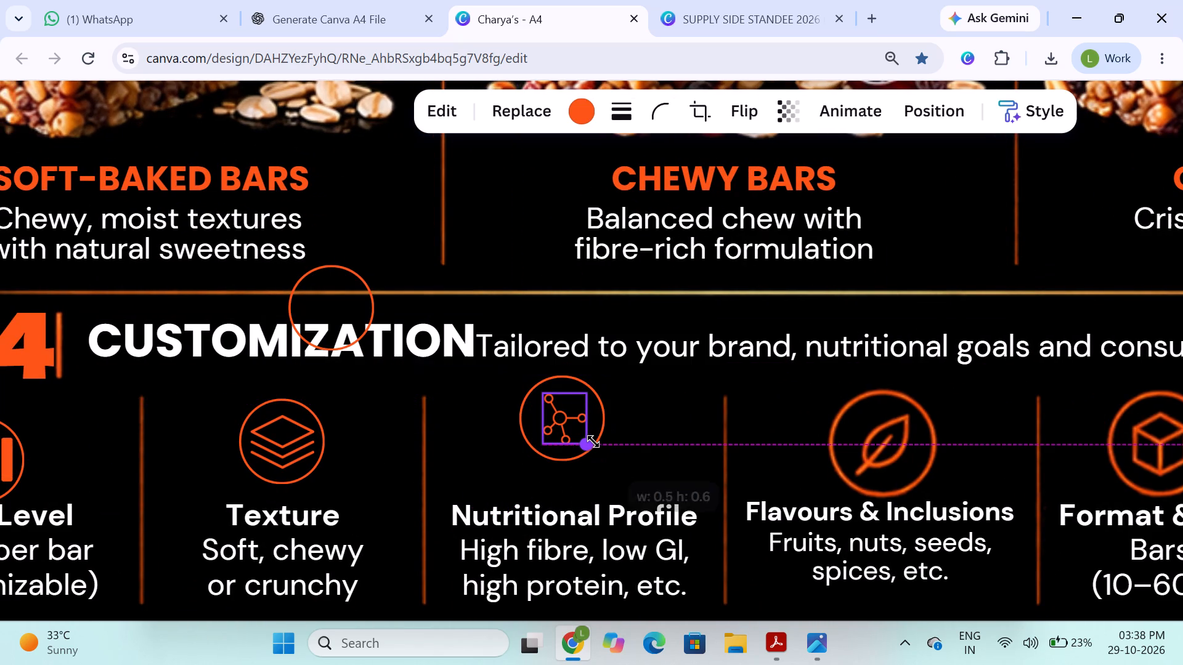
drag(593, 441, 599, 445)
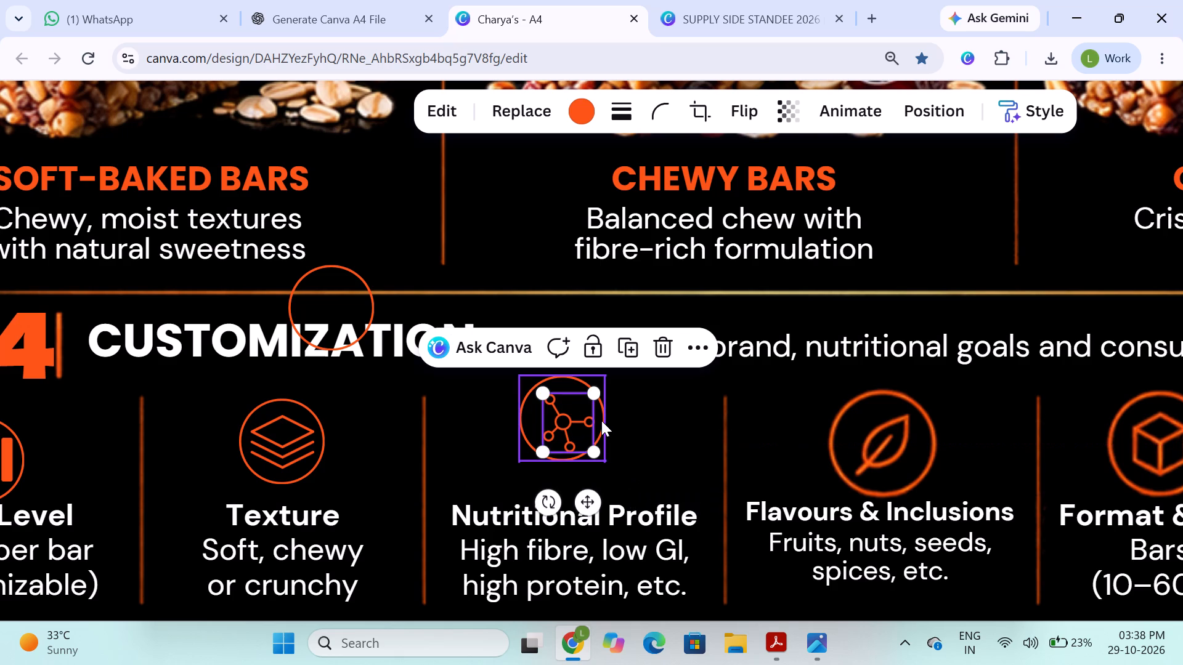
Align the molecule icon and its circle by middle and centre, and group them.
shift+click(601, 421)
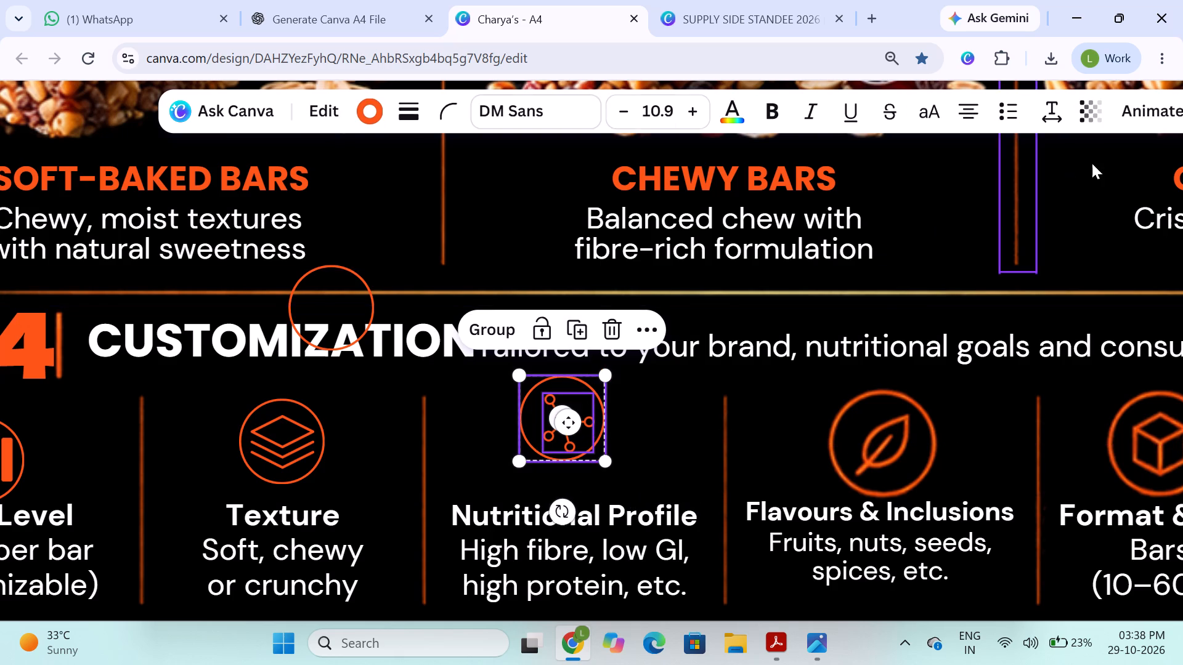
click(1055, 109)
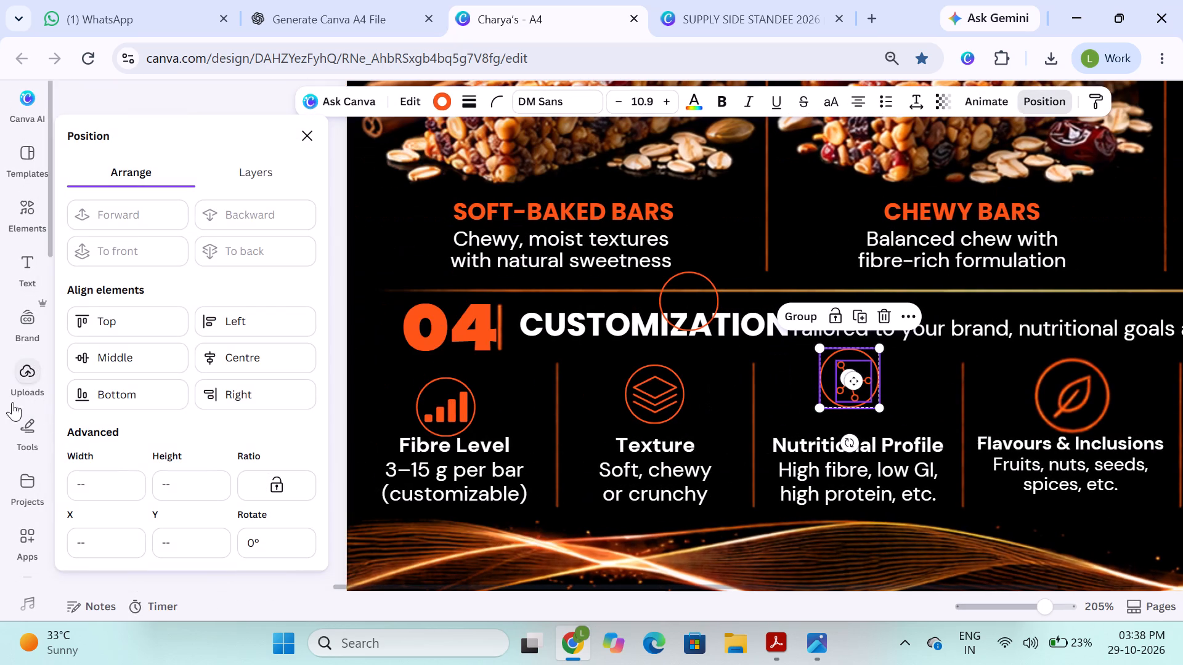
click(104, 352)
click(216, 359)
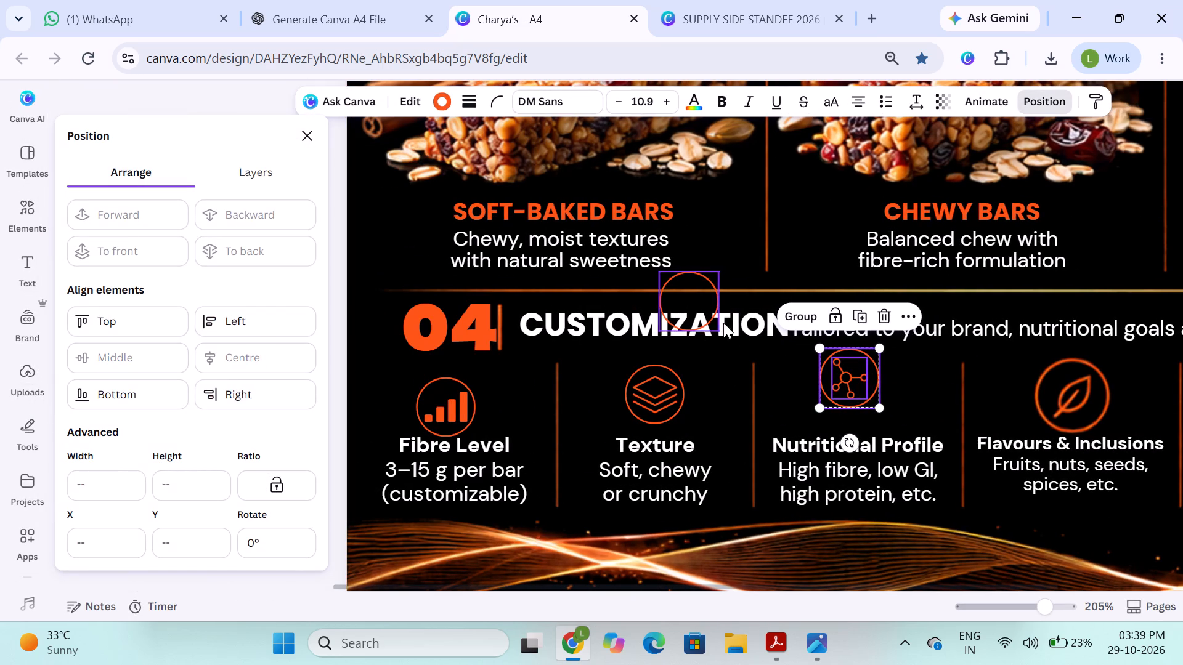
click(787, 312)
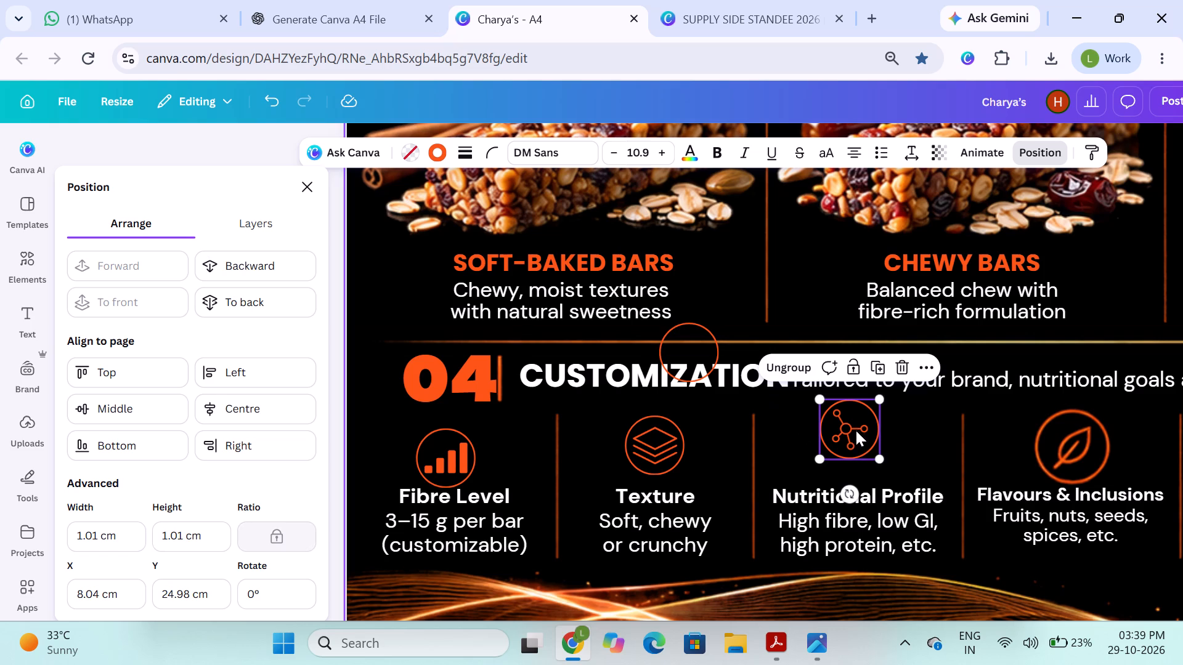
Move the grouped molecule icon down in line with the Texture icon, and nudge the Fibre Level icon up slightly.
drag(856, 429, 855, 443)
click(461, 454)
drag(450, 458, 449, 450)
Move the spare circle between Nutritional Profile and Flavours & Inclusions, duplicate it, and set the copy above the Customization subtitle.
scroll(629, 478, left, 2)
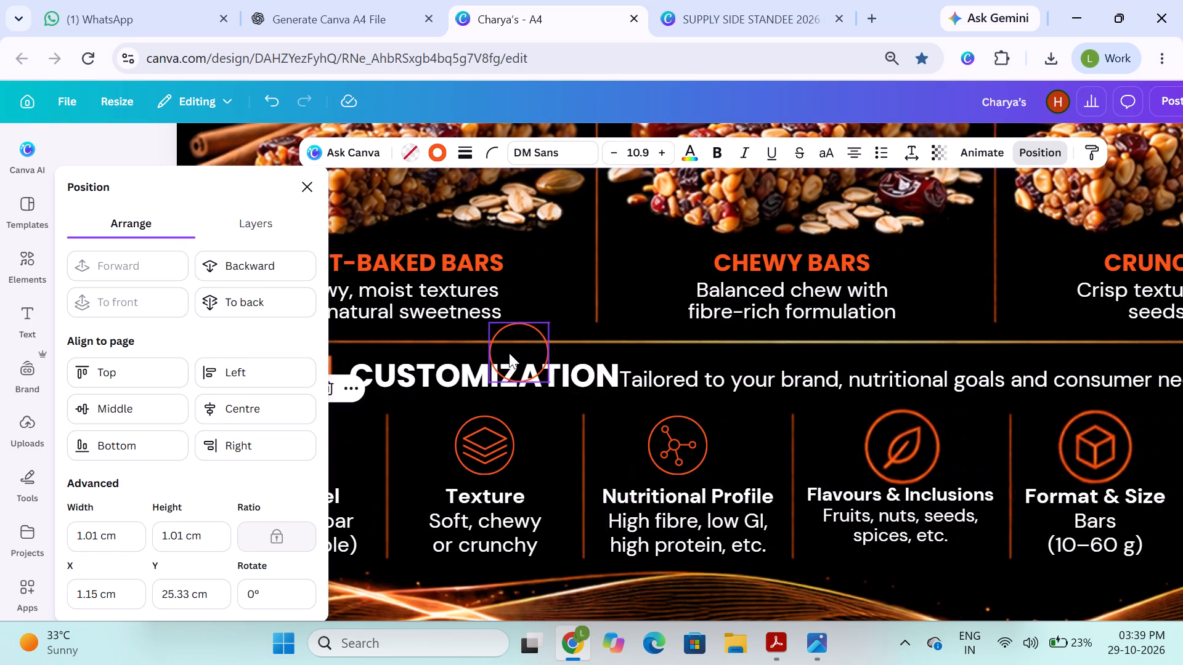
drag(511, 353, 769, 417)
key(ctrl+d)
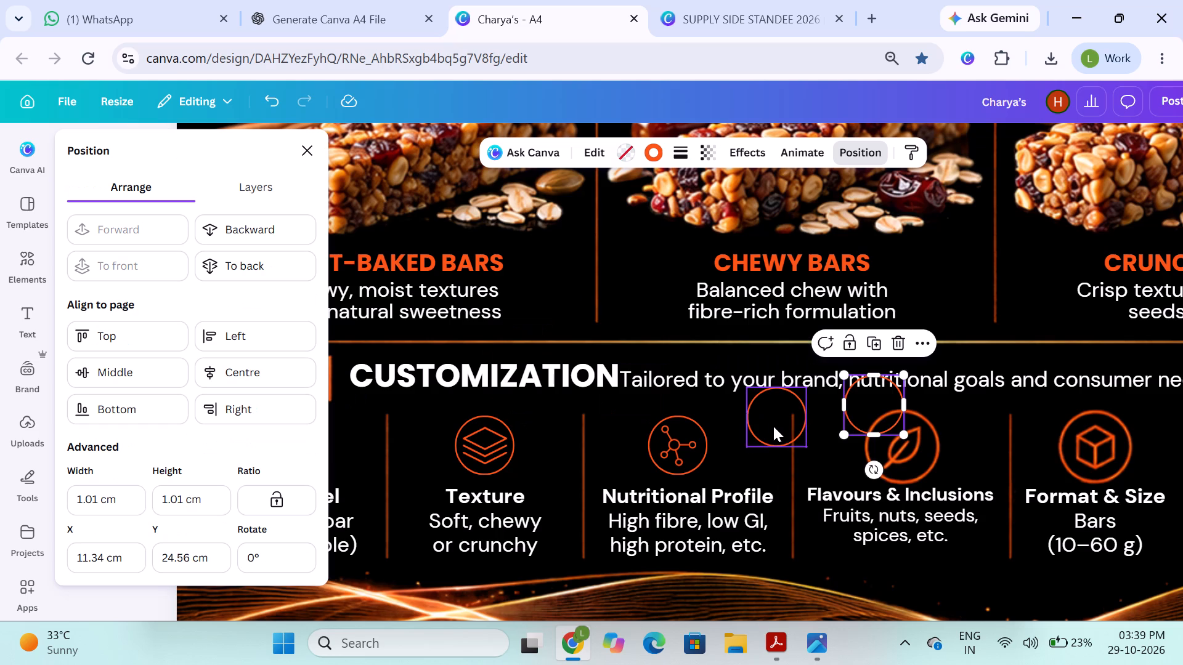
drag(881, 400, 906, 329)
drag(792, 410, 816, 411)
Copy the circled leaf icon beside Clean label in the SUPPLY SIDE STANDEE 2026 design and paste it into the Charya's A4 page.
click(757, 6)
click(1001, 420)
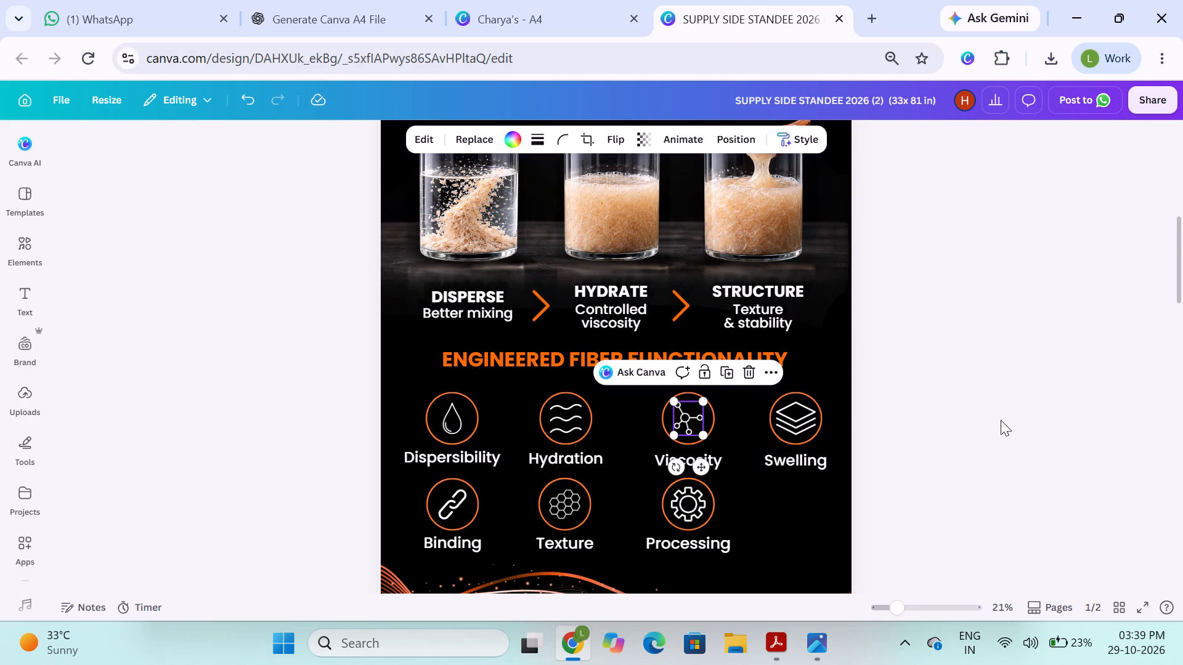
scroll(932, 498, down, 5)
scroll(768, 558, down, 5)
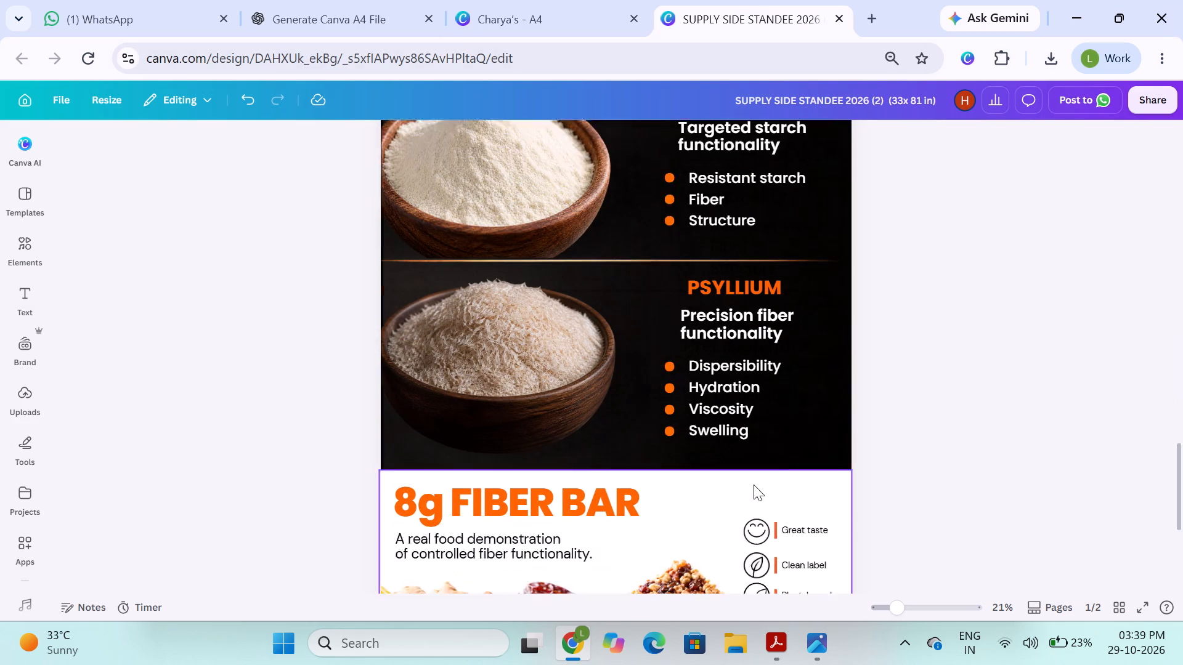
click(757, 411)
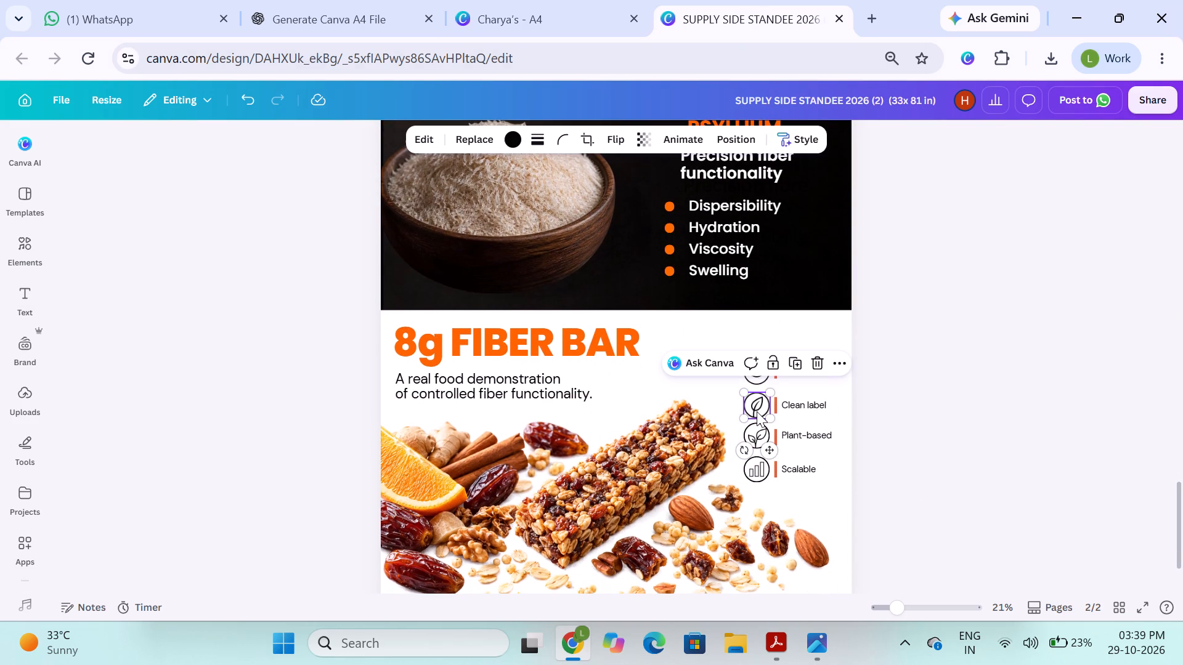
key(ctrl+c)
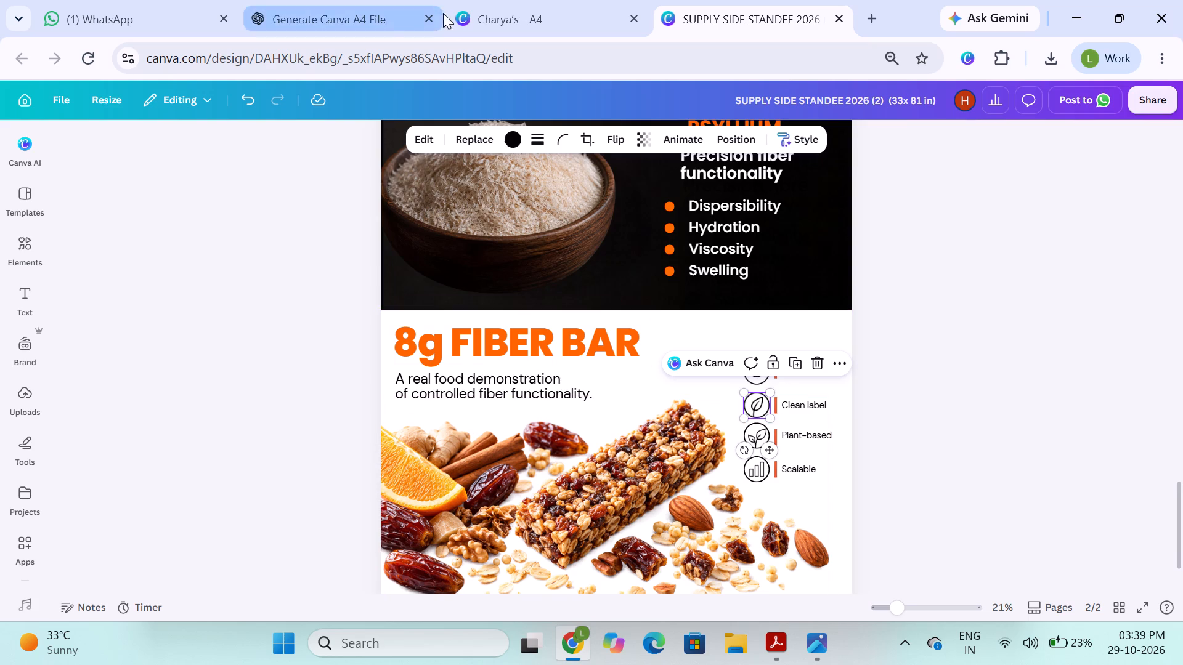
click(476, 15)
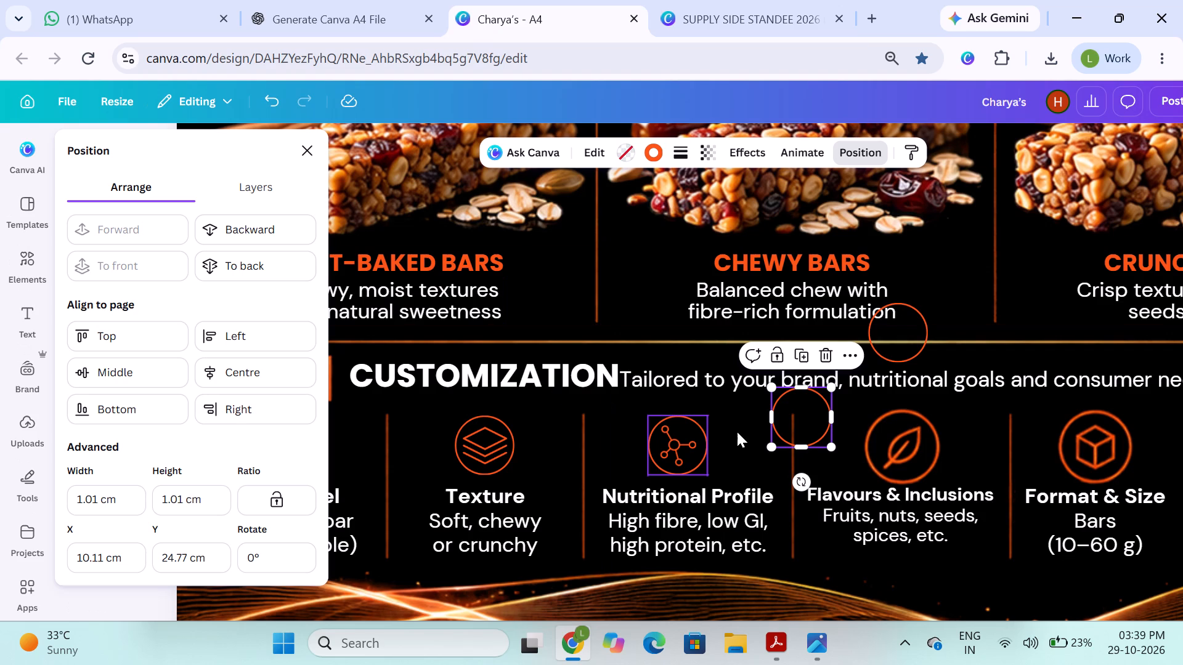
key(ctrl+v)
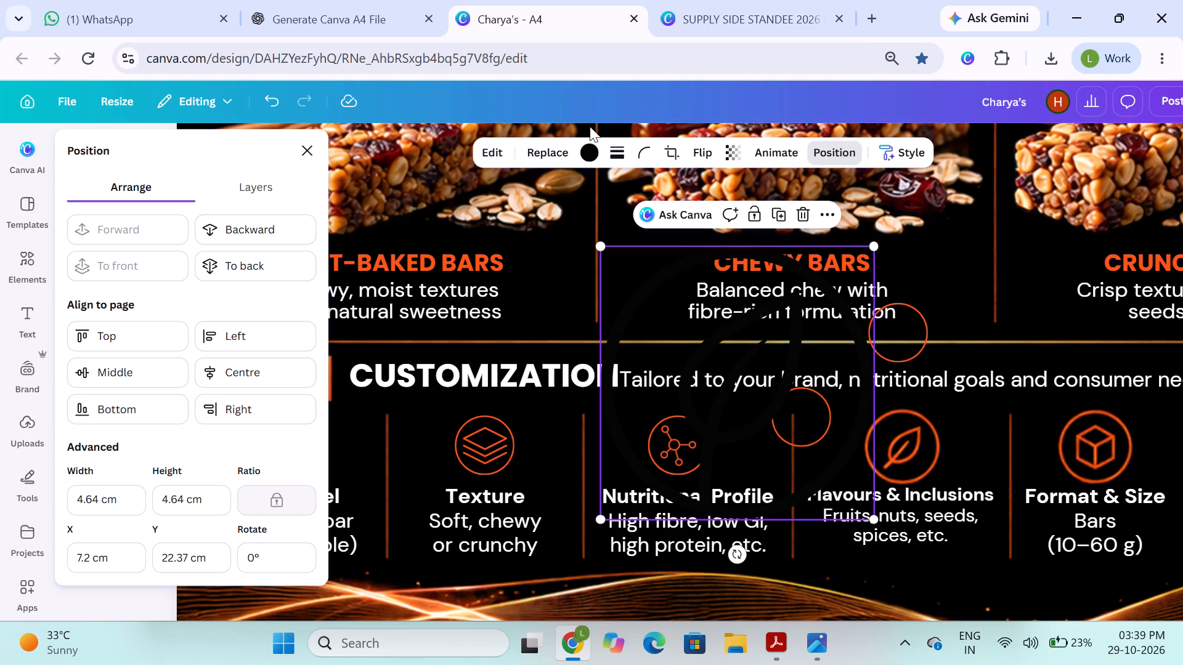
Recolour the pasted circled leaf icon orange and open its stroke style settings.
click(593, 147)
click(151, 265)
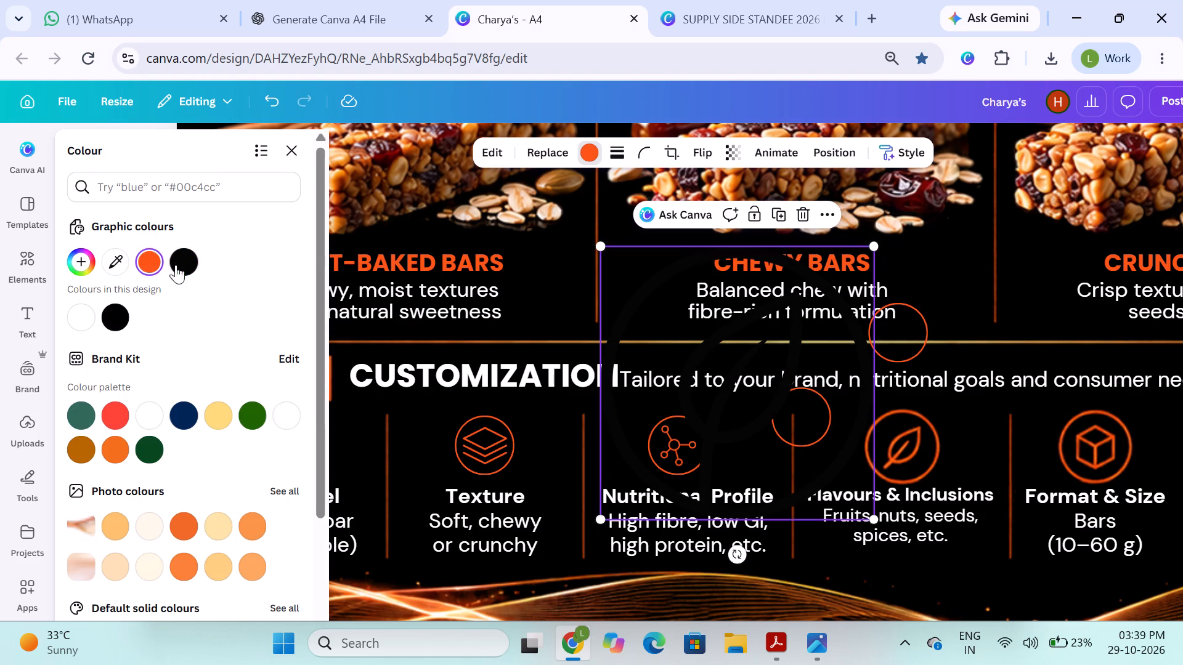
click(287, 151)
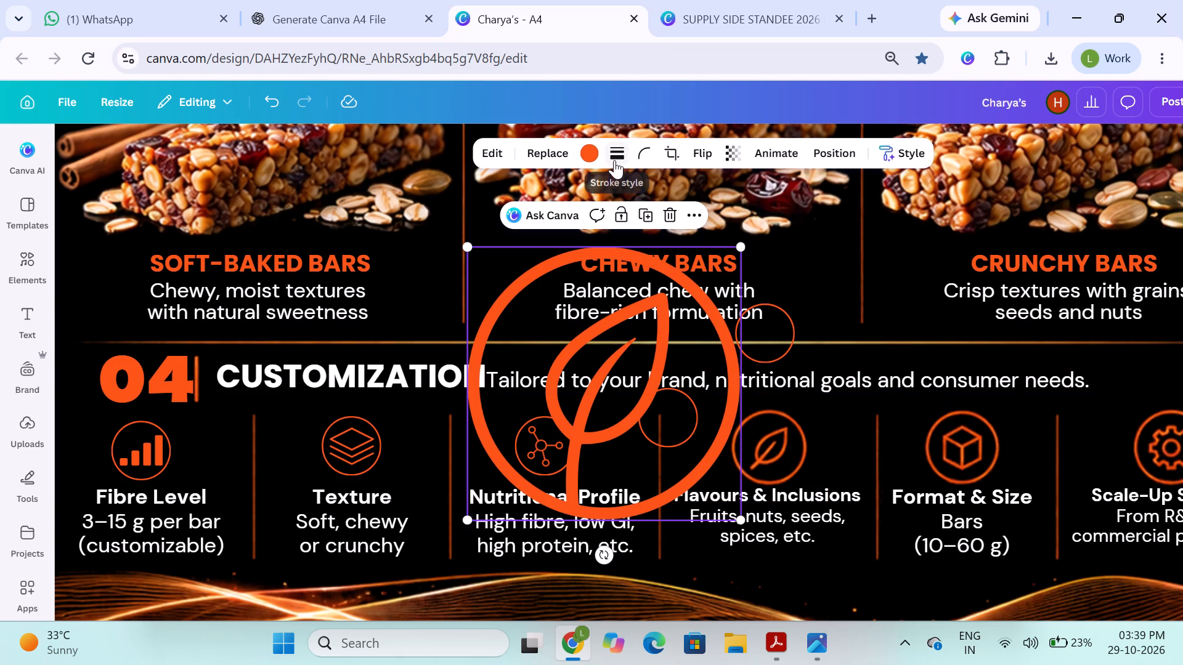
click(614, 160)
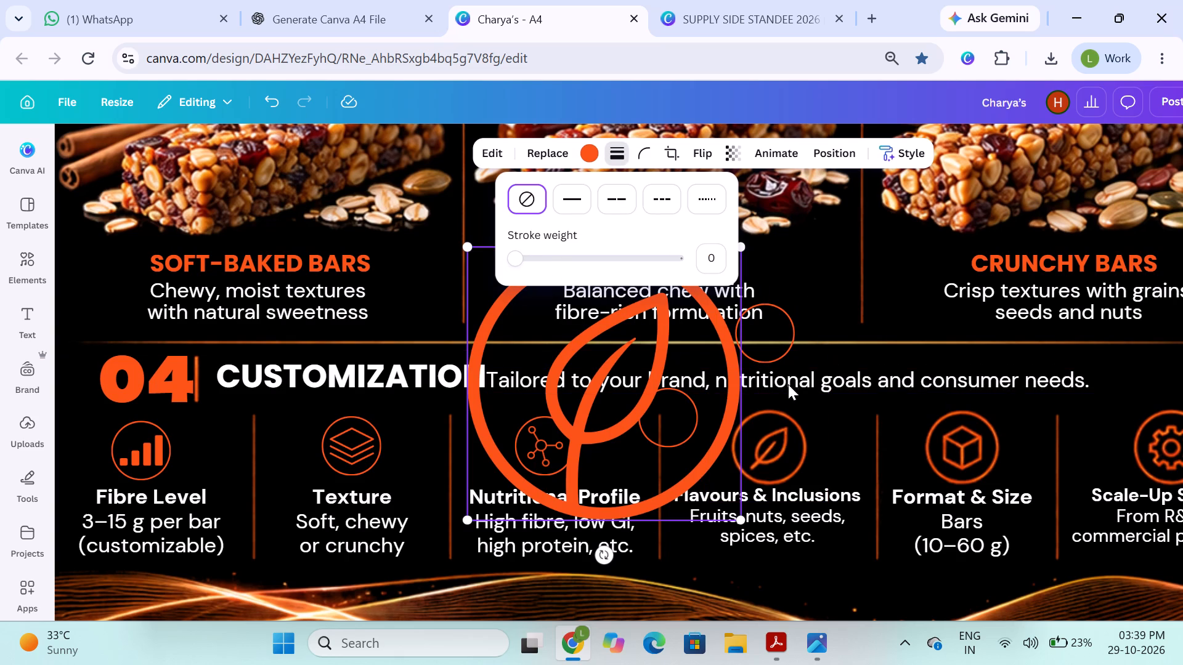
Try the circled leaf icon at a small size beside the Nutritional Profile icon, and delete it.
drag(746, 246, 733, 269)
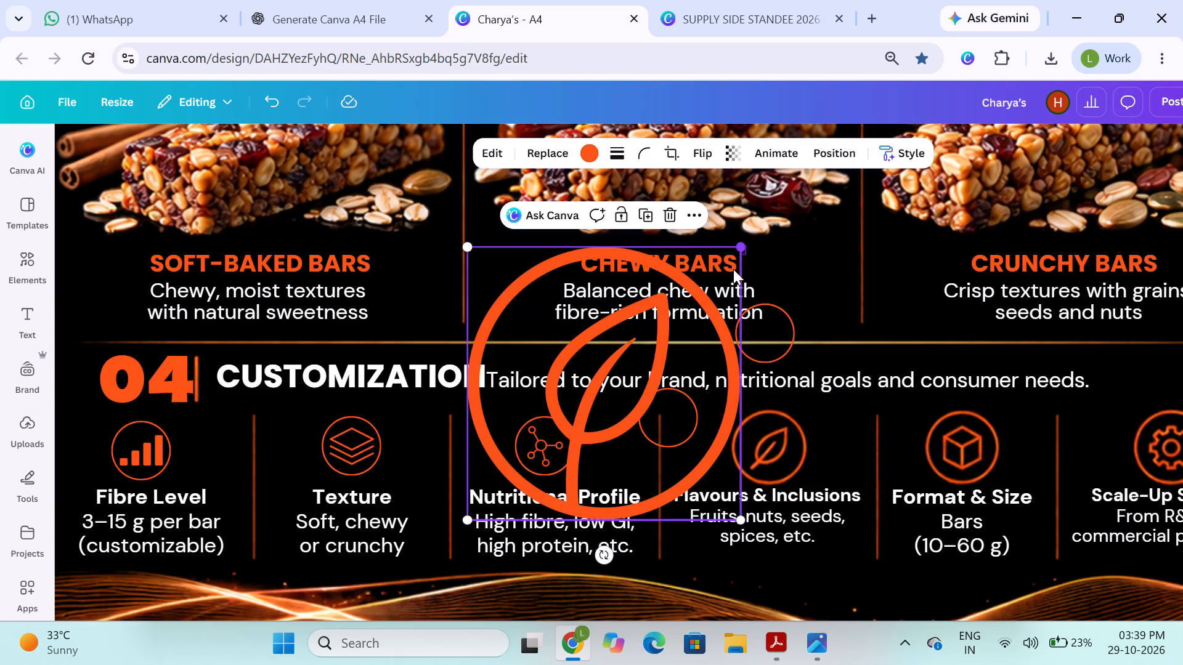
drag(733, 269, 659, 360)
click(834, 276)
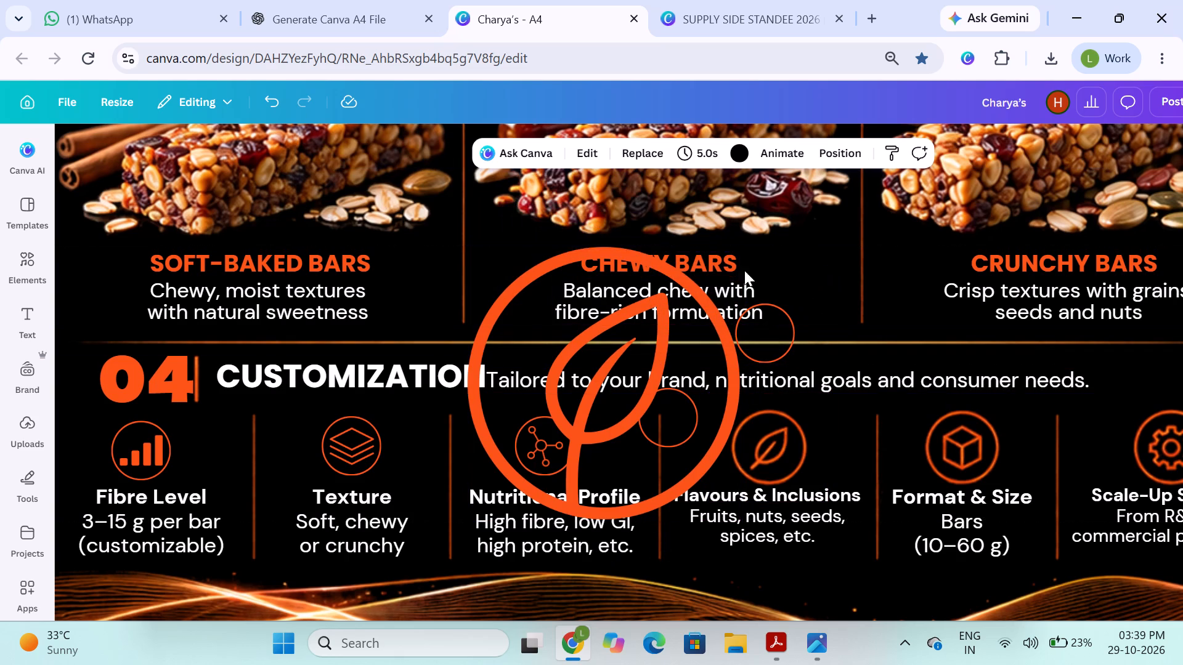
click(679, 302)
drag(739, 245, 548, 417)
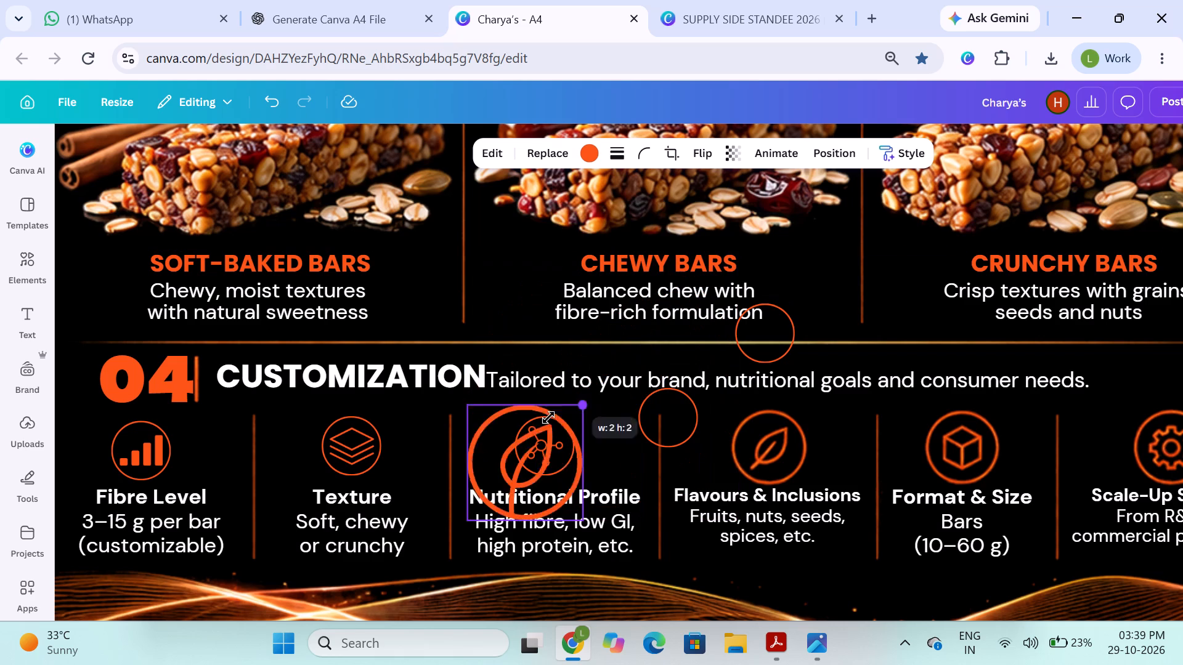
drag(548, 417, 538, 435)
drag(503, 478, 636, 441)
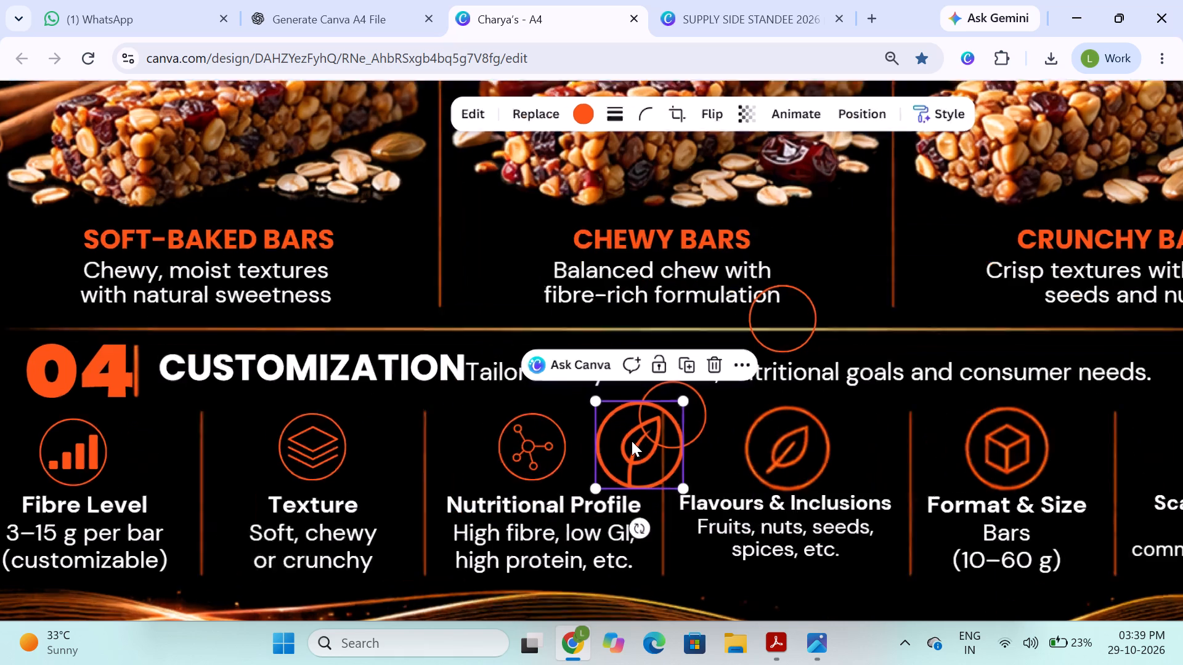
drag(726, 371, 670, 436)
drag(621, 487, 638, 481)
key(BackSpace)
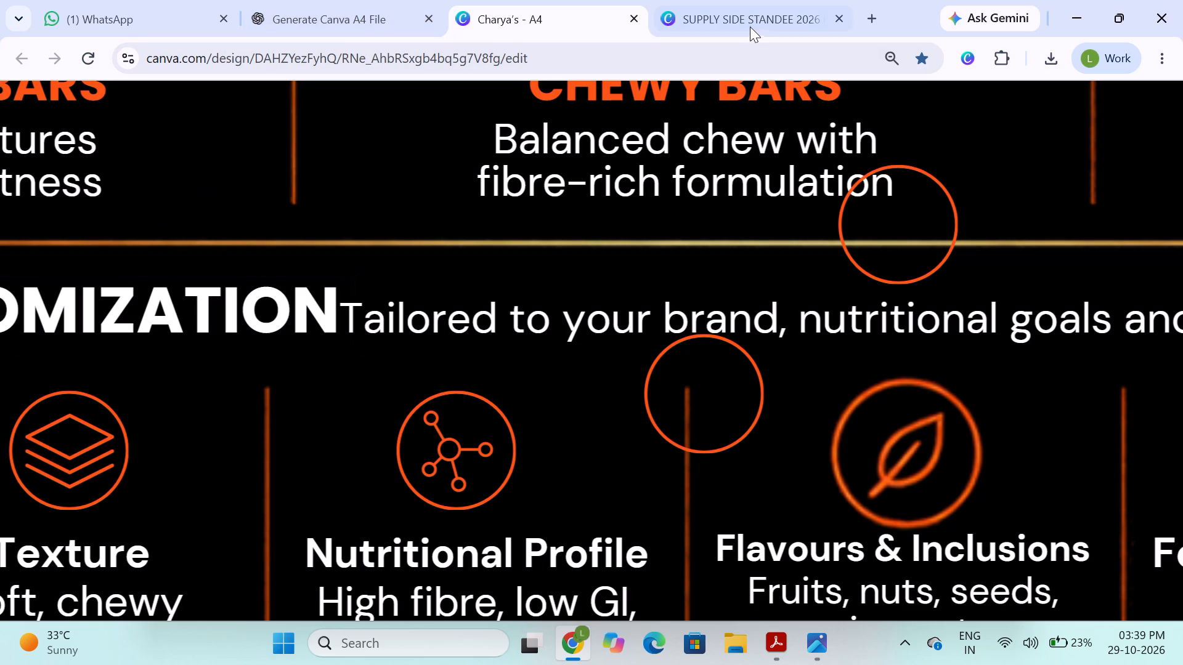
Search the elements library for "leaf" and add the black outline leaf with veins to the page.
scroll(116, 312, right, 3)
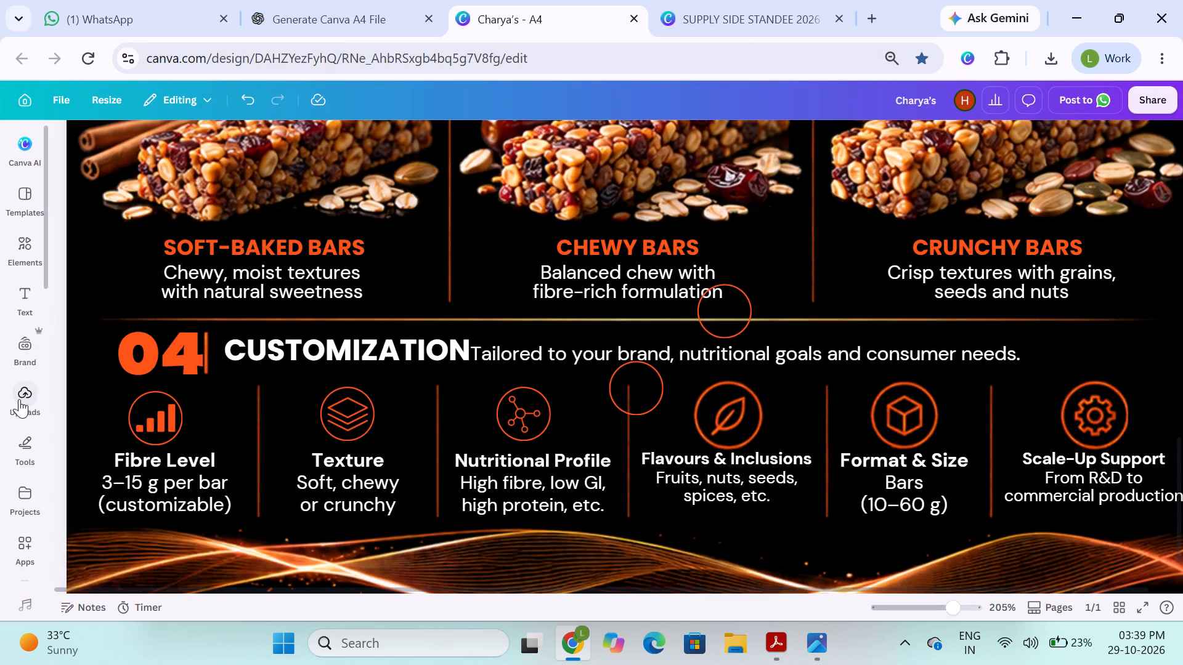
click(36, 253)
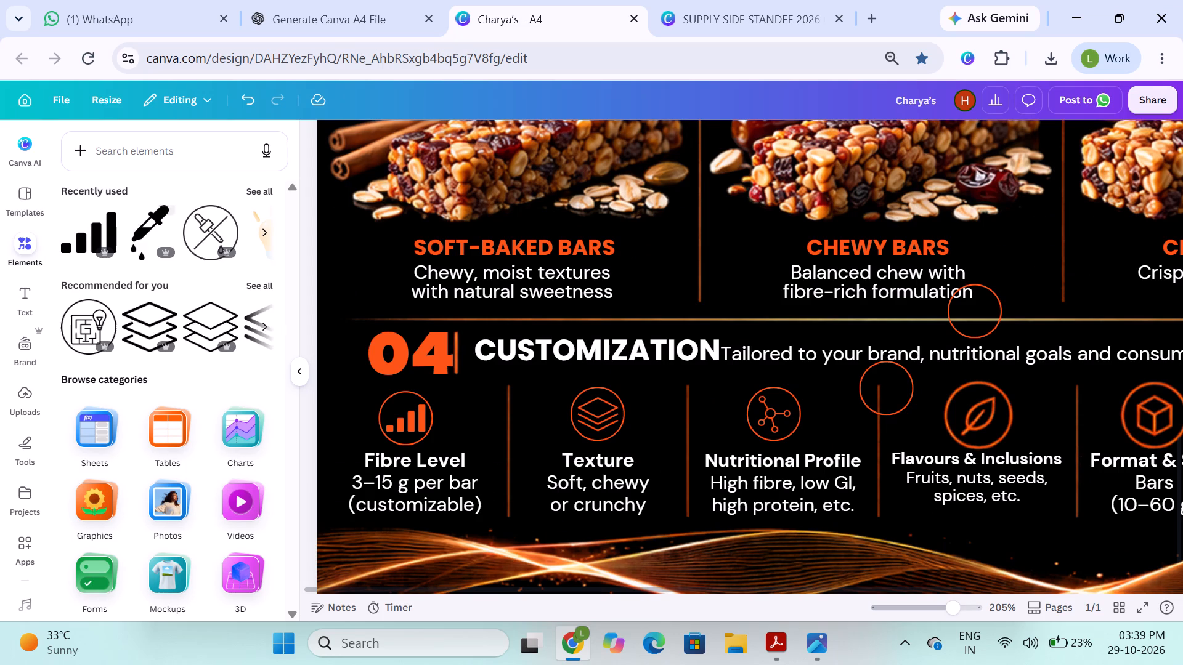
click(132, 158)
text(leaf)
key(Return)
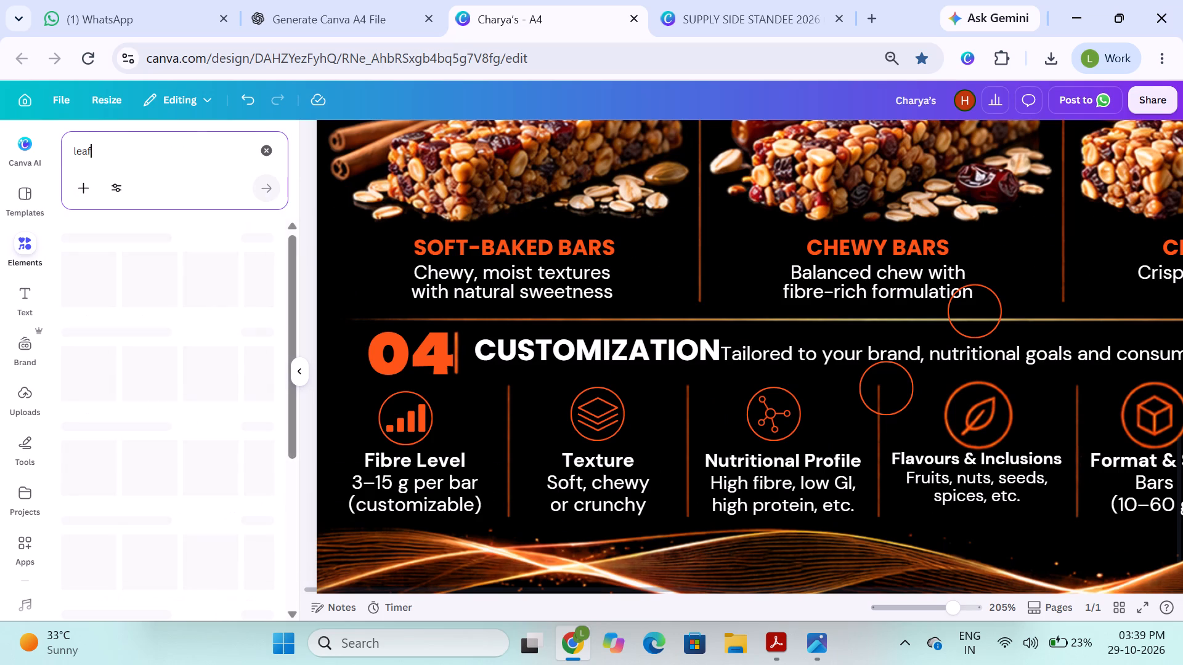
scroll(229, 327, left, 2)
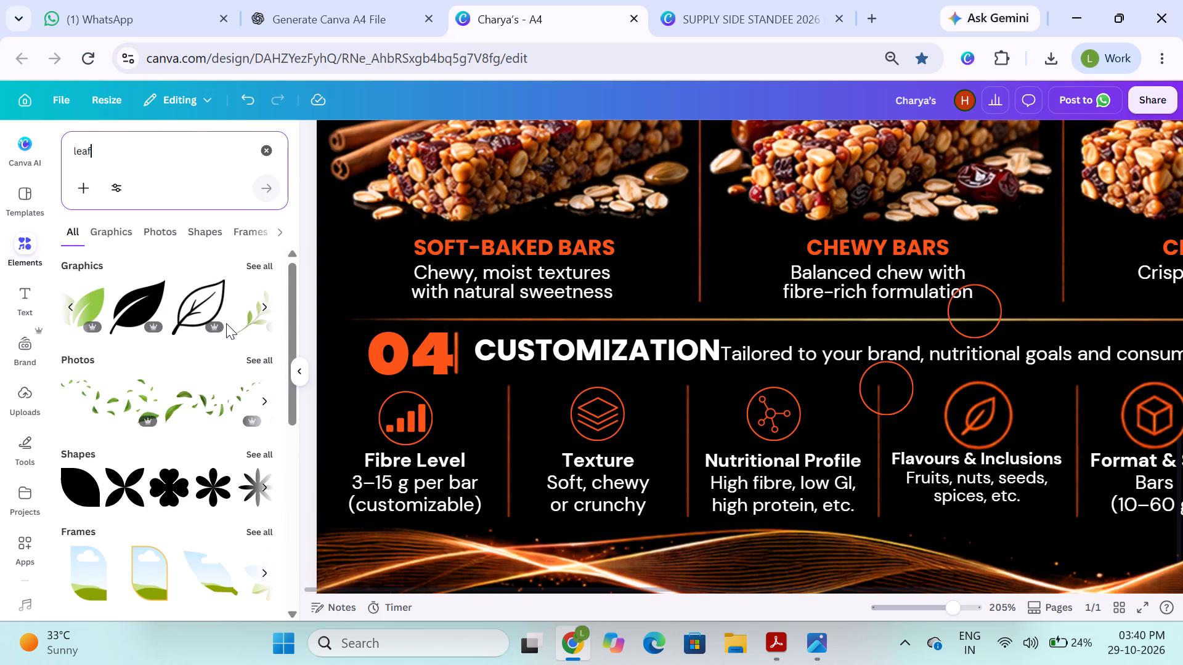
click(183, 313)
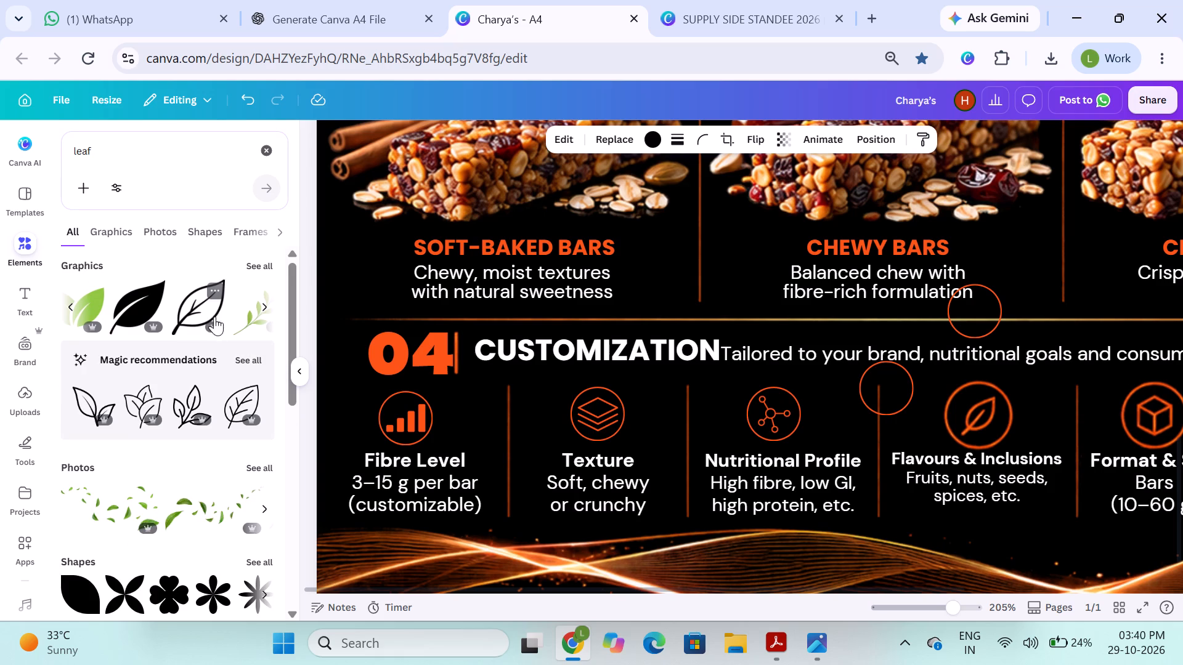
scroll(232, 332, left, 6)
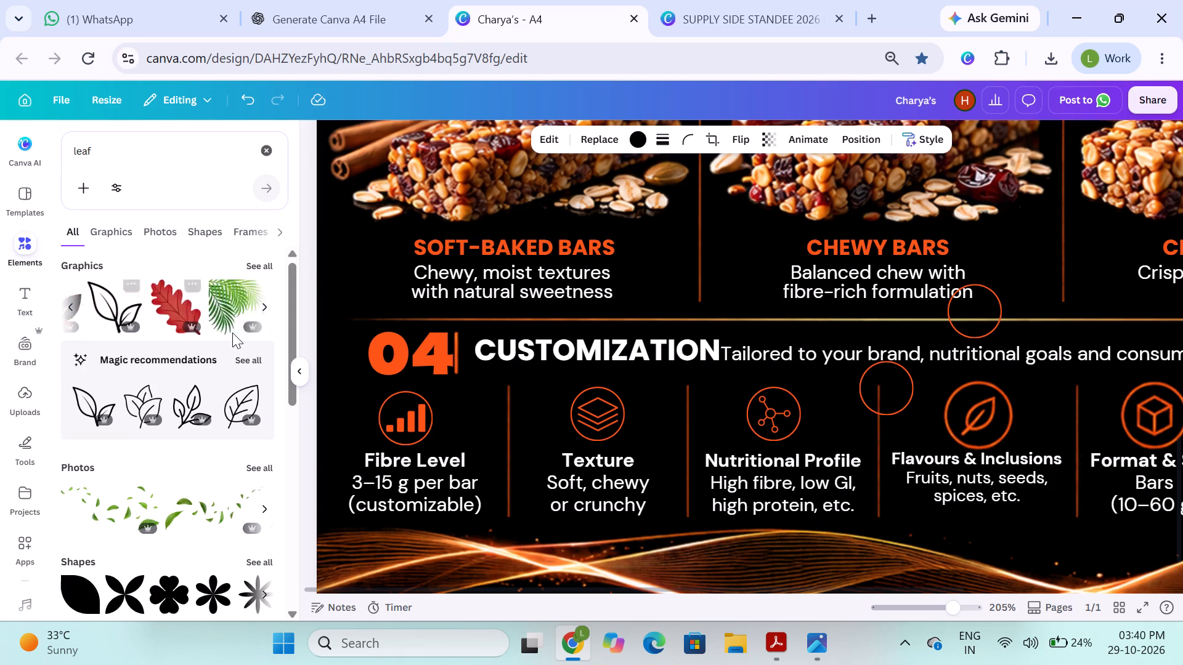
scroll(232, 332, left, 1)
Recolour the added leaf graphic orange.
scroll(651, 283, up, 2)
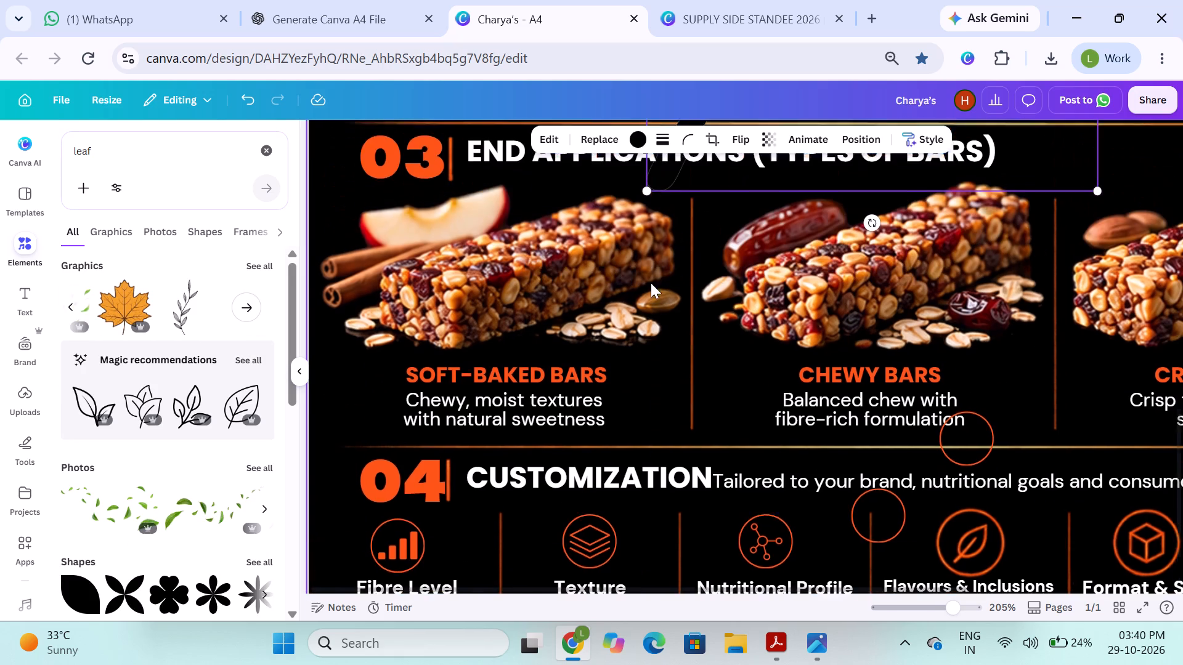
scroll(651, 283, up, 1)
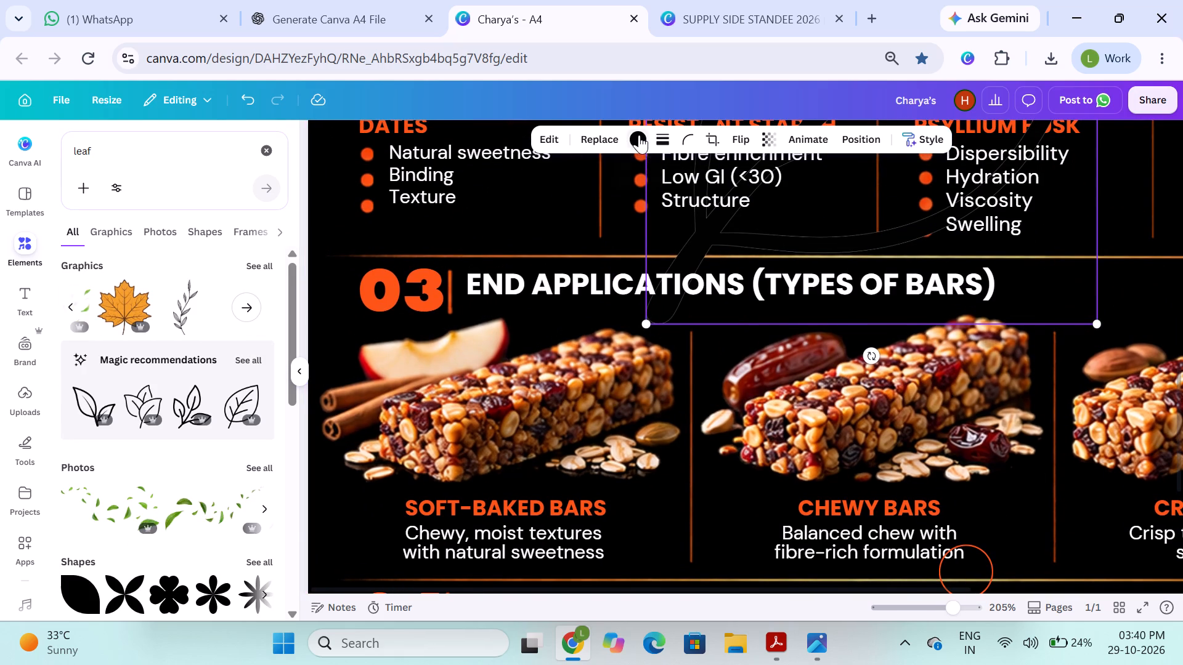
click(639, 135)
click(135, 238)
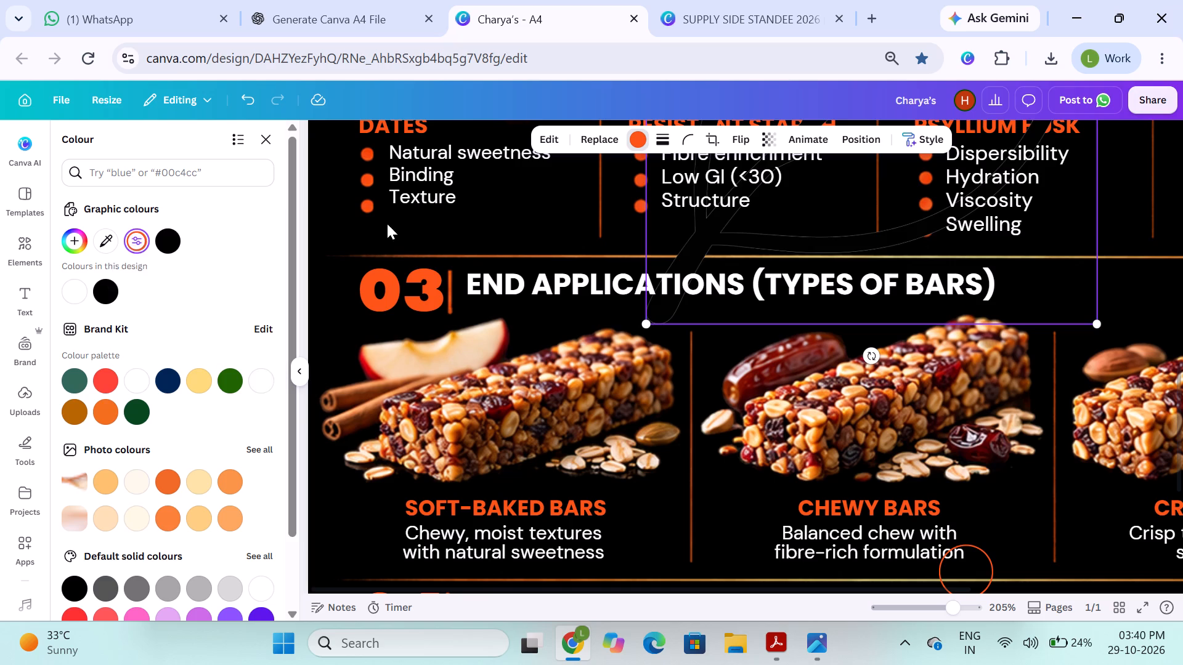
Shrink the orange leaf graphic to icon size and move it between the Nutritional Profile and Flavours & Inclusions icons.
drag(762, 233, 749, 416)
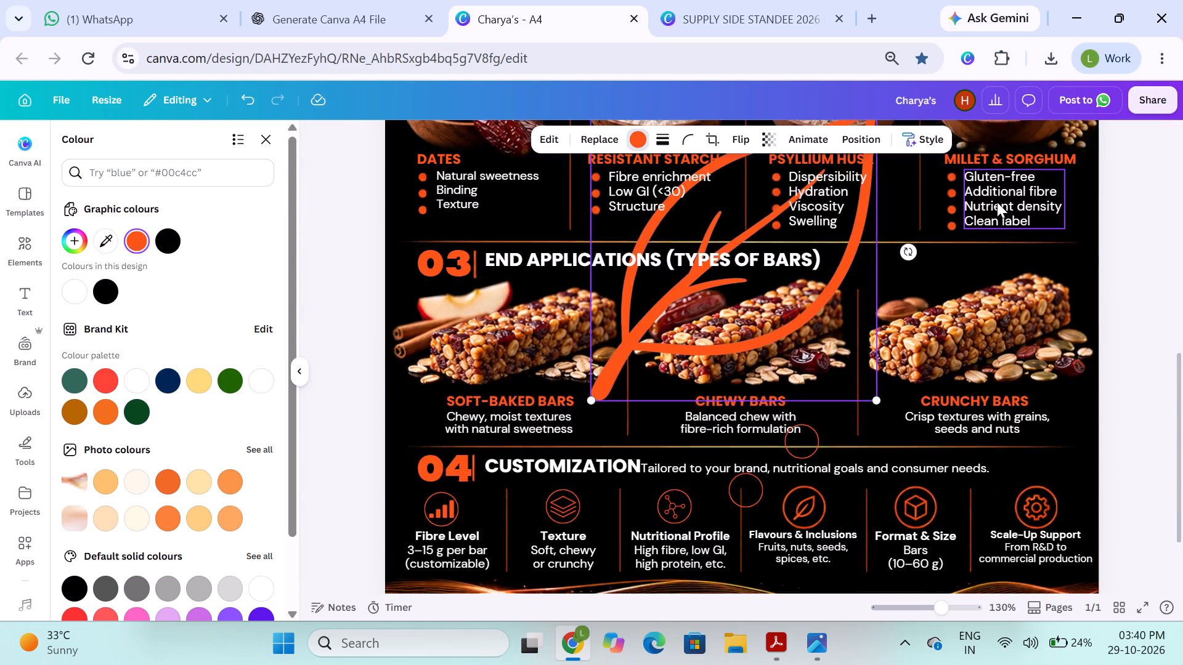
scroll(993, 204, up, 1)
drag(877, 212, 672, 474)
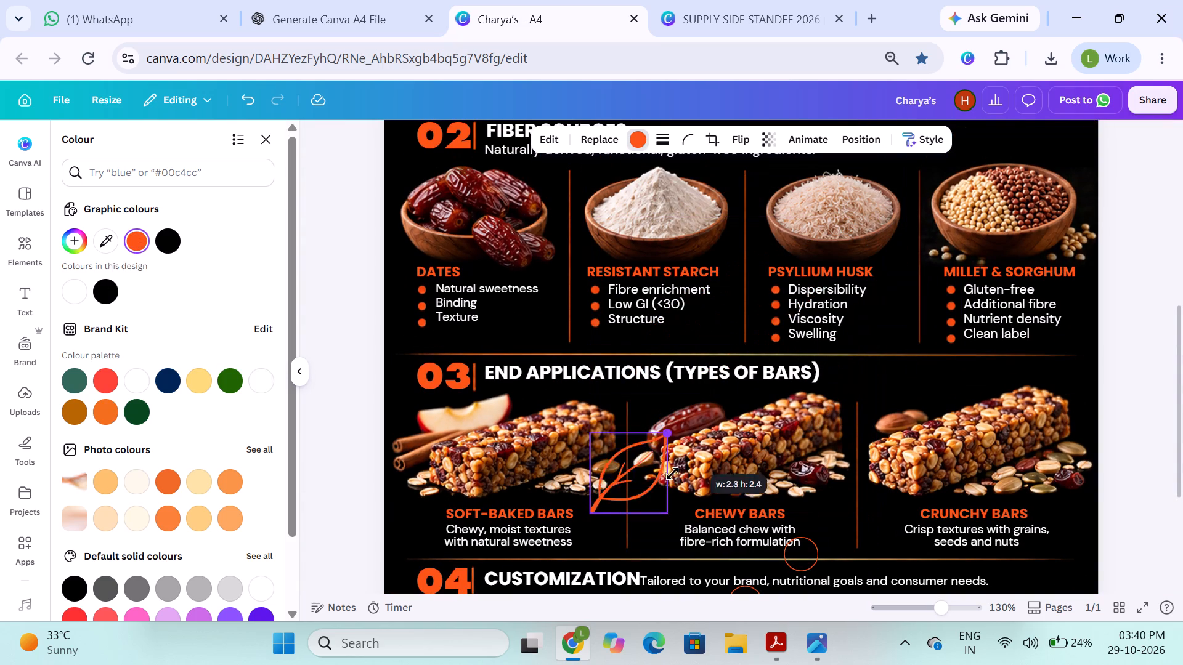
drag(672, 474, 657, 494)
scroll(603, 484, down, 1)
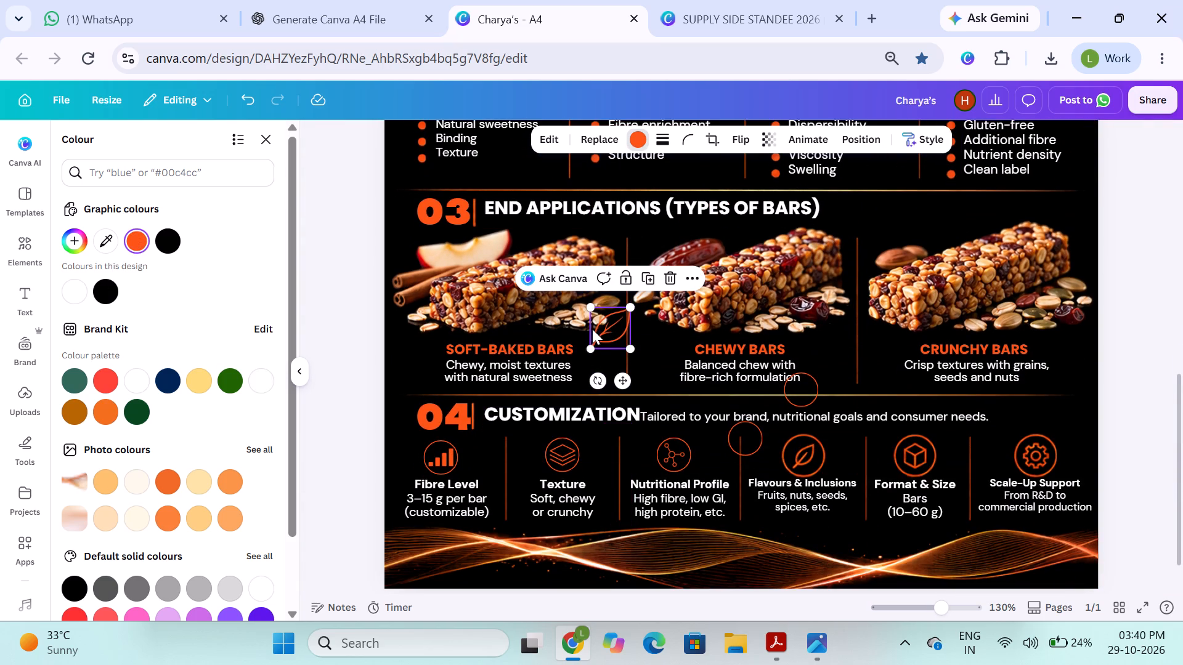
drag(598, 326, 675, 465)
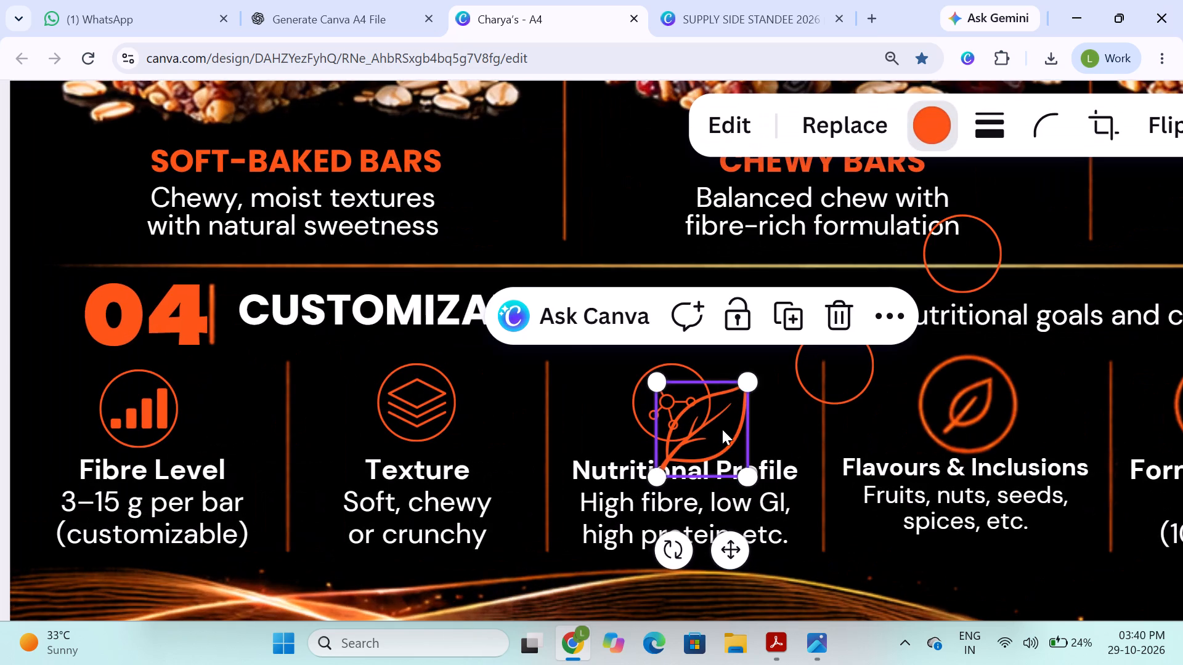
drag(709, 428, 797, 391)
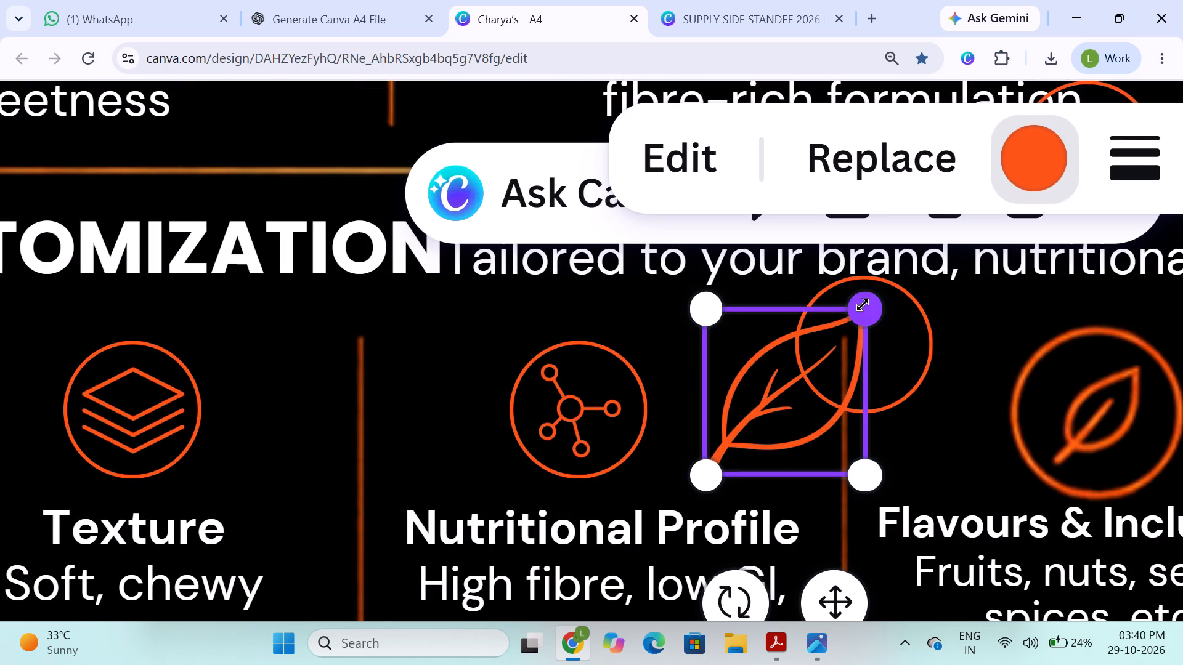
Resize the orange leaf graphic to icon size and move it inside the thin orange circle near Flavours & Inclusions.
drag(863, 305, 744, 427)
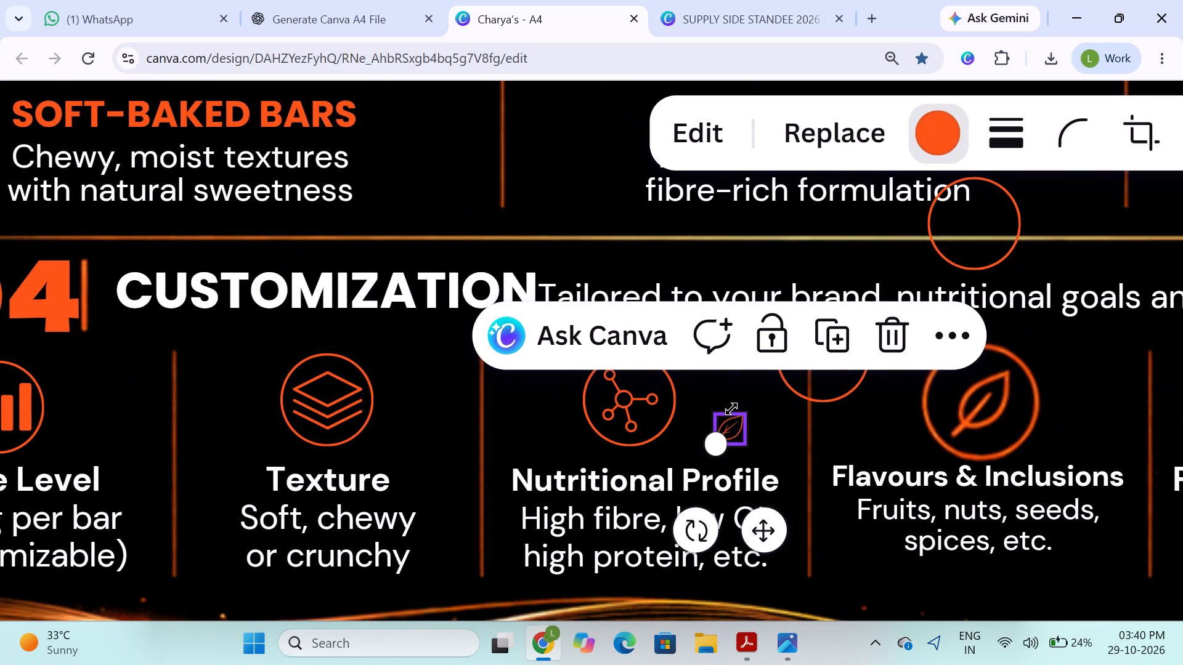
ctrl+scroll(731, 409, down, 2)
click(883, 97)
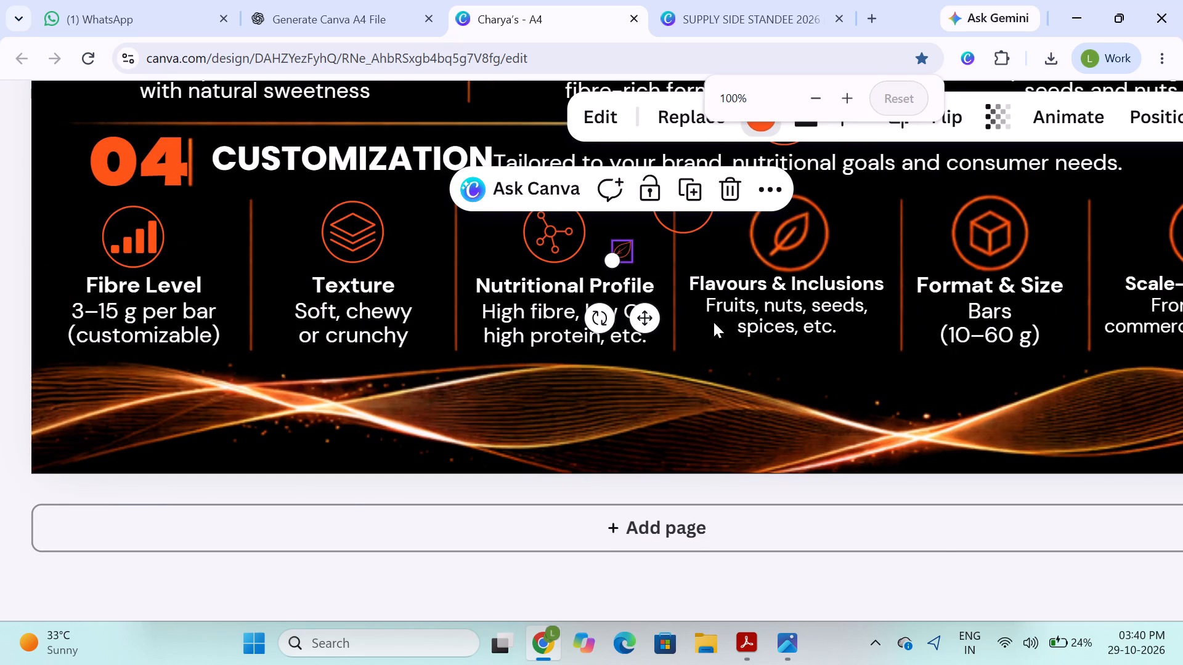
scroll(1004, 453, left, 3)
scroll(941, 483, down, 3)
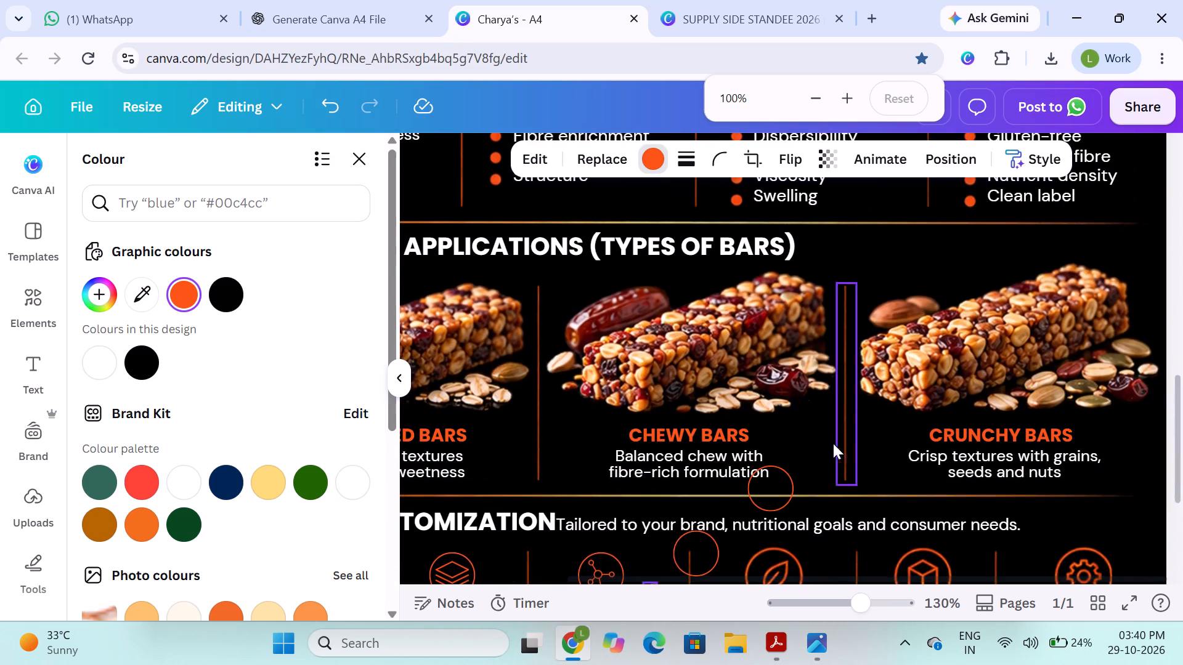
scroll(752, 498, down, 3)
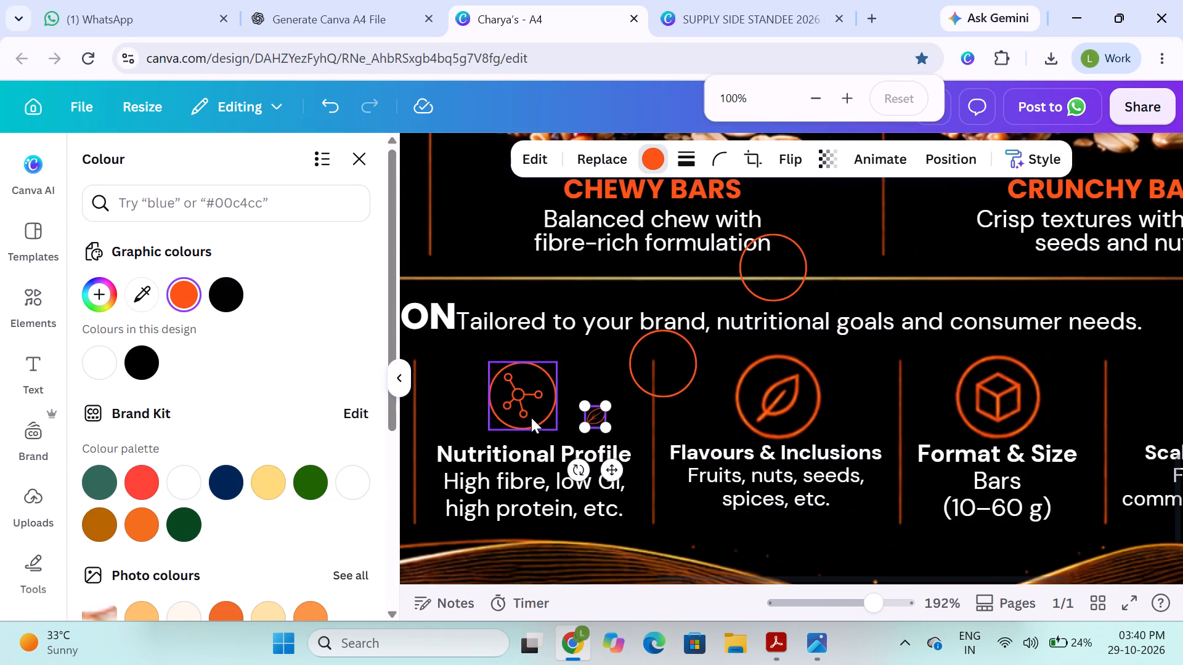
drag(603, 408, 628, 398)
drag(599, 409, 638, 392)
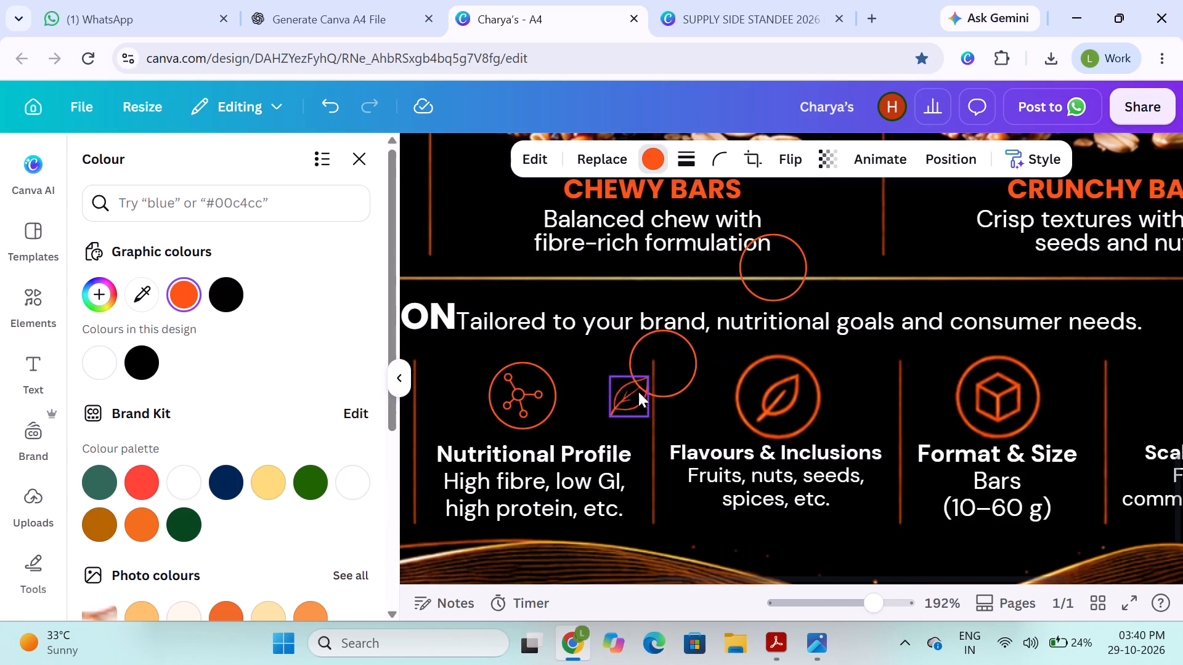
drag(638, 392, 656, 365)
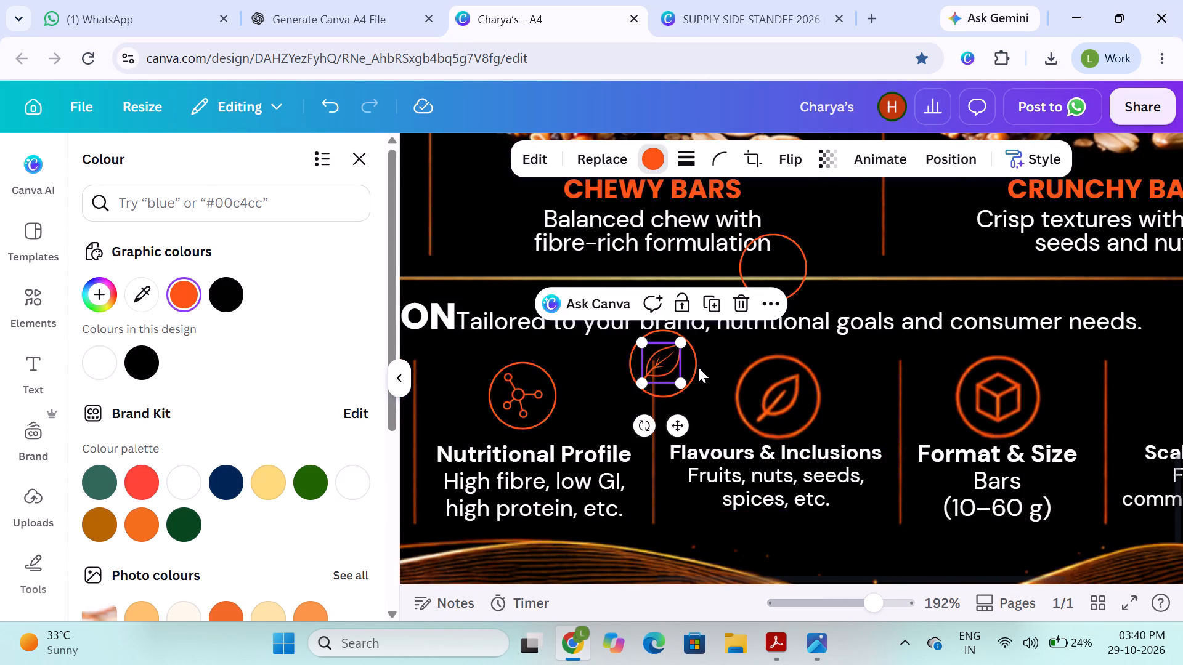
drag(643, 381, 633, 384)
click(599, 400)
click(672, 369)
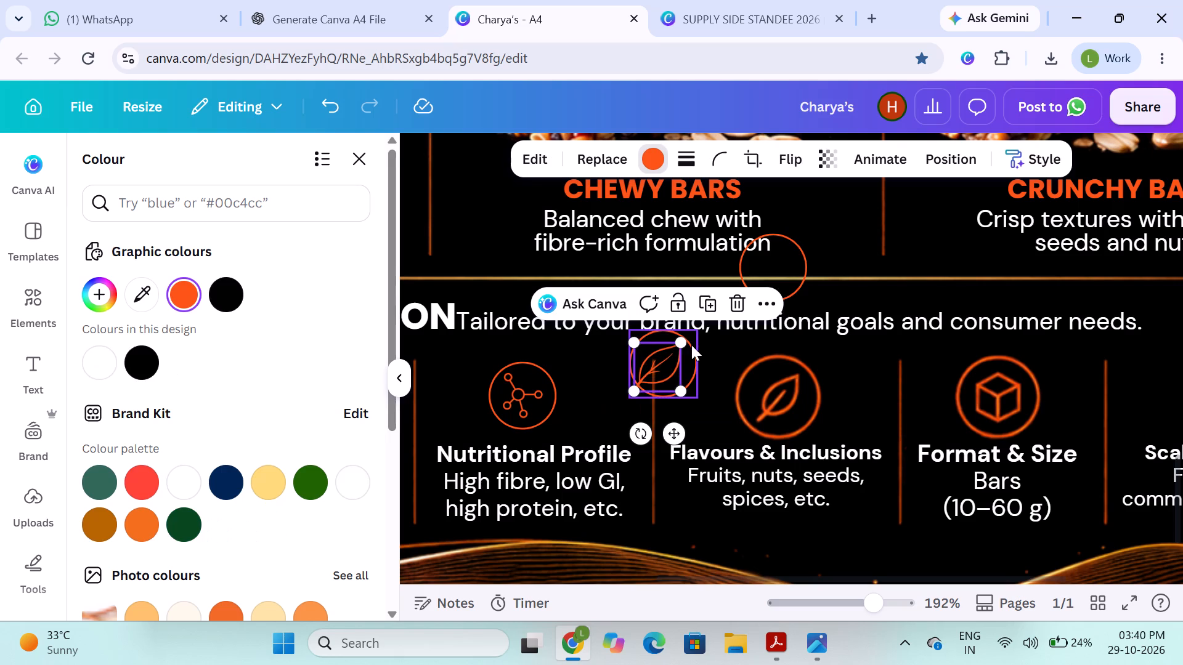
click(680, 342)
click(582, 405)
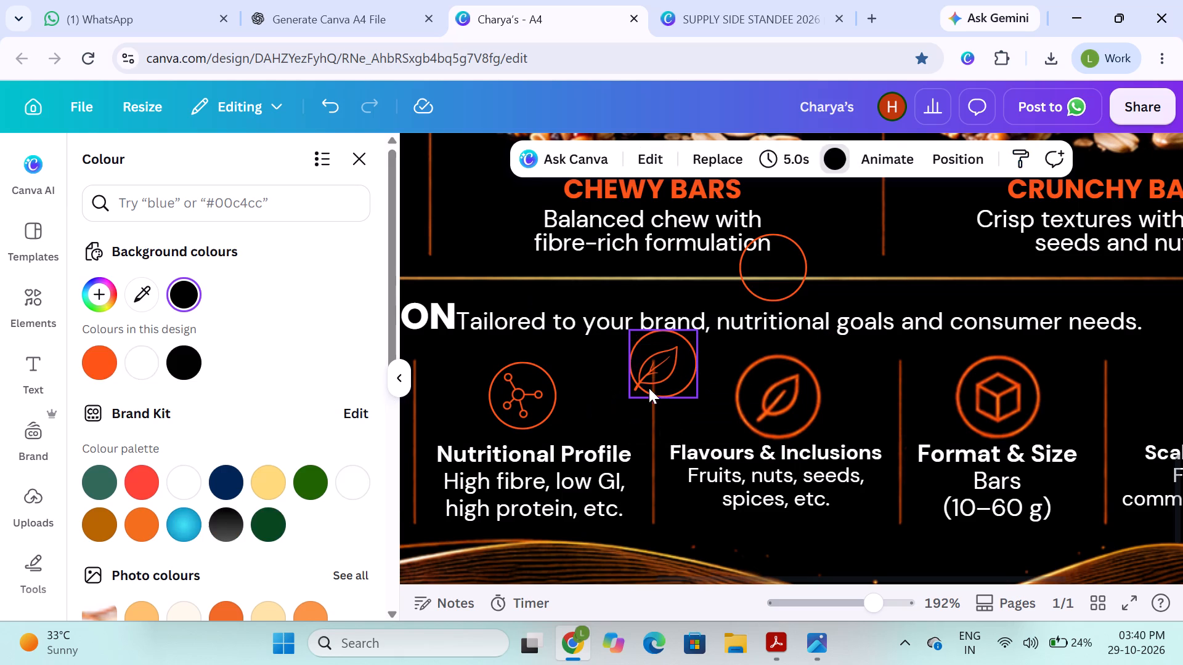
Align the leaf and its thin circle with each other at centre and middle, and group them.
click(657, 379)
shift+click(683, 361)
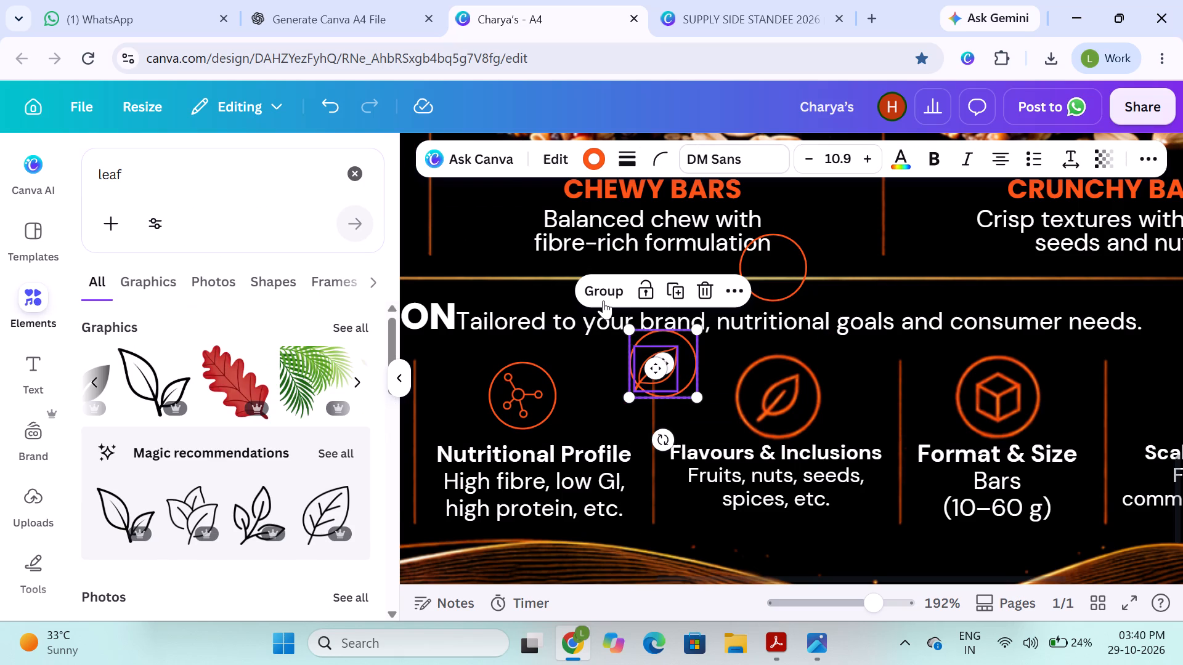
click(1144, 154)
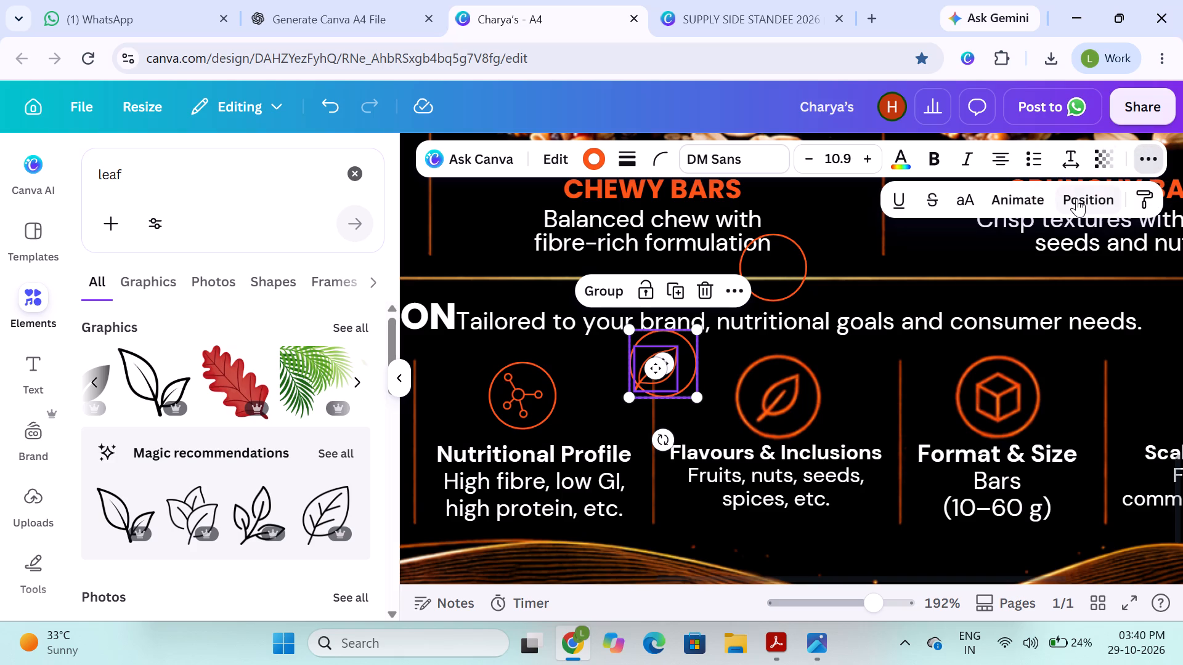
click(1077, 198)
click(286, 433)
click(174, 431)
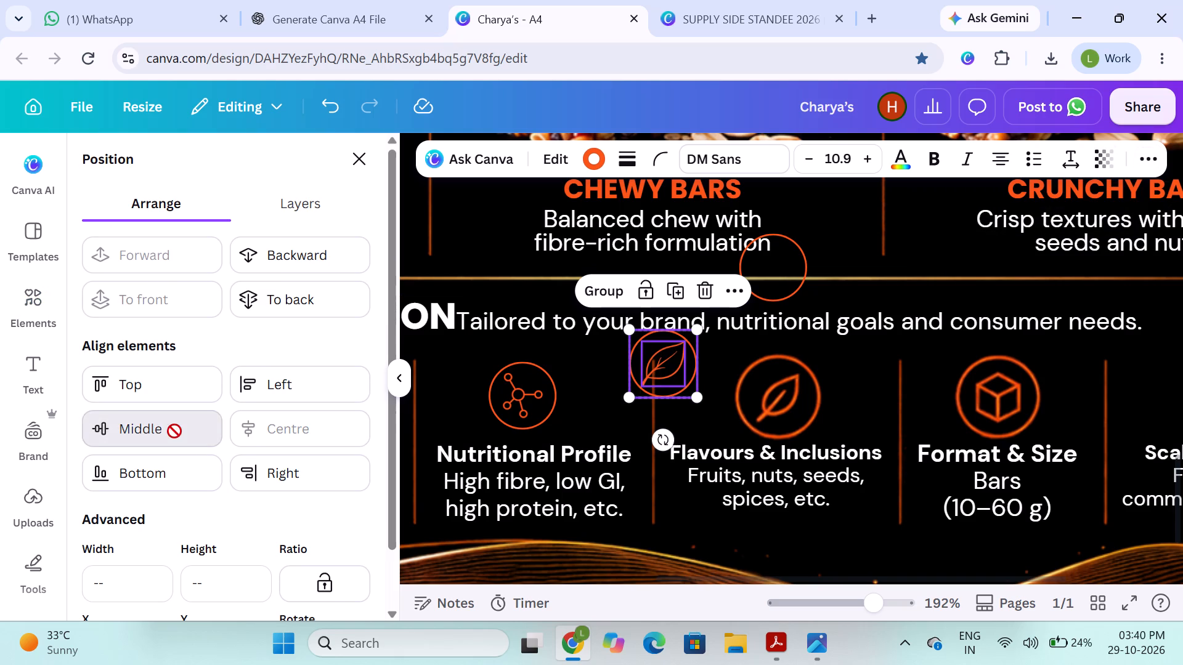
click(612, 292)
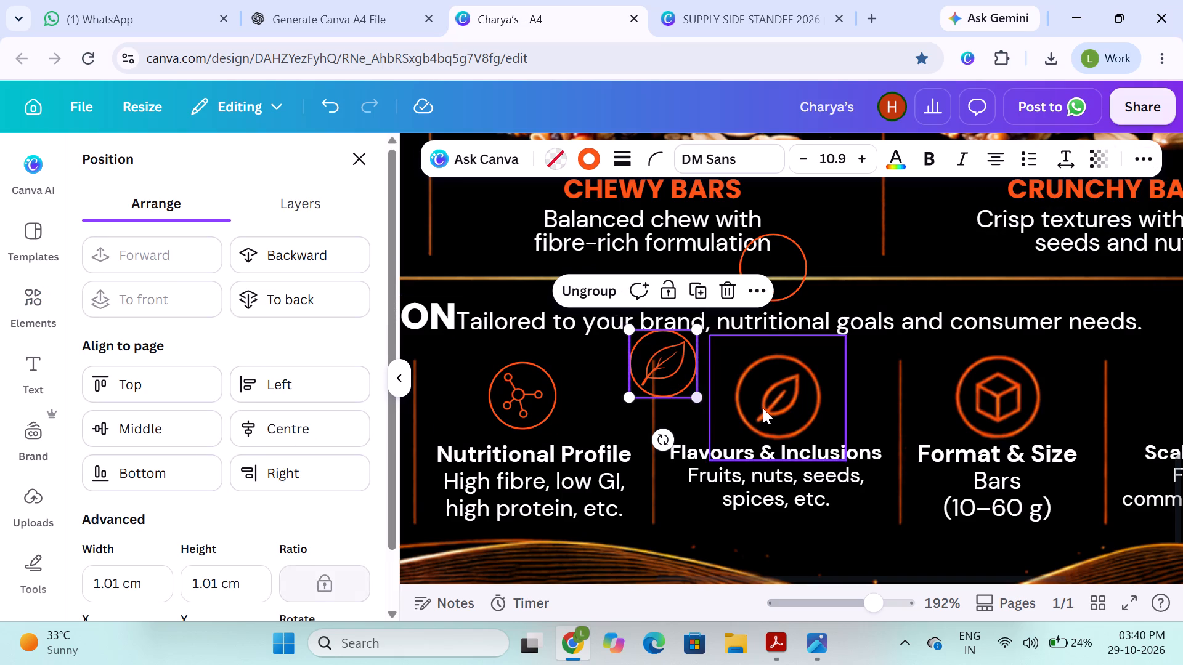
Delete the old glowing leaf icon and place the grouped circled leaf above the Flavours & Inclusions heading.
click(763, 408)
key(BackSpace)
click(656, 377)
drag(664, 368, 678, 371)
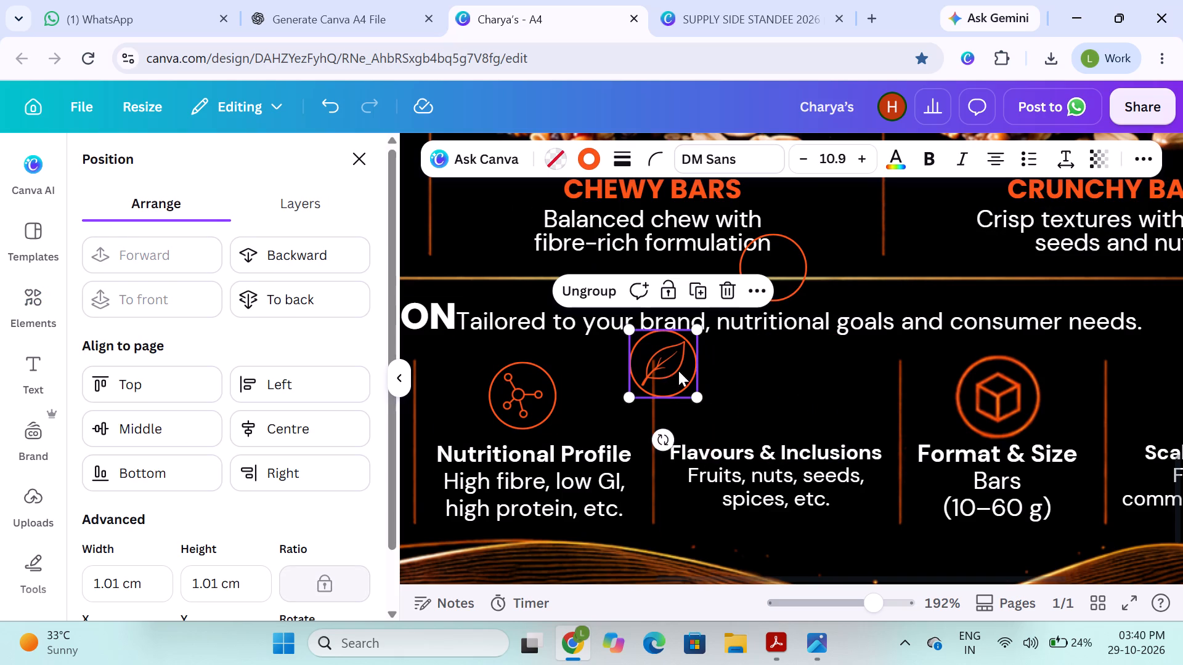
drag(678, 371, 781, 396)
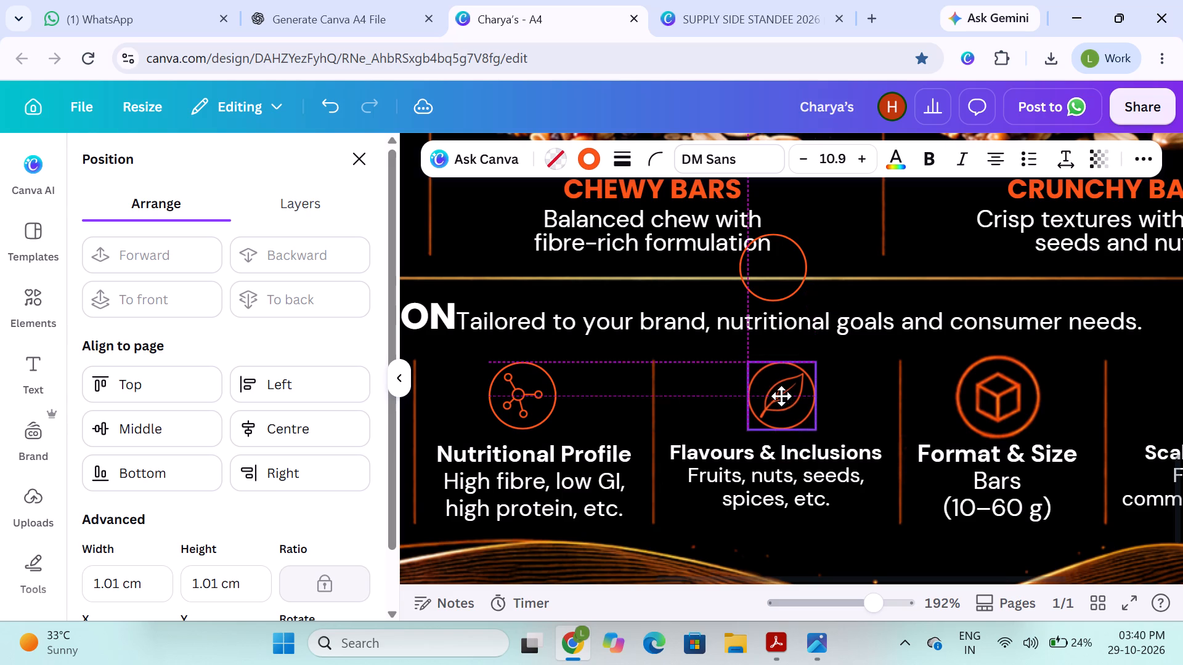
drag(781, 396, 781, 394)
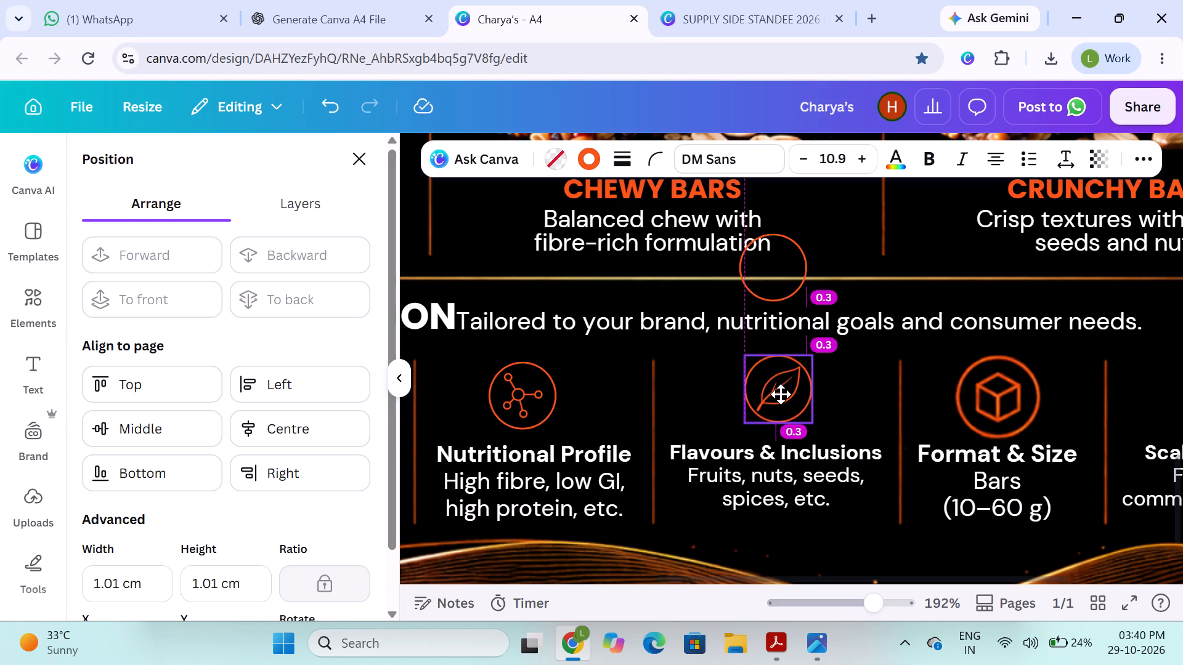
drag(781, 394, 781, 397)
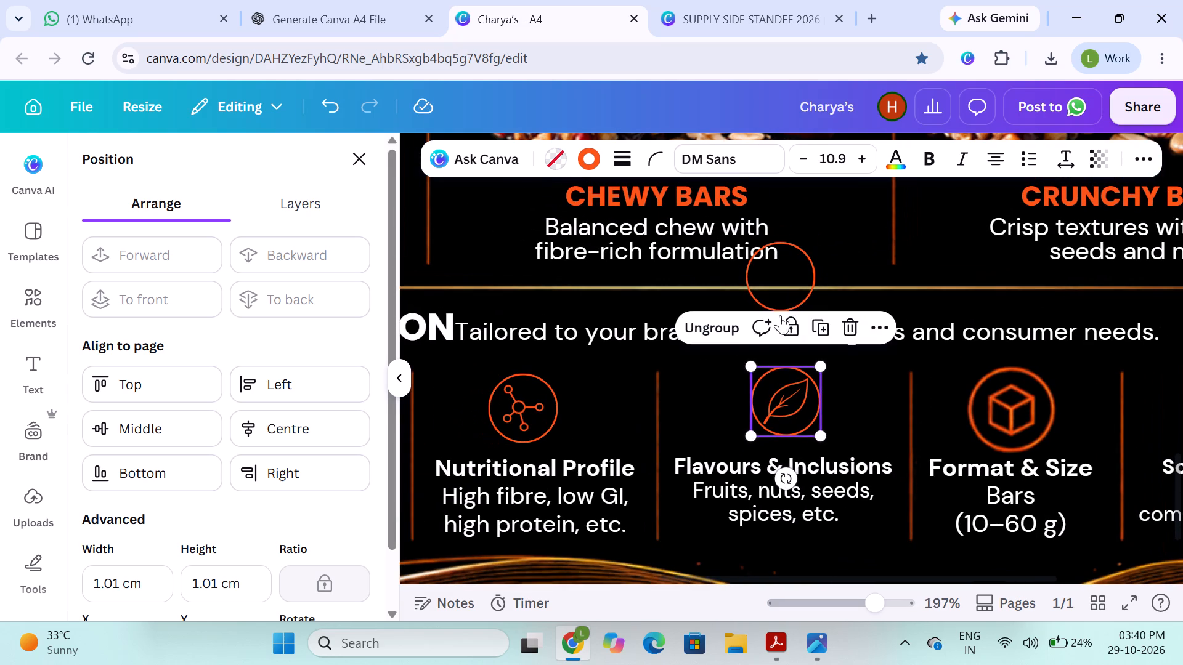
Duplicate the spare thin orange circle, placing one beside the Format & Size icon and the other between Chewy Bars and Crunchy Bars.
click(789, 287)
drag(789, 287, 850, 339)
right_click(789, 287)
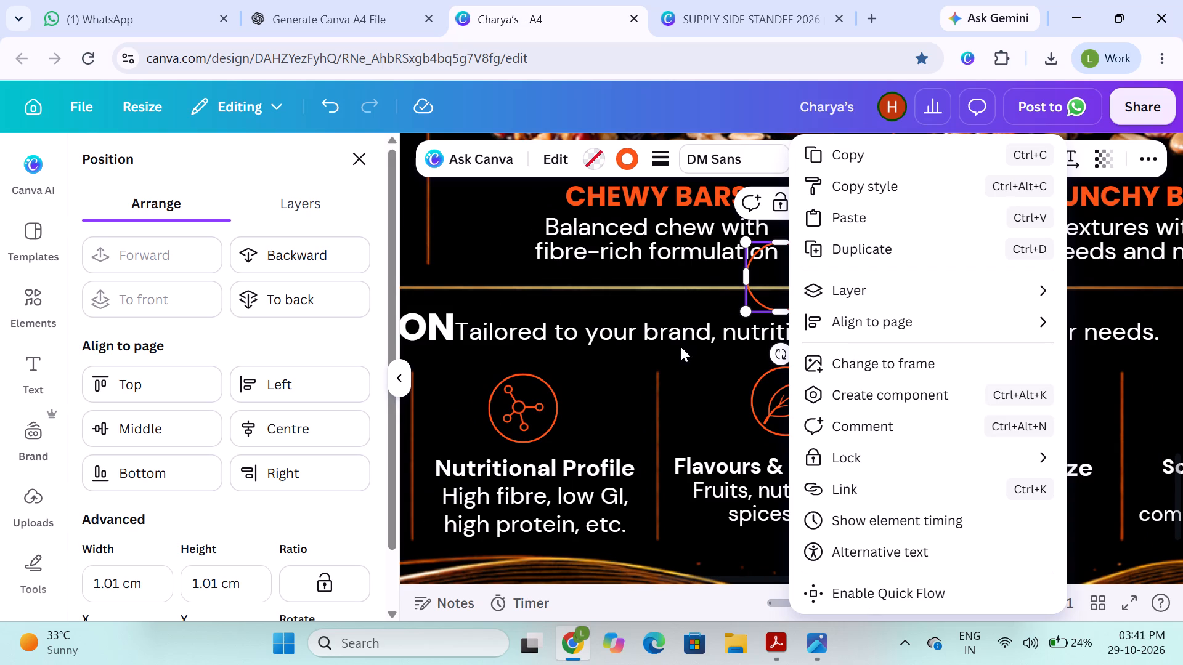
click(699, 392)
click(795, 270)
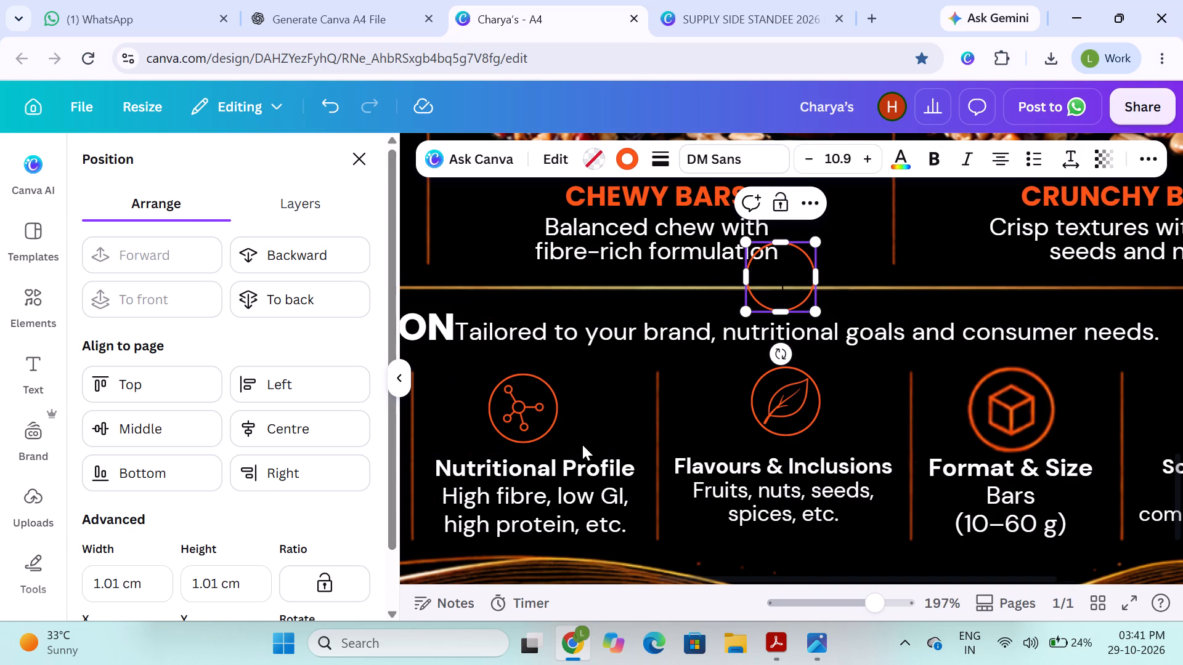
click(602, 437)
click(774, 279)
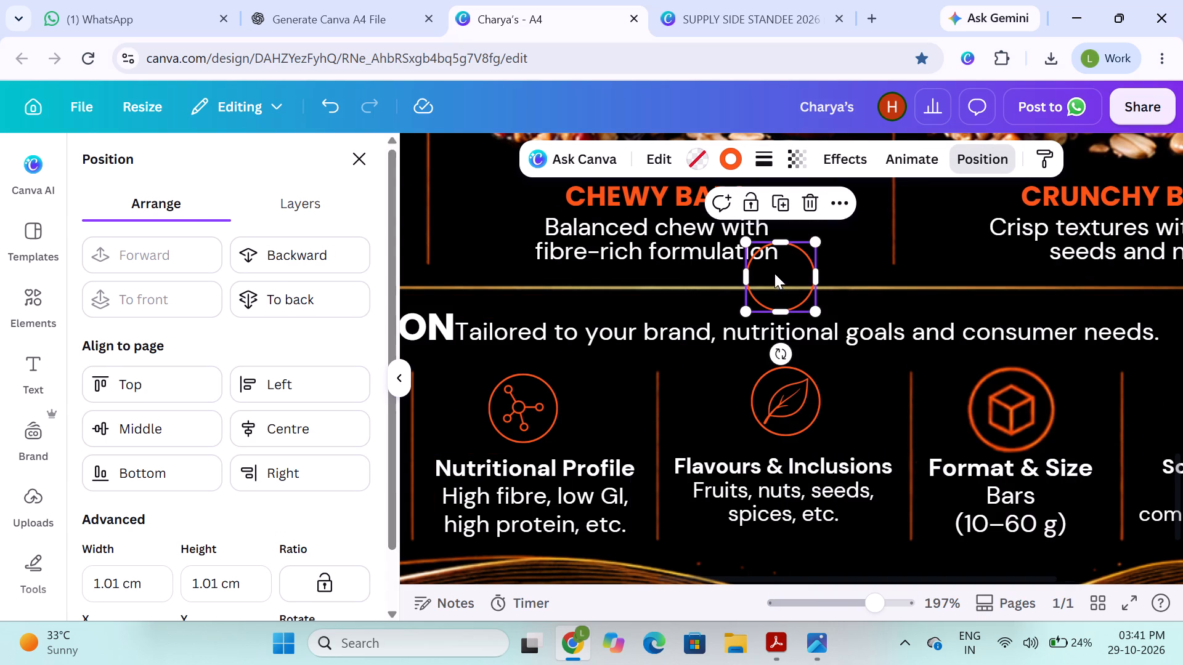
drag(775, 273, 827, 377)
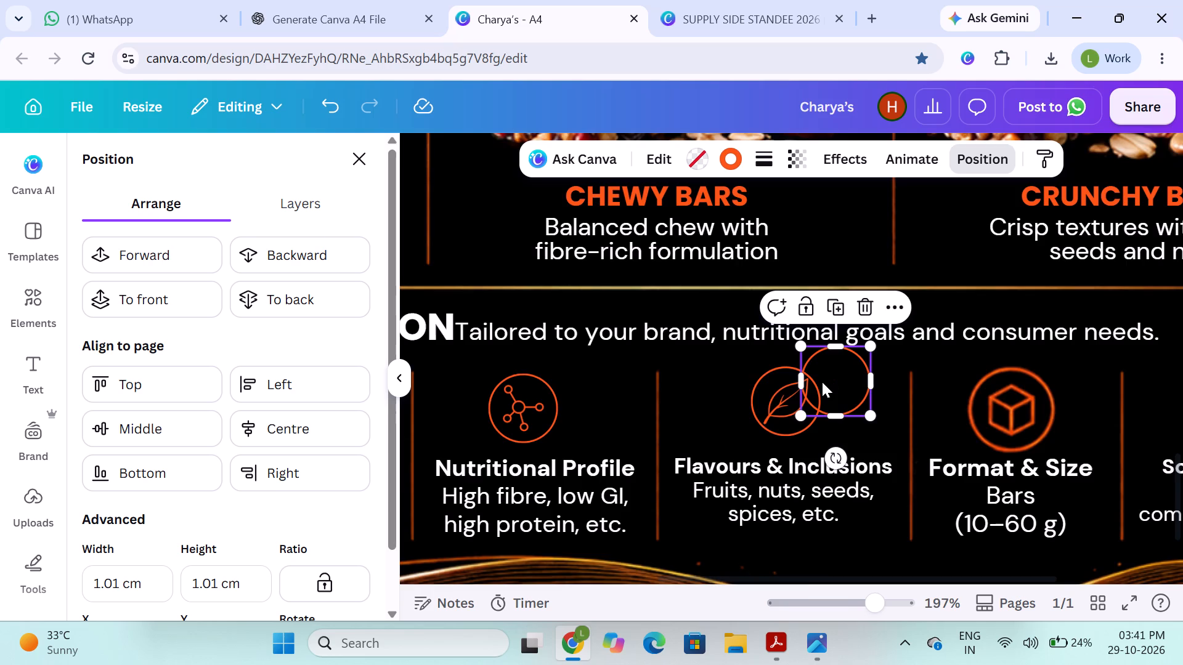
scroll(819, 384, left, 2)
key(ctrl+d)
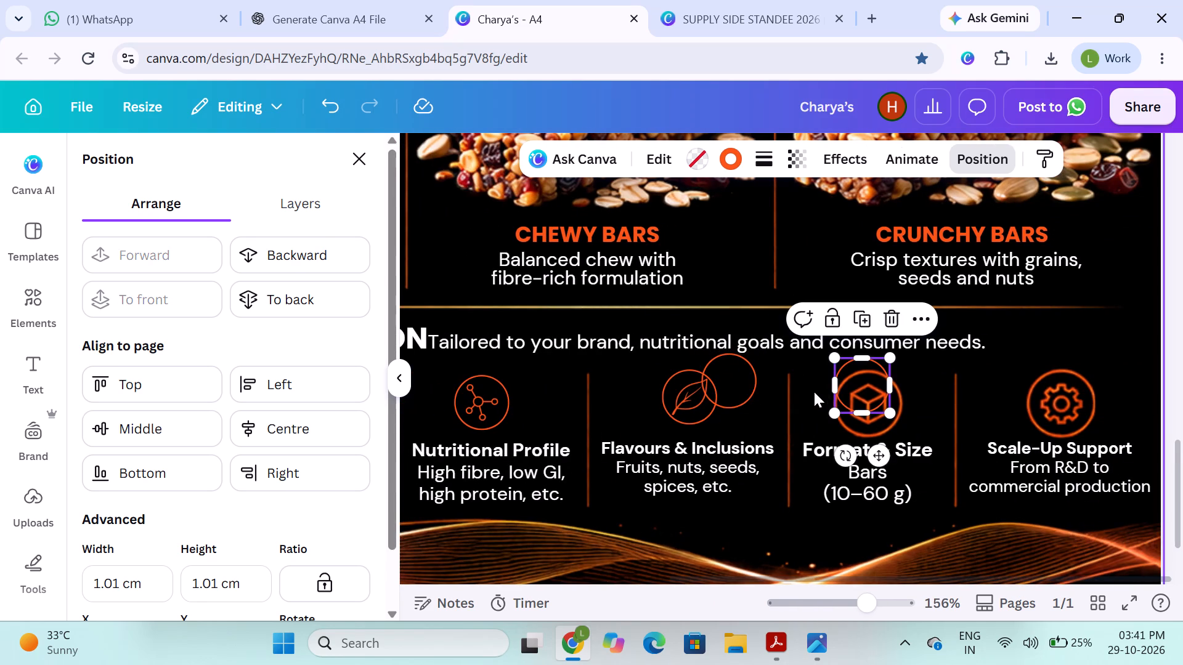
drag(858, 381, 766, 288)
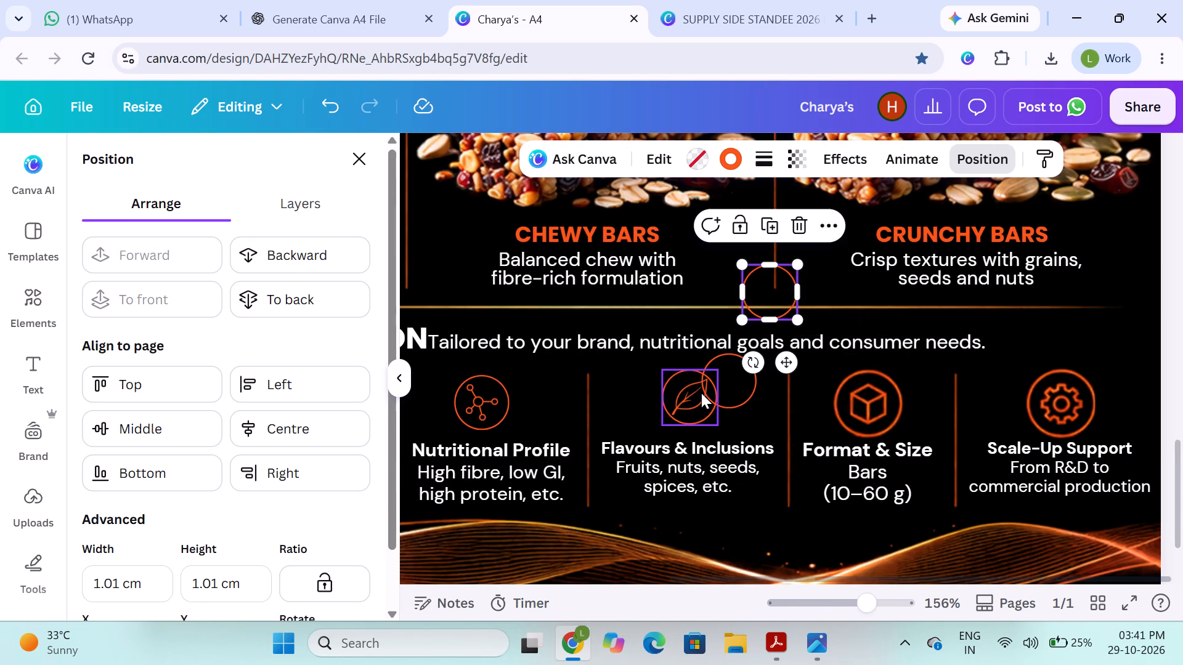
drag(730, 377, 781, 409)
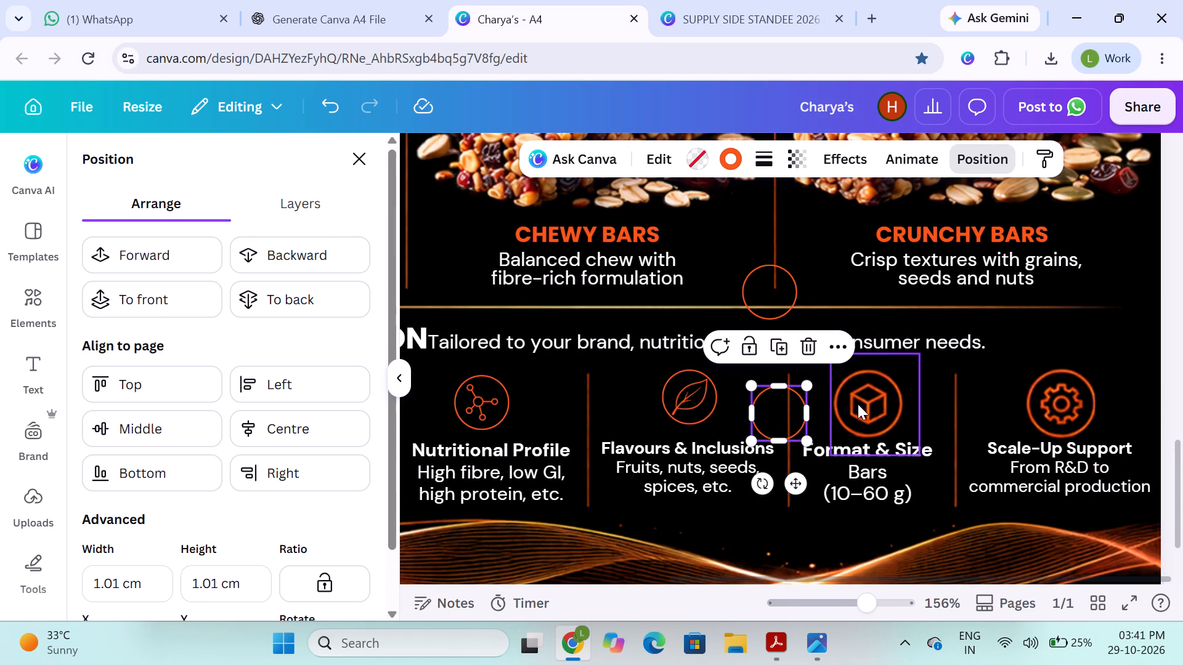
Look through the SUPPLY SIDE STANDEE 2026 design for reusable icons, including those under Engineered Fiber Functionality, and return to the Charya's A4 design.
click(706, 25)
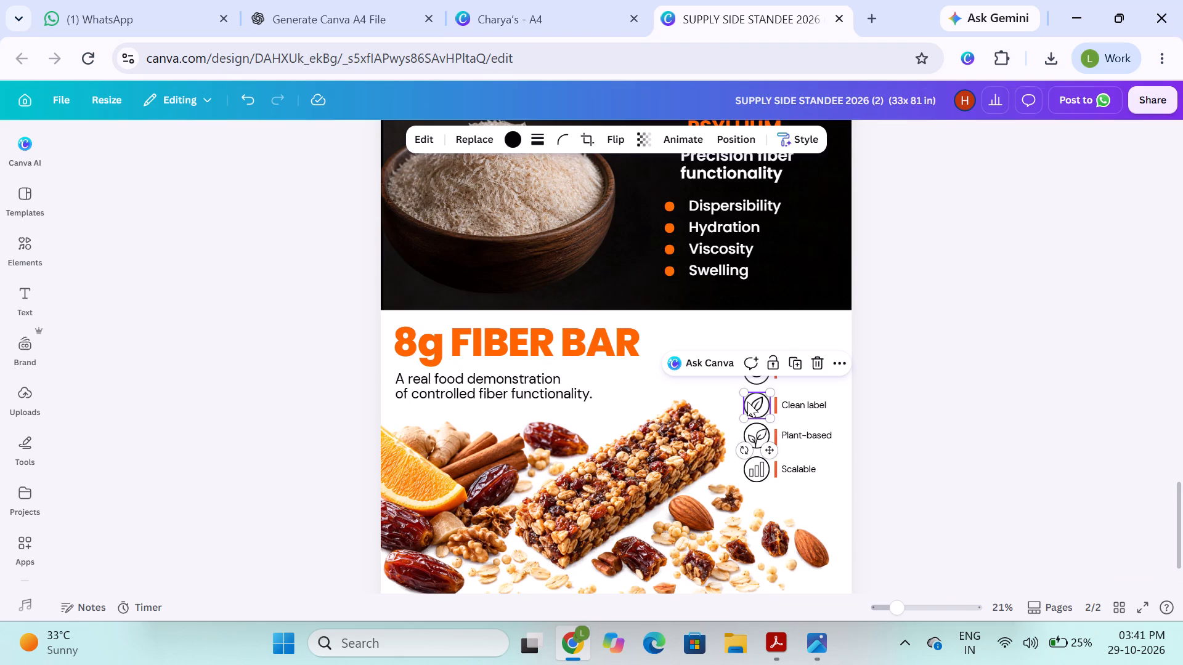
click(1022, 391)
scroll(1022, 390, up, 6)
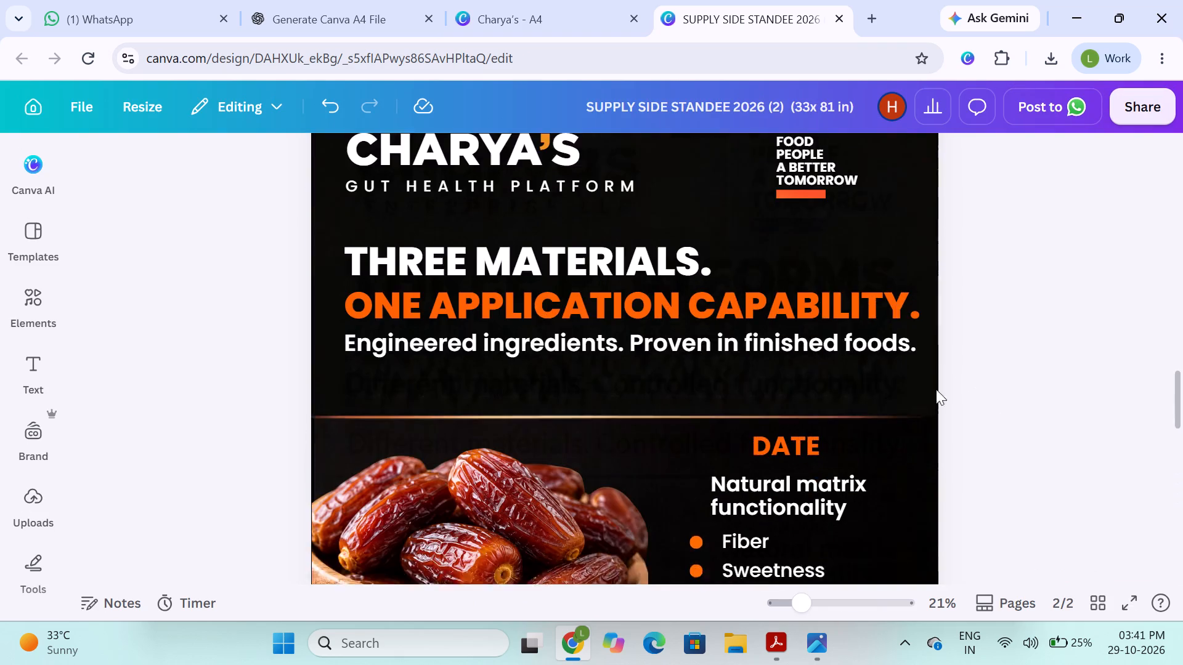
scroll(795, 355, up, 3)
scroll(763, 390, down, 4)
scroll(720, 462, down, 3)
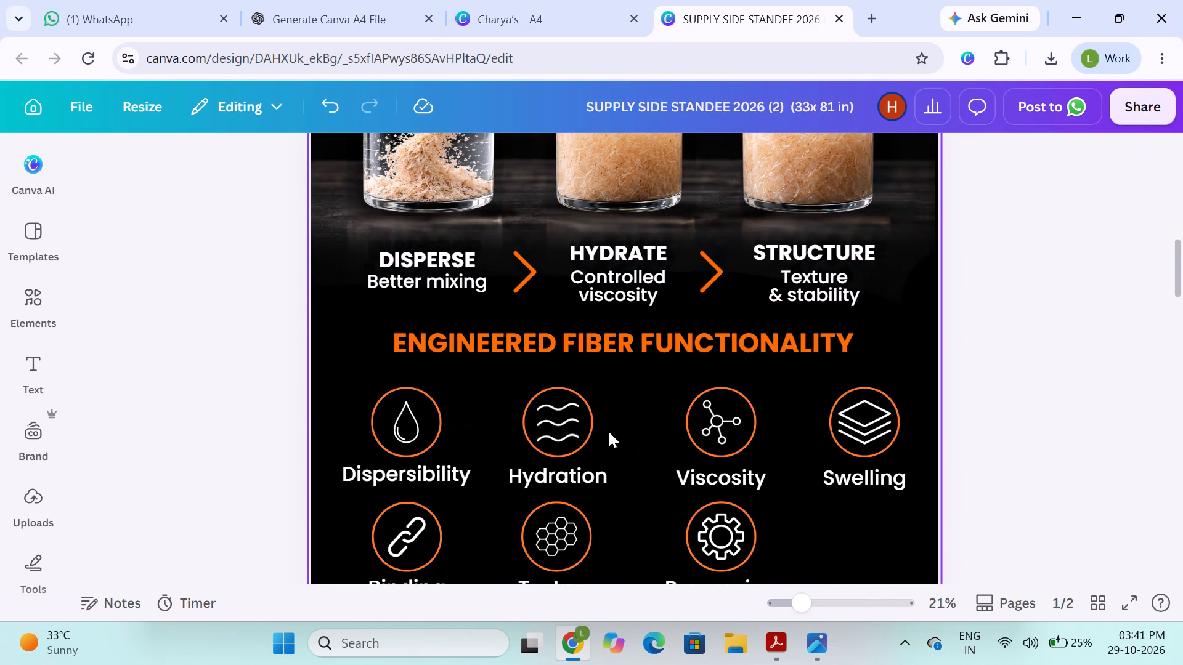
scroll(625, 519, down, 1)
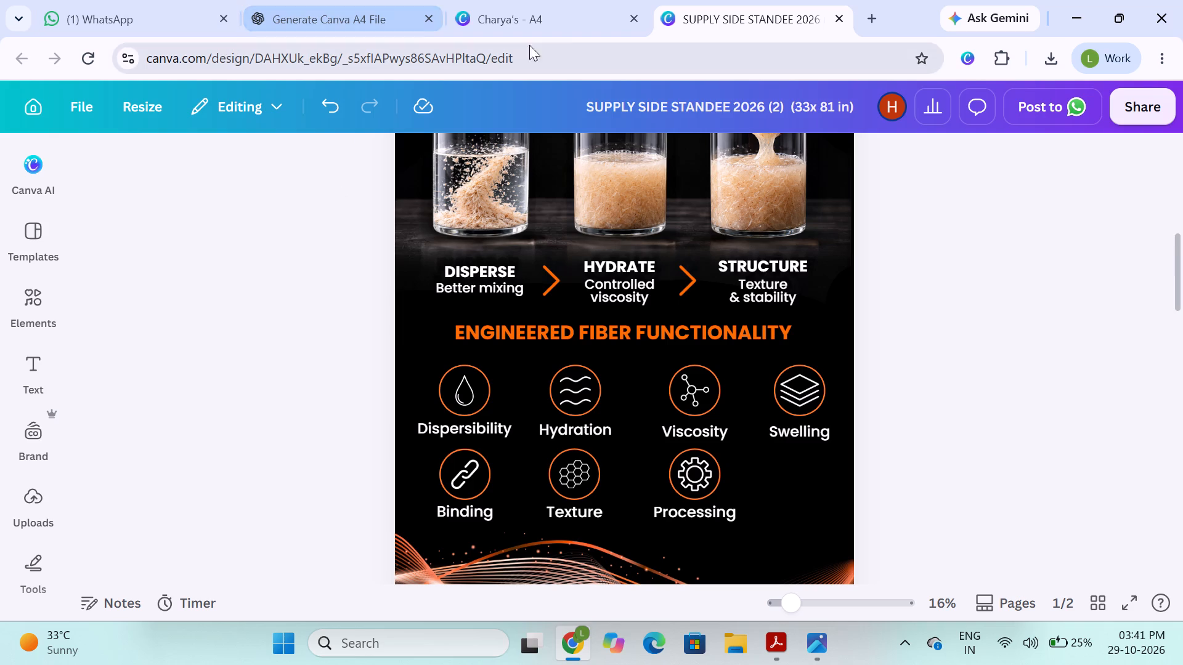
click(566, 9)
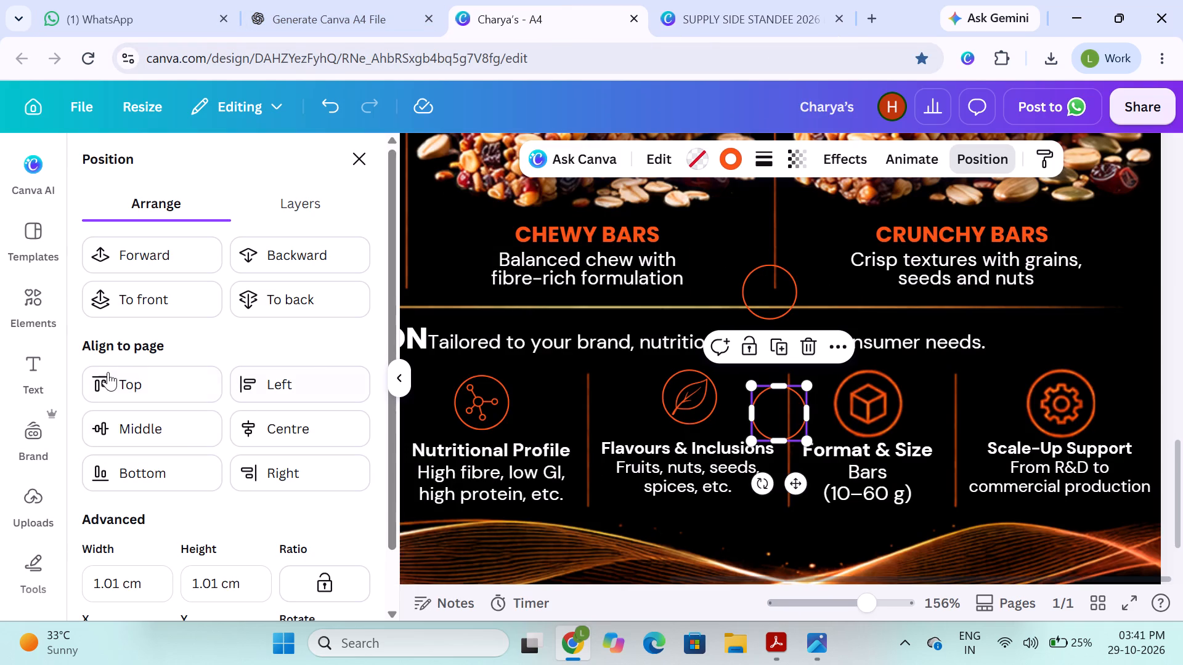
Clear the "leaf" search and the recent element searches, and add the black outline cube from the recently used elements.
click(17, 300)
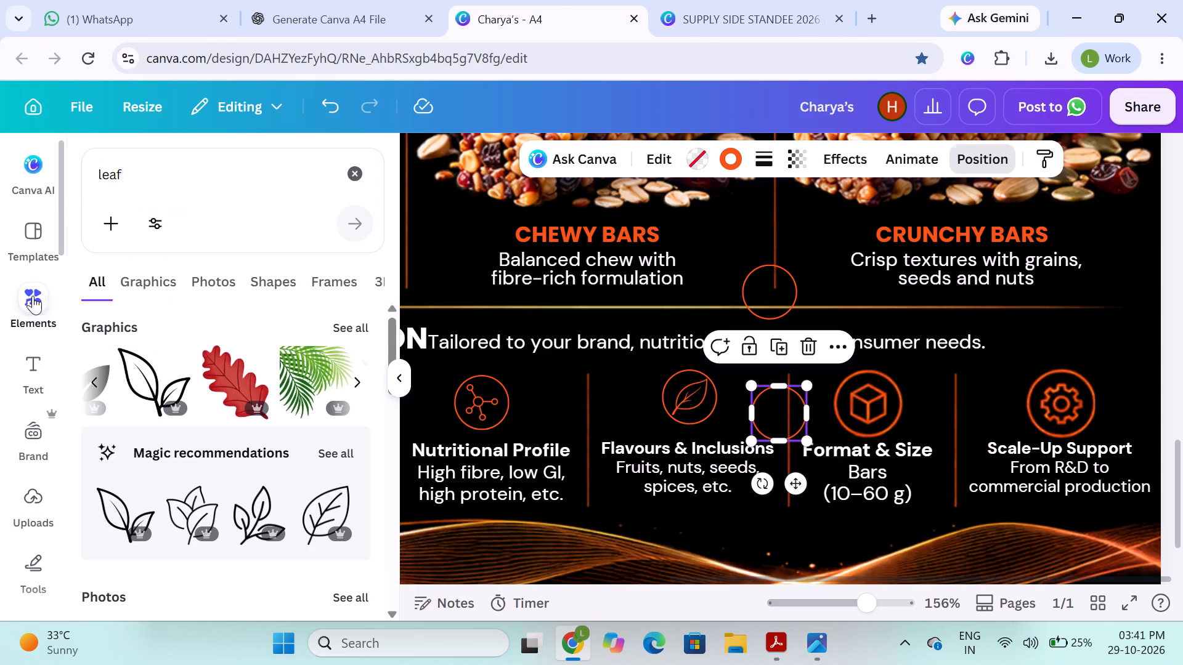
scroll(252, 414, down, 2)
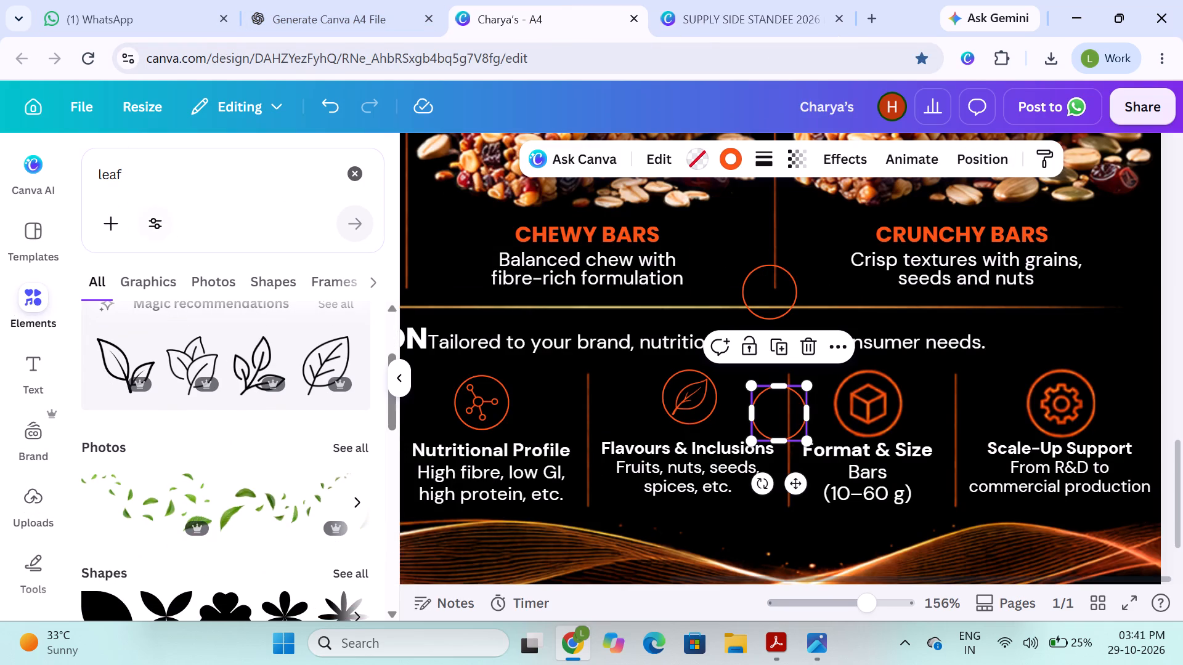
click(359, 175)
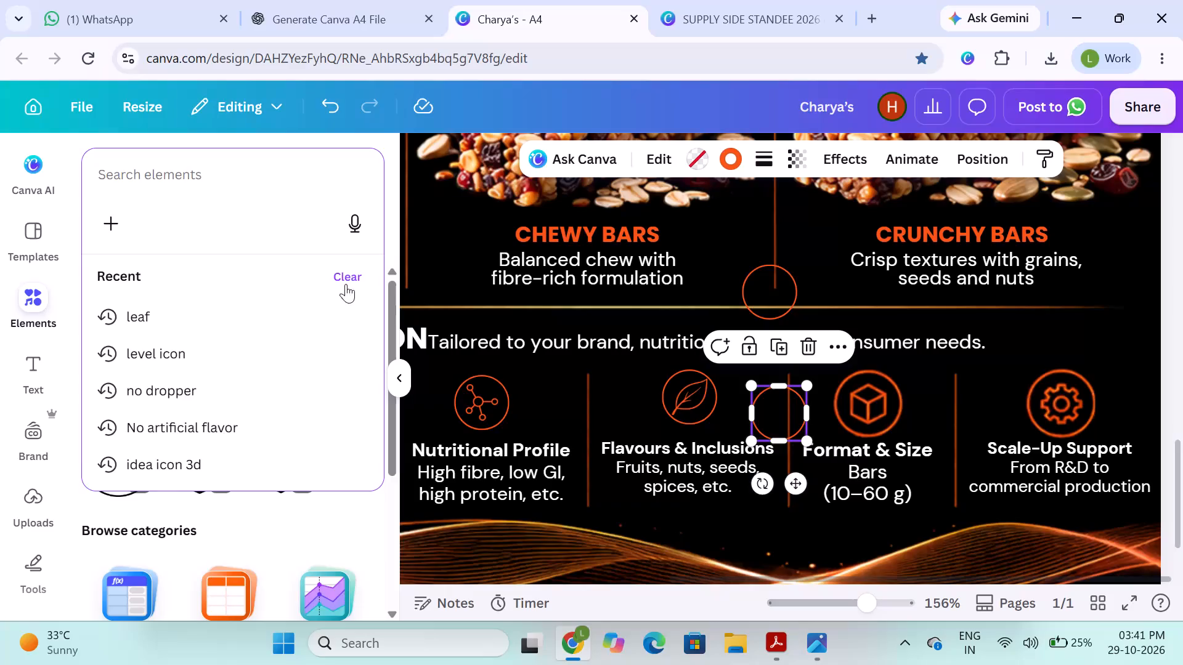
click(351, 278)
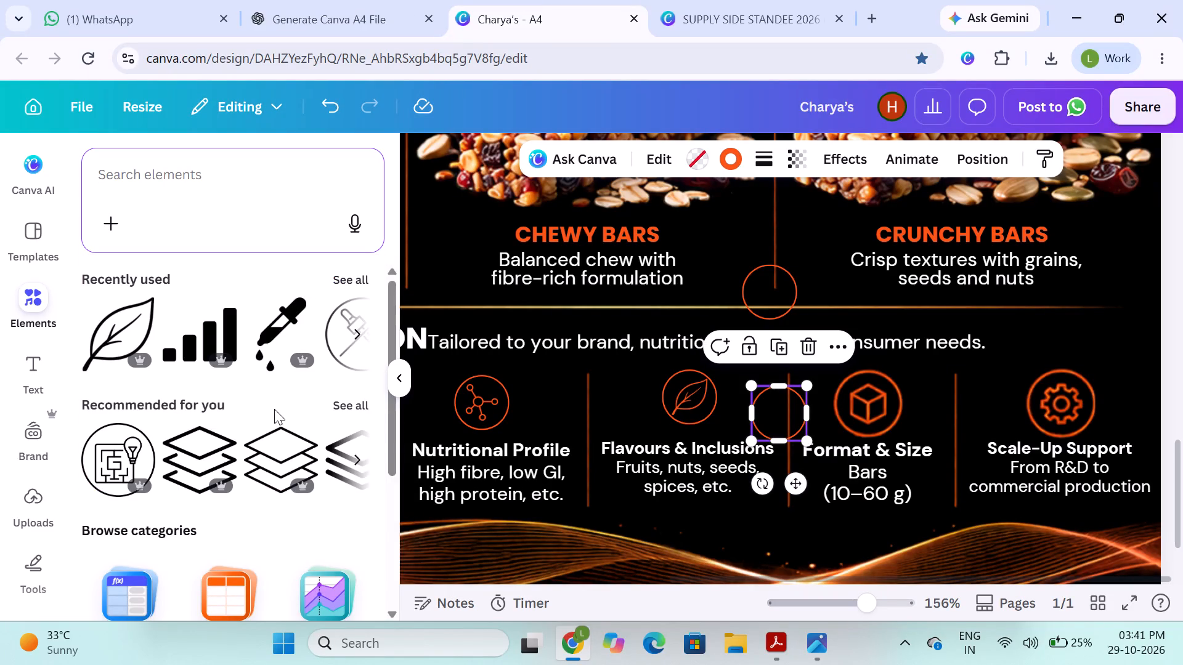
click(340, 278)
scroll(250, 474, down, 5)
click(317, 478)
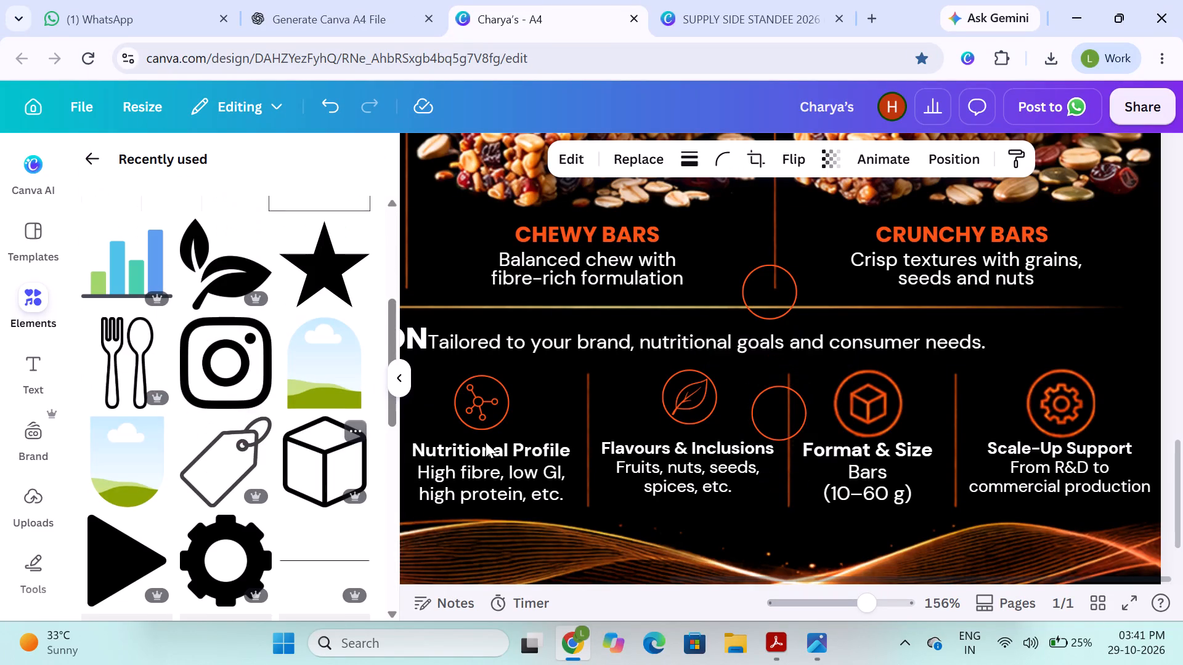
scroll(869, 311, up, 2)
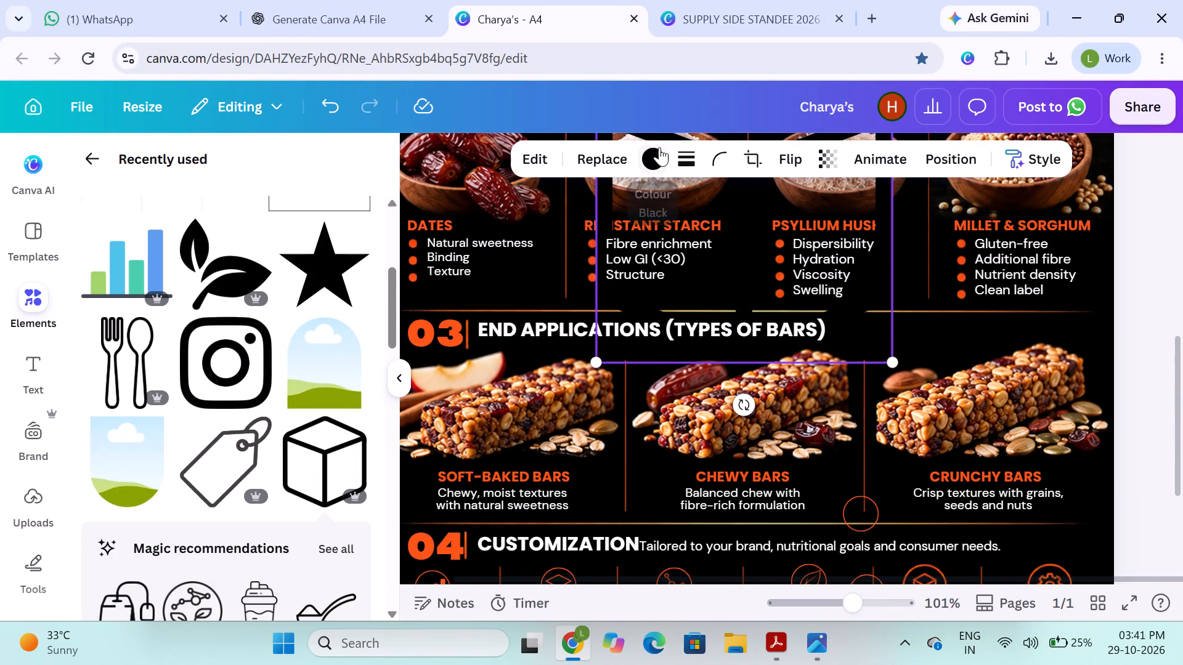
Recolour the newly added cube outline from the graphic colours to the orange used by the other icons.
click(660, 153)
click(175, 298)
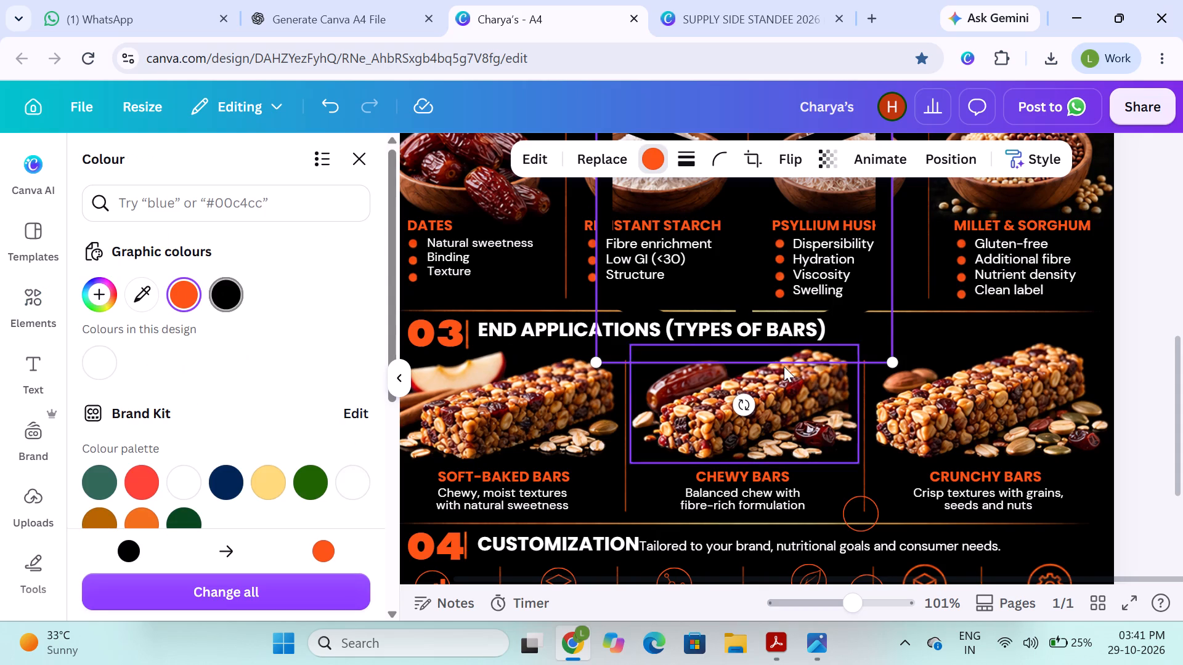
click(348, 163)
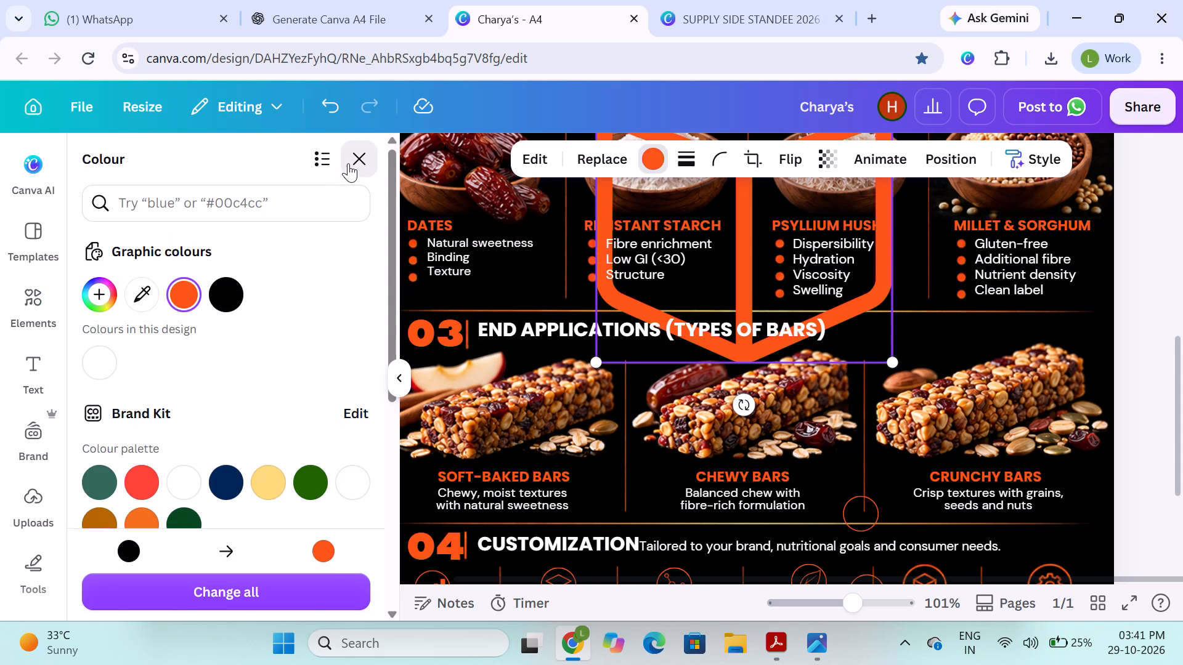
Shrink the orange cube to icon size and place it inside the spare thin circle beside the Format & Size icon.
drag(743, 264, 723, 379)
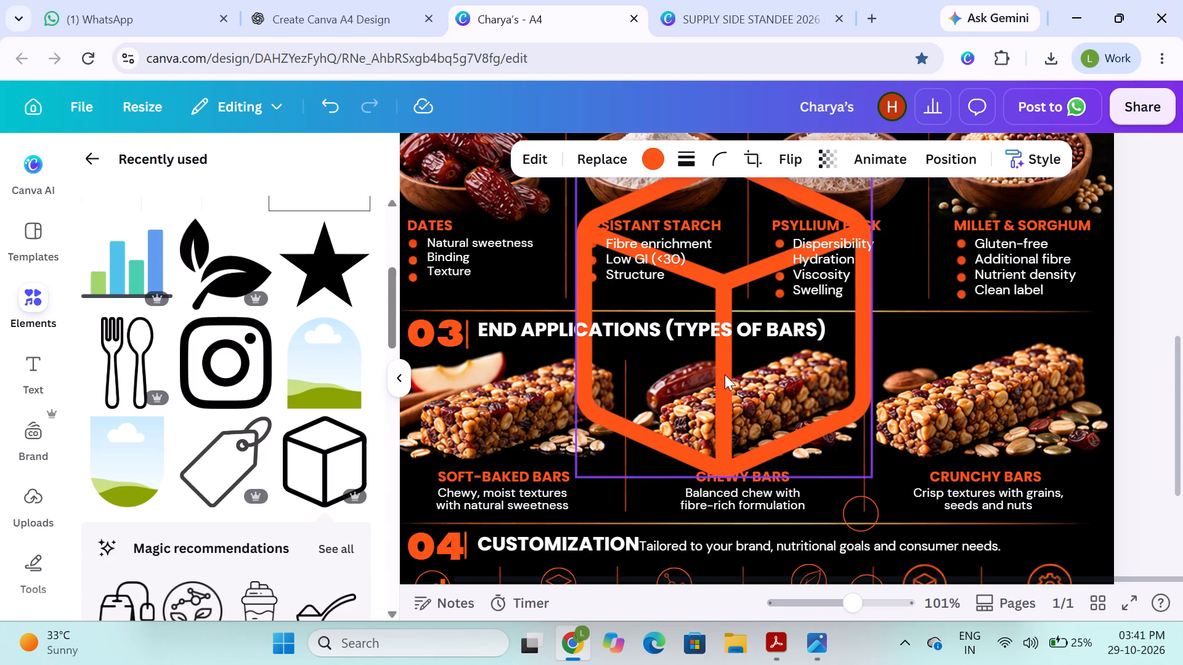
scroll(843, 240, up, 1)
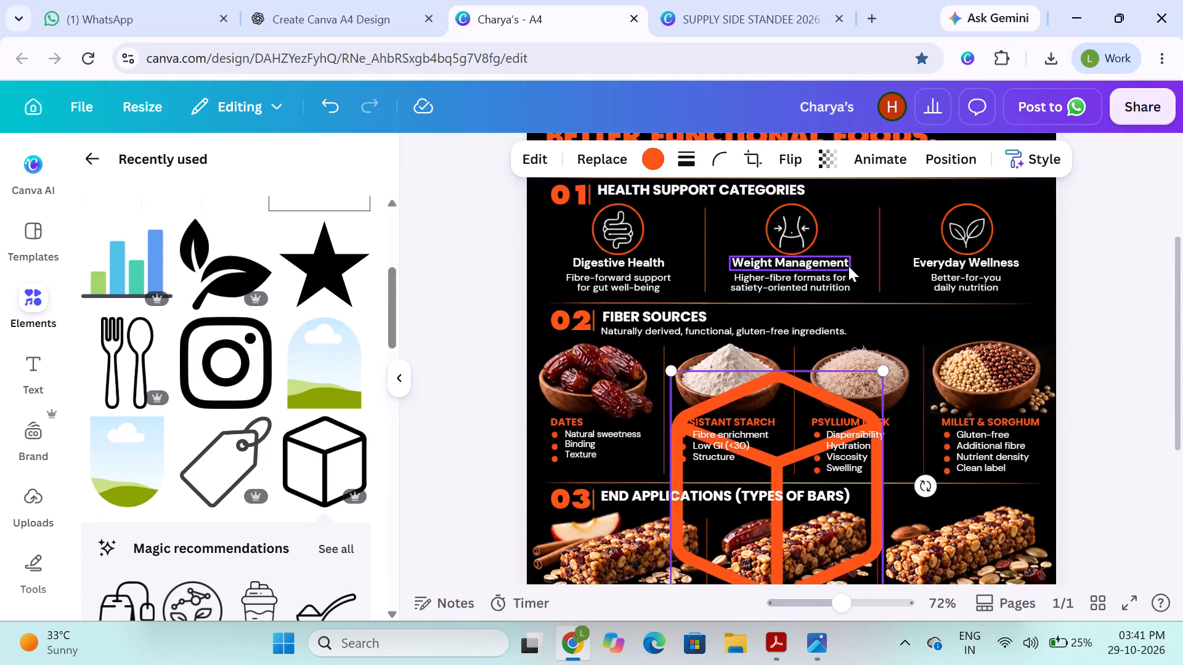
drag(884, 374, 765, 556)
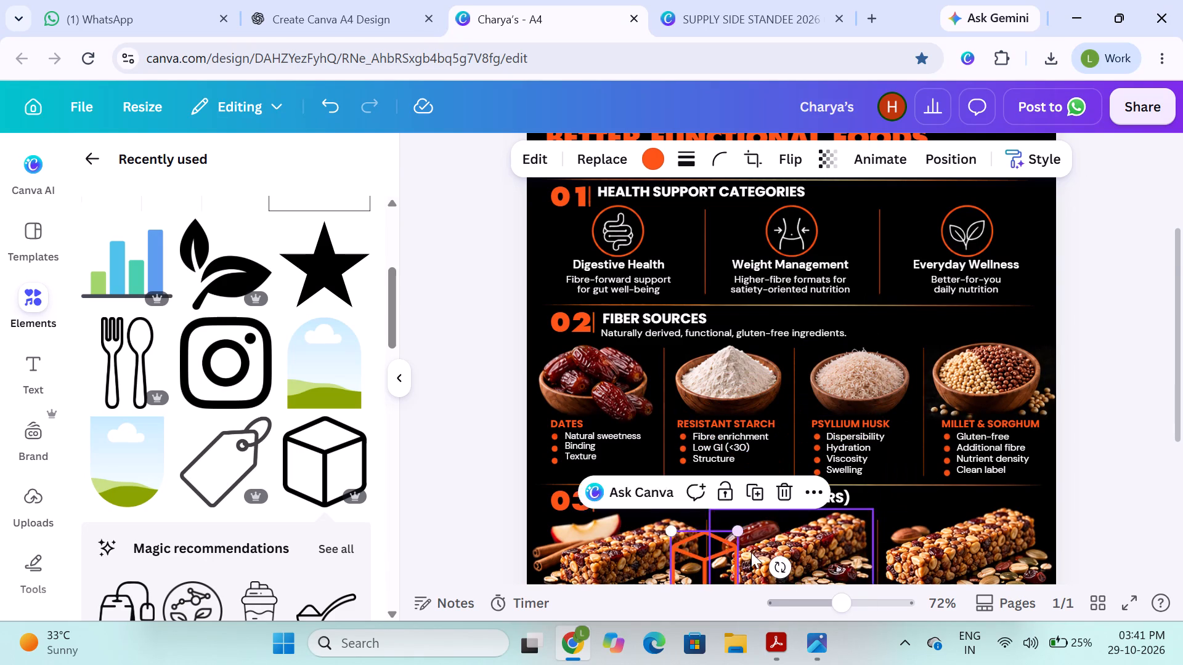
scroll(720, 538, down, 4)
drag(699, 292, 789, 429)
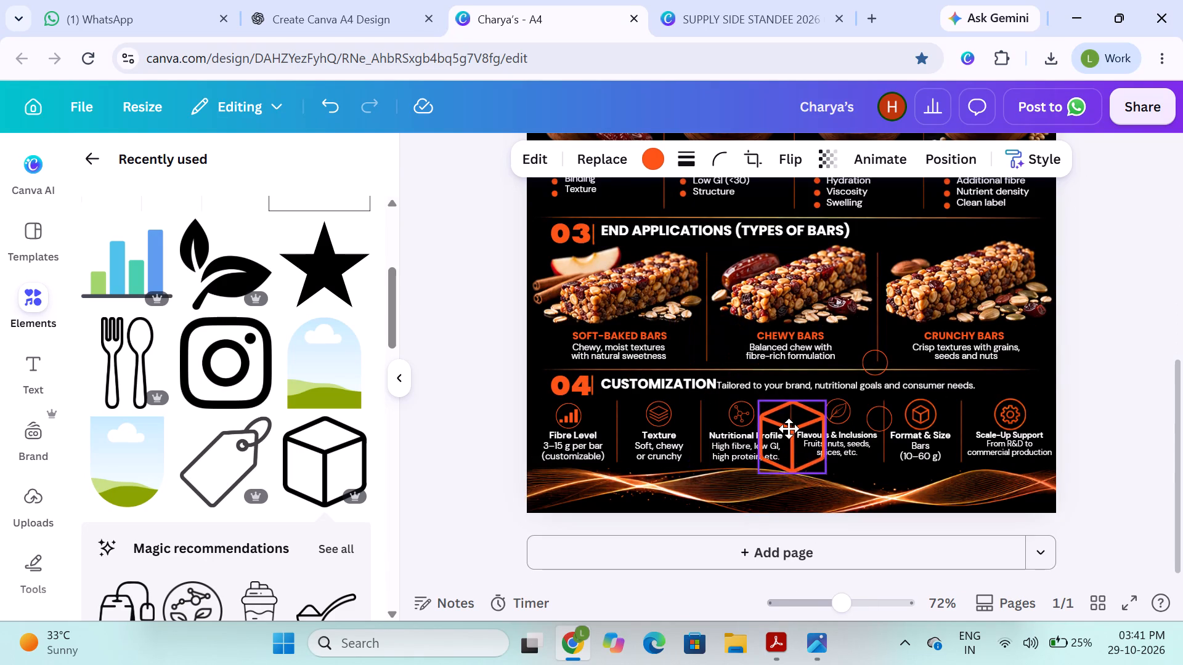
drag(789, 429, 790, 427)
scroll(846, 420, left, 2)
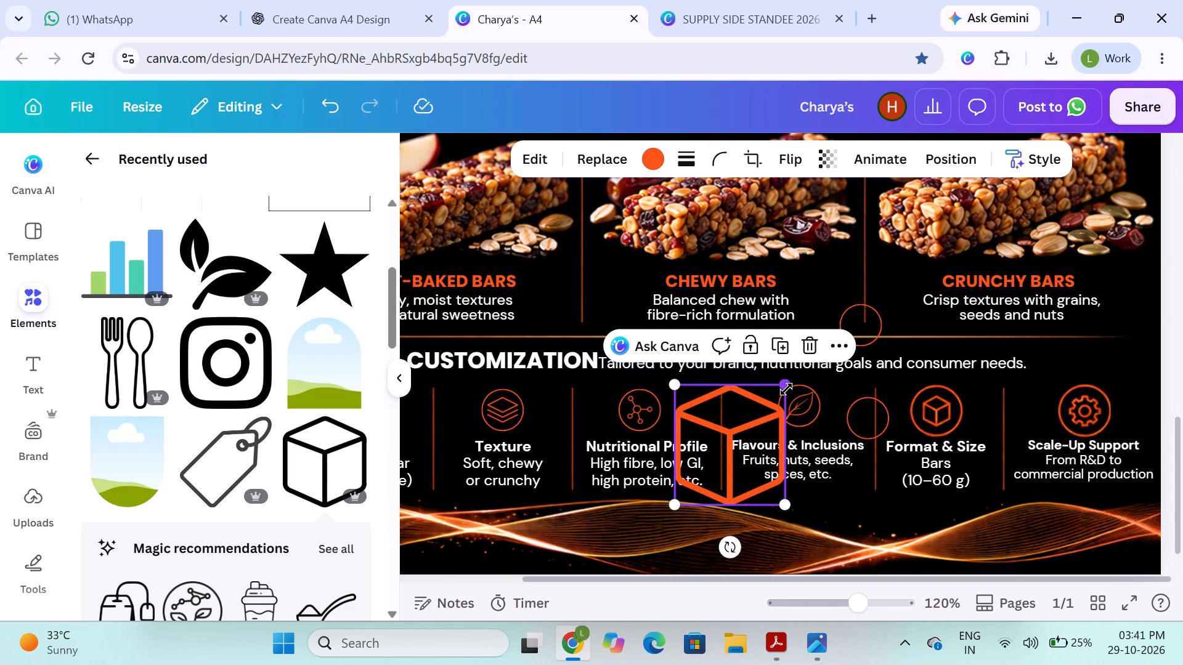
drag(786, 389, 702, 490)
drag(679, 490, 821, 408)
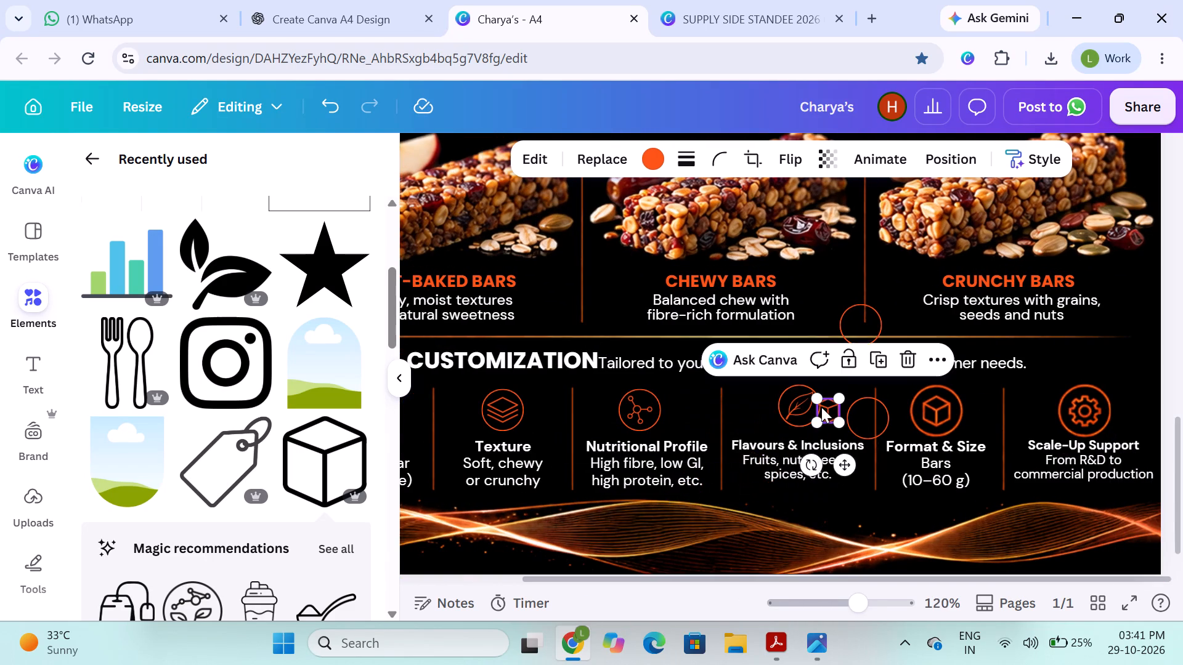
scroll(835, 447, left, 1)
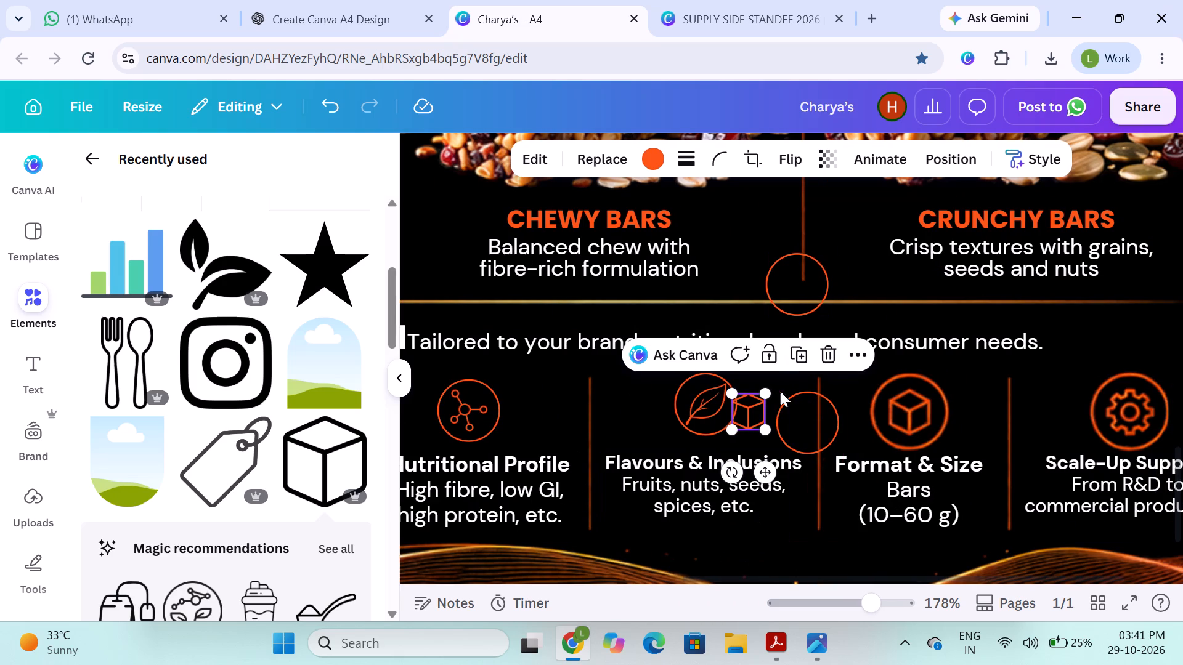
drag(741, 403, 799, 413)
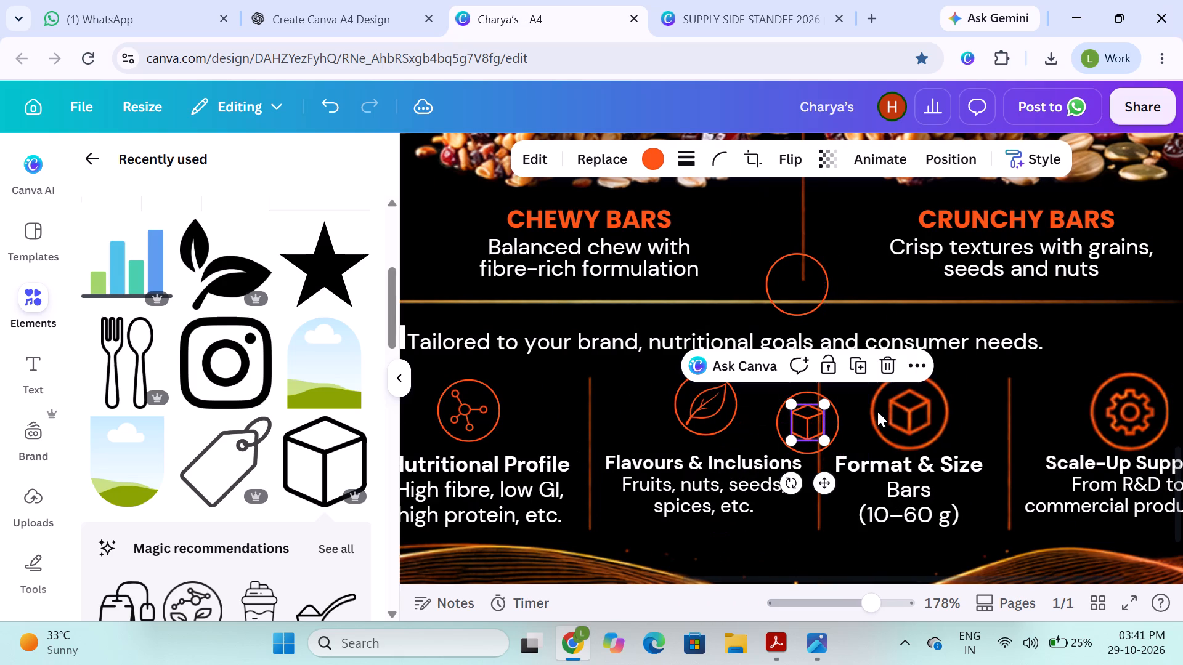
Nudge the thin circle toward the Format & Size icon and enlarge the cube slightly to fit inside it.
shift+click(837, 416)
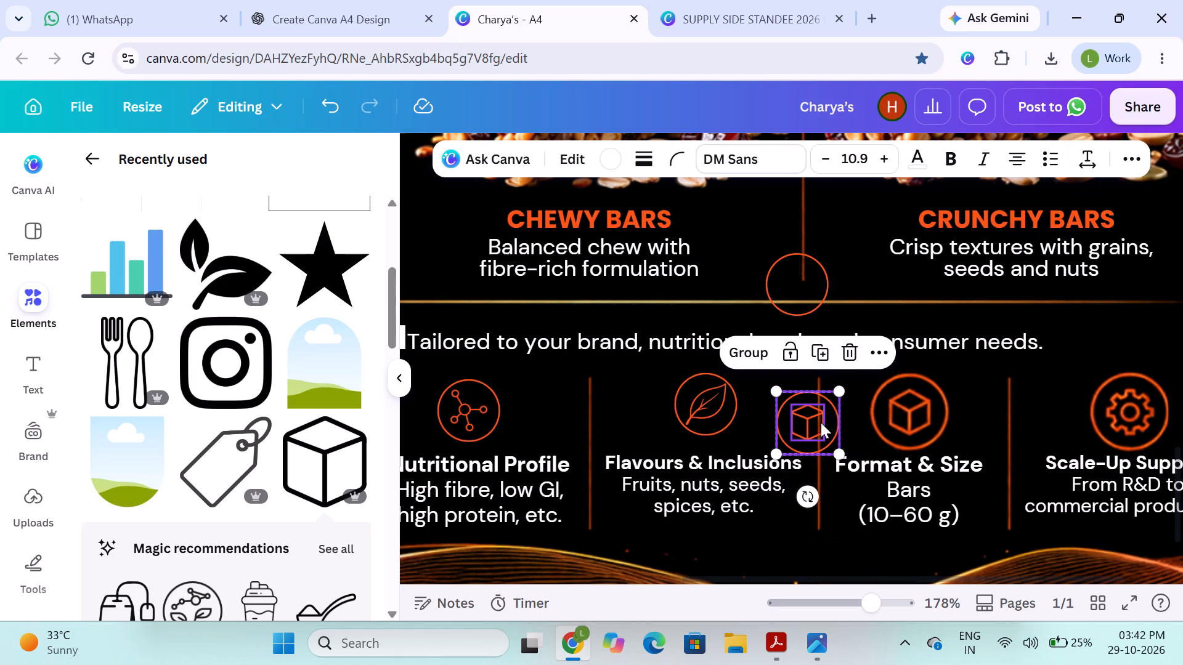
click(754, 422)
click(712, 405)
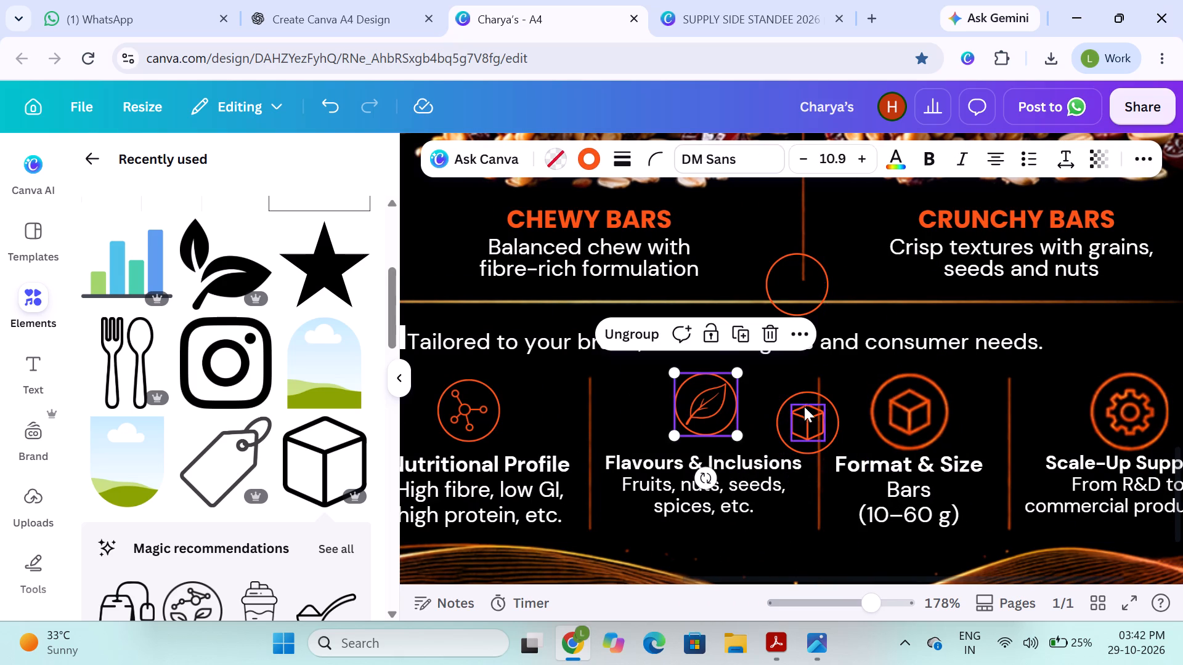
click(826, 408)
click(815, 413)
drag(832, 401, 840, 395)
click(795, 423)
drag(822, 405, 824, 405)
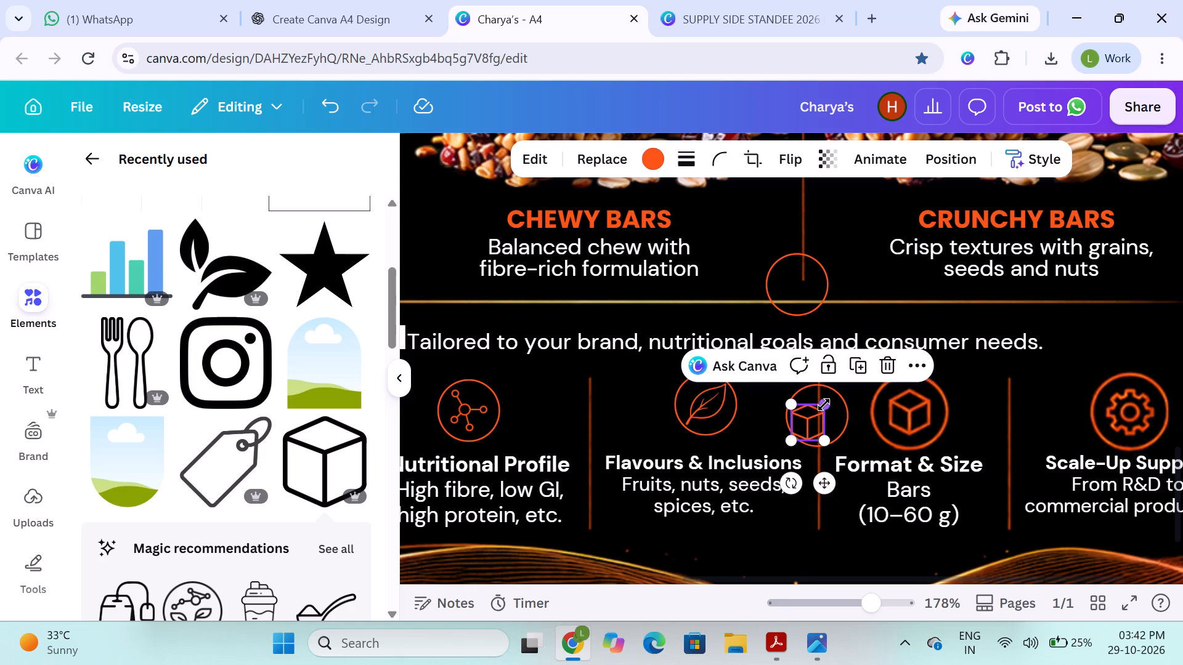
drag(824, 405, 838, 400)
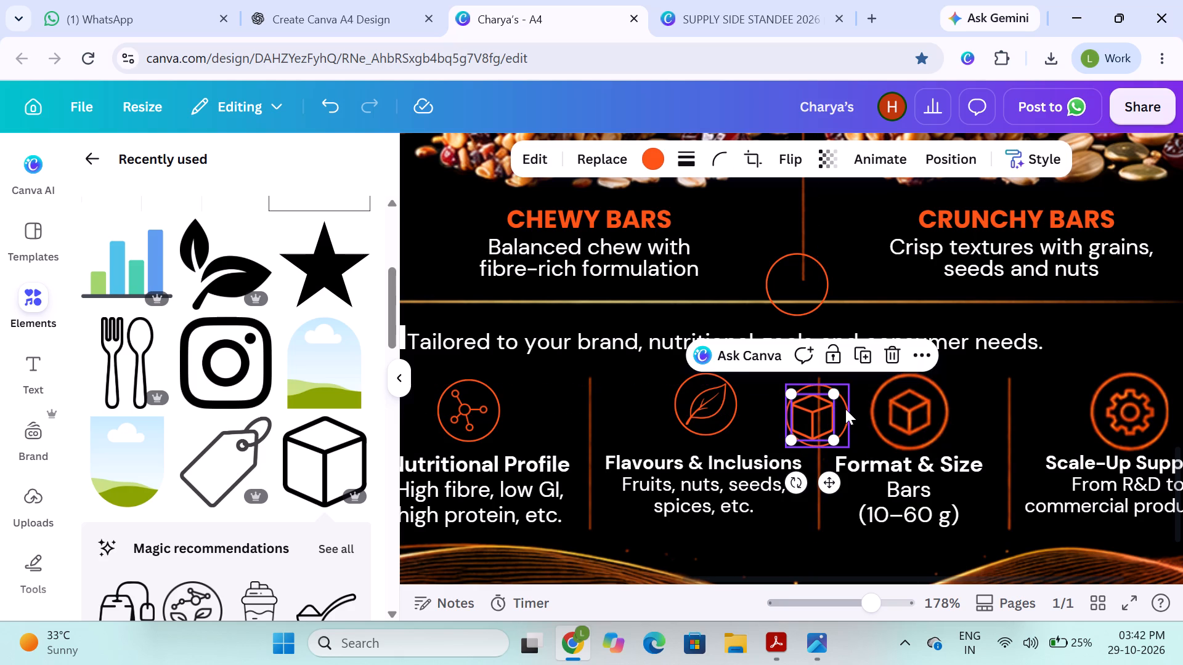
Align the cube and its thin circle to each other's centre and middle, and group them.
shift+click(845, 409)
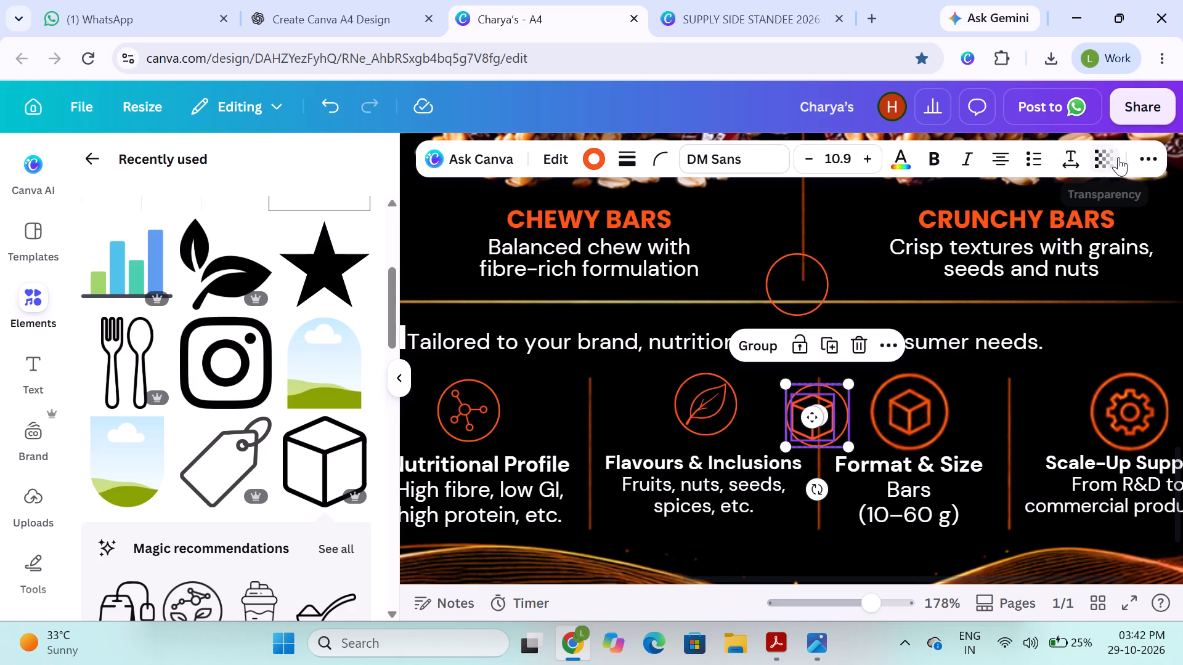
click(1150, 154)
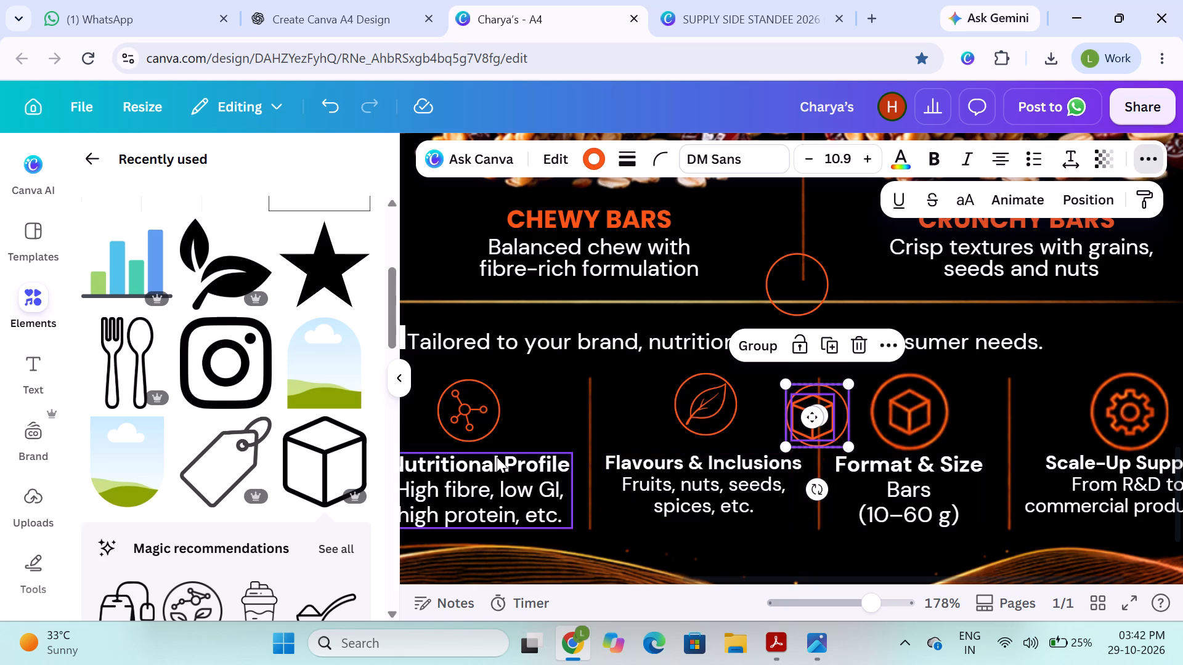
click(1099, 201)
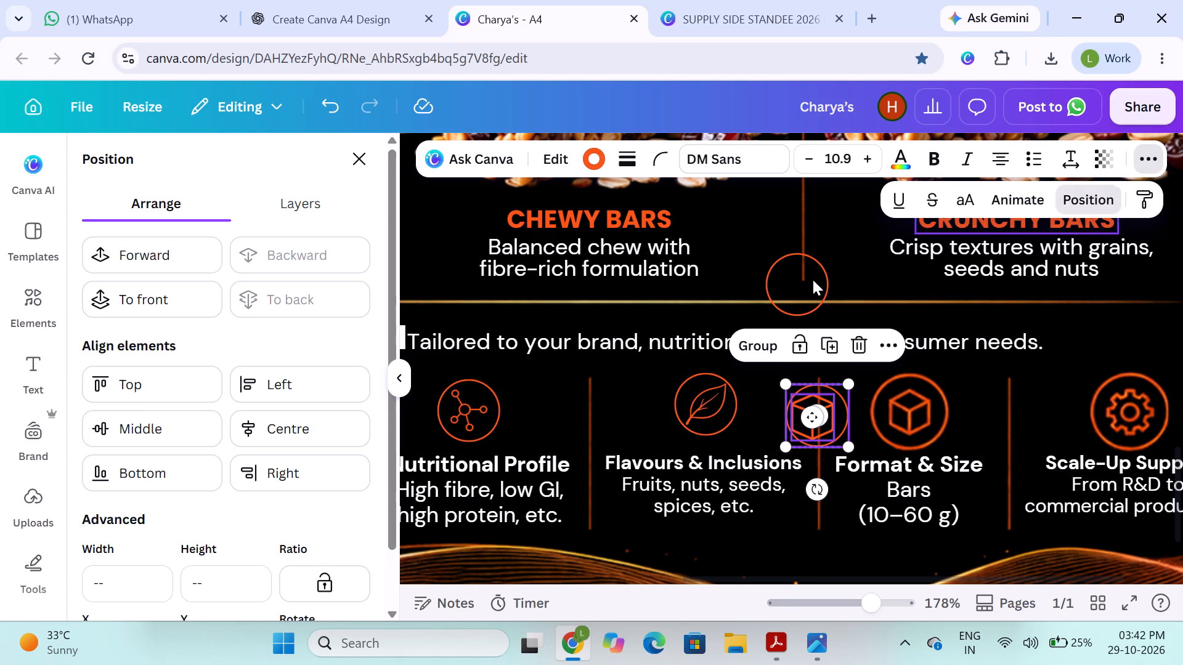
click(335, 431)
click(185, 437)
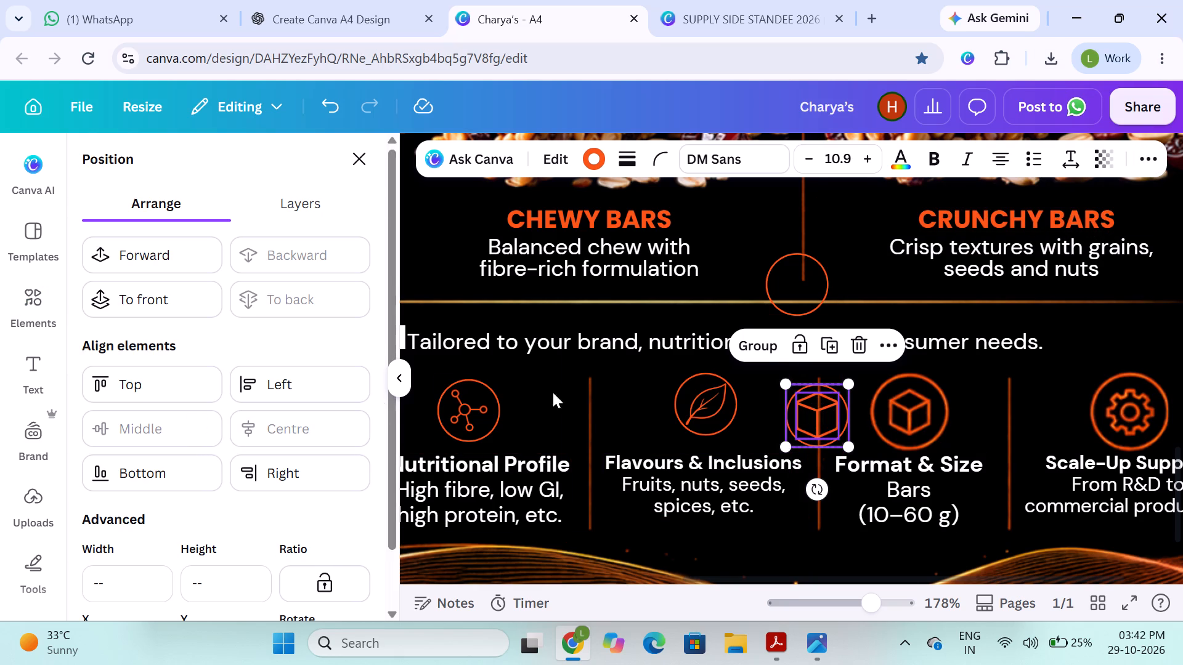
click(771, 336)
Delete the old glowing cube icon and place the grouped circled cube above the Format & Size heading.
scroll(842, 360, left, 1)
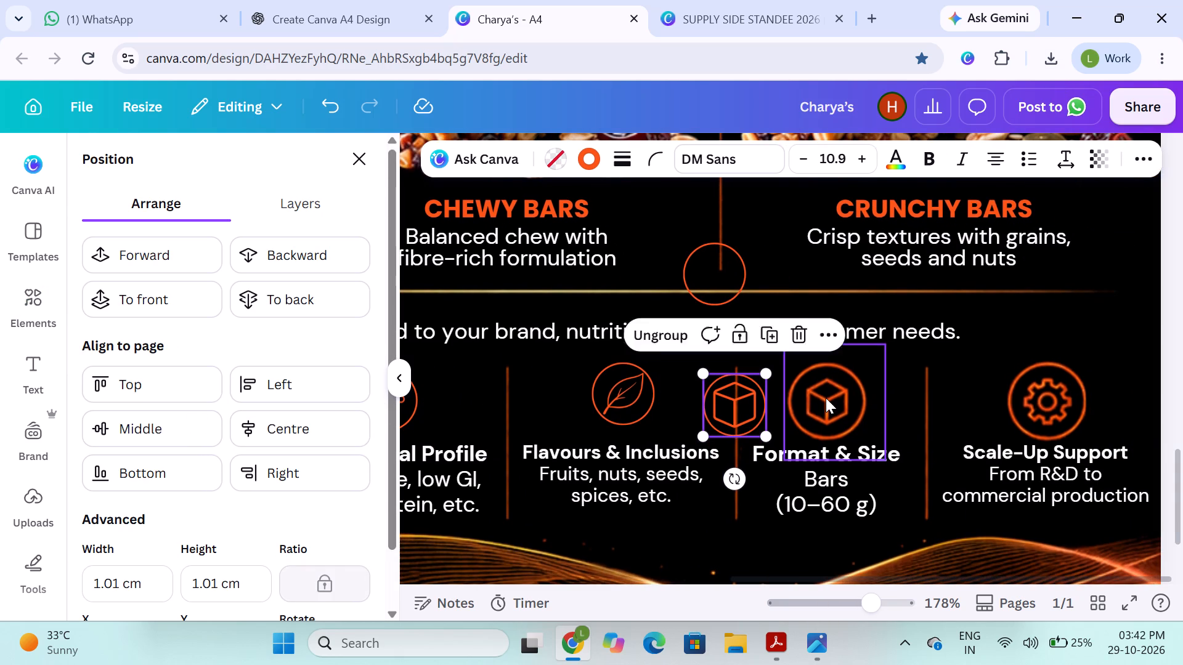
click(826, 398)
key(BackSpace)
click(745, 397)
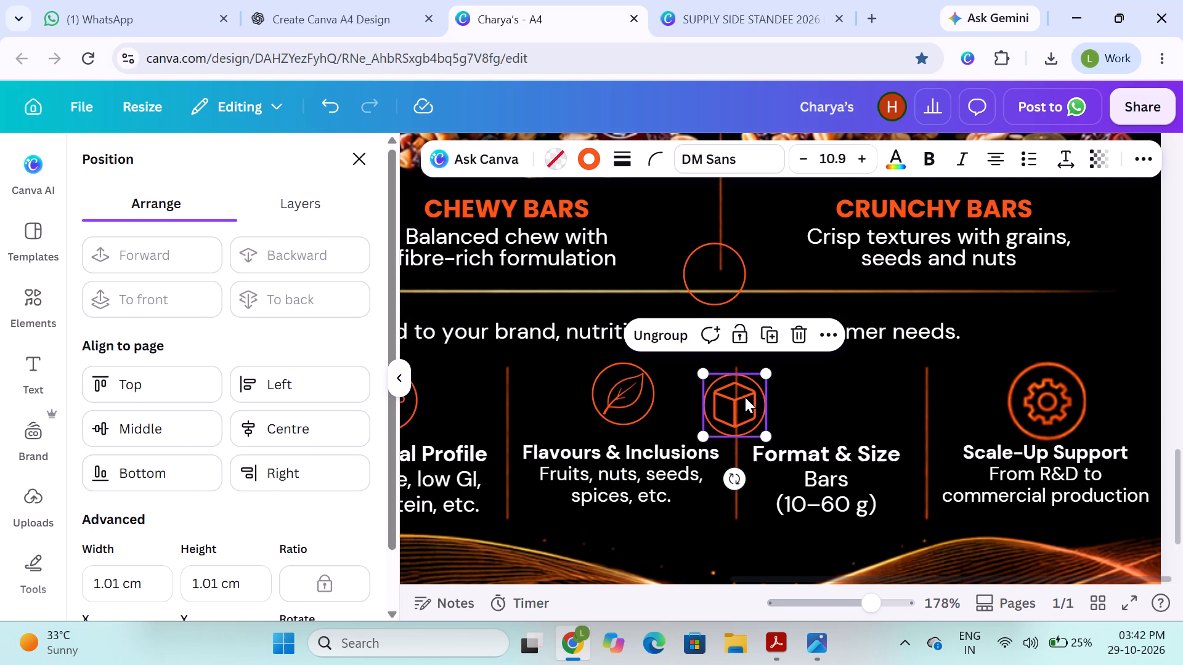
drag(729, 402, 827, 402)
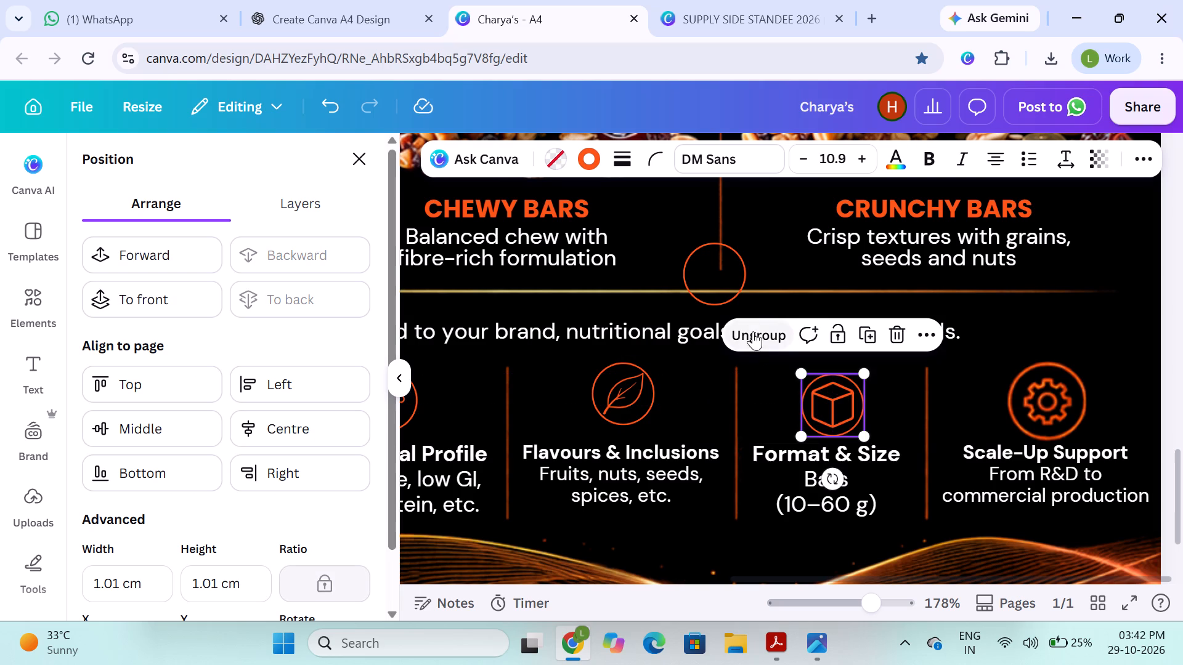
Move the spare thin circle from between Chewy Bars and Crunchy Bars to the end of the Customization tagline.
click(710, 275)
drag(710, 275, 922, 335)
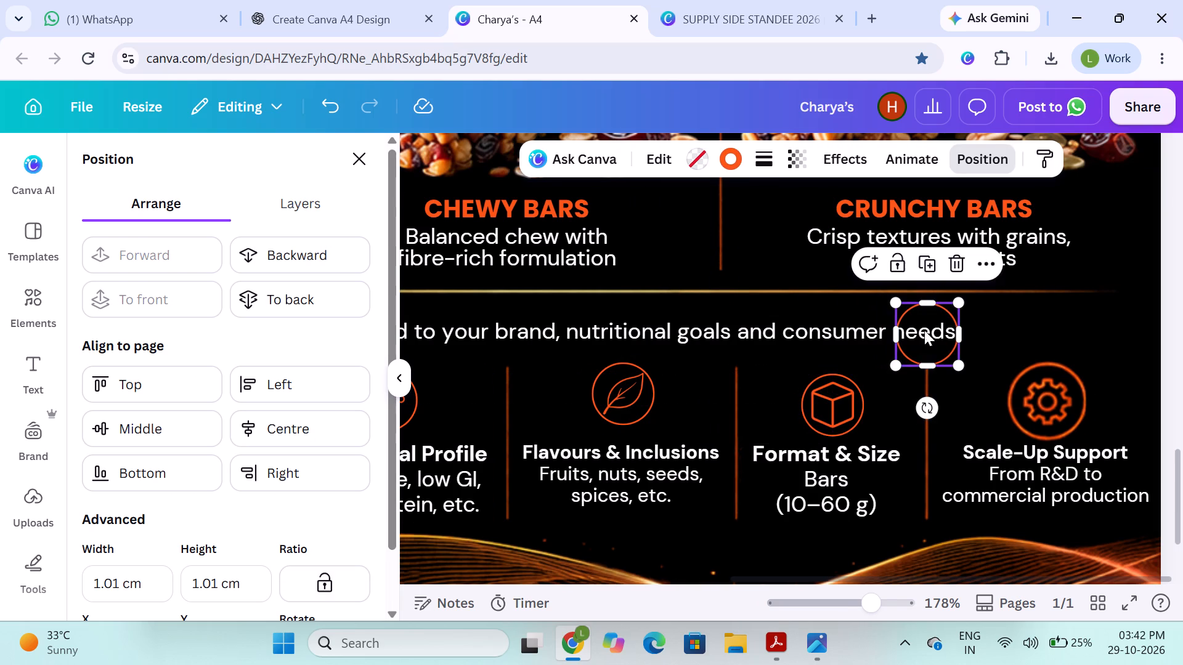
scroll(731, 307, left, 2)
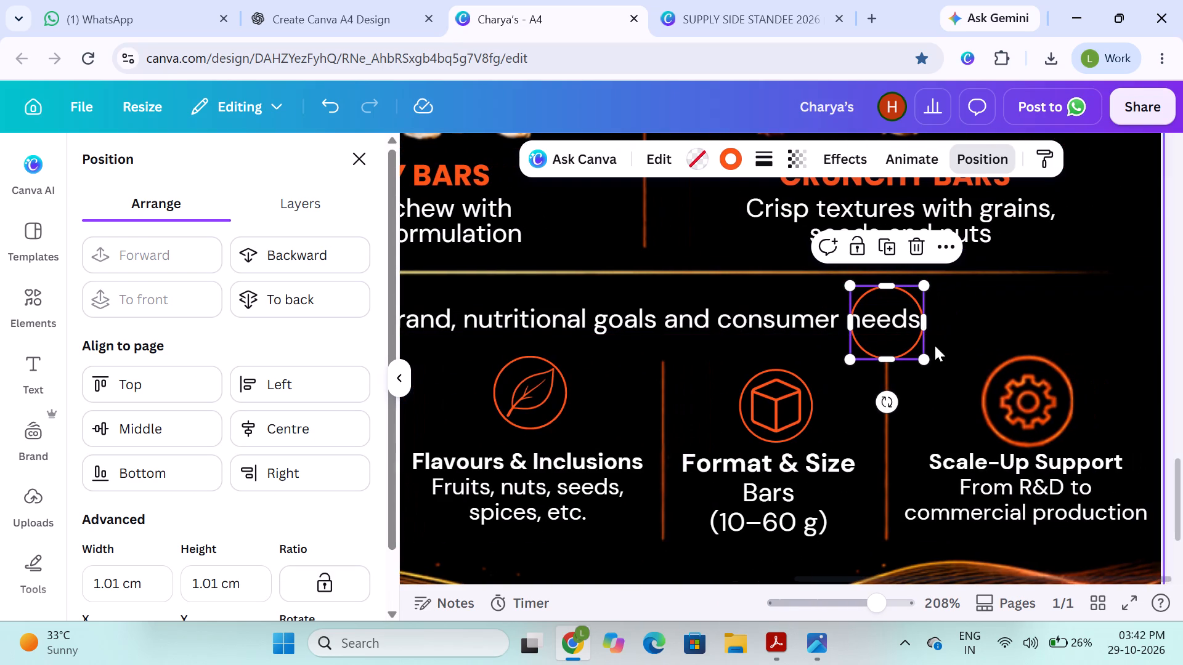
Copy the gear of the Processing icon from the SUPPLY SIDE STANDEE 2026 design and paste it into the Charya's A4 design.
click(1033, 397)
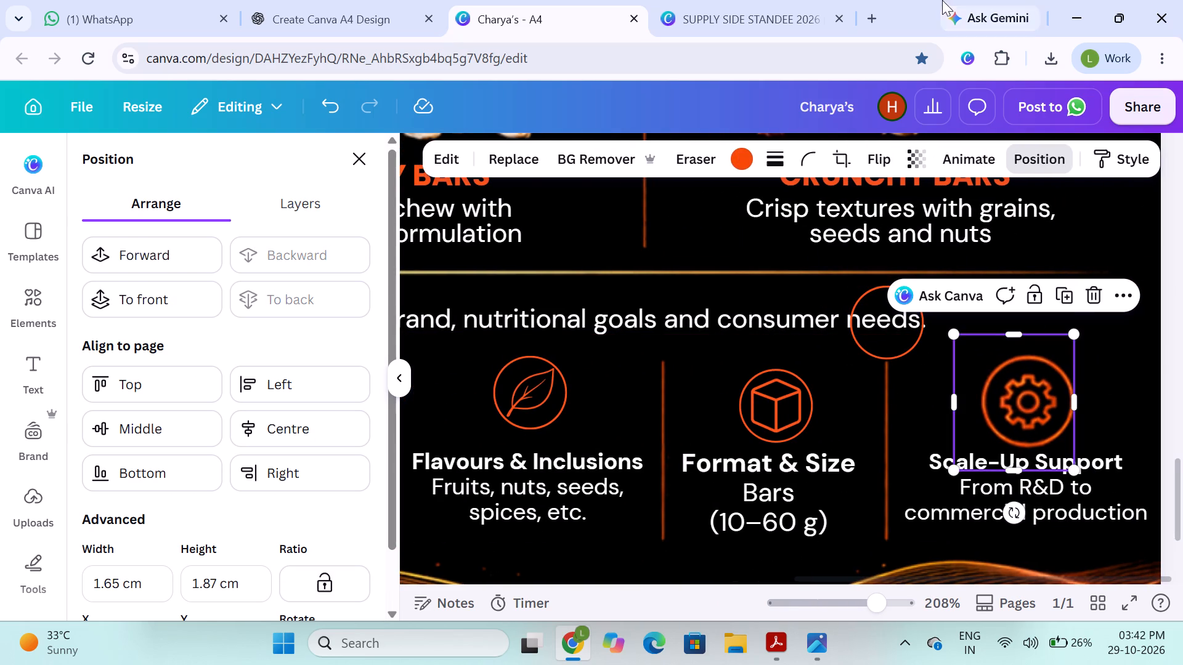
click(765, 21)
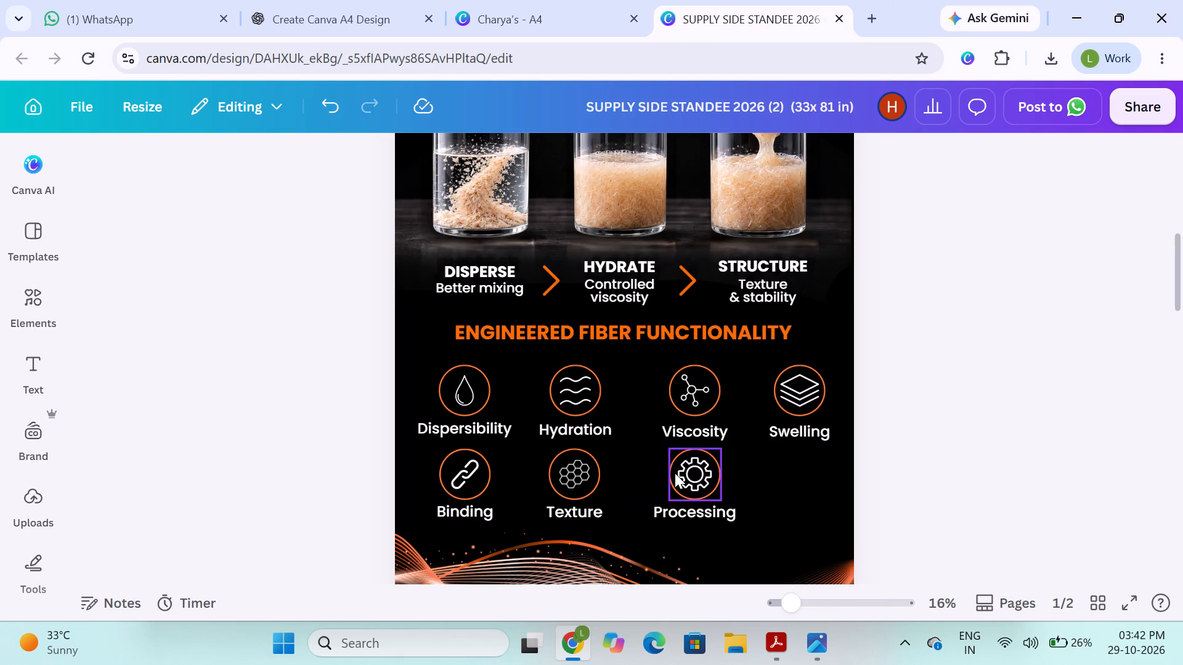
click(675, 473)
click(691, 471)
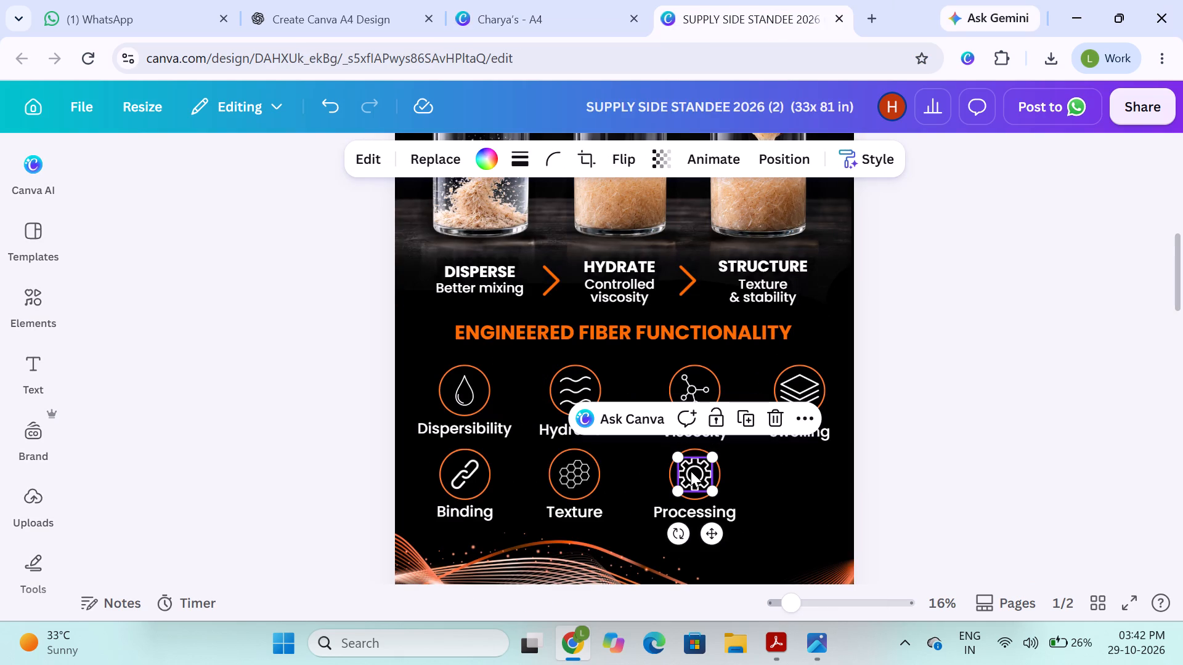
key(ctrl+c)
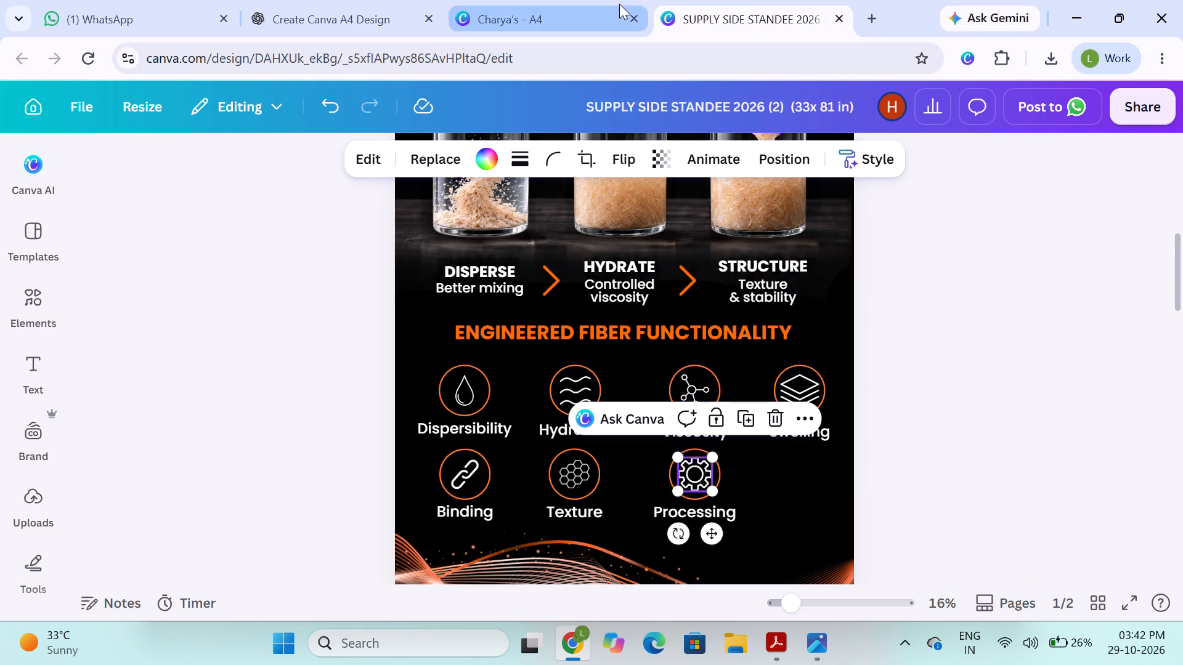
click(604, 25)
key(ctrl+v)
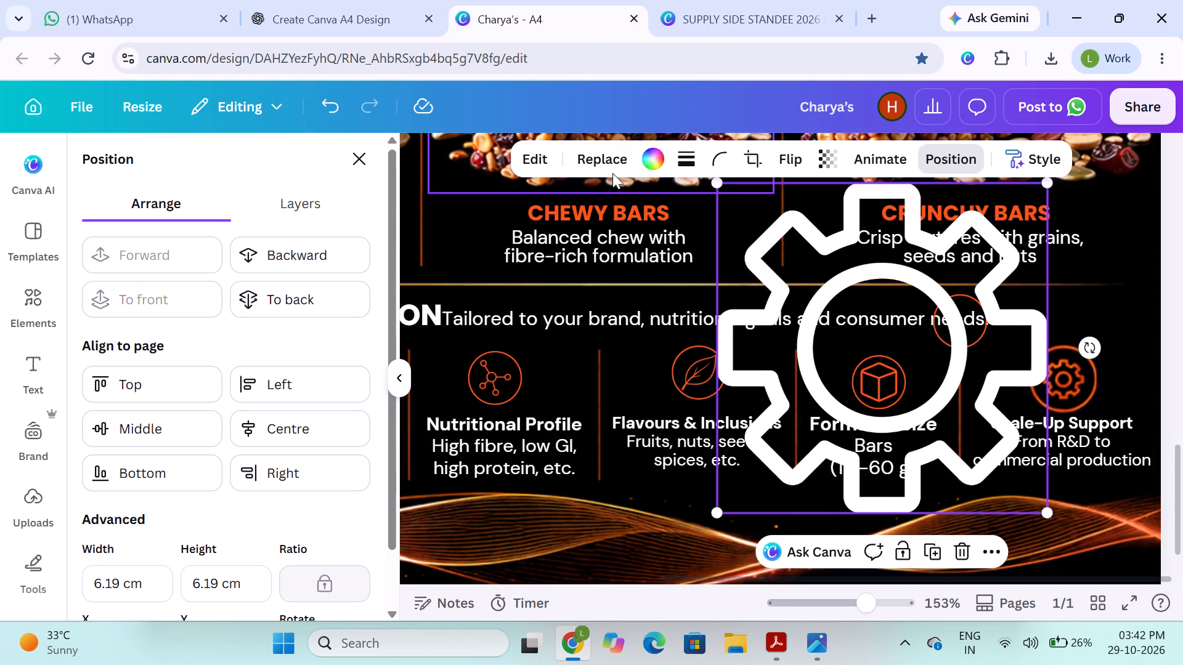
Recolour the pasted gear to the same orange as the Customization icons.
click(638, 159)
click(646, 161)
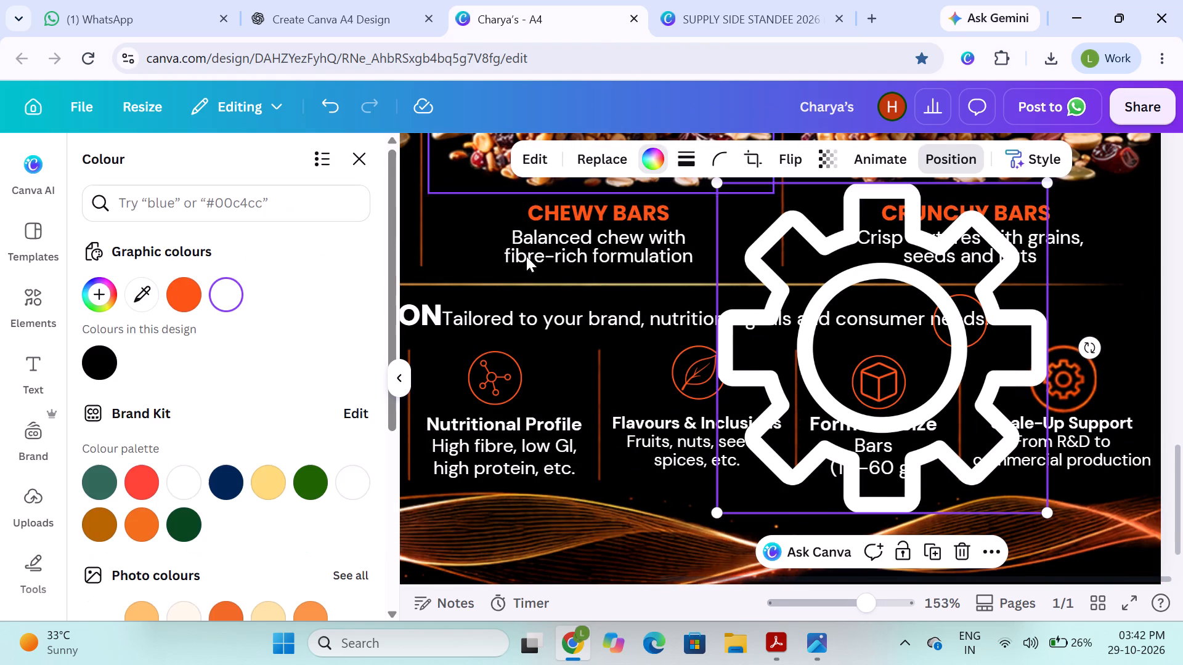
click(169, 286)
click(368, 159)
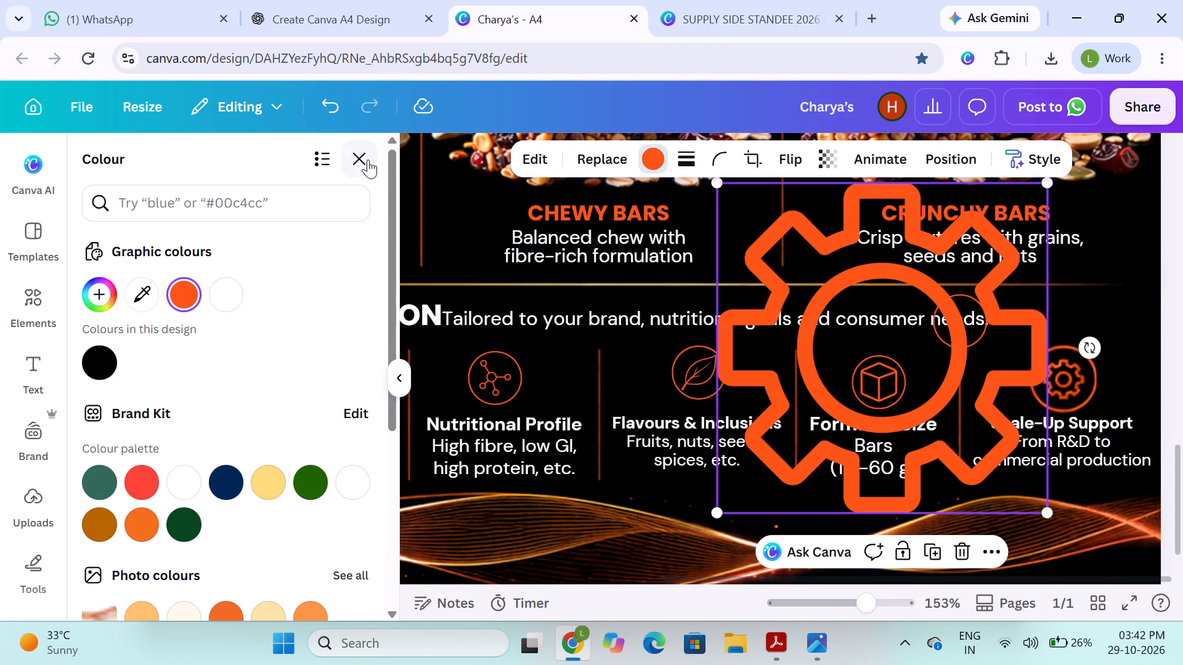
click(391, 380)
Shrink the oversized orange gear and move it over the Format & Size text.
scroll(896, 252, left, 1)
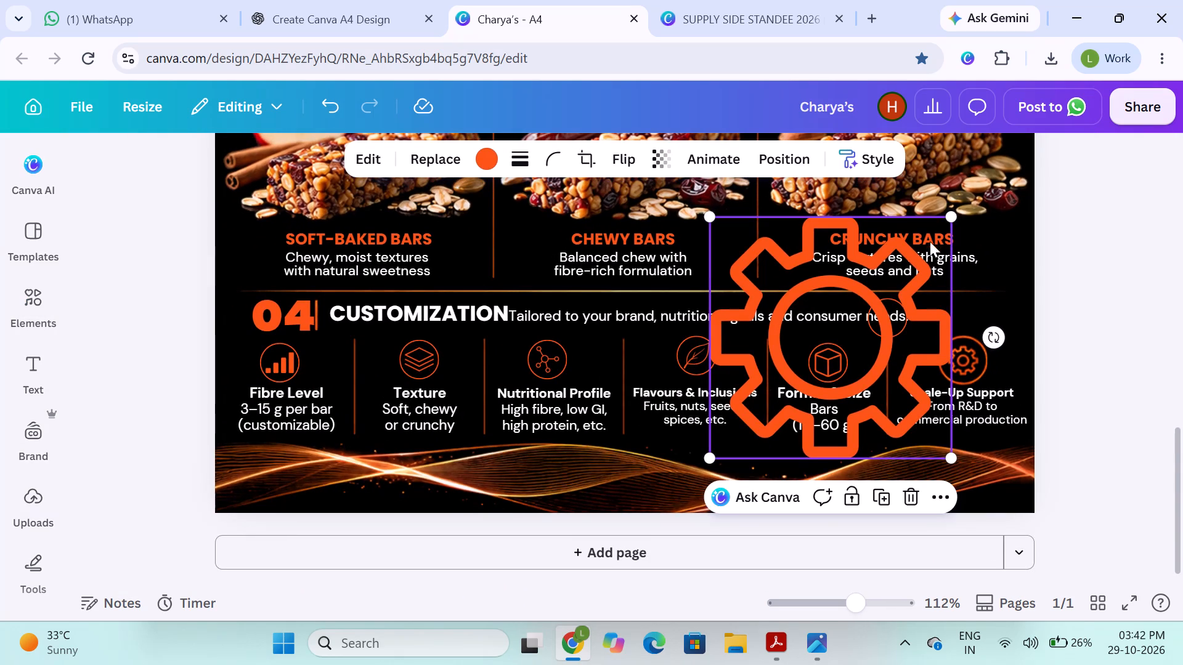
drag(953, 214, 796, 400)
drag(729, 413, 778, 412)
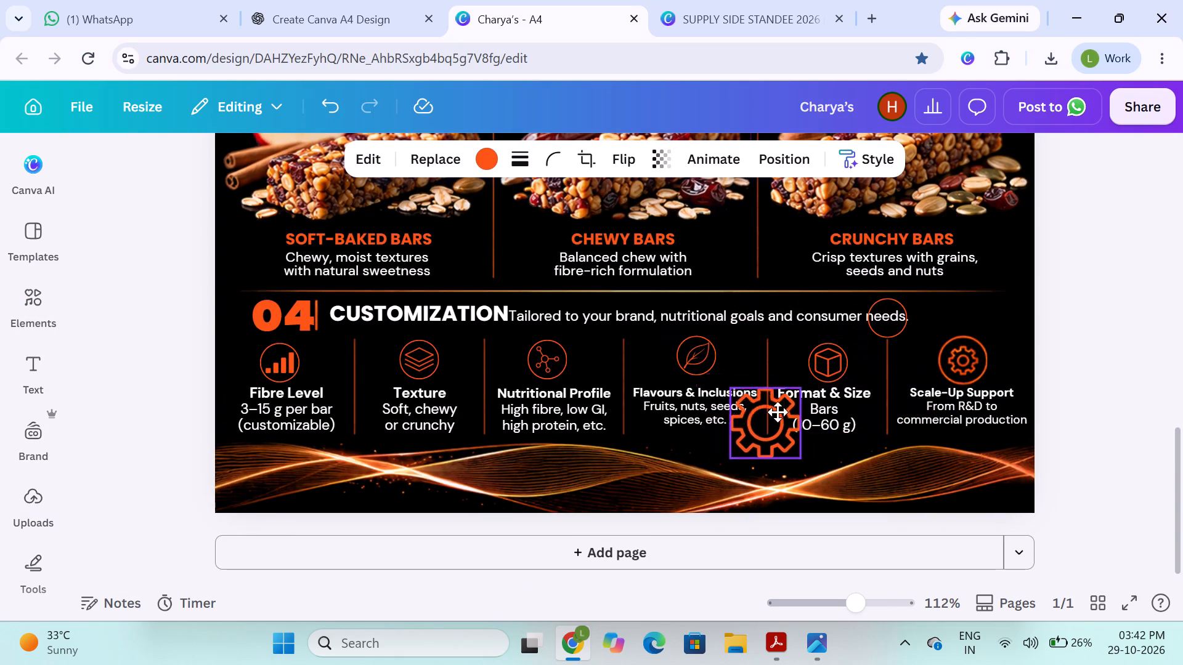
drag(778, 412, 807, 398)
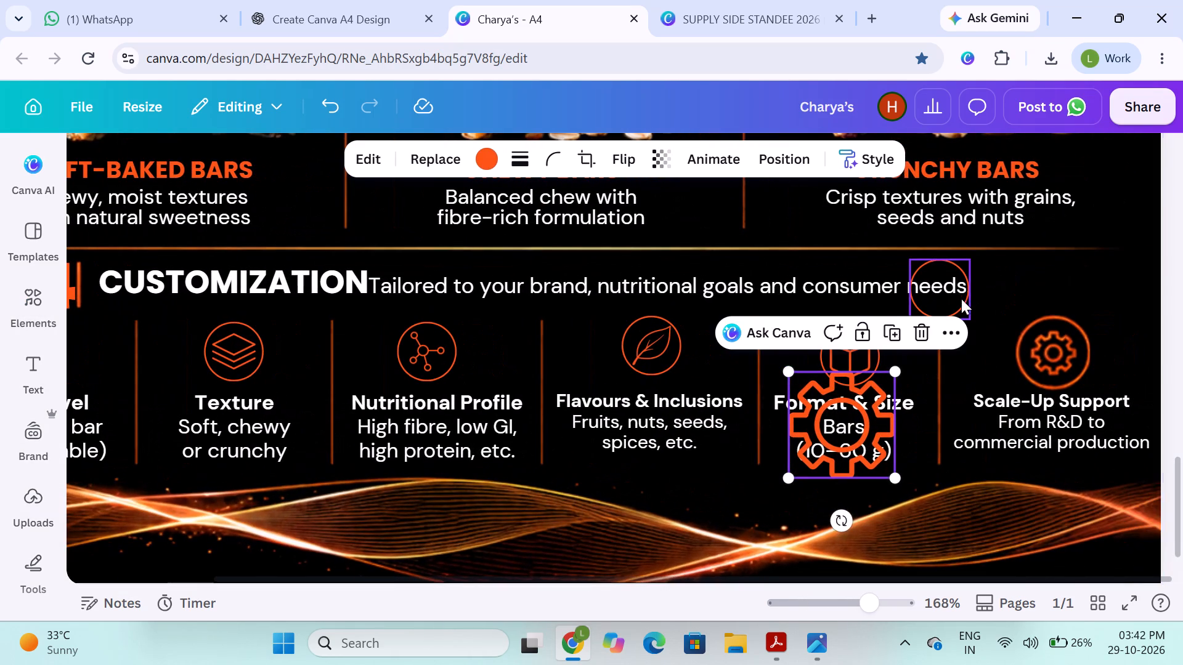
Move the spare thin circle beside the Scale-Up Support icon and delete the old glowing gear icon.
drag(932, 298, 971, 359)
click(1057, 360)
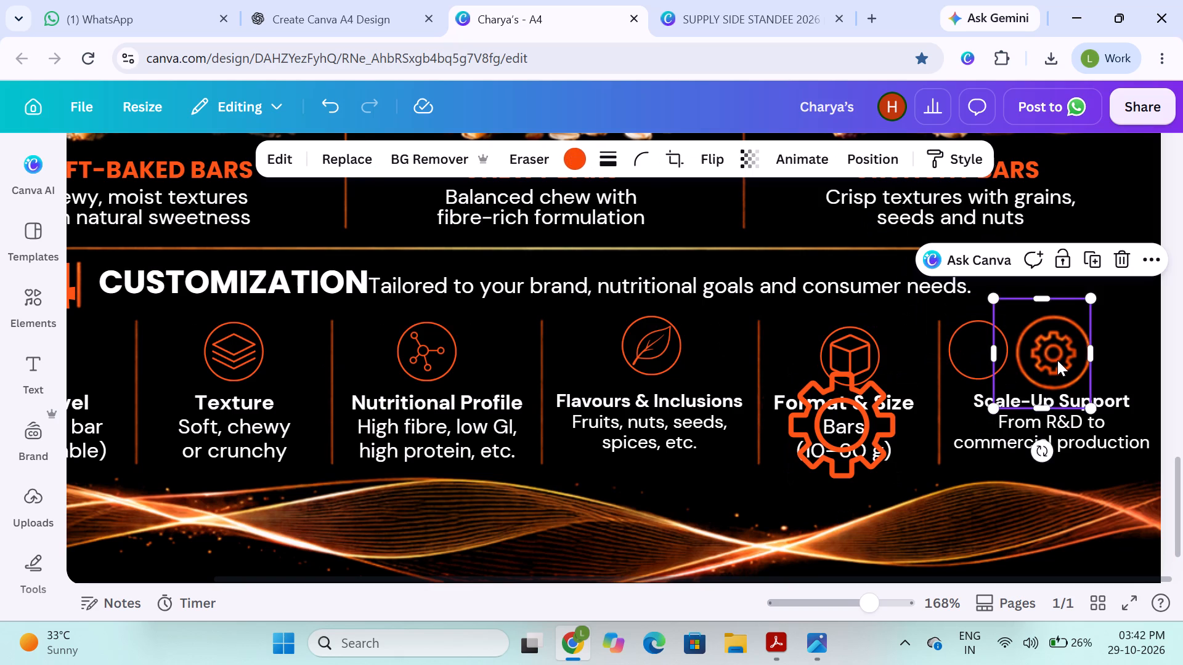
key(BackSpace)
Shrink the orange gear over the Format & Size text and move it beside the Scale-Up Support circle, small enough to fit inside.
click(853, 448)
drag(893, 375, 875, 398)
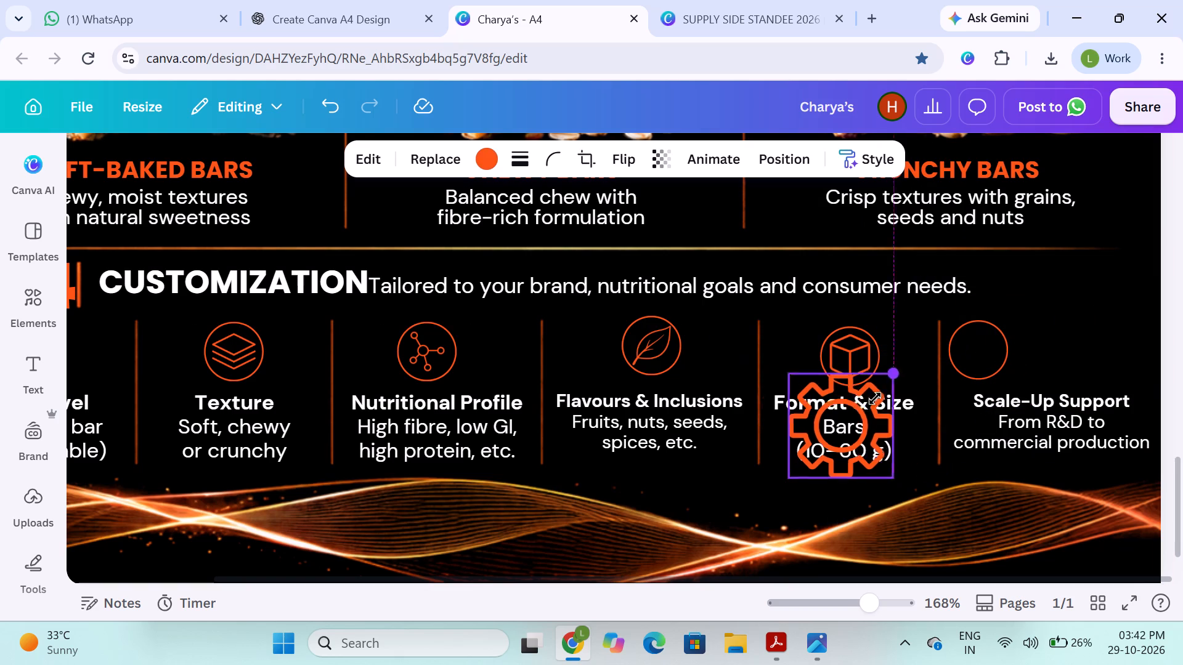
drag(875, 398, 836, 429)
drag(805, 443, 946, 374)
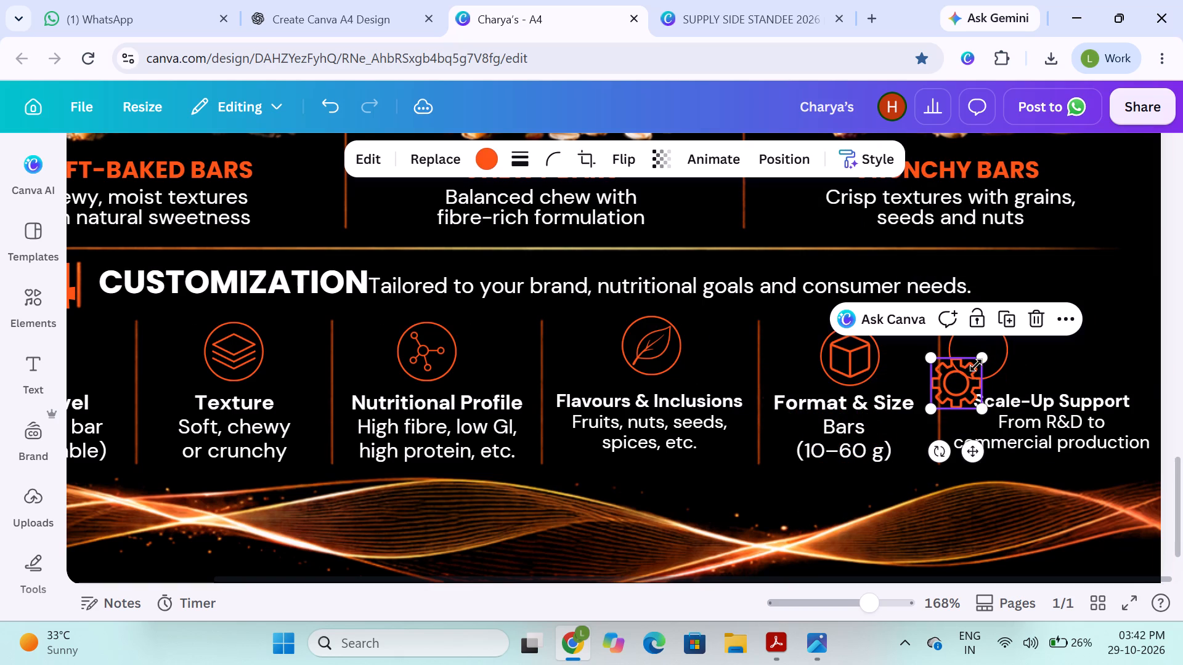
drag(978, 361, 972, 371)
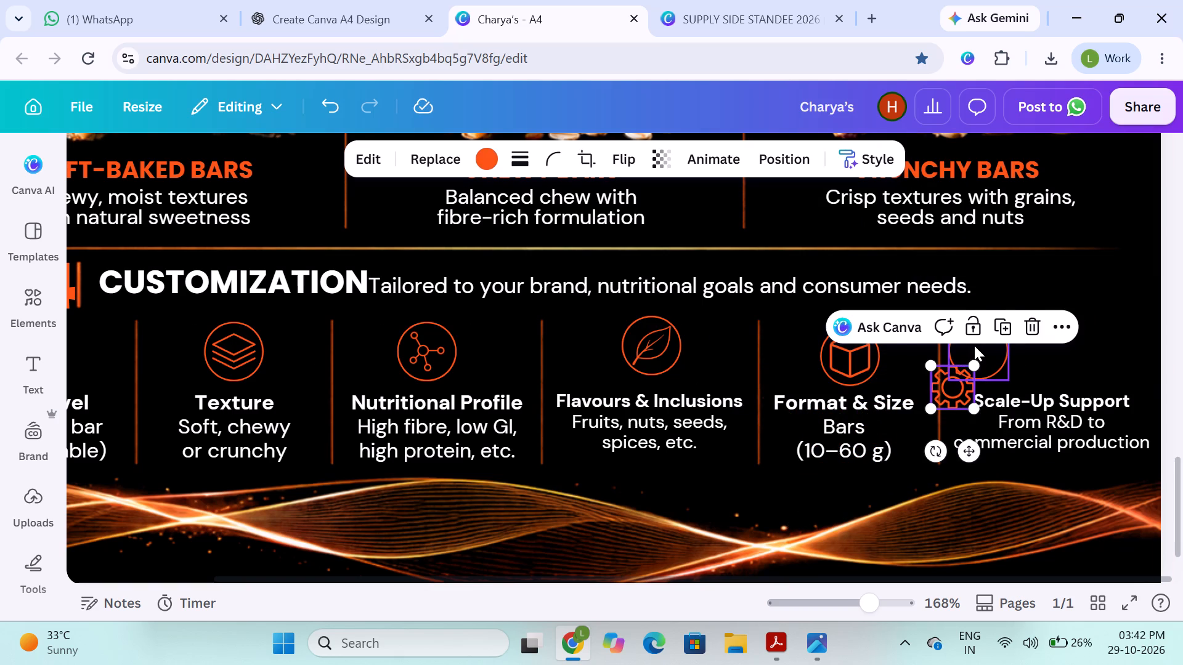
Align the gear and the thin circle to each other by centre and middle, and group them into one icon.
shift+click(976, 344)
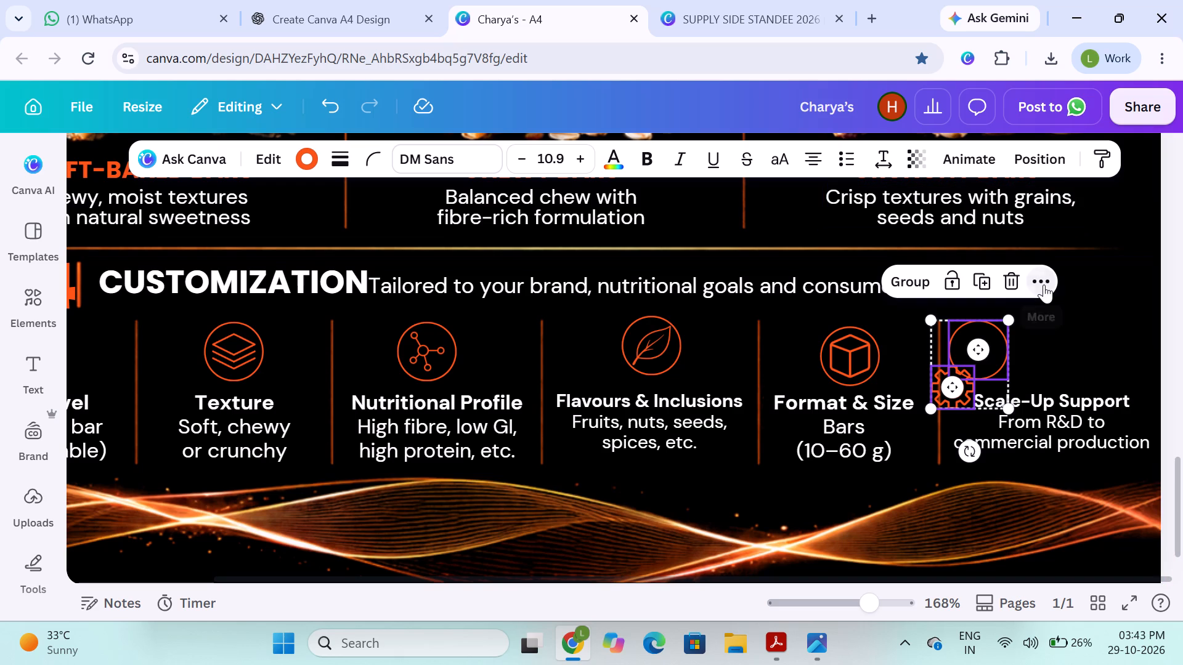
click(1044, 284)
click(1086, 268)
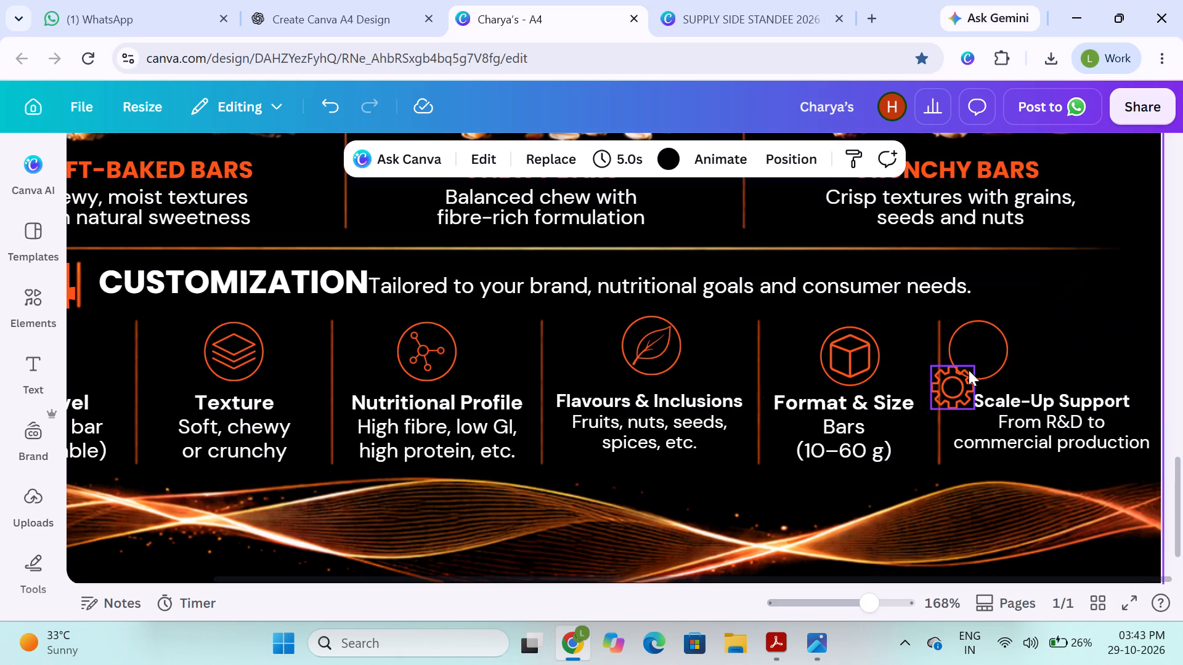
click(983, 346)
shift+click(959, 399)
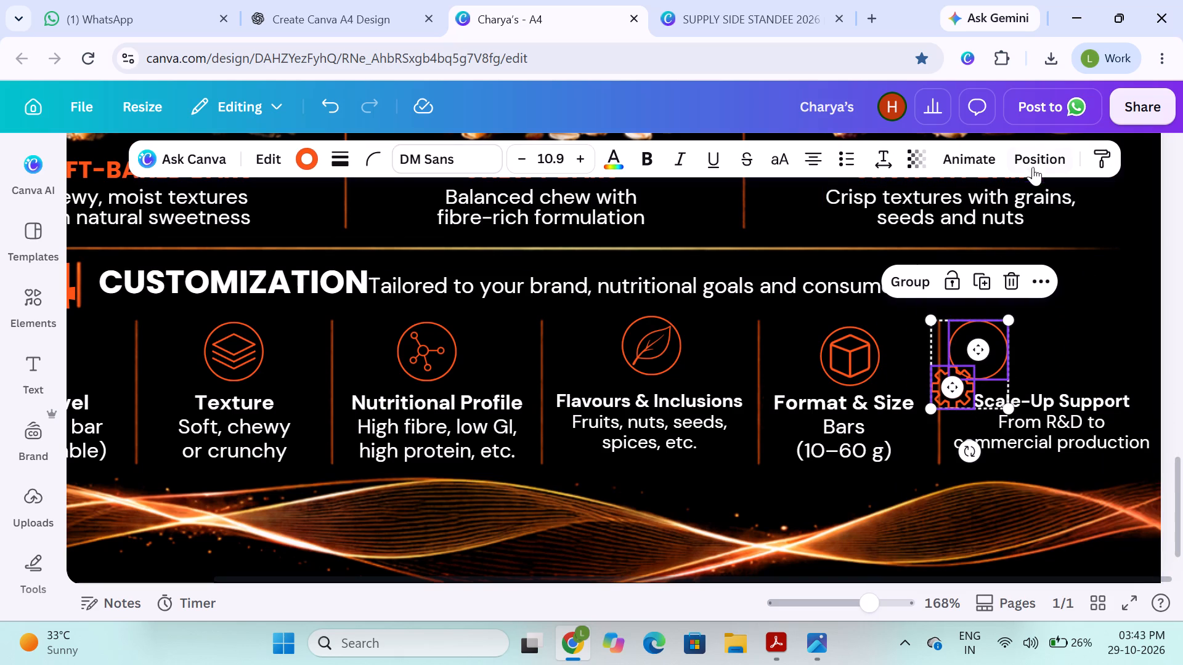
click(1035, 155)
click(288, 481)
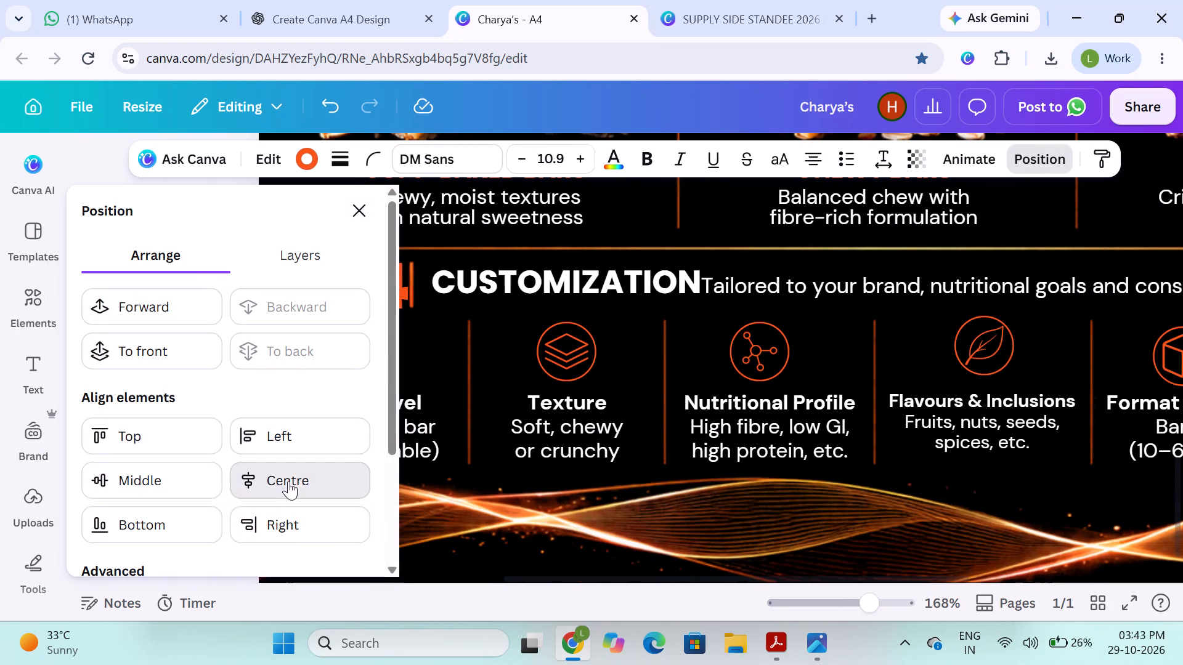
click(193, 482)
click(361, 208)
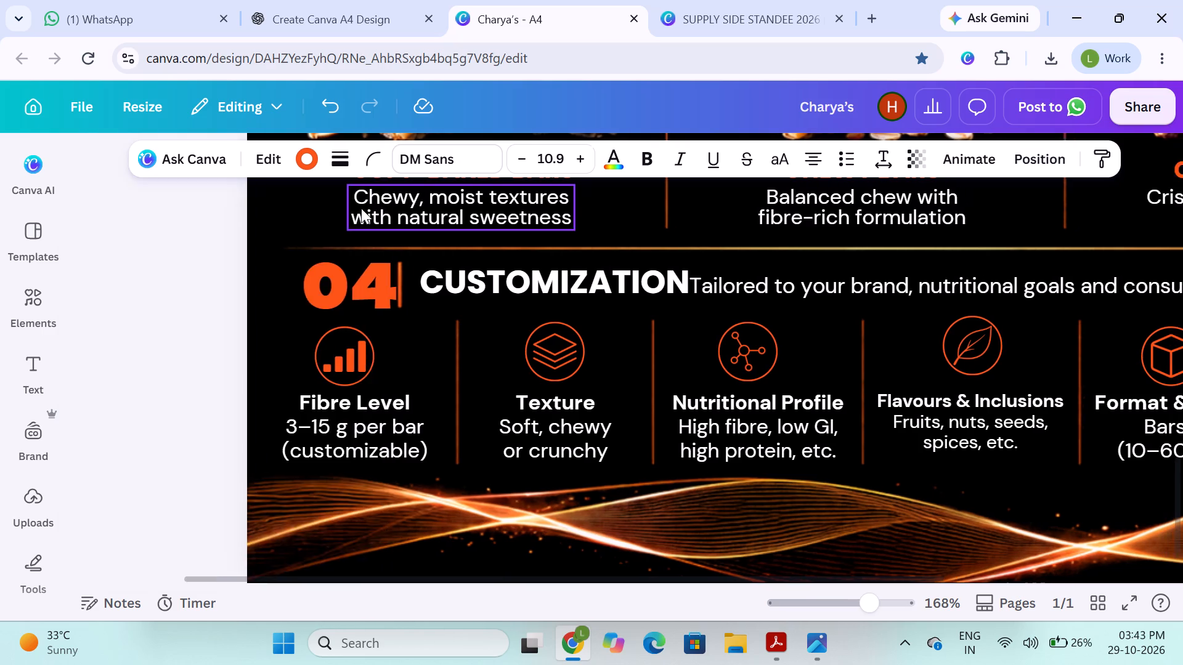
click(914, 292)
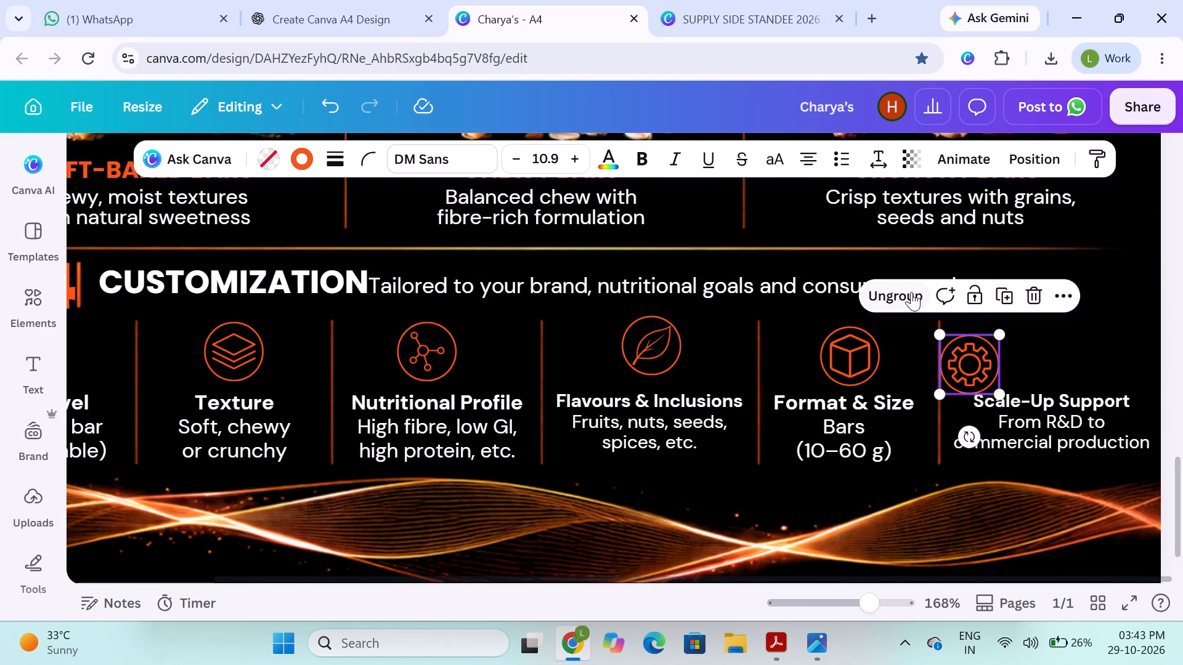
Move the grouped gear icon to sit centred above the Scale-Up Support heading.
drag(960, 355, 1037, 351)
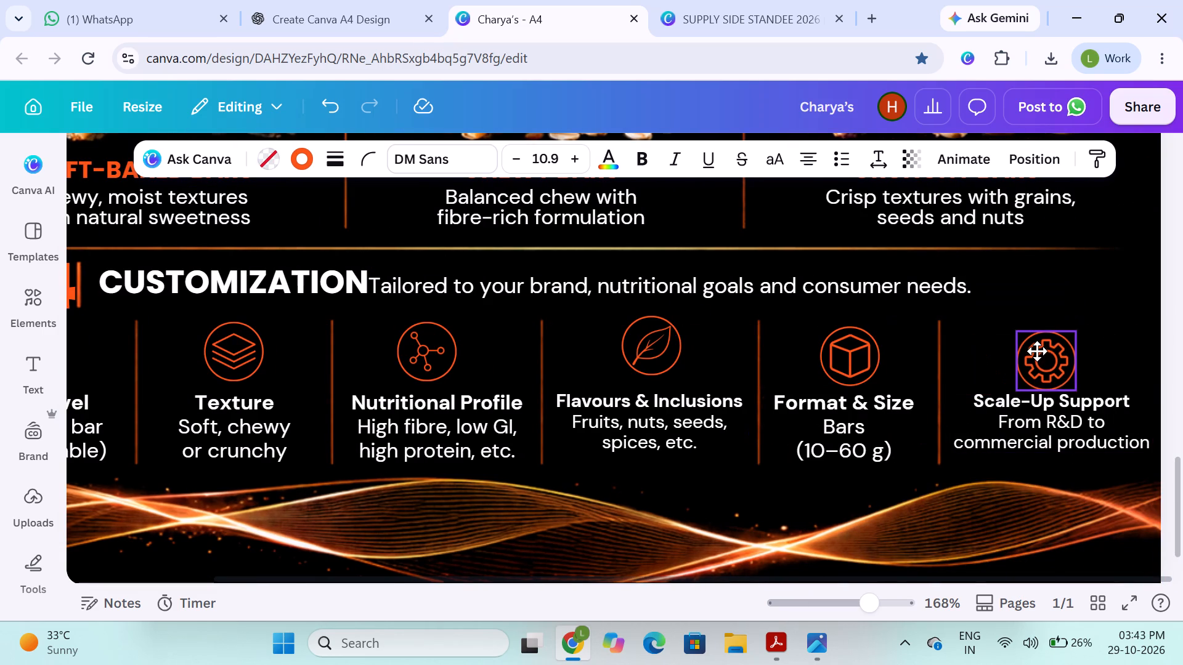
drag(1037, 351, 1041, 343)
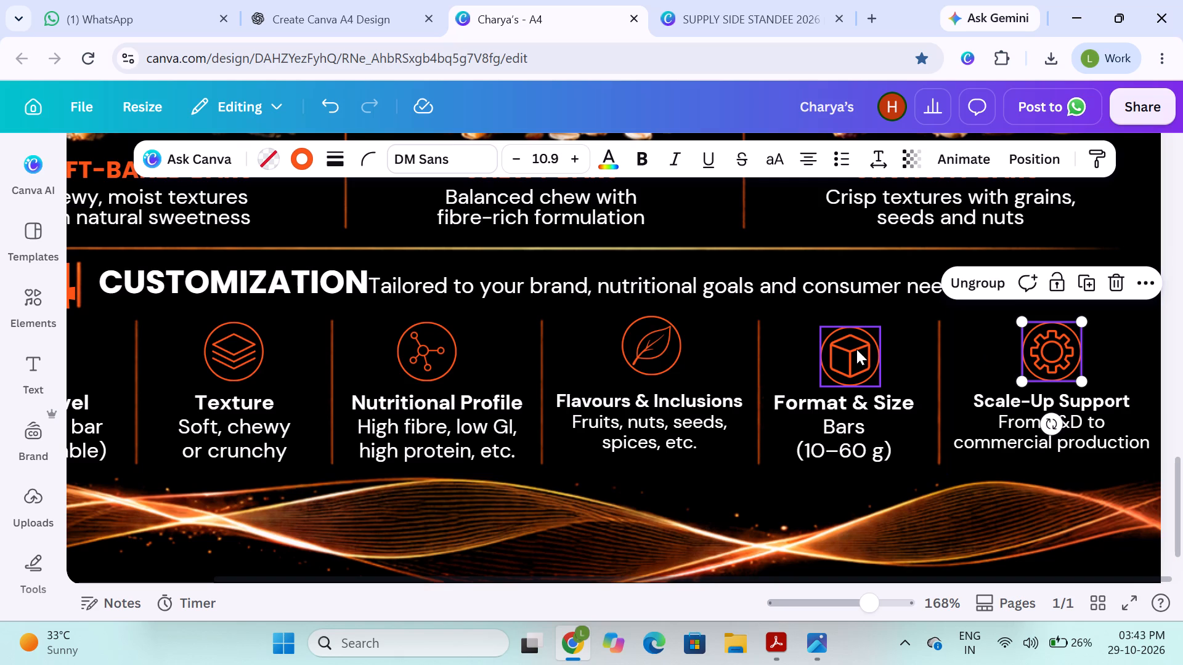
scroll(856, 349, down, 1)
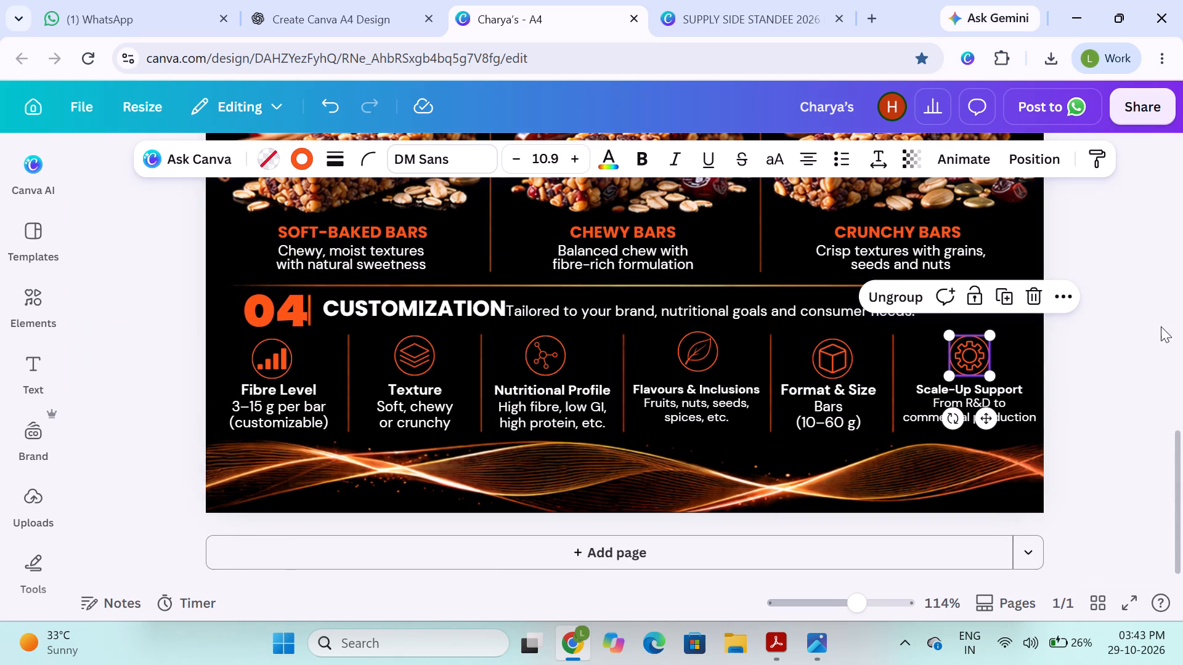
click(1146, 342)
Nudge the Format & Size cube icon slightly left to centre it over its heading.
click(839, 360)
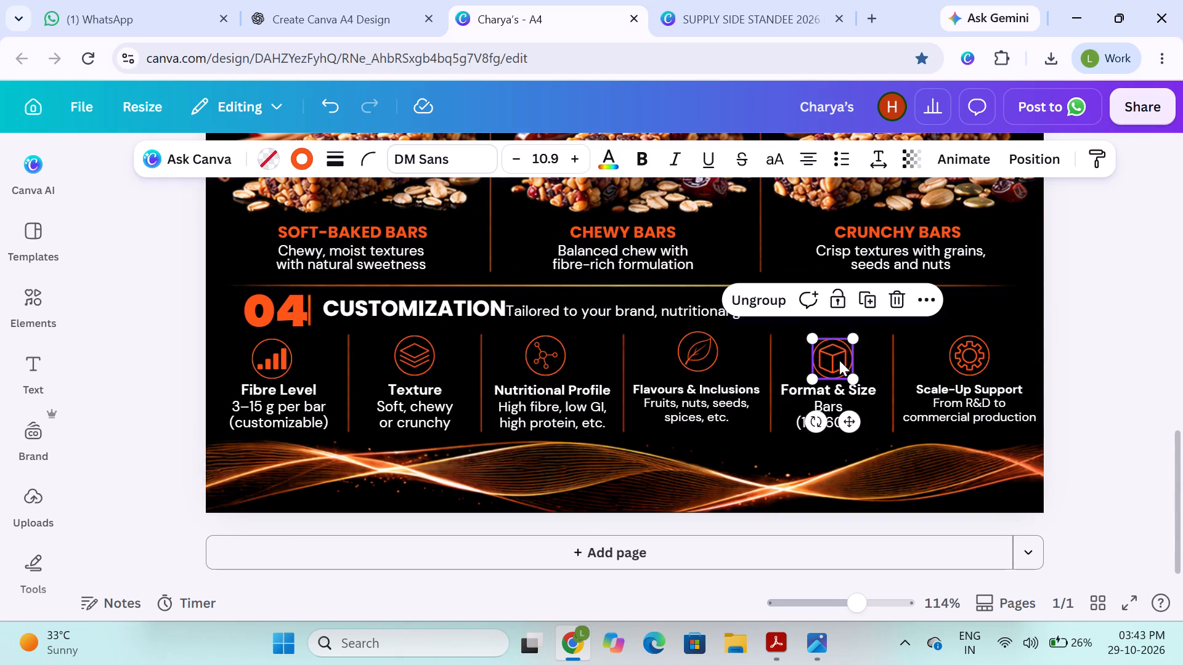
key(Left)
key(Up)
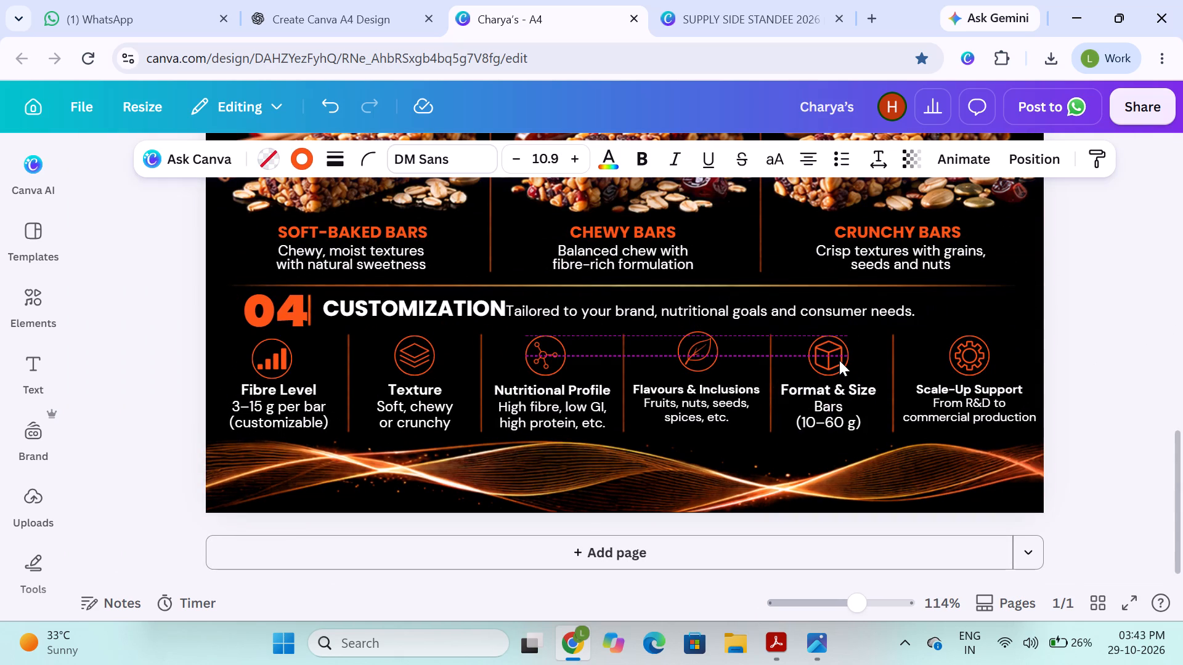
key(Down)
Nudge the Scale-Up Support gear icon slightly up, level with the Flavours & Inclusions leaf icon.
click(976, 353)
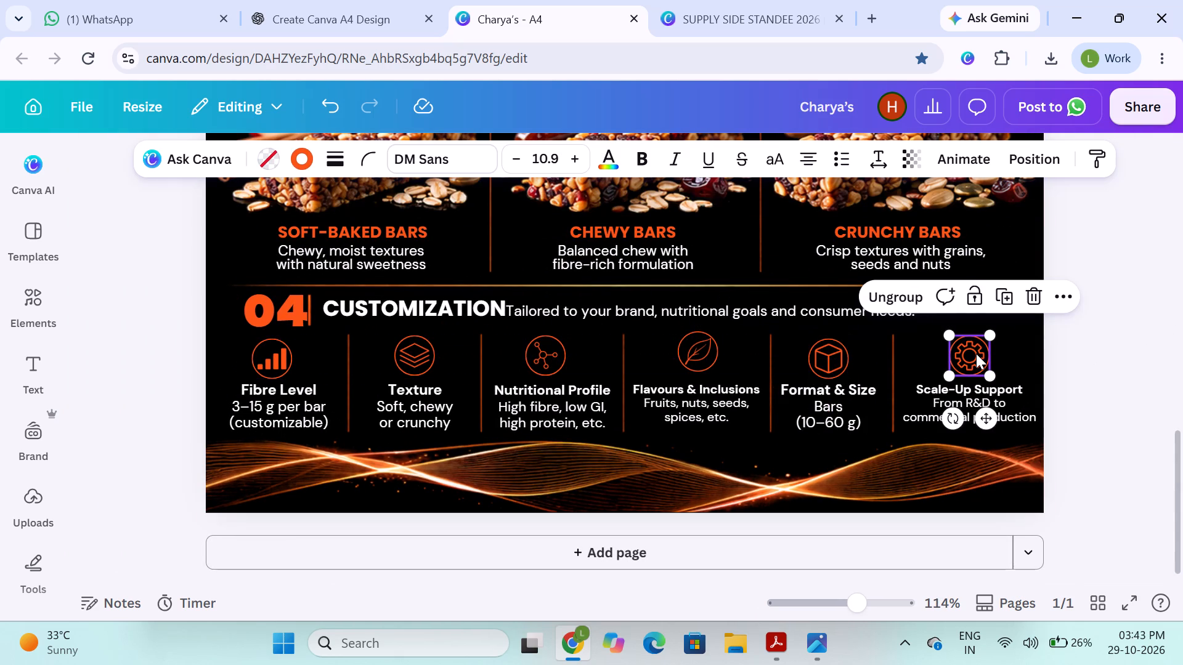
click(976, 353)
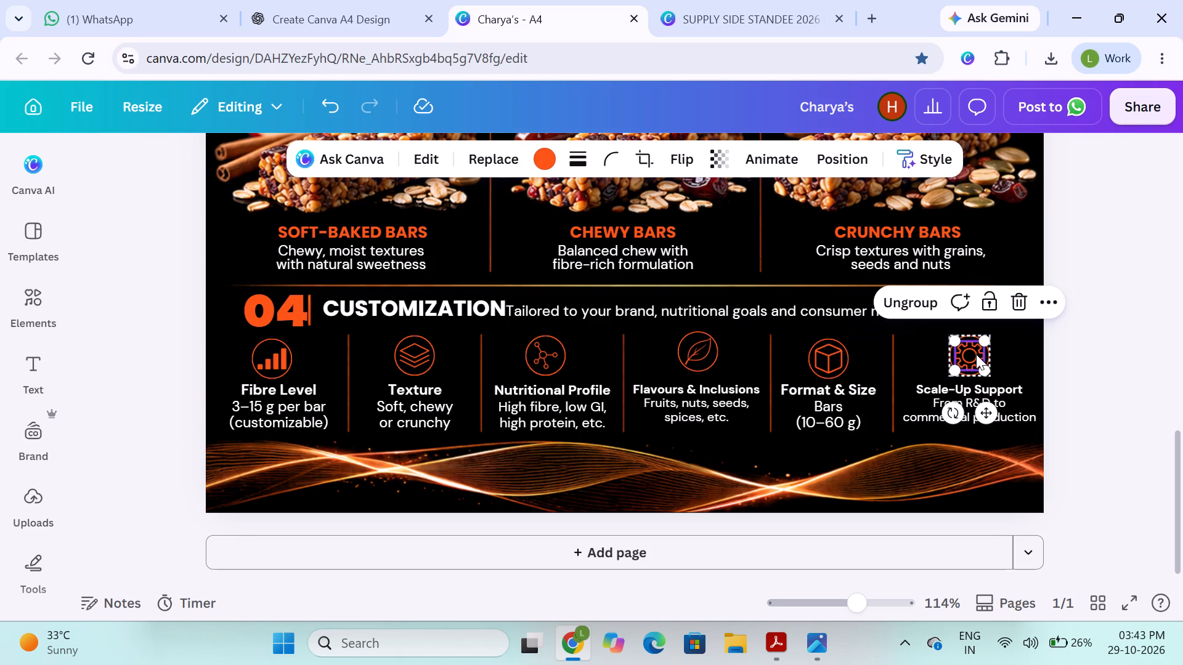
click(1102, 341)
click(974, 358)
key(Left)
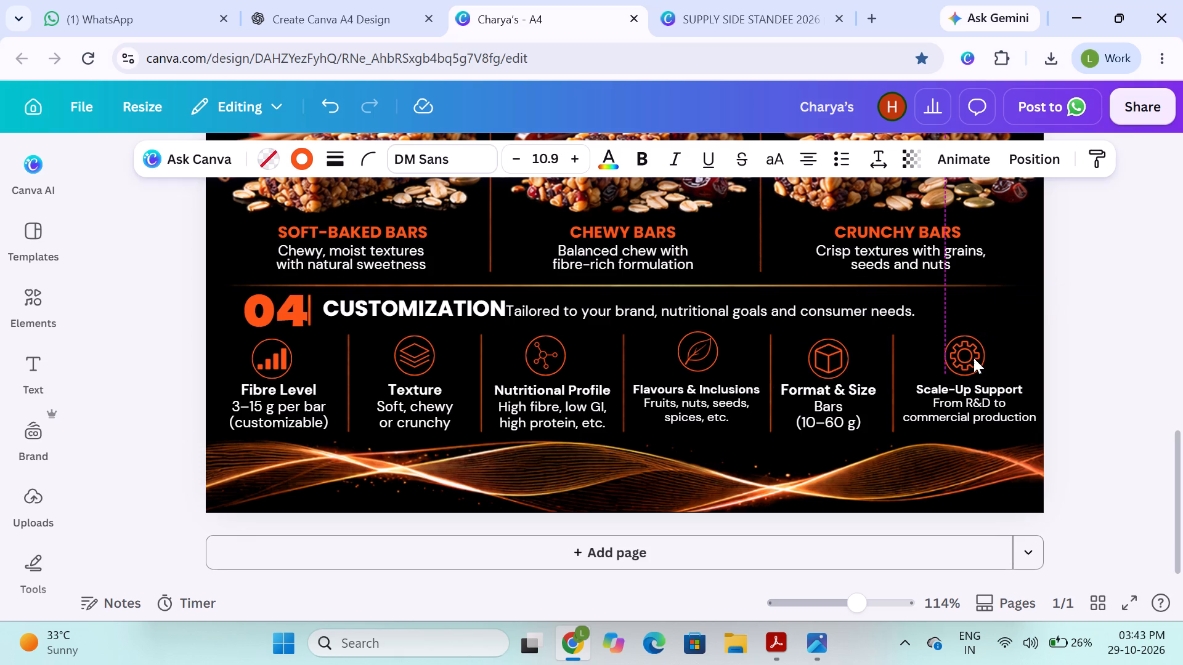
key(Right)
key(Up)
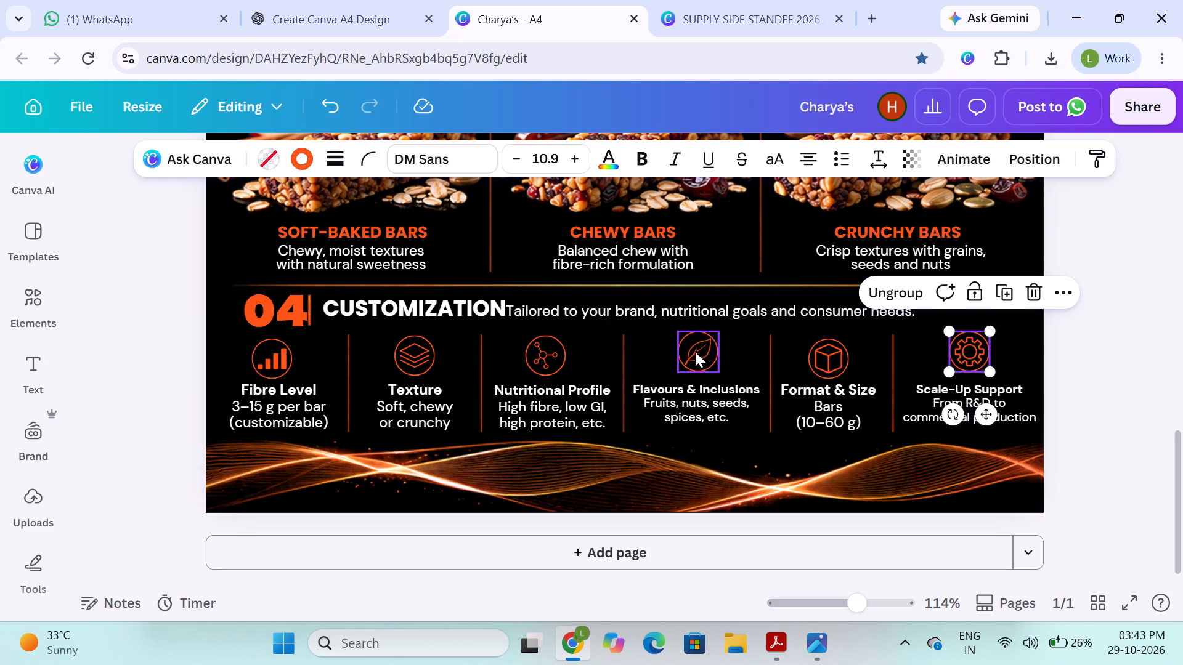
Nudge the Flavours & Inclusions icon slightly left and the Nutritional Profile icon slightly right to centre them over their headings.
click(693, 357)
key(Left)
key(Right)
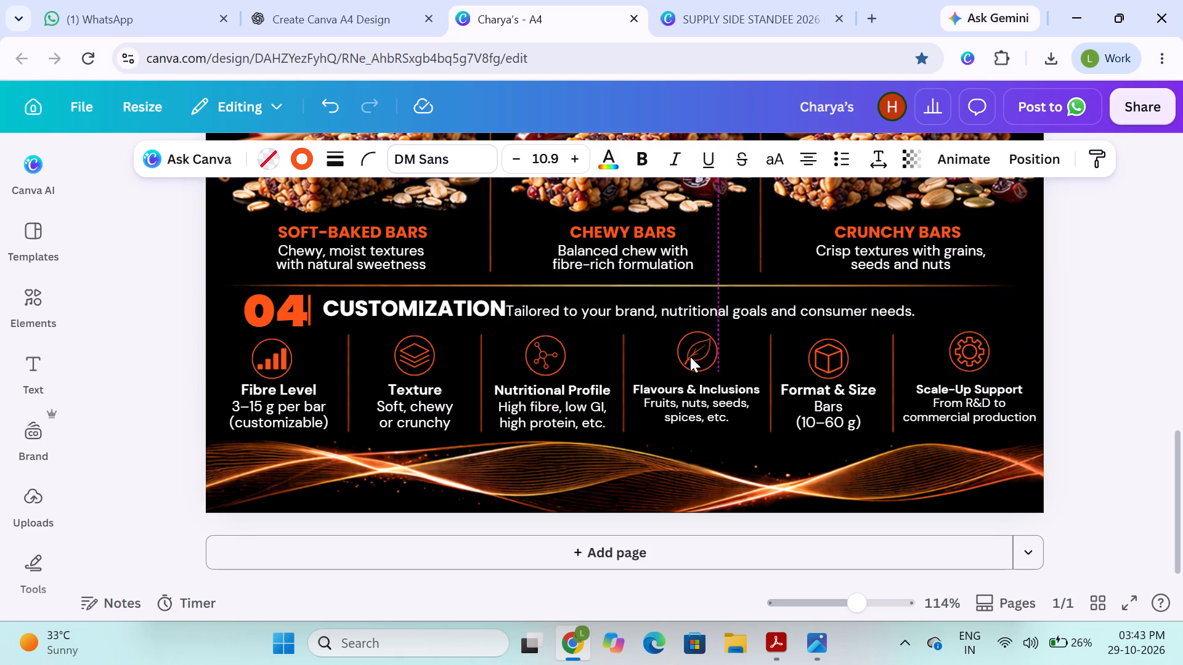
key(Left)
key(Left)
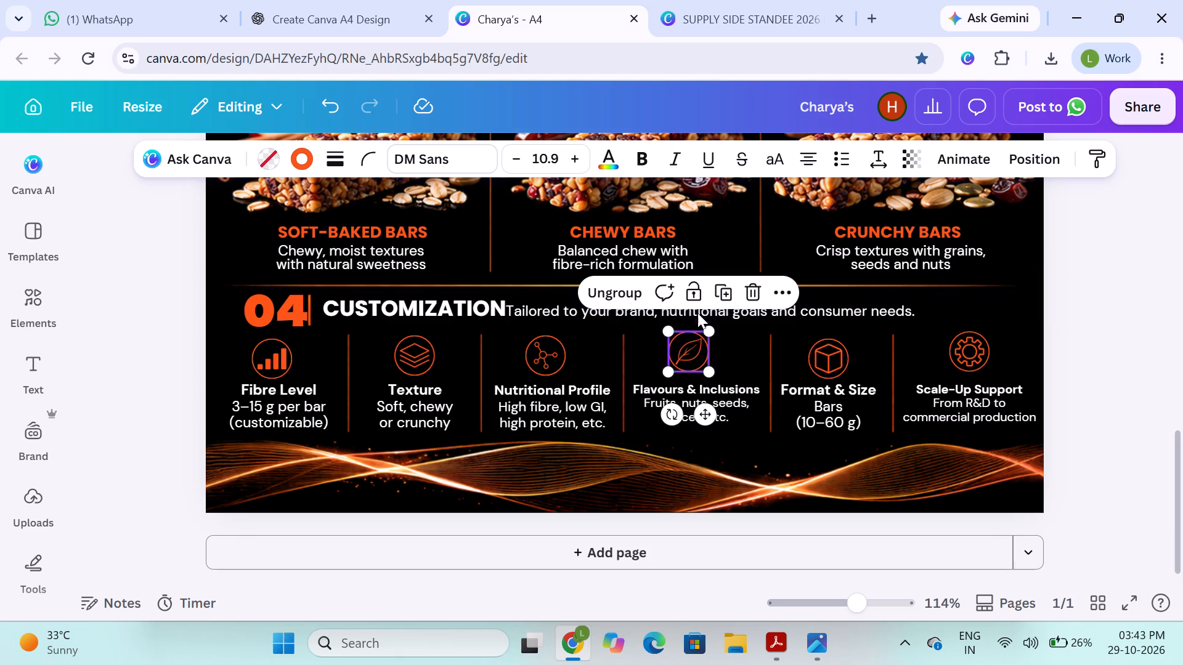
key(Right)
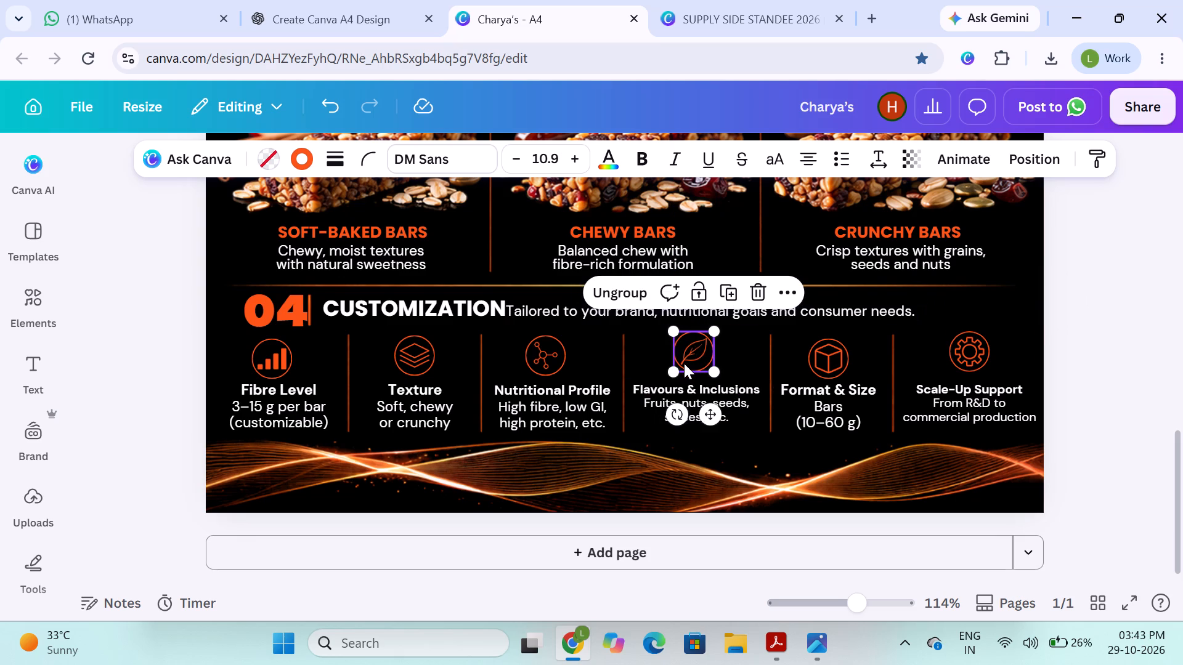
click(561, 357)
key(Right)
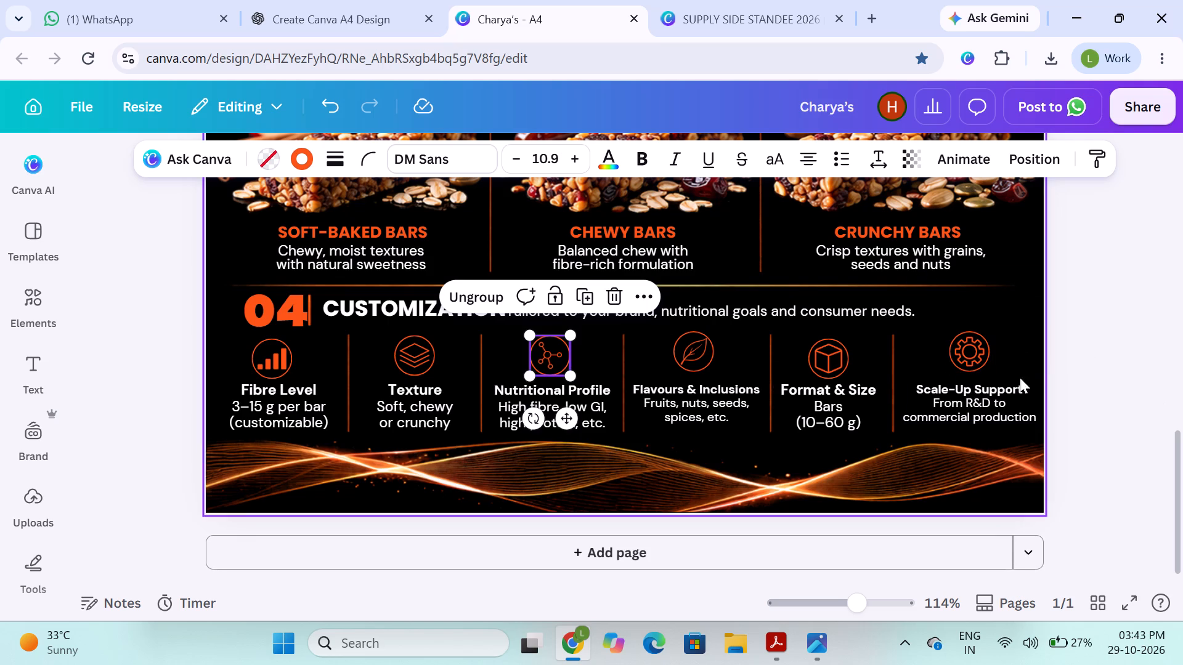
click(1169, 347)
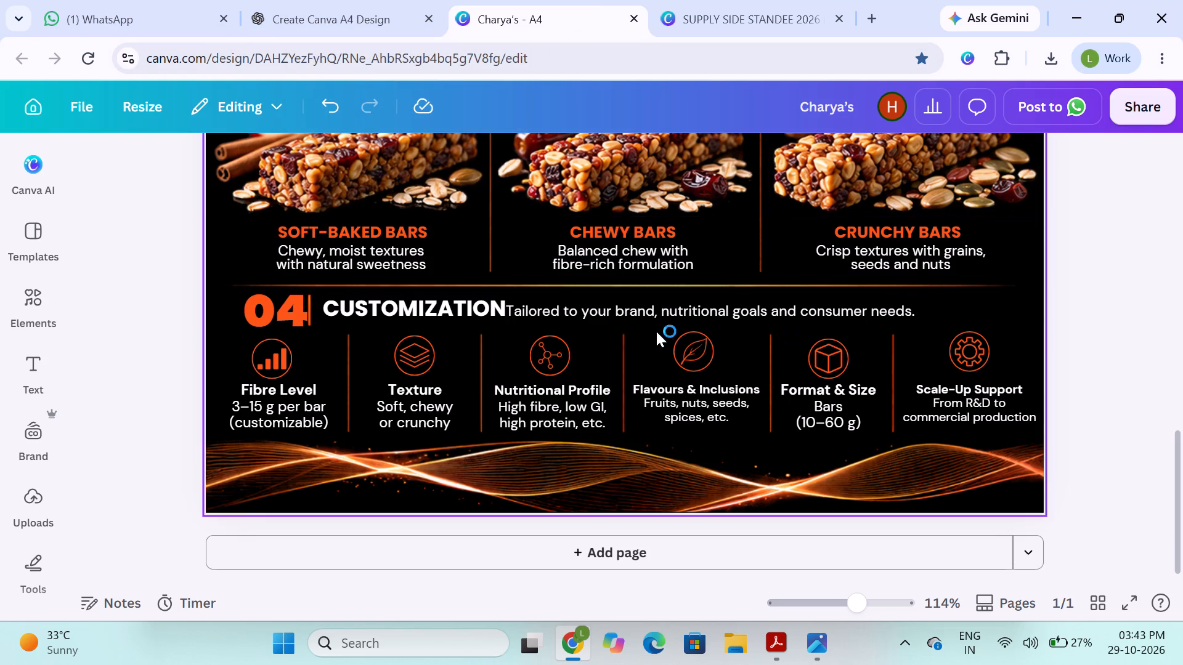
click(1079, 352)
Select all six Customization icons, from Fibre Level to Scale-Up Support, and align them by their middles.
click(266, 366)
key(Up)
key(Down)
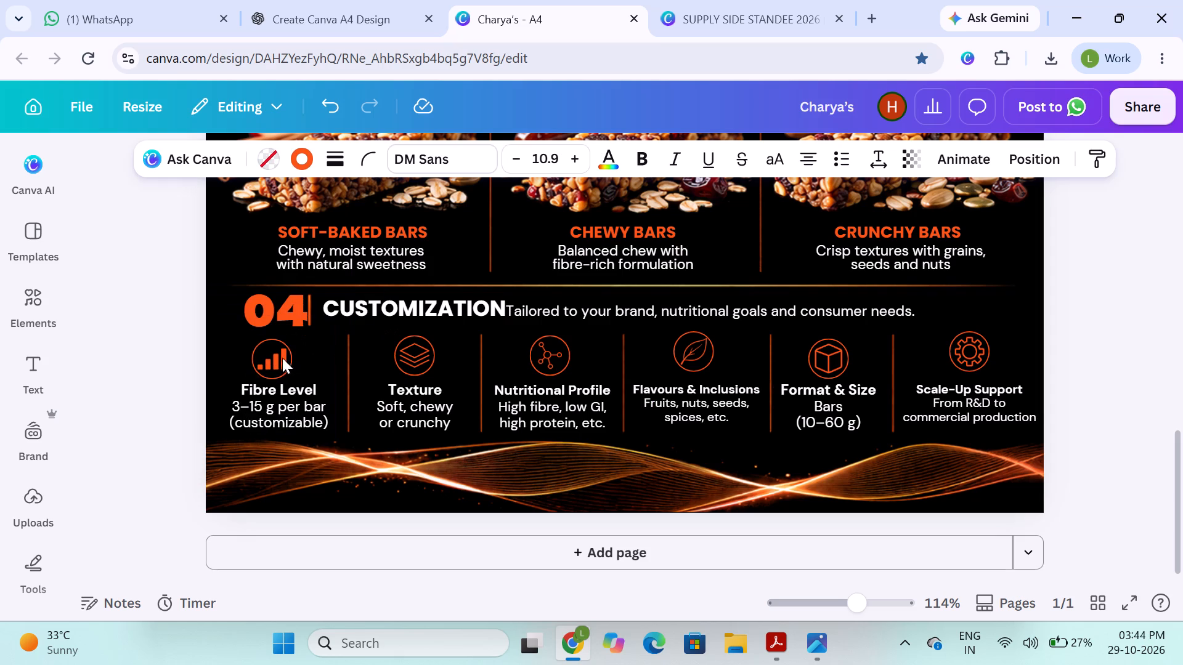
shift+click(424, 353)
shift+click(536, 352)
shift+click(694, 358)
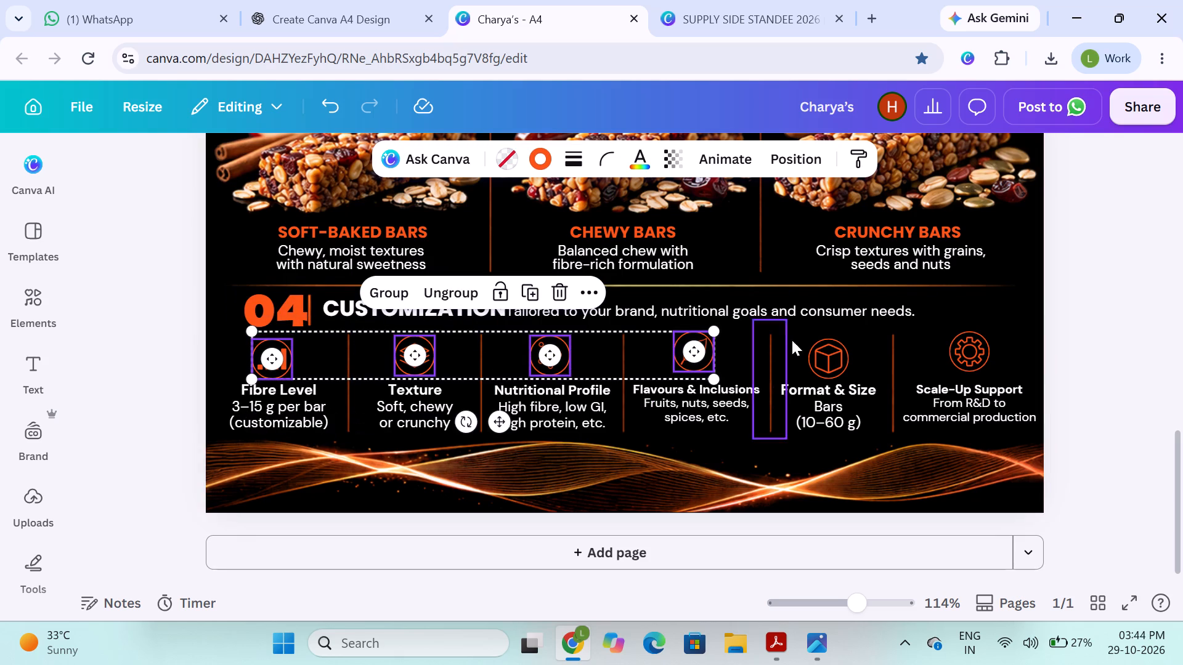
shift+click(822, 352)
shift+click(954, 347)
click(797, 154)
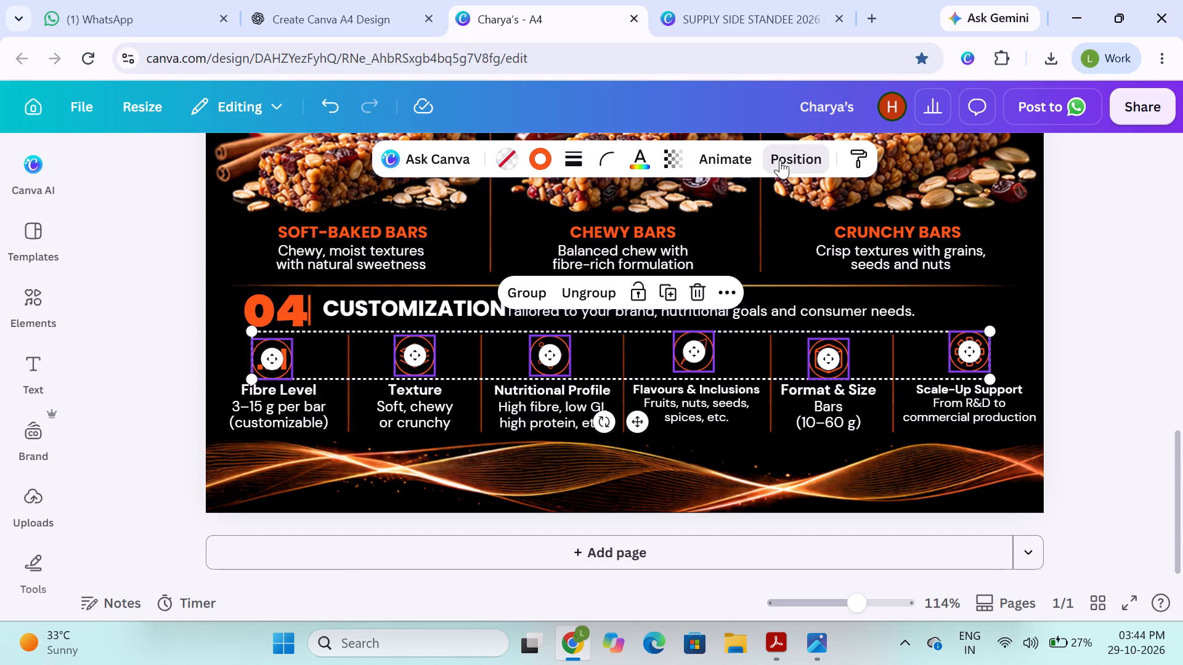
click(99, 469)
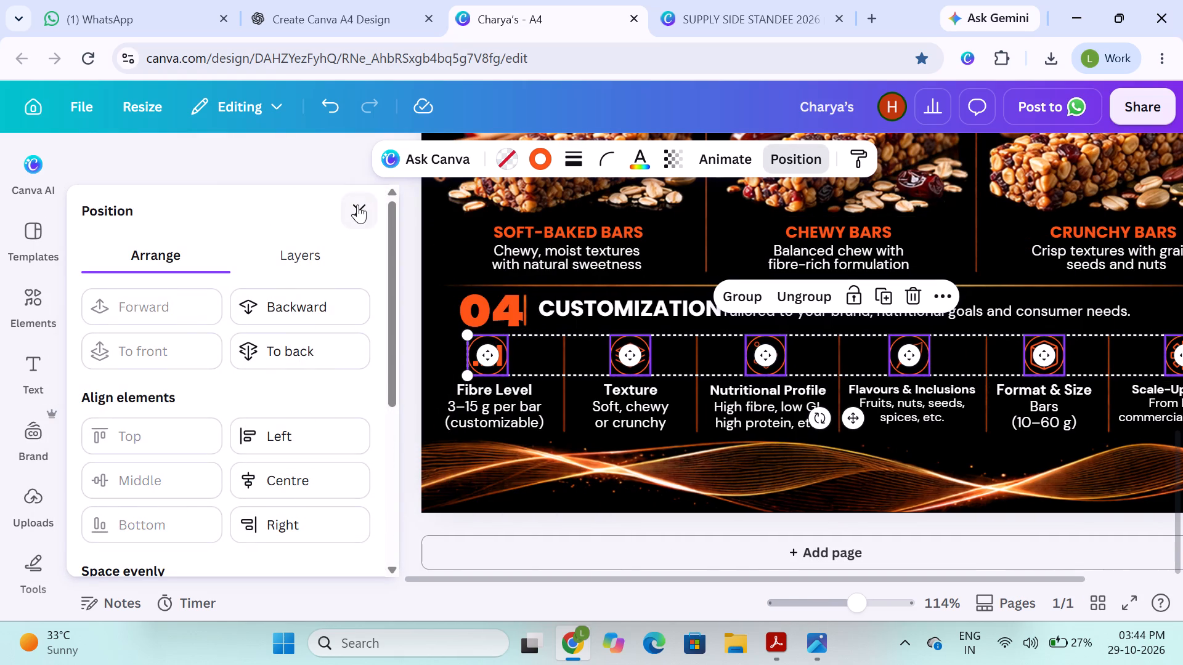
click(357, 204)
click(1094, 314)
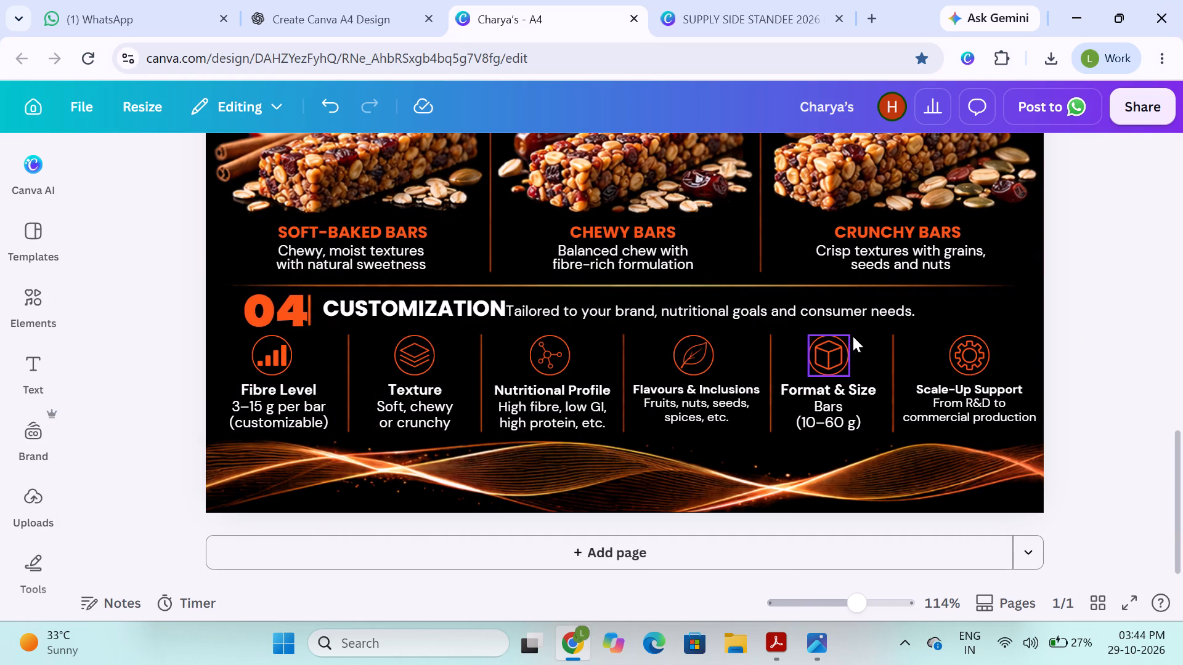
Browse the recently used graphics in Elements.
scroll(574, 272, up, 1)
scroll(484, 383, up, 1)
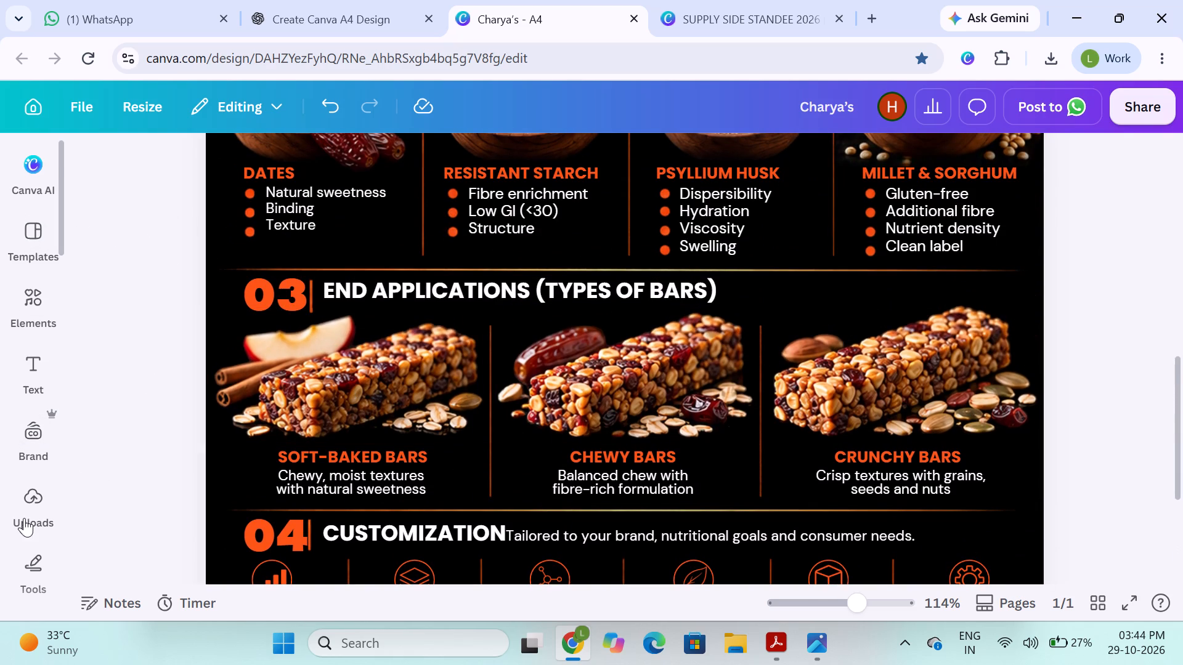
click(31, 318)
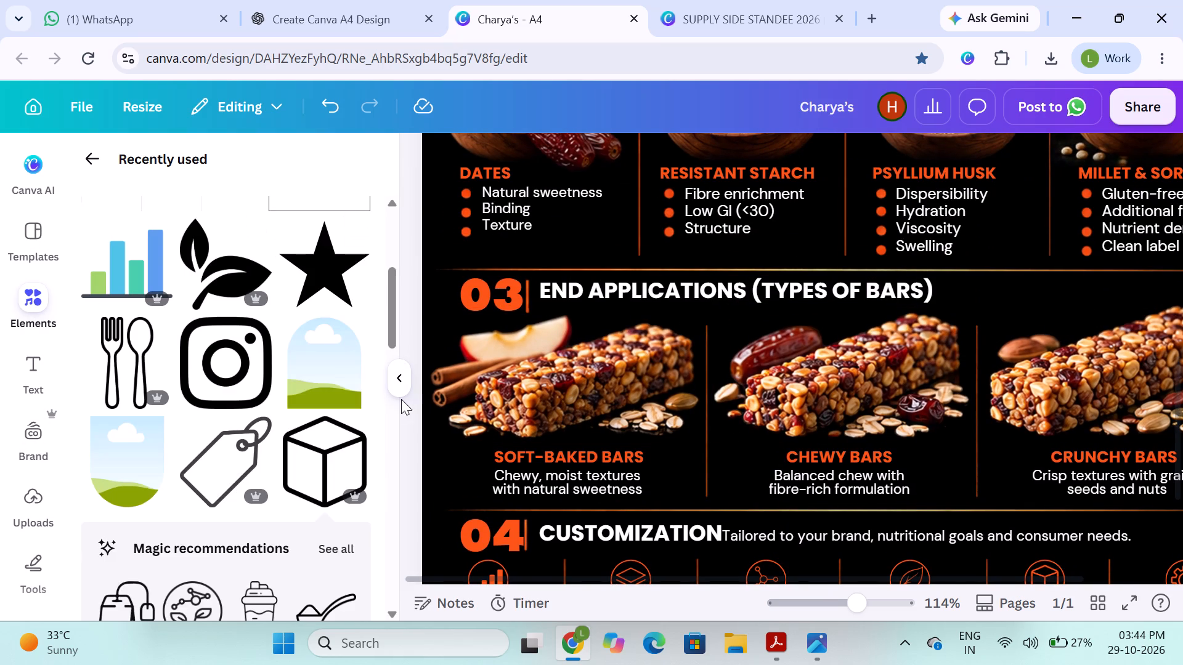
click(403, 379)
scroll(79, 506, down, 2)
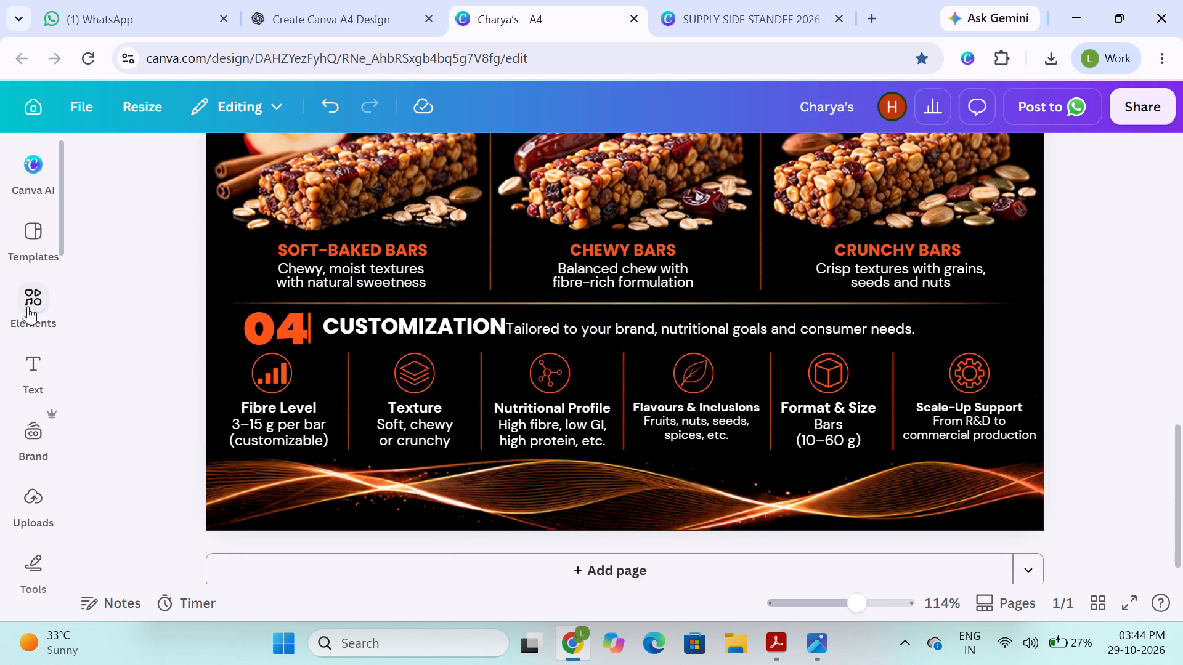
click(29, 294)
scroll(293, 352, down, 4)
scroll(293, 352, up, 2)
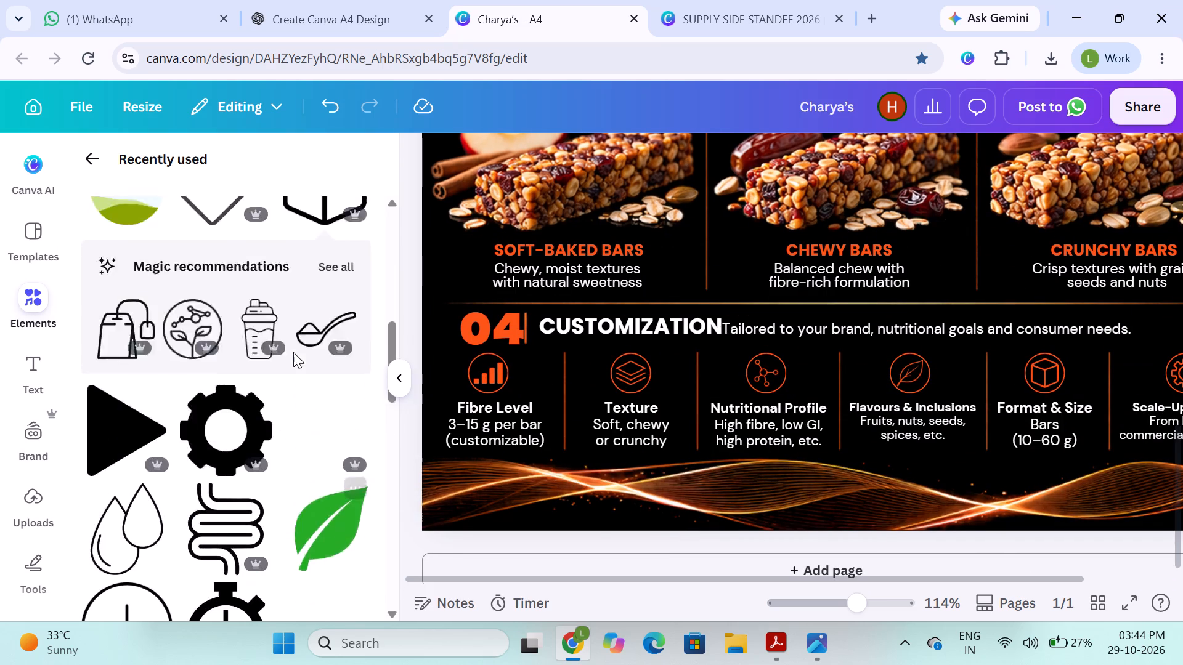
scroll(293, 352, up, 3)
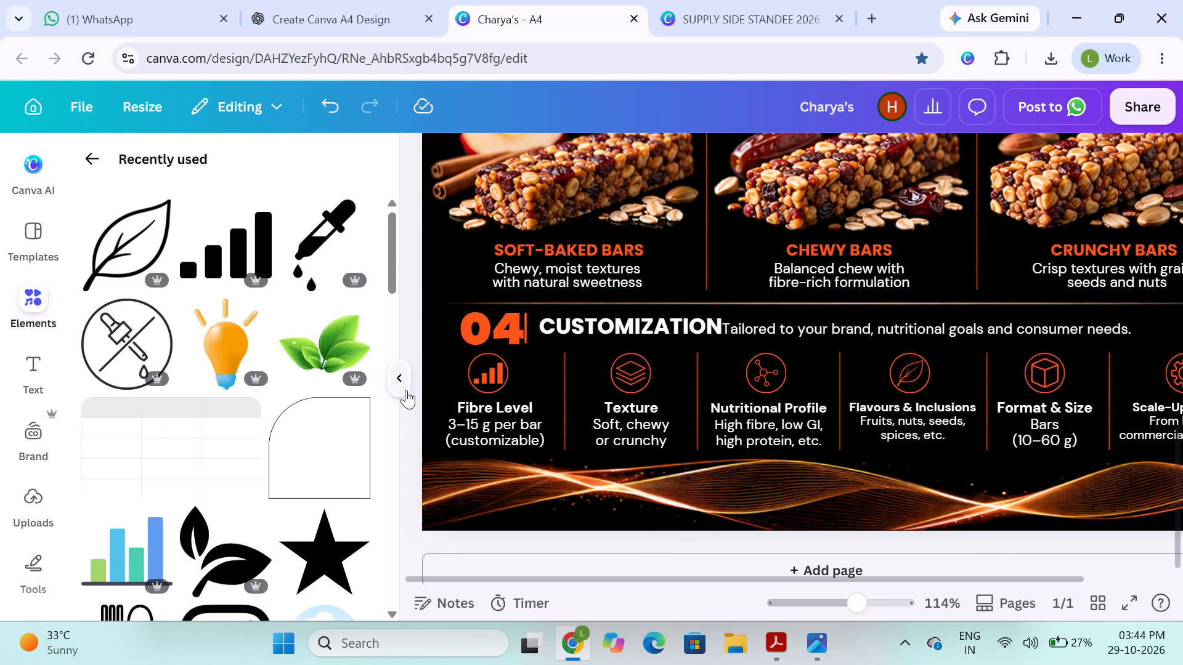
click(405, 389)
Add a straight line to the page with a stroke weight of 1 and the design's orange stroke colour.
click(43, 558)
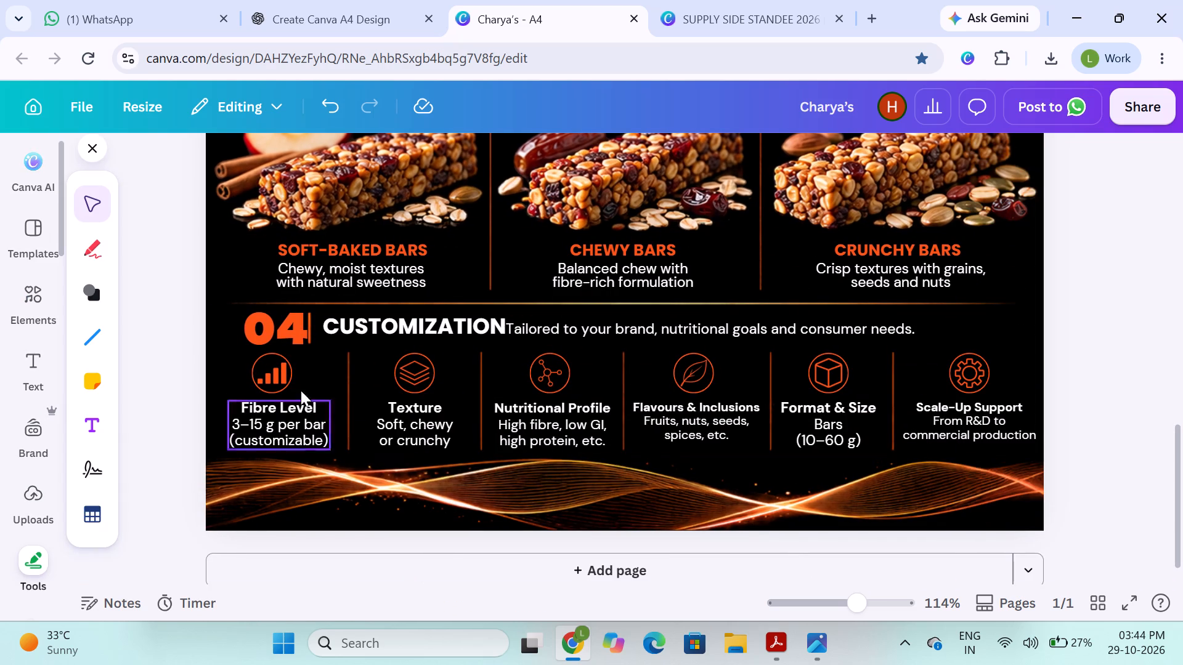
click(97, 336)
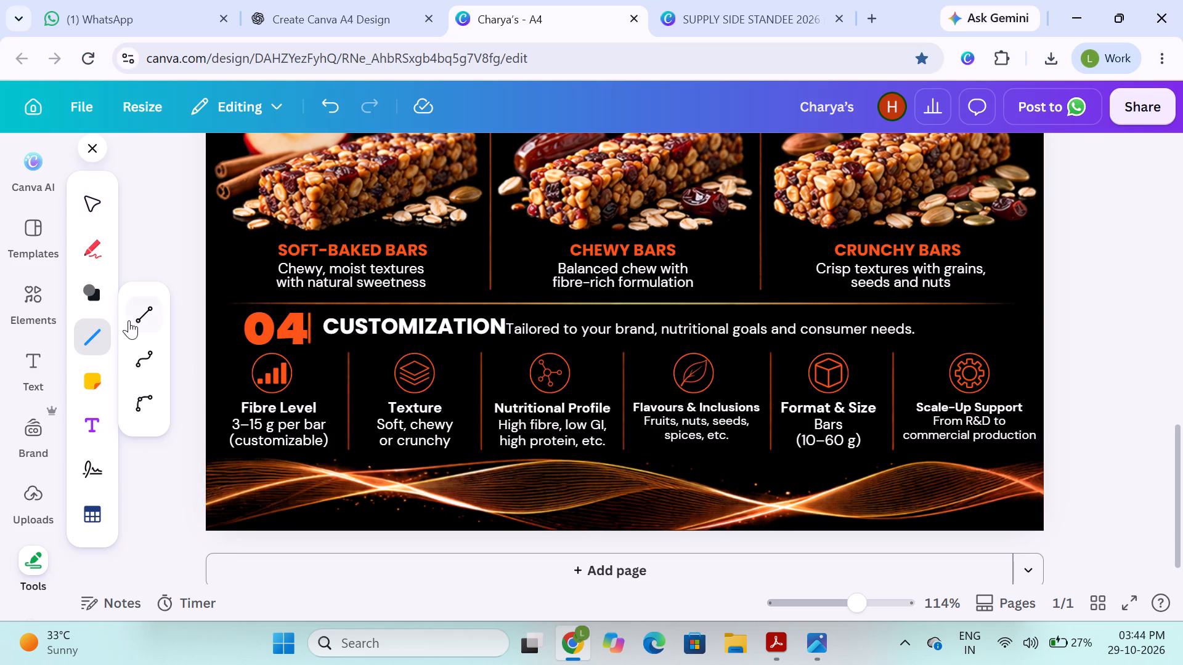
click(149, 317)
scroll(171, 317, up, 5)
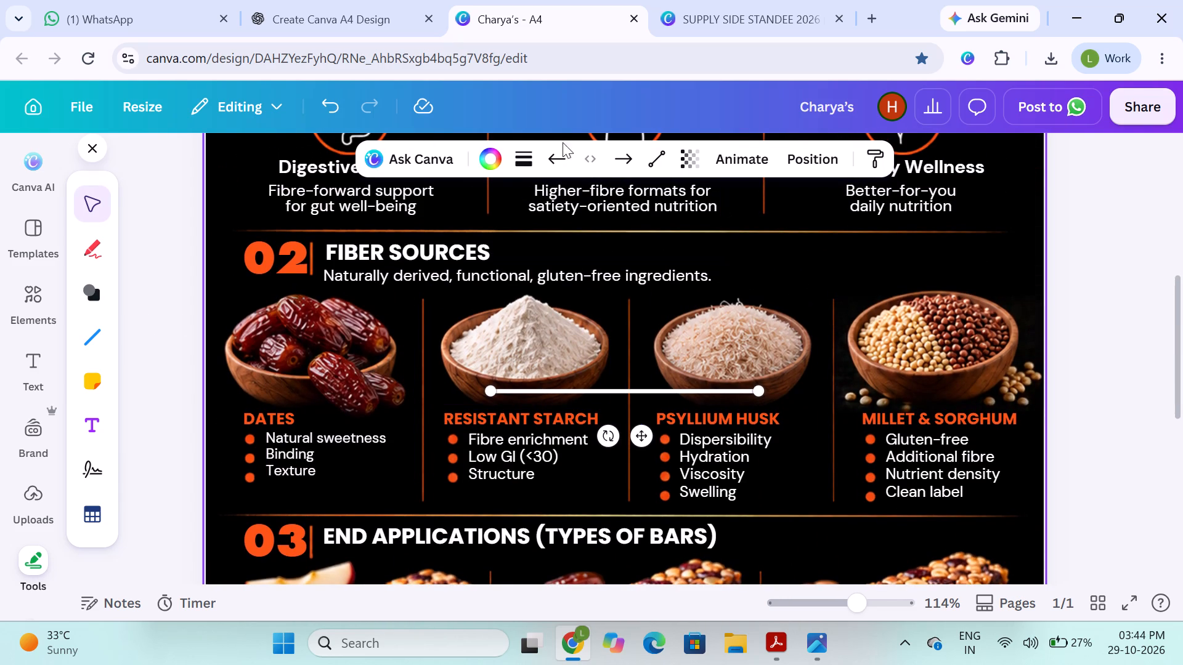
click(519, 158)
drag(409, 323, 399, 327)
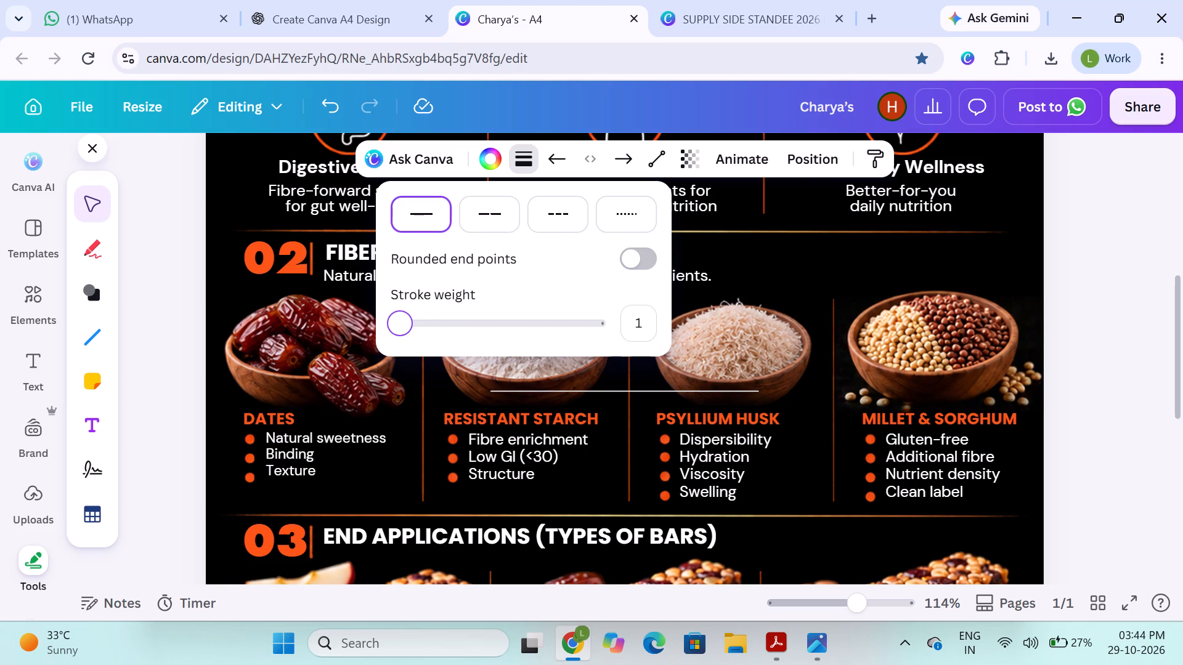
drag(399, 327, 397, 328)
click(497, 163)
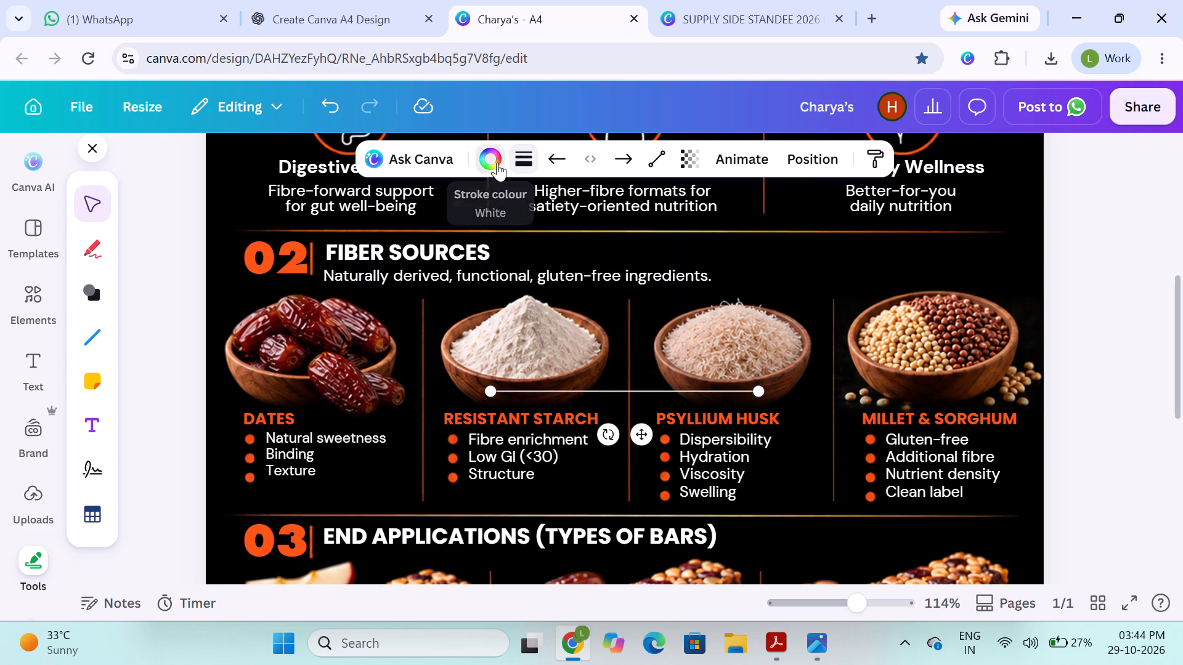
click(193, 290)
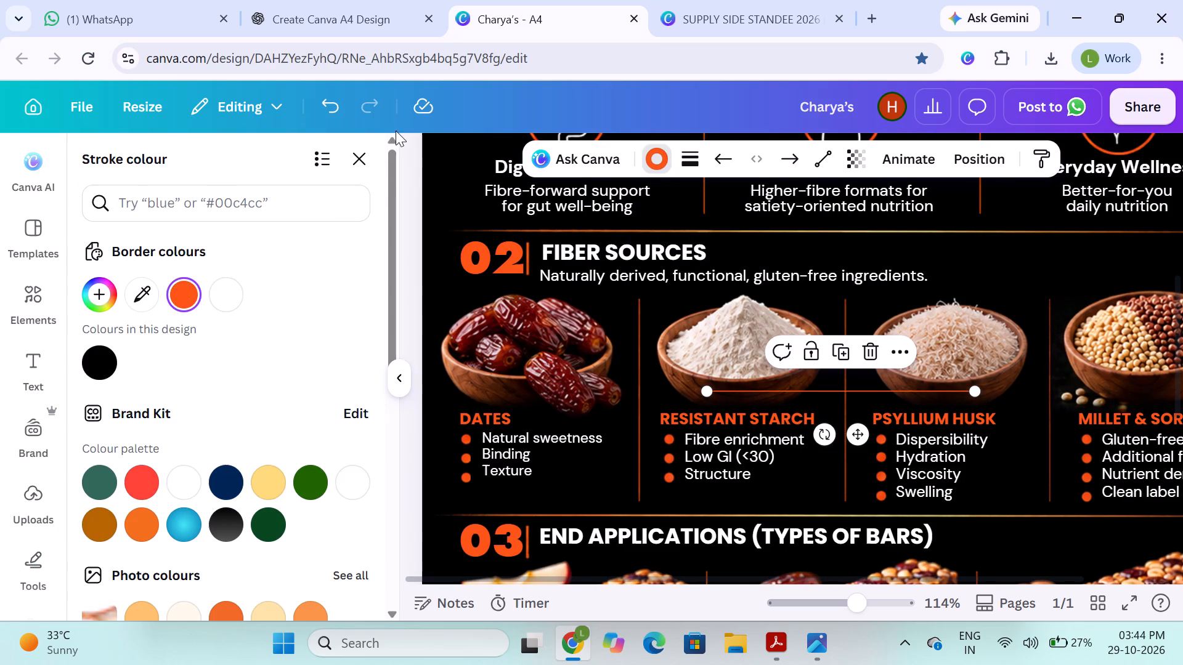
click(365, 156)
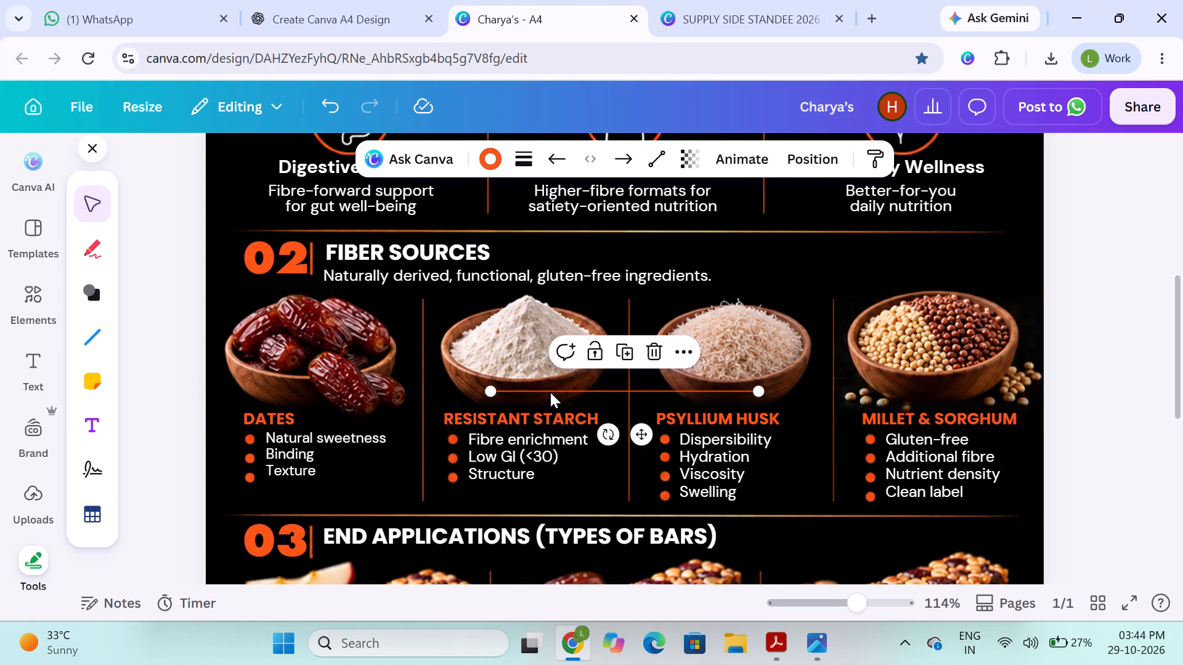
Move the orange line into the Customization row, turn it vertical and place it beside the divider between Fibre Level and Texture.
drag(566, 388, 475, 336)
scroll(530, 432, down, 5)
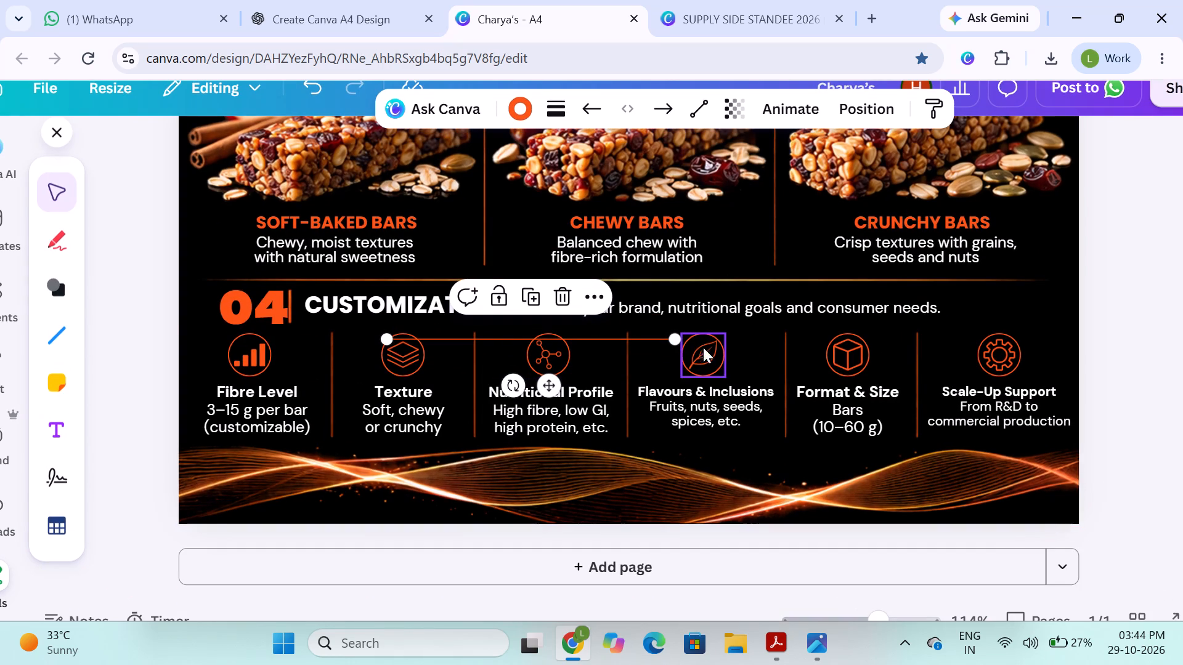
drag(677, 336, 574, 350)
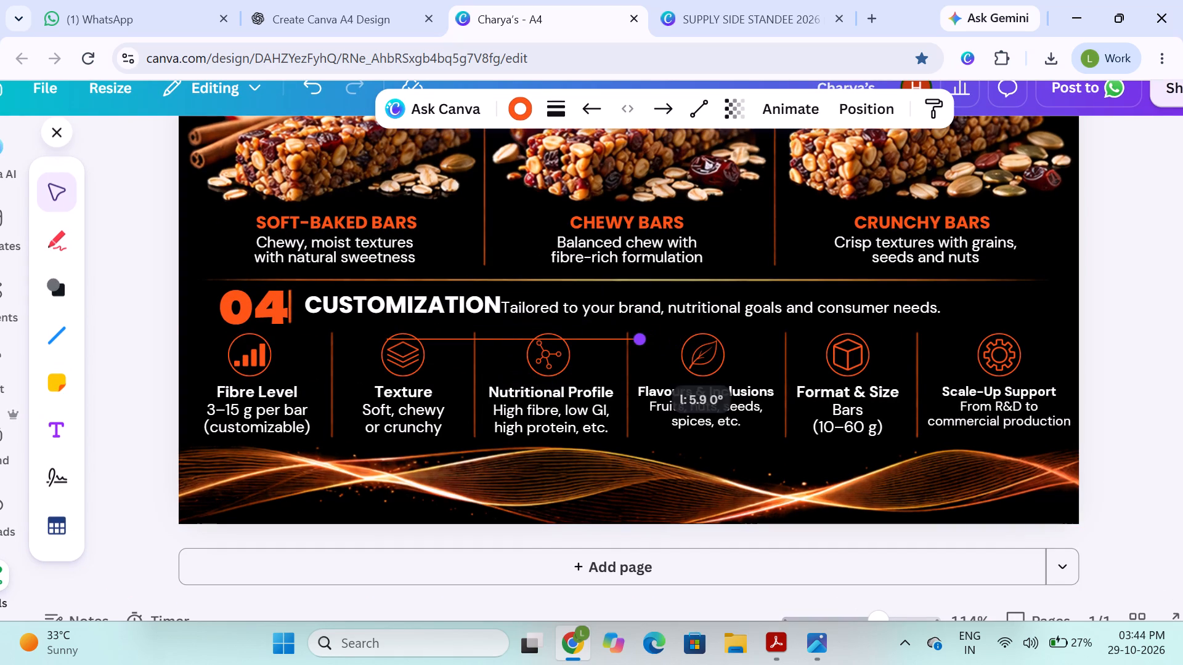
drag(574, 350, 393, 407)
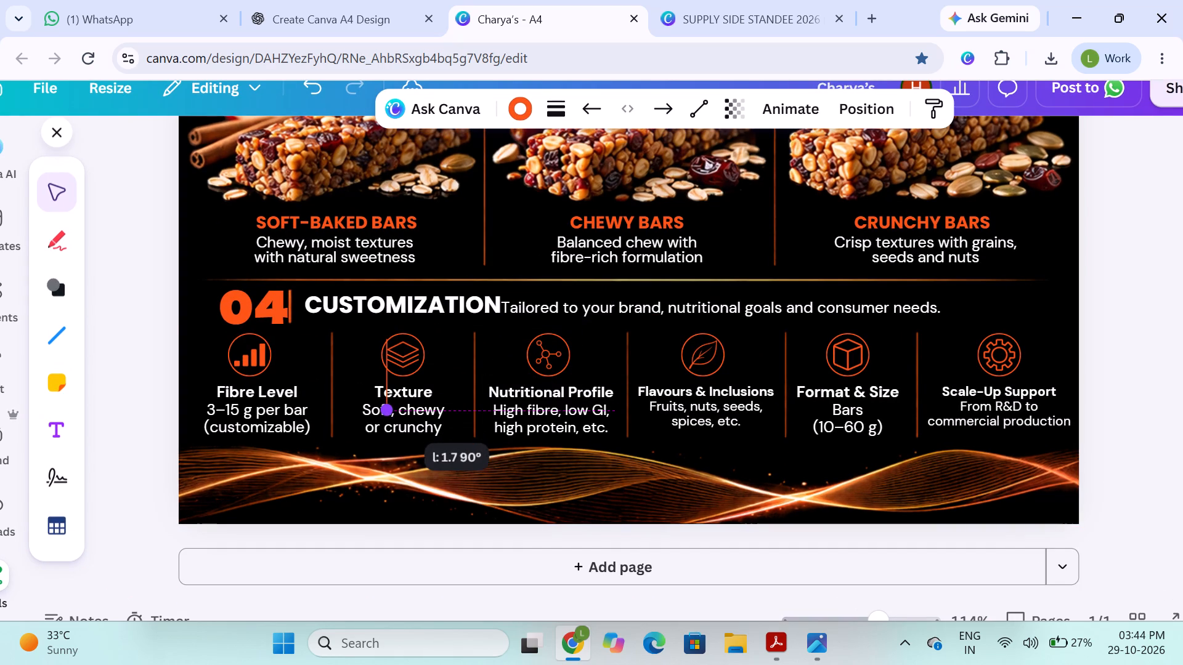
drag(393, 407, 389, 429)
drag(386, 395, 332, 389)
scroll(347, 385, down, 1)
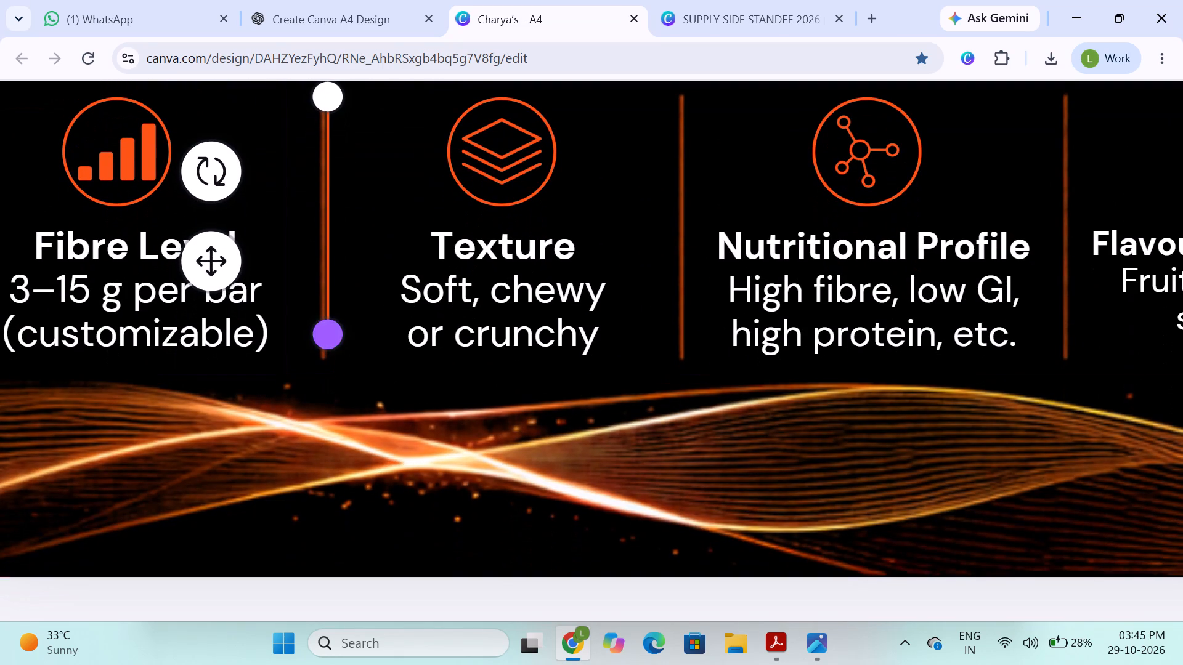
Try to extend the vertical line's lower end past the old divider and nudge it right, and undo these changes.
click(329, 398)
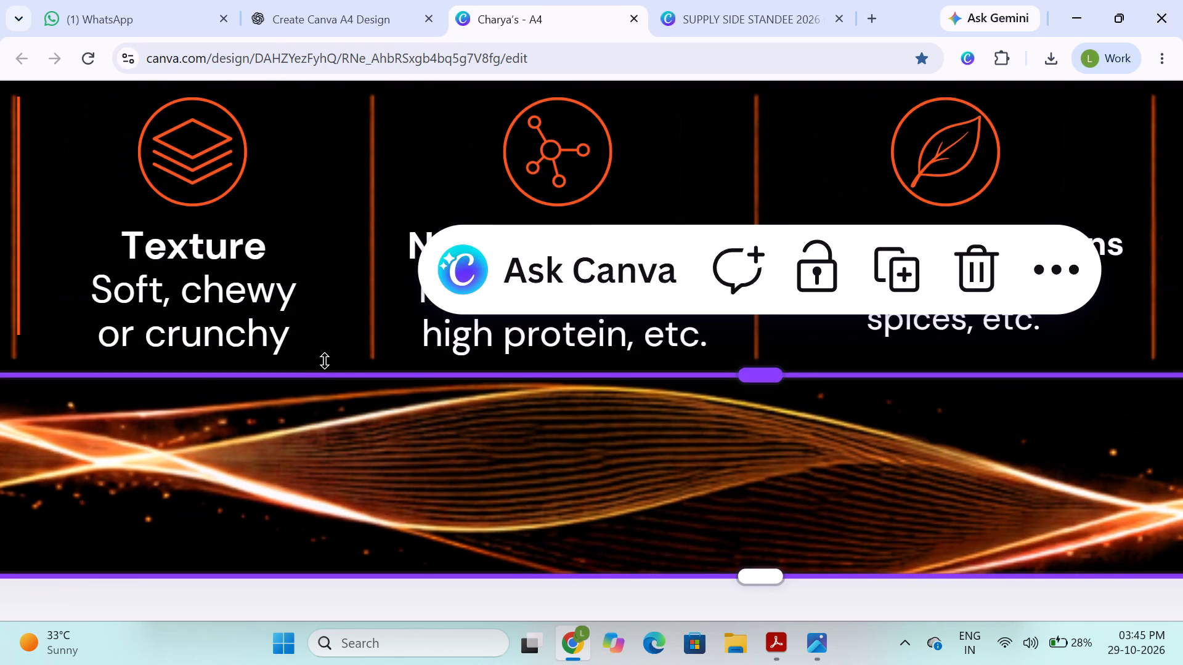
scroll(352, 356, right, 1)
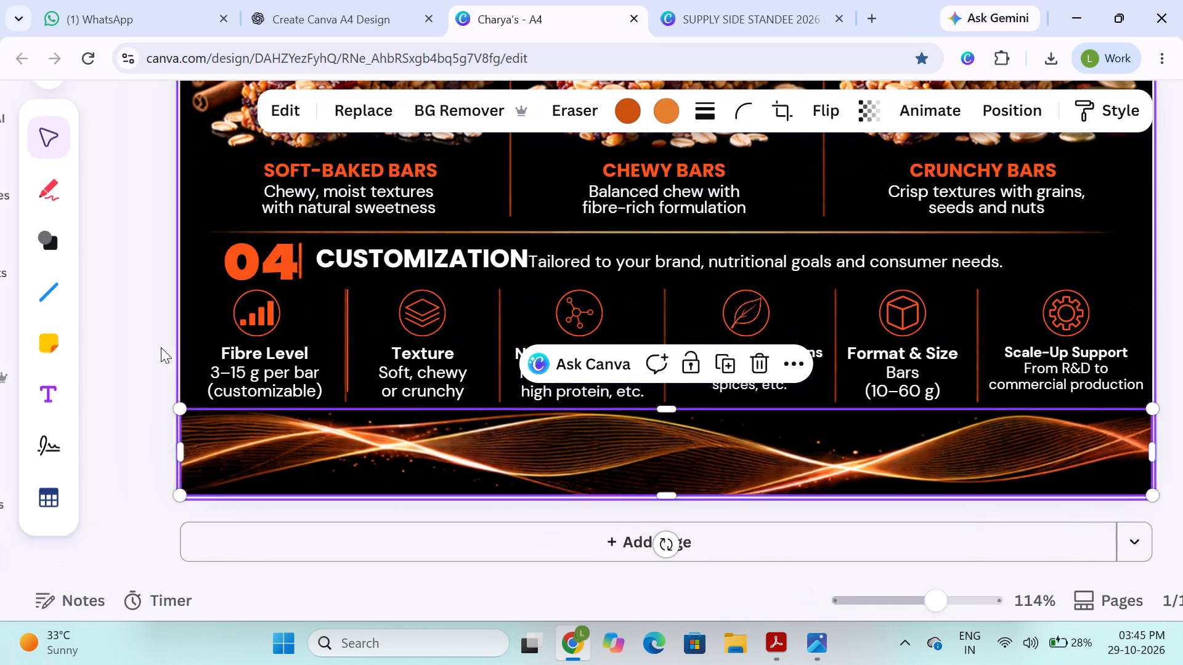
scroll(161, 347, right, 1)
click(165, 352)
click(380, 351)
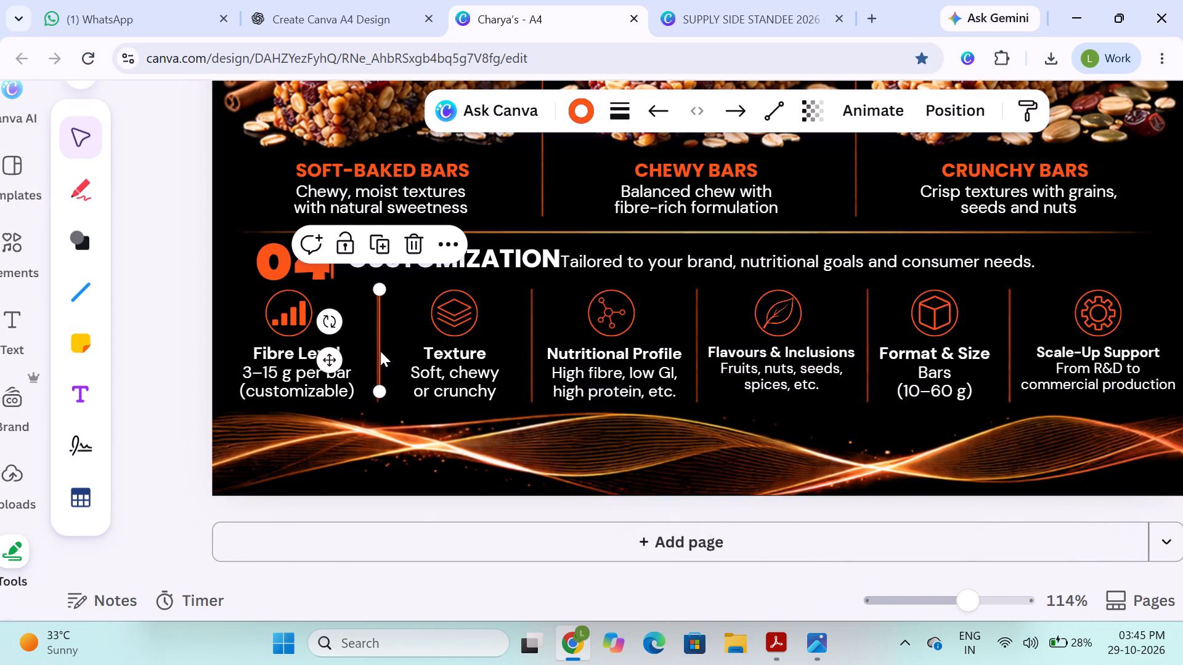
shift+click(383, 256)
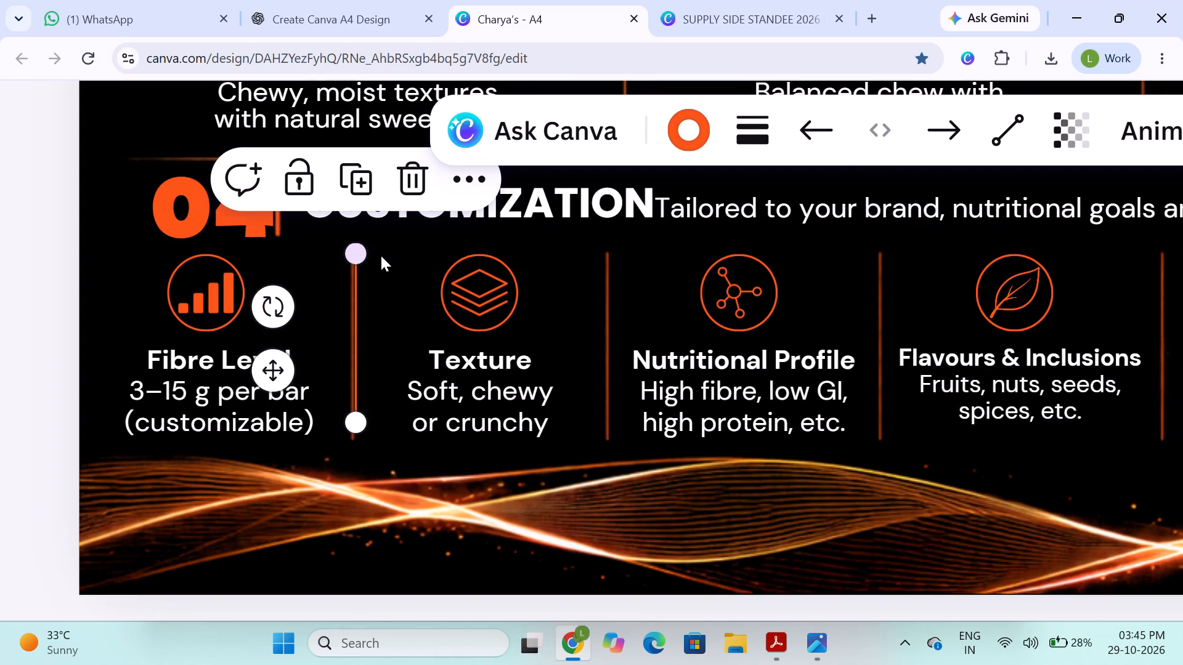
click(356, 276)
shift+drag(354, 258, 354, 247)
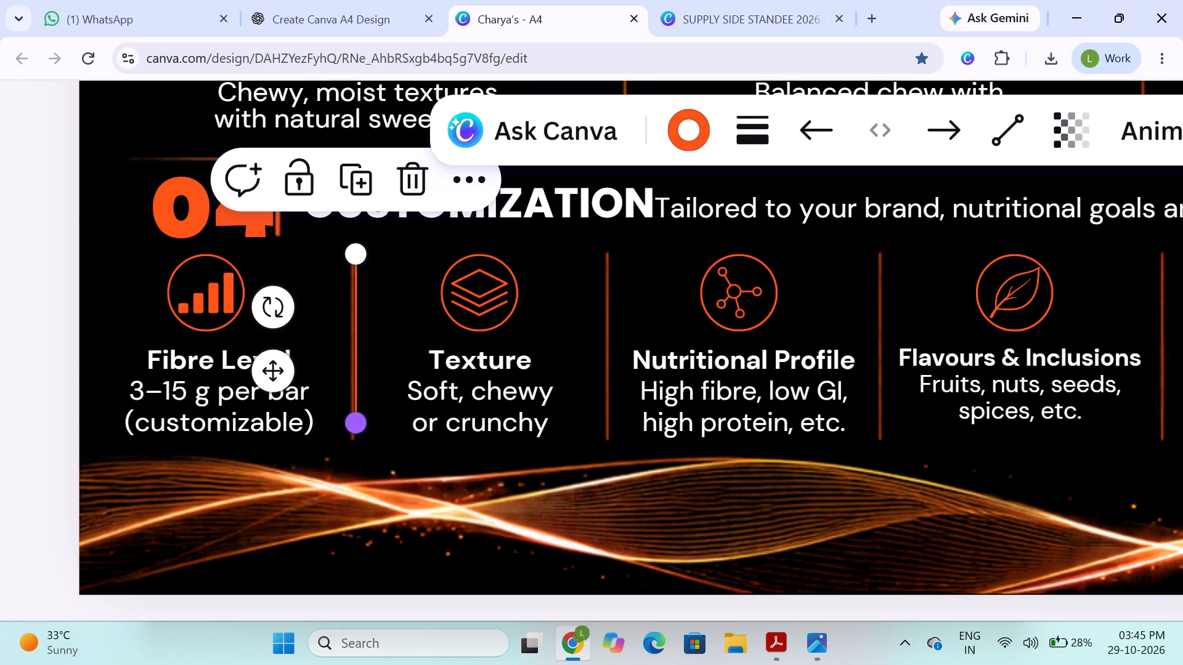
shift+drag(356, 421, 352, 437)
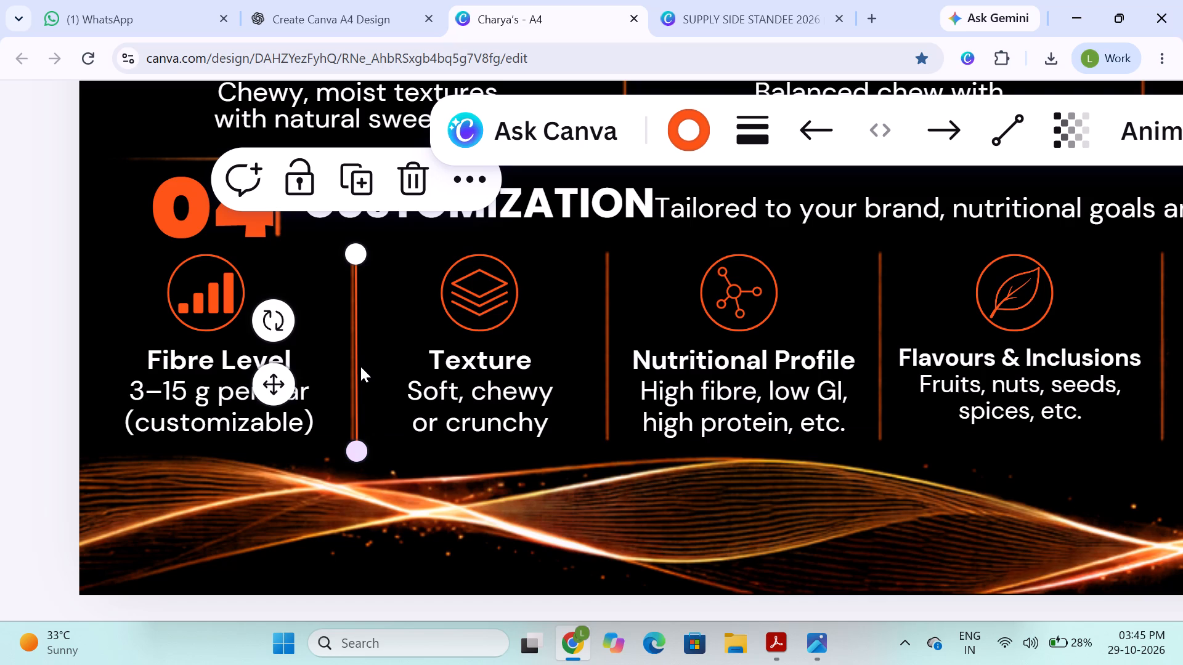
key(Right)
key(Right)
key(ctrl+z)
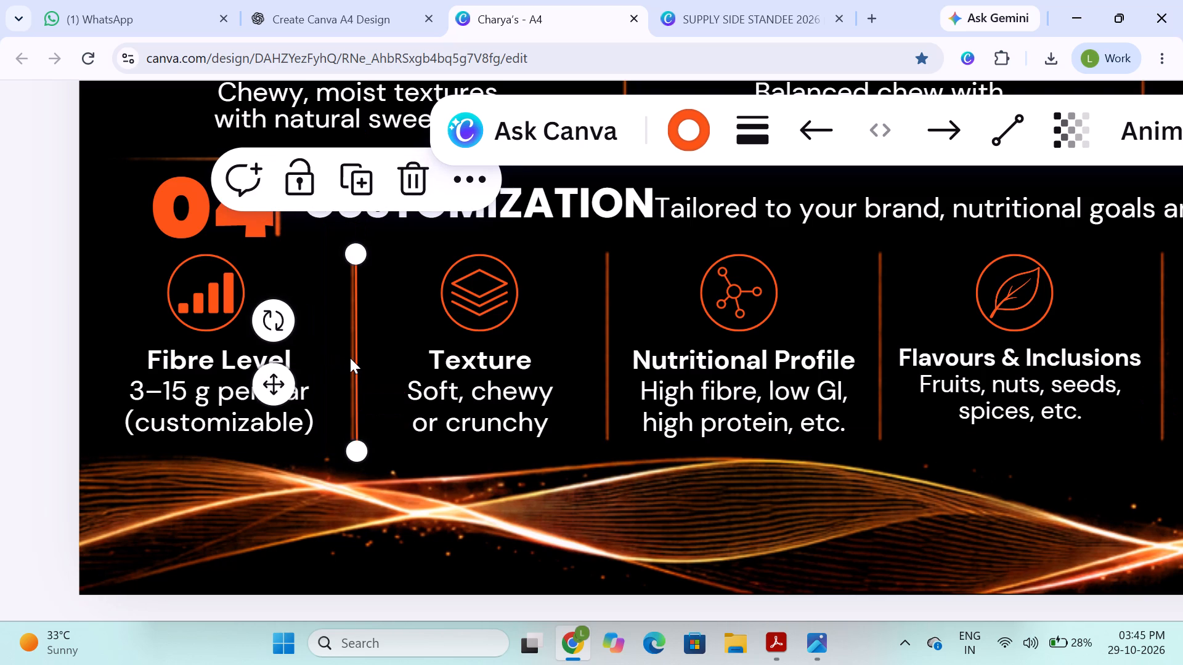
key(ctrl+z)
Lengthen the vertical orange line and put it in place of the old divider between Fibre Level and Texture, deleting the old one.
drag(357, 361, 373, 340)
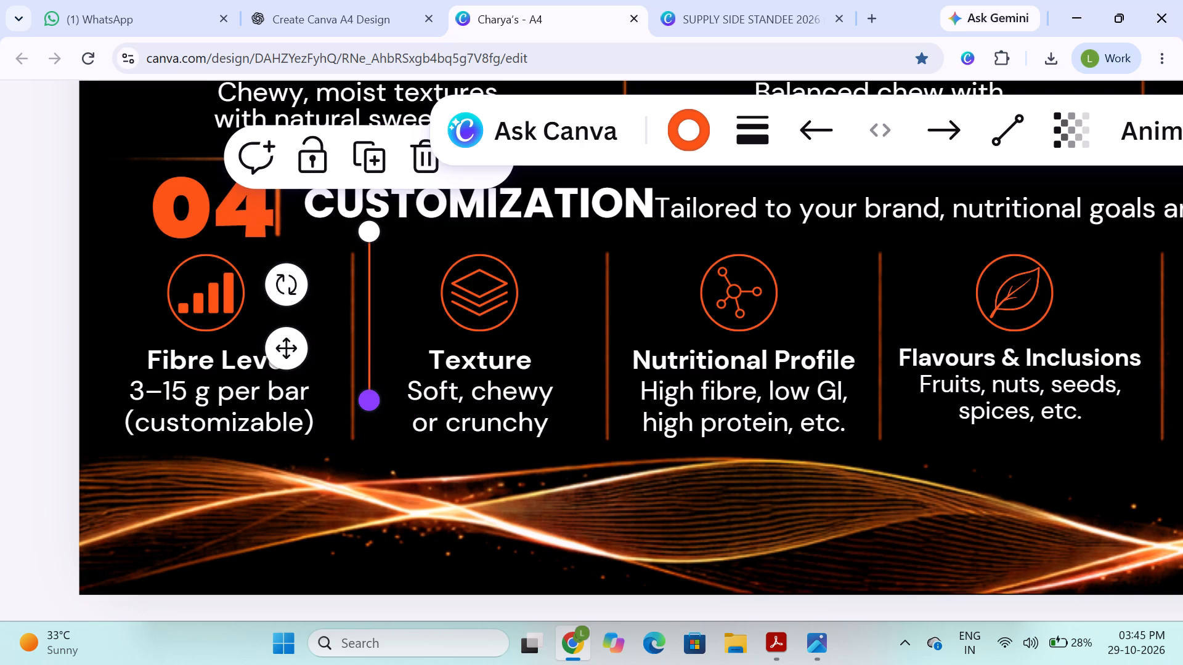
shift+drag(368, 408, 368, 413)
shift+drag(368, 413, 367, 421)
click(351, 402)
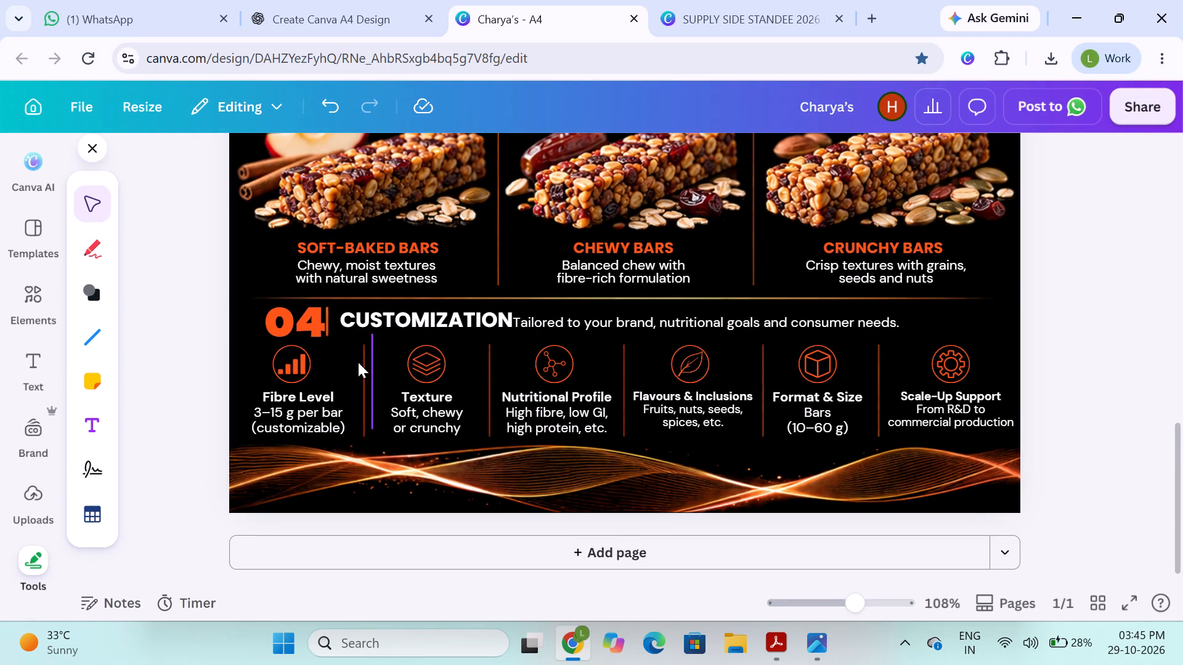
click(356, 363)
key(BackSpace)
drag(370, 371, 363, 381)
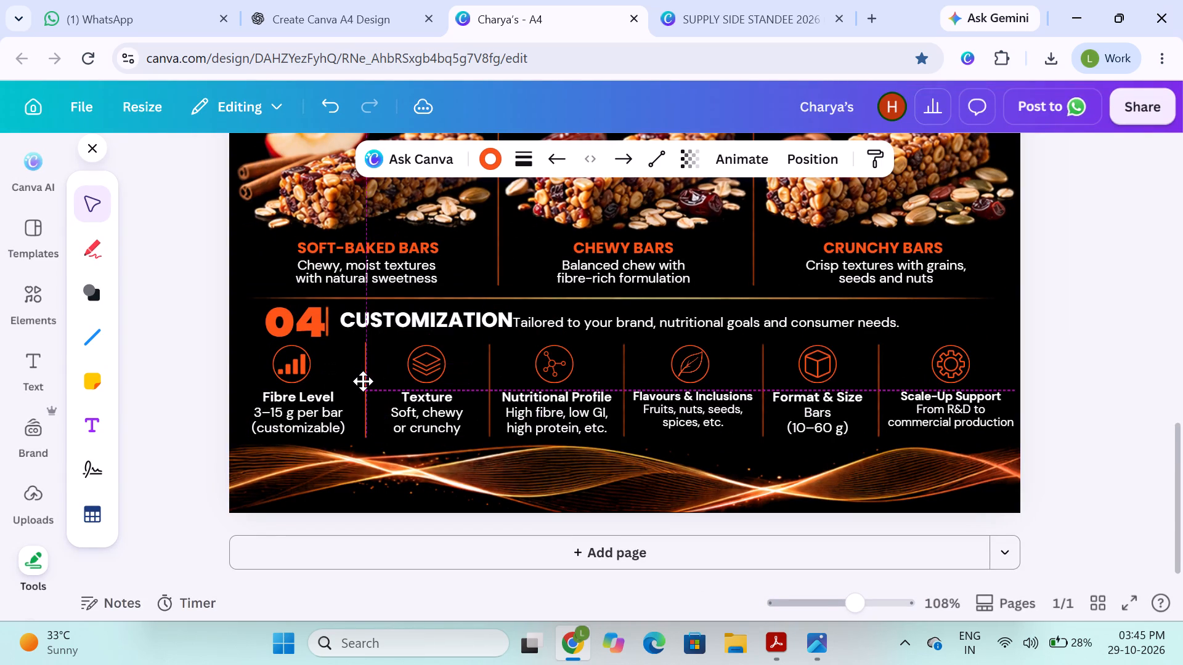
drag(363, 381, 364, 381)
Replace the old divider between Texture and Nutritional Profile with a duplicate of the vertical orange line.
key(ctrl+d)
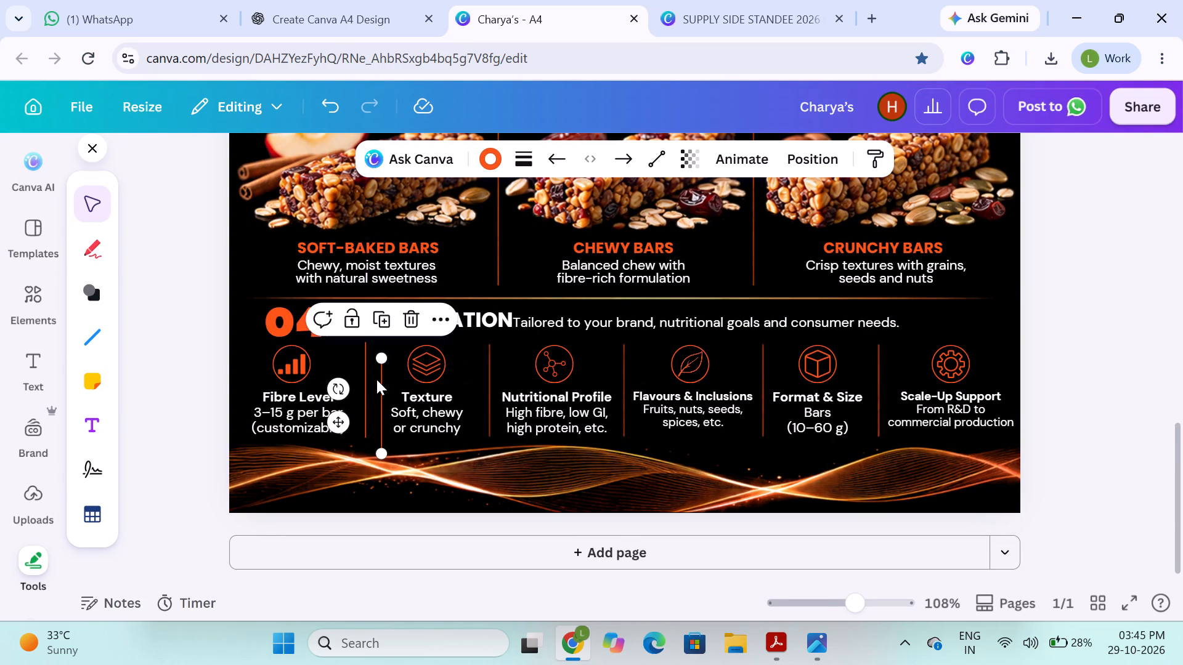
drag(381, 383, 447, 361)
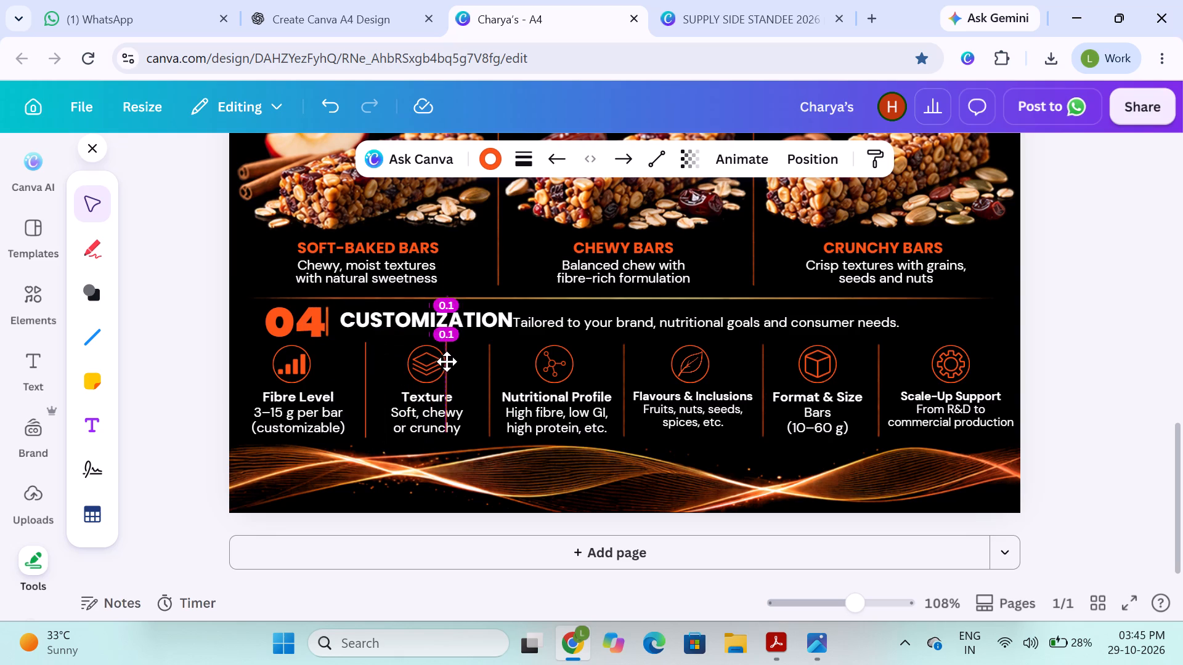
drag(447, 361, 476, 372)
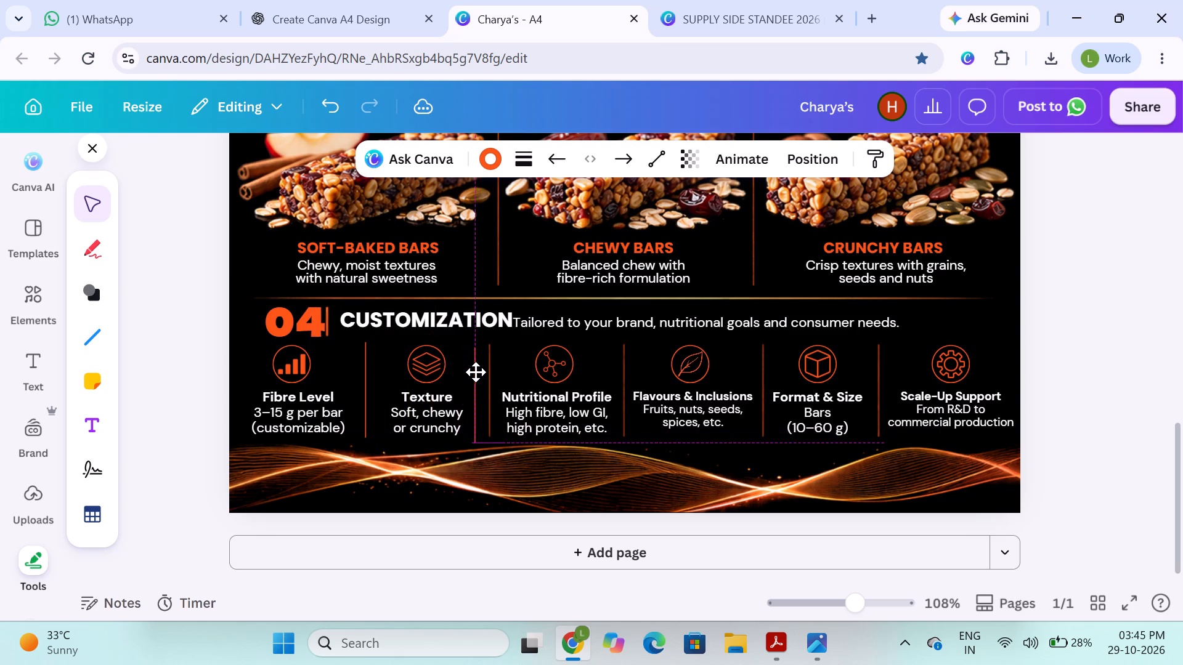
drag(476, 372, 475, 372)
click(492, 380)
key(BackSpace)
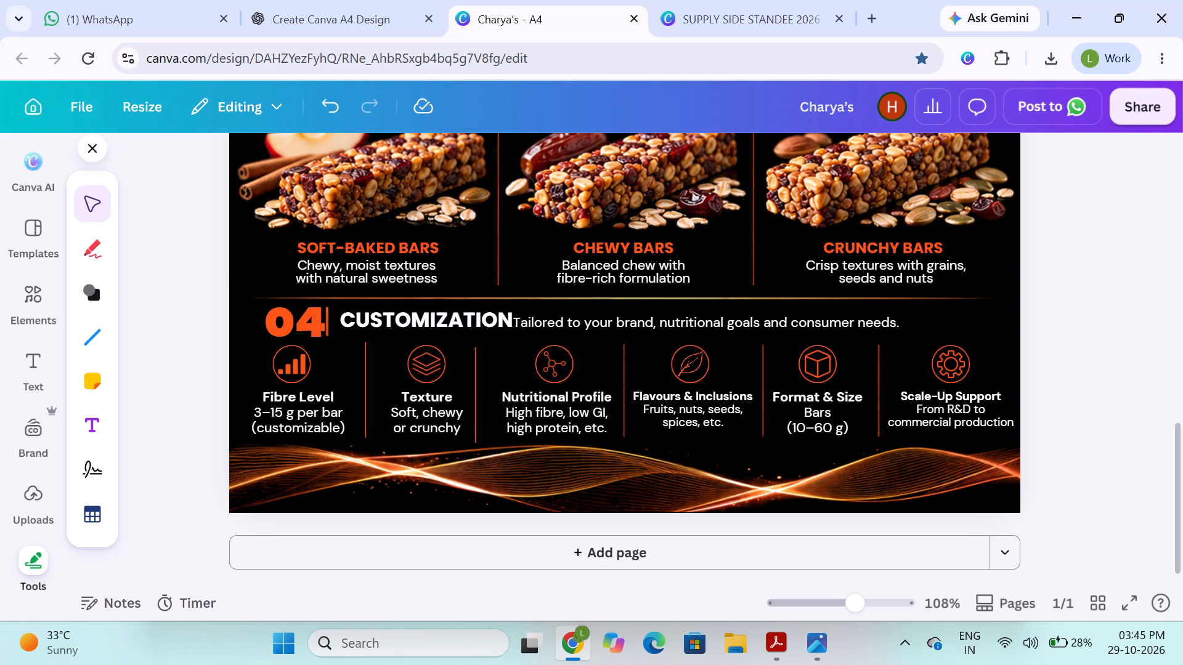
drag(476, 385, 486, 386)
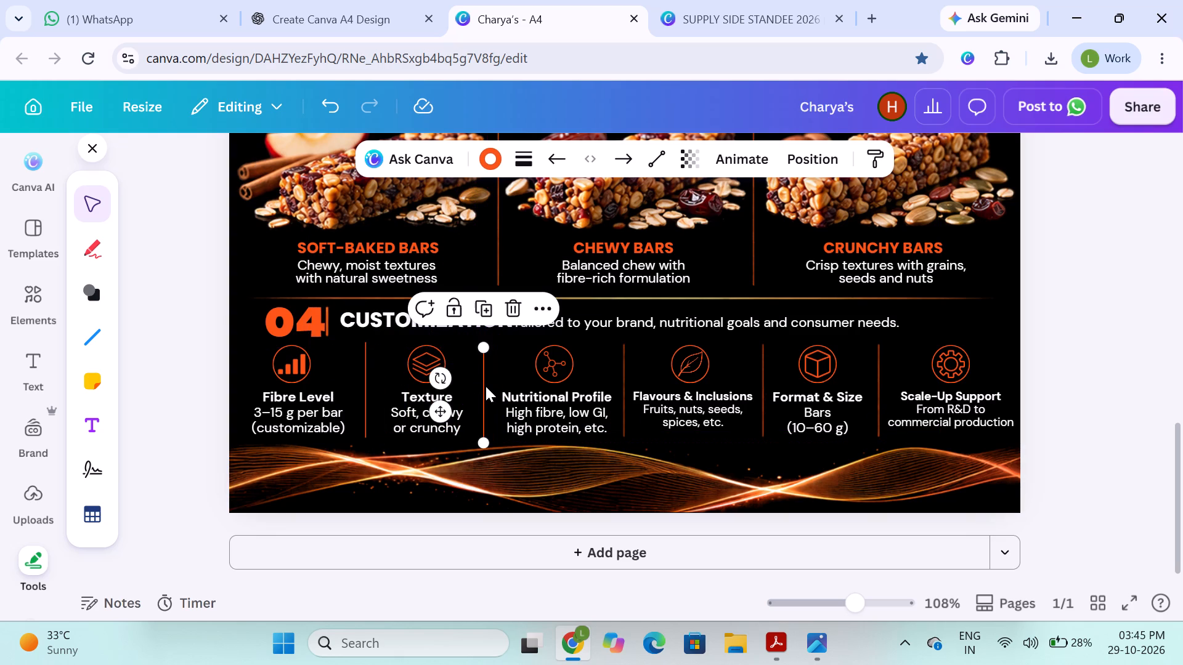
Replace the old divider between Nutritional Profile and Flavours & Inclusions with another duplicate of the vertical orange line.
key(ctrl+d)
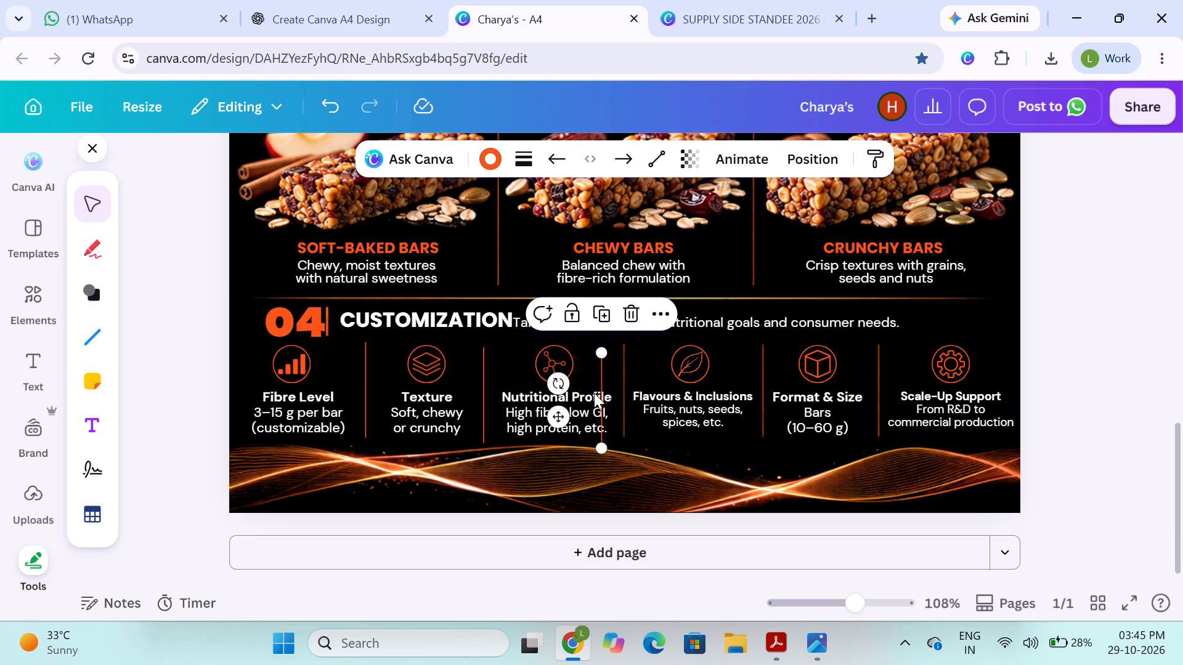
drag(601, 386, 614, 385)
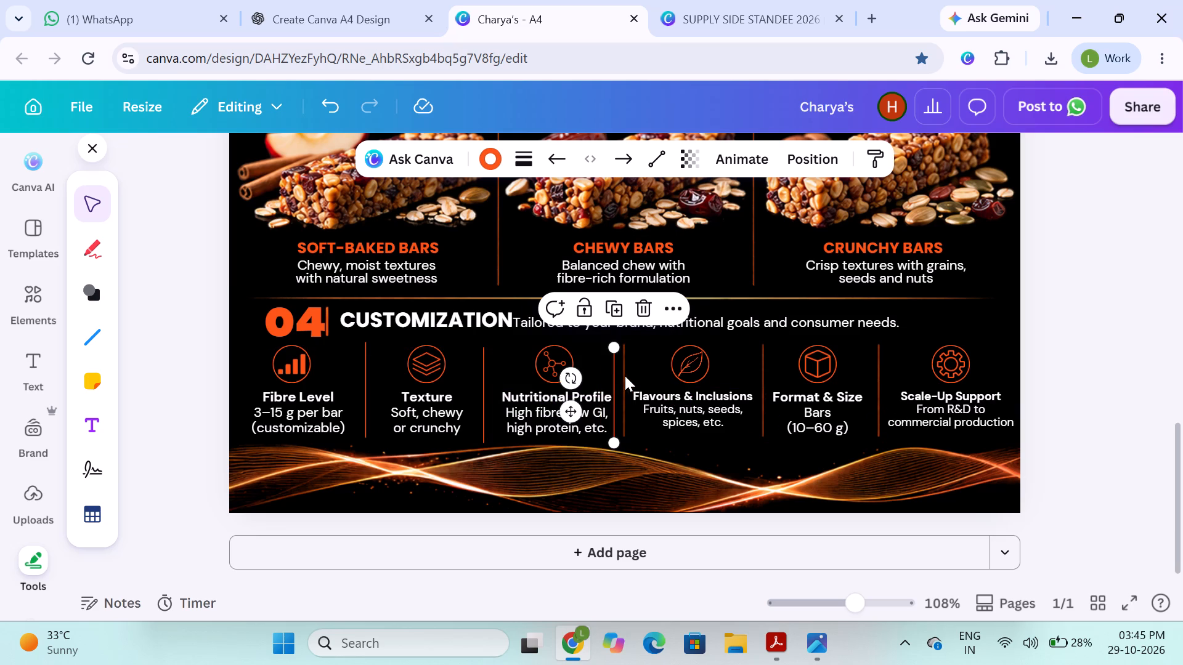
click(625, 373)
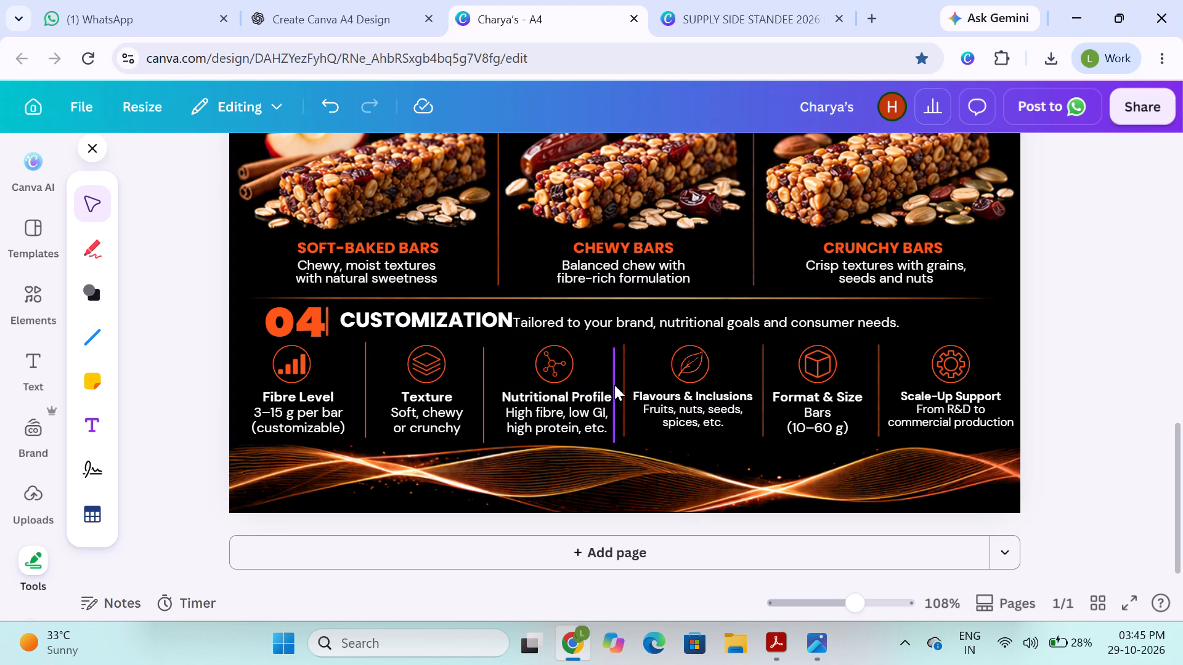
drag(614, 385, 601, 377)
click(622, 379)
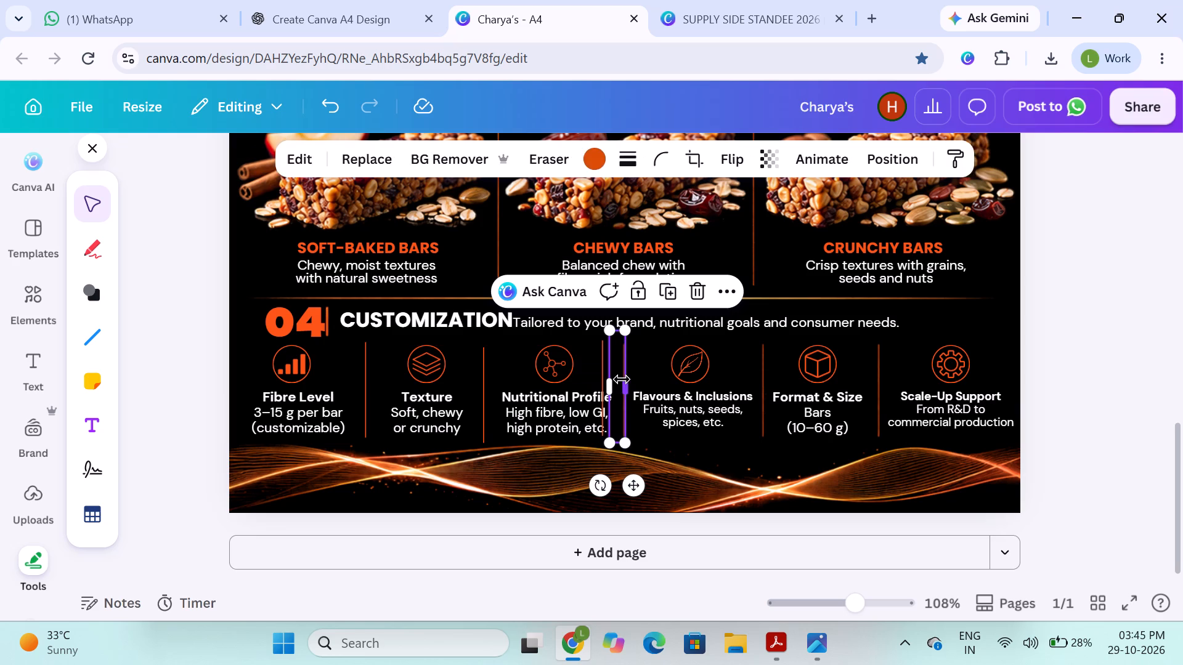
key(BackSpace)
drag(601, 379, 617, 379)
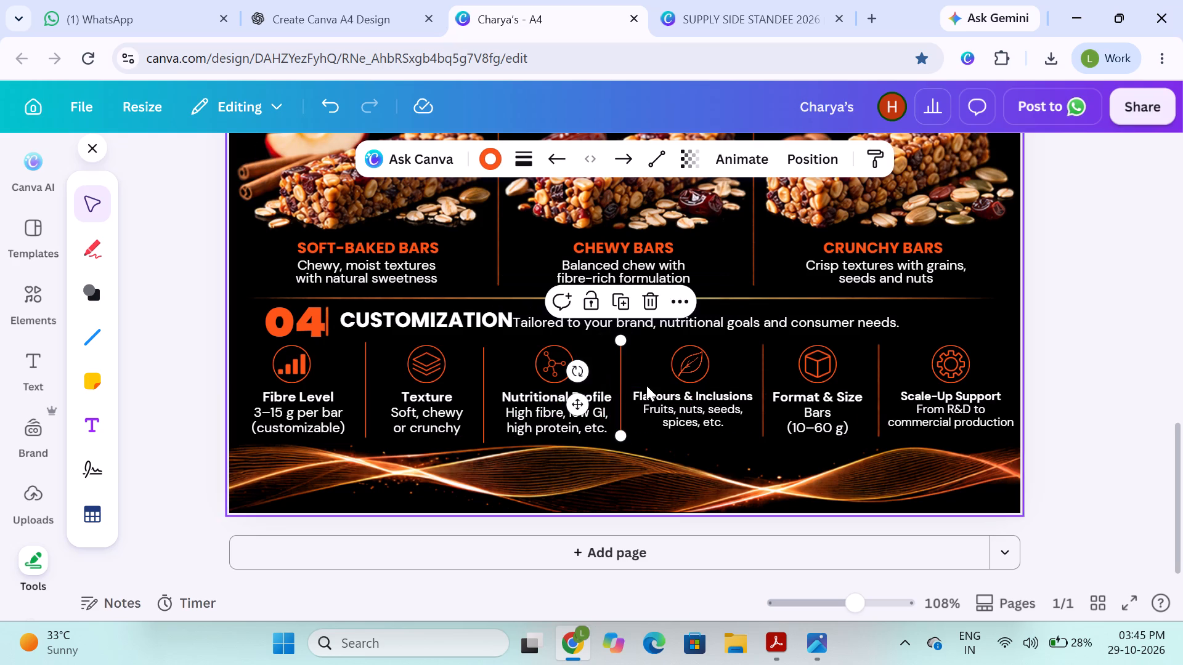
Replace the old divider between Flavours & Inclusions and Format & Size with a duplicate of the vertical orange line.
key(ctrl+d)
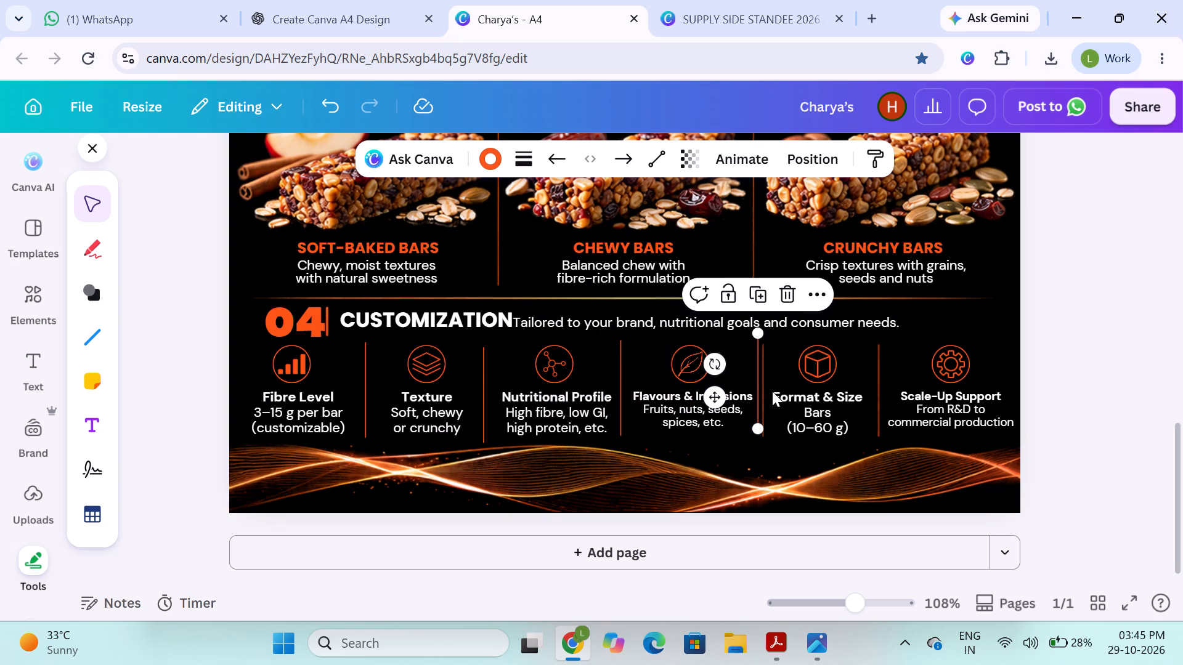
drag(757, 386, 736, 386)
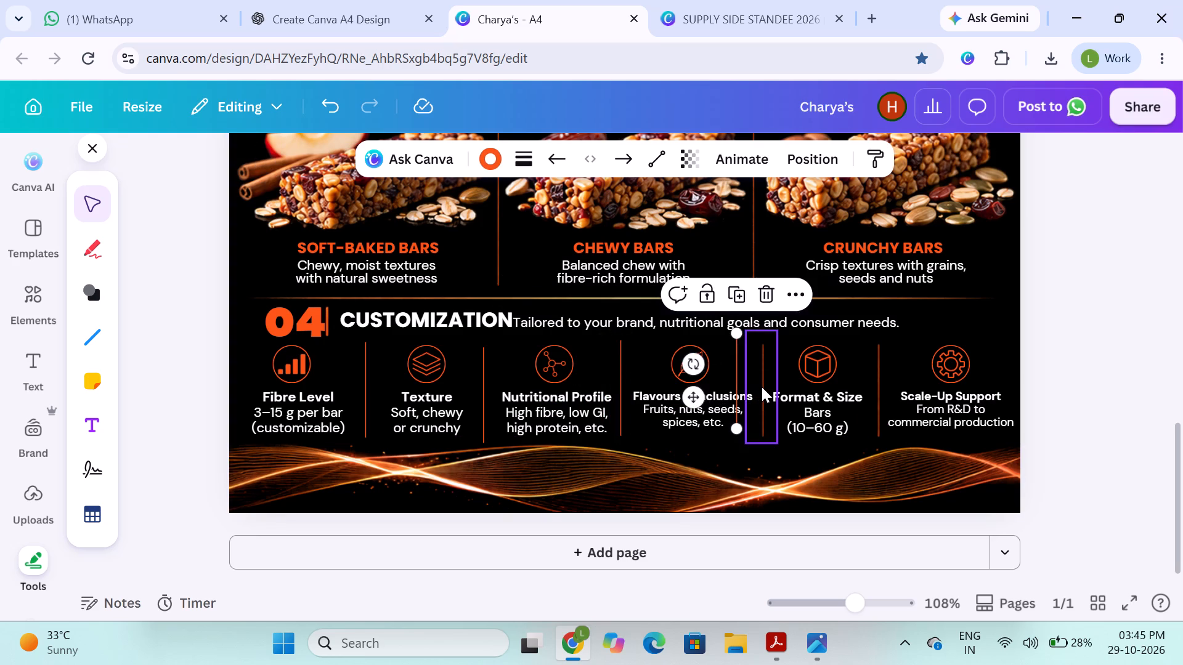
click(762, 387)
key(BackSpace)
drag(736, 381, 749, 382)
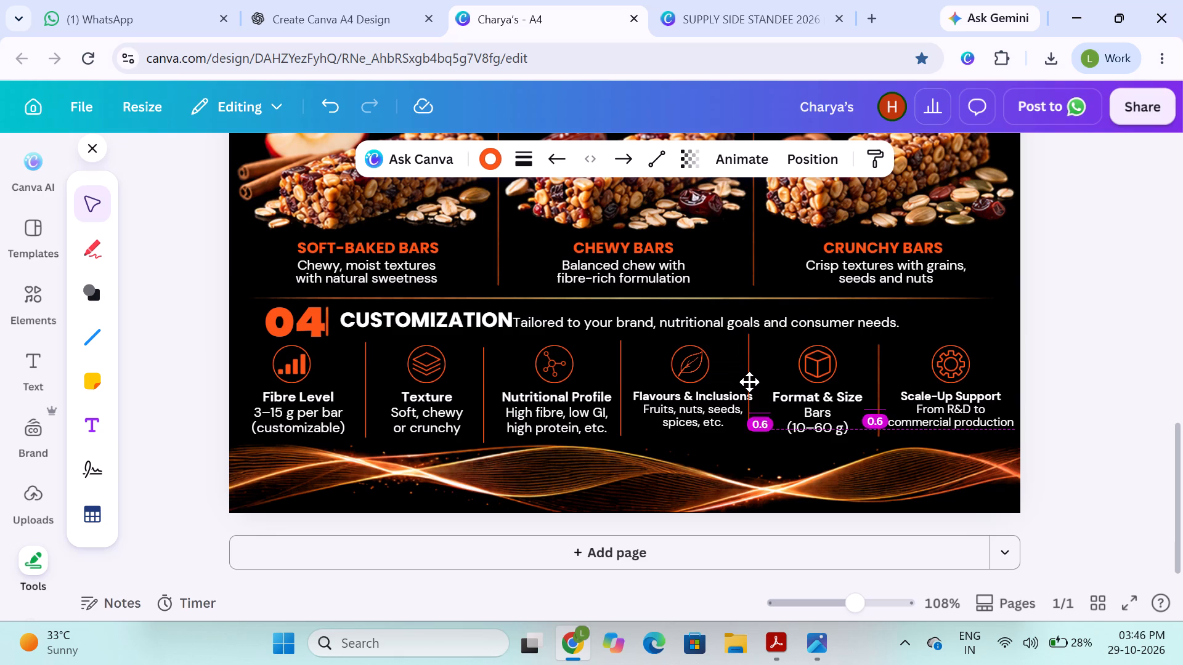
drag(749, 382, 757, 383)
Replace the old divider between Format & Size and Scale-Up Support with another duplicate of the vertical orange line.
key(ctrl+d)
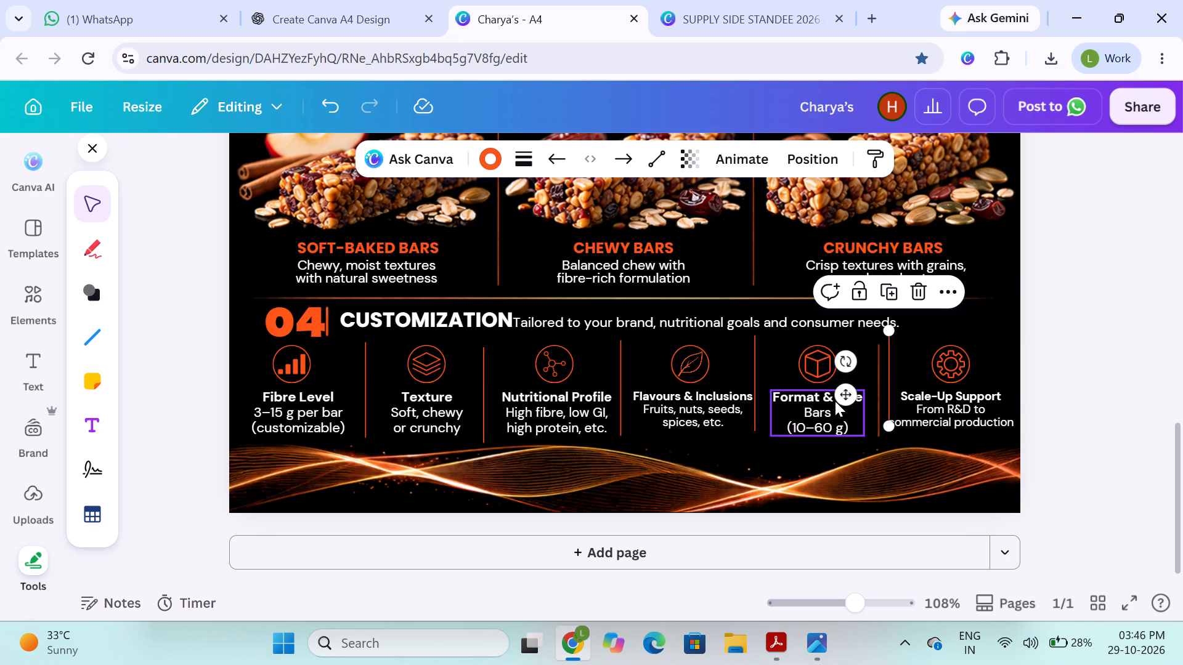
click(869, 390)
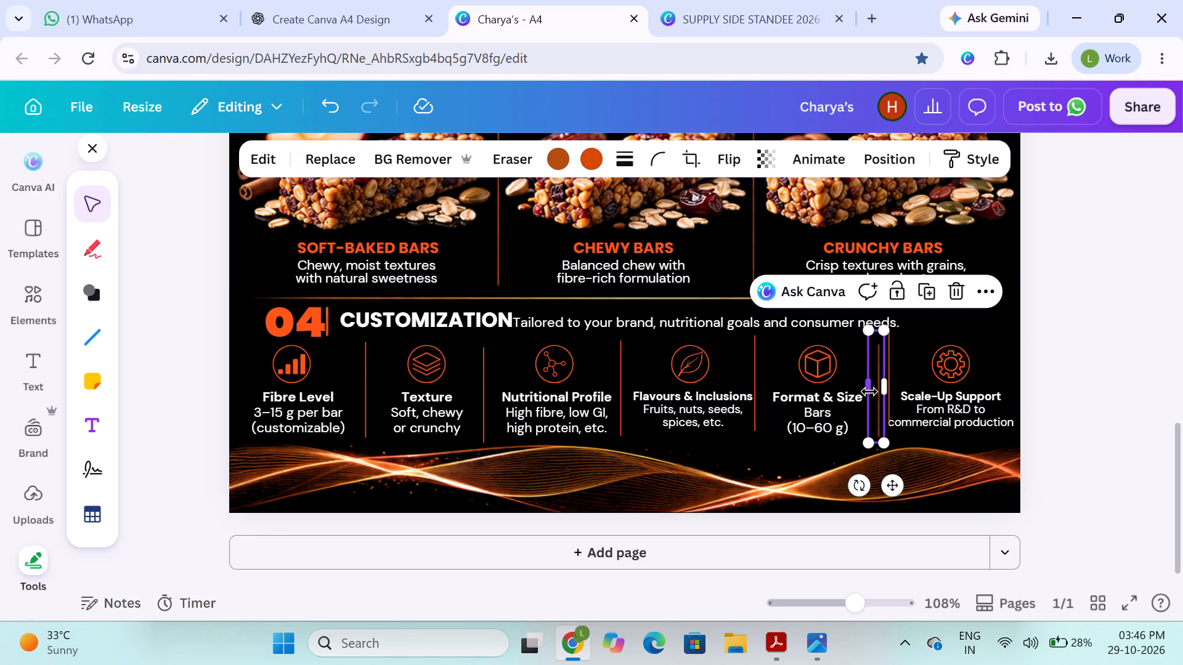
key(BackSpace)
drag(892, 388, 882, 397)
Align all five vertical orange lines in the Customization section to their common middle.
shift+drag(754, 374, 698, 374)
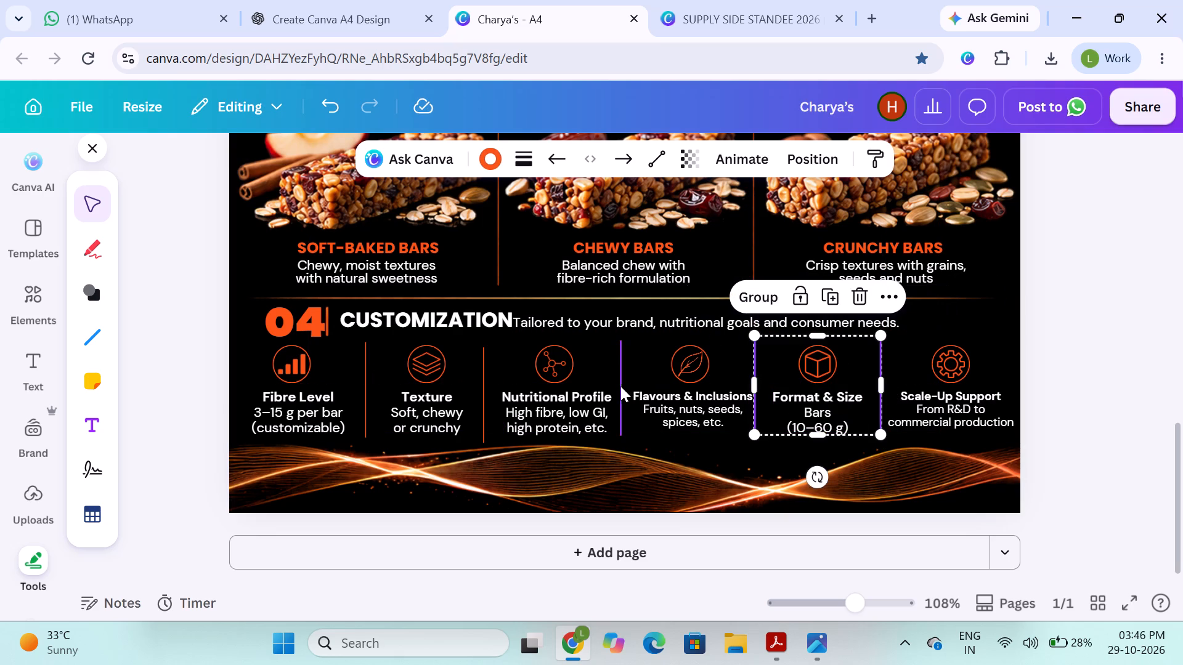
shift+click(620, 386)
shift+click(479, 382)
shift+click(358, 390)
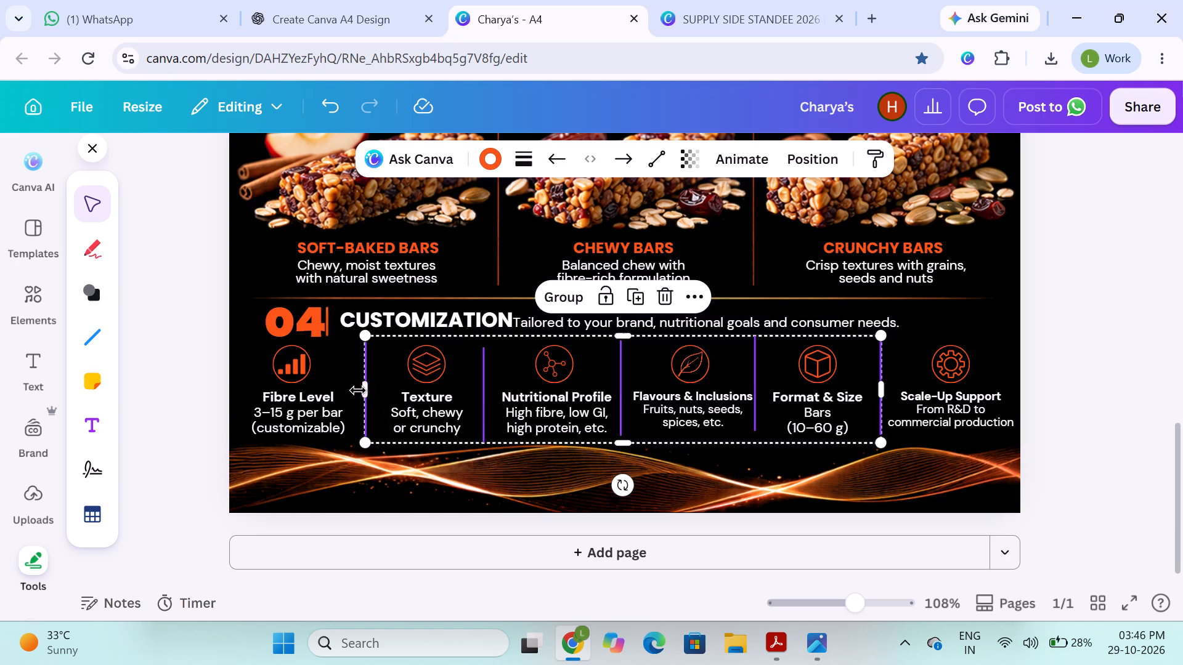
click(805, 159)
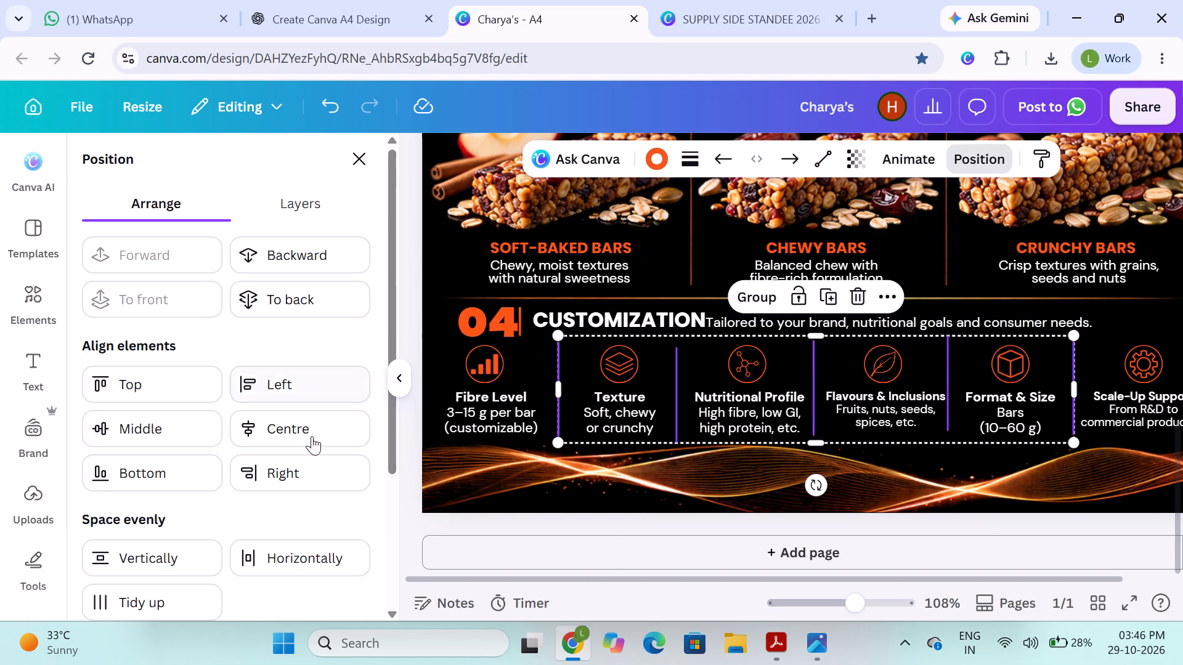
click(189, 426)
click(372, 156)
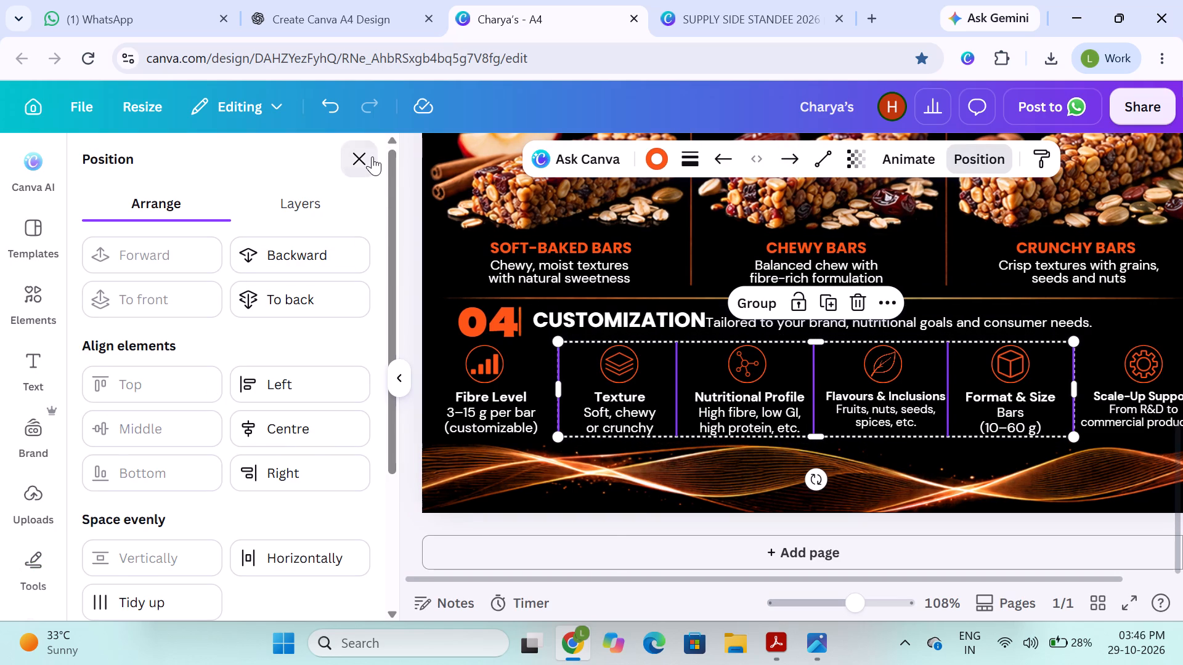
click(1058, 260)
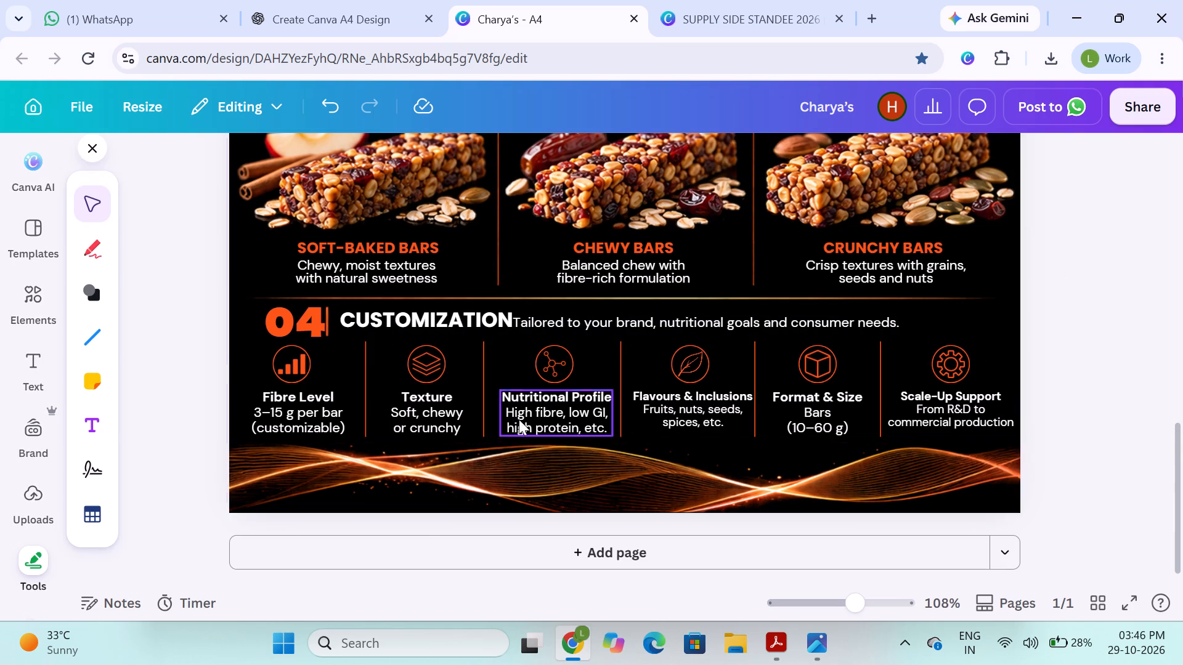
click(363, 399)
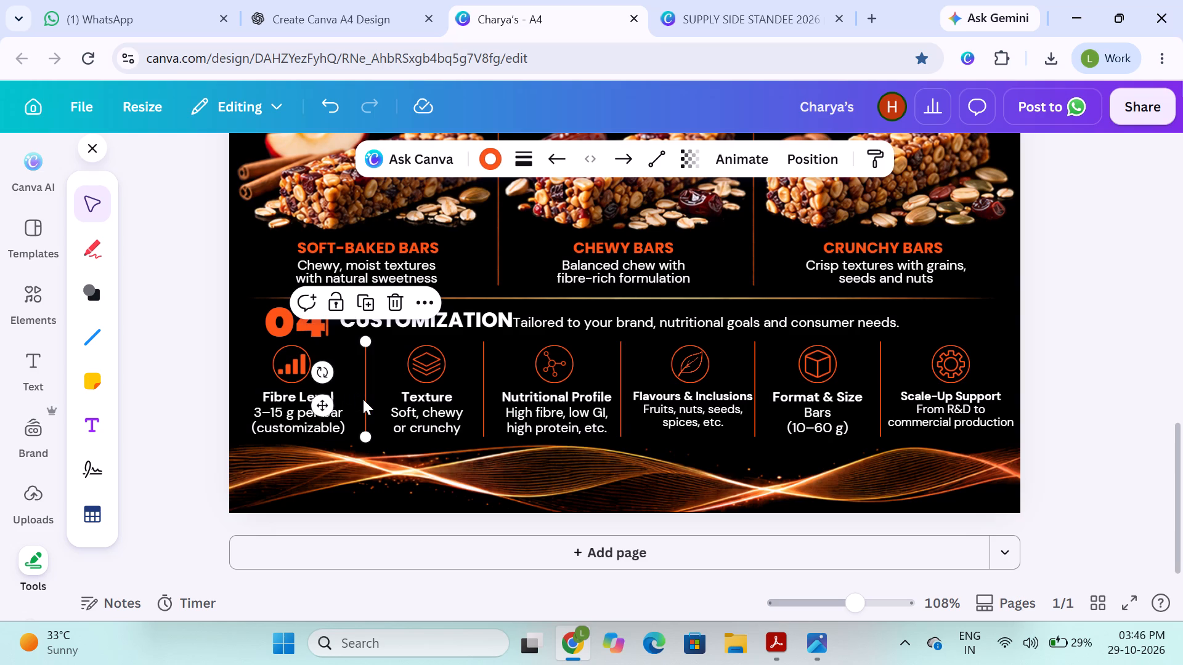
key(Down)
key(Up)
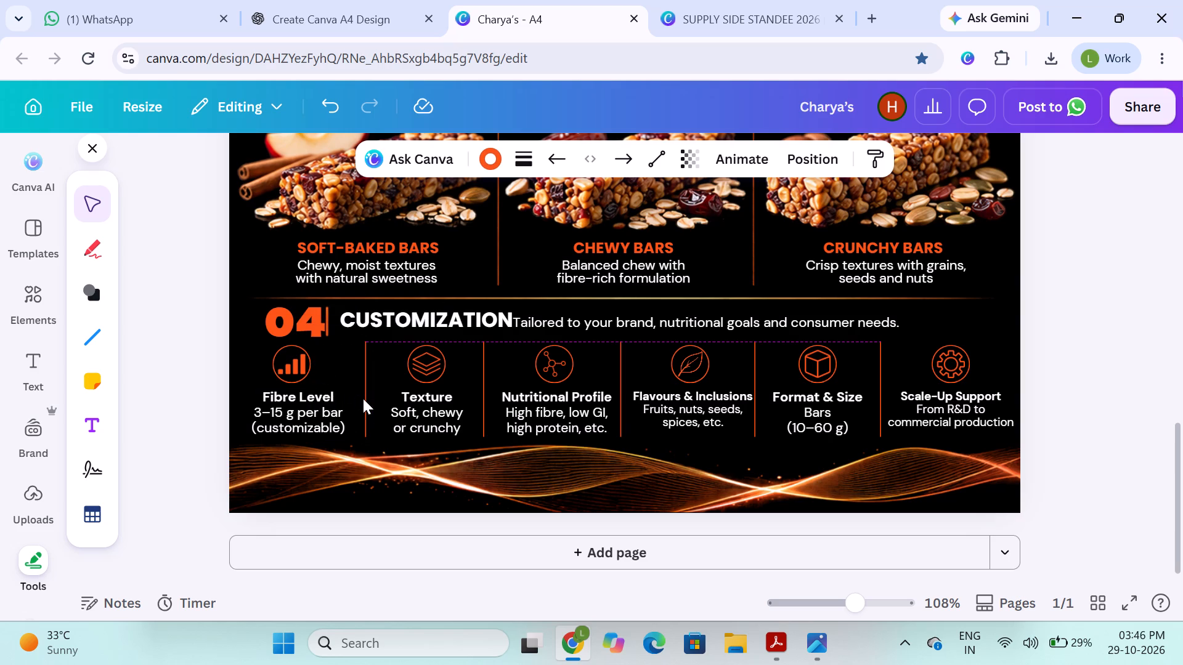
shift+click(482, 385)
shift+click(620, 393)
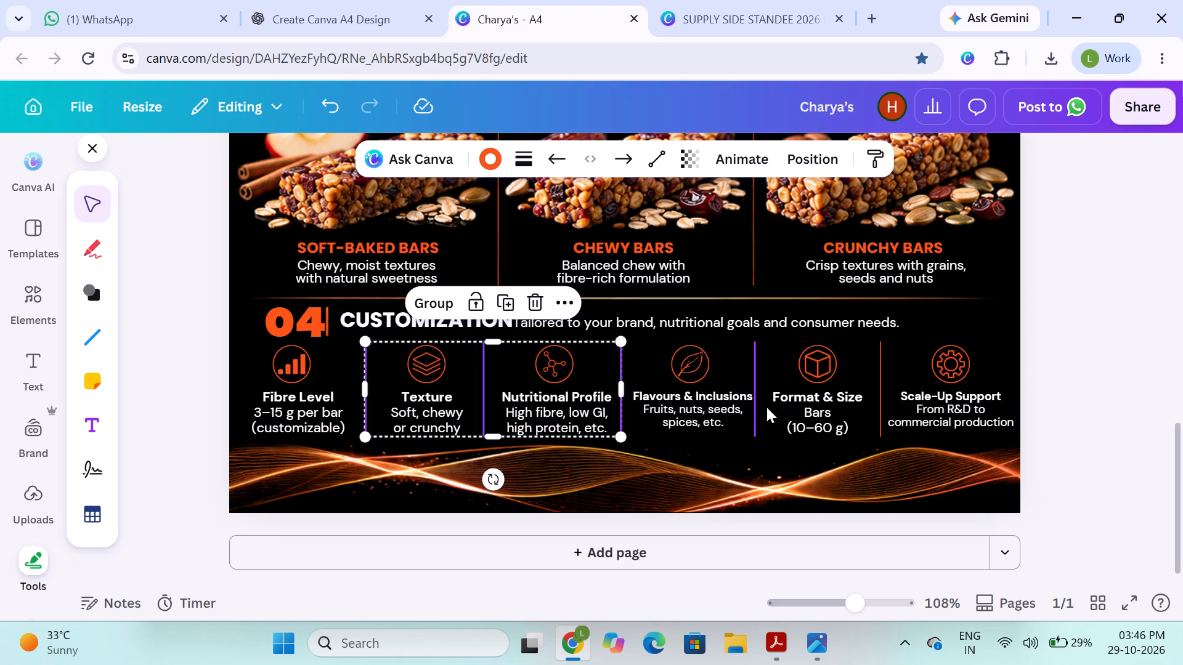
Nudge the lines on both sides of the Format & Size column slightly inward, closer to its text.
click(754, 406)
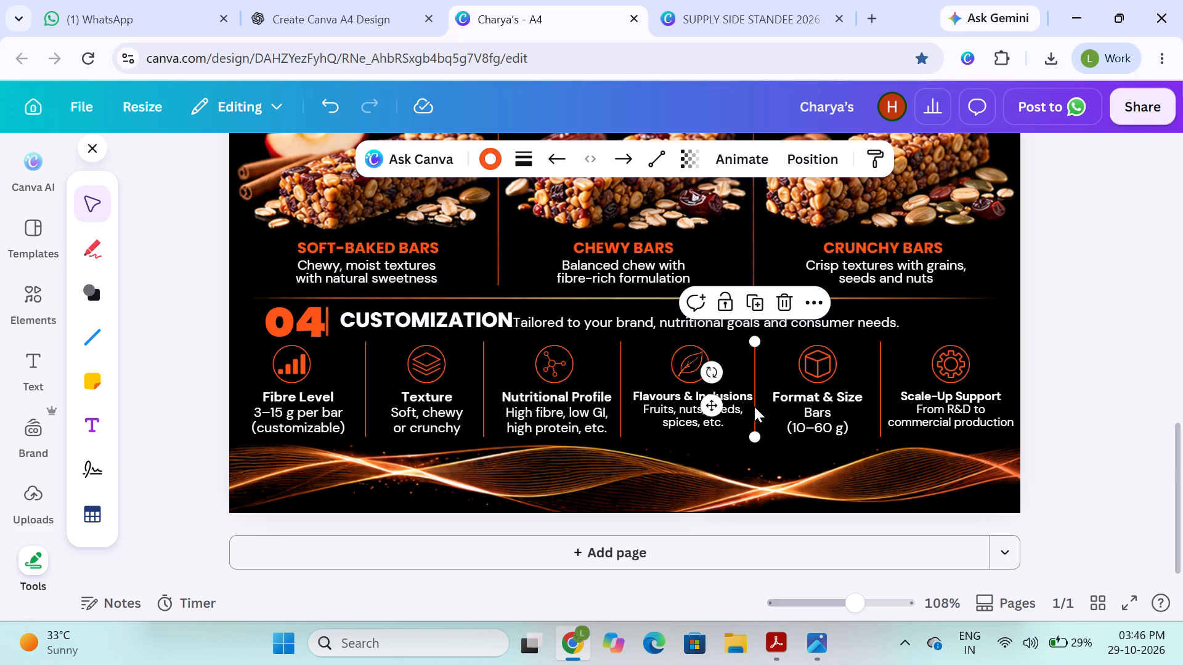
key(Right)
key(Right)
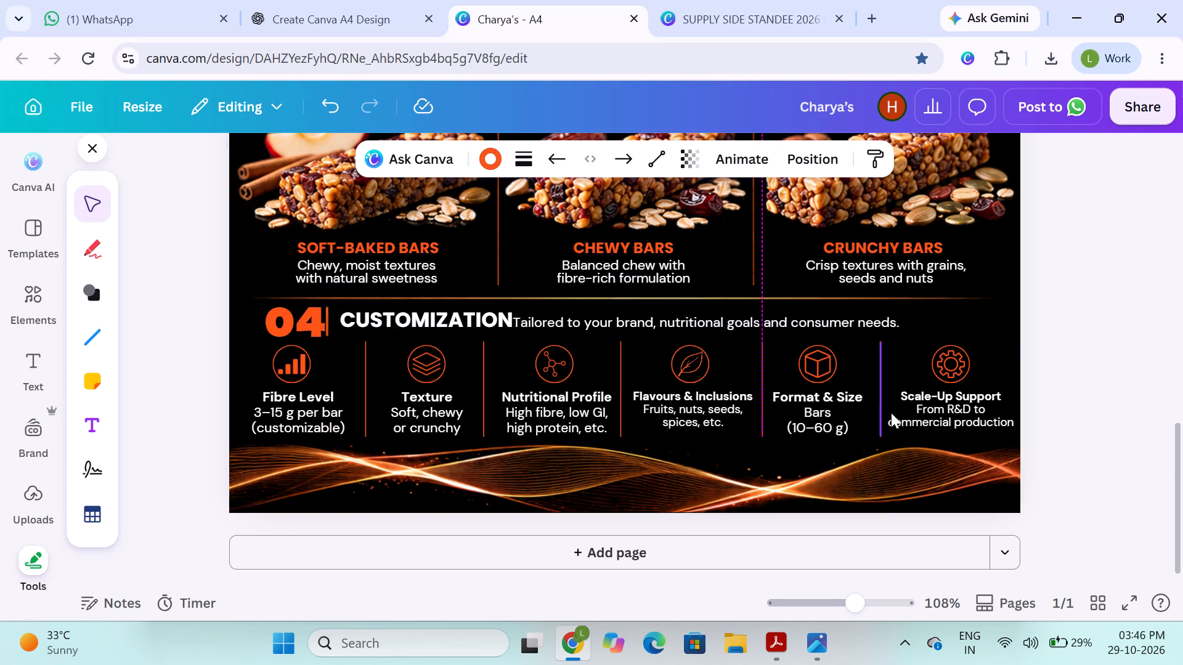
click(881, 408)
key(Left)
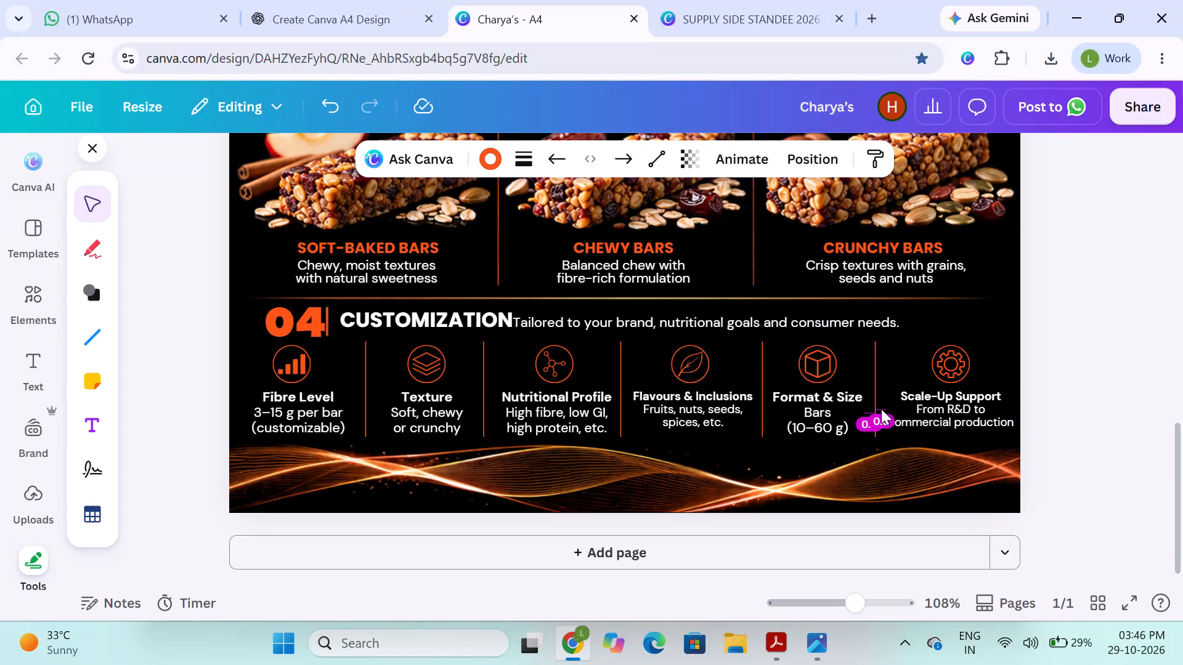
Fine-tune the horizontal positions of the three orange lines between Fibre Level and Flavours & Inclusions.
click(620, 394)
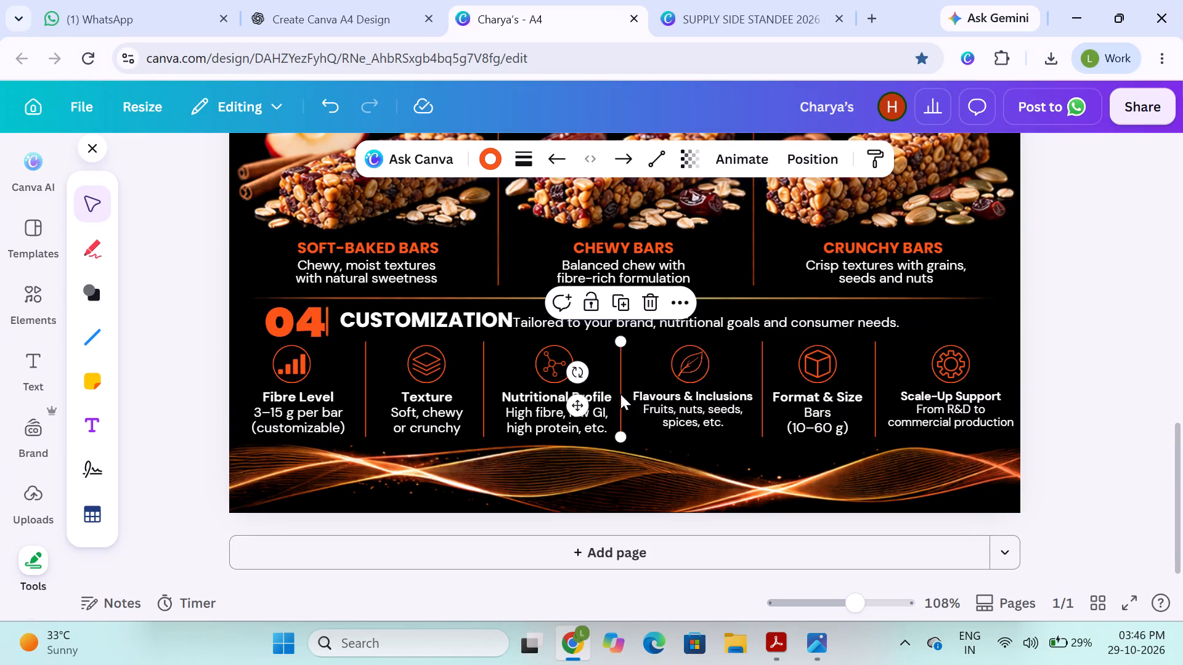
key(Left)
key(Right)
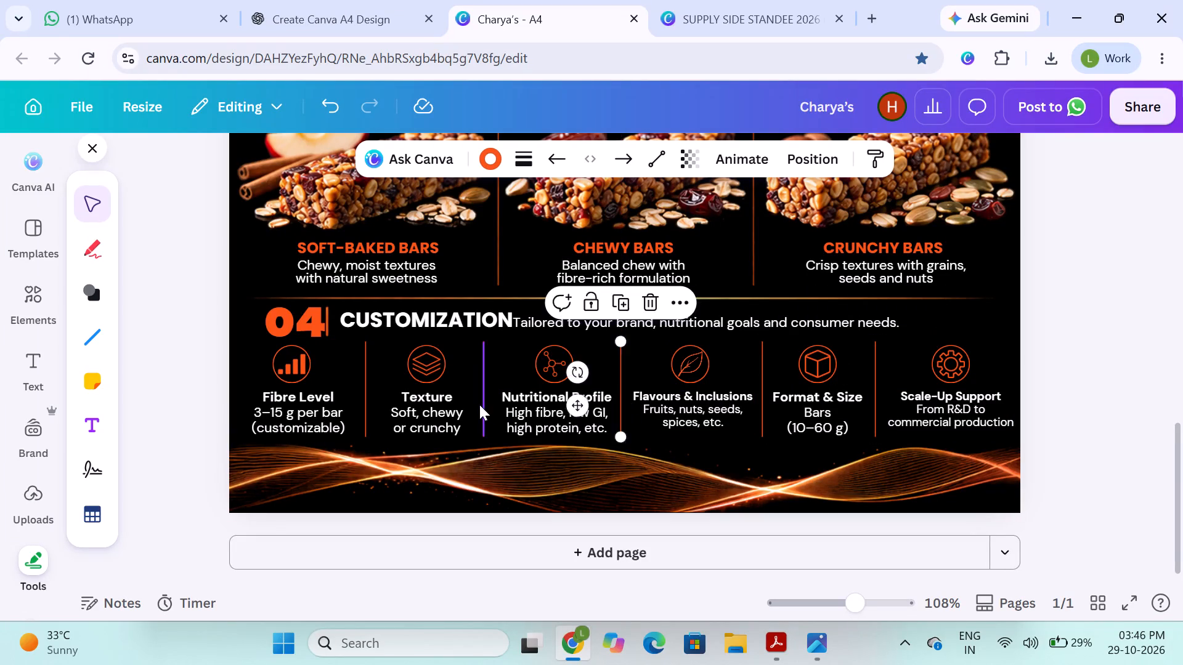
click(479, 405)
key(Right)
key(Left)
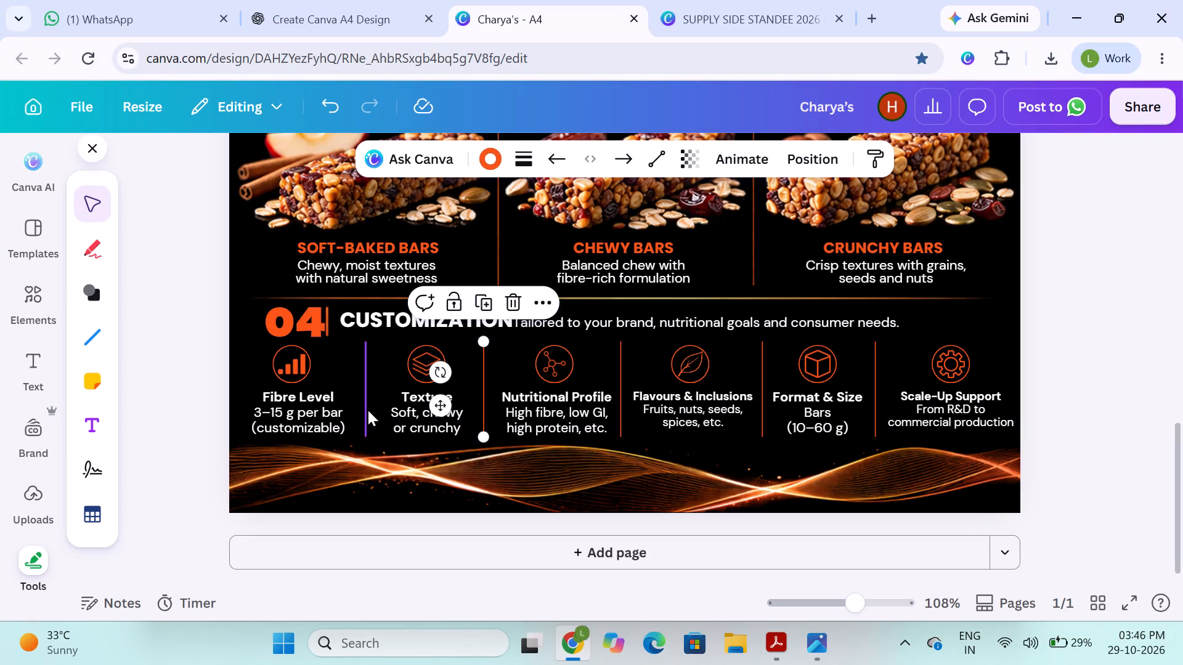
click(368, 410)
key(Left)
key(Right)
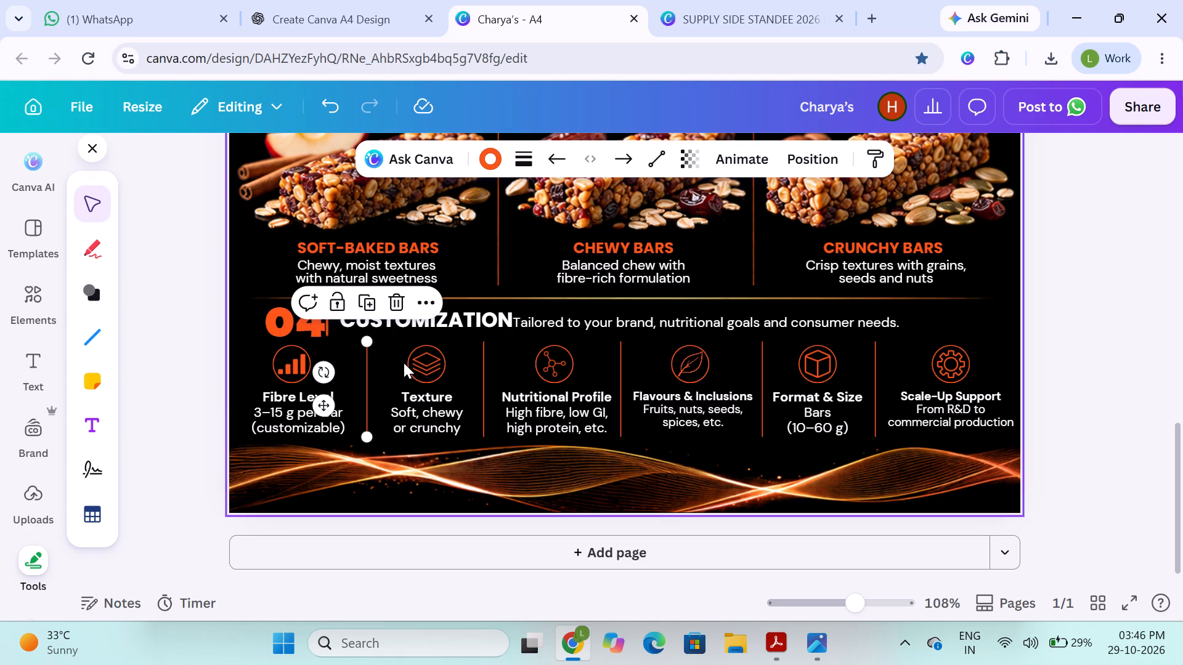
Nudge all five Customization lines together slightly down beside their icons and text, and deselect them.
shift+click(486, 381)
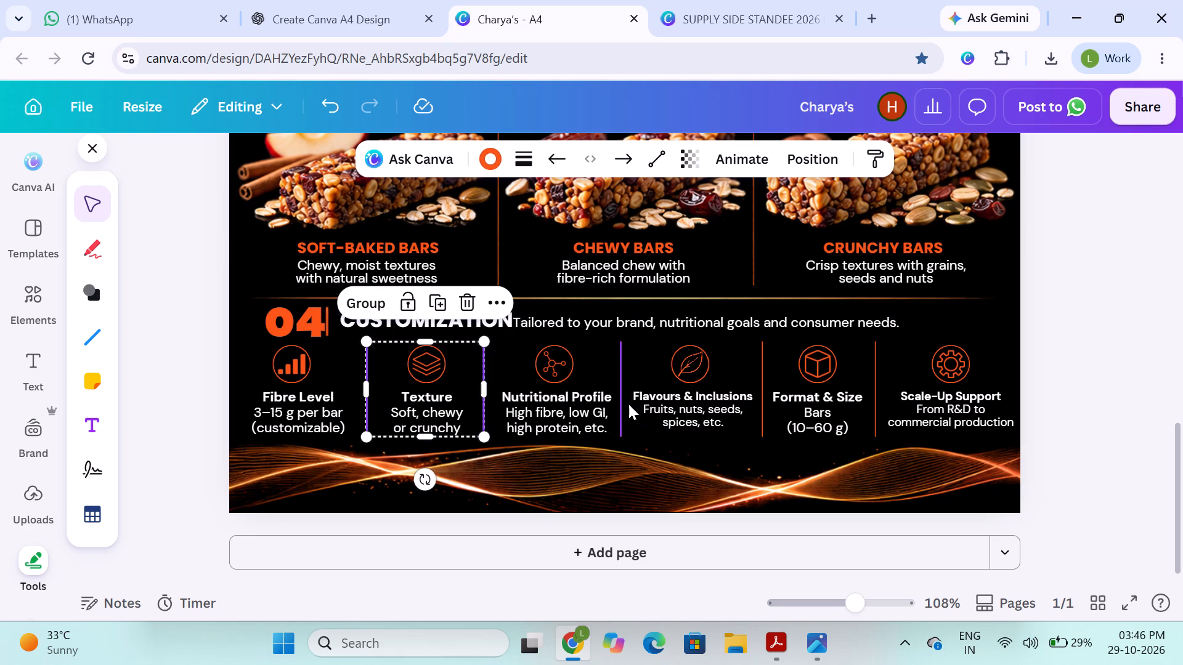
shift+click(626, 400)
shift+click(764, 400)
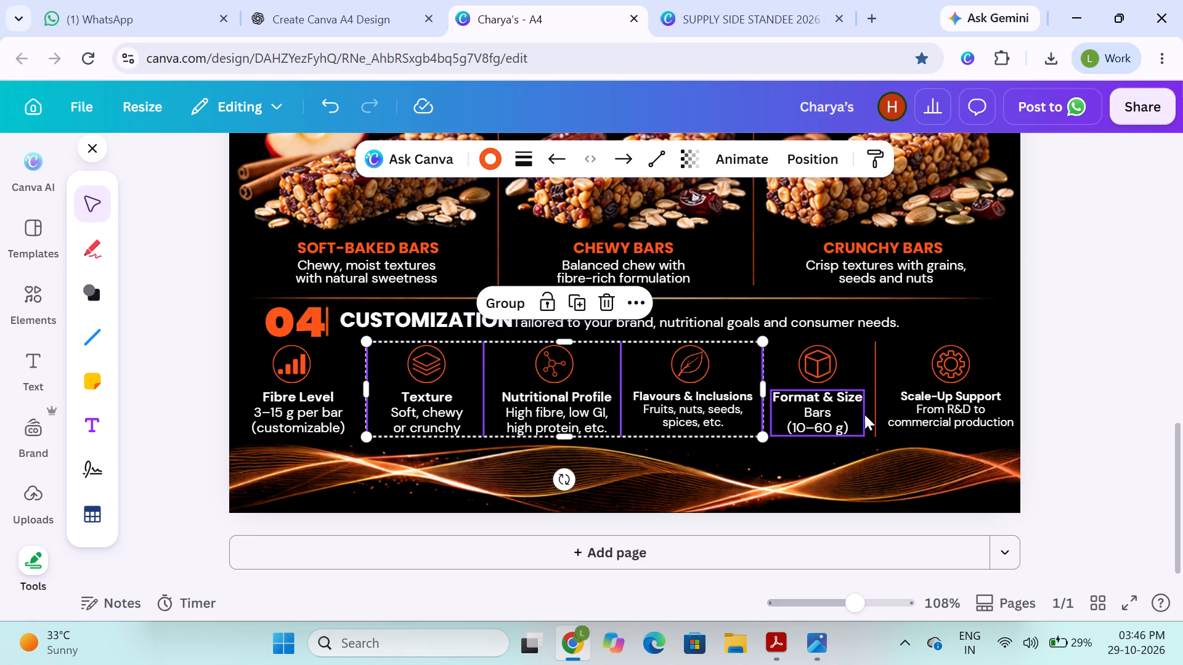
shift+click(868, 413)
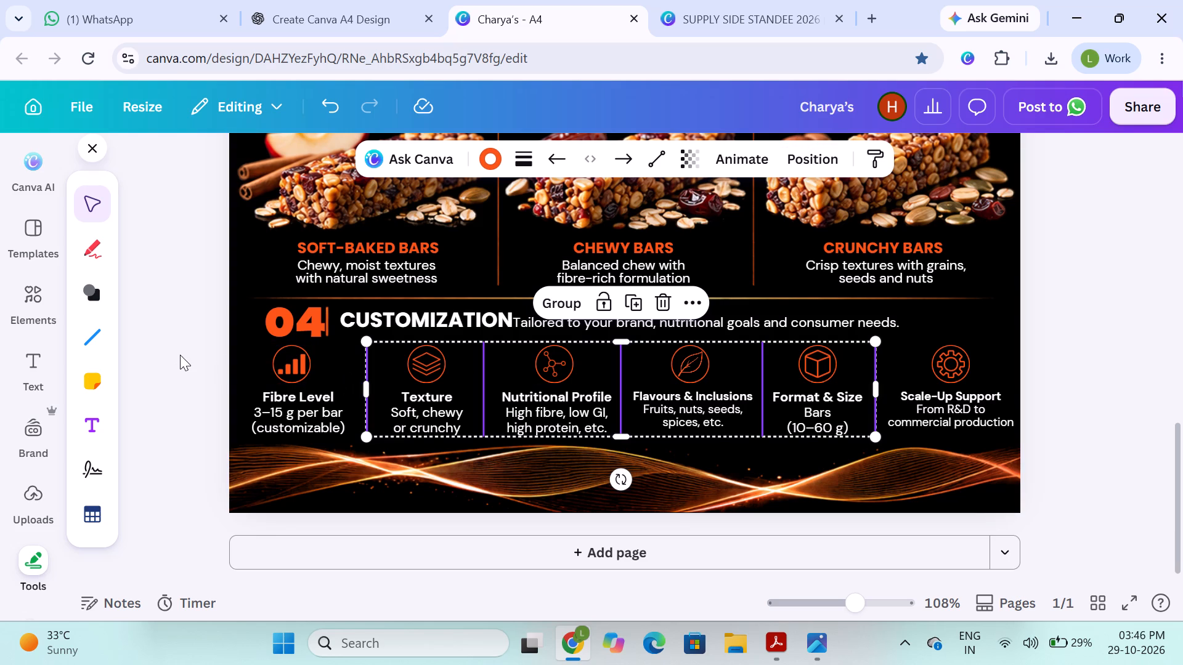
key(Down)
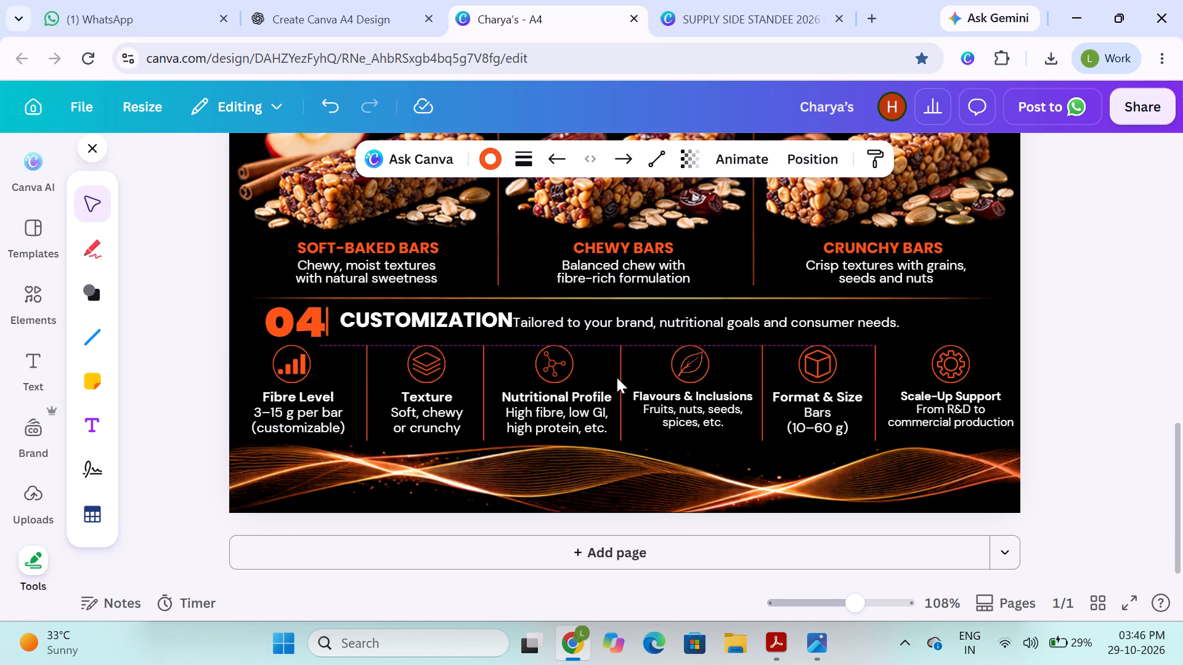
key(Up)
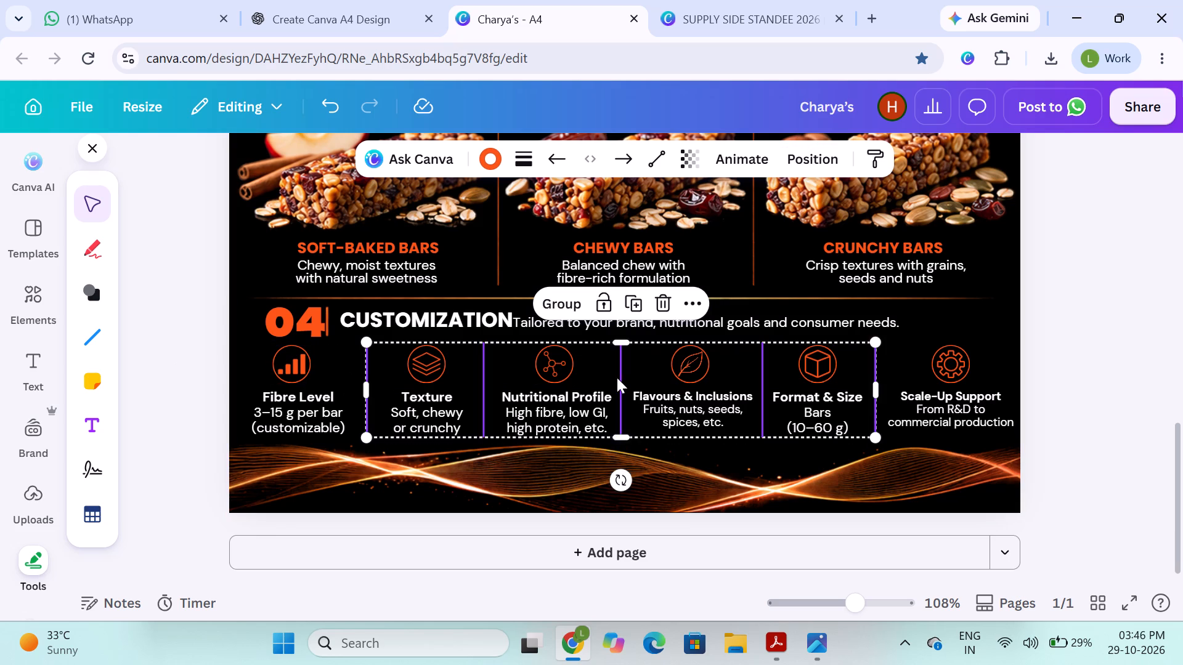
key(Down)
key(Up)
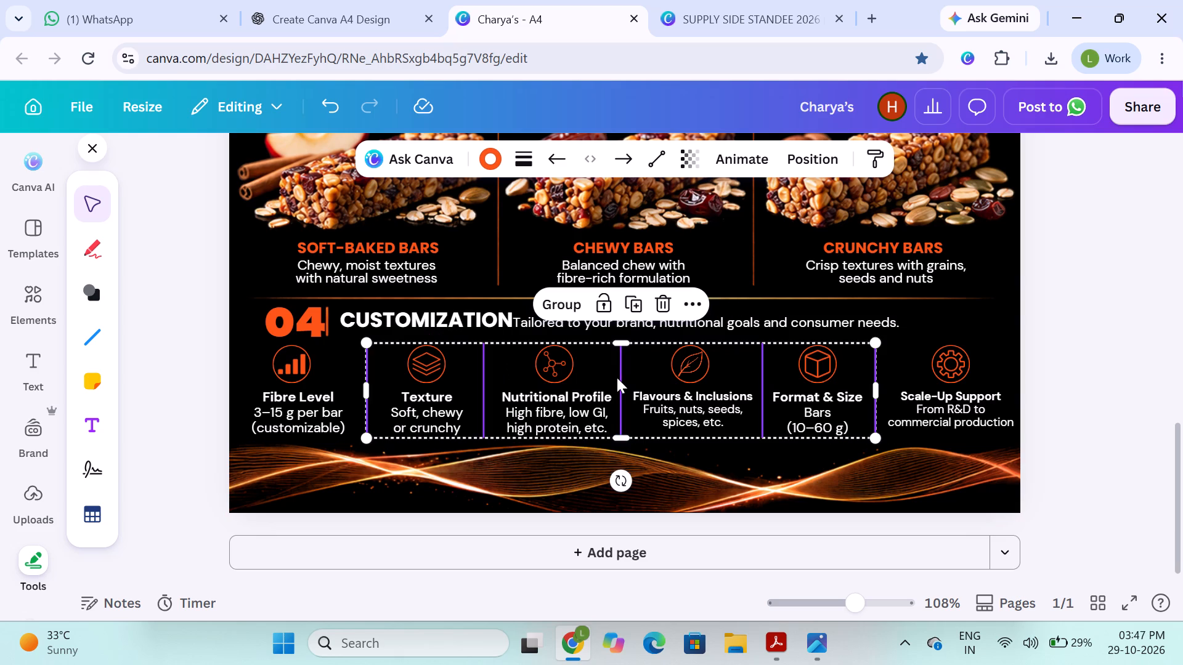
click(1108, 353)
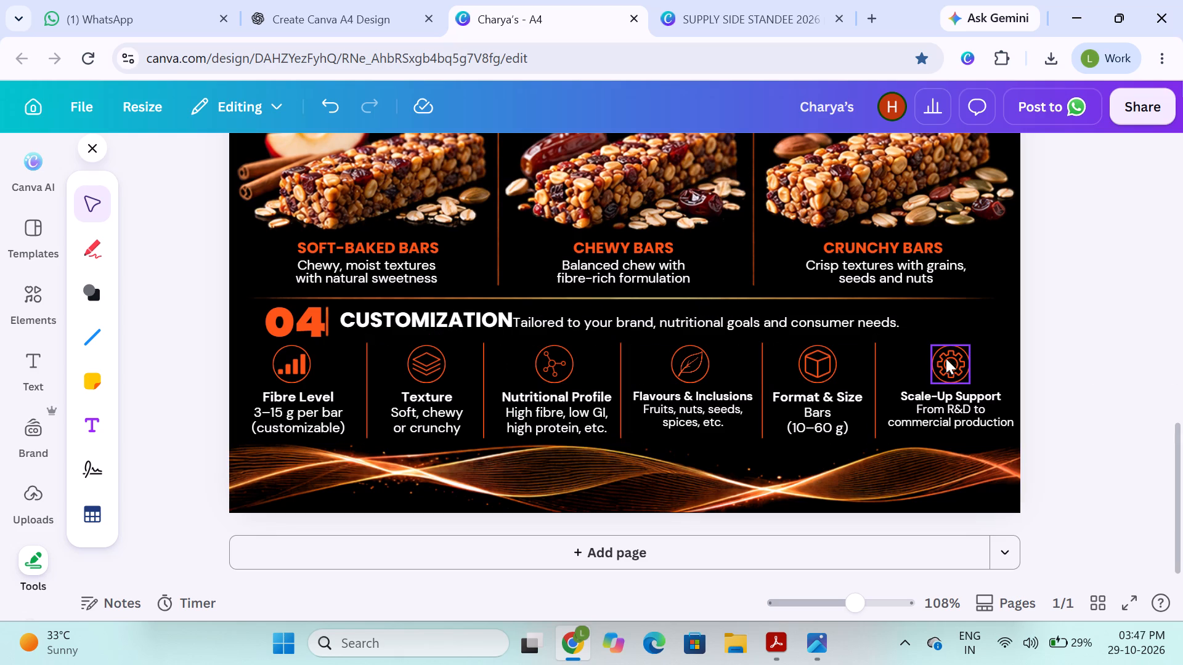
drag(179, 367, 182, 359)
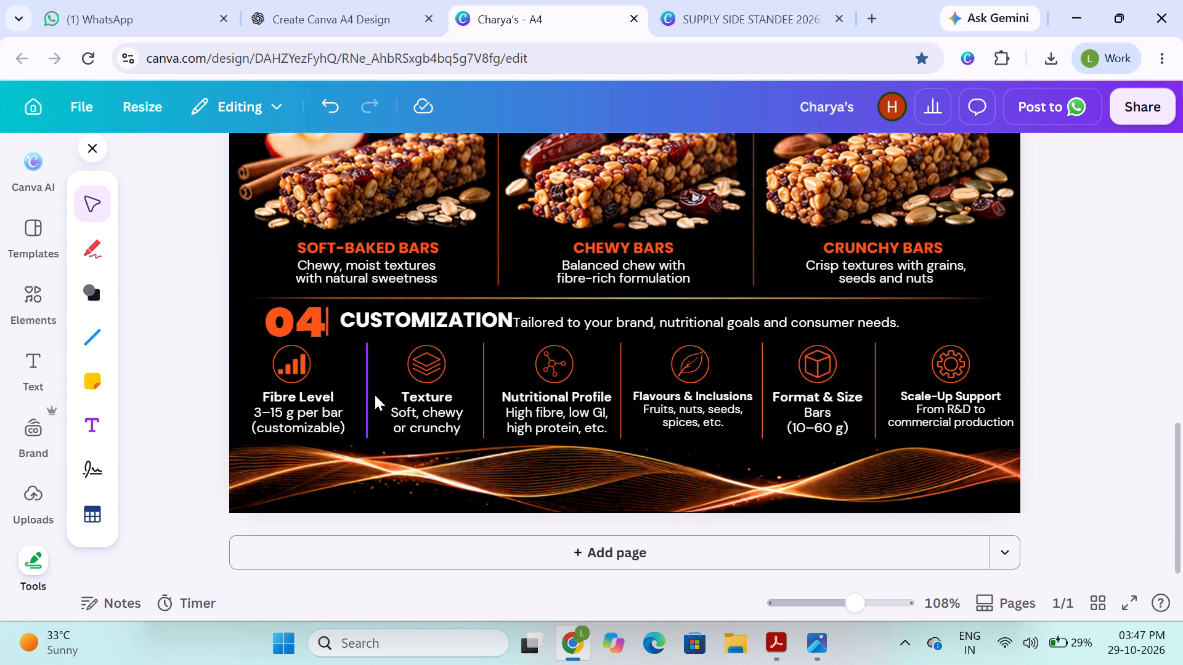
Duplicate the Fibre Level line, move the copy between Soft-Baked Bars and Chewy Bars, and lengthen it to the old divider's height.
click(364, 397)
key(ctrl+d)
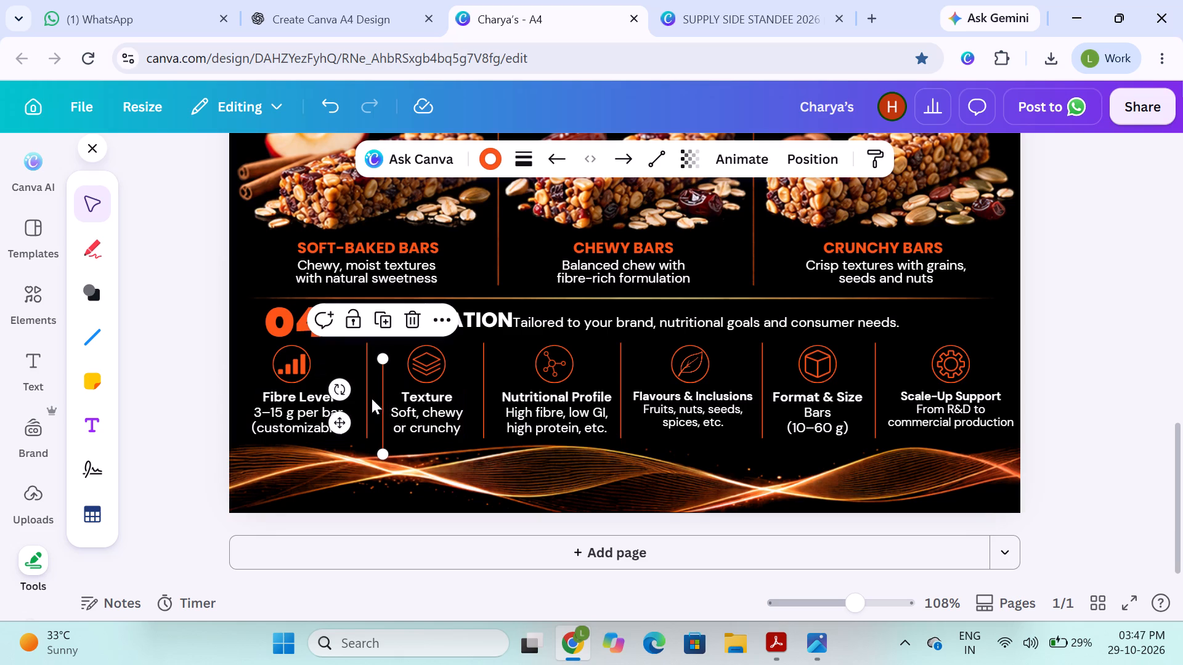
drag(380, 395, 453, 297)
scroll(436, 251, up, 2)
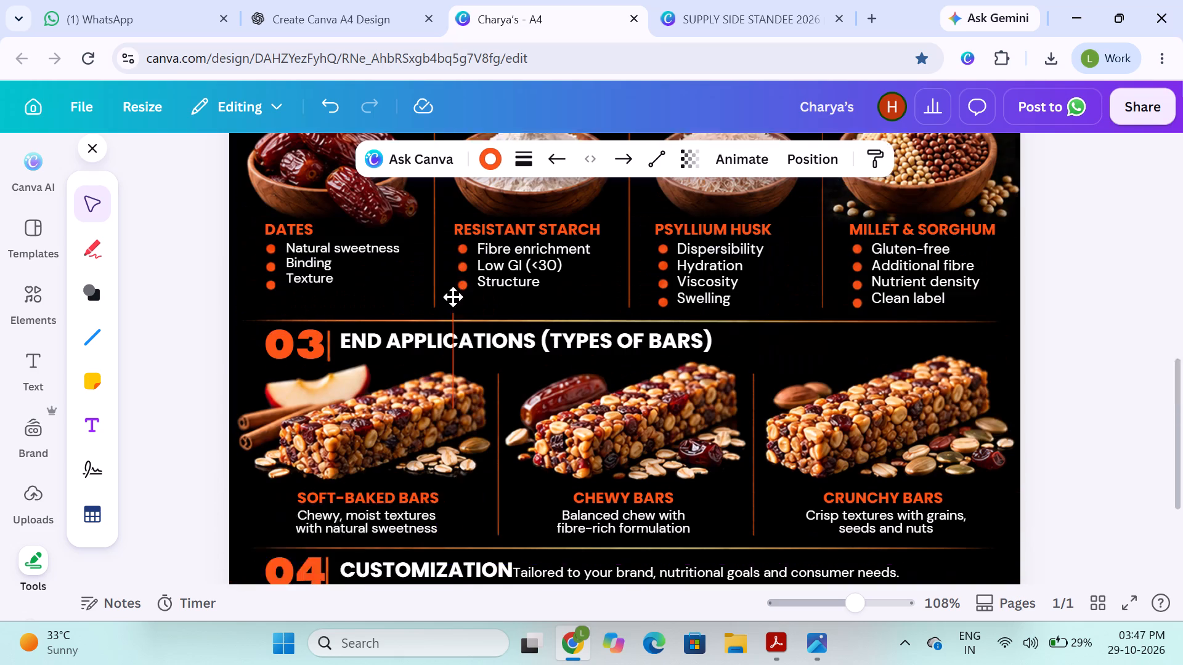
drag(453, 297, 489, 429)
scroll(488, 427, down, 2)
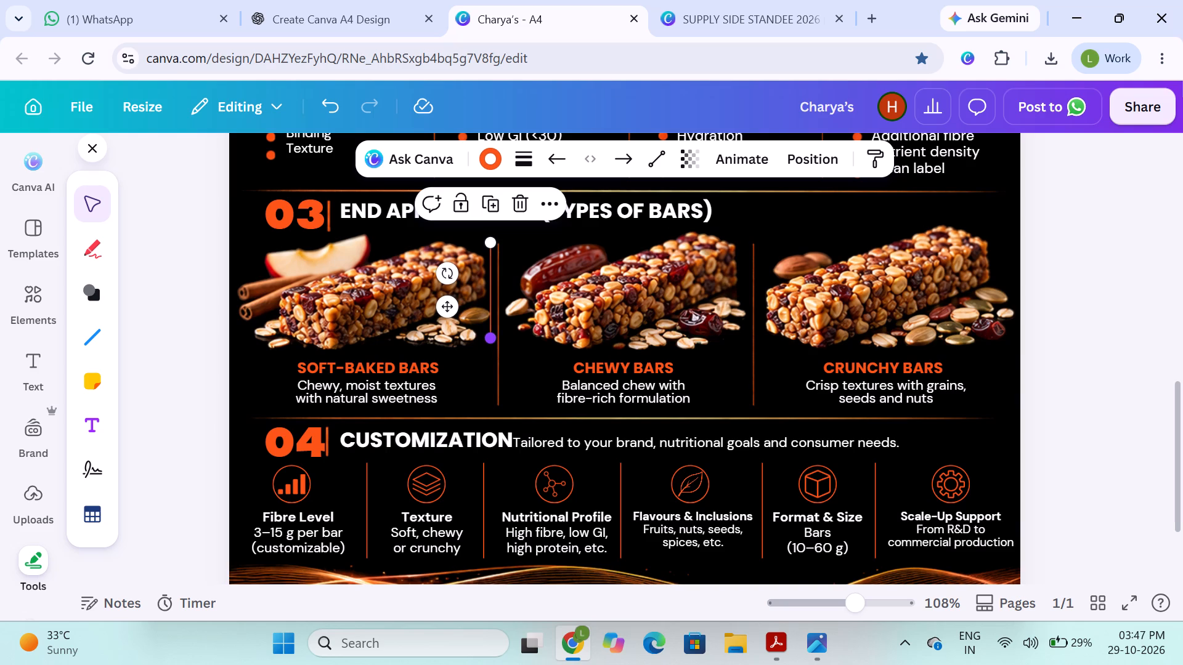
shift+drag(492, 337, 490, 400)
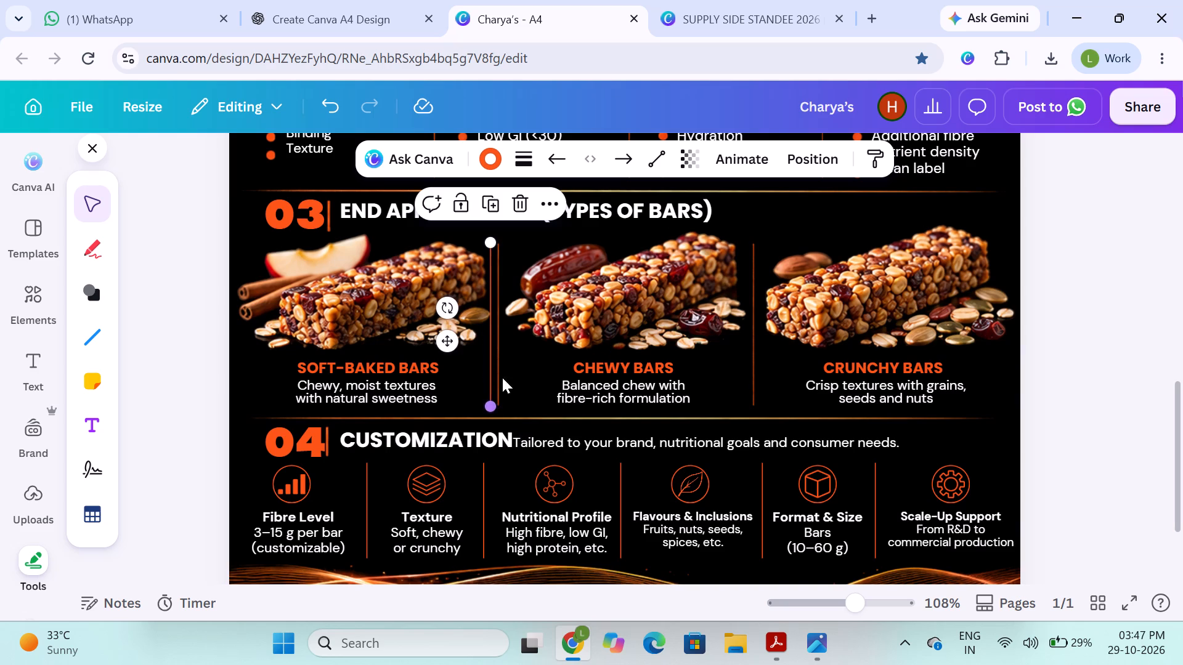
Delete the old divider between Soft-Baked Bars and Chewy Bars and shift the new orange line into its place.
key(Left)
key(Left)
key(Left)
key(Left)
click(496, 347)
key(BackSpace)
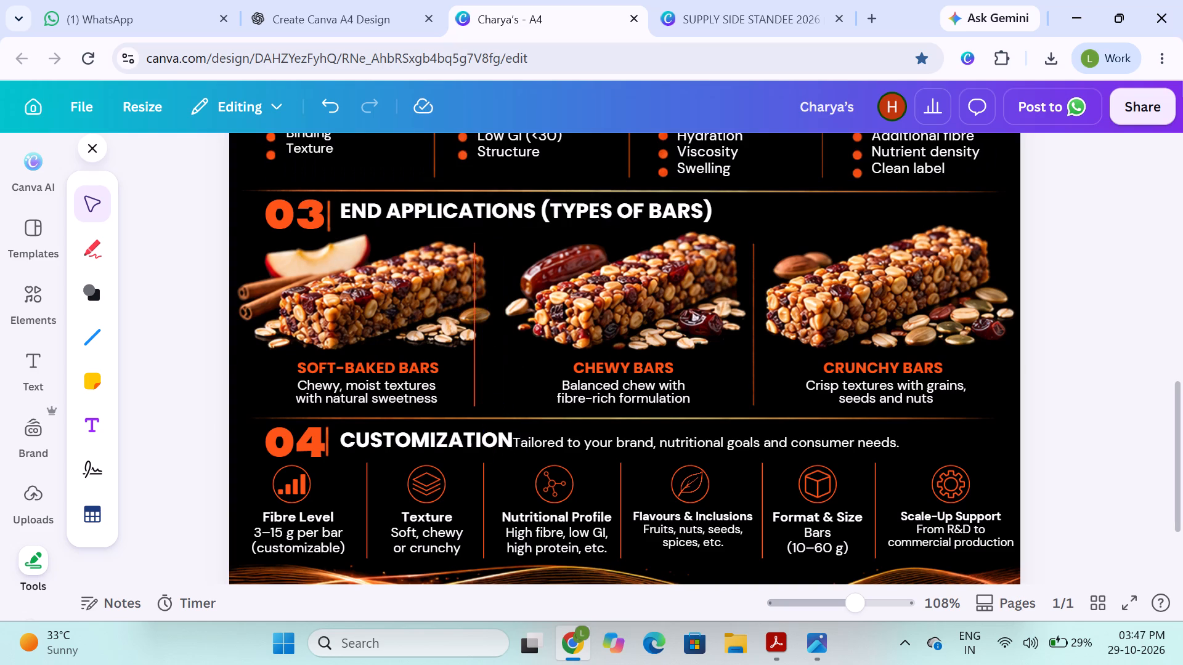
click(466, 349)
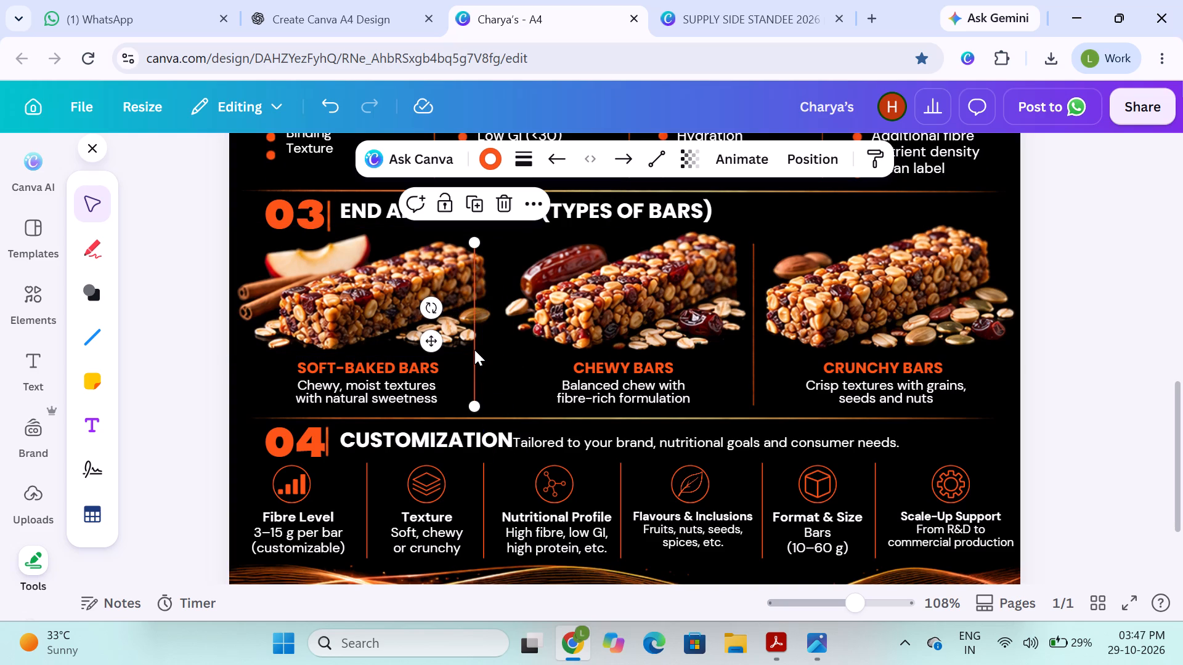
key(Right)
key(Right)
key(Right)
key(Right)
key(Right)
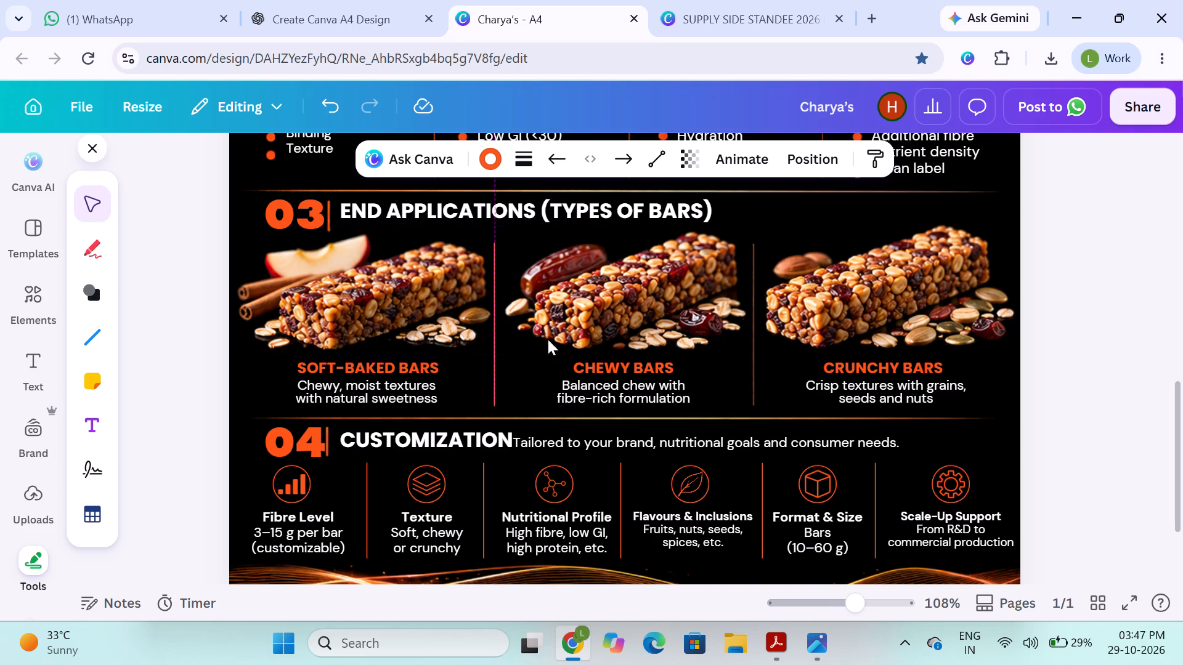
Delete the old divider between Chewy Bars and Crunchy Bars.
click(754, 315)
key(Right)
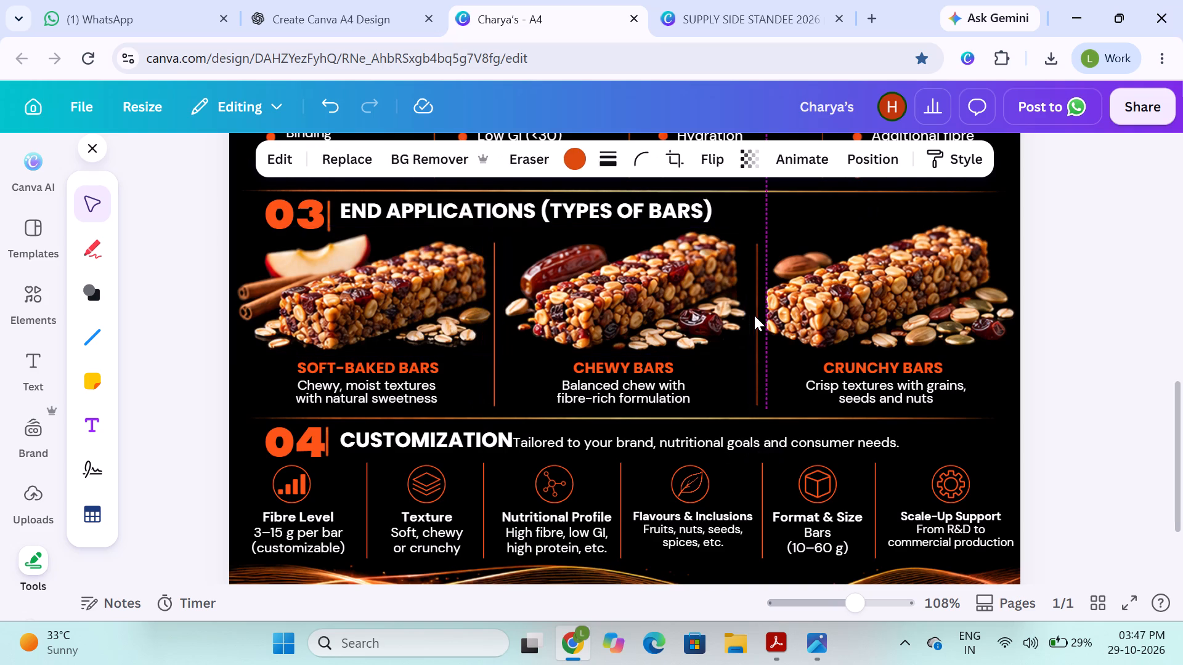
click(754, 315)
key(BackSpace)
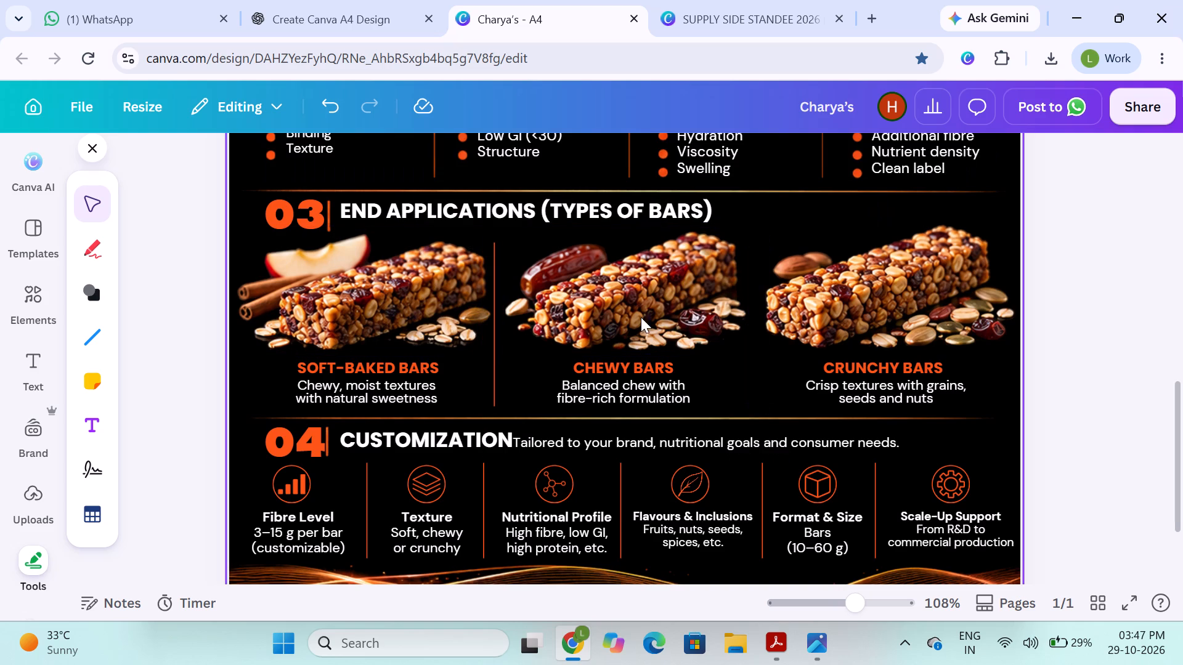
Duplicate the orange line between Soft-Baked Bars and Chewy Bars and place the copy between Chewy Bars and Crunchy Bars.
click(490, 323)
key(ctrl+d)
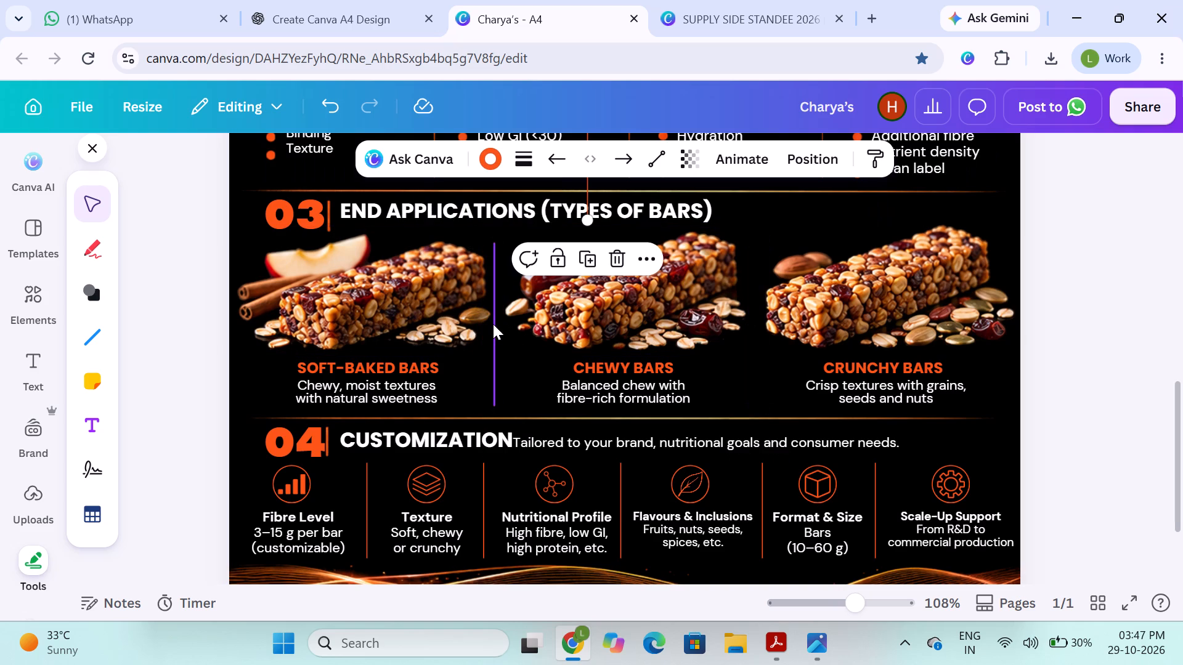
click(493, 324)
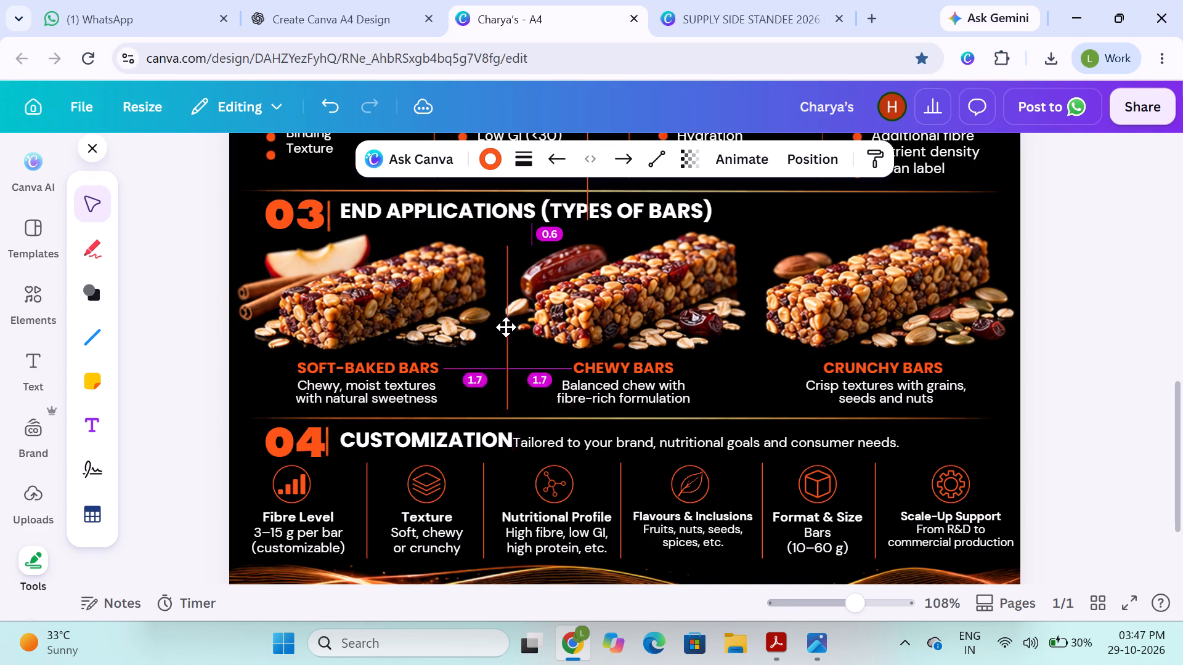
scroll(566, 271, up, 1)
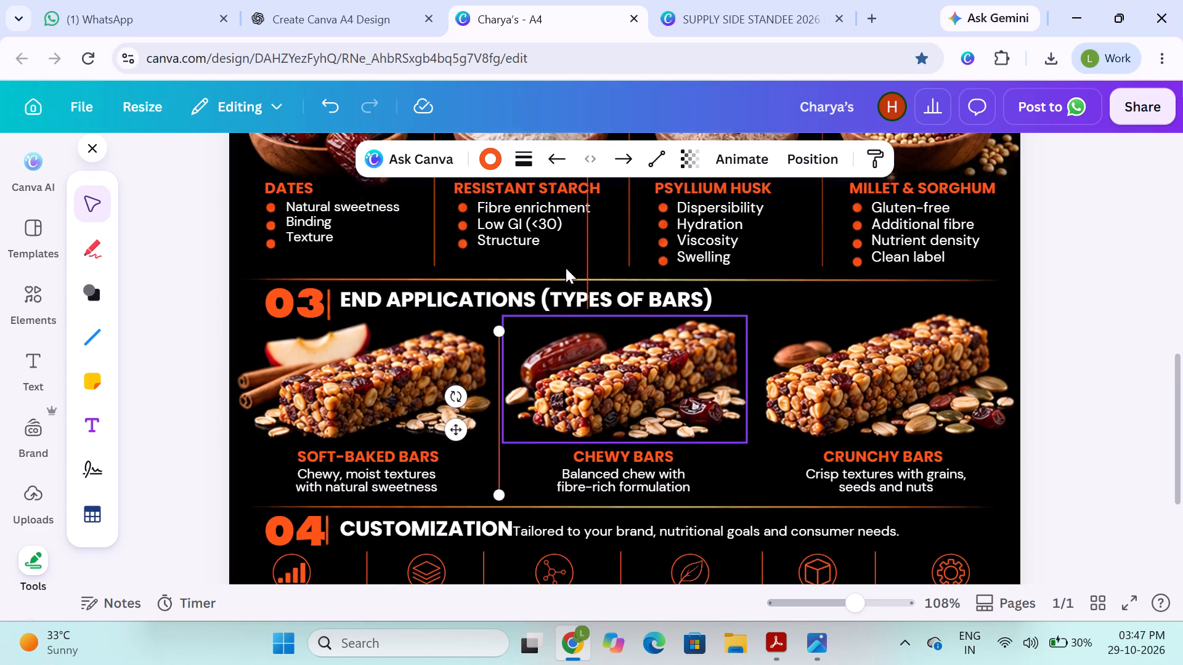
scroll(566, 268, up, 1)
drag(585, 270, 755, 461)
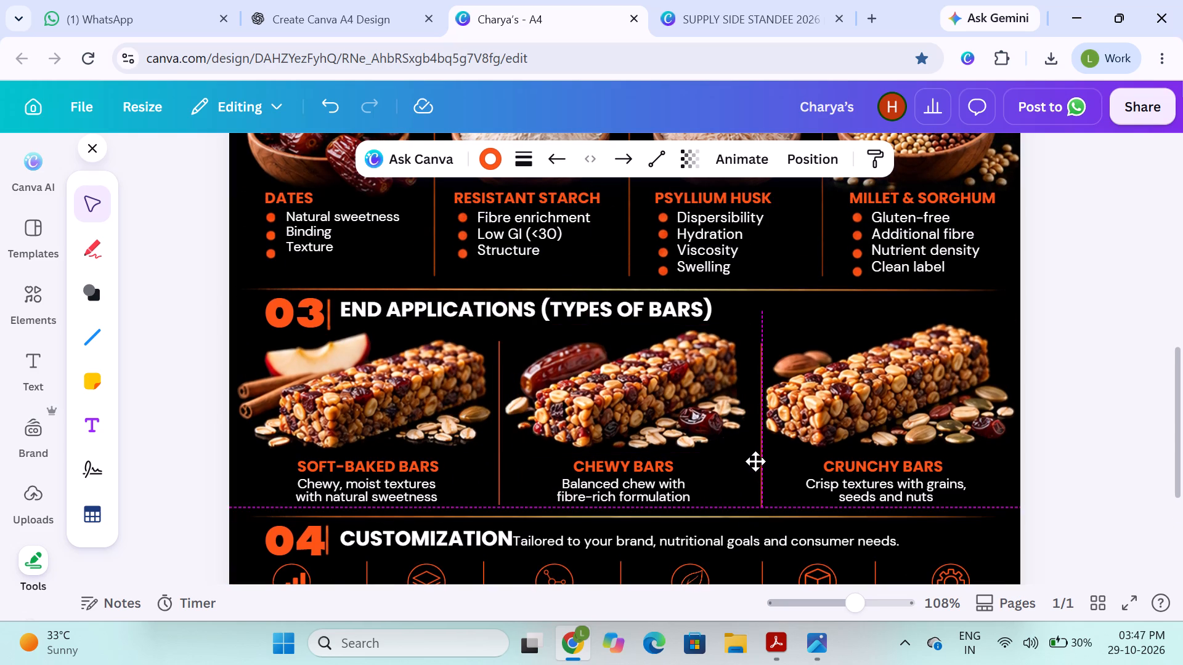
drag(755, 461, 755, 459)
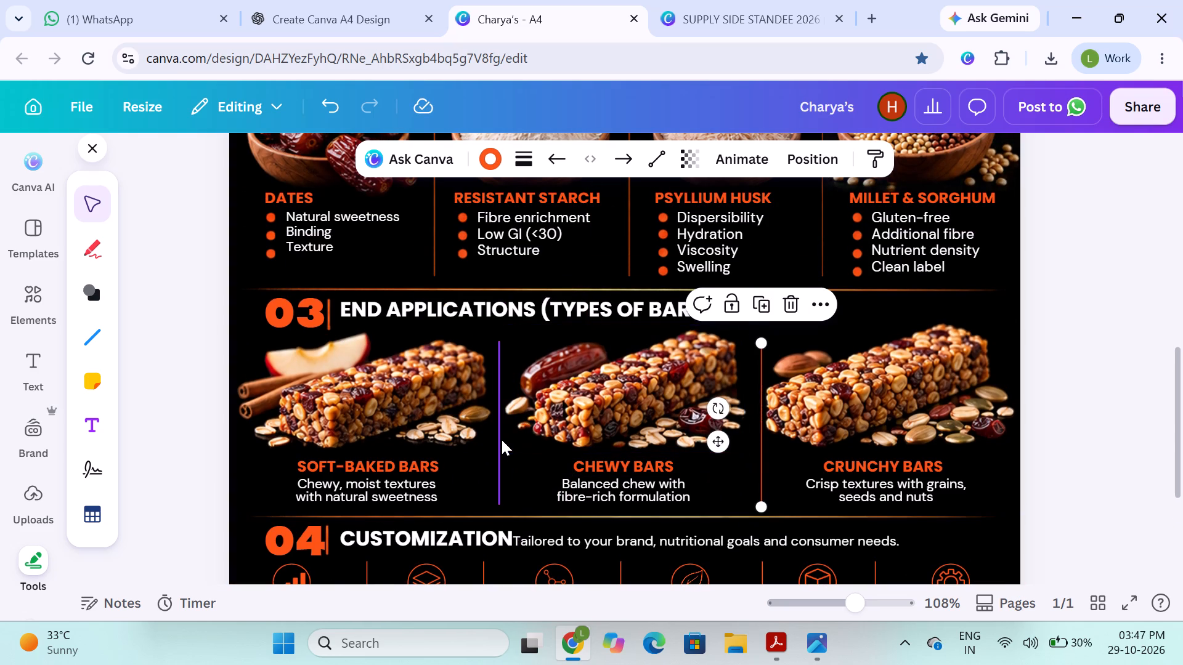
Nudge both End Applications lines slightly up together and deselect them.
shift+click(502, 440)
key(Up)
key(Up)
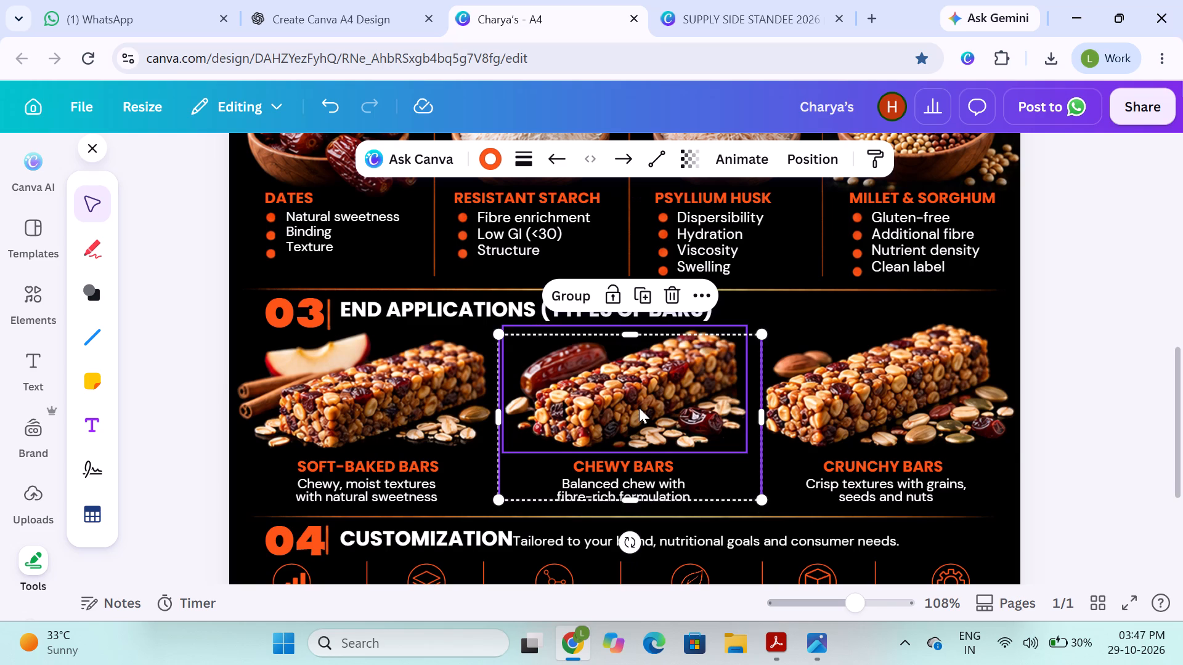
click(1086, 363)
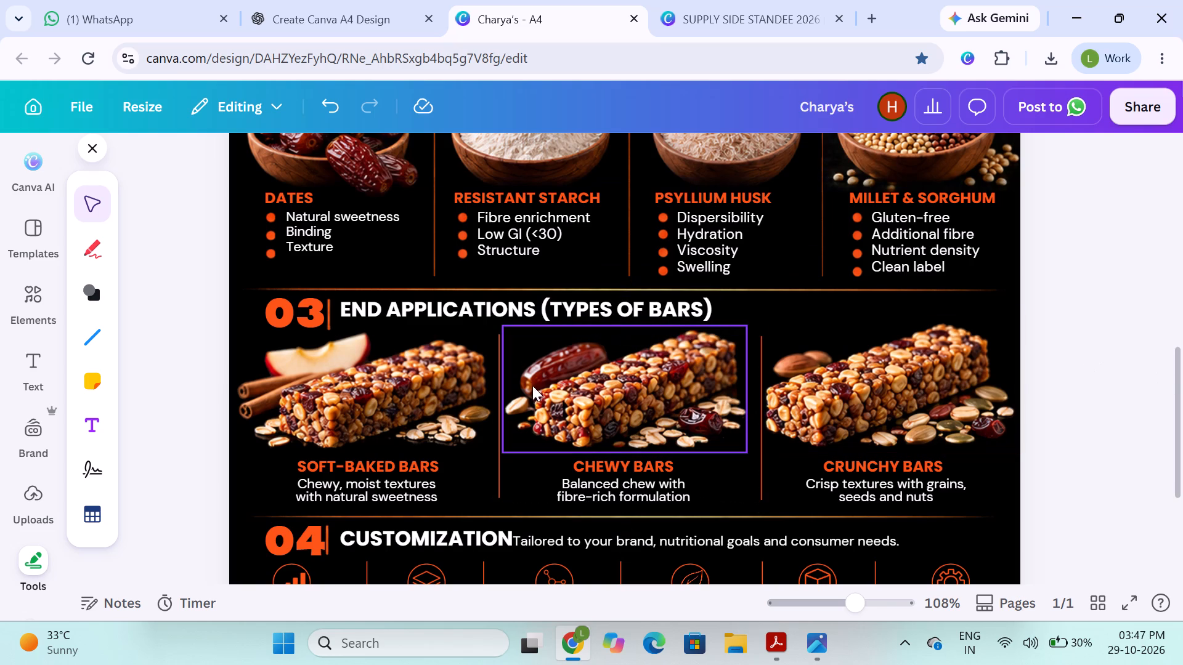
Nudge the line between Chewy Bars and Crunchy Bars slightly left, keeping its top level with the other End Applications line.
click(759, 432)
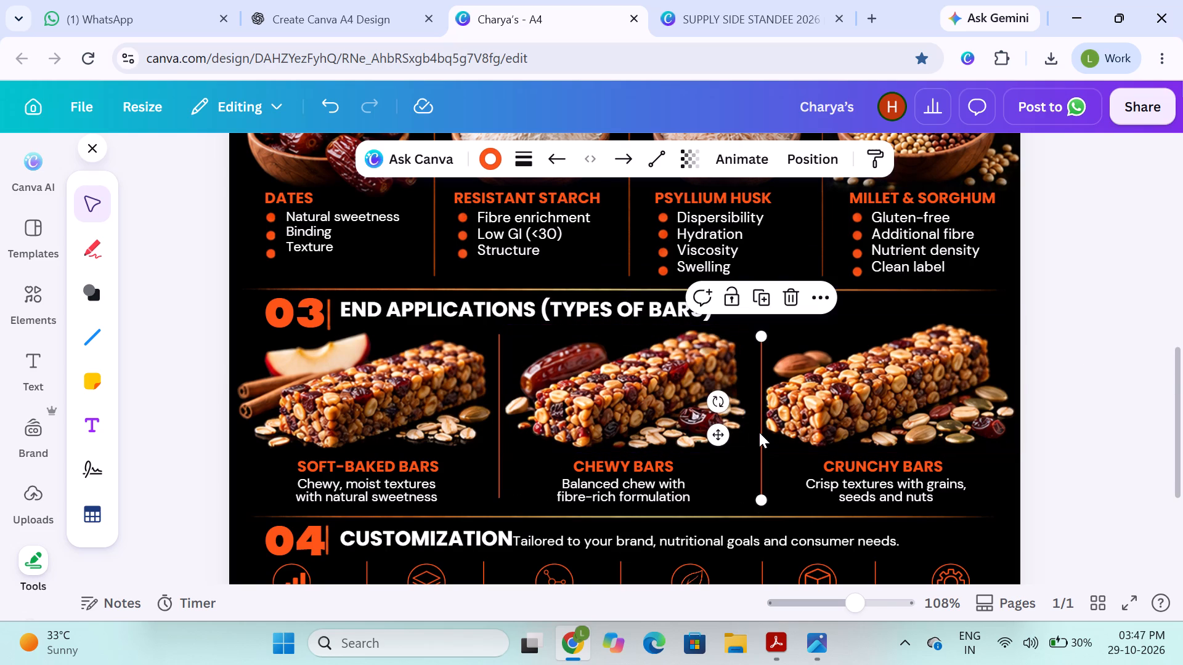
key(Left)
key(Up)
key(Left)
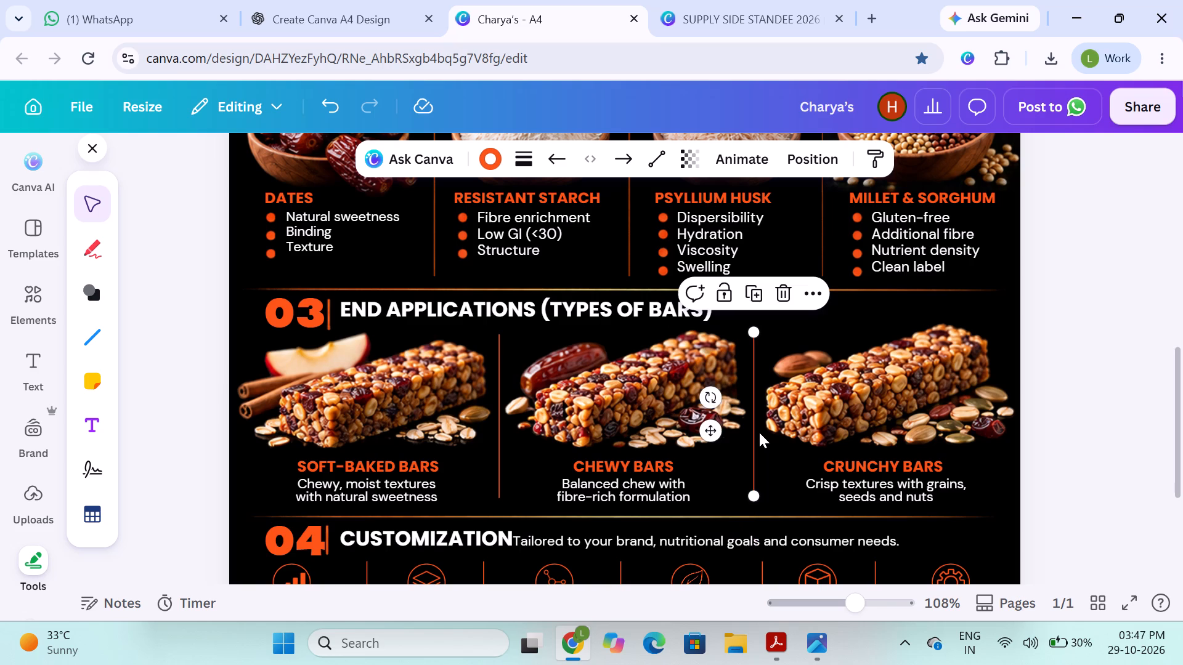
key(Down)
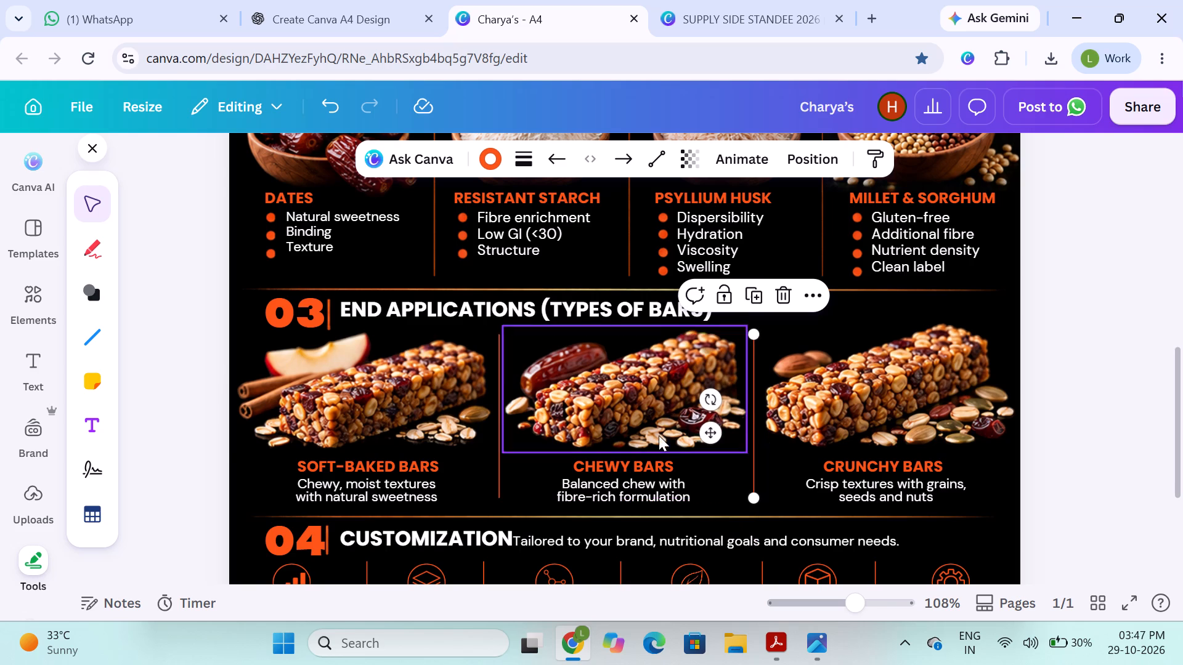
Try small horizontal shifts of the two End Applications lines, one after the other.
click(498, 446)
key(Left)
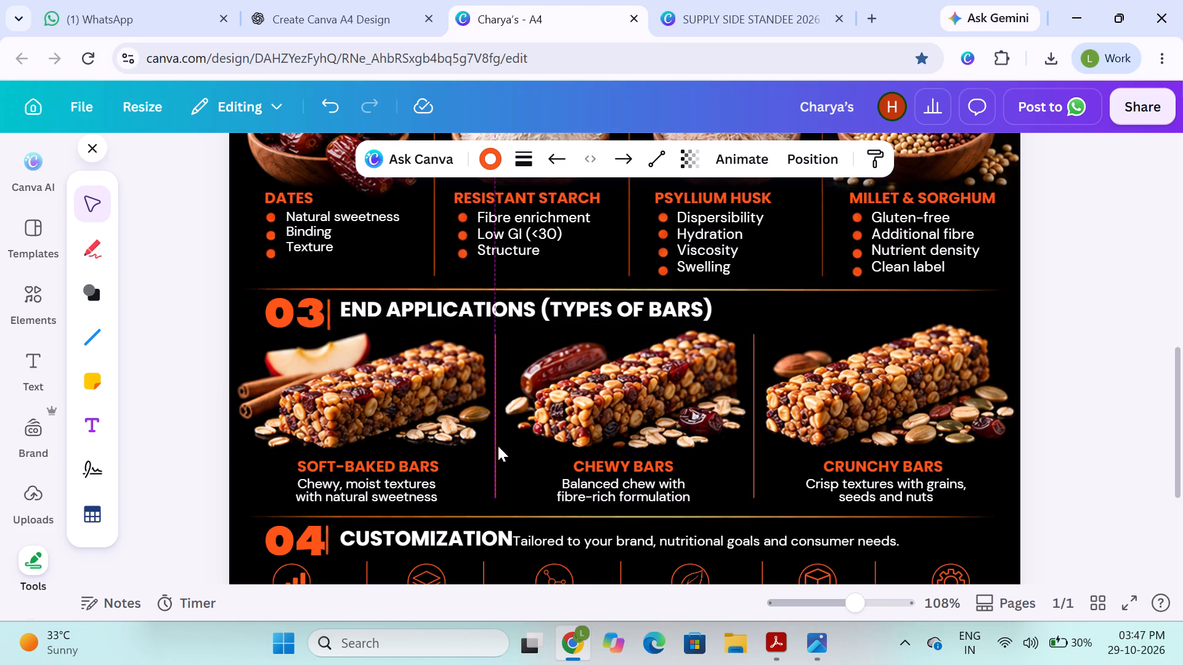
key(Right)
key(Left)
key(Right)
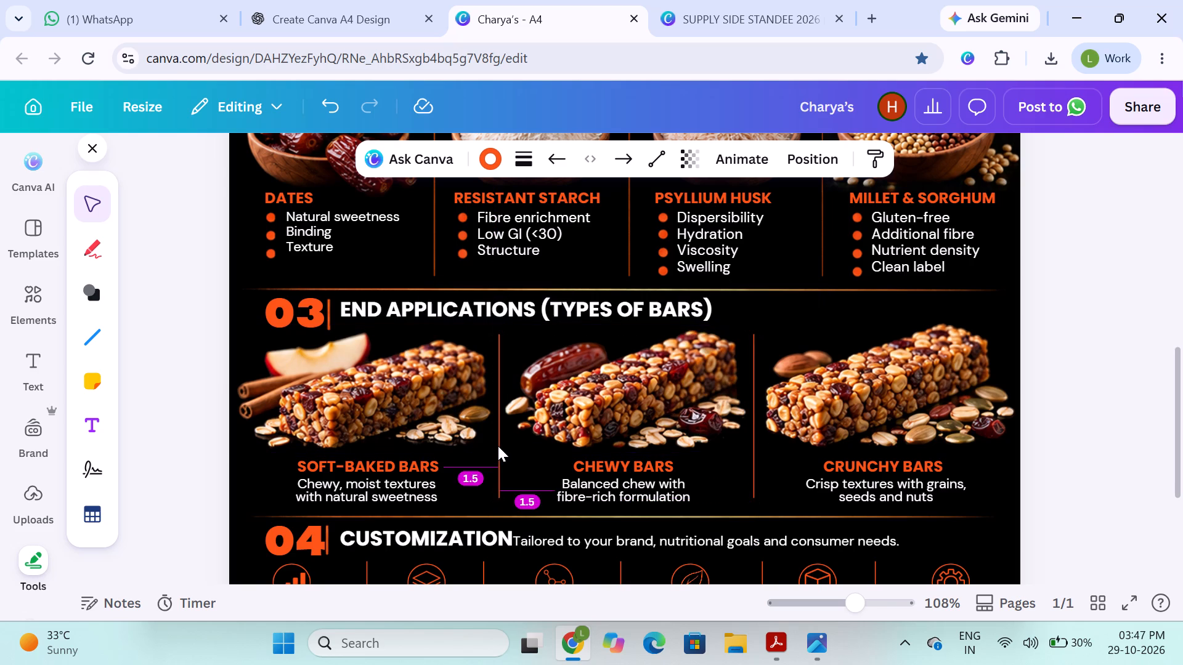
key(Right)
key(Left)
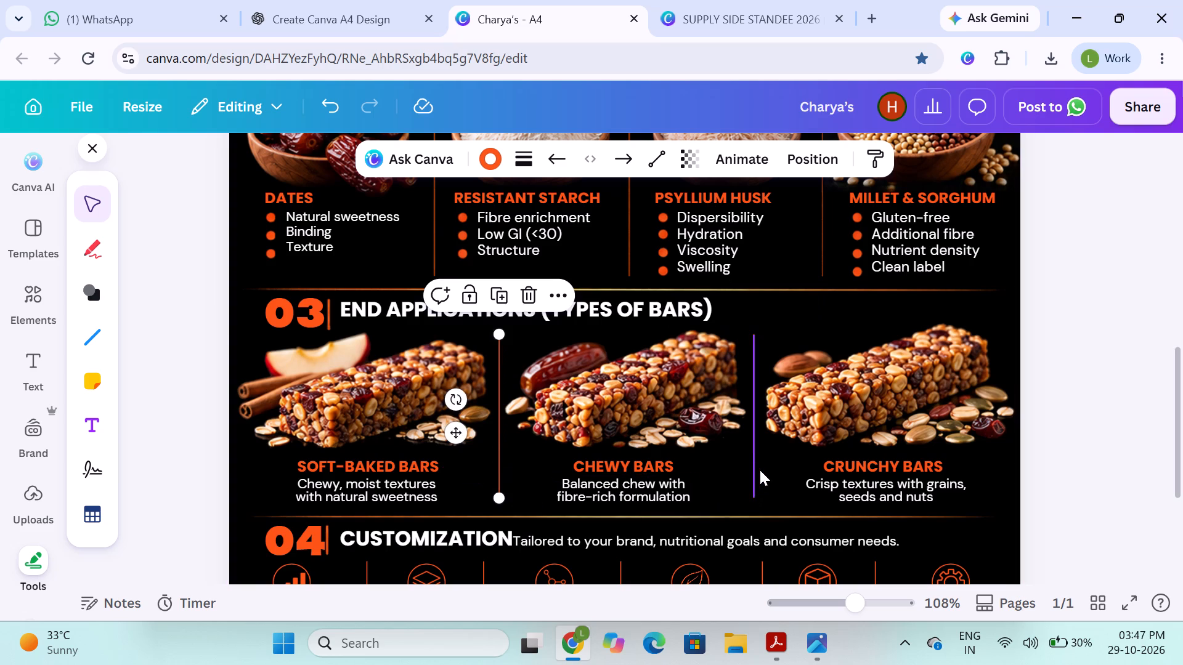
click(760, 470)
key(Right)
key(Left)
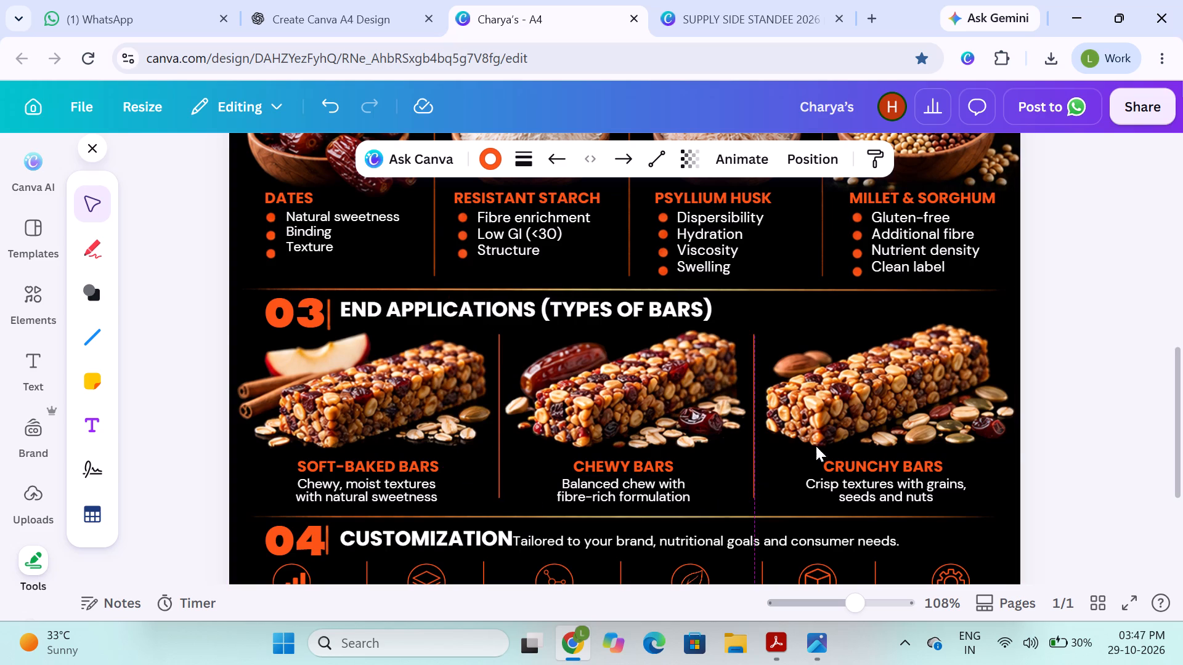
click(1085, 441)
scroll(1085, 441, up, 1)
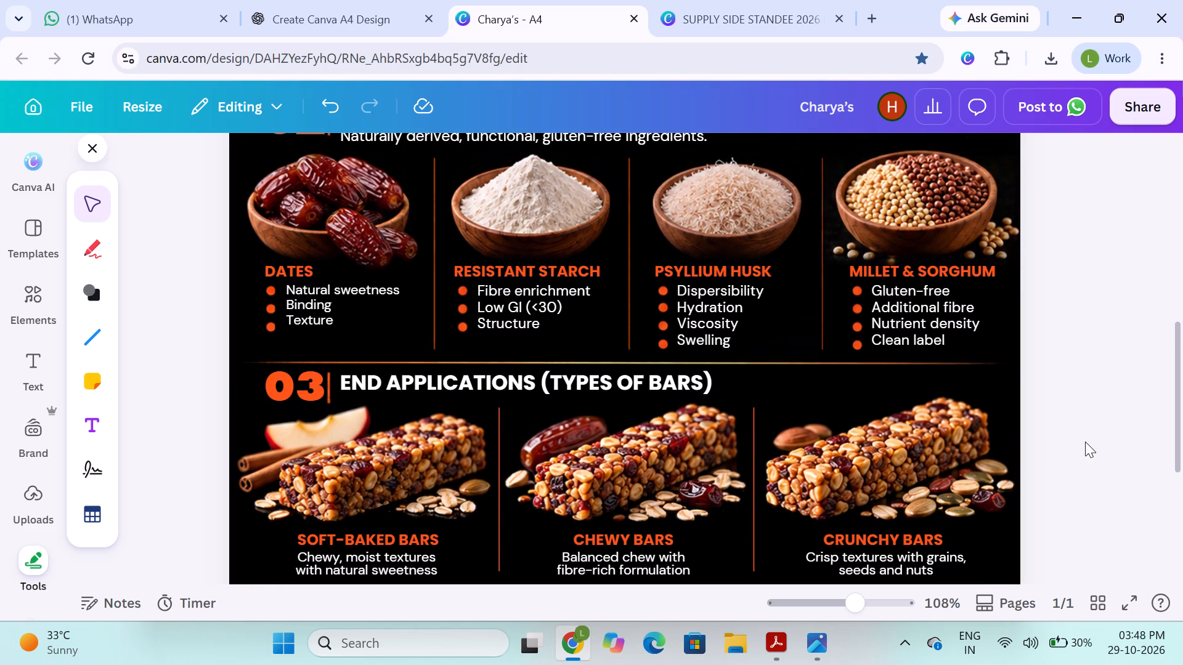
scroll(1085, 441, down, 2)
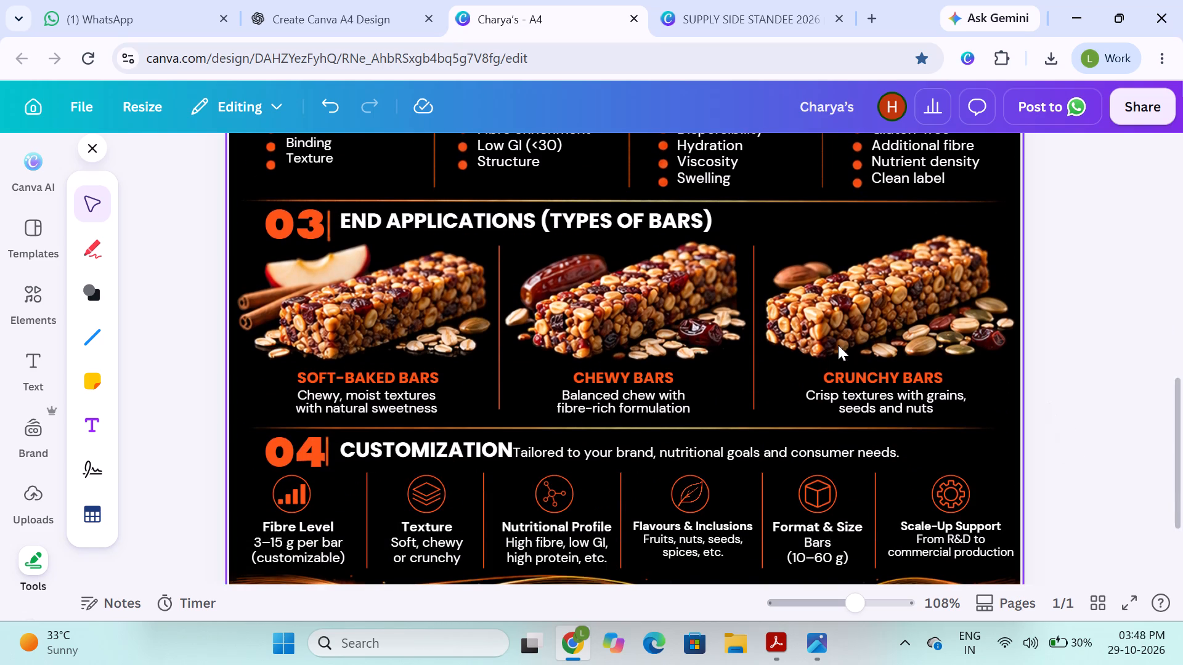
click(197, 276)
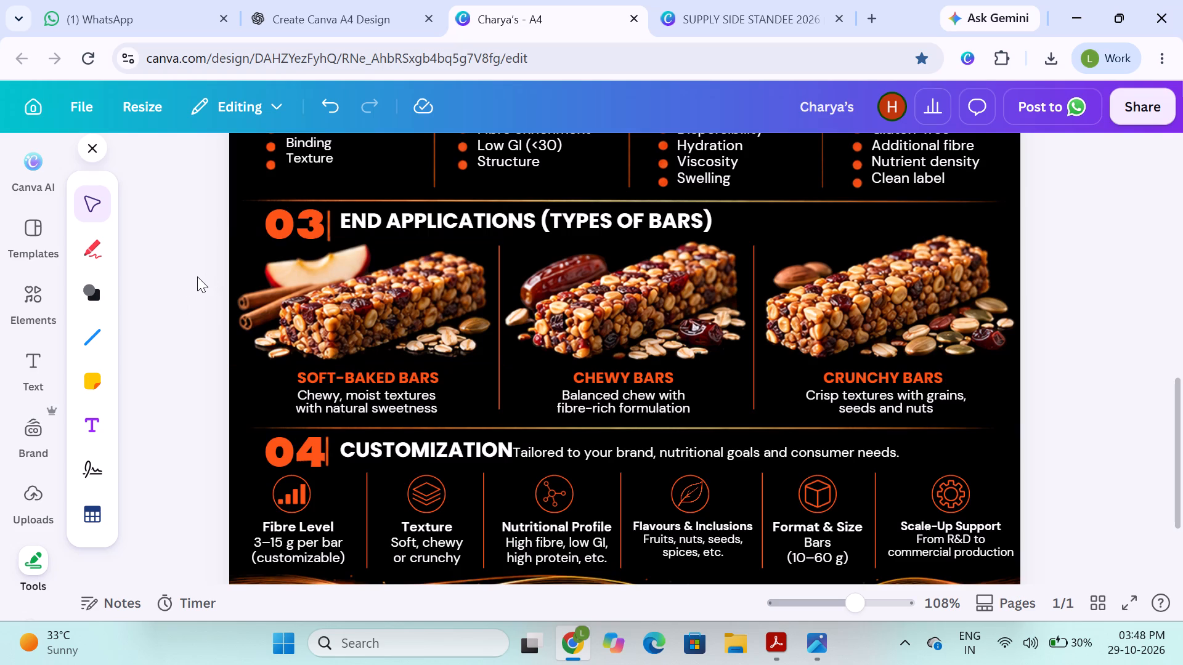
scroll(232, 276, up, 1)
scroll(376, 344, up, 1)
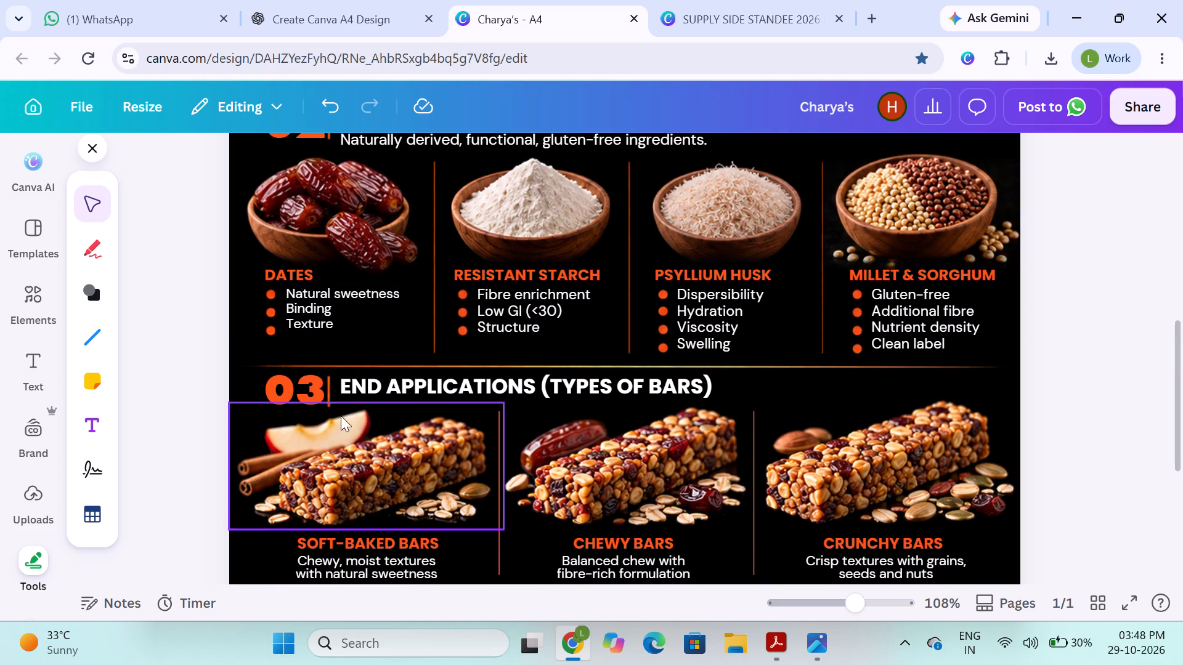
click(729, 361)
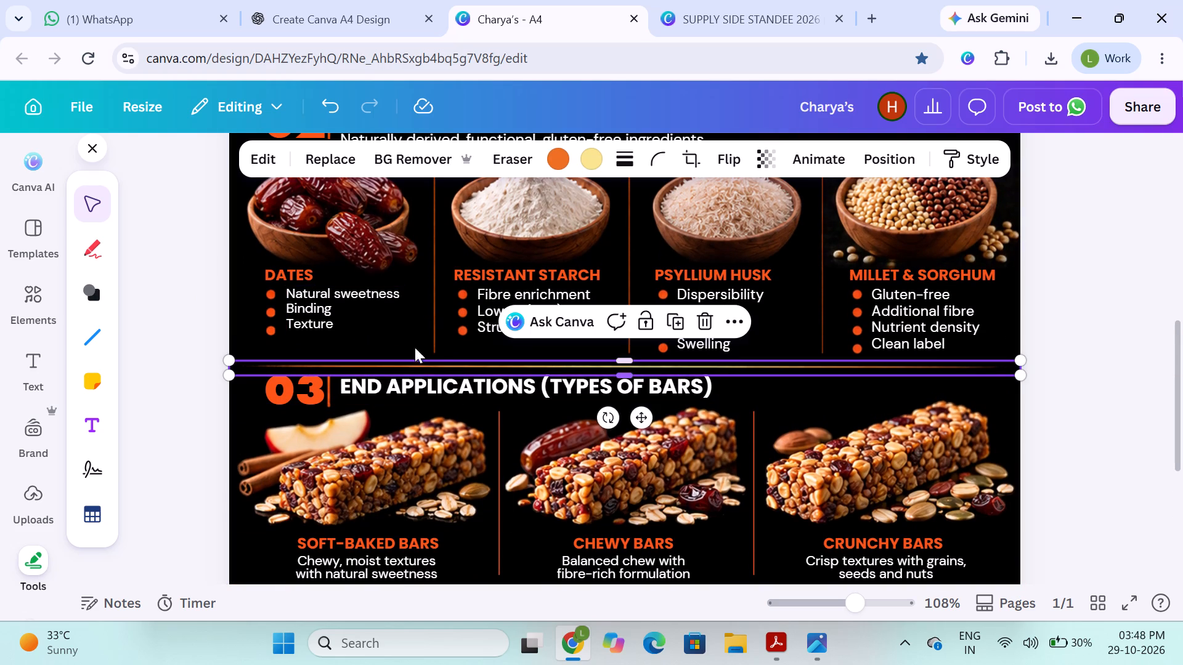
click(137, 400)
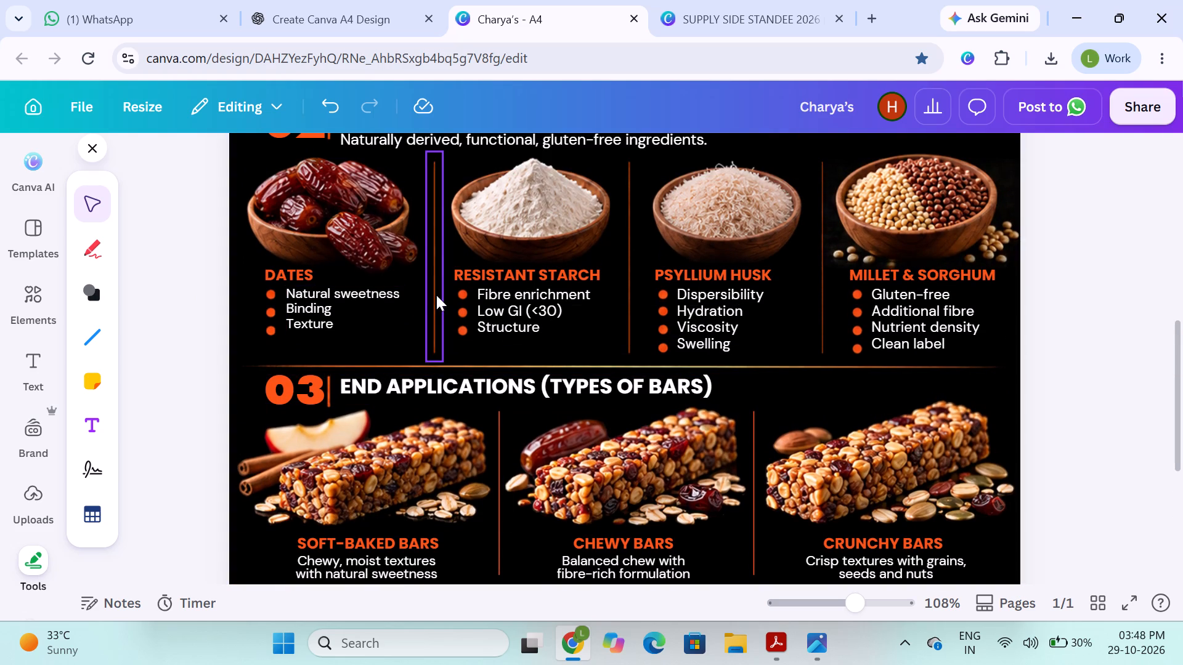
Duplicate the Soft-Baked Bars line, move the copy beside the divider between Dates and Resistant Starch, and lengthen it to that divider's height.
click(501, 517)
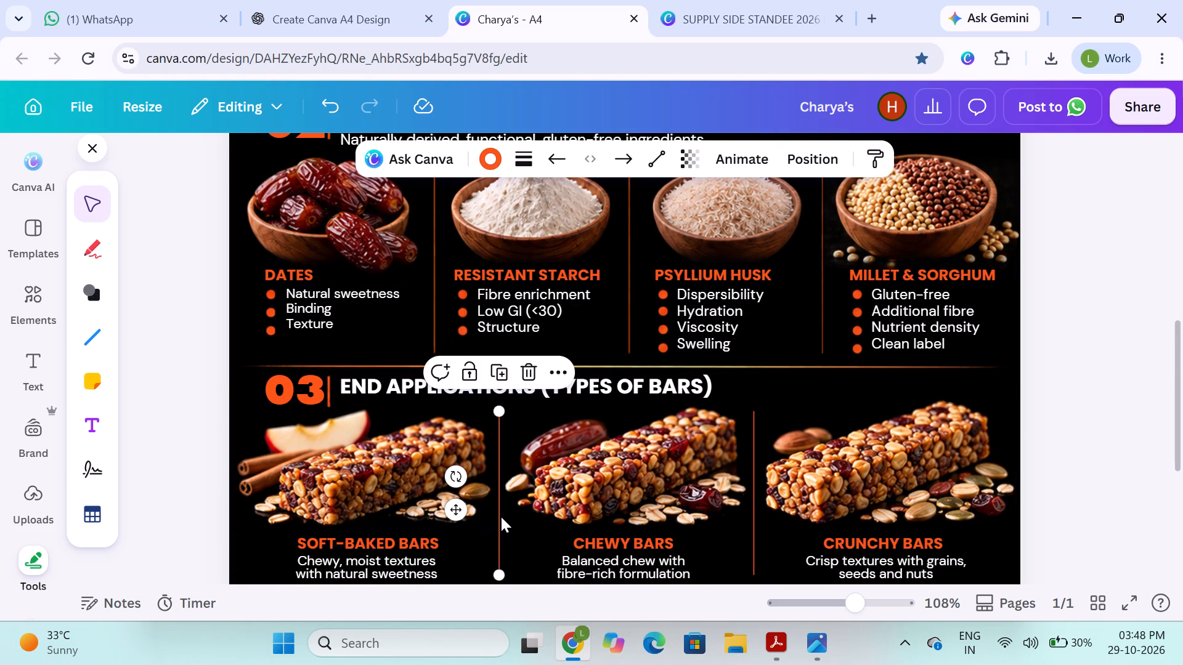
key(ctrl+d)
drag(514, 504, 474, 374)
scroll(474, 374, up, 2)
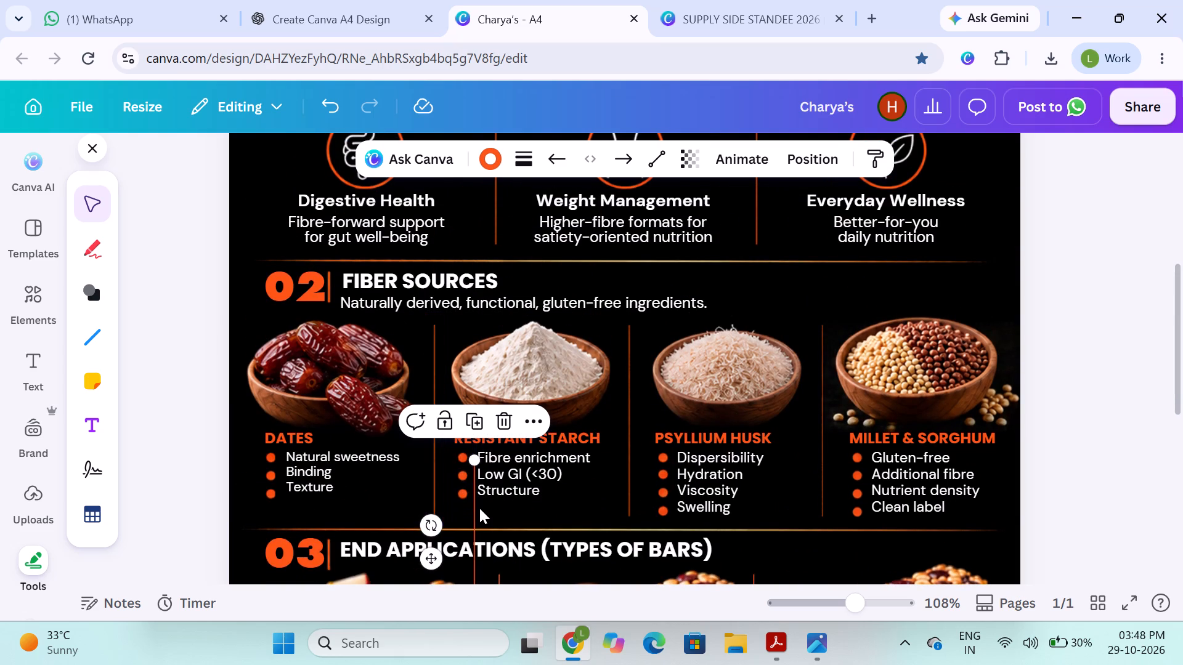
drag(473, 508, 423, 376)
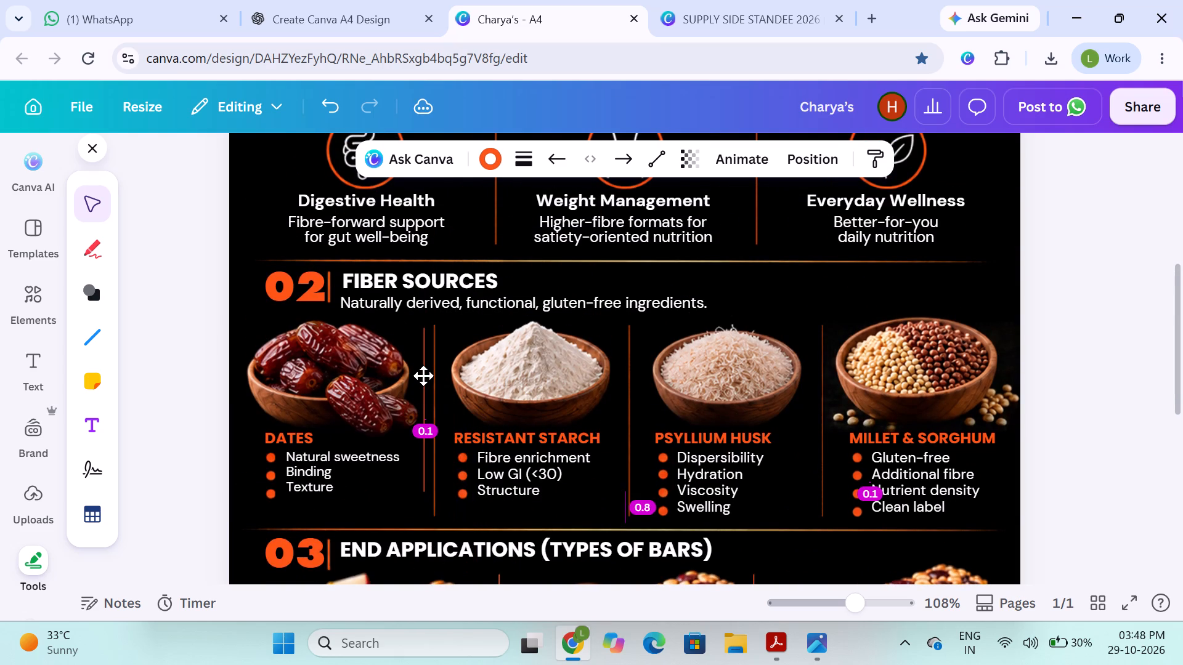
drag(423, 376, 423, 373)
scroll(341, 504, down, 1)
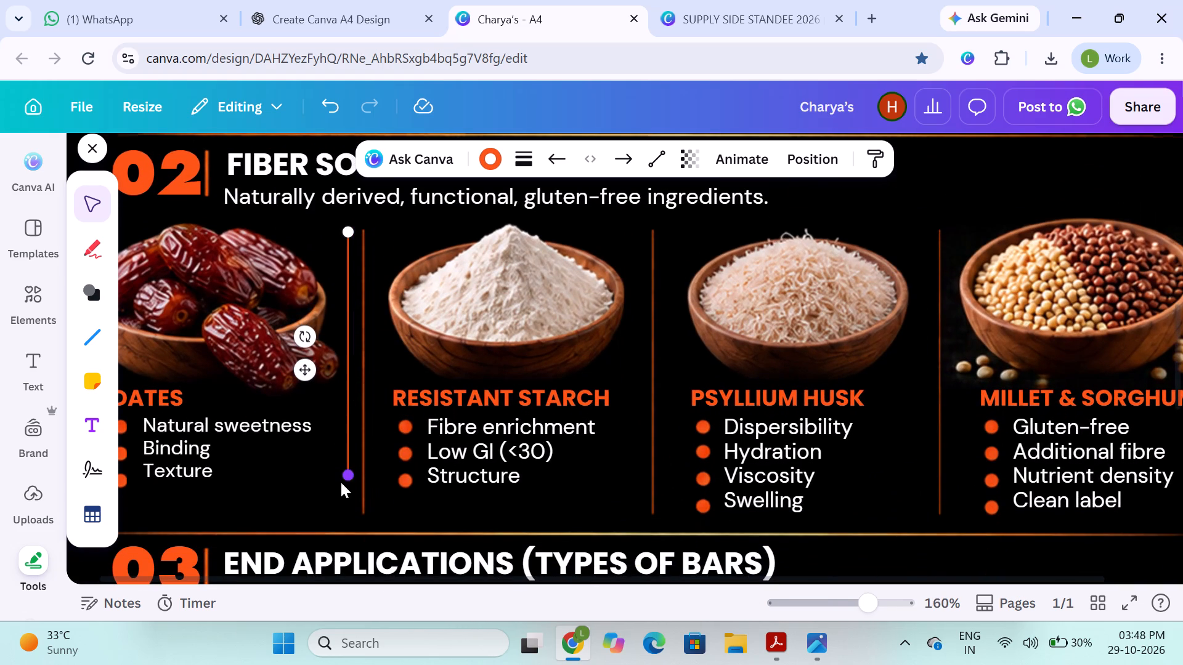
shift+drag(346, 473, 347, 491)
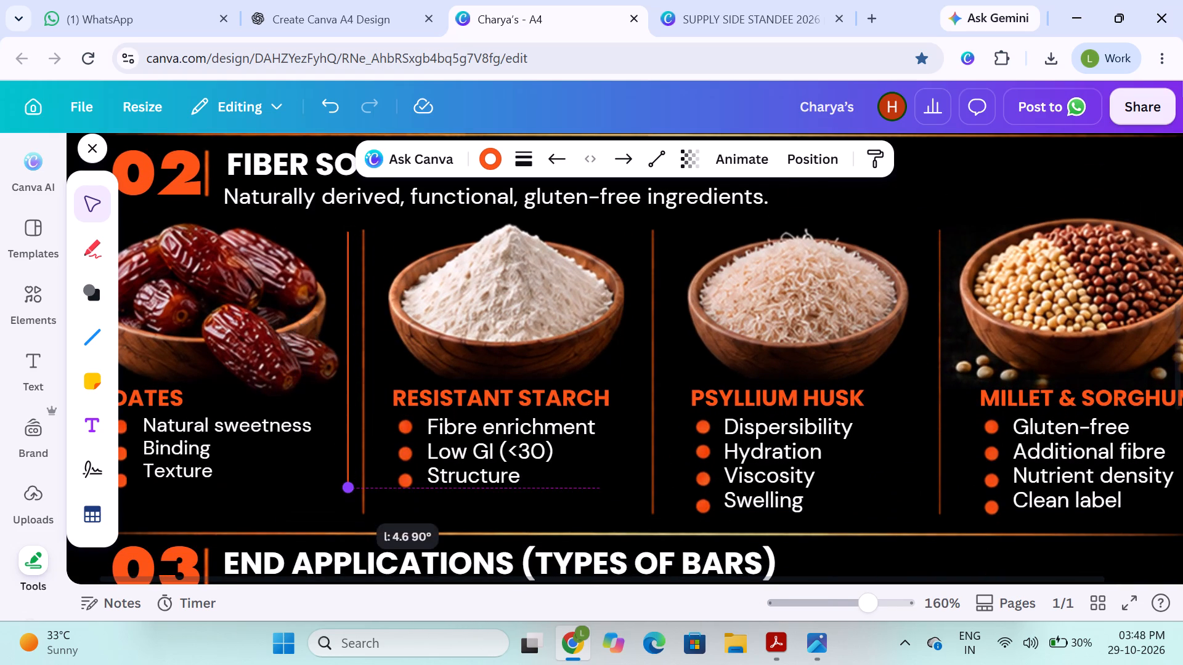
shift+drag(347, 491, 346, 510)
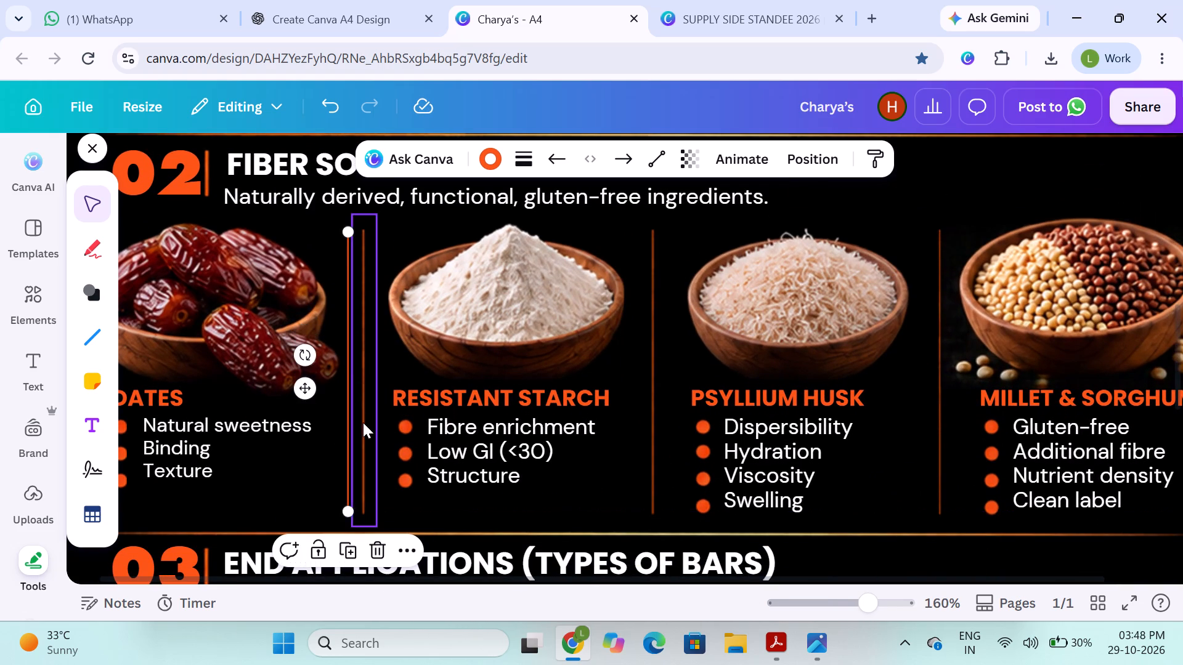
Delete the old divider between Dates and Resistant Starch and shift the new orange line into its place.
click(364, 423)
key(BackSpace)
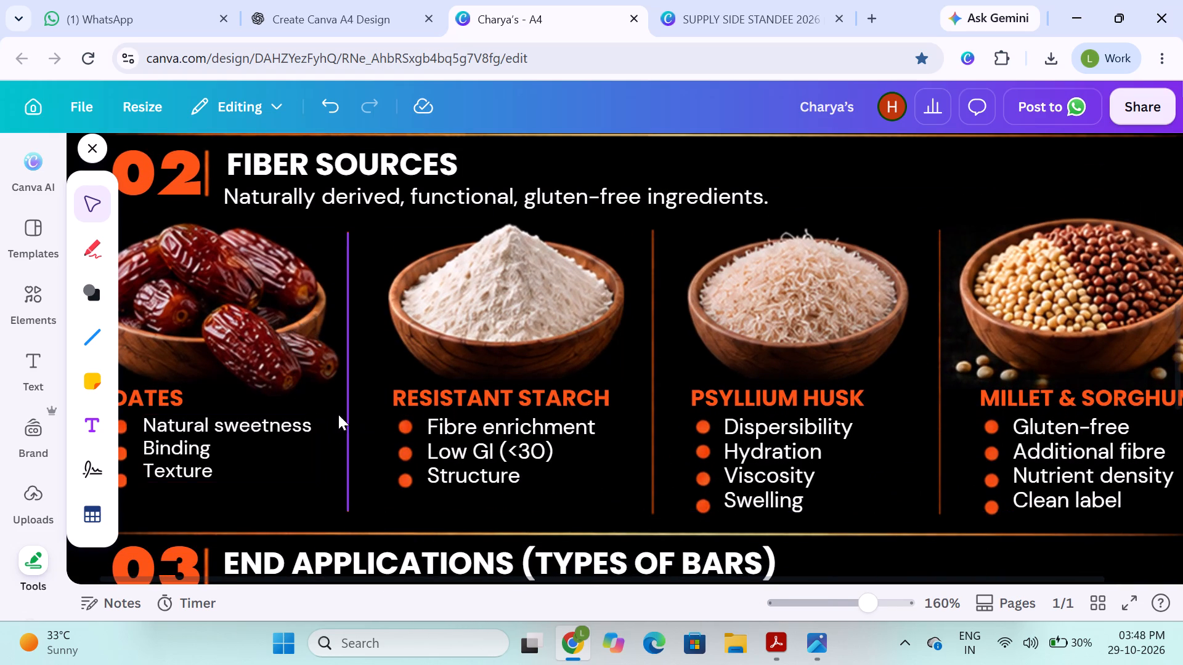
drag(346, 411, 359, 411)
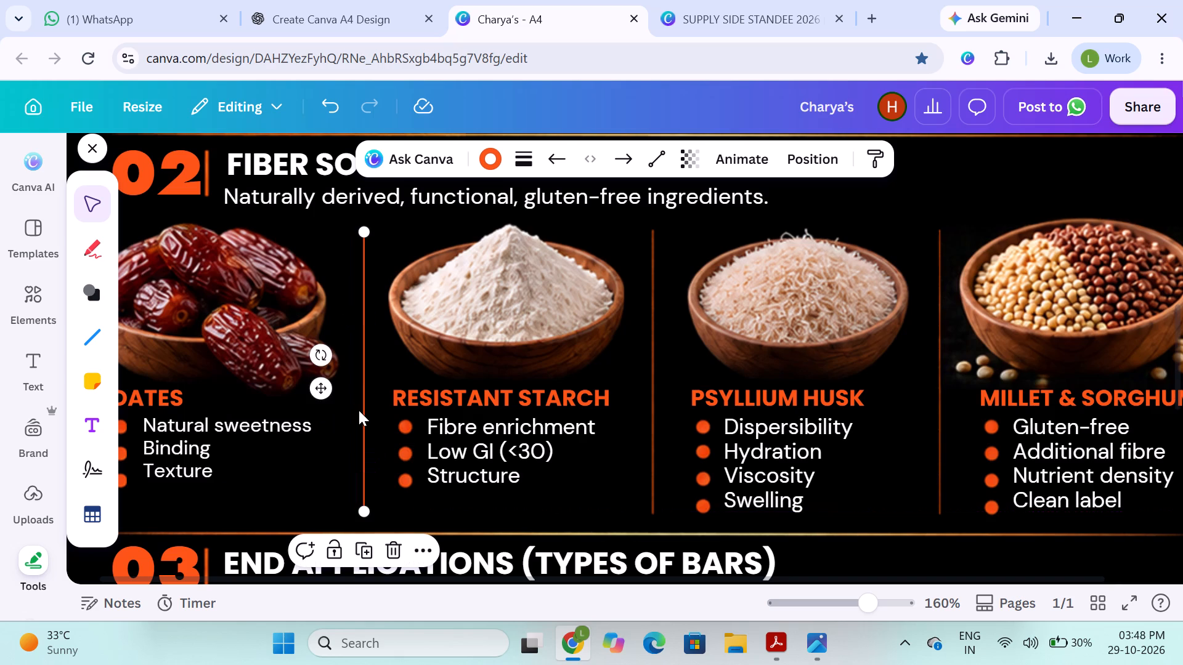
Replace the old divider between Resistant Starch and Psyllium Husk with a duplicate of the orange line beside Dates.
key(ctrl+d)
scroll(424, 329, up, 2)
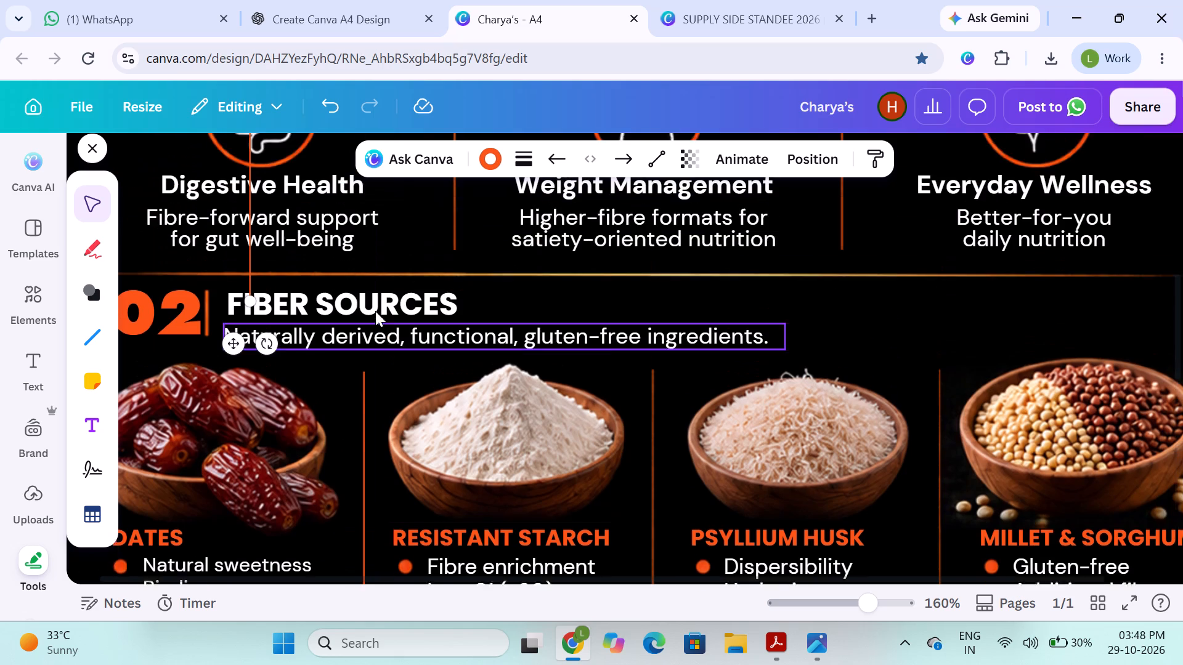
drag(248, 282, 618, 513)
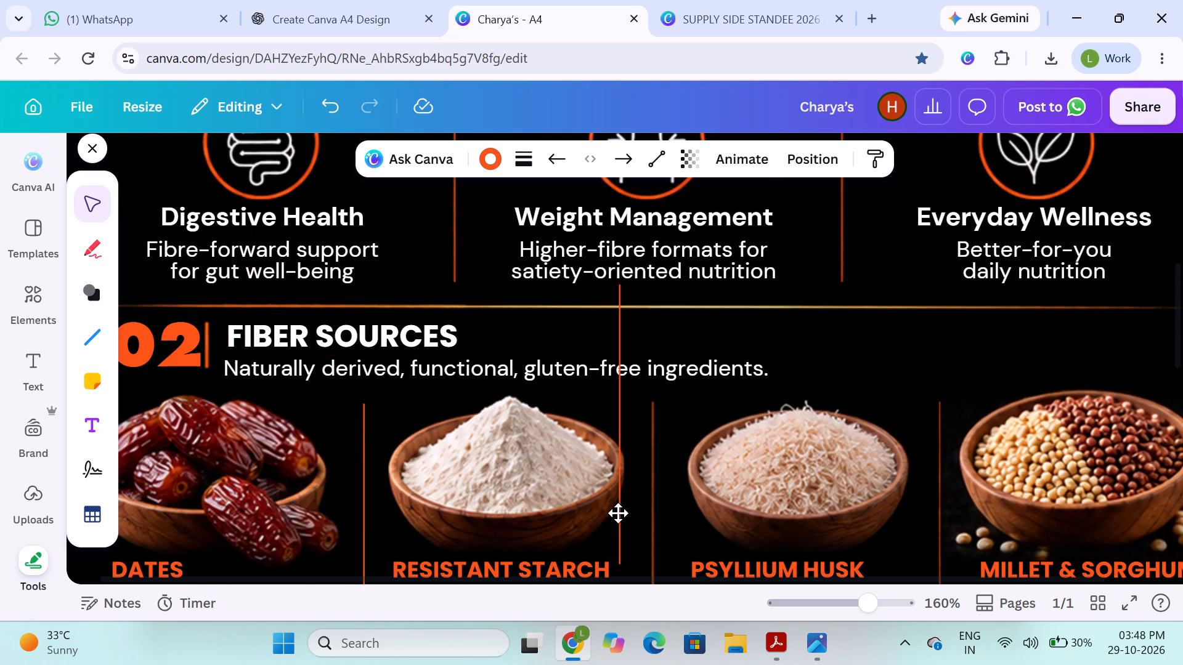
drag(618, 513, 619, 513)
scroll(619, 512, down, 1)
click(656, 478)
key(BackSpace)
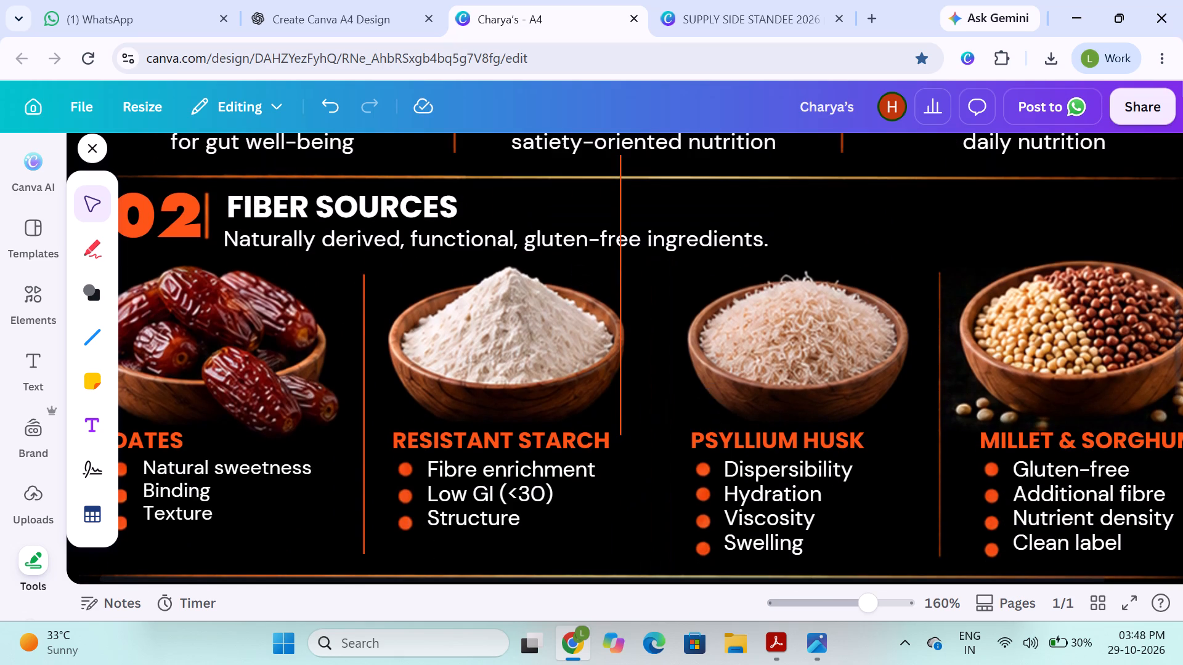
drag(616, 400, 646, 533)
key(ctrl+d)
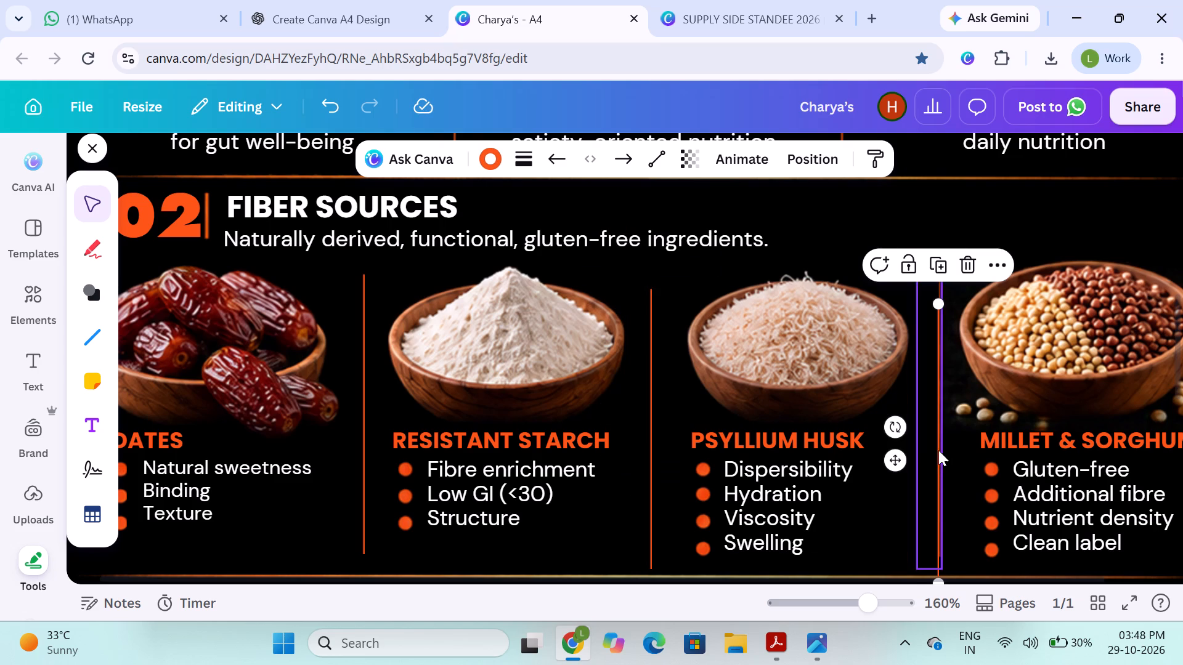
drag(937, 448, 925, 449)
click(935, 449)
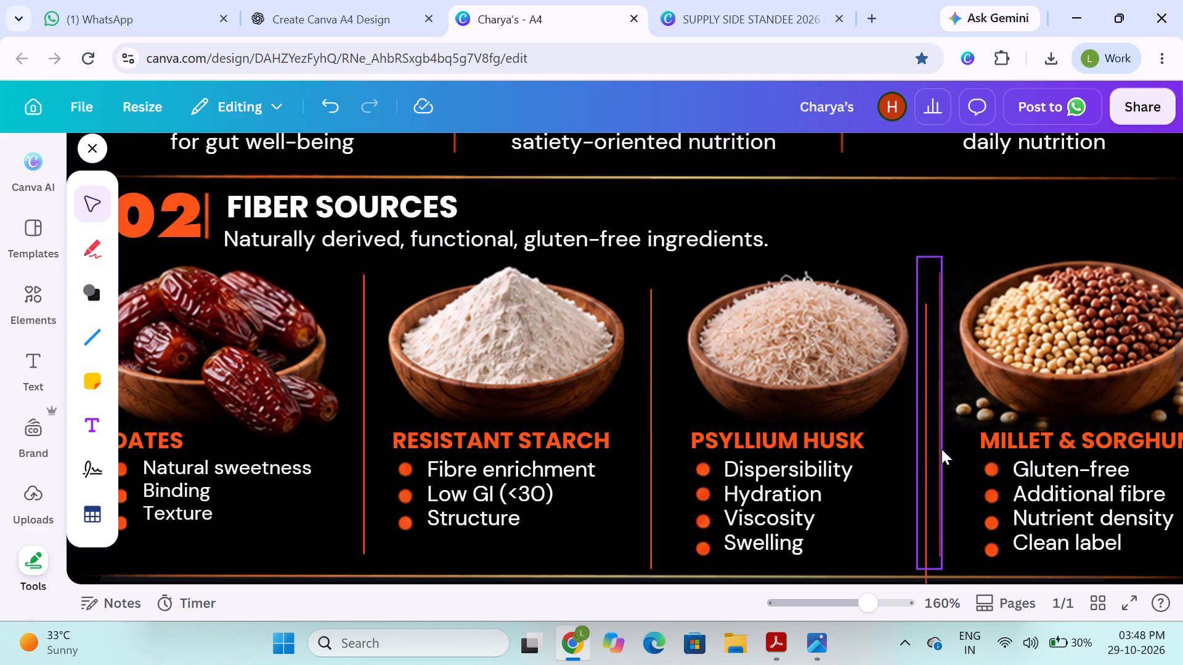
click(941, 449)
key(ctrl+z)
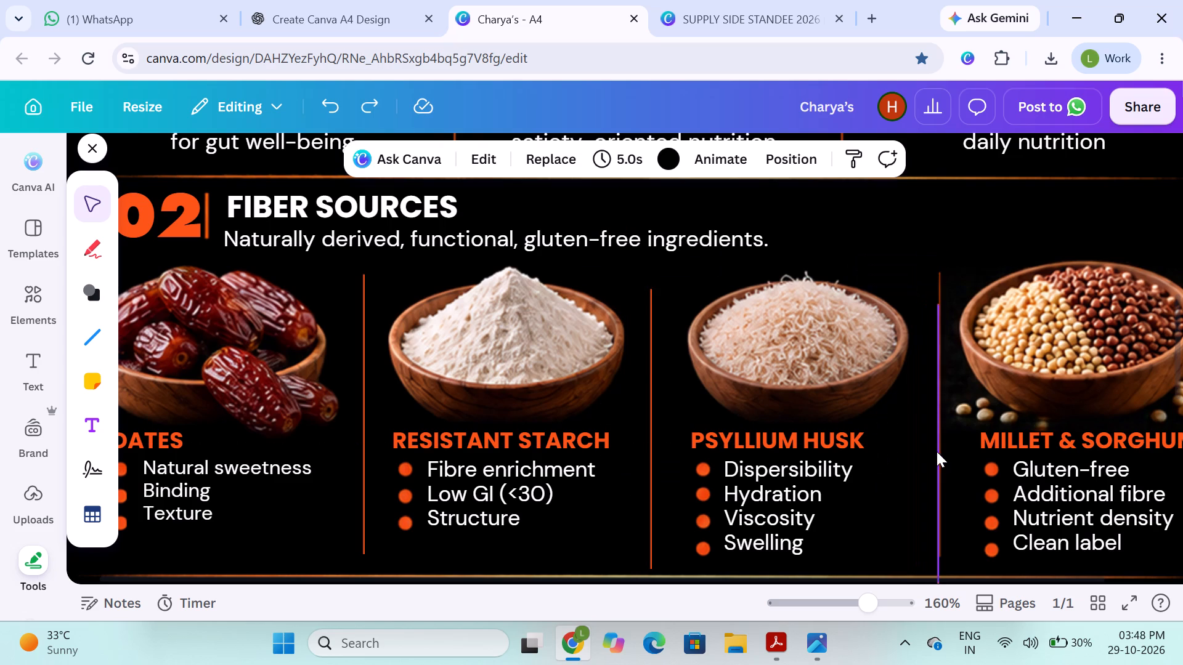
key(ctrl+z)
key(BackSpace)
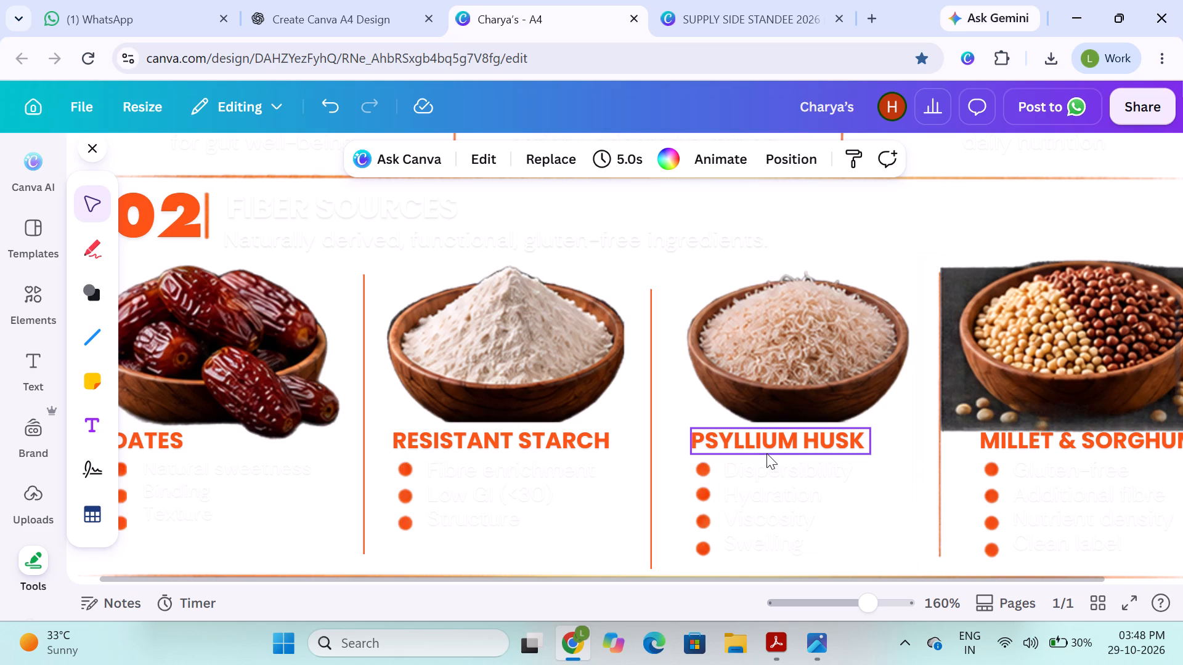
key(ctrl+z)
Replace the old divider between Psyllium Husk and Millet & Sorghum with a duplicate of the orange line beside Resistant Starch.
click(939, 437)
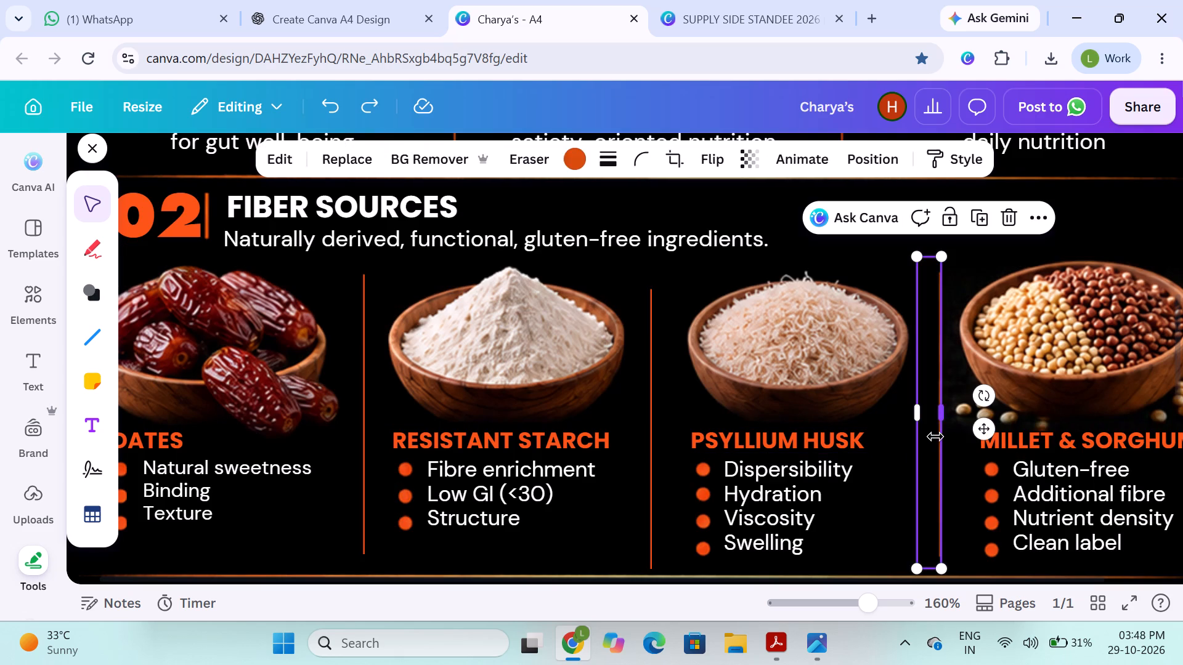
key(BackSpace)
click(652, 454)
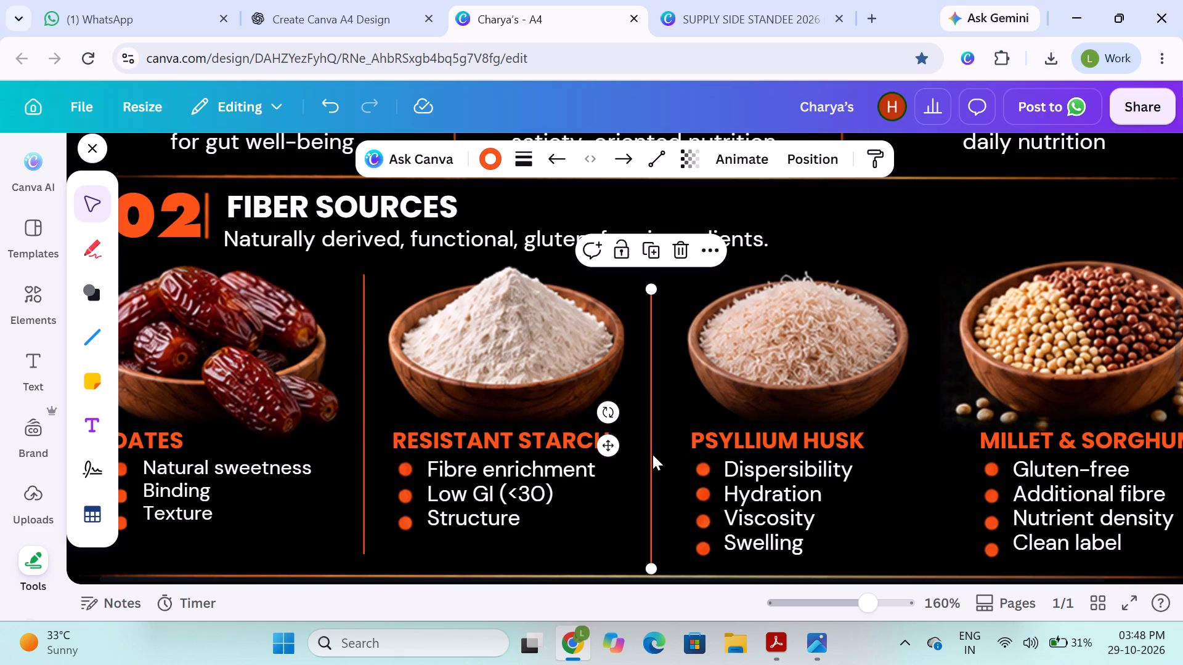
key(ctrl+d)
drag(670, 469, 940, 431)
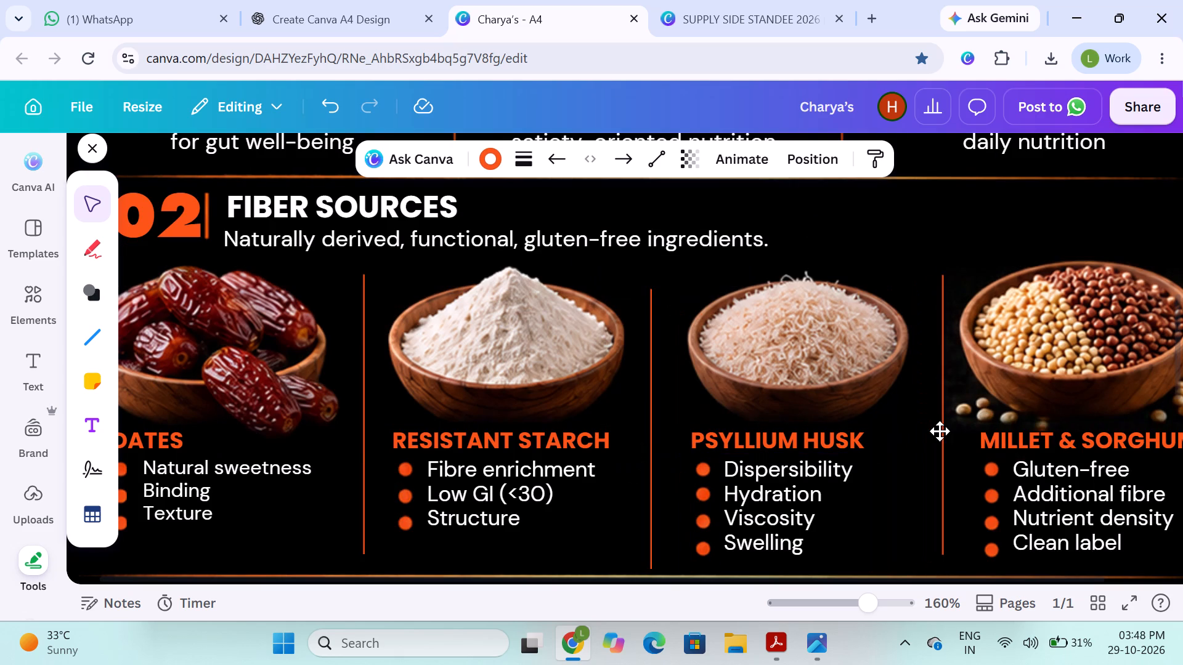
drag(940, 431, 929, 433)
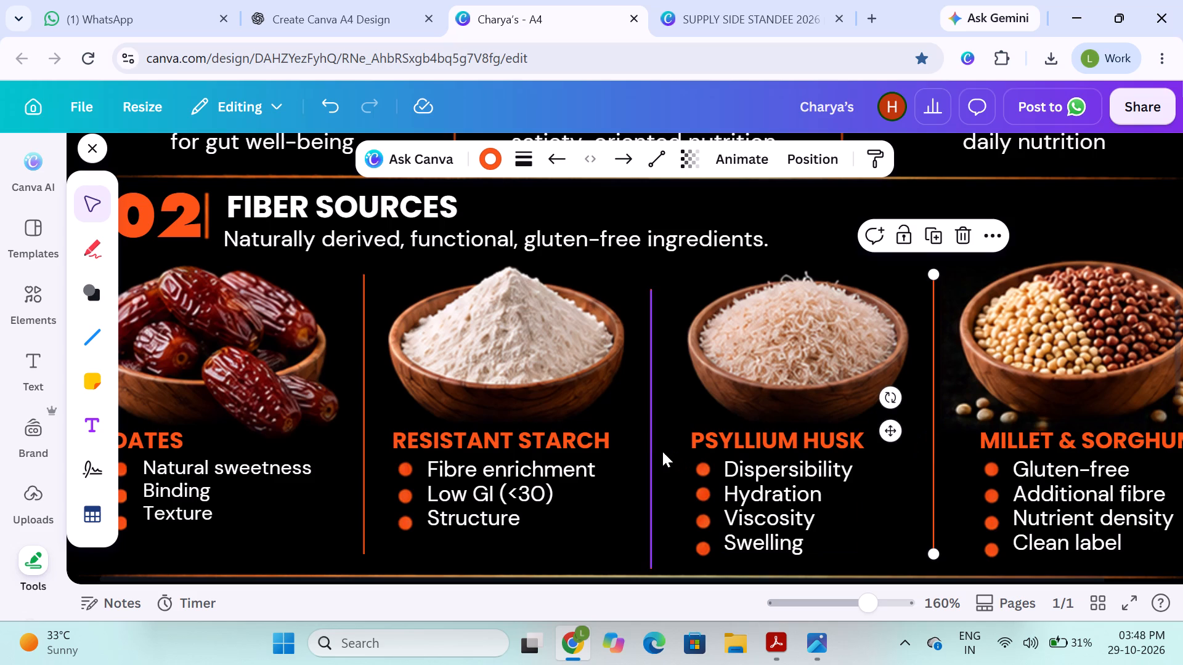
Align the three orange Fiber Sources divider lines to one another by their middles.
shift+click(643, 451)
shift+click(365, 451)
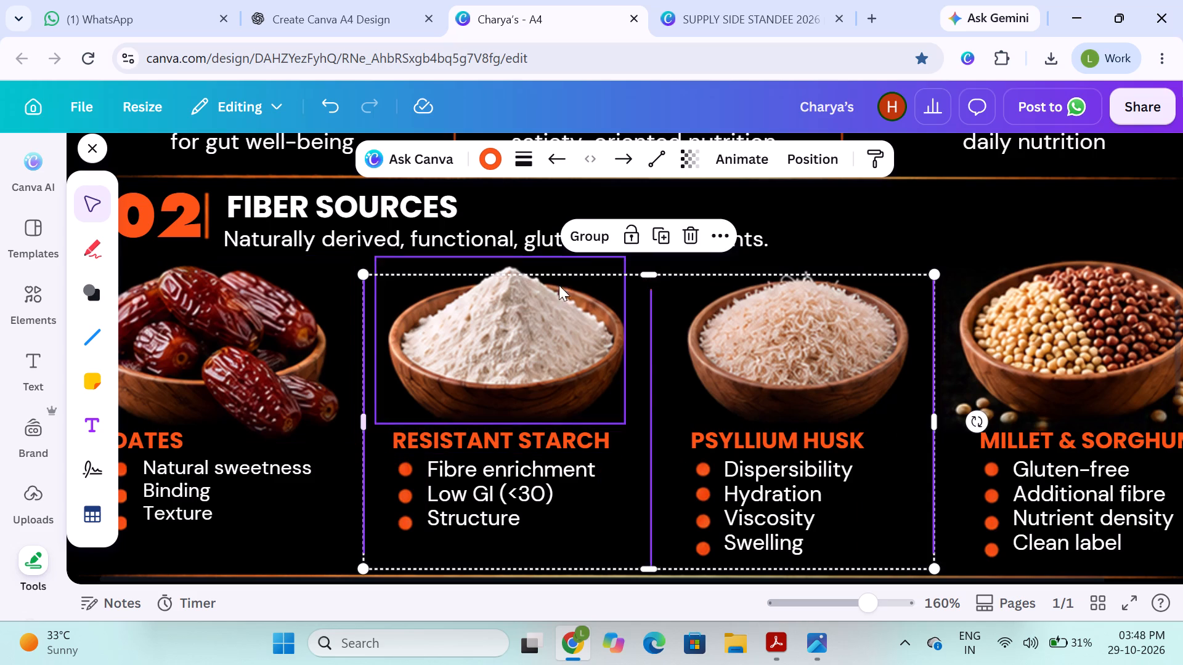
click(813, 164)
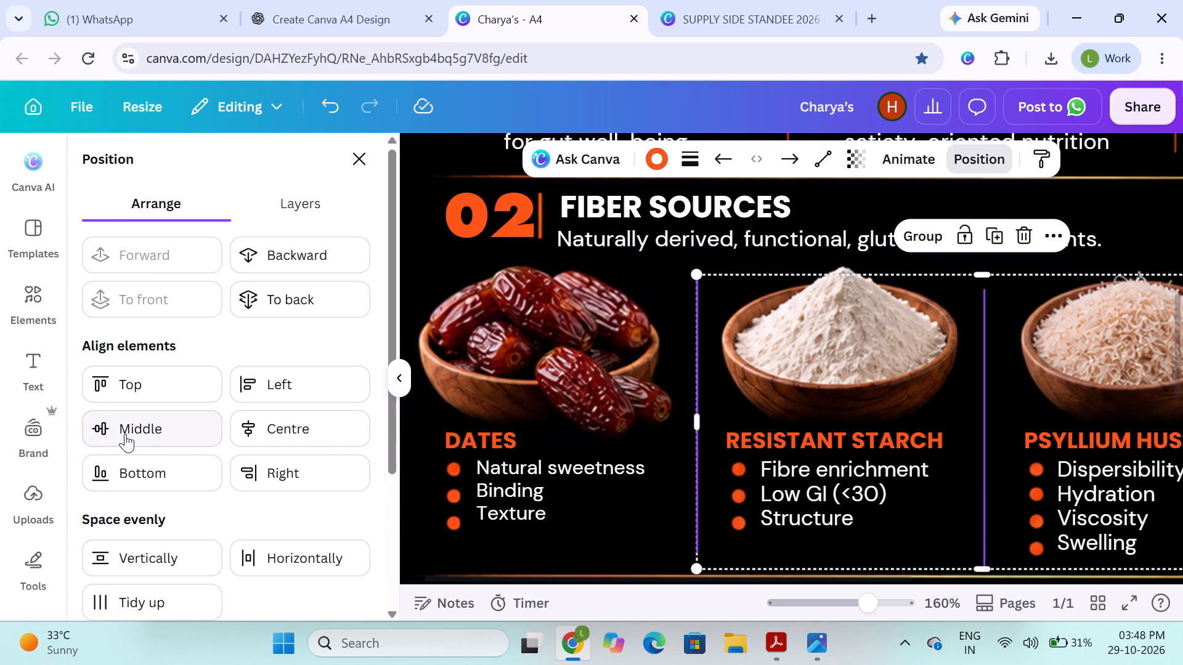
click(124, 432)
scroll(741, 404, left, 4)
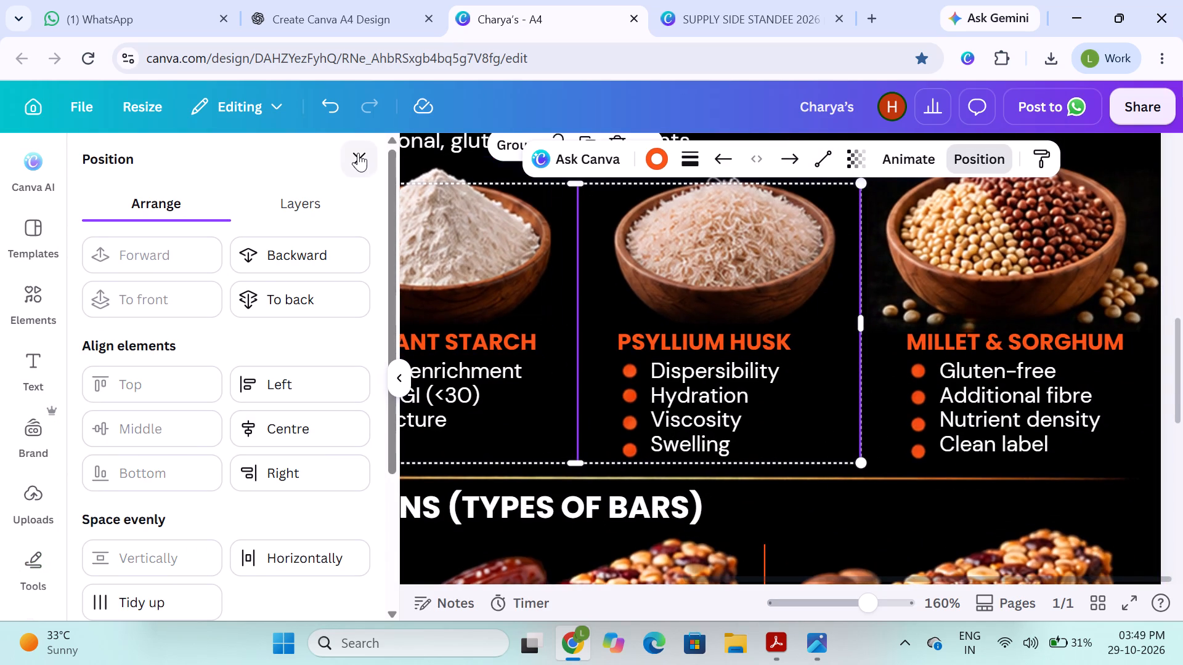
click(358, 153)
Nudge the three Fiber Sources divider lines together up toward the section heading and slightly to the left.
scroll(1012, 329, down, 1)
scroll(1012, 329, up, 1)
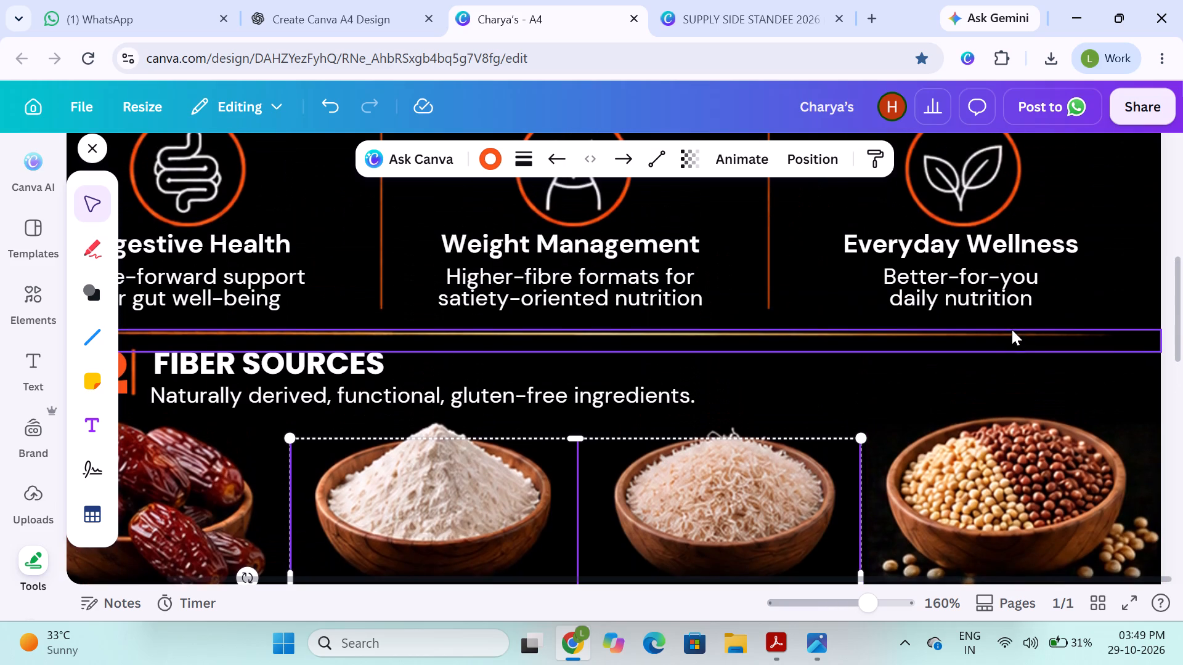
key(Up)
key(Up)
scroll(1012, 329, down, 2)
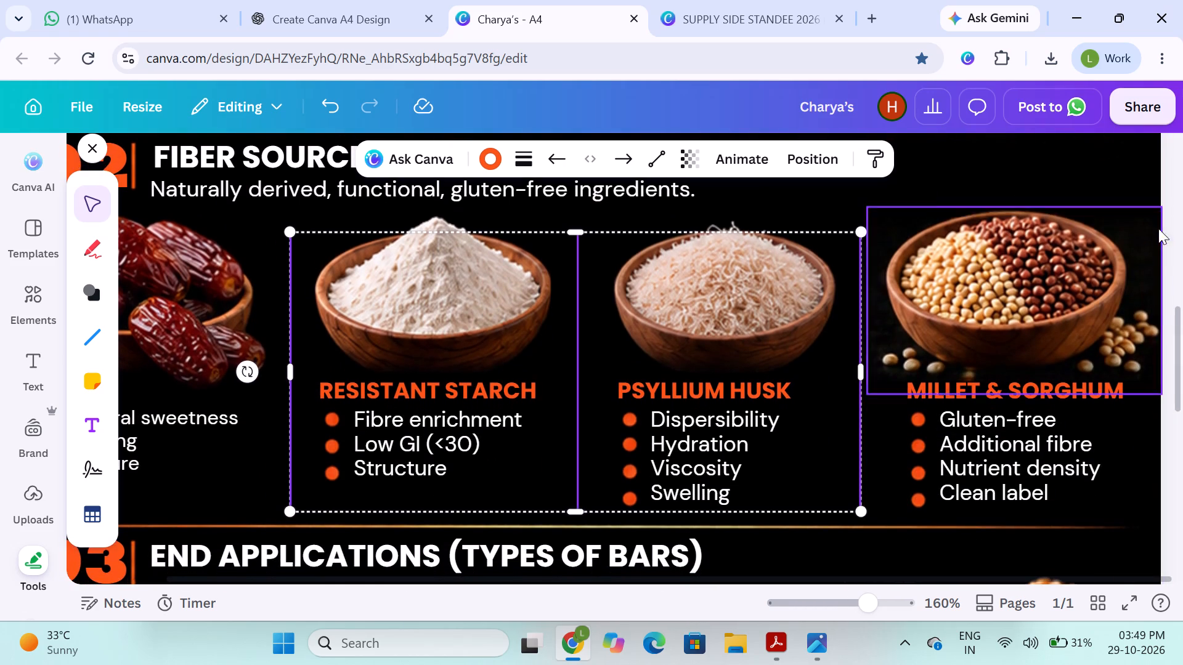
click(1111, 286)
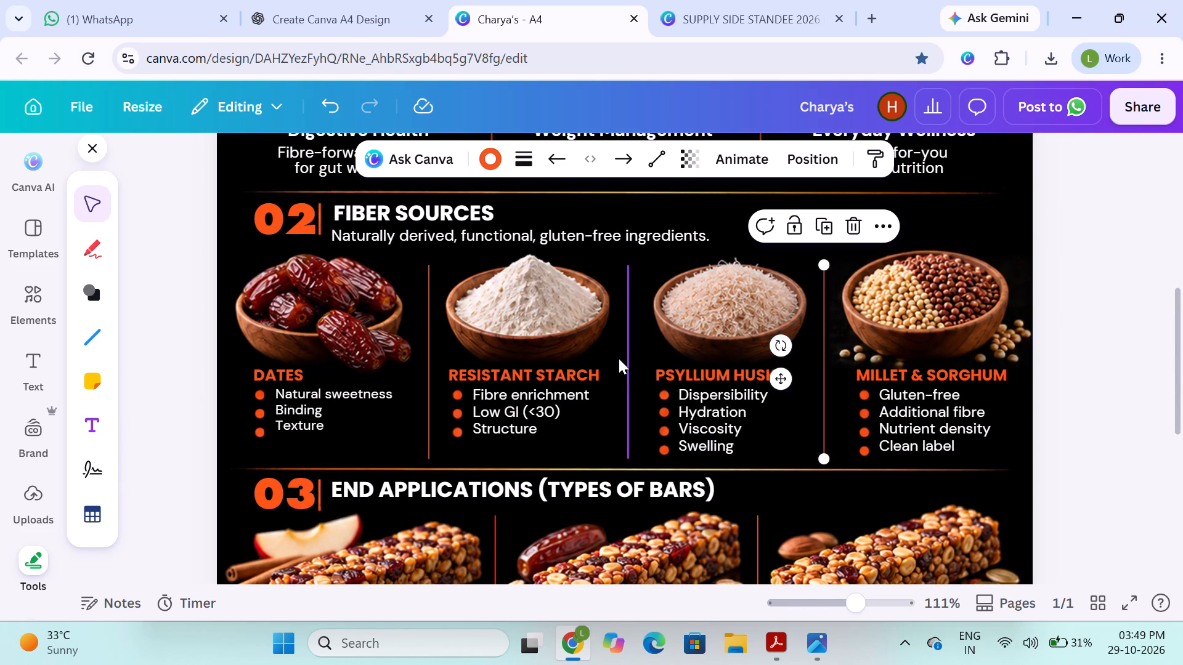
click(628, 358)
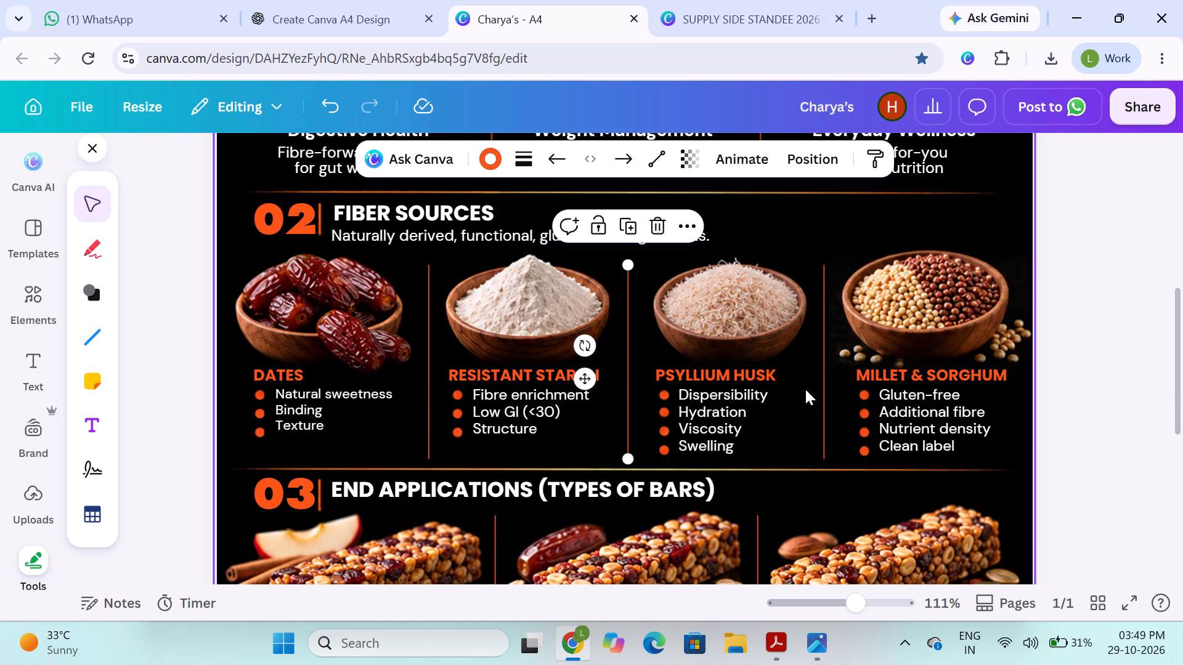
click(826, 389)
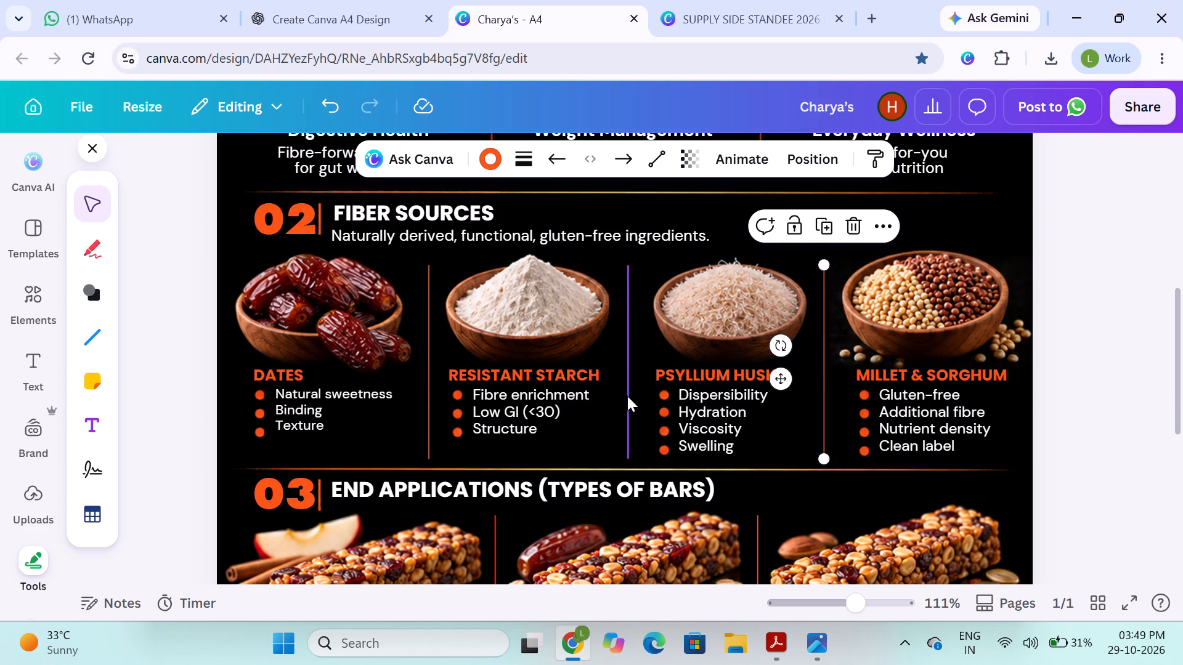
shift+click(627, 396)
shift+click(428, 370)
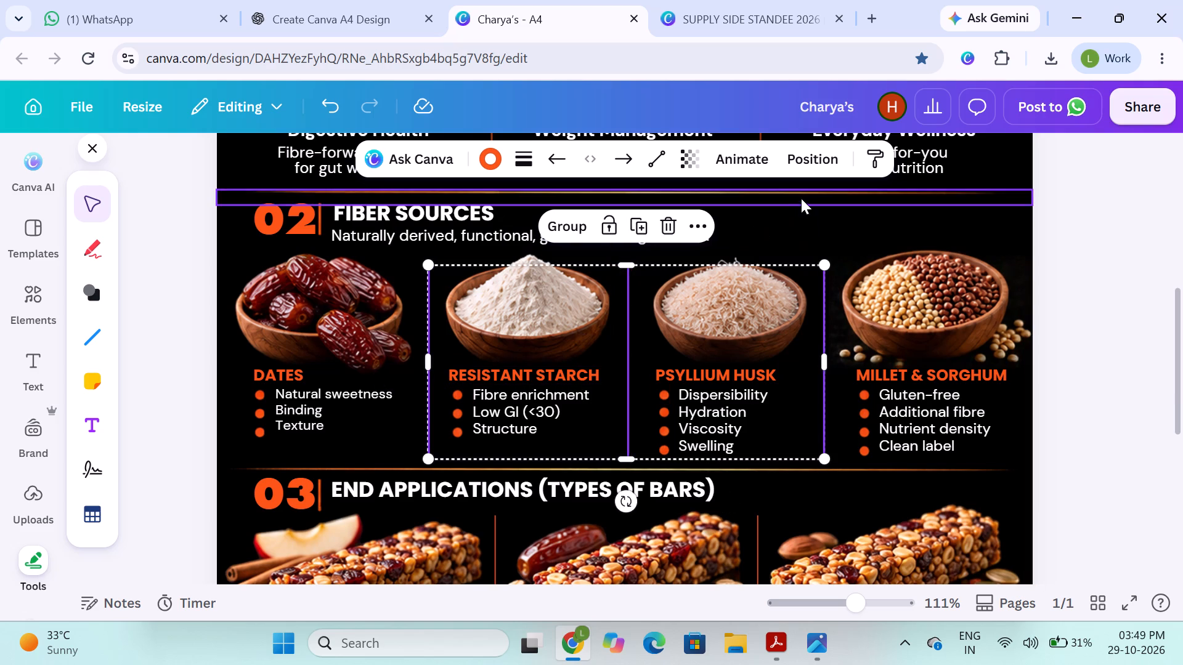
key(Up)
key(Up)
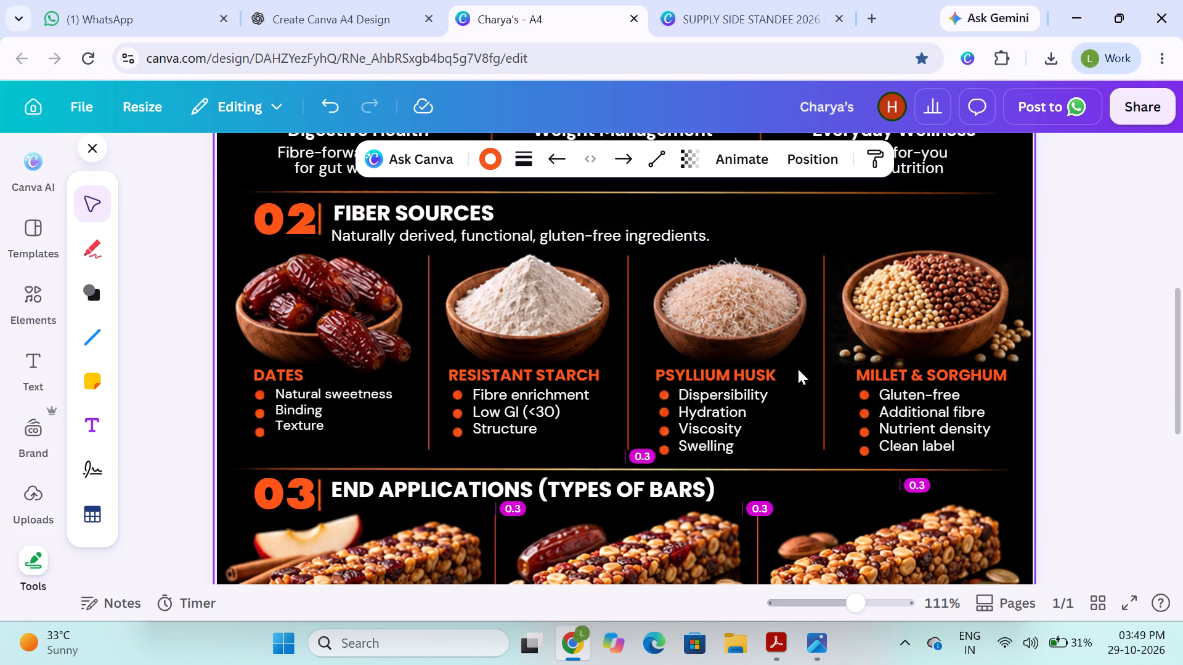
key(Down)
key(Up)
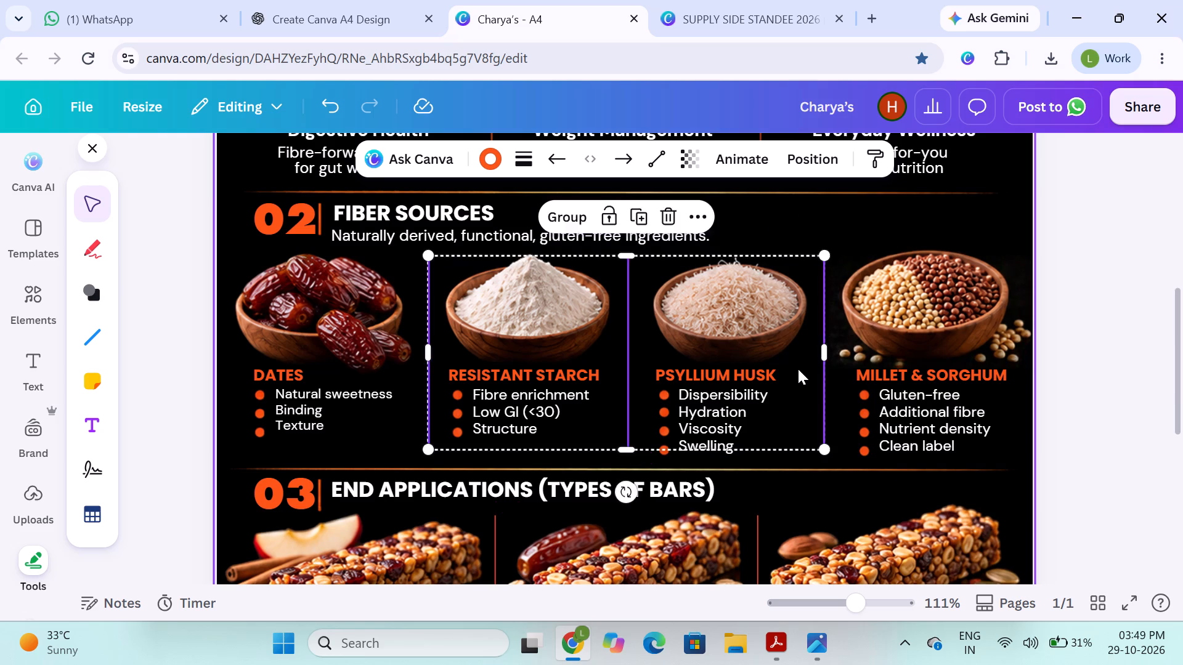
key(Left)
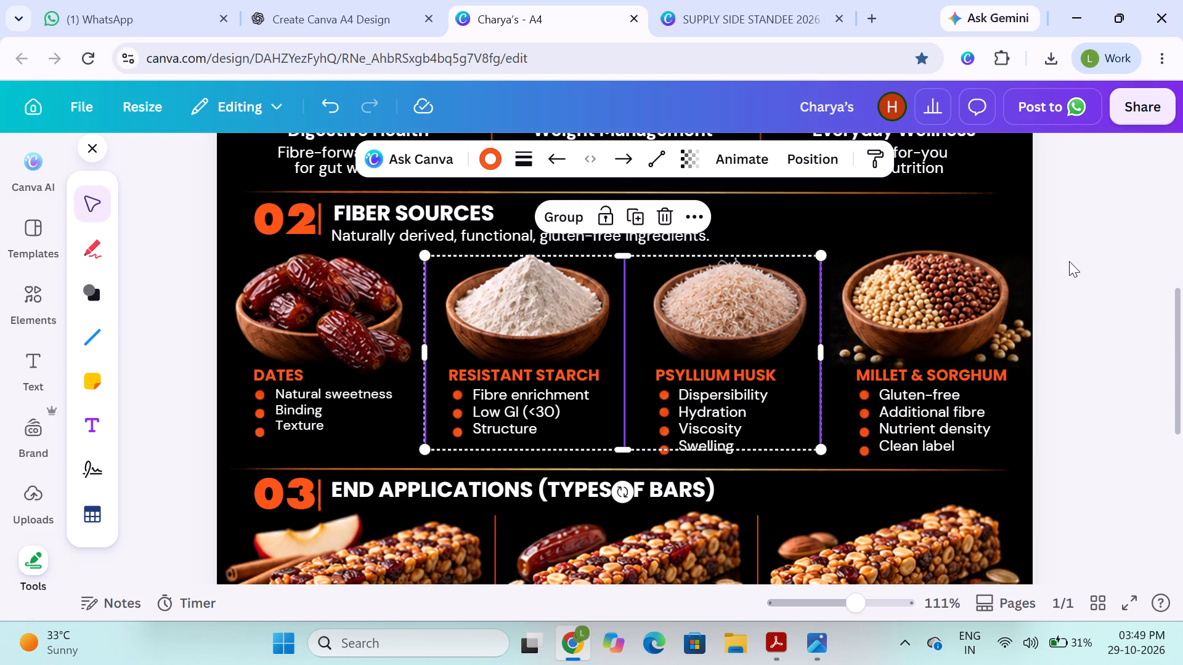
click(1093, 237)
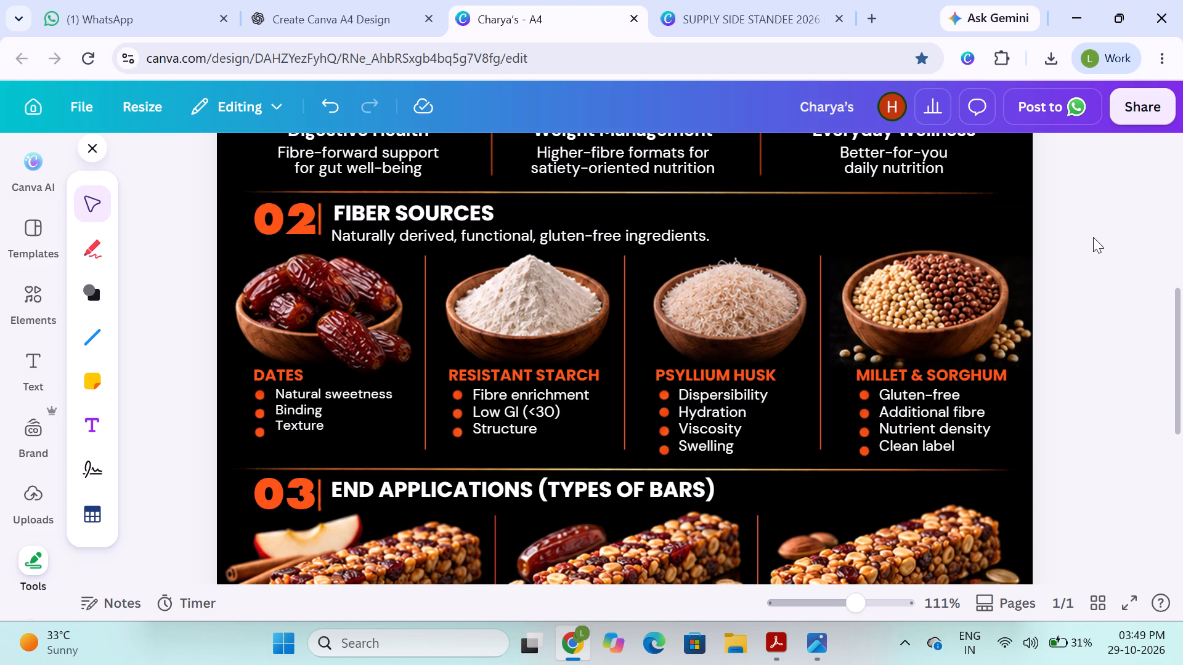
Examine the dividers and spacing across the page's sections, from Health Support Categories to Customization.
click(1081, 334)
scroll(297, 449, down, 2)
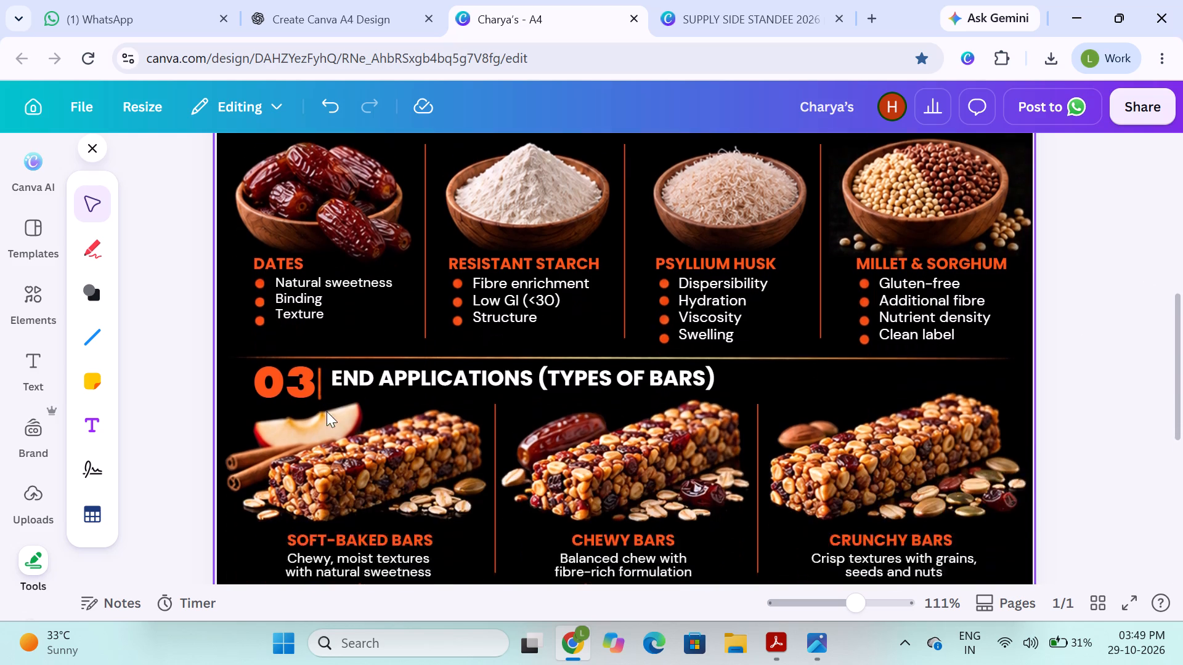
scroll(327, 411, down, 2)
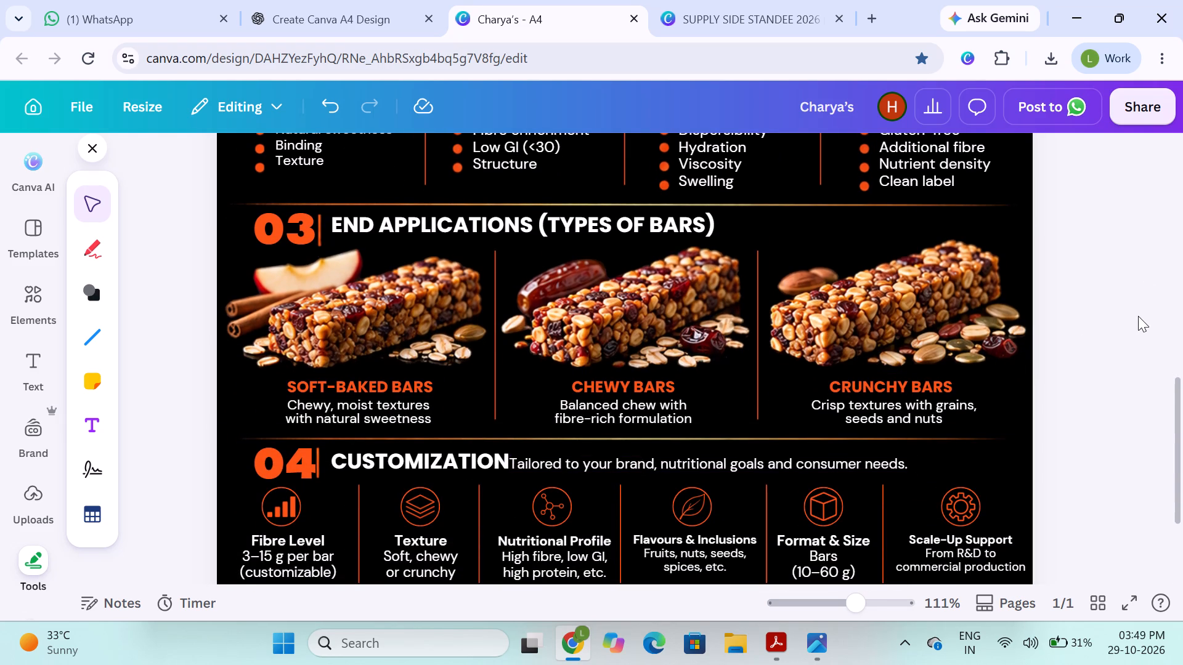
click(1138, 316)
scroll(1136, 318, down, 1)
click(1102, 344)
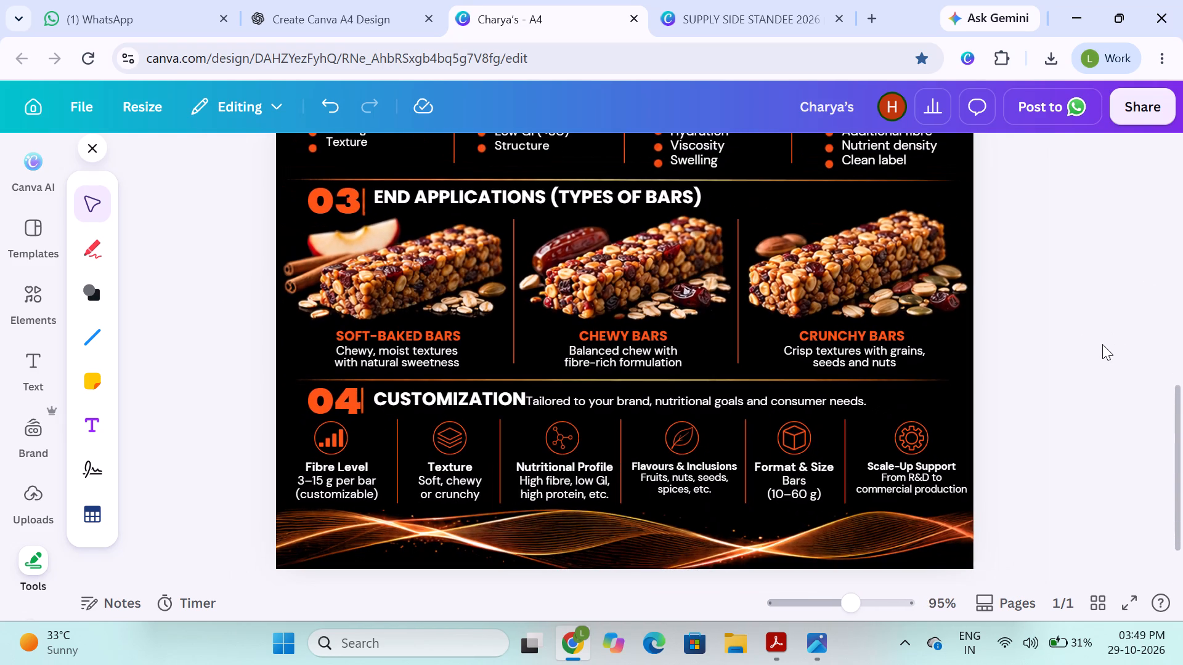
scroll(1081, 339, up, 2)
scroll(872, 365, up, 1)
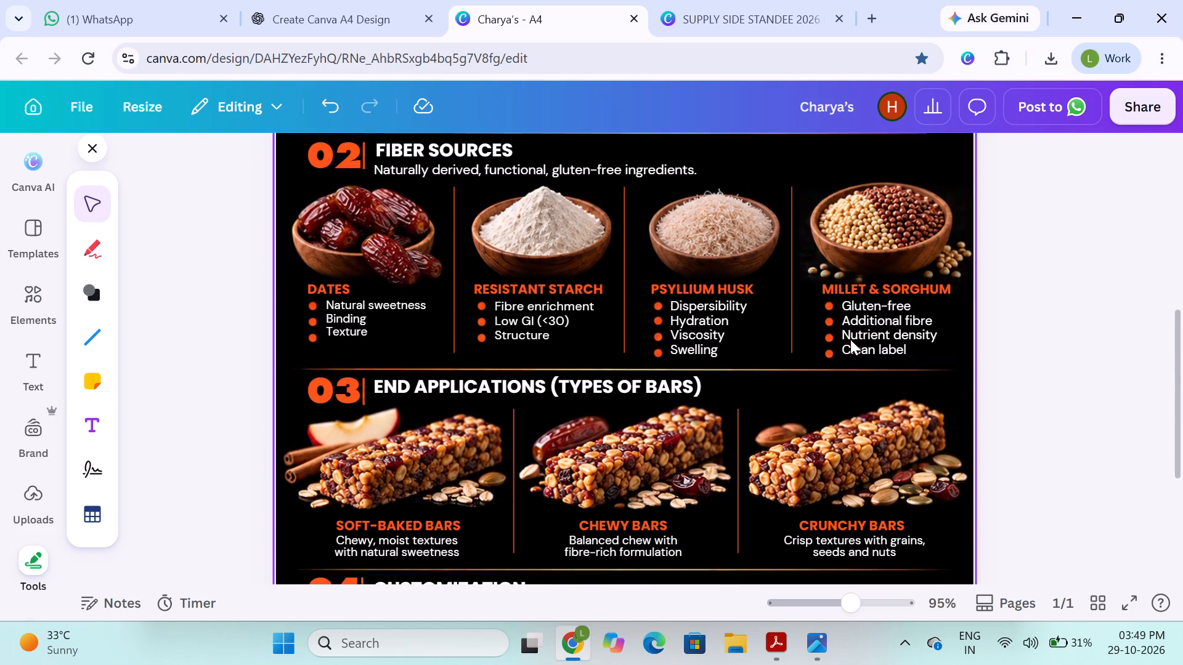
scroll(850, 339, up, 1)
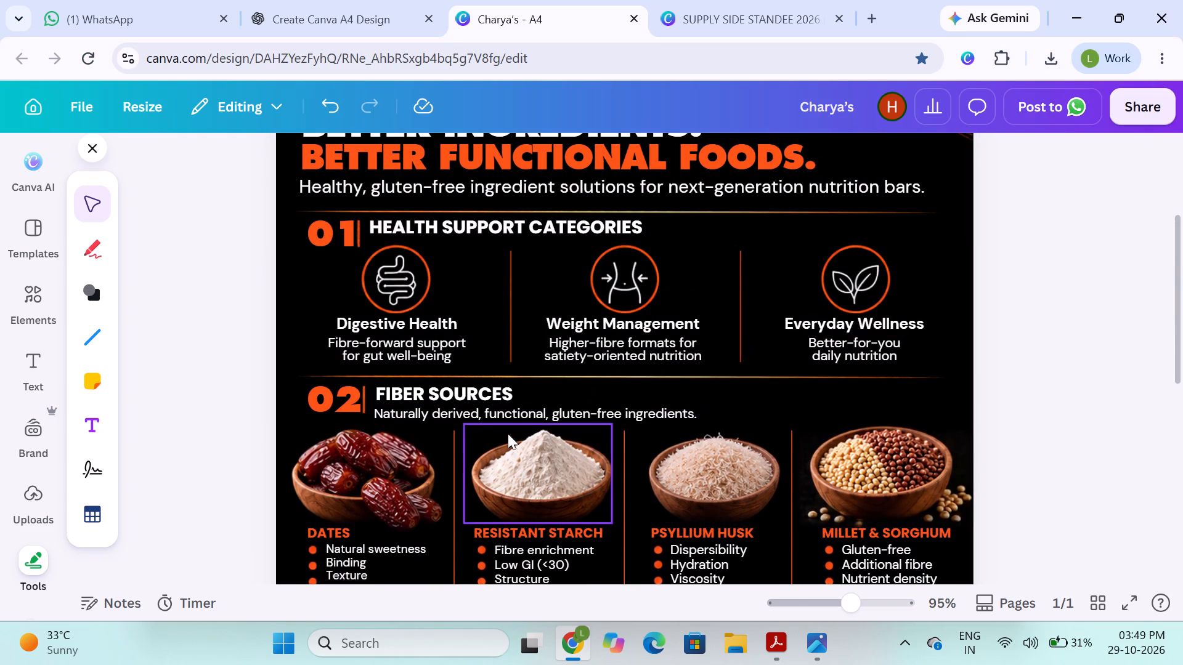
scroll(507, 443, down, 1)
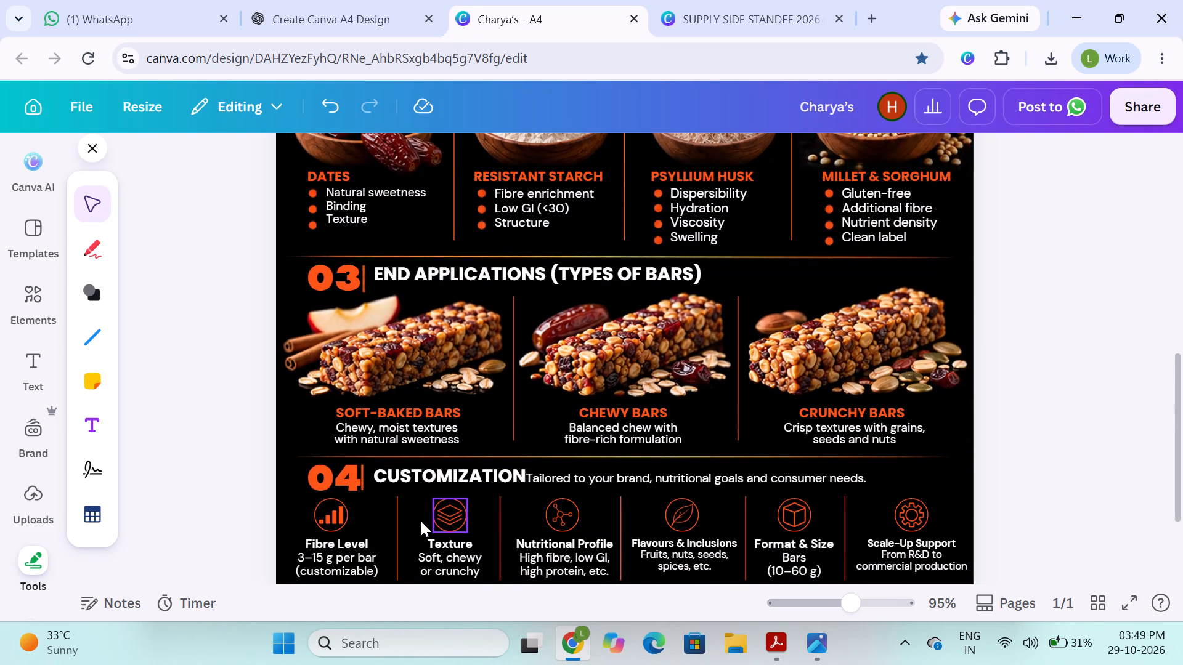
Replace the old divider between Digestive Health and Weight Management with a lengthened duplicate of the Customization line beside Fibre Level.
click(402, 526)
key(ctrl+d)
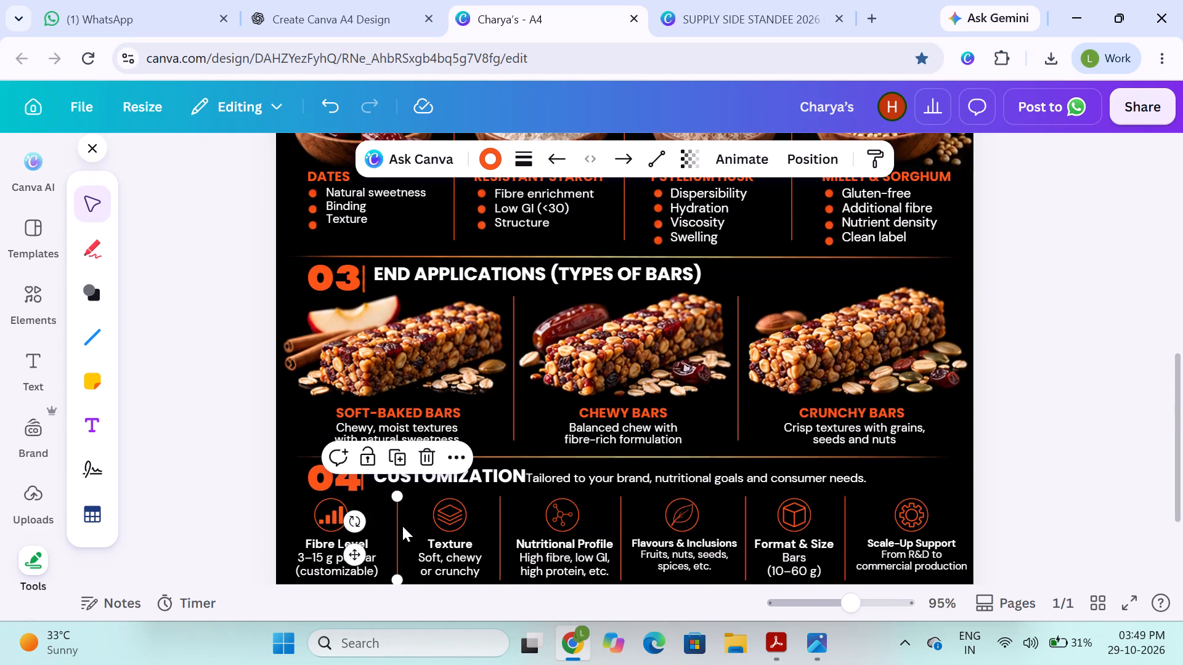
drag(408, 529, 430, 464)
scroll(430, 470, up, 4)
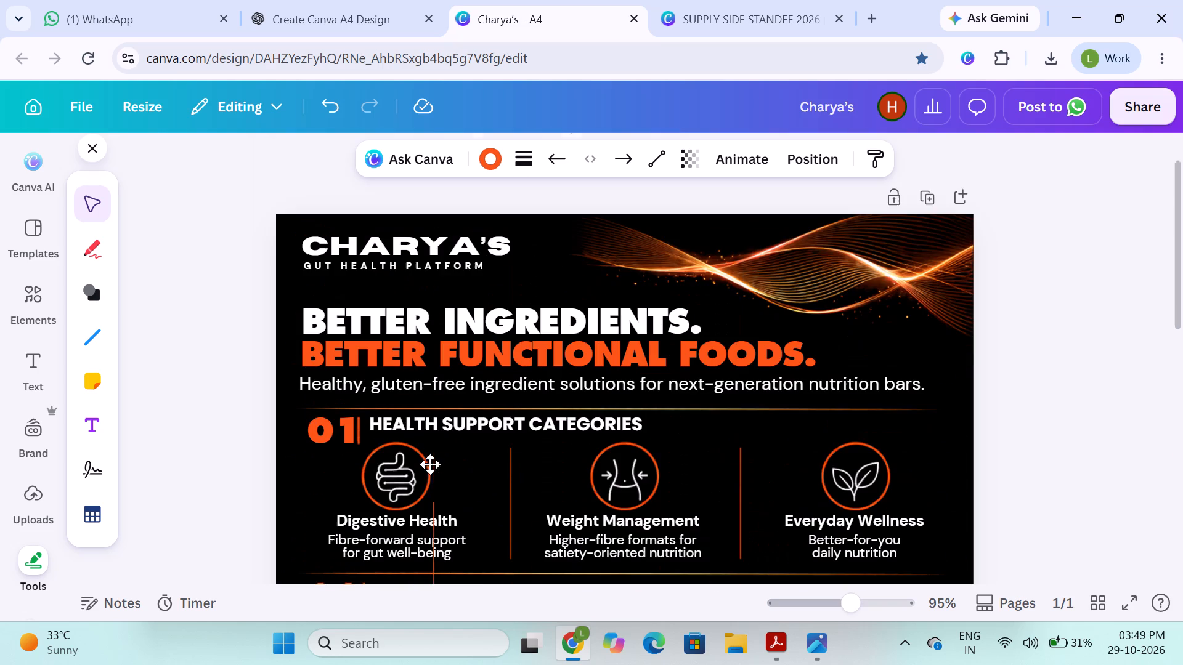
drag(430, 464, 498, 467)
scroll(510, 493, down, 1)
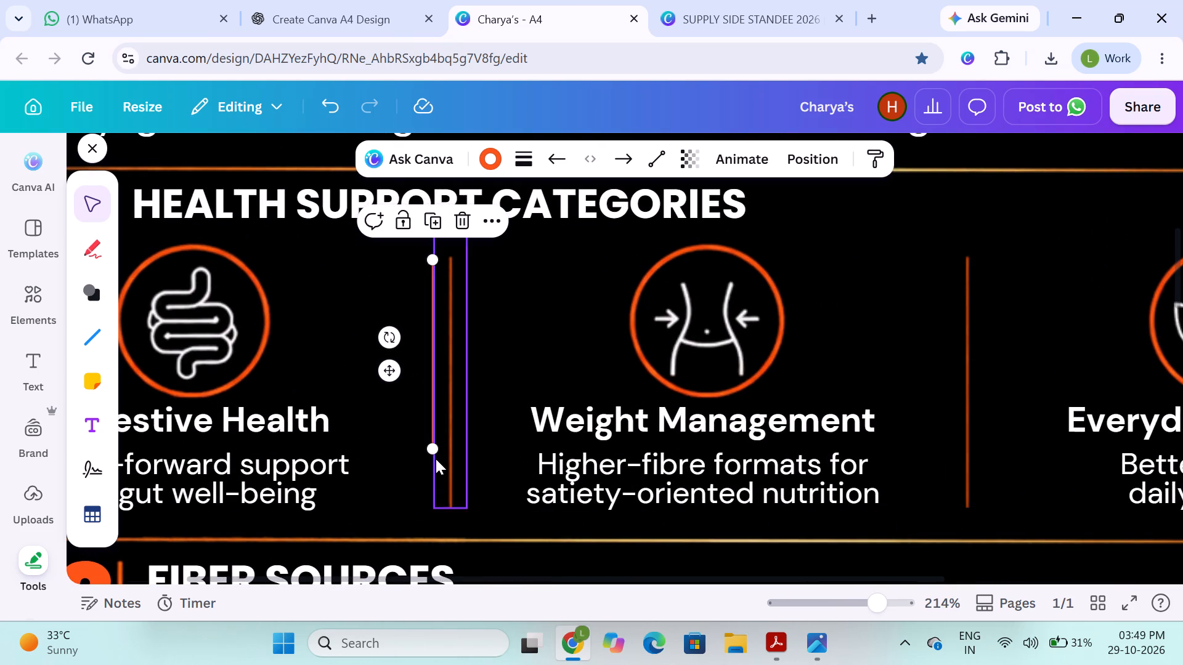
shift+drag(434, 449, 428, 502)
shift+drag(431, 263, 431, 257)
click(465, 331)
key(BackSpace)
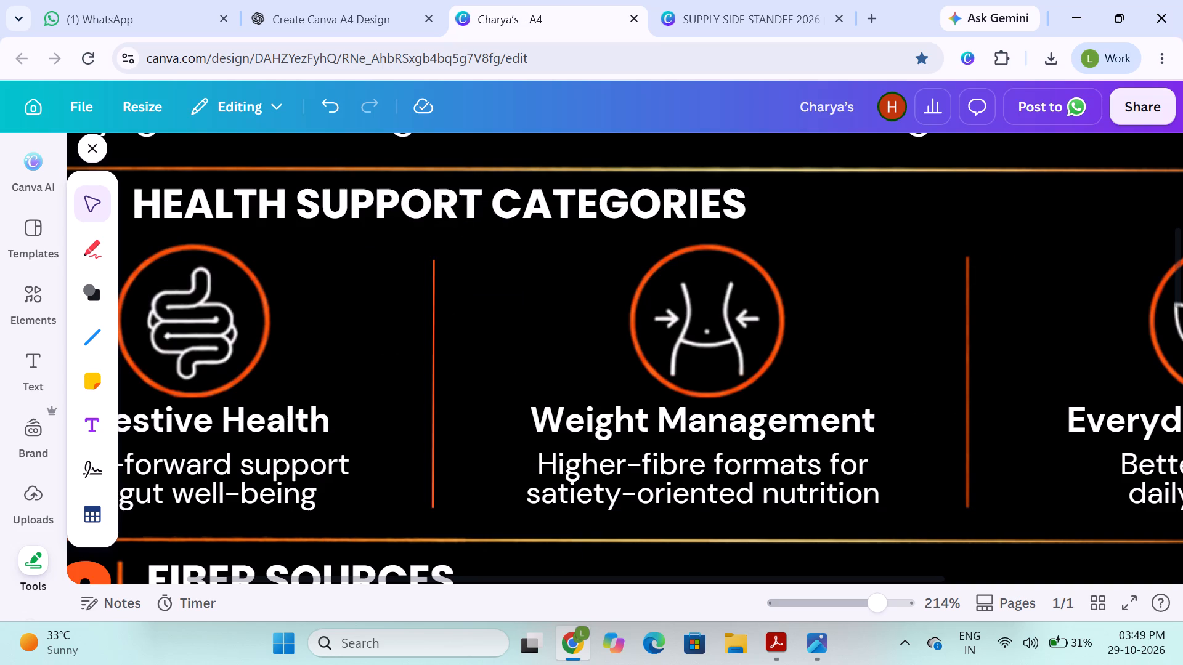
Replace the old divider between Weight Management and Everyday Wellness with a duplicate of the neighbouring orange line.
click(431, 334)
key(ctrl+d)
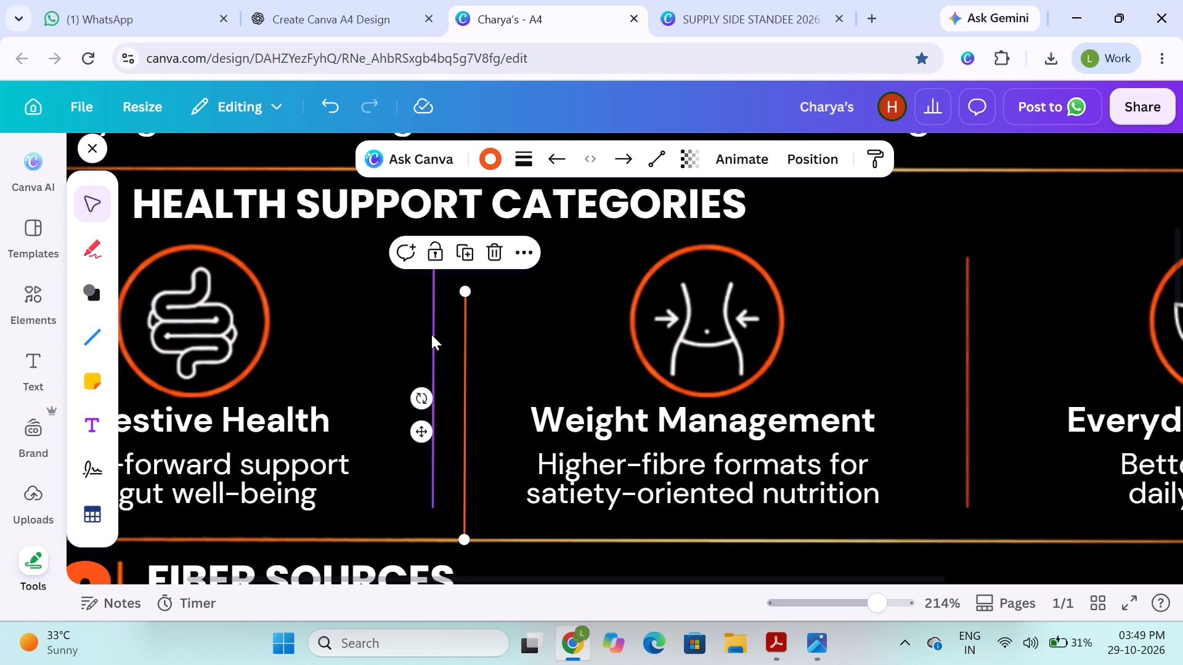
click(970, 359)
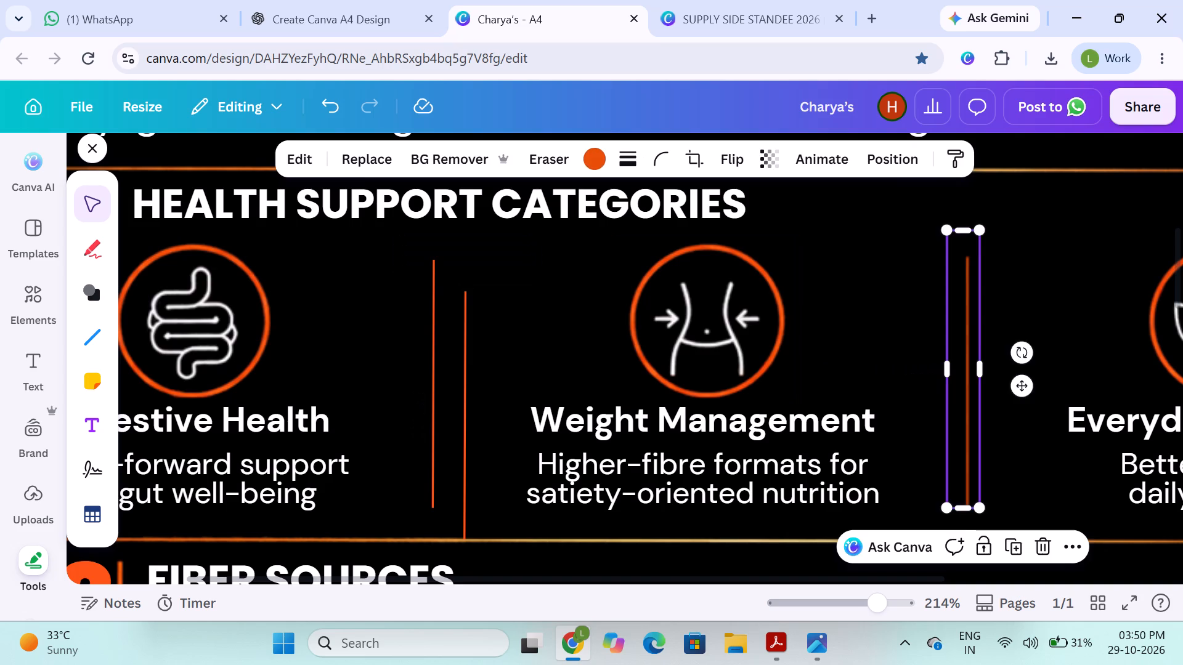
key(BackSpace)
click(465, 429)
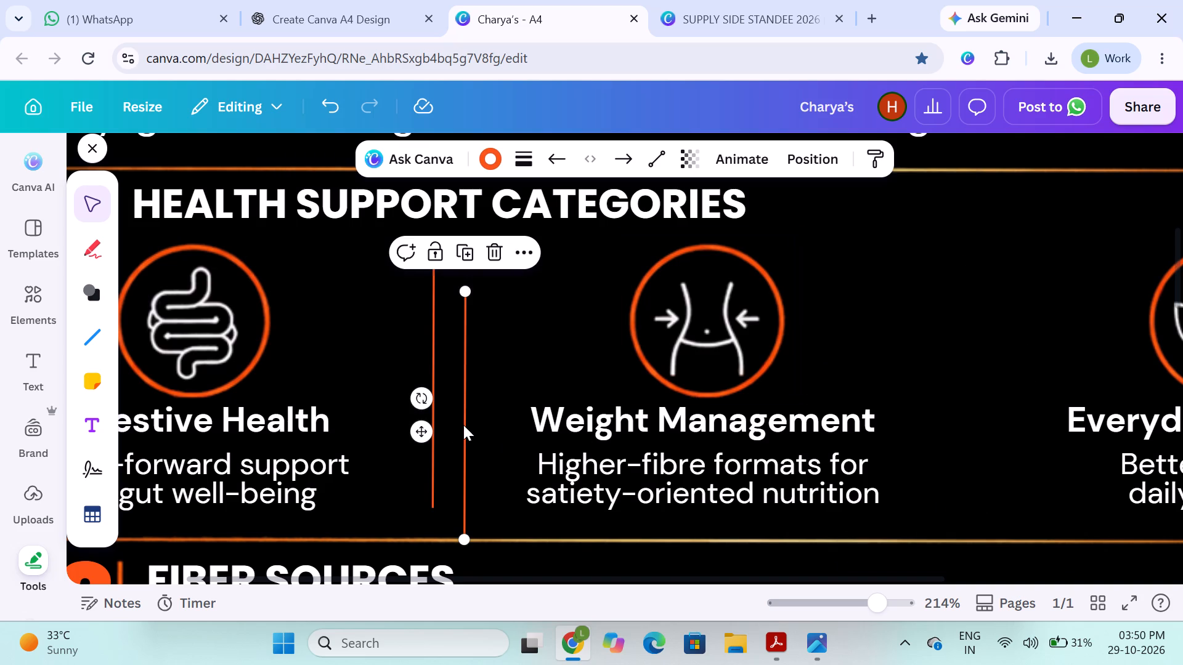
drag(463, 425, 988, 384)
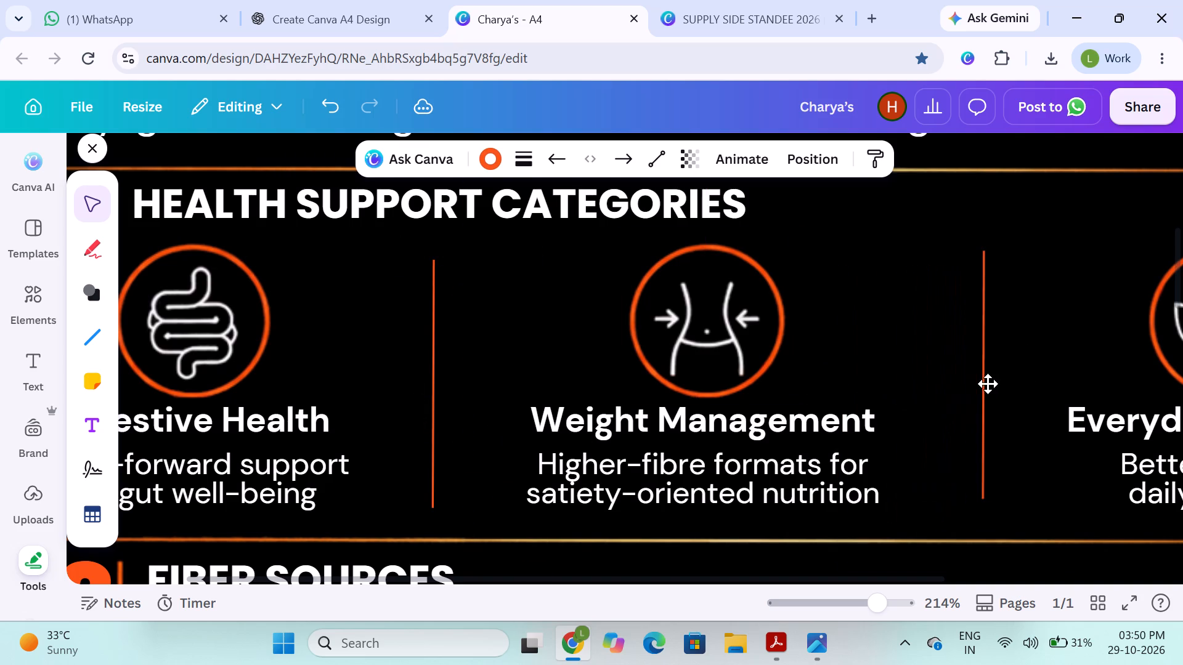
drag(988, 384, 980, 389)
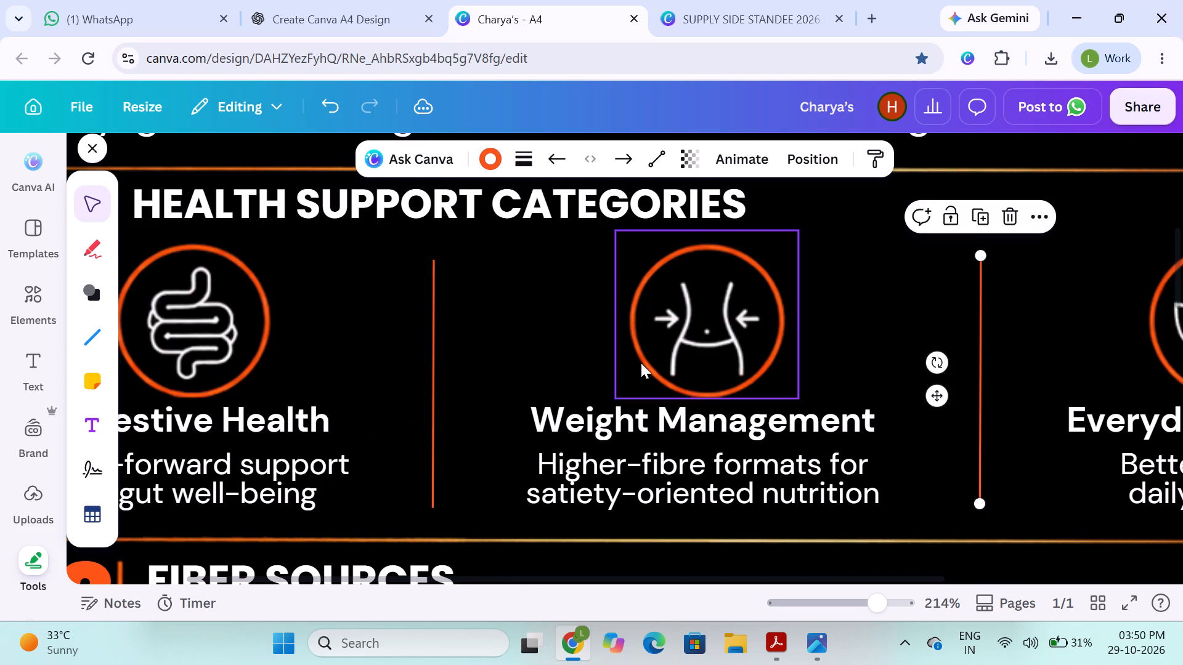
Align the two orange Health Support Categories divider lines to each other by their middles.
shift+click(433, 342)
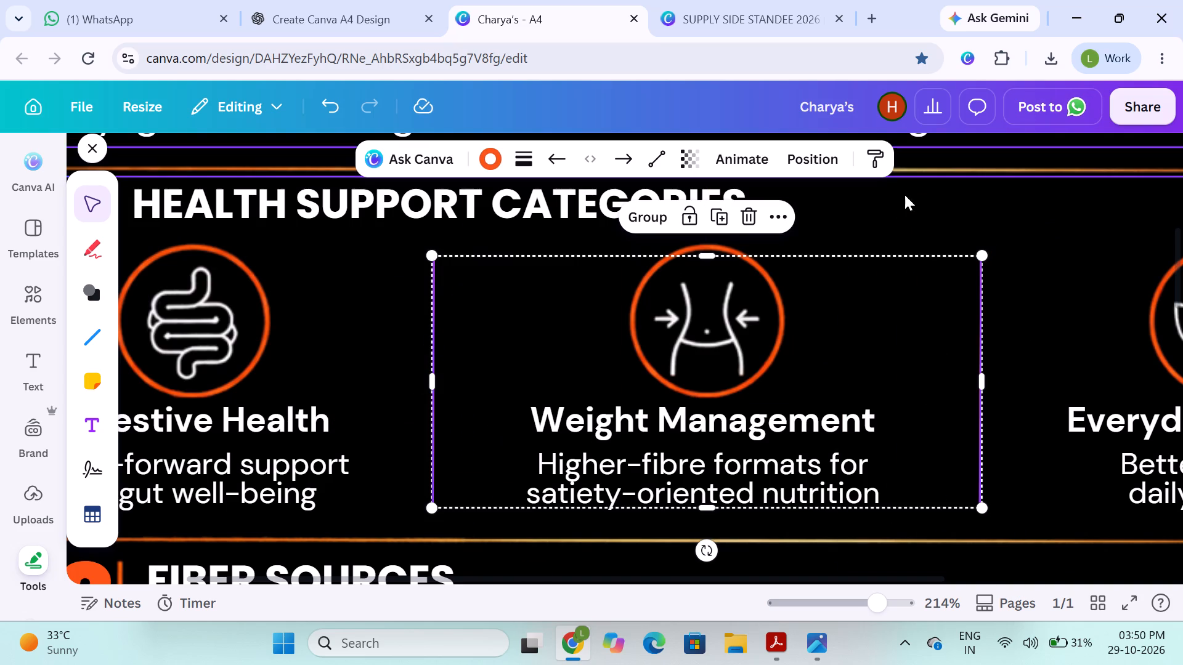
click(799, 161)
click(153, 419)
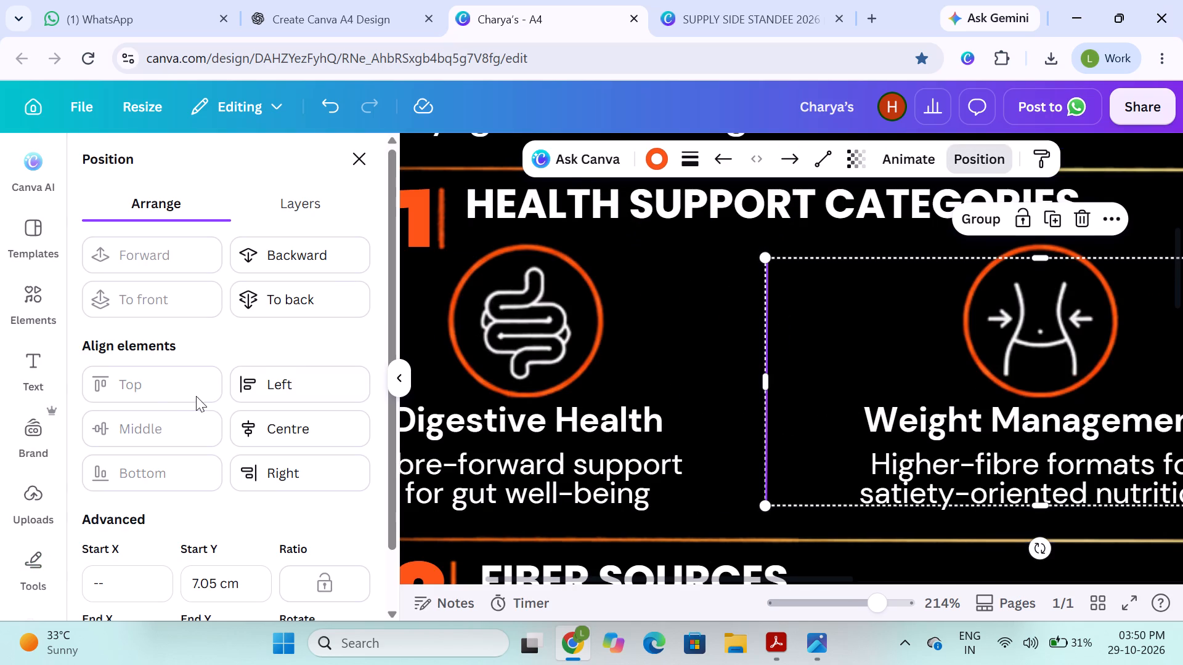
click(351, 159)
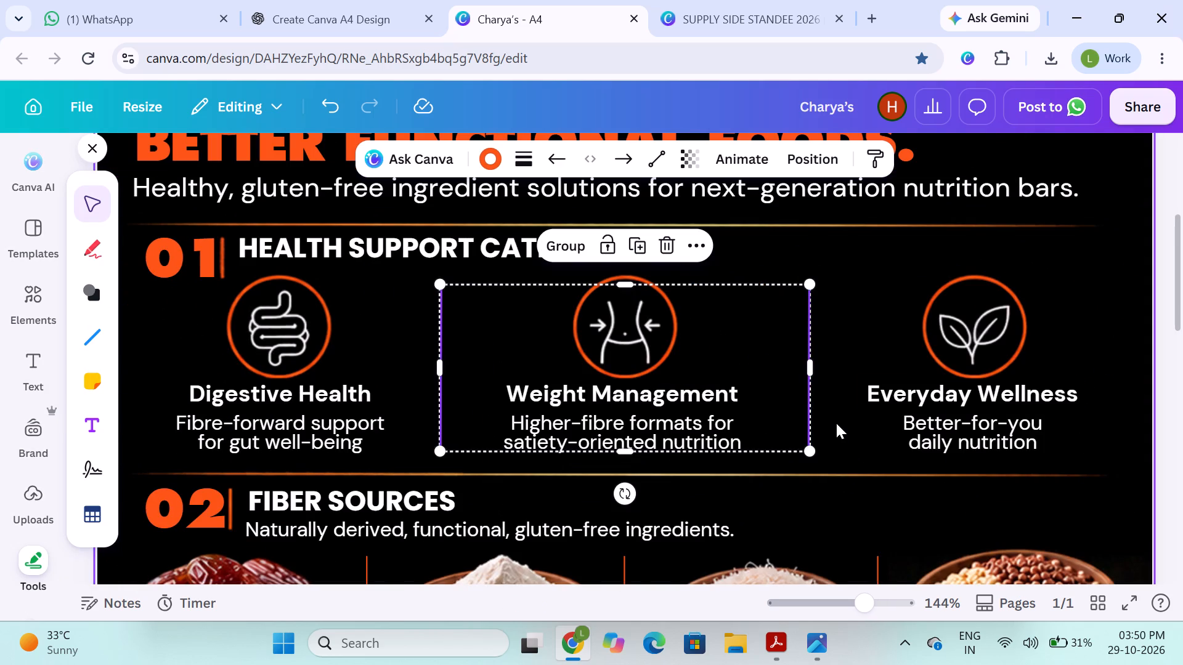
click(1106, 337)
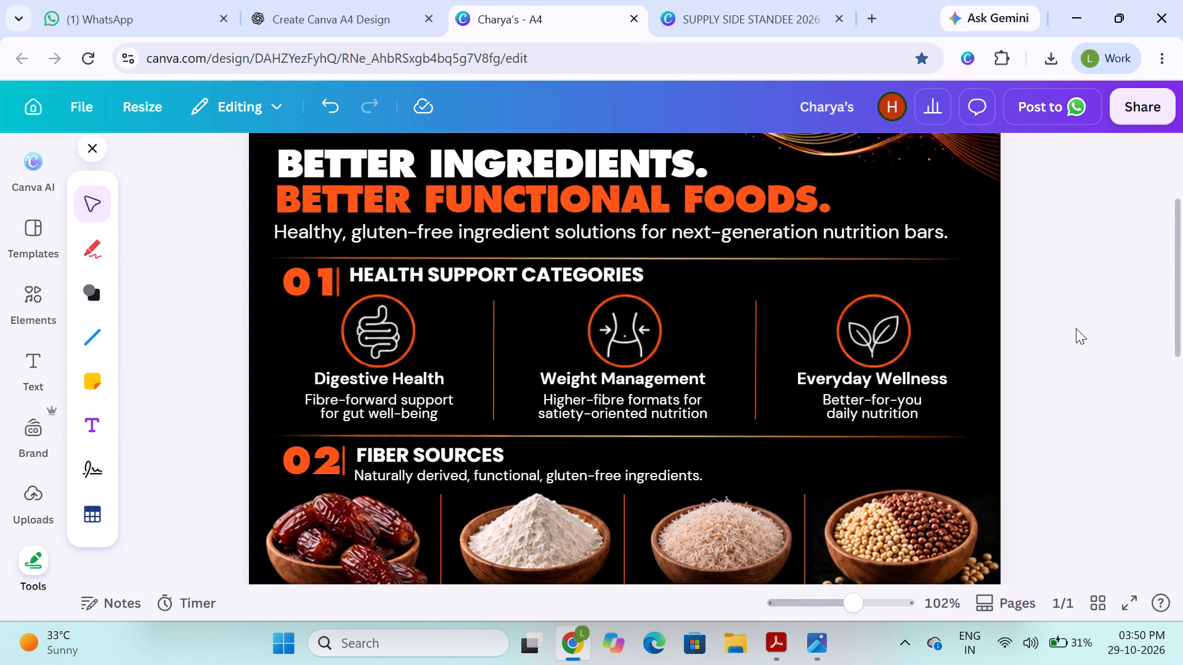
Nudge both Health Support Categories divider lines together slightly up and to the left.
click(757, 365)
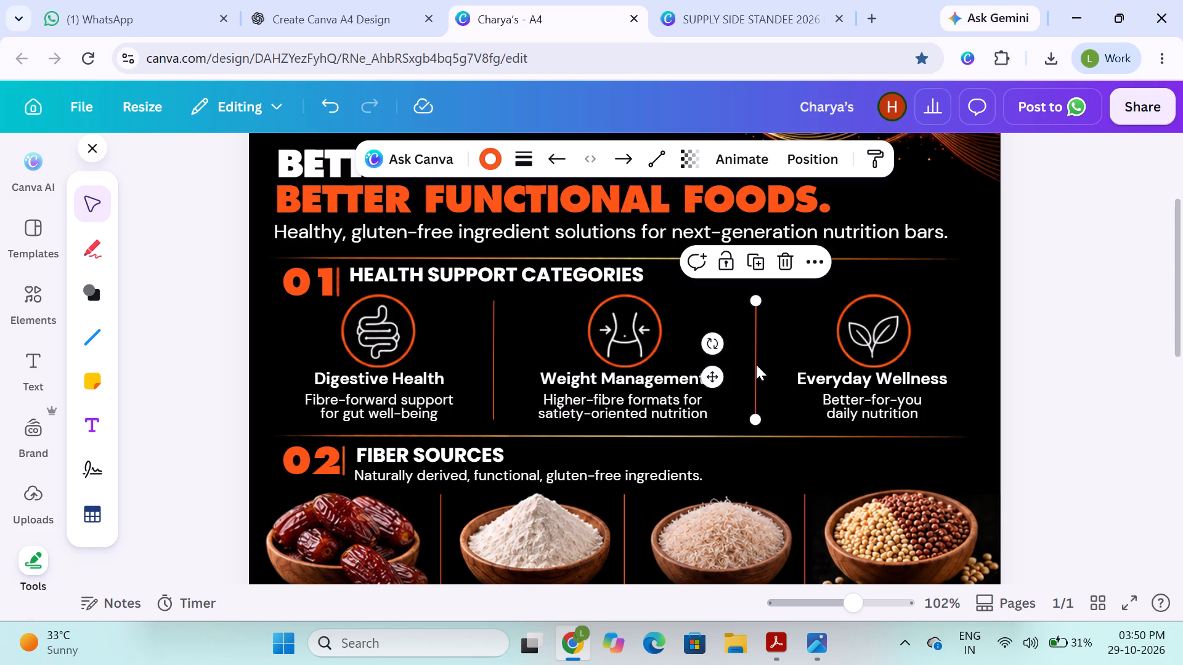
shift+click(498, 377)
key(Up)
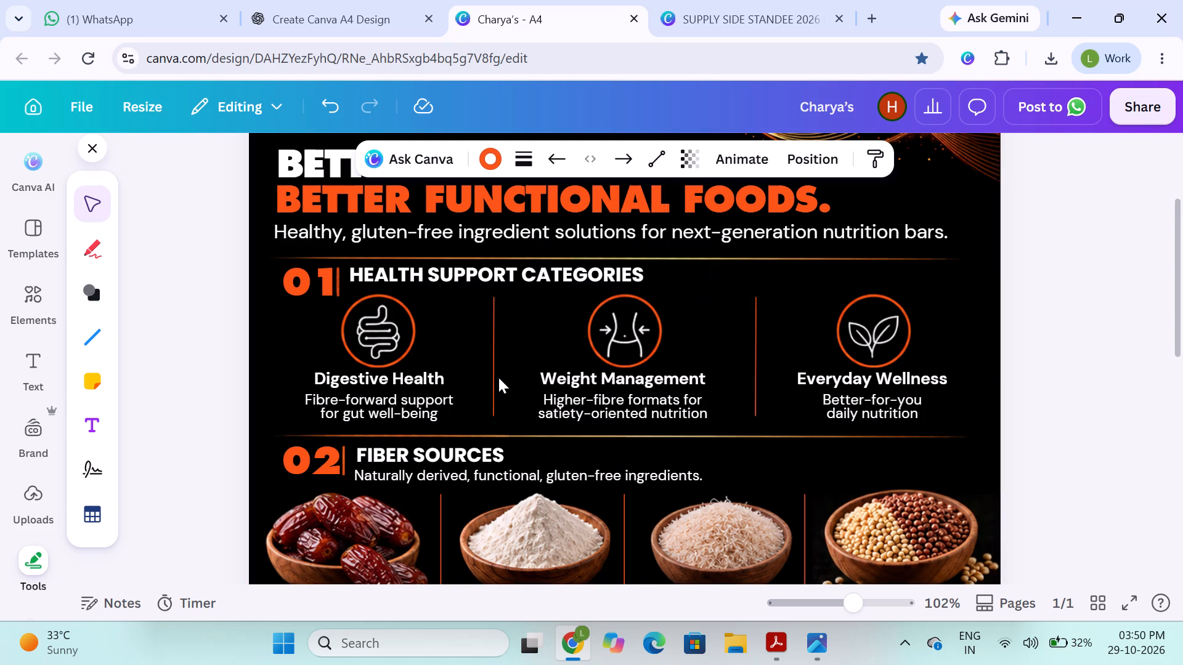
key(Left)
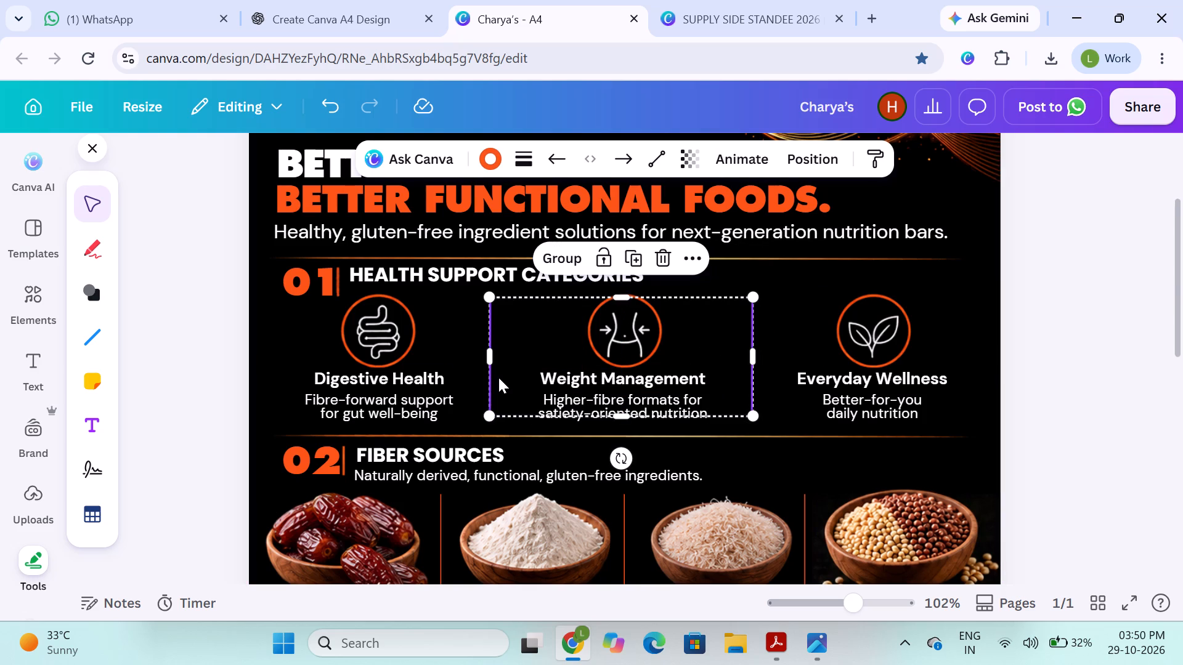
click(1154, 308)
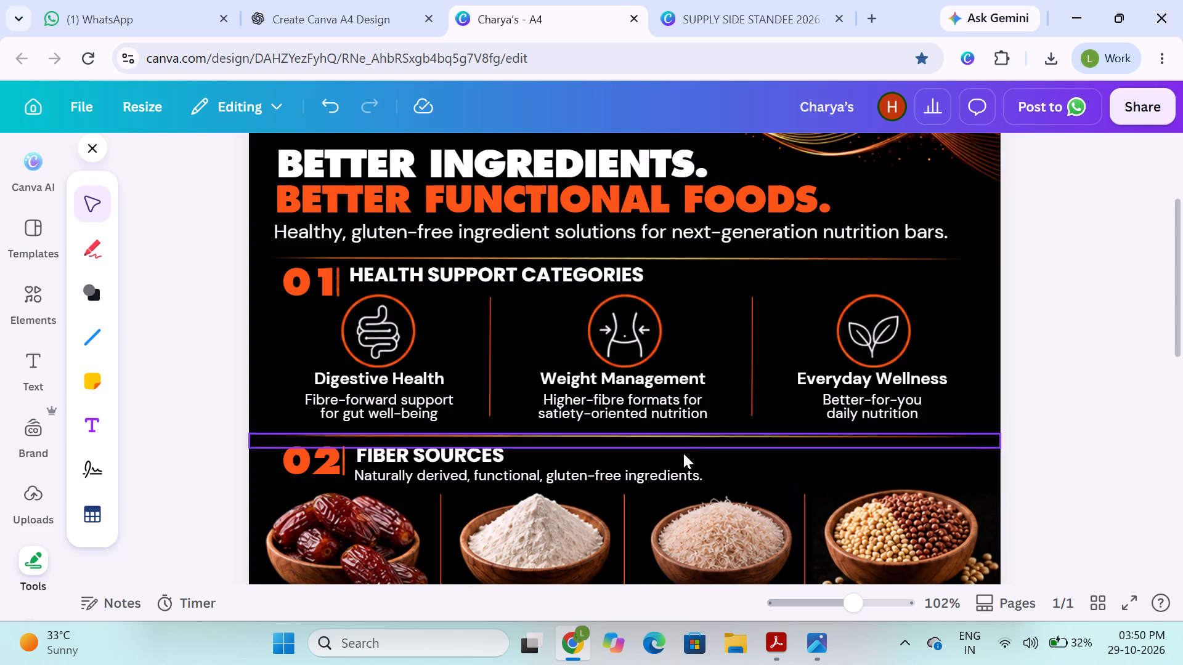
Nudge the two End Applications divider lines together horizontally to sit between the three bar images, slightly left of their original position.
scroll(622, 369, down, 2)
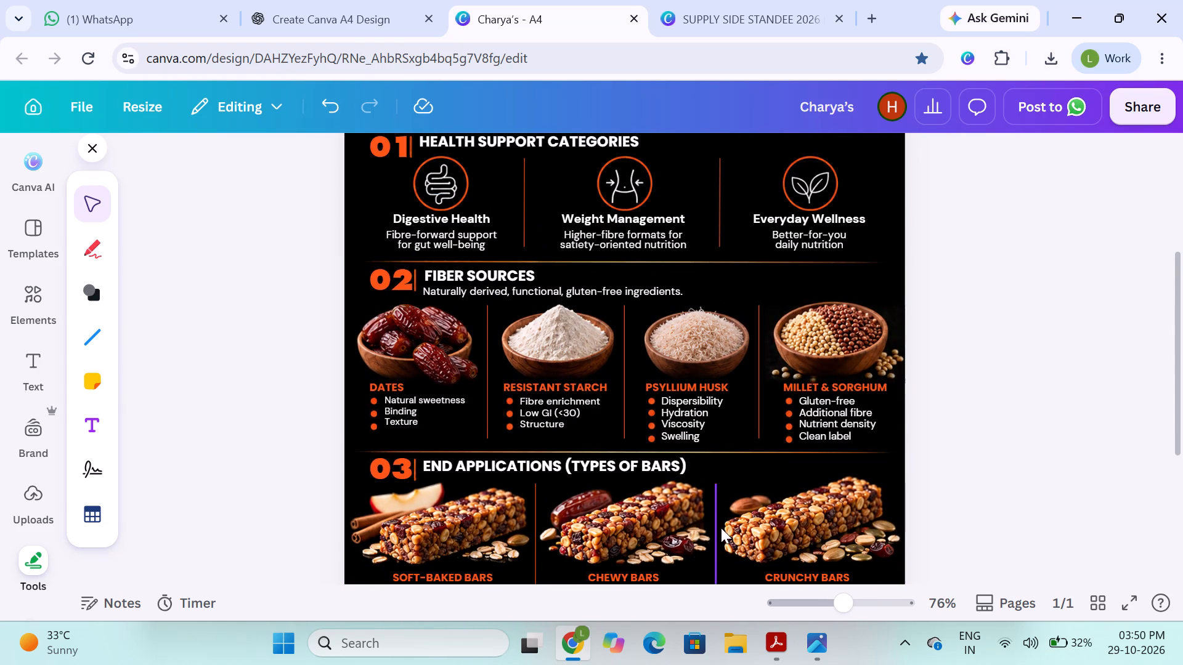
click(721, 528)
shift+click(538, 539)
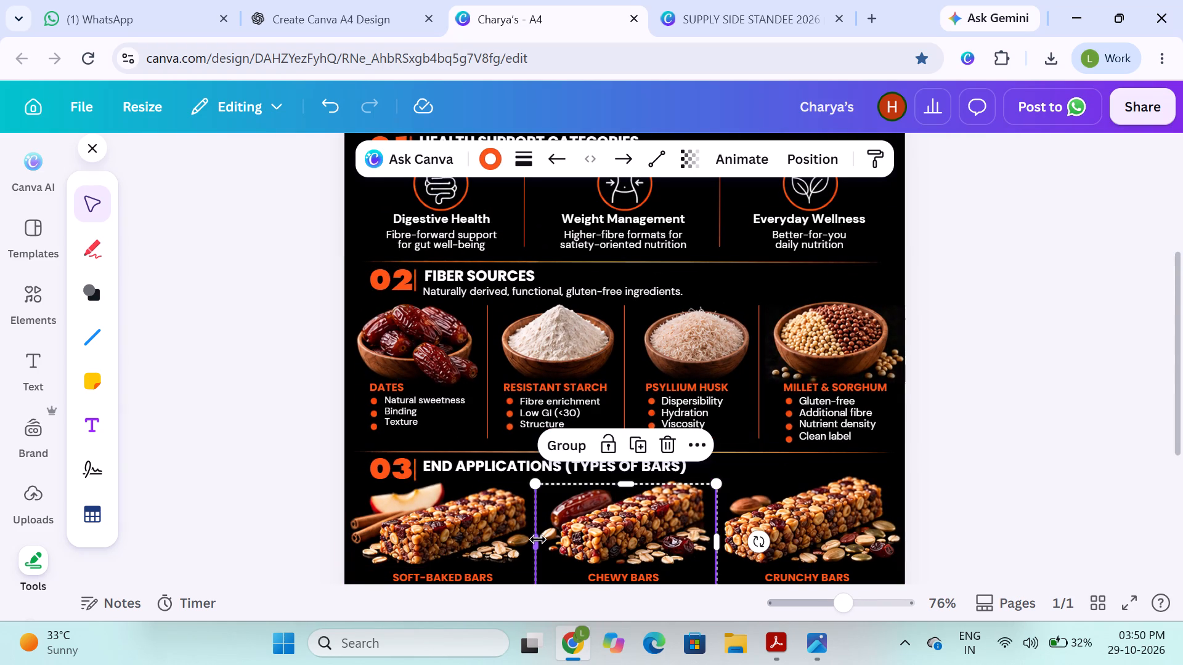
key(Left)
key(Left)
key(Left)
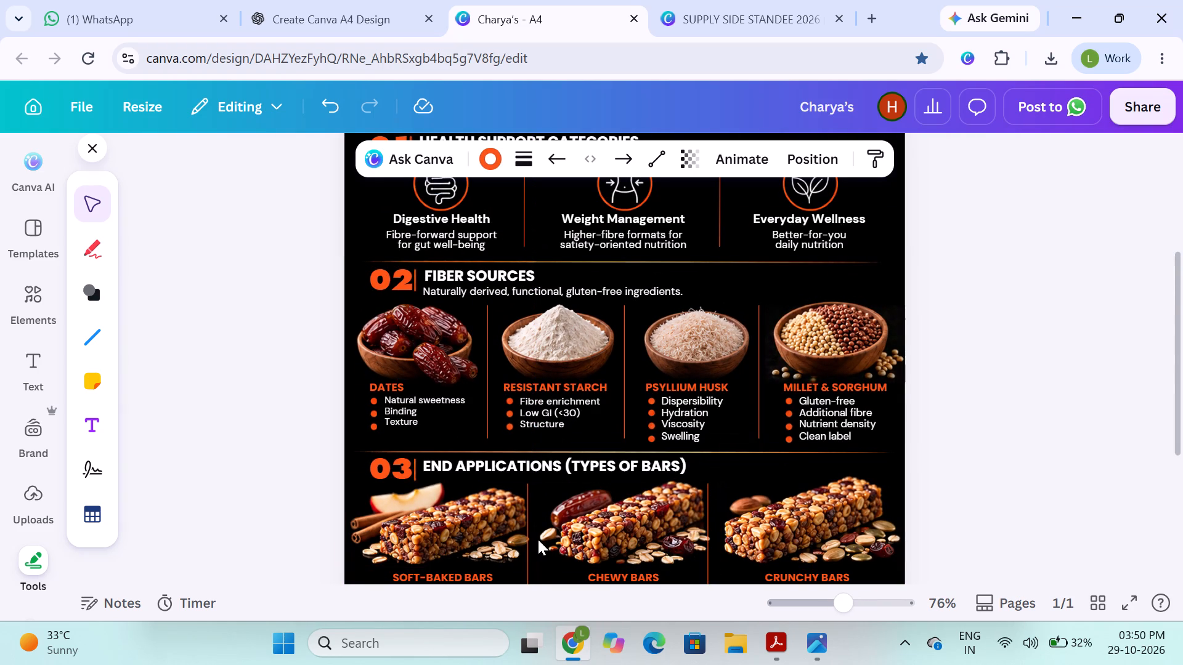
key(Left)
key(Right)
key(Right)
key(Right)
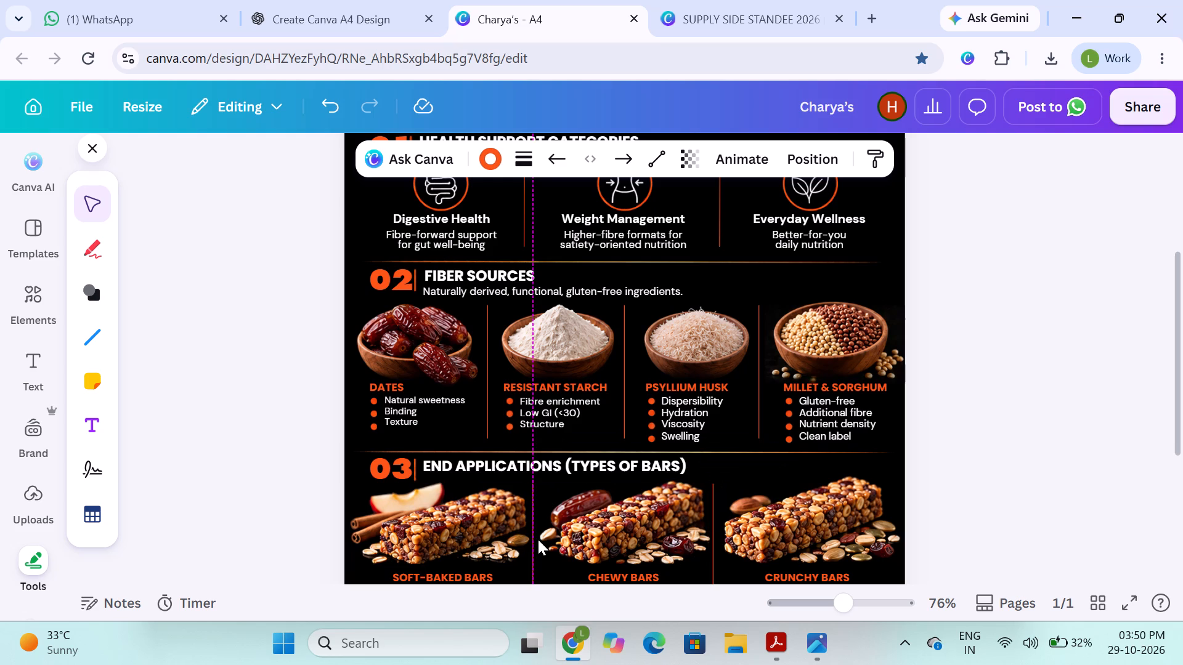
key(Left)
key(Left)
key(Left)
key(Left)
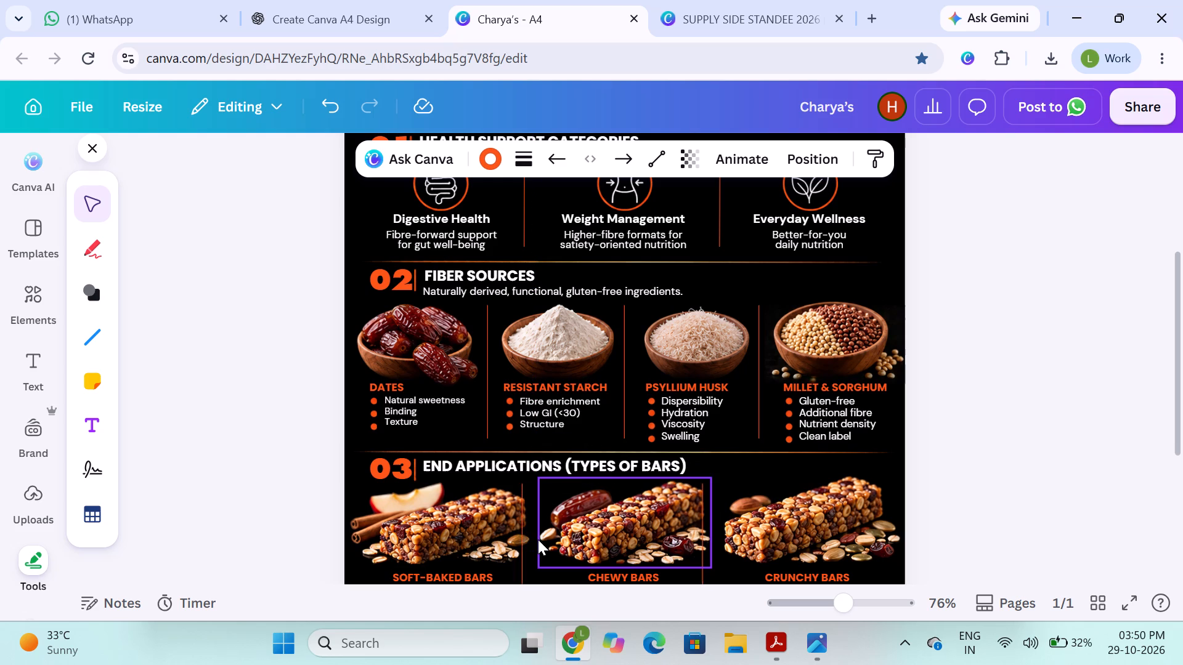
key(Left)
key(Left)
key(Right)
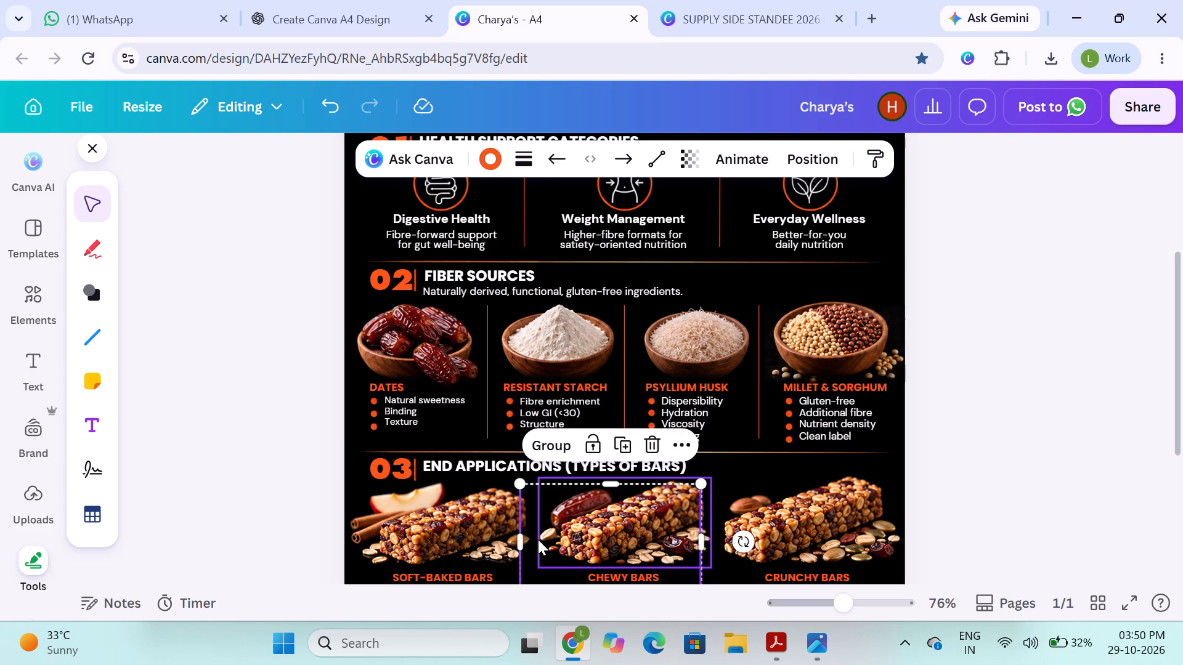
key(Right)
key(Left)
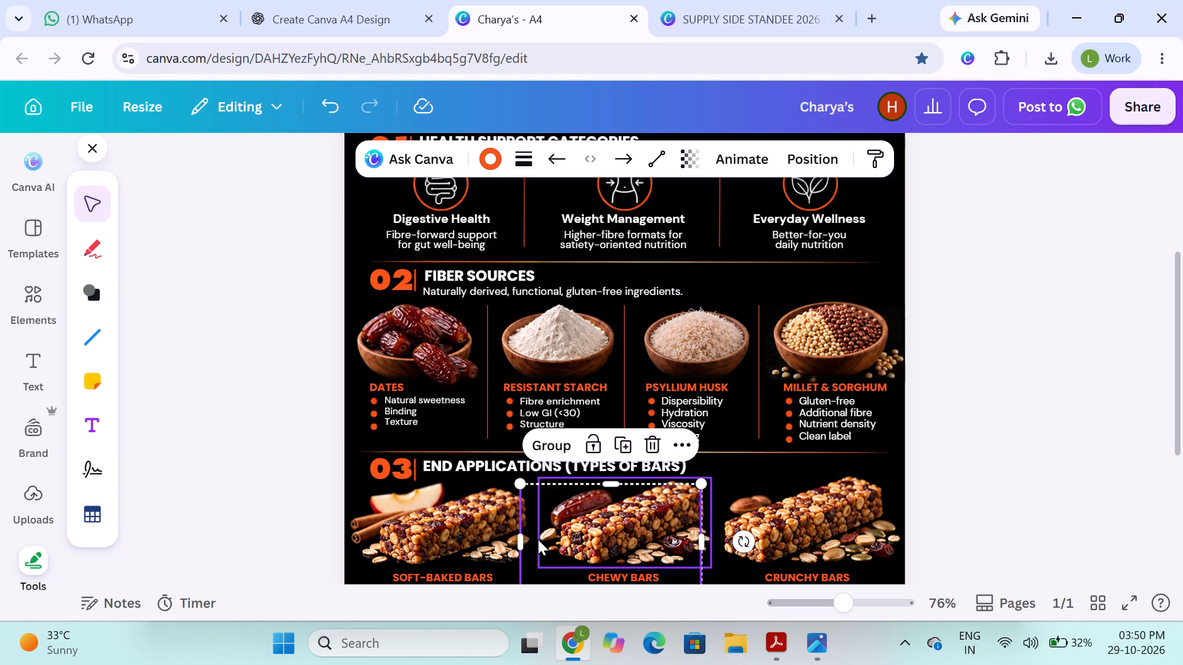
key(Right)
key(Right)
key(Right)
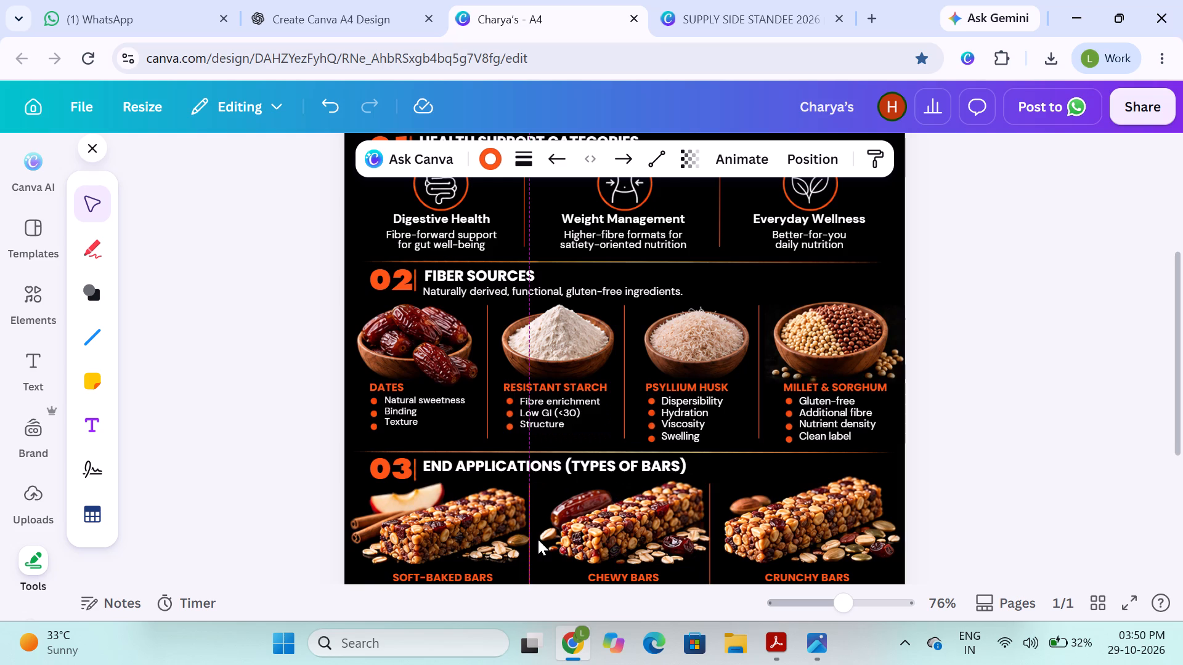
key(Right)
key(Right)
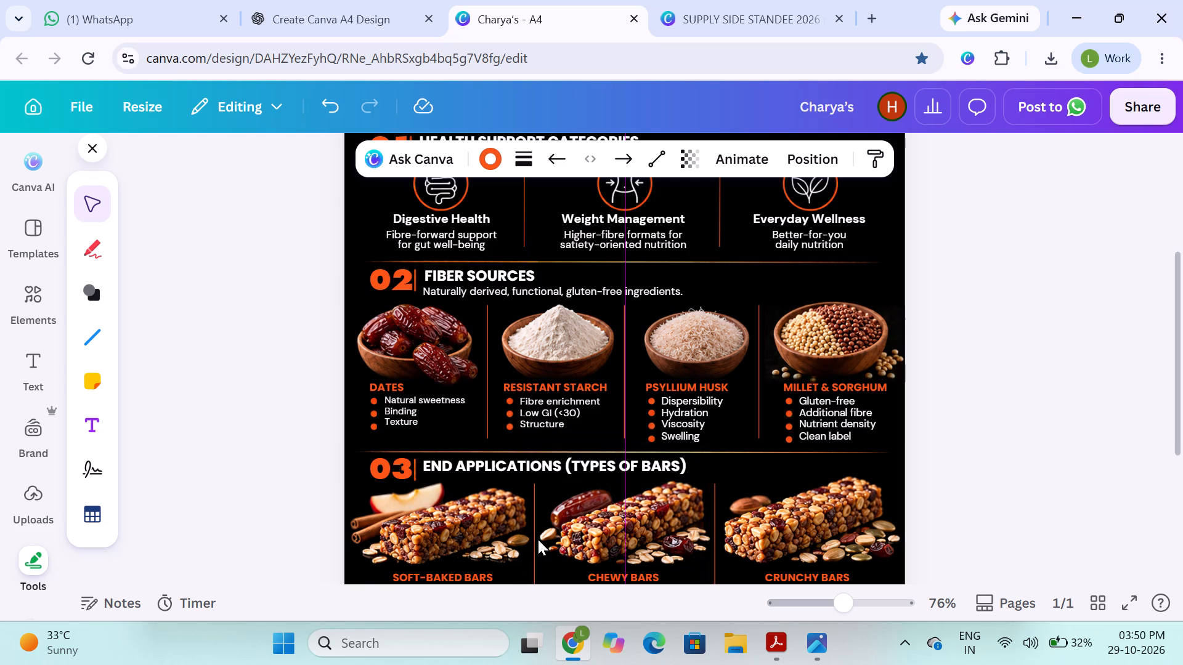
click(1136, 385)
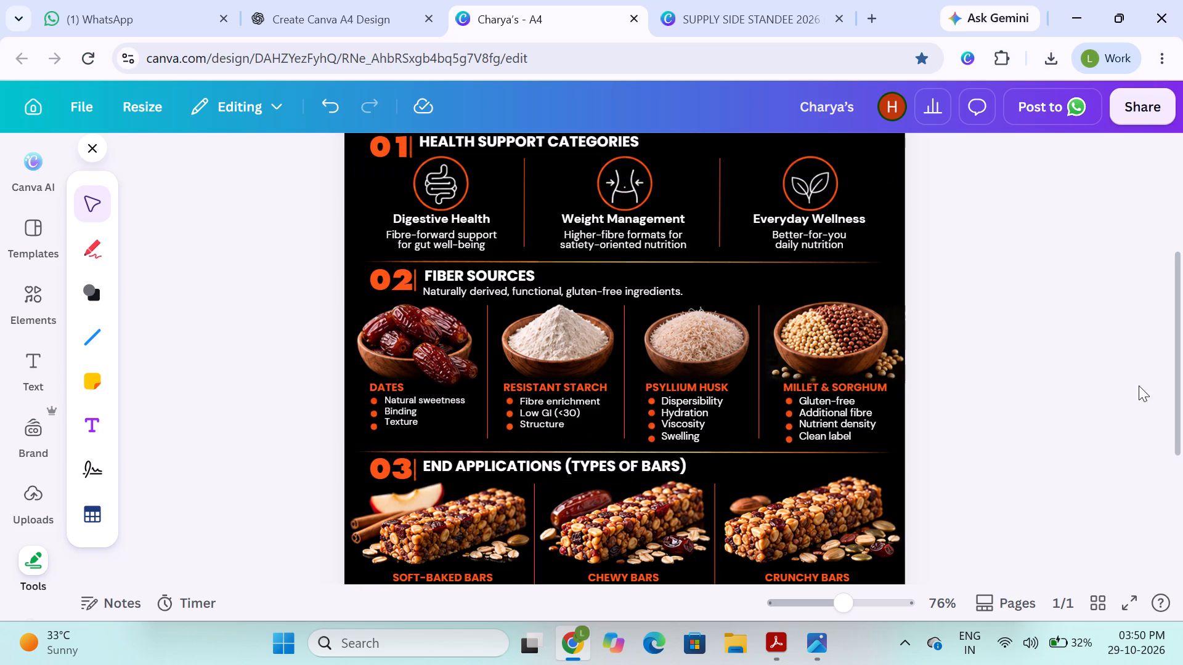
Examine the dividers, icons and spacing in the Health Support Categories and Fiber Sources sections.
scroll(378, 315, up, 1)
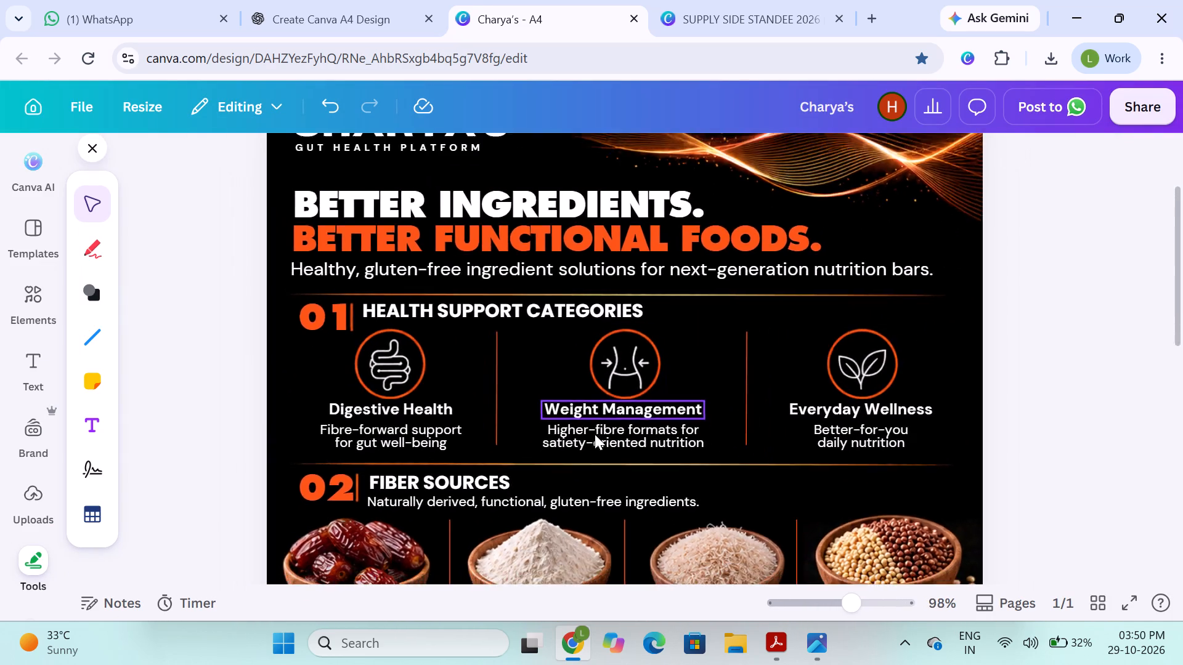
scroll(601, 431, down, 5)
scroll(802, 344, up, 3)
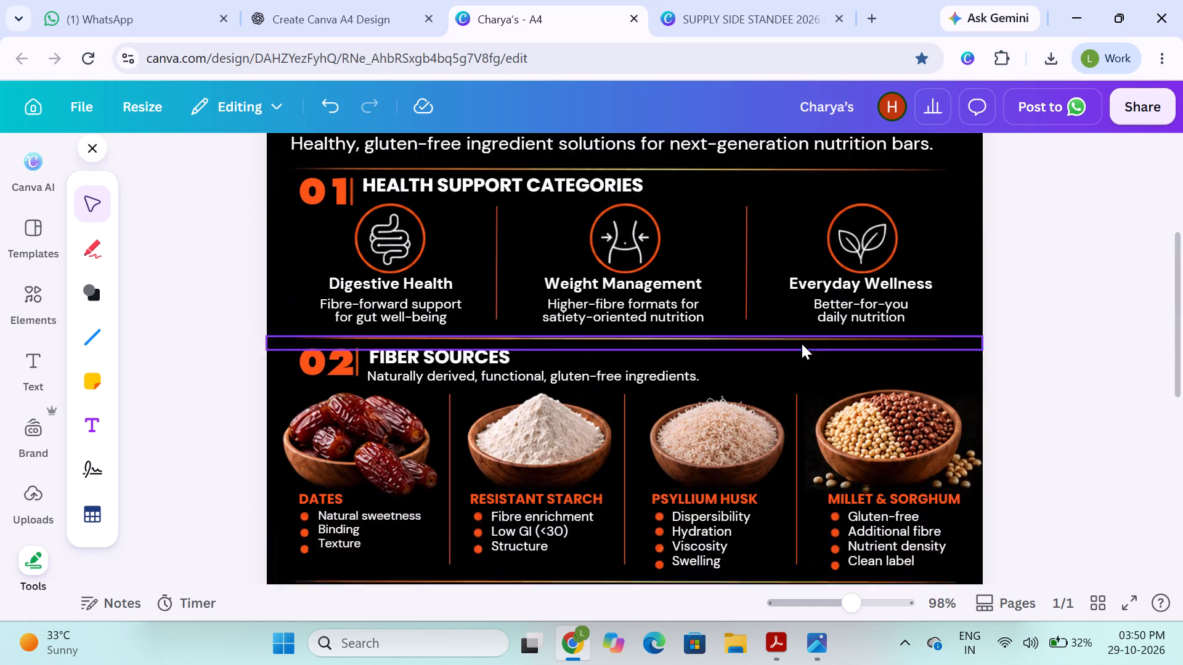
scroll(799, 344, down, 1)
scroll(633, 270, up, 1)
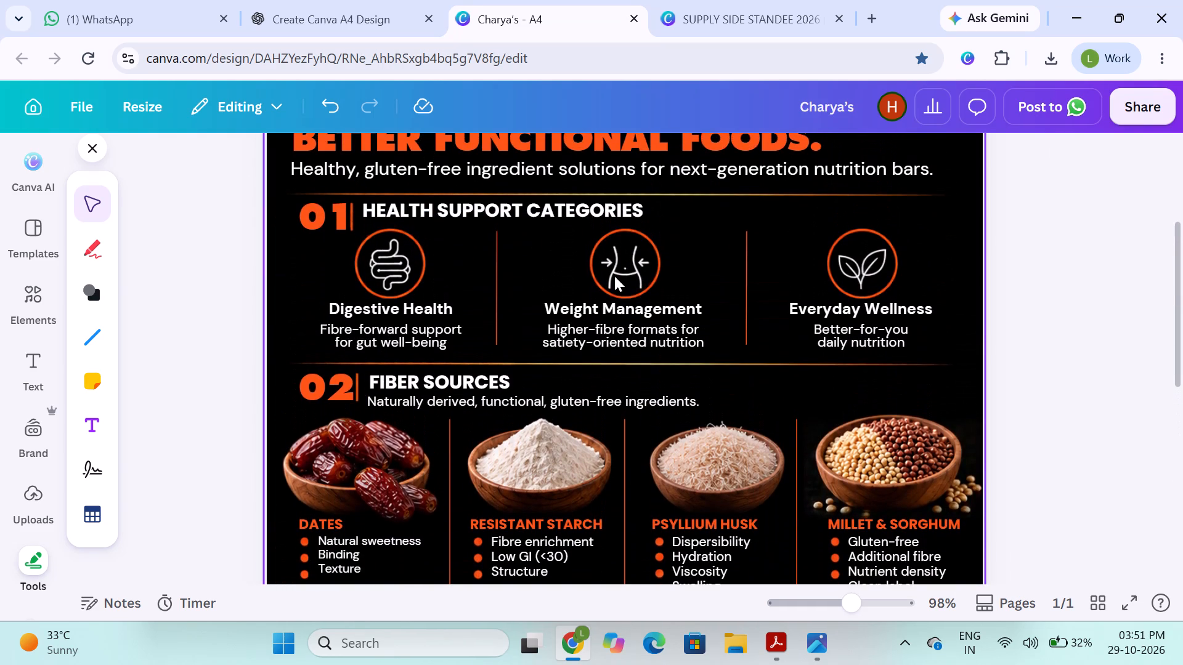
click(621, 281)
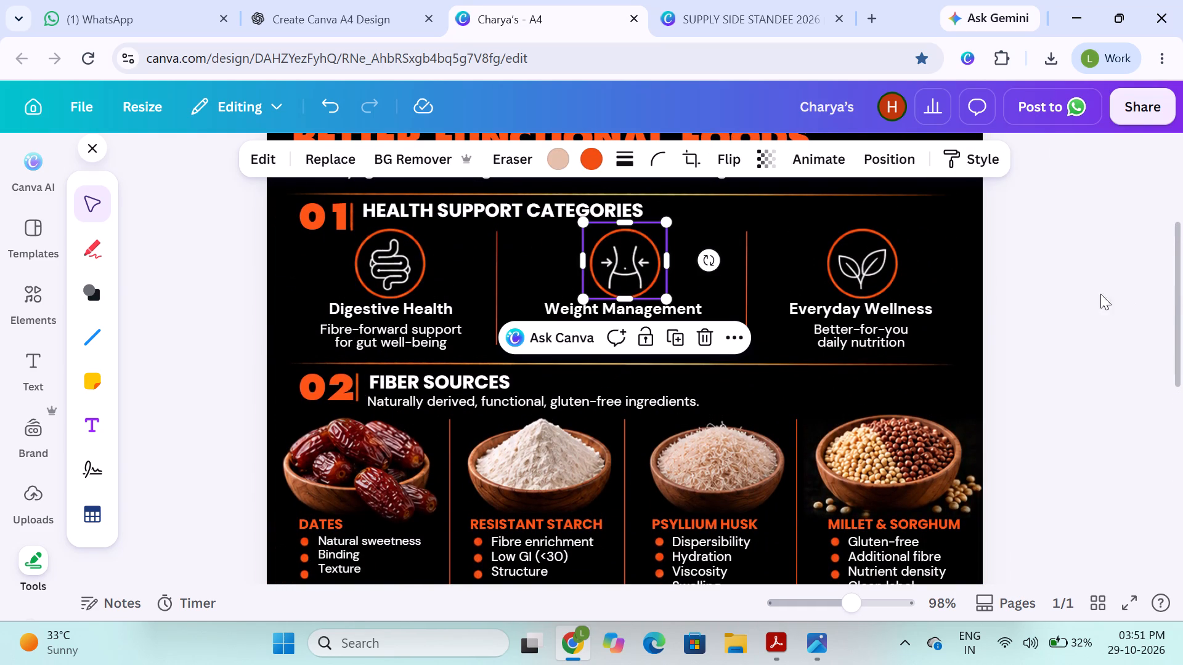
click(1076, 288)
Ungroup the Format & Size icon in the Customization section.
scroll(972, 332, down, 4)
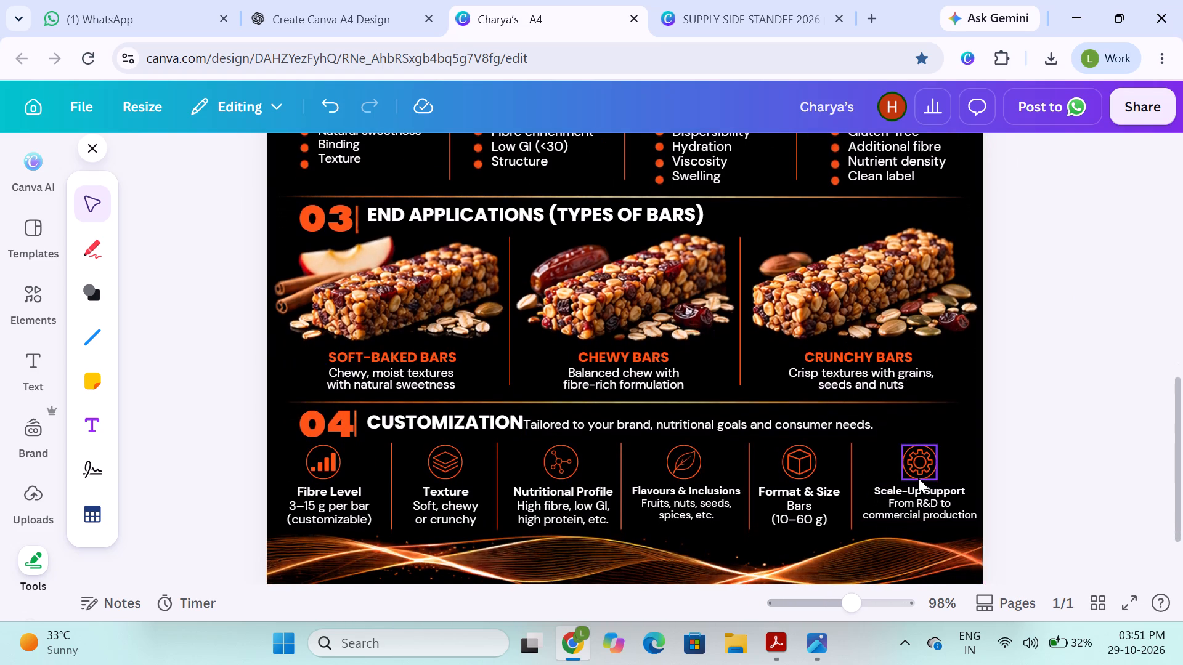
click(794, 478)
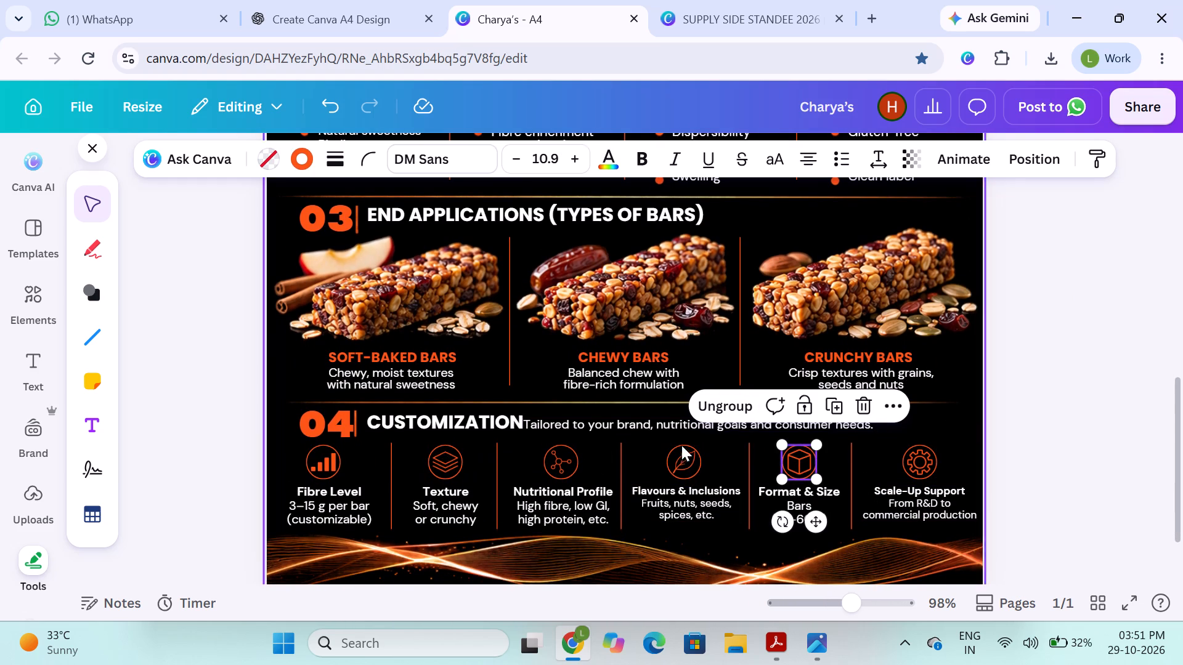
click(734, 393)
click(1046, 446)
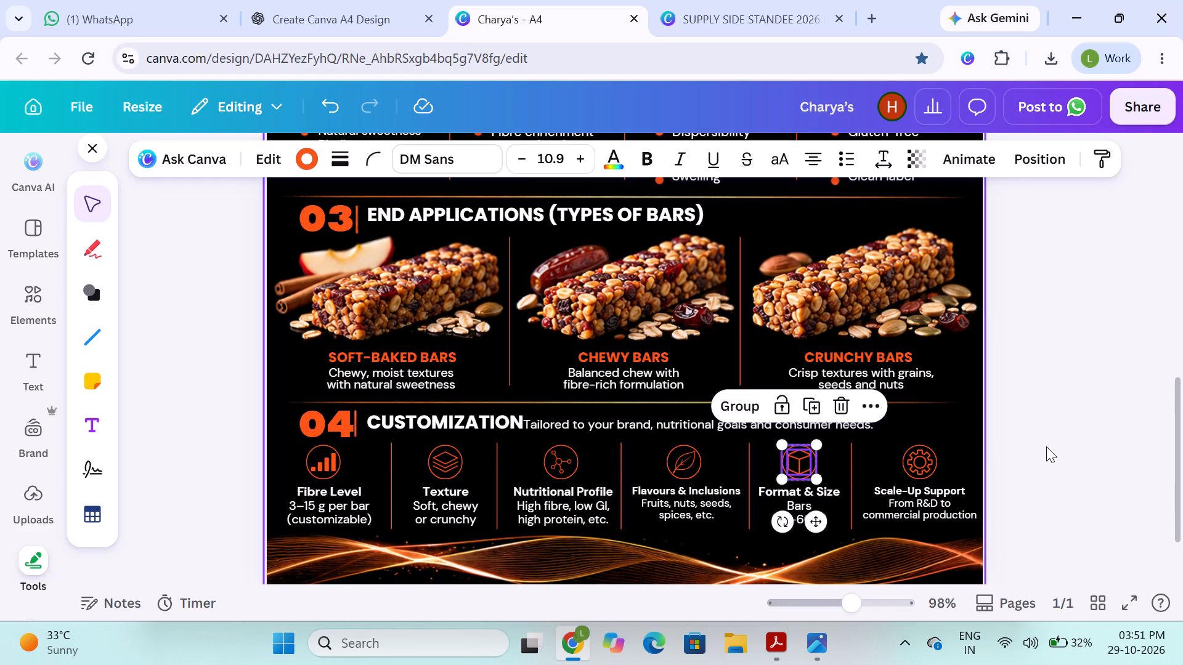
Select the circular outline around the Format & Size cube icon.
click(813, 460)
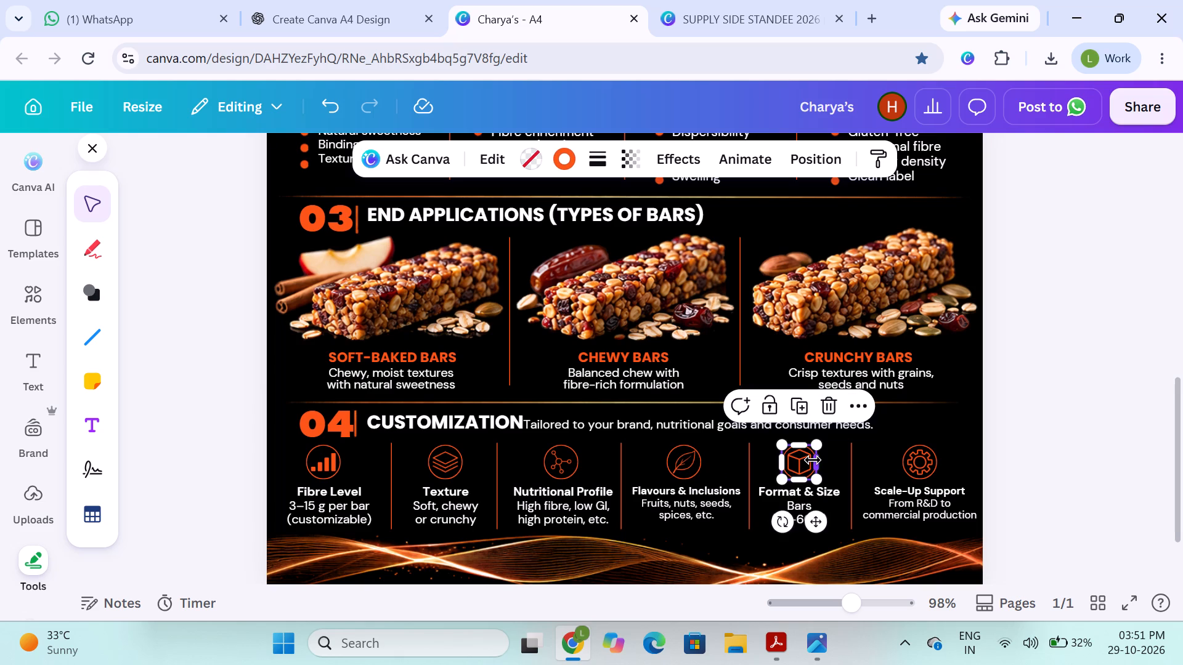
Duplicate the Format & Size icon's circular outline, move one copy over the Crunchy Bars image and delete the extra copy.
key(ctrl+d)
key(ctrl+d)
drag(829, 485, 813, 248)
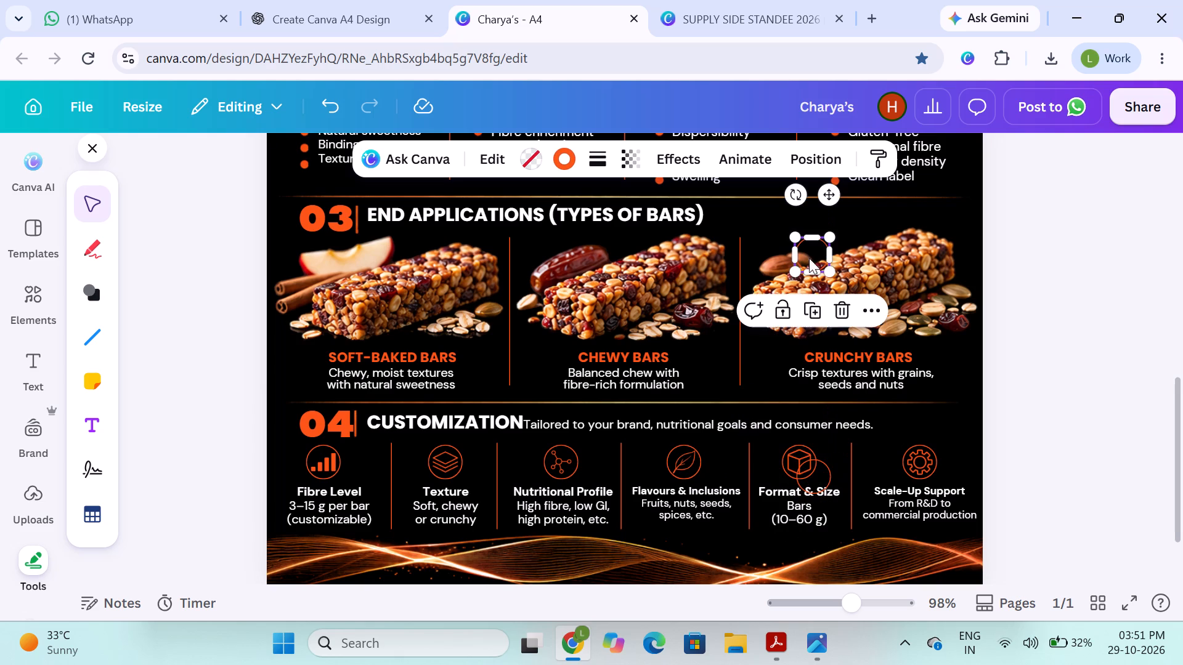
drag(823, 478, 842, 364)
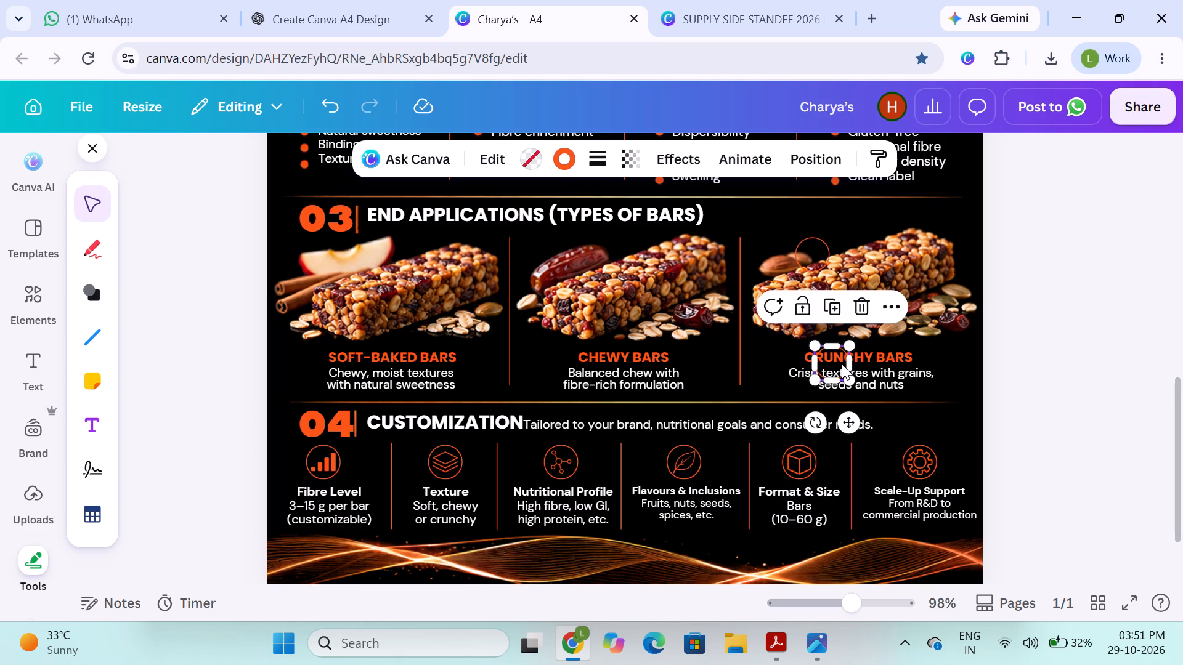
key(BackSpace)
Group the cube graphic with its original circular outline in the Format & Size column.
click(805, 469)
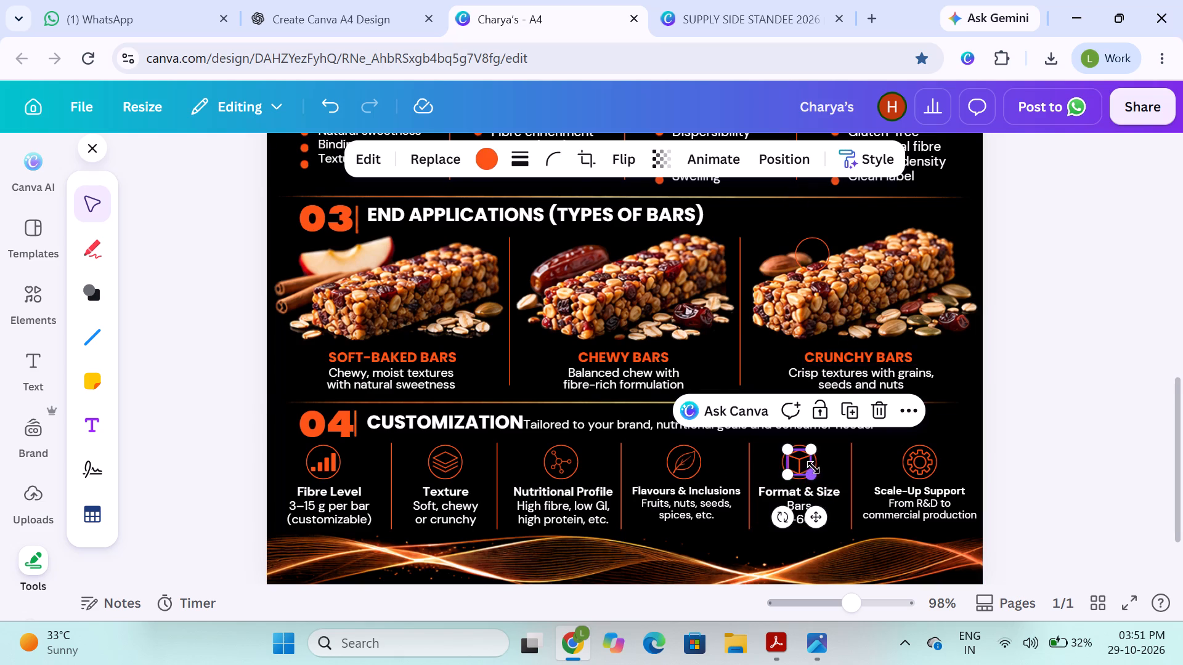
shift+click(816, 464)
click(738, 405)
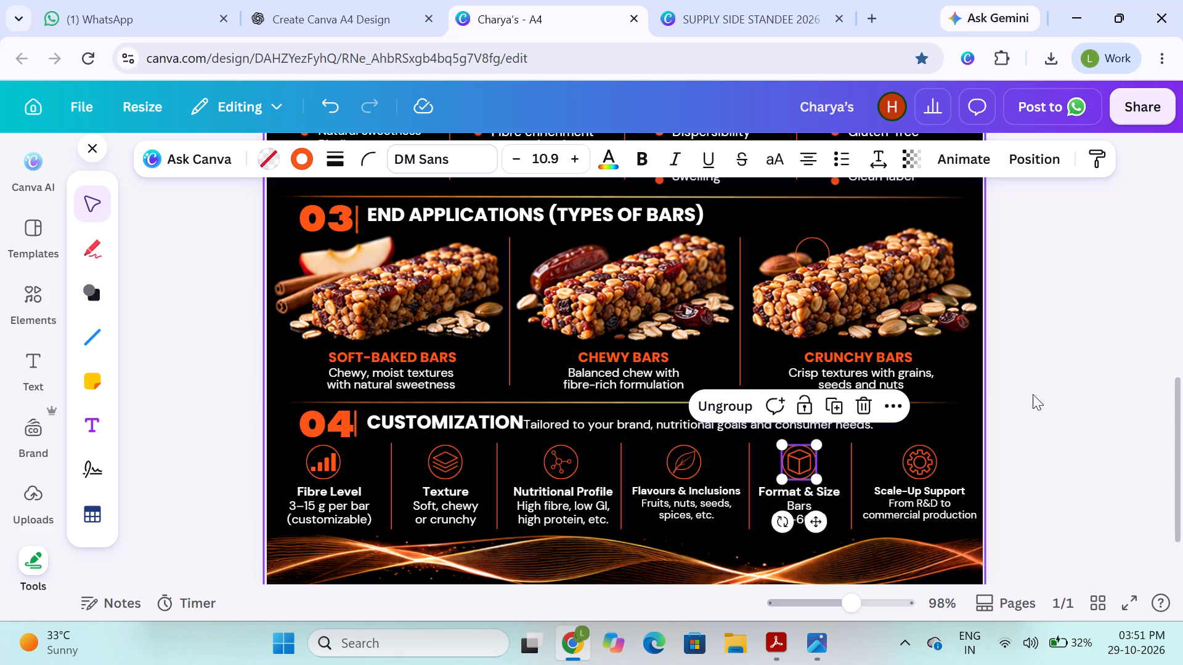
click(1033, 394)
Move the copied circle up to Health Support Categories and resize it to match the ring around the Weight Management icon.
scroll(844, 307, up, 1)
drag(807, 307, 731, 360)
scroll(807, 307, up, 5)
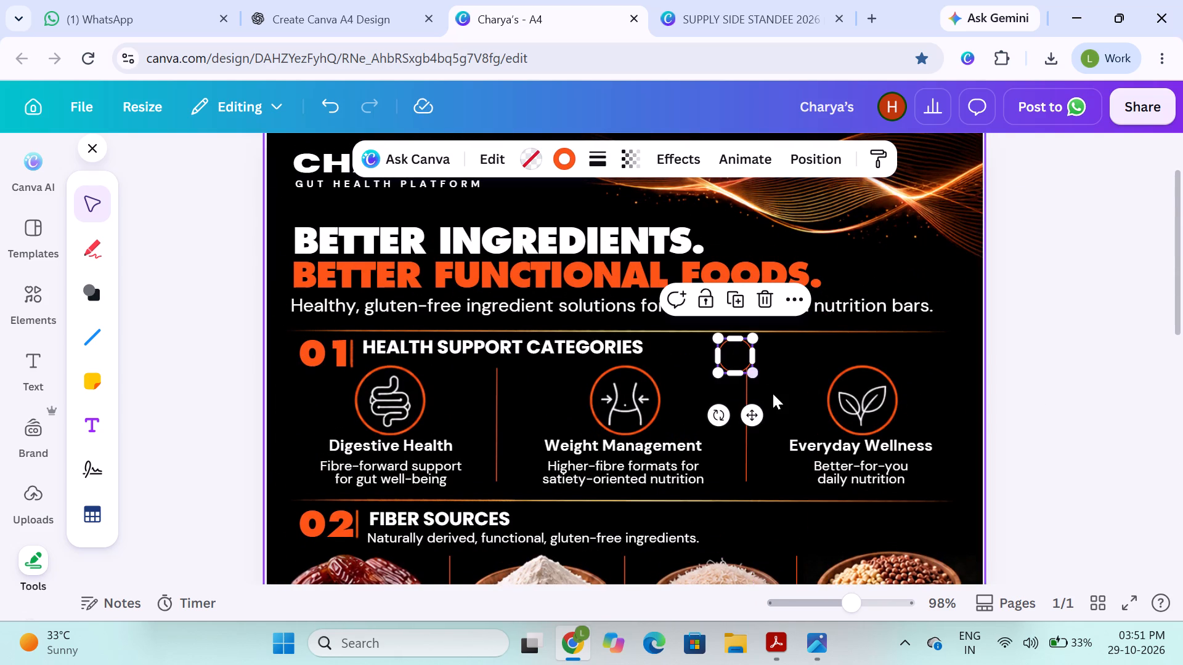
drag(747, 367, 822, 454)
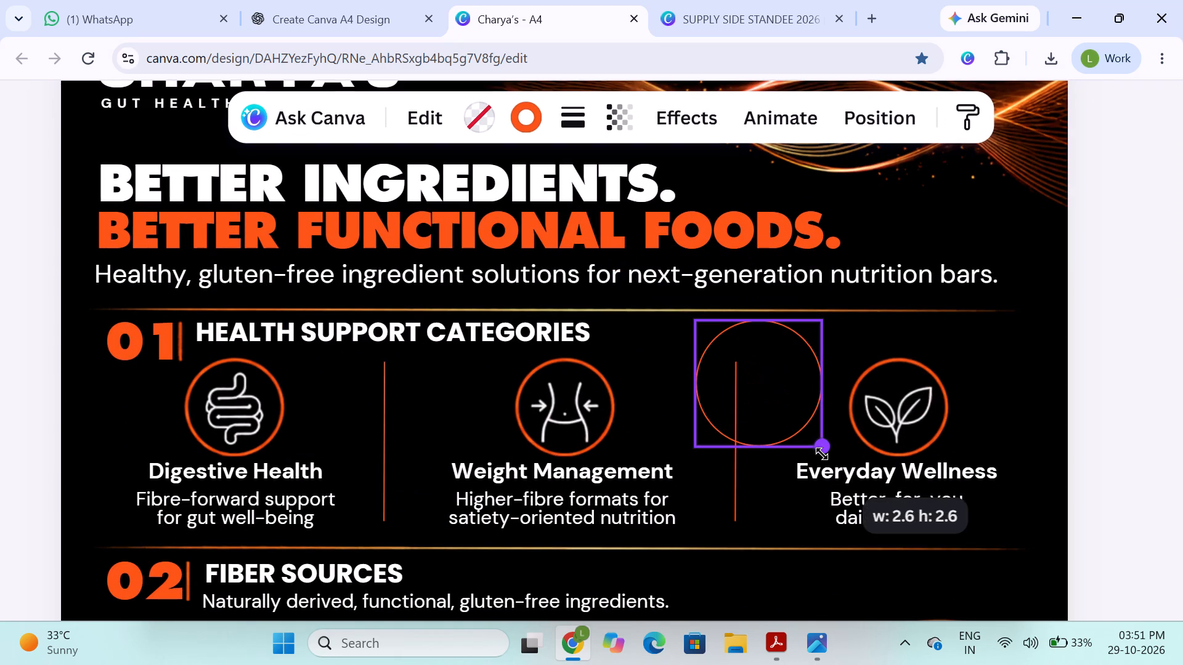
drag(822, 454, 819, 446)
drag(771, 381, 579, 407)
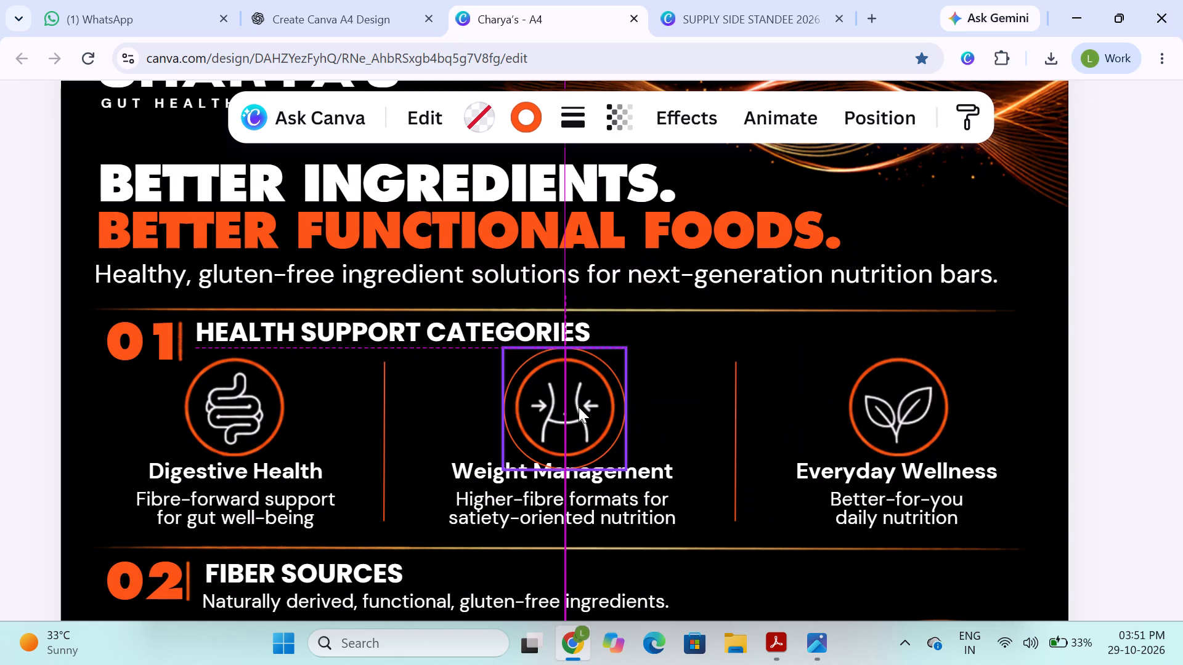
click(636, 341)
drag(624, 350, 611, 359)
drag(507, 473, 526, 461)
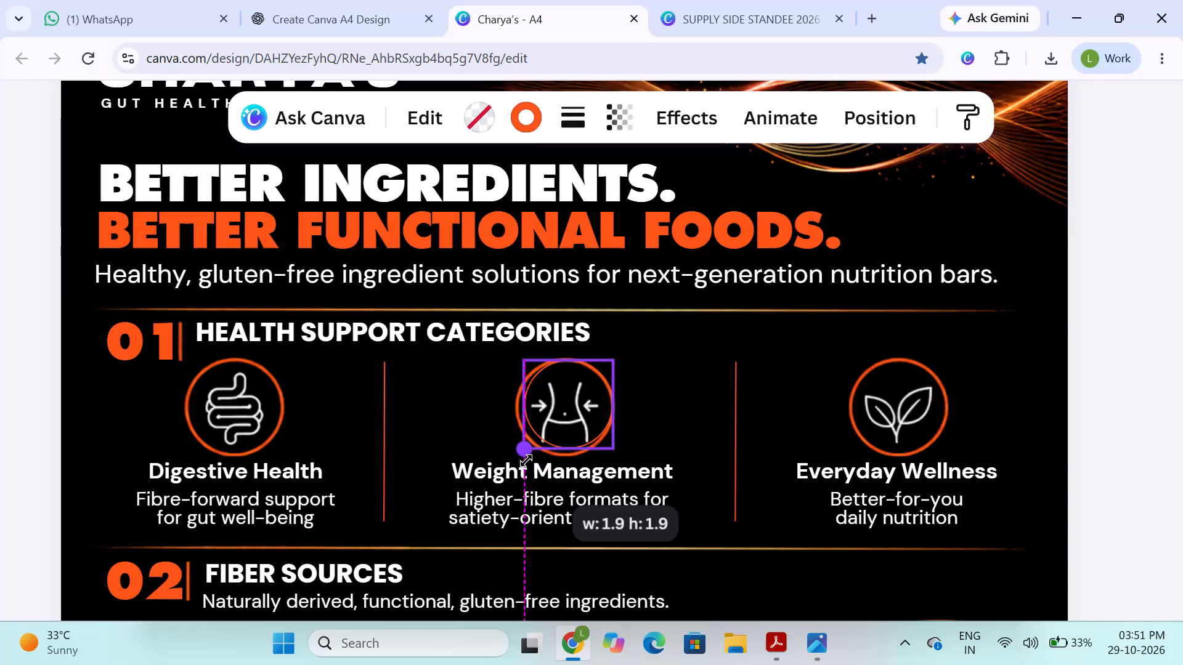
drag(526, 461, 522, 461)
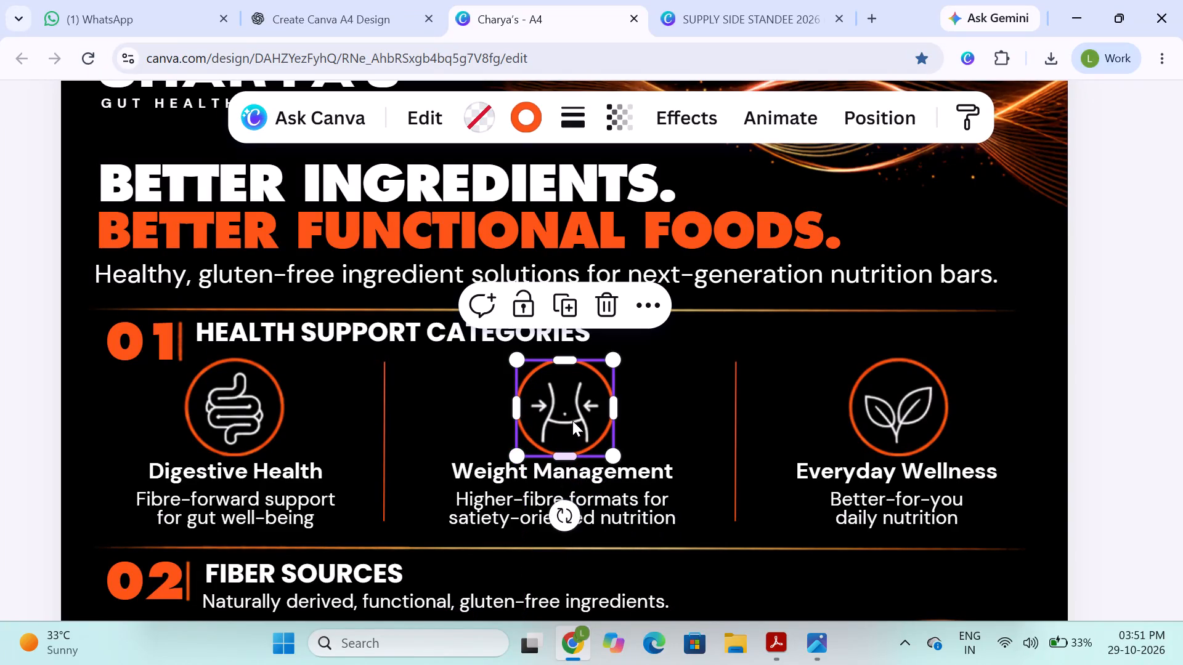
Move the circle beside the Weight Management icon and set its stroke weight to 2.
click(577, 414)
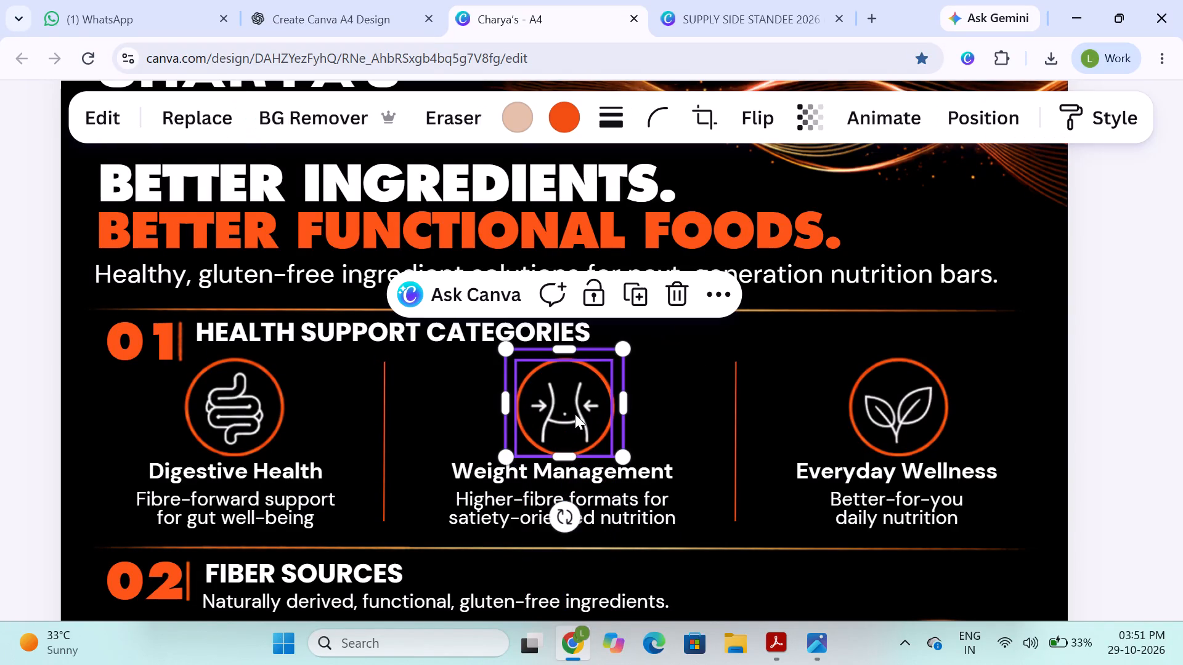
drag(572, 408, 679, 403)
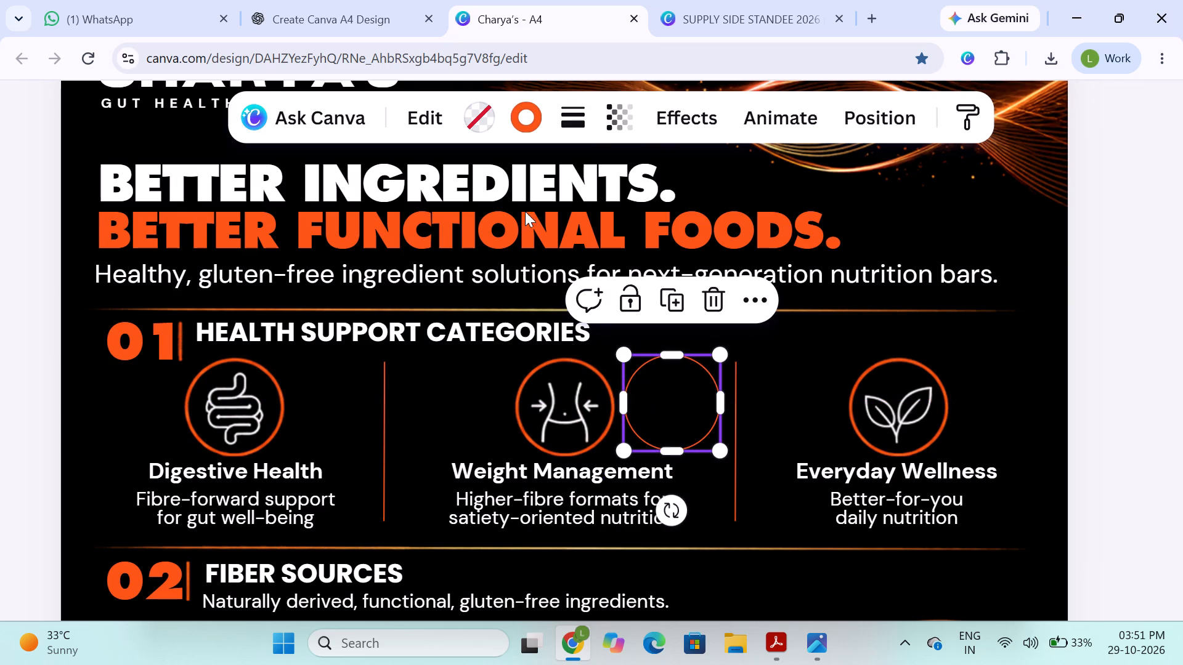
click(566, 112)
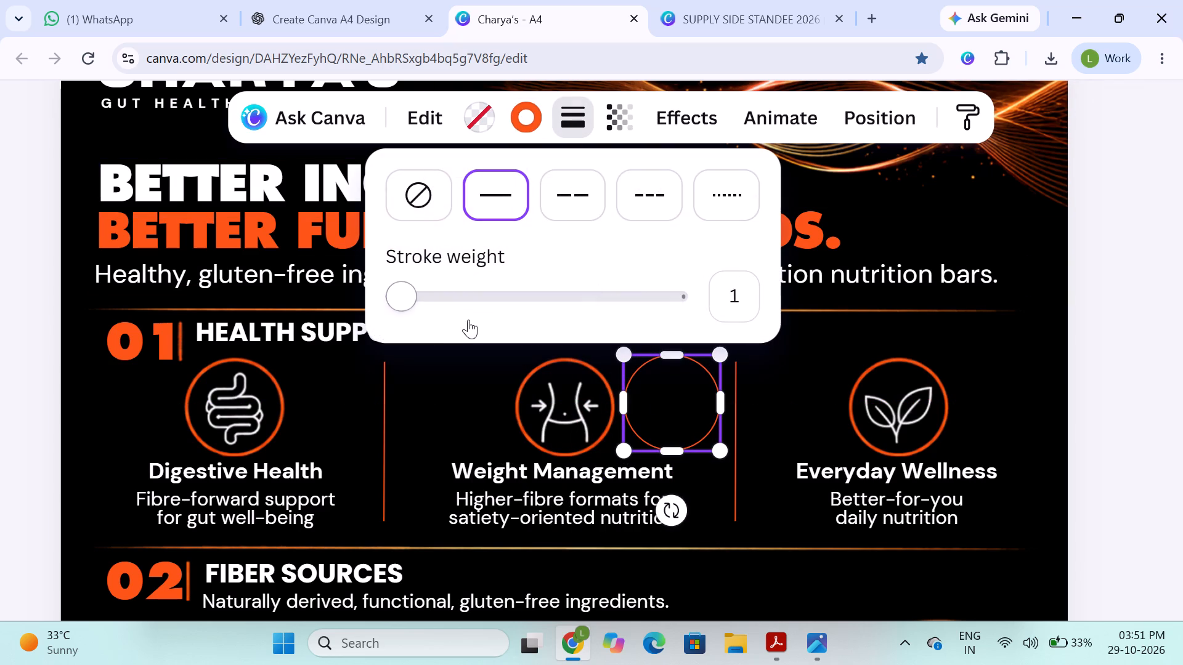
click(399, 294)
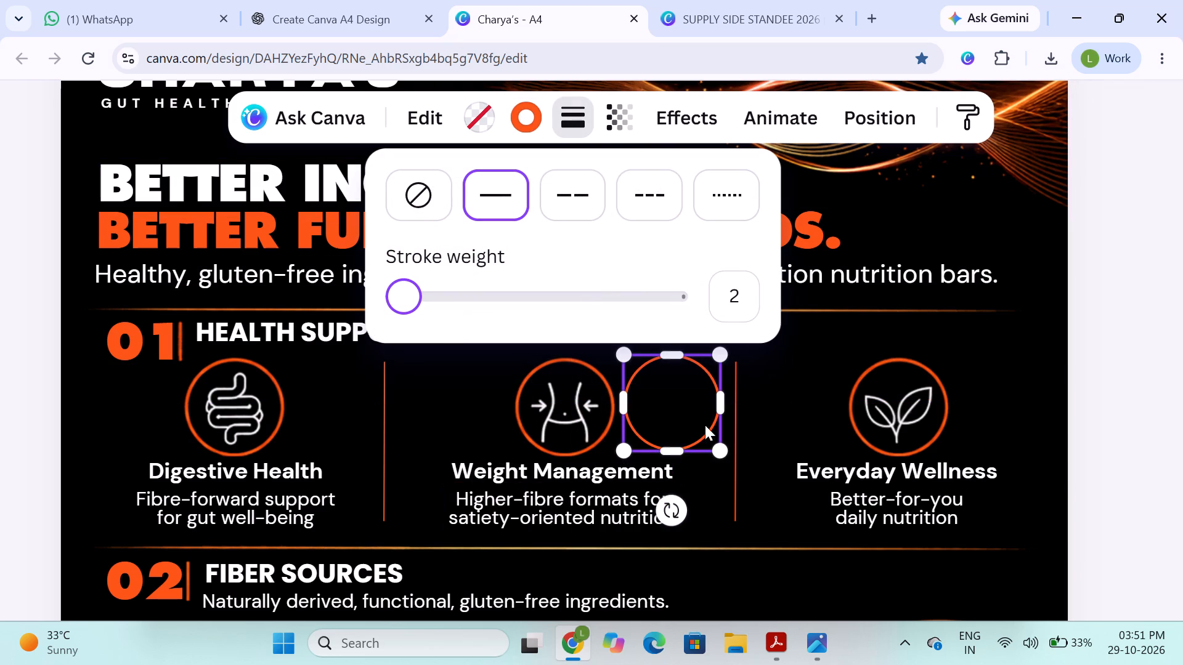
click(768, 355)
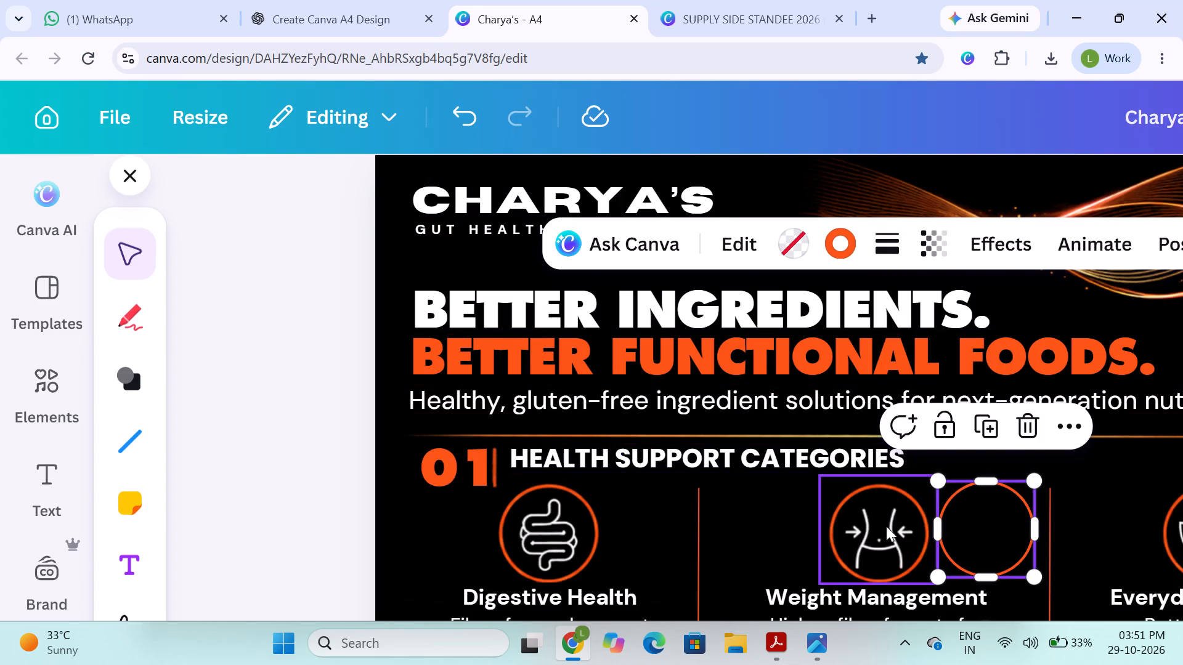
Overlay the circle on the Weight Management icon's ring, then shift it between that icon and the first vertical divider.
scroll(913, 512, down, 3)
drag(965, 339, 859, 344)
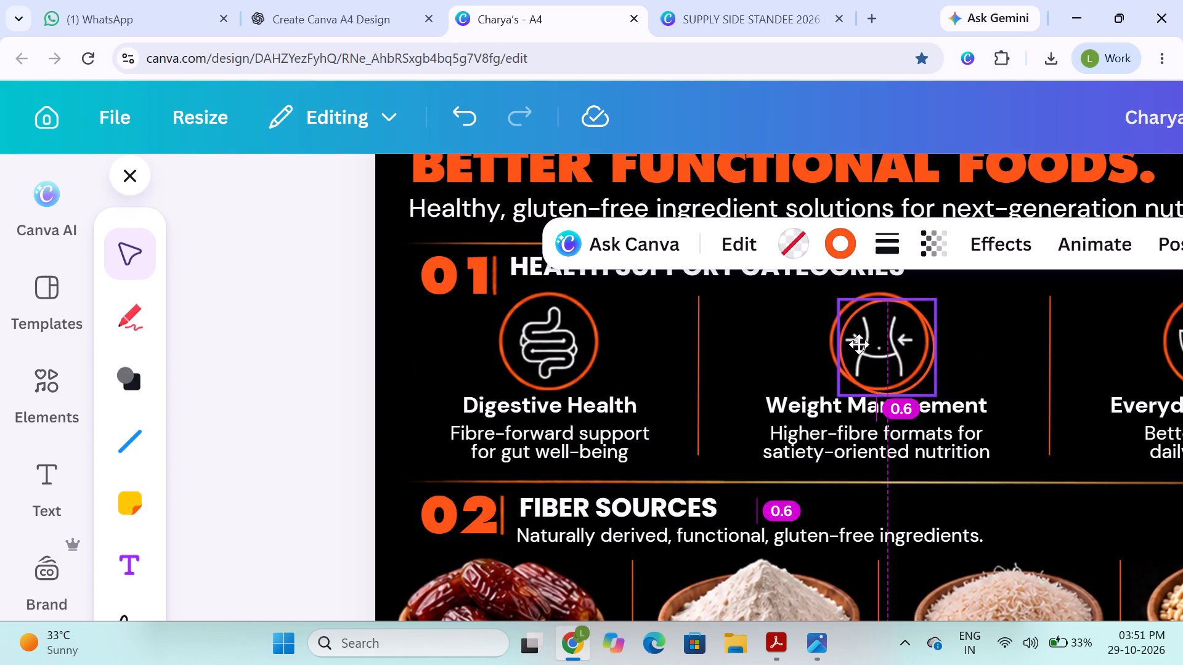
drag(859, 344, 858, 343)
drag(885, 346, 823, 346)
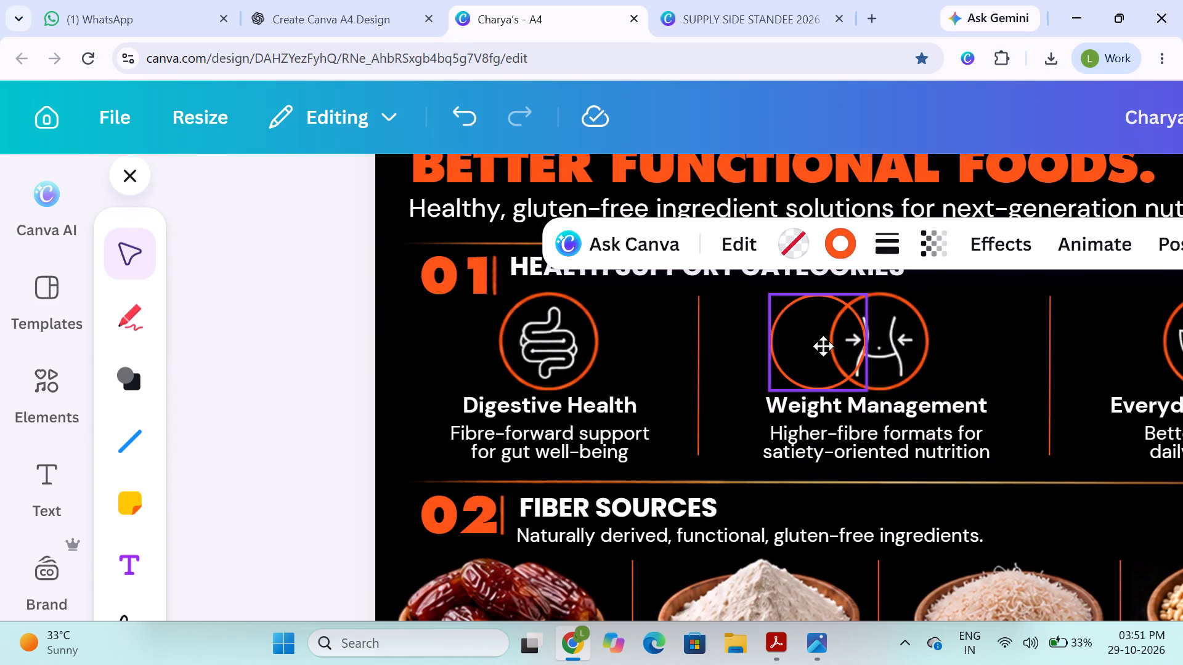
drag(823, 346, 777, 347)
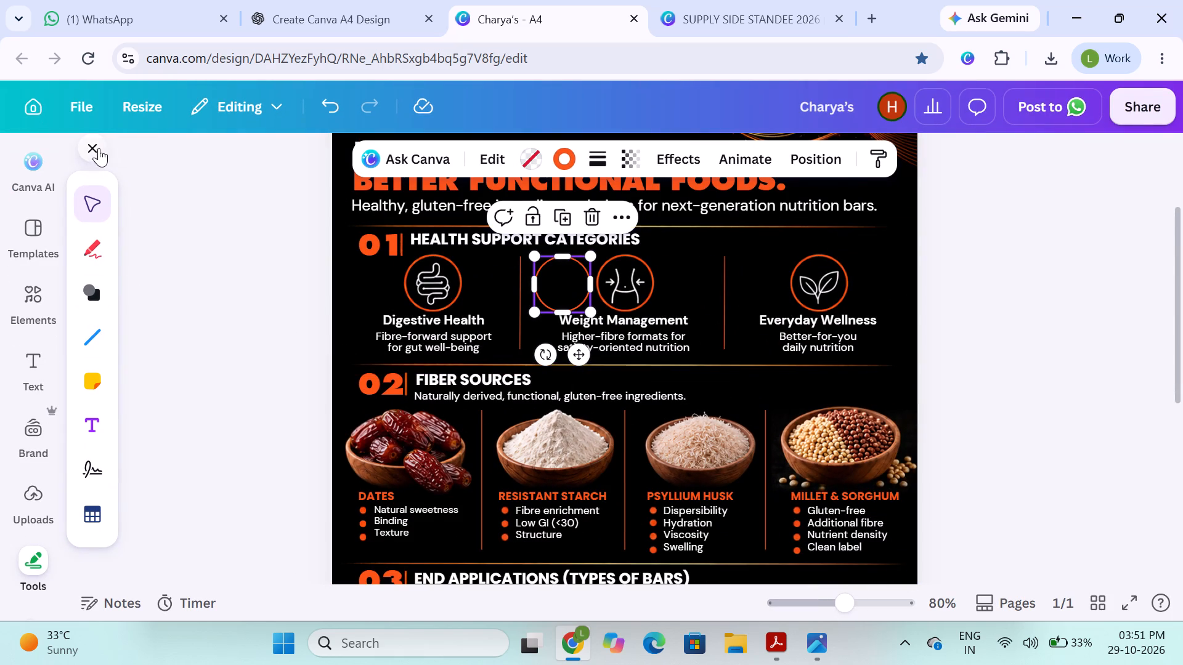
Search the elements library for "figure" and look through the results for a suitable body icon.
click(95, 148)
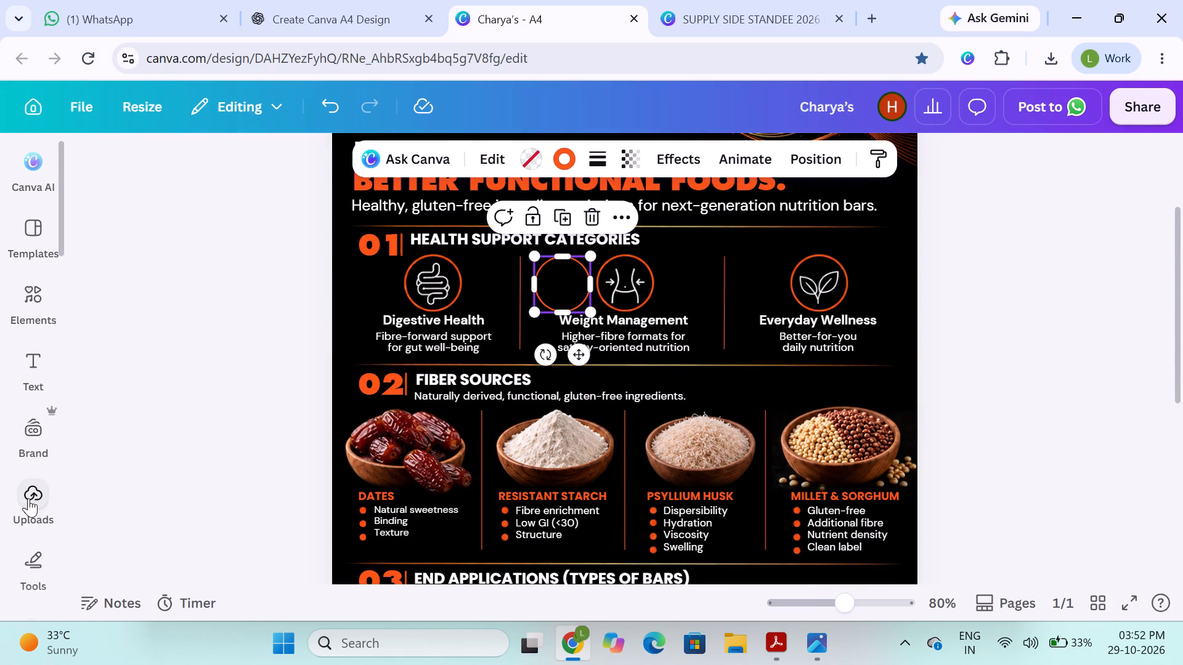
click(26, 294)
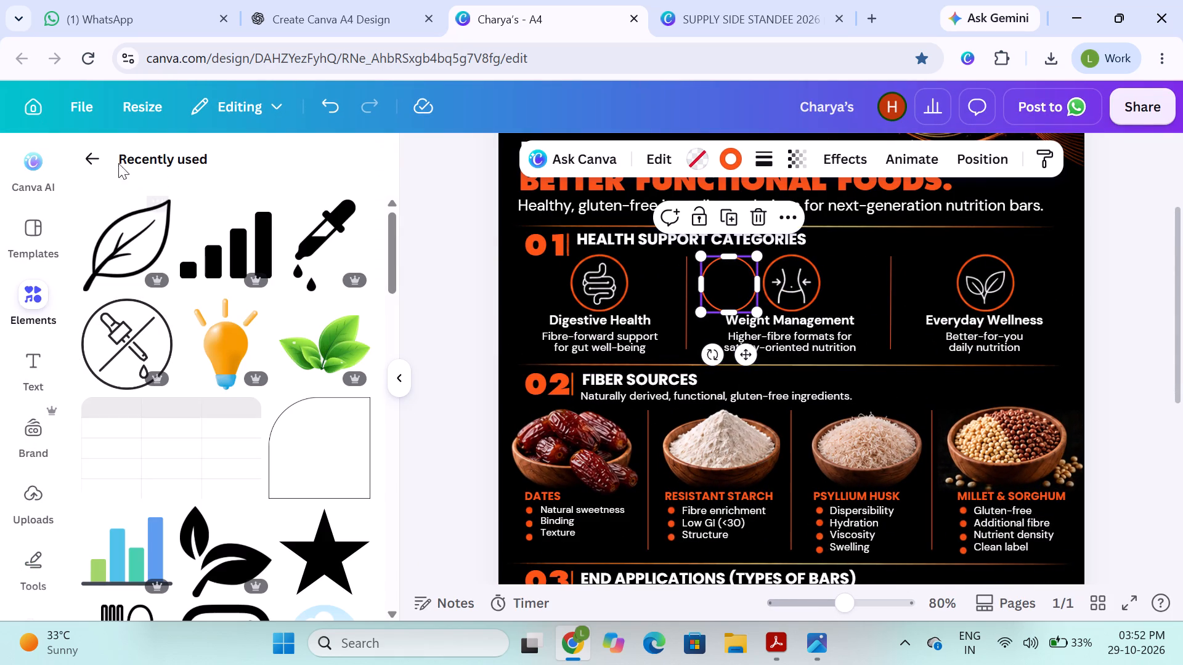
click(96, 159)
click(183, 162)
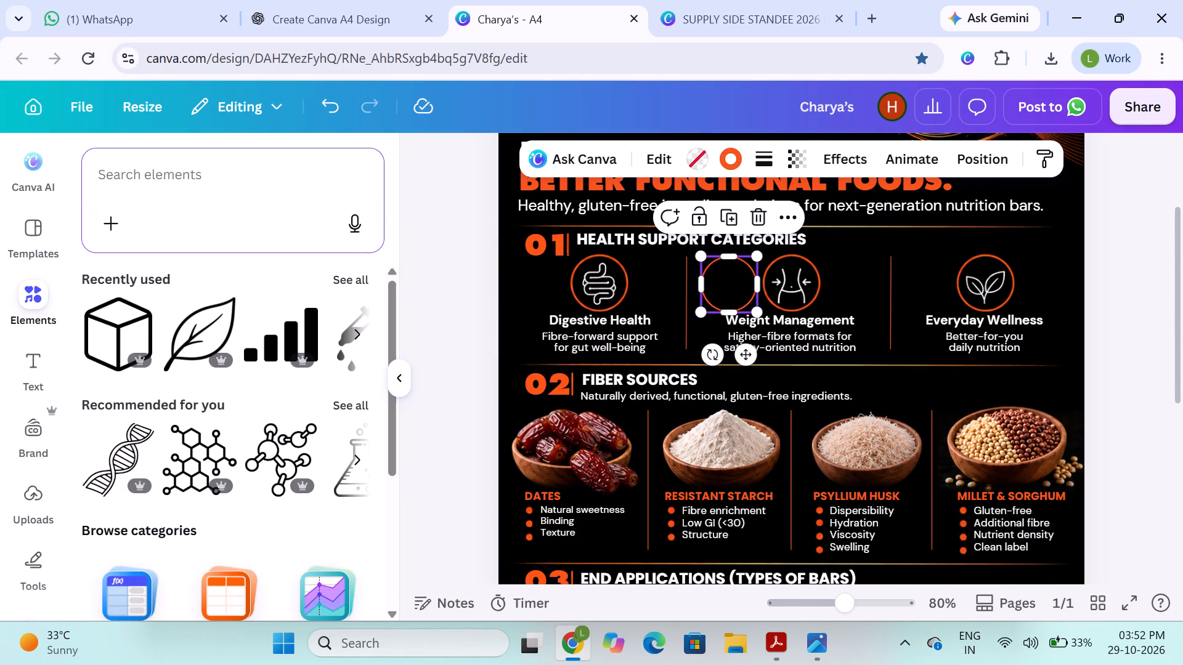
text(figure)
key(space)
key(Return)
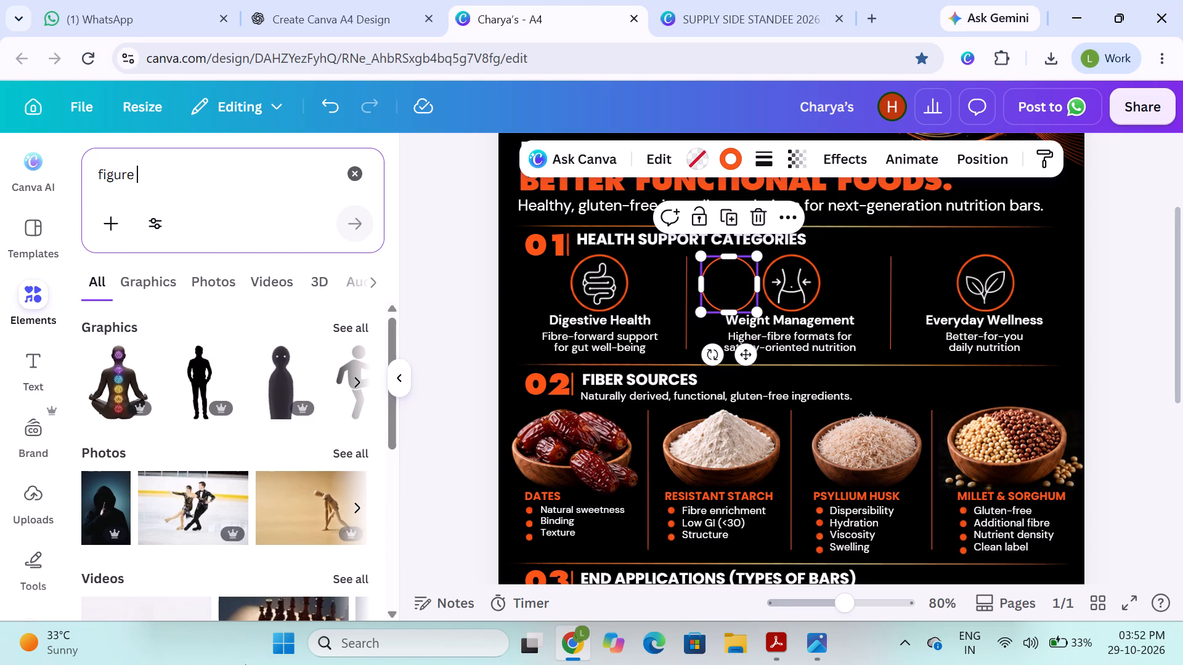
scroll(304, 514, down, 6)
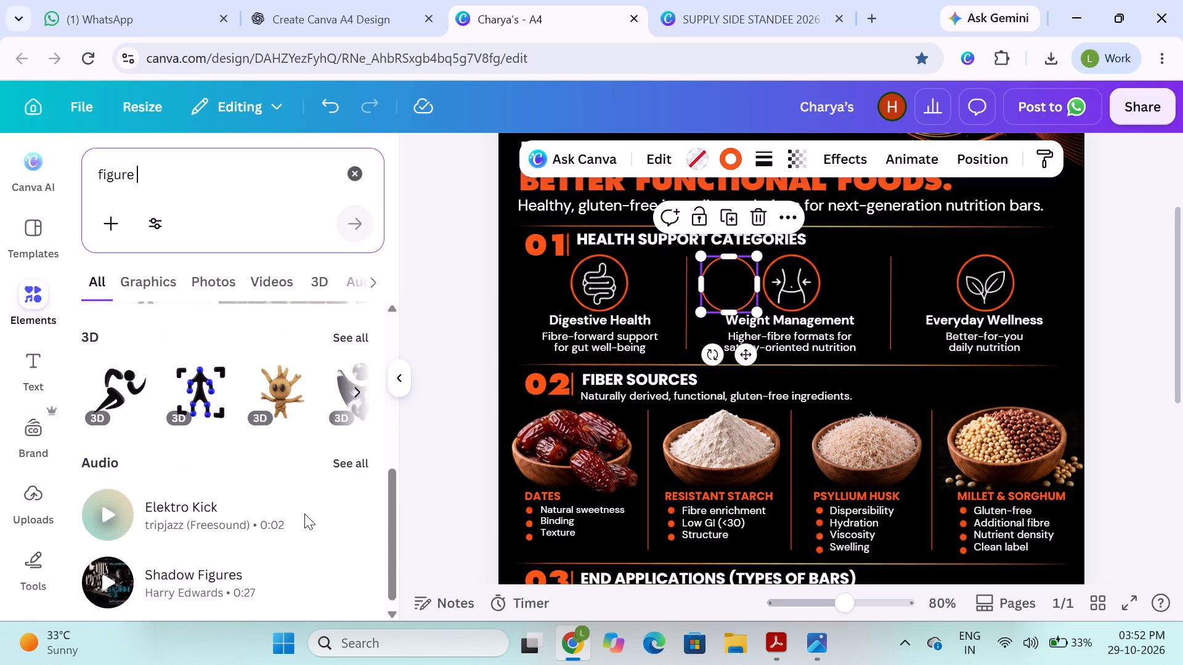
scroll(304, 514, up, 5)
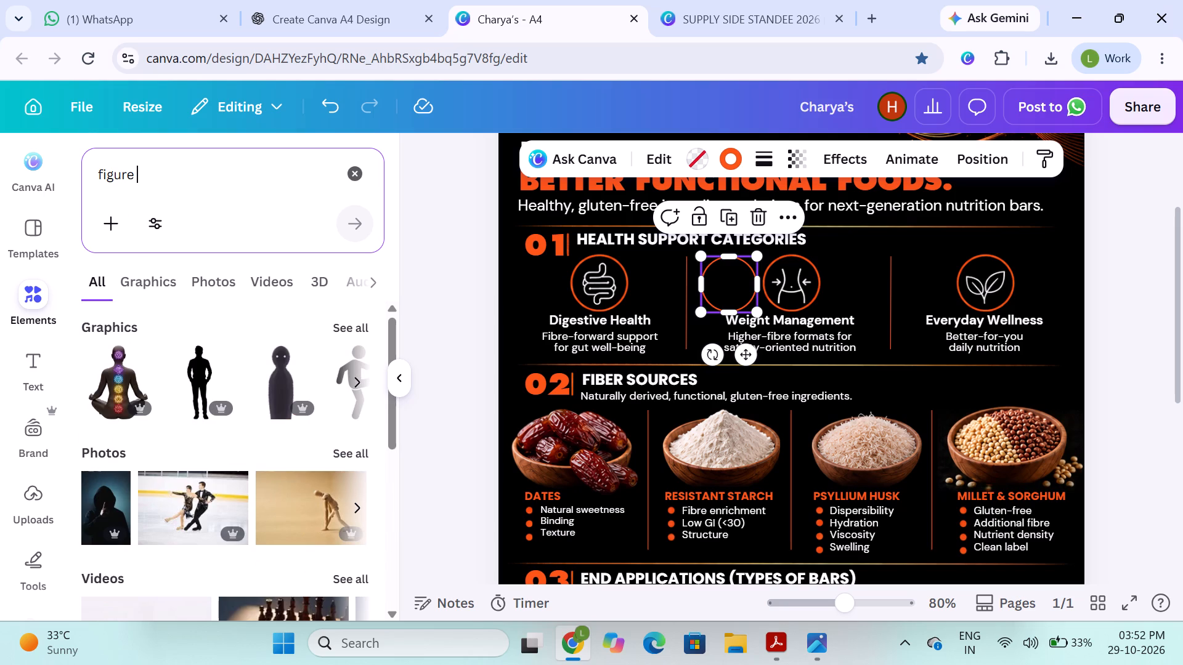
Clear the "figure" query and the recent search history in the elements library.
click(139, 169)
key(BackSpace)
key(BackSpace)
key(BackSpace)
key(BackSpace)
key(BackSpace)
key(BackSpace)
key(BackSpace)
key(BackSpace)
key(BackSpace)
key(BackSpace)
key(BackSpace)
key(BackSpace)
key(BackSpace)
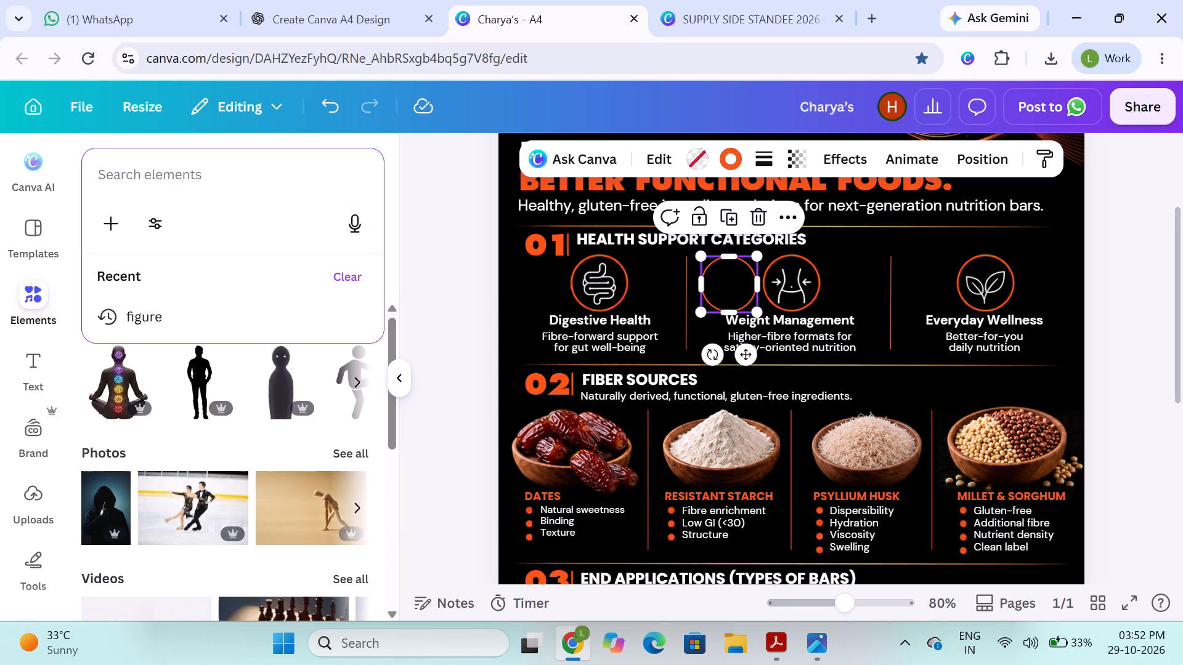
click(336, 267)
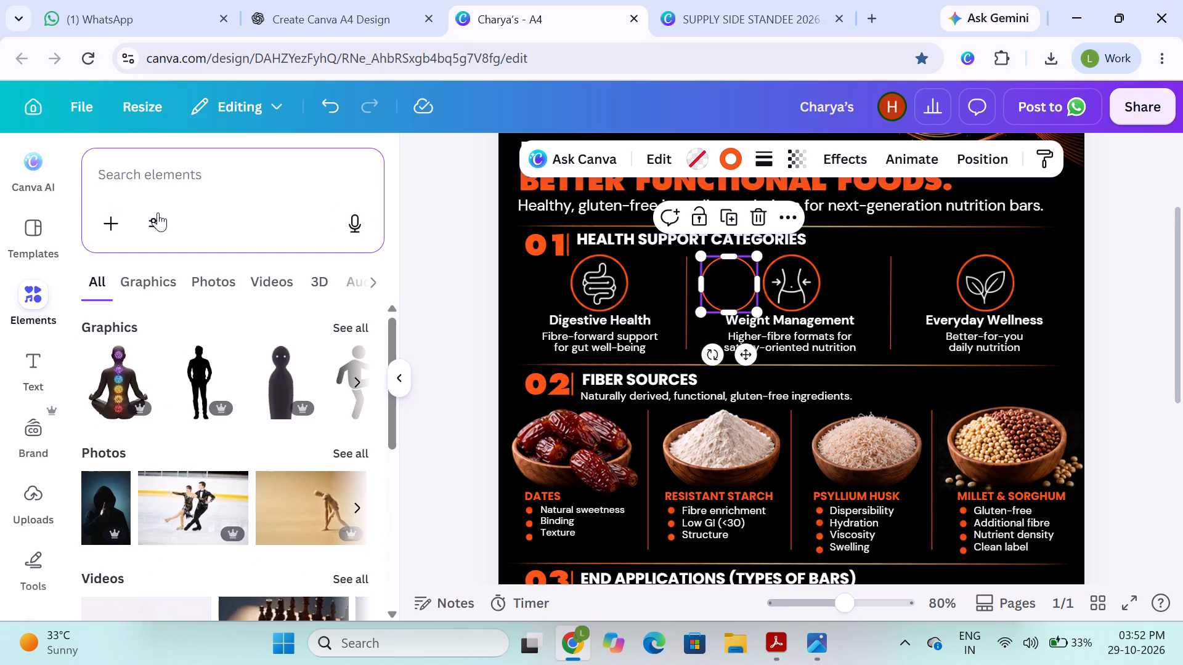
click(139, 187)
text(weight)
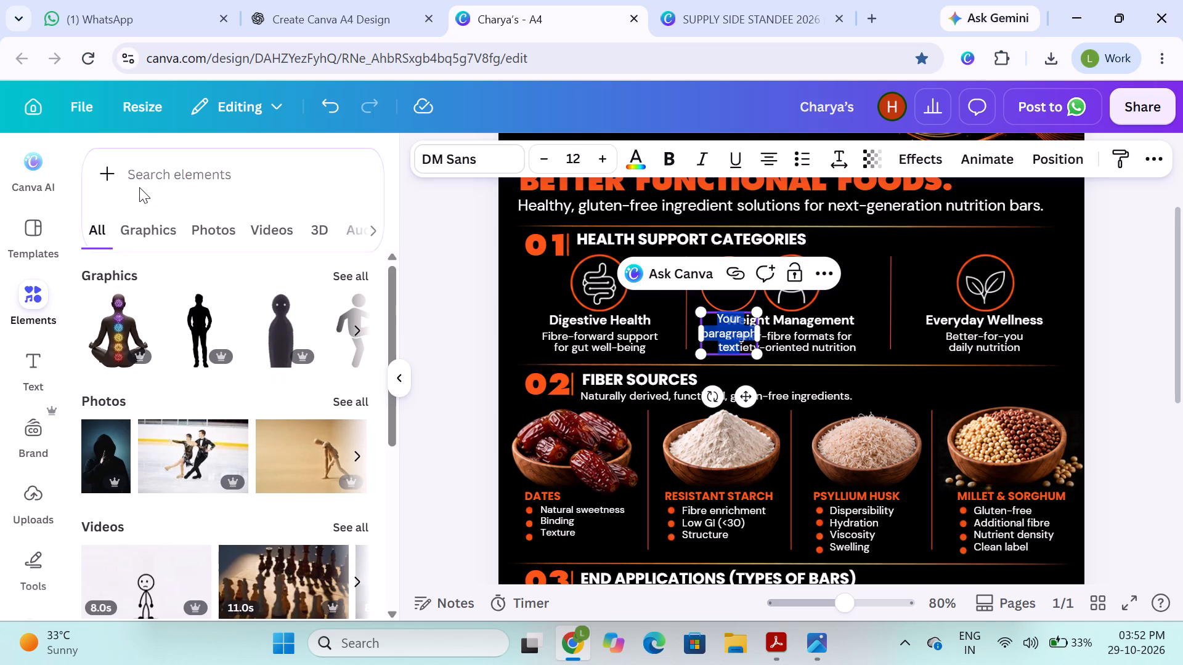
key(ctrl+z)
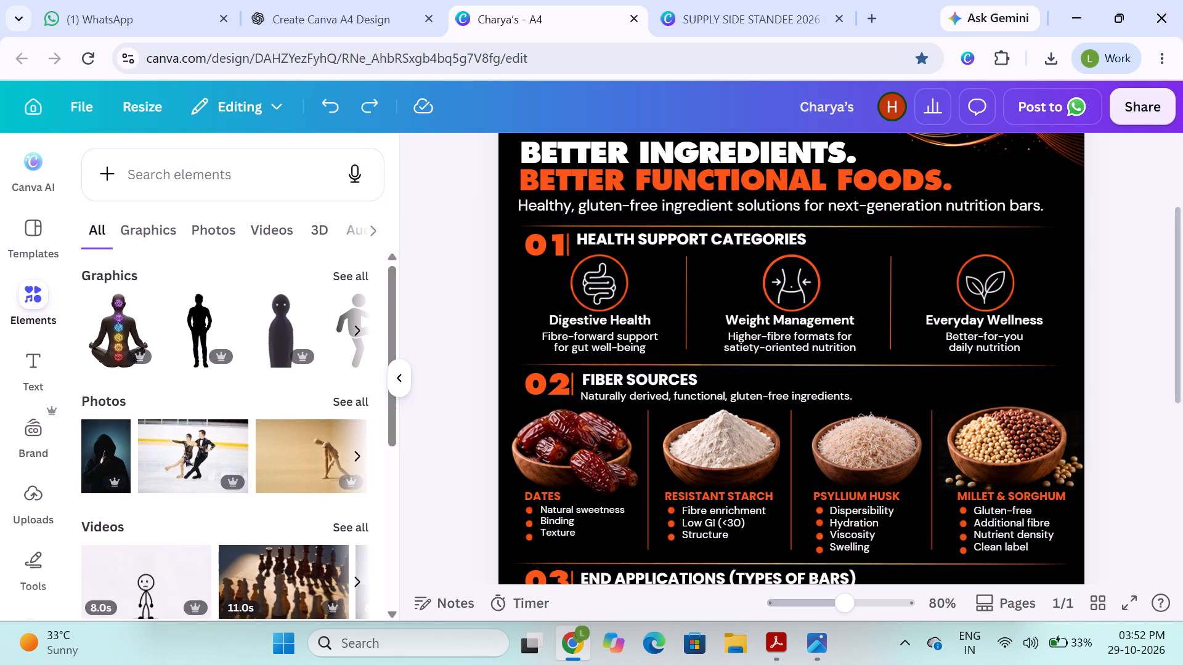
Search the elements library for "weight management icon" and show all matching graphics.
click(138, 173)
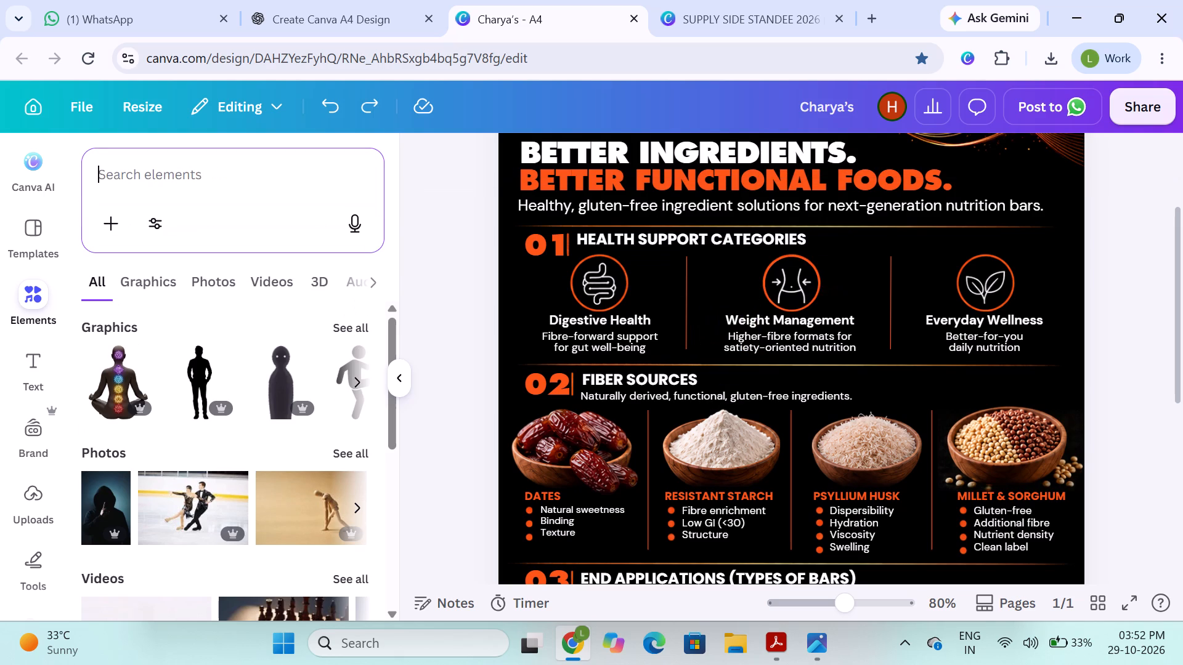
text(weight)
key(space)
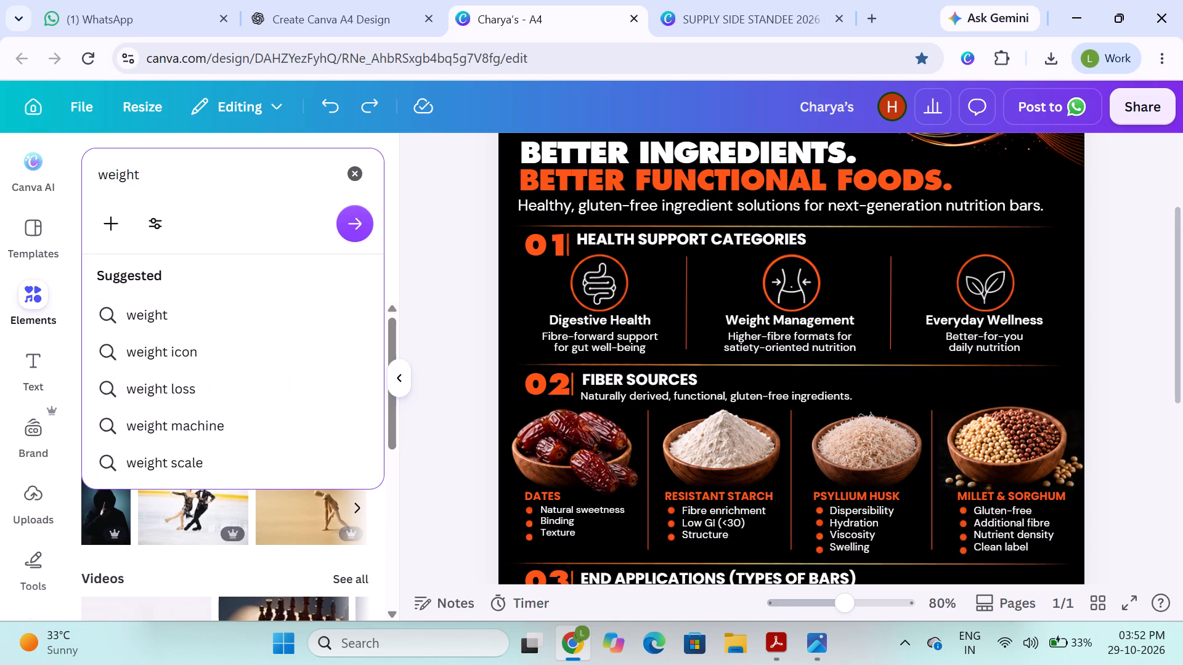
text(managem)
text(ent)
key(space)
text(icon)
key(Return)
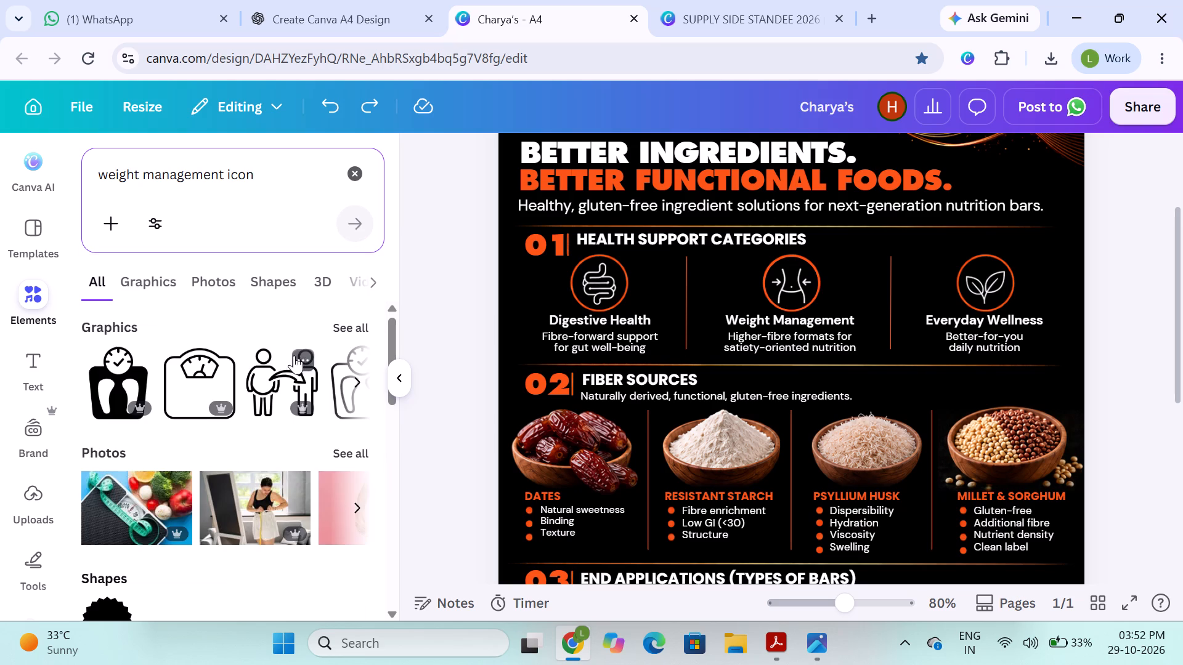
scroll(295, 355, left, 5)
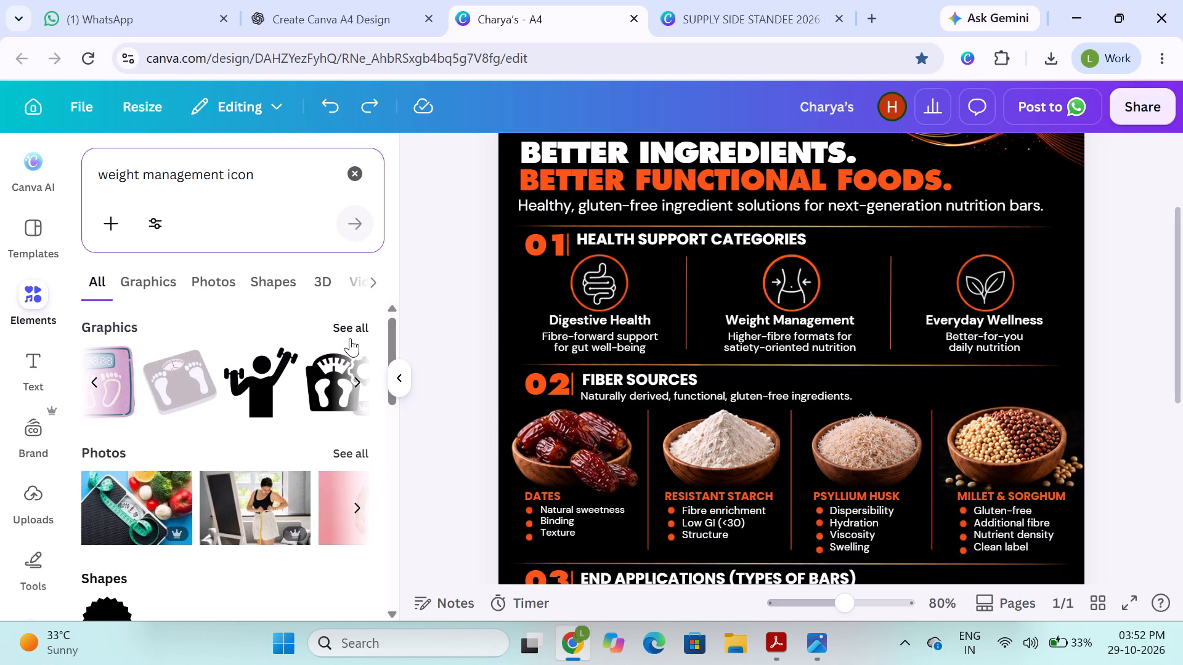
click(353, 331)
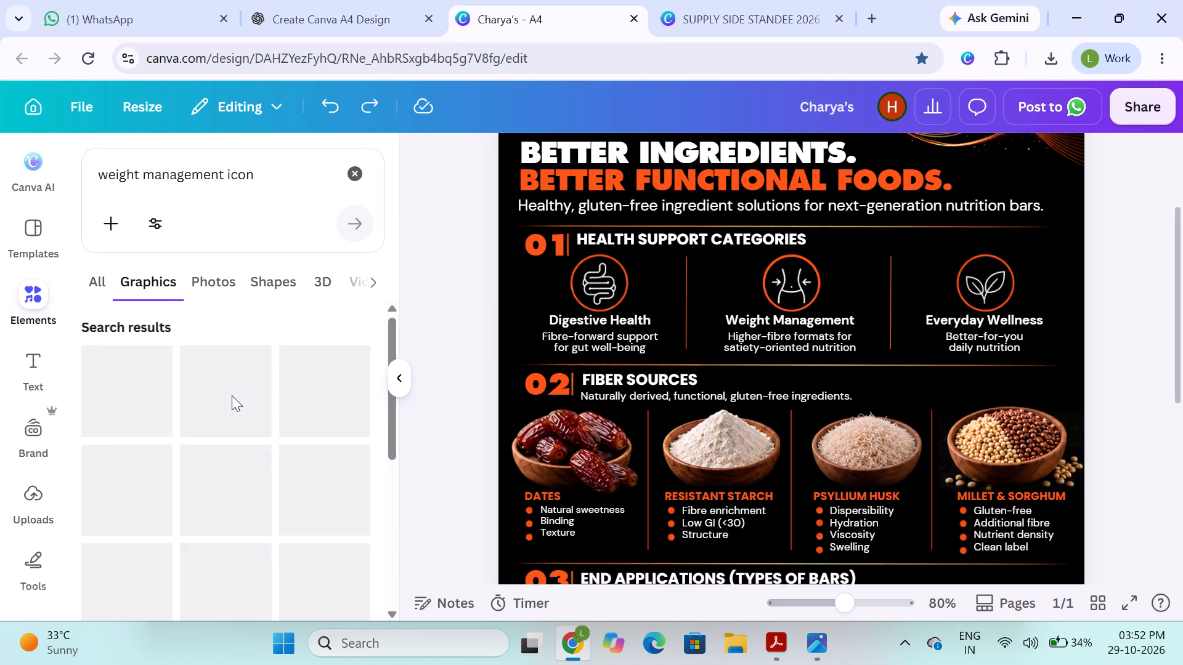
Look through the graphics results for a body icon that suits the Weight Management category.
scroll(232, 395, down, 5)
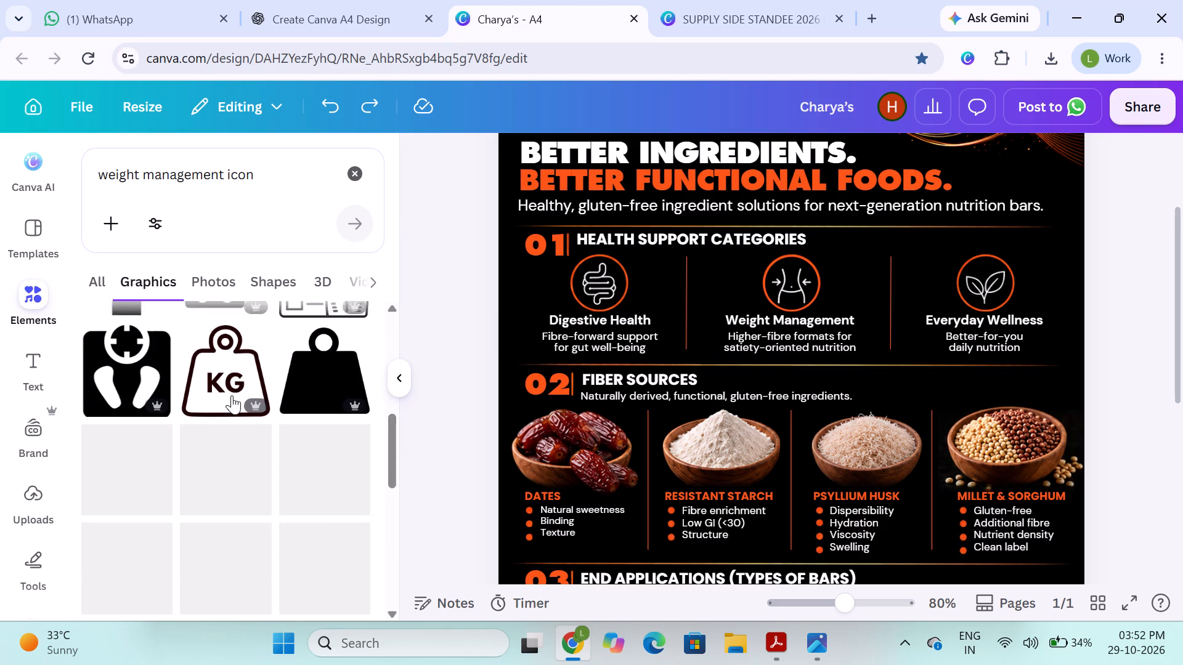
scroll(232, 395, down, 1)
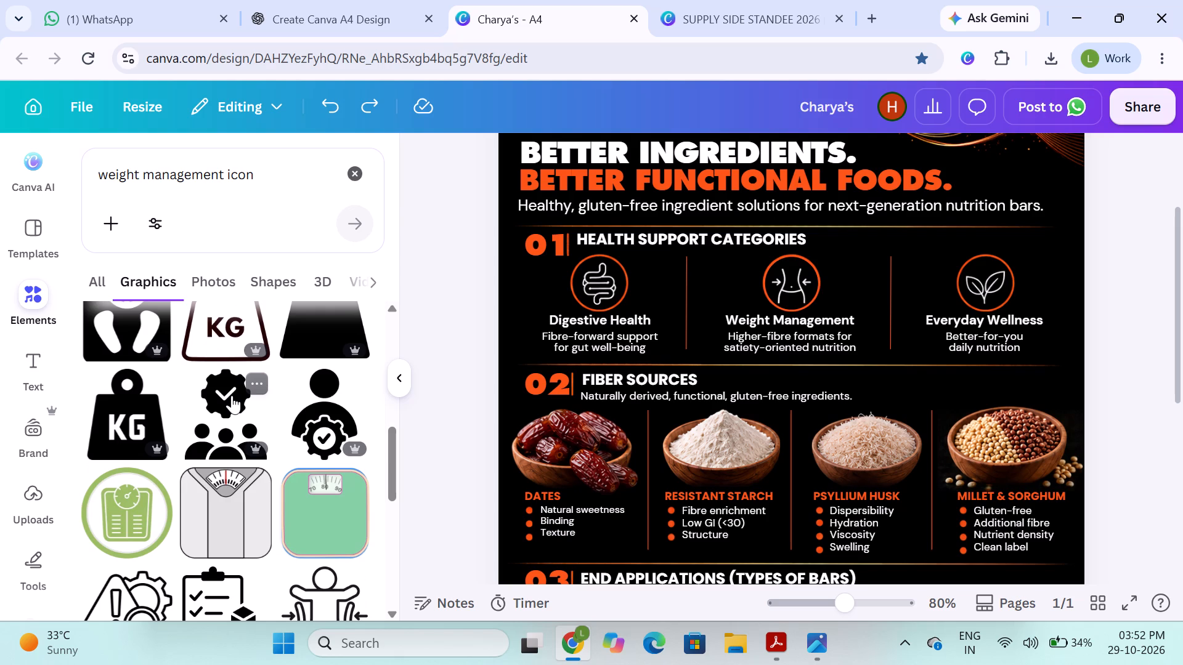
scroll(152, 405, down, 2)
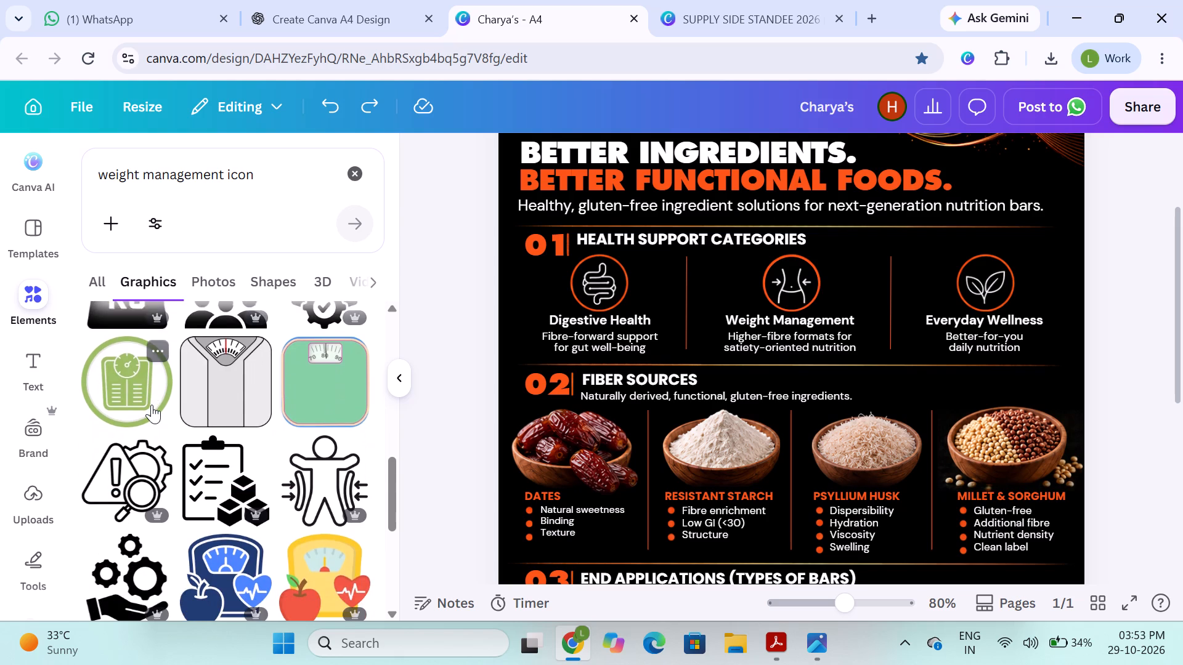
scroll(152, 405, down, 6)
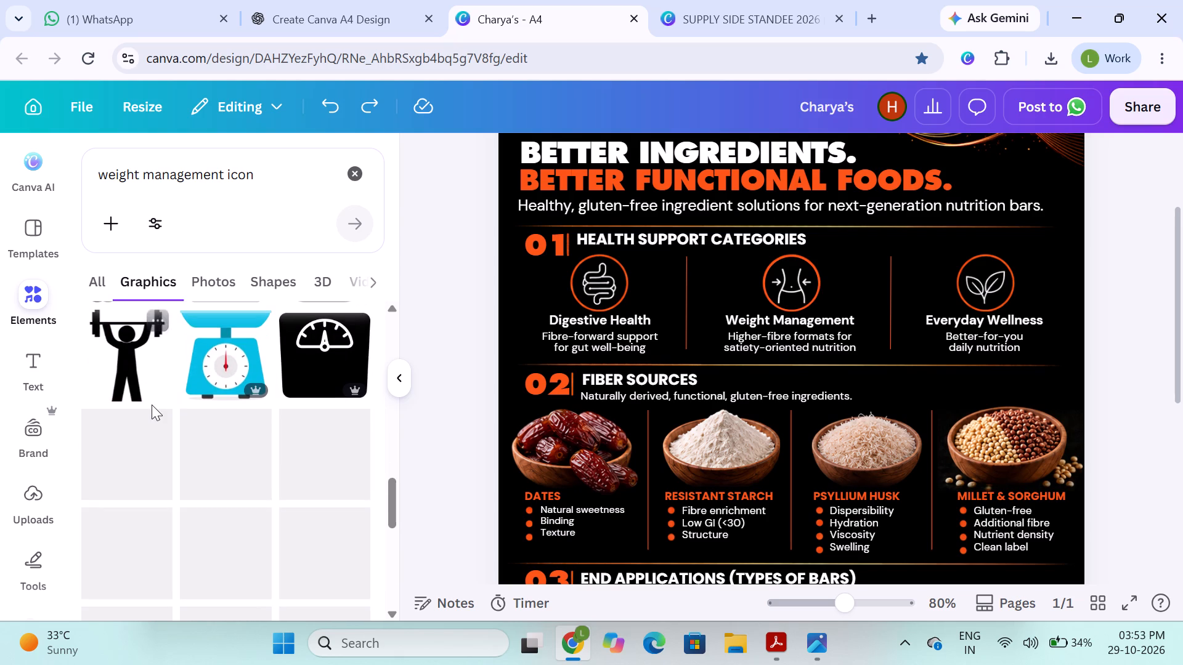
scroll(152, 405, down, 5)
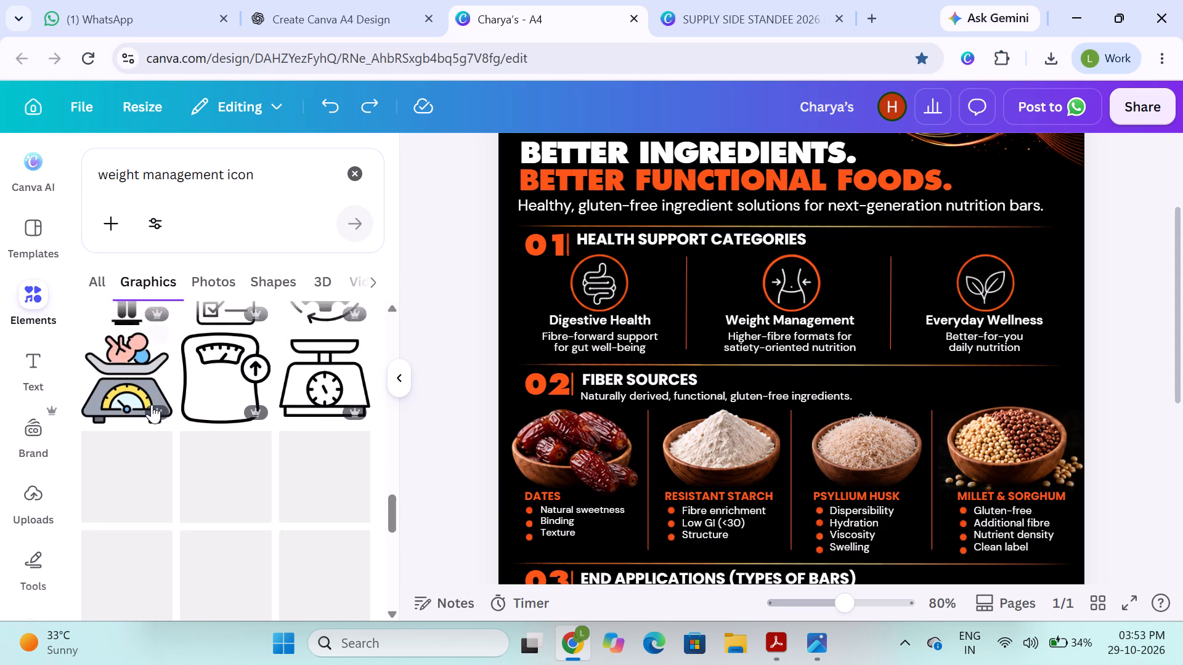
scroll(152, 405, down, 1)
scroll(152, 405, up, 1)
scroll(152, 405, down, 3)
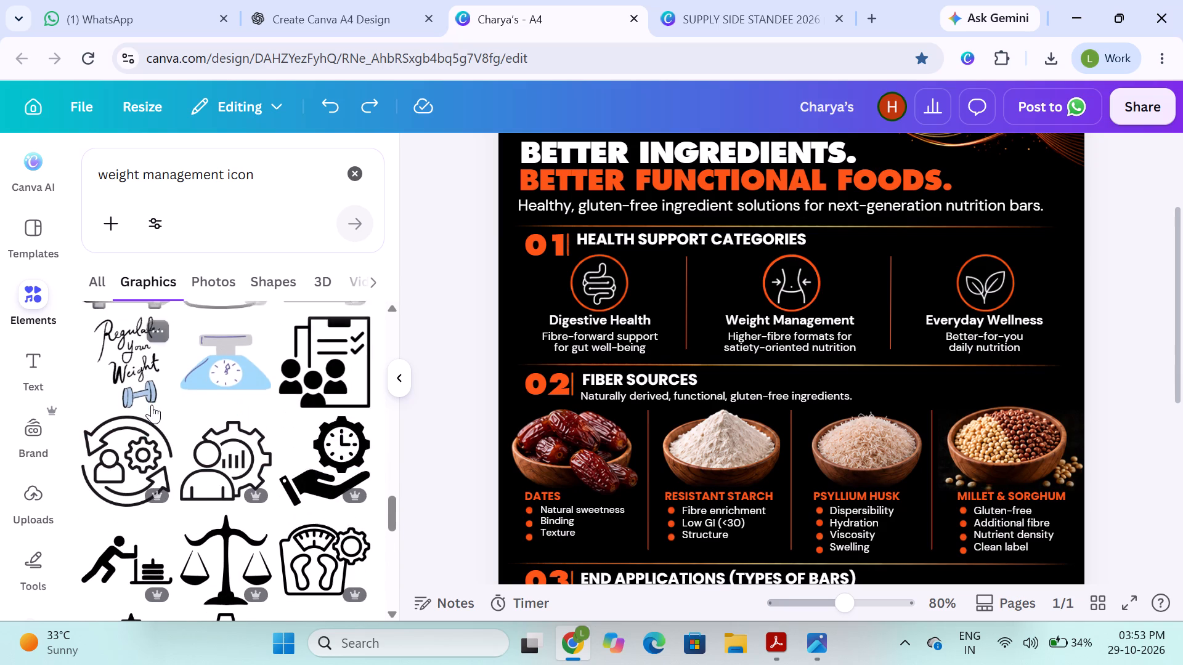
scroll(152, 405, down, 3)
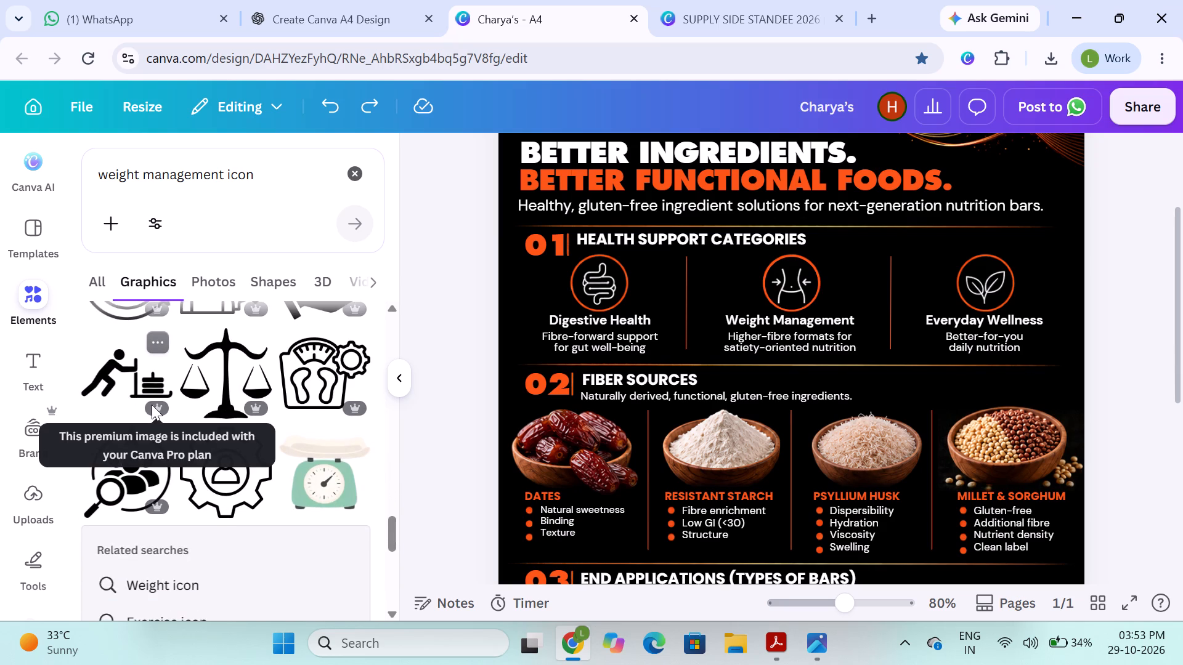
scroll(152, 405, down, 4)
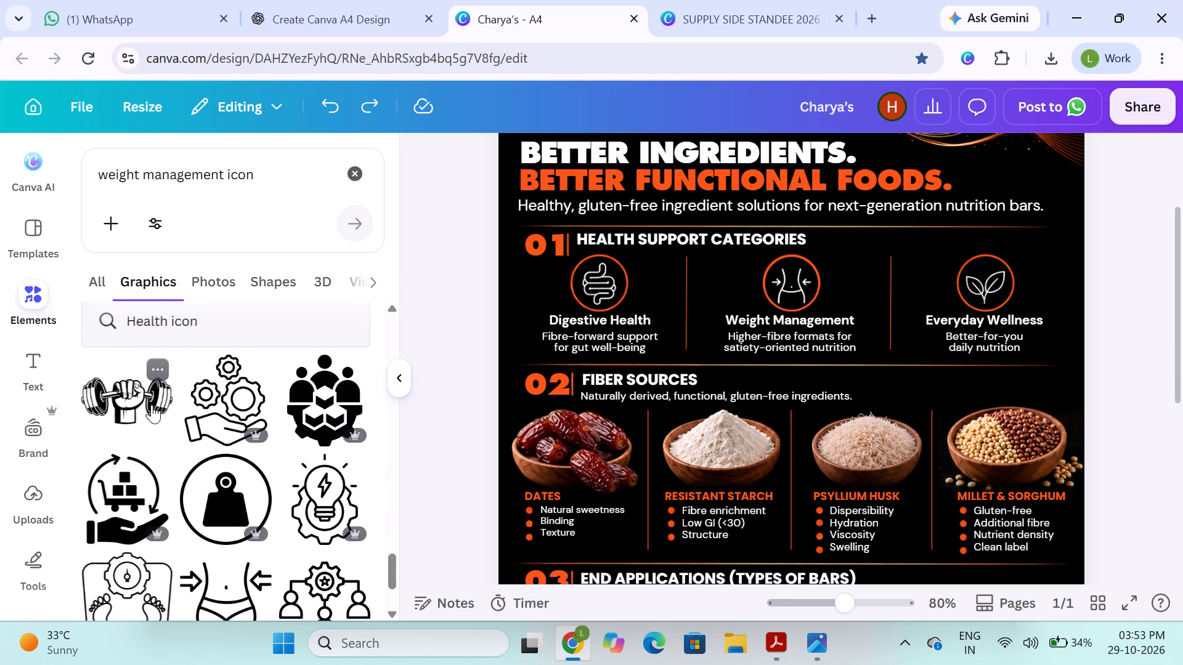
scroll(152, 405, down, 3)
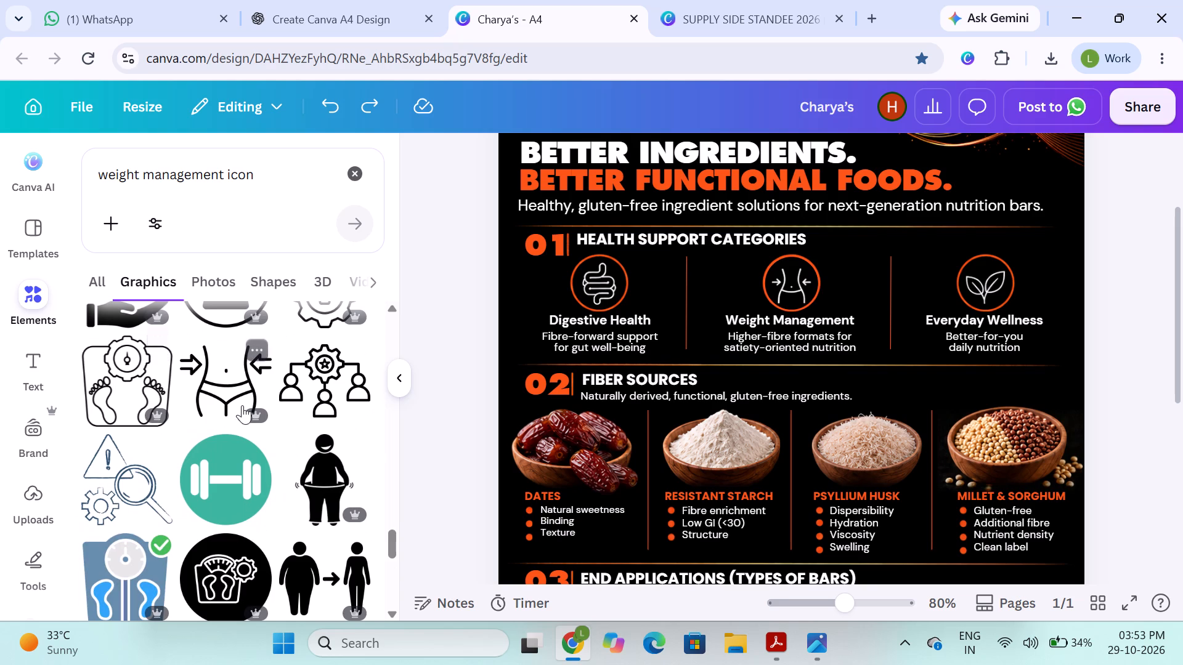
scroll(237, 400, down, 2)
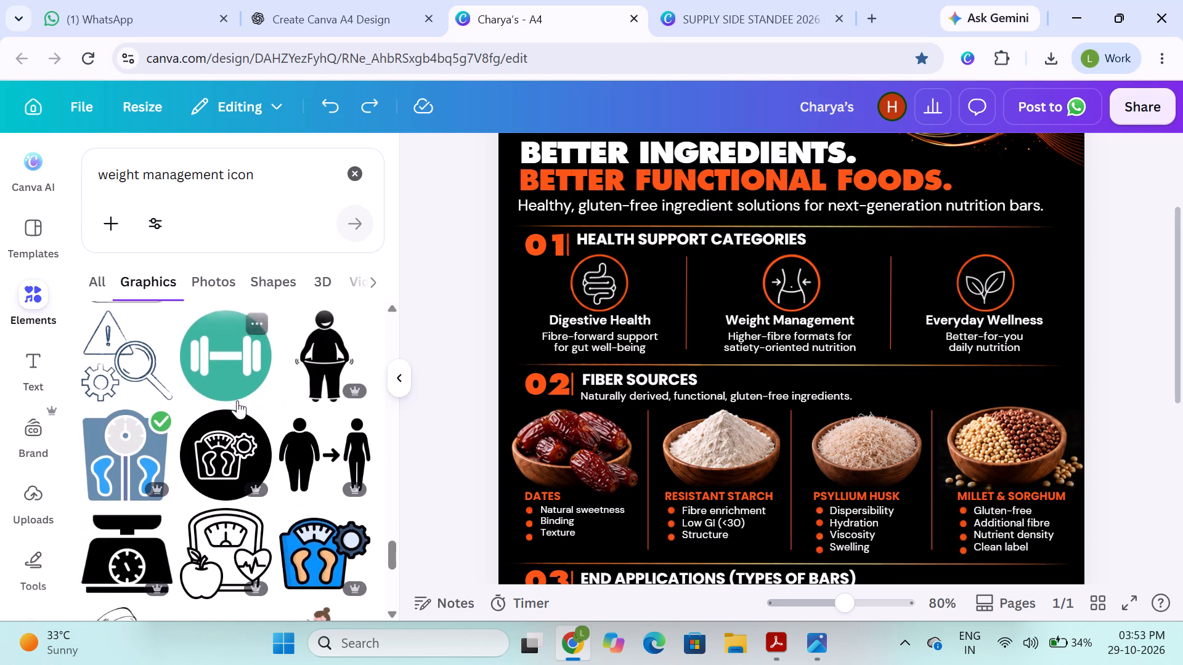
scroll(237, 400, down, 3)
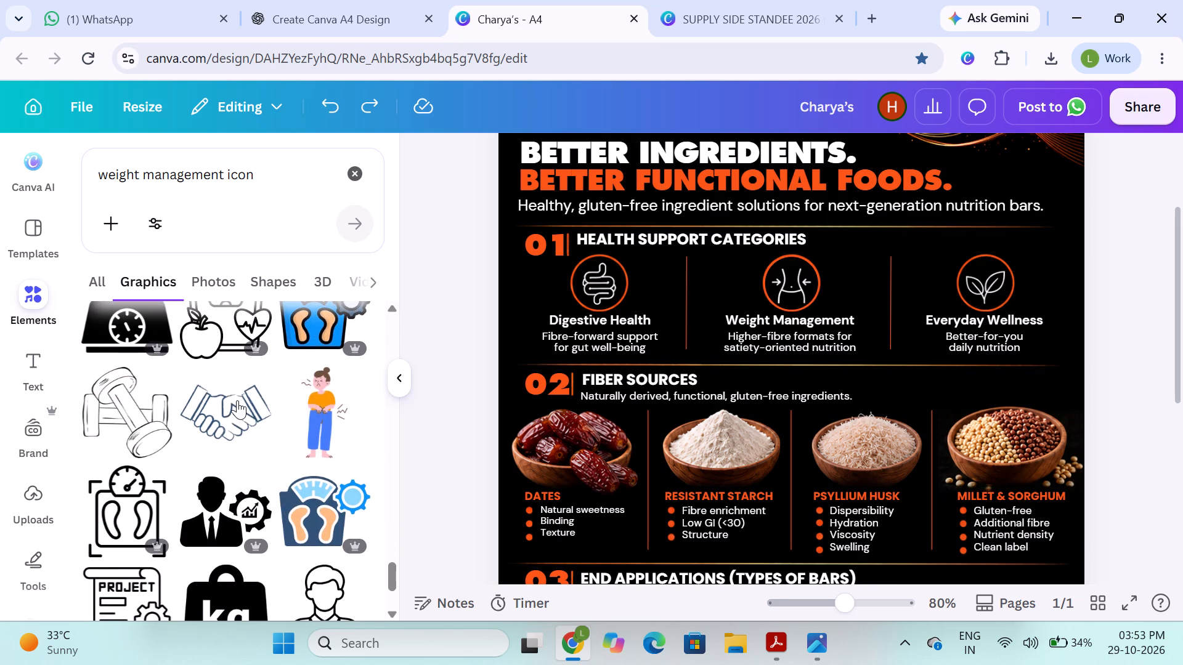
scroll(237, 400, down, 4)
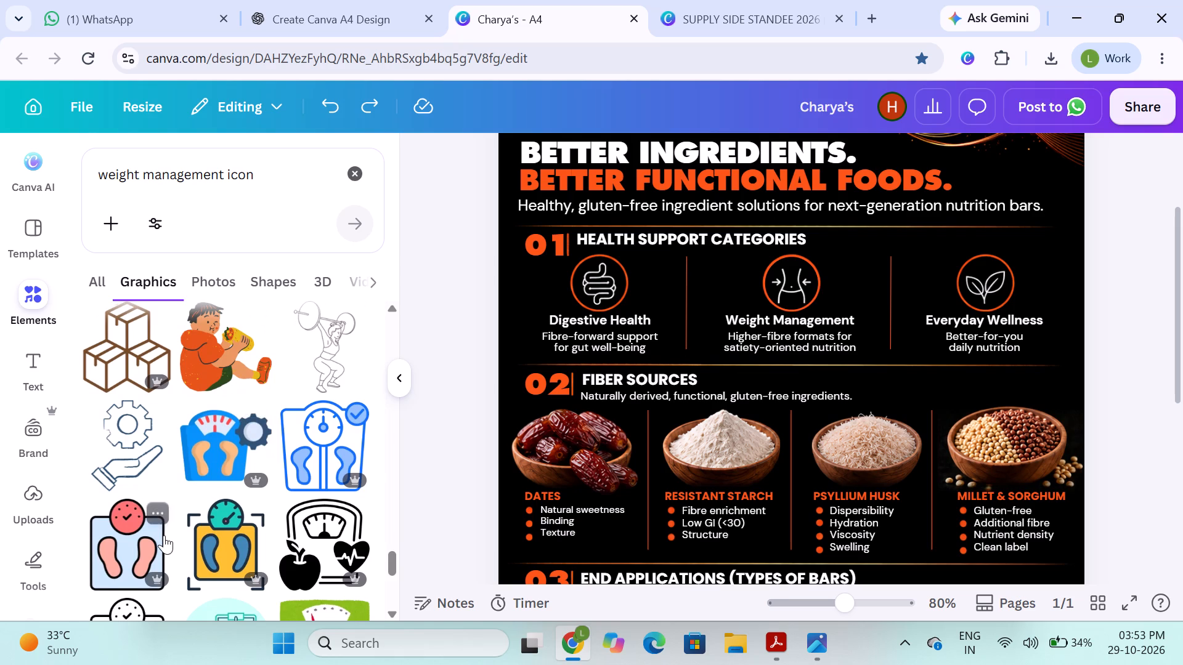
scroll(164, 535, down, 4)
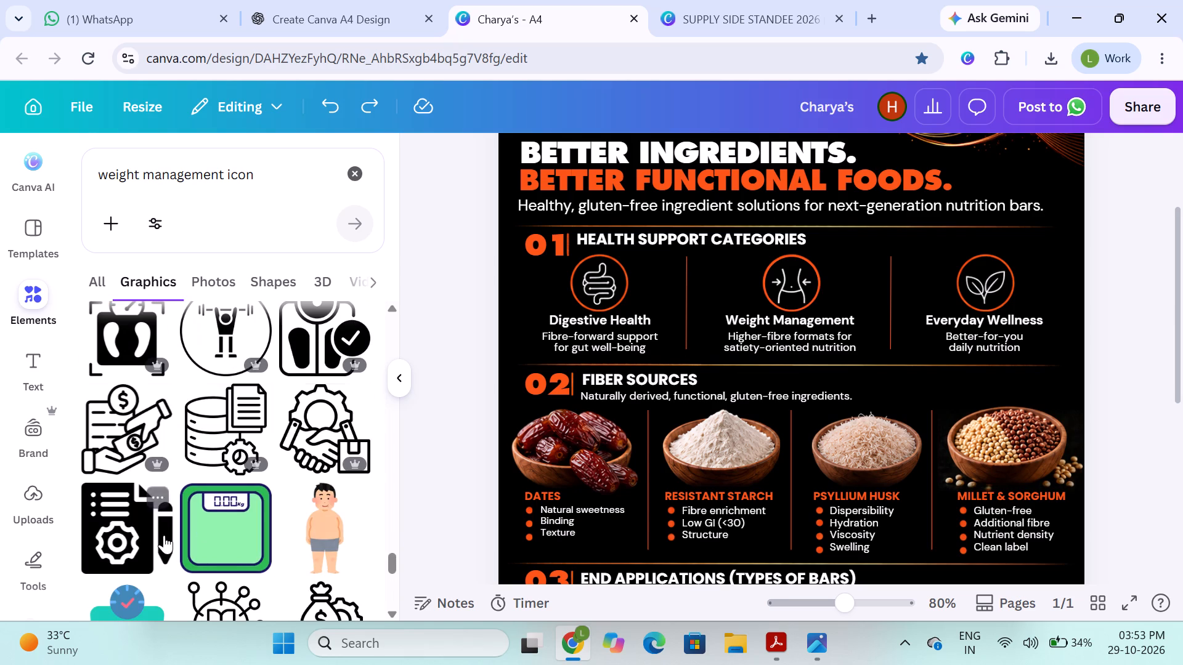
scroll(291, 427, down, 4)
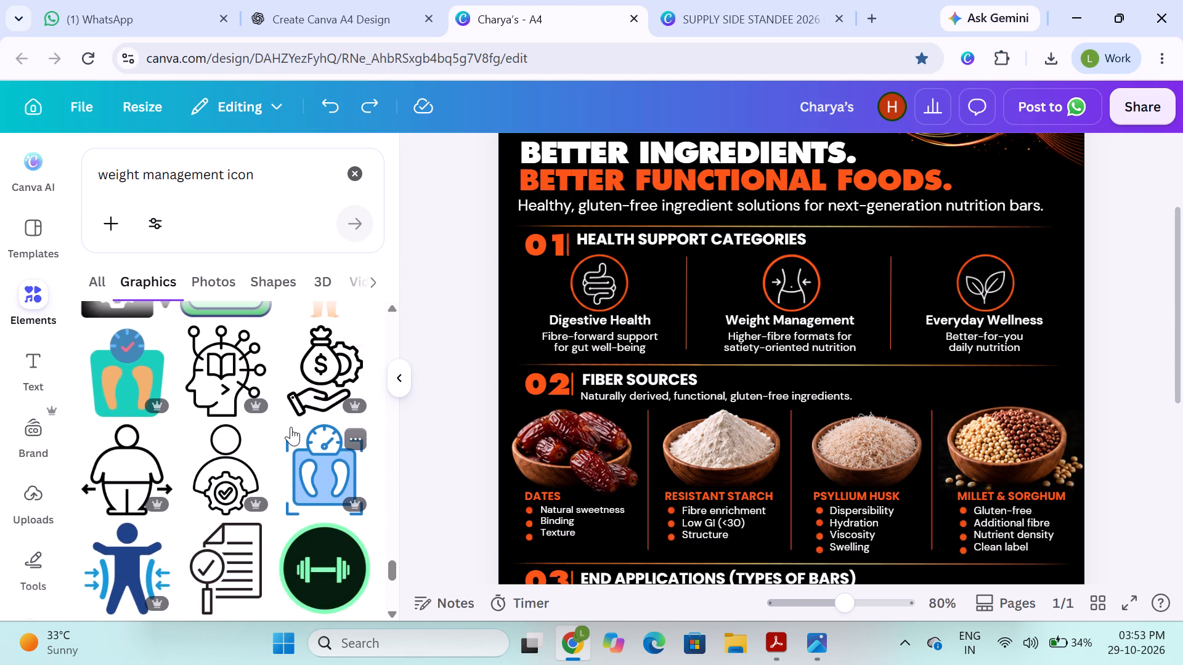
scroll(291, 427, down, 3)
scroll(291, 427, up, 2)
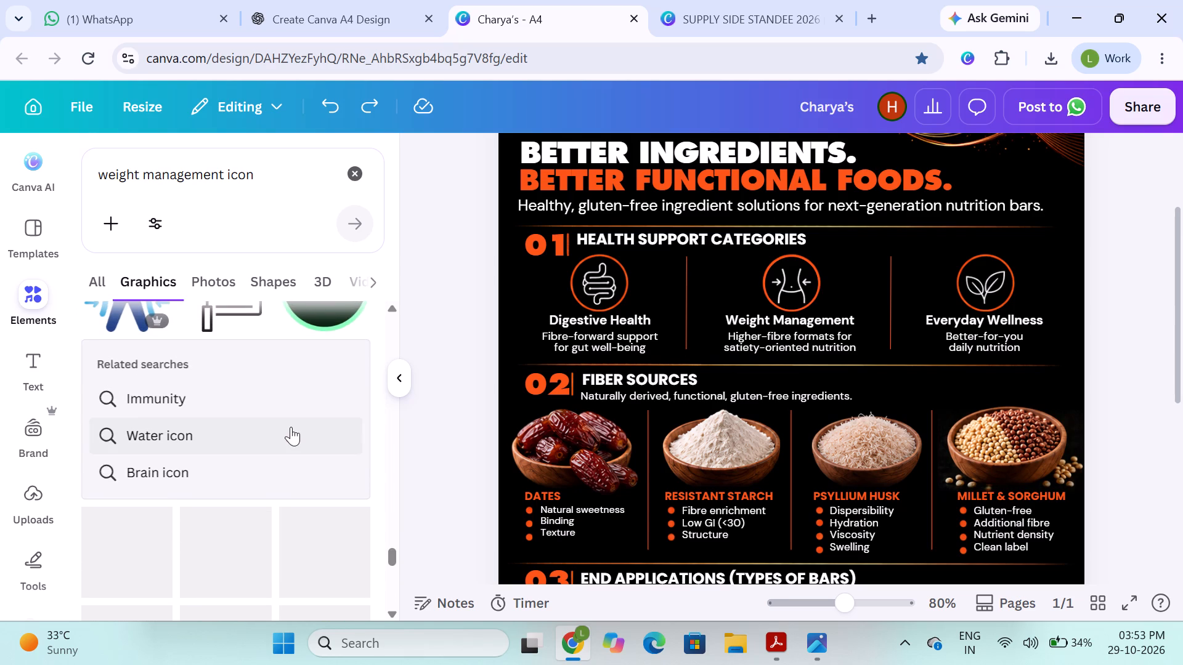
scroll(195, 469, down, 2)
scroll(195, 469, up, 2)
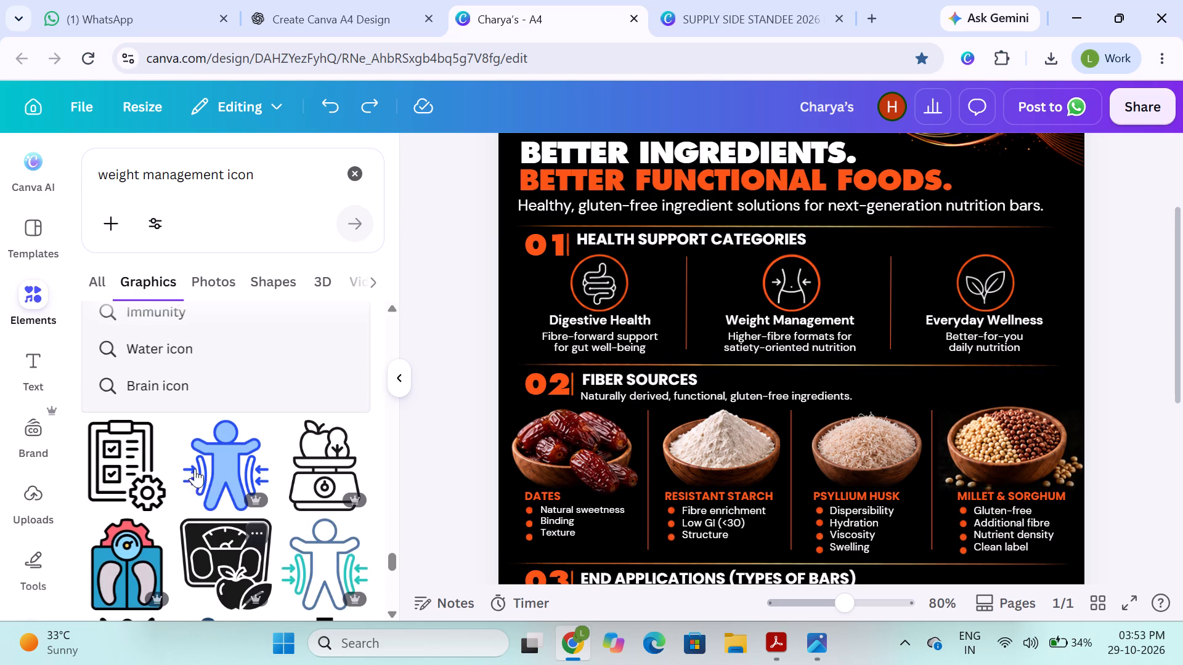
Look through the graphics for the related search "Immunity" and clear that query.
scroll(195, 469, up, 1)
click(176, 459)
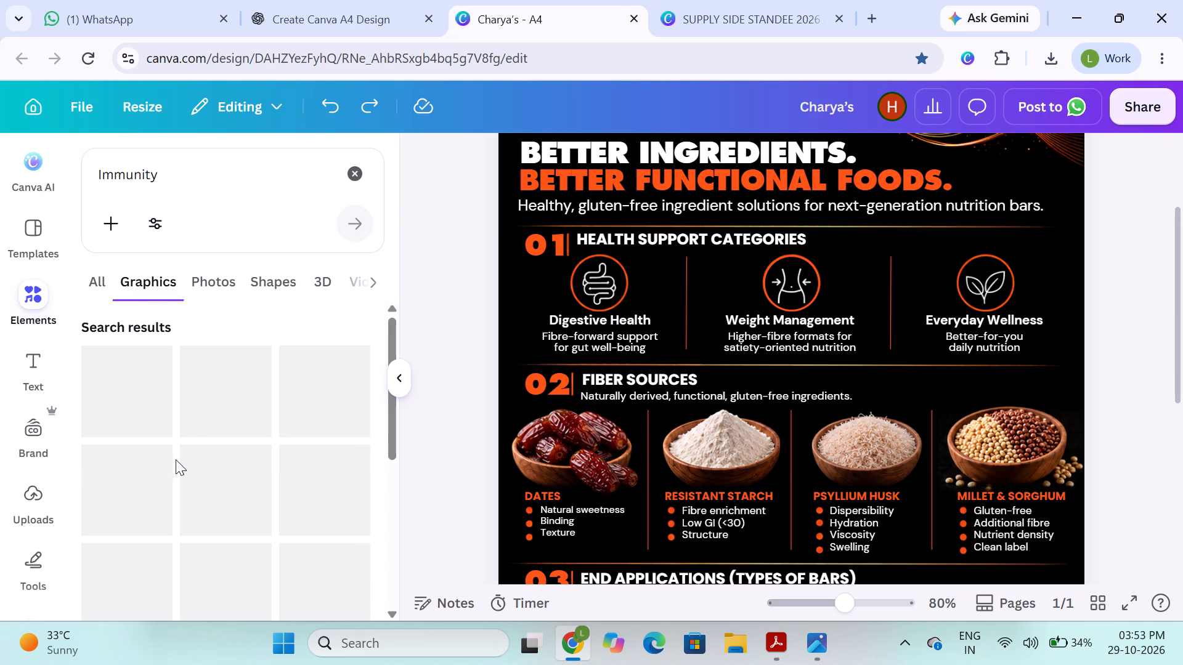
scroll(258, 555, down, 6)
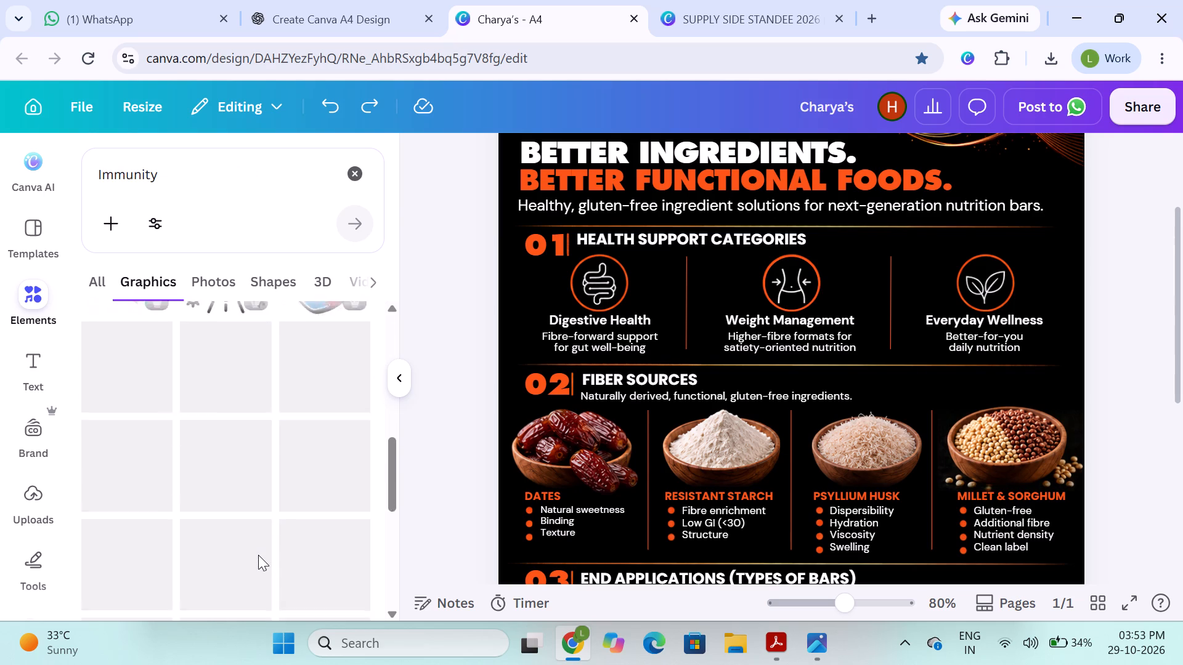
scroll(258, 555, down, 1)
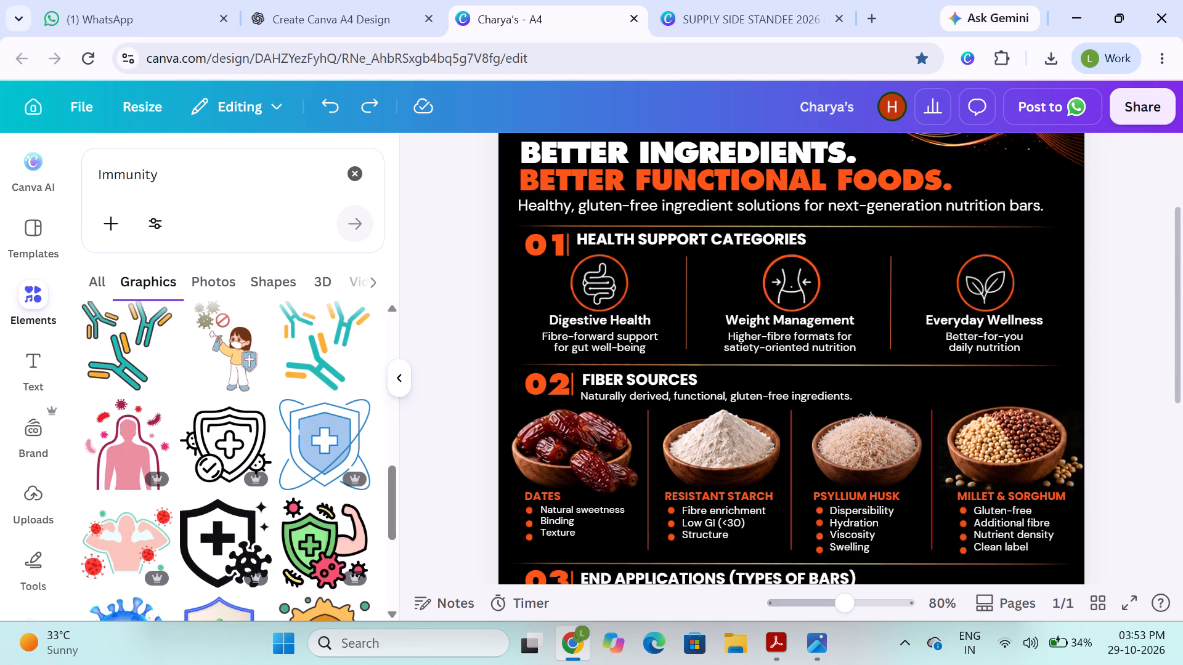
click(357, 177)
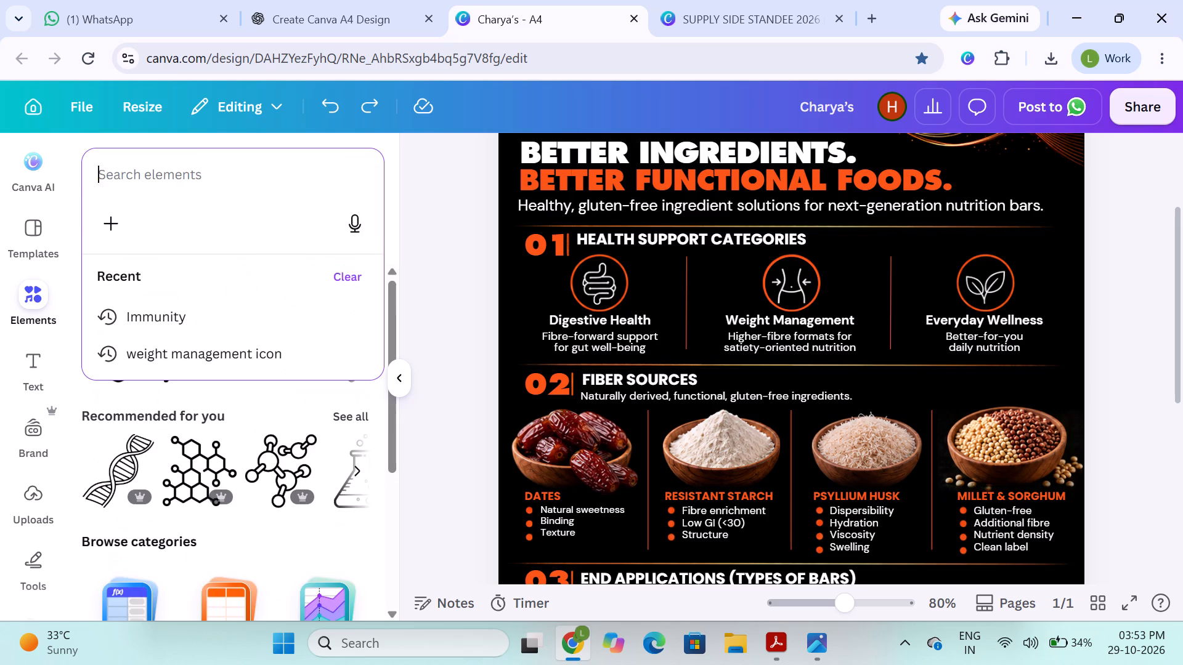
Select the circle over the Weight Management icon and search the elements library for "weight icon".
click(778, 289)
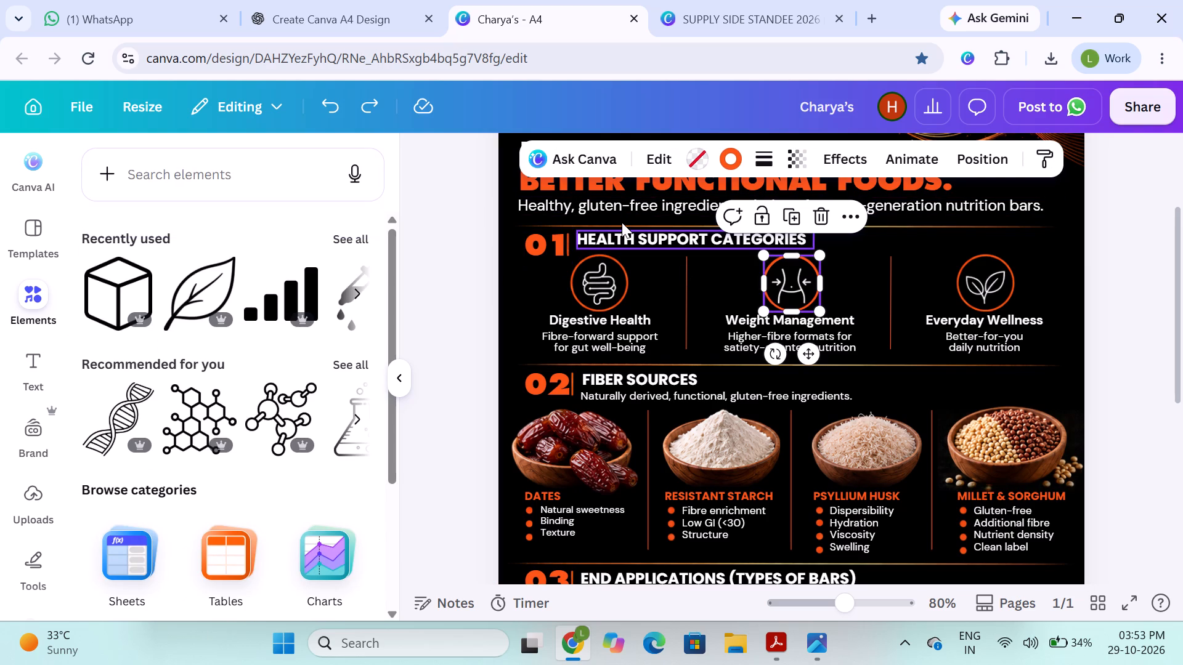
click(194, 179)
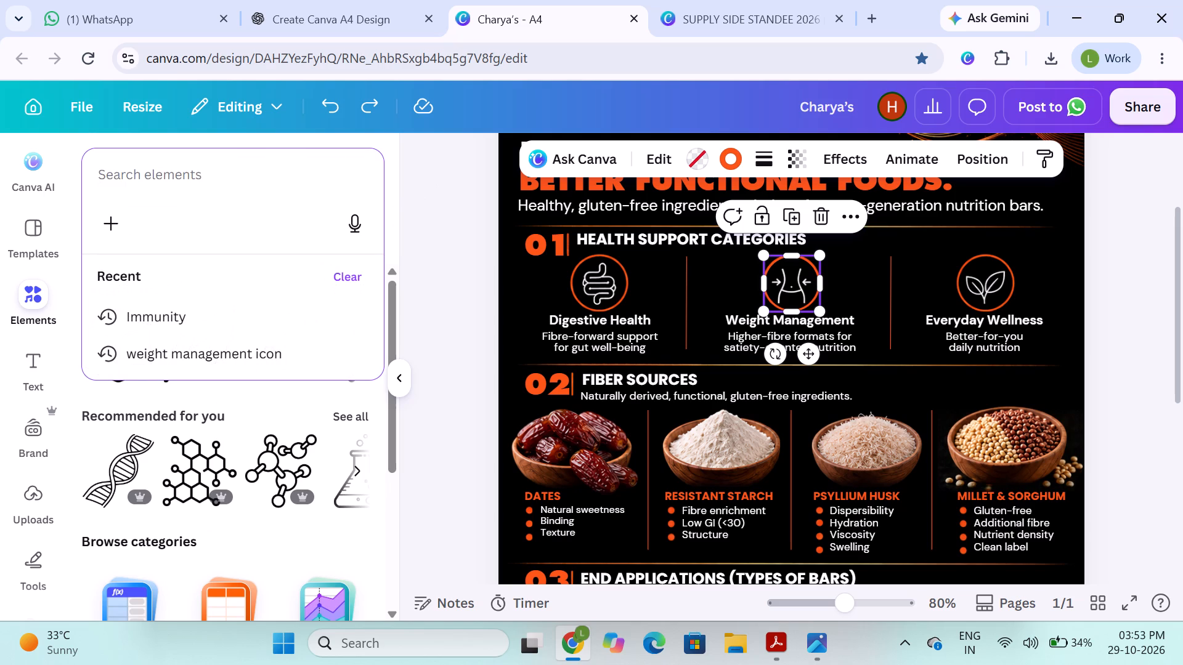
text(weight)
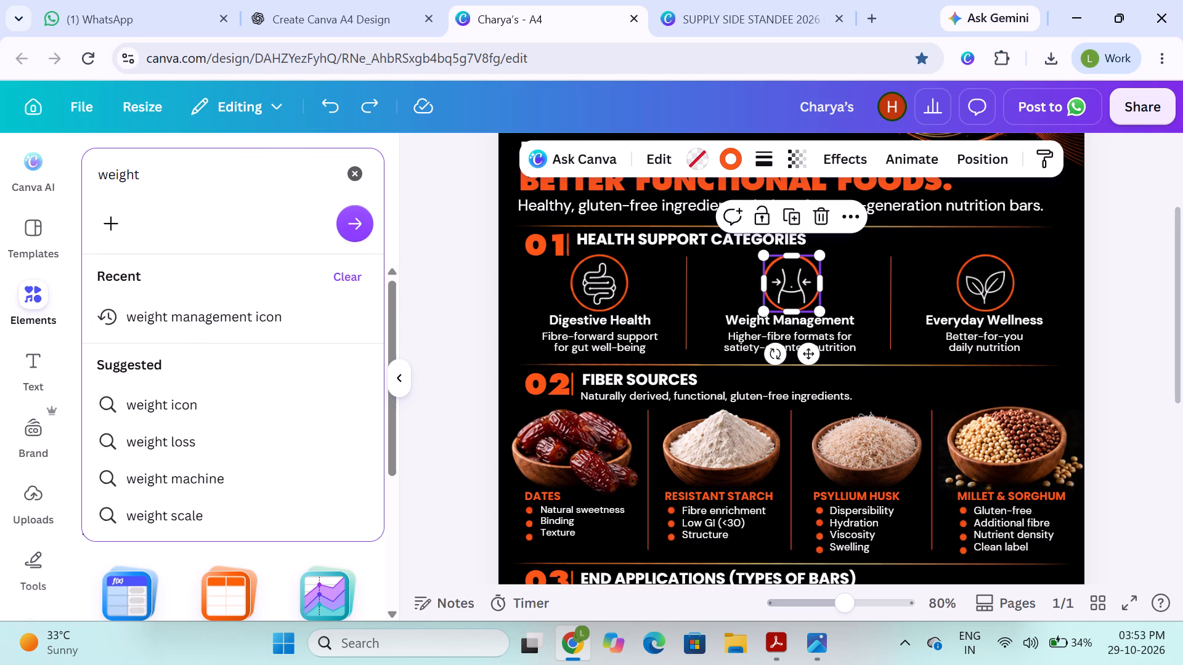
click(200, 414)
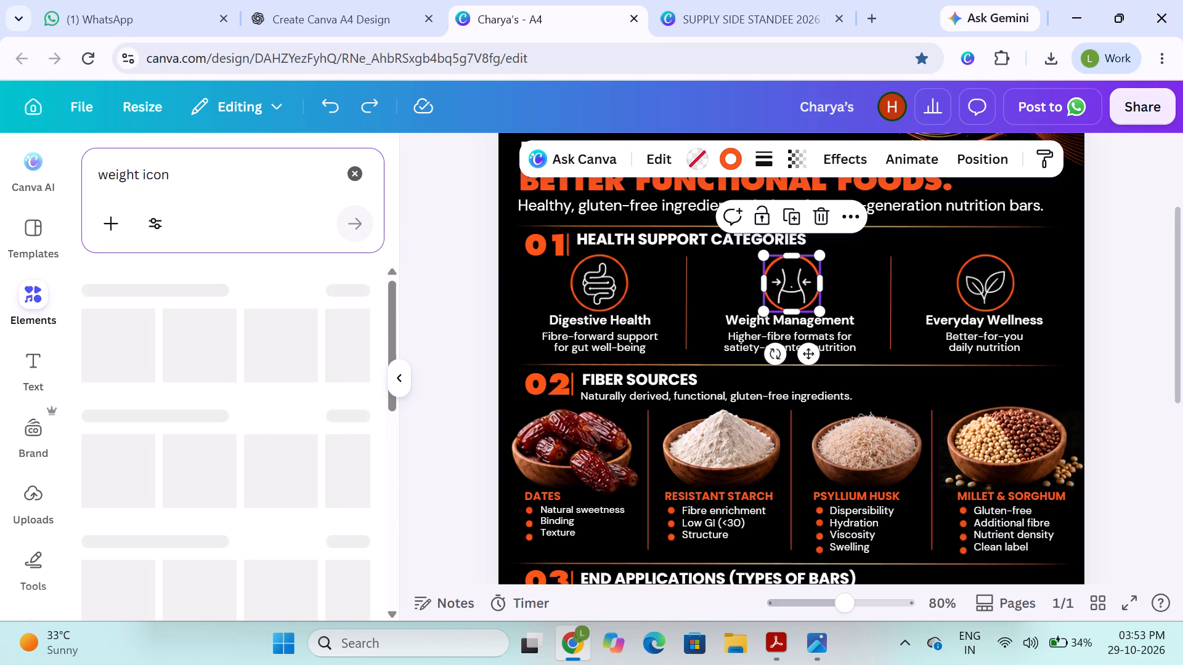
click(206, 156)
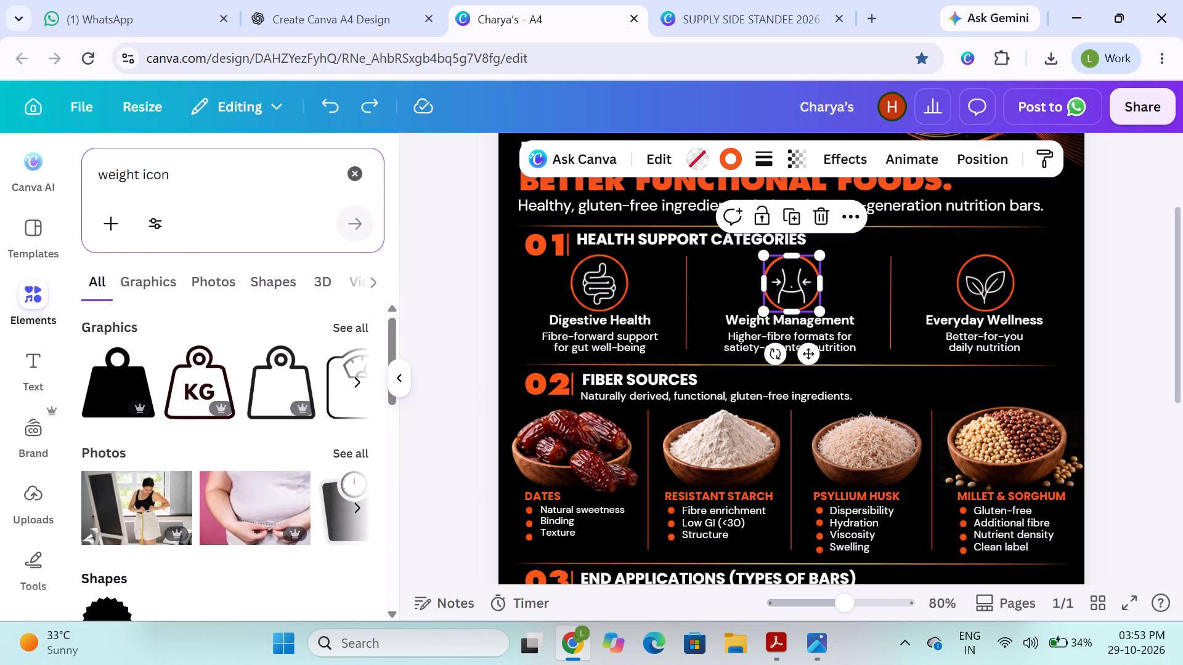
Delete the selected circle overlaid on the Weight Management icon.
key(BackSpace)
key(BackSpace)
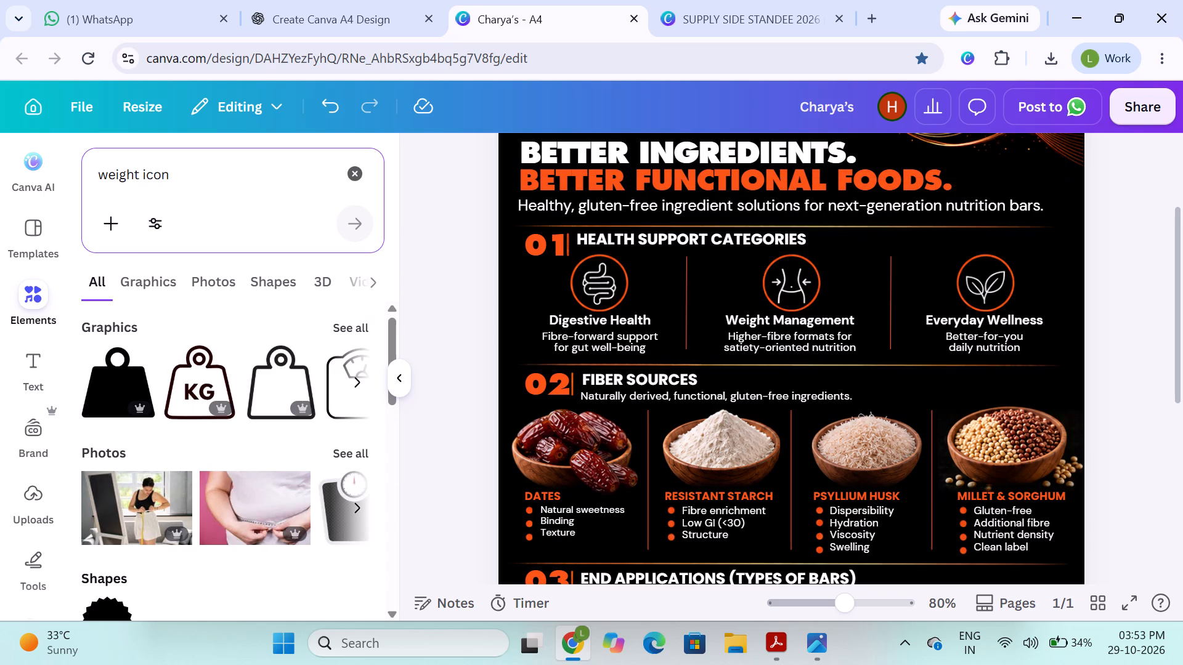
Change the elements search to "weight loss" and show all matching graphics.
scroll(206, 156, up, 2)
click(203, 202)
click(226, 179)
key(BackSpace)
key(BackSpace)
key(BackSpace)
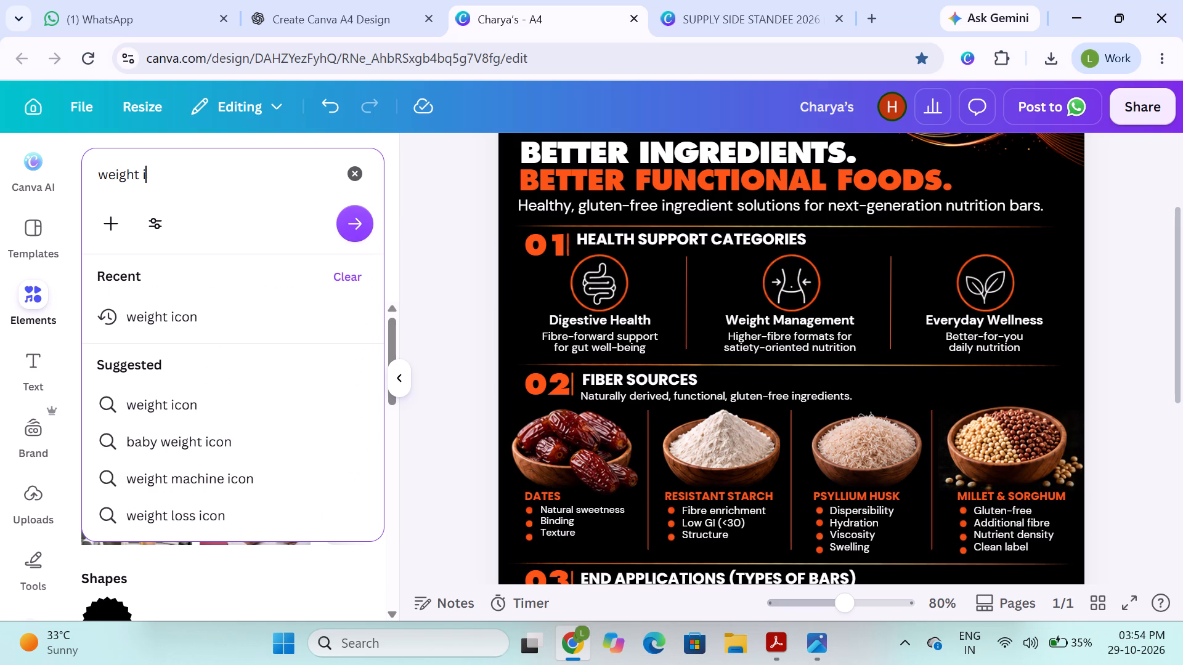
key(BackSpace)
text(loss)
click(367, 228)
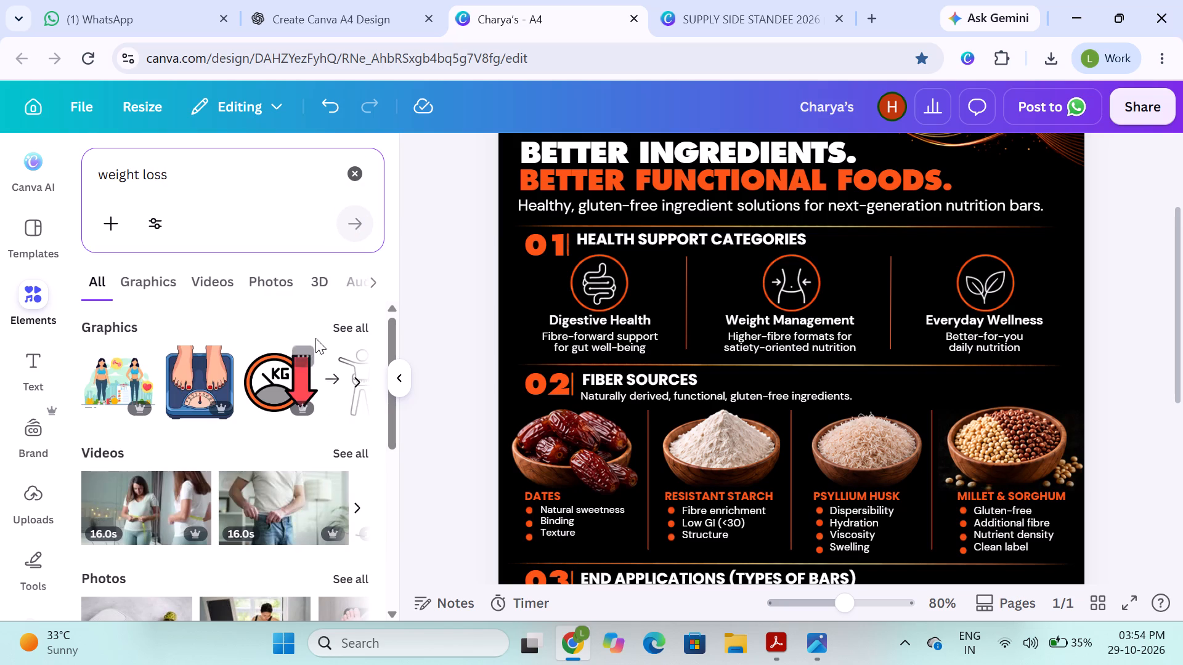
click(346, 321)
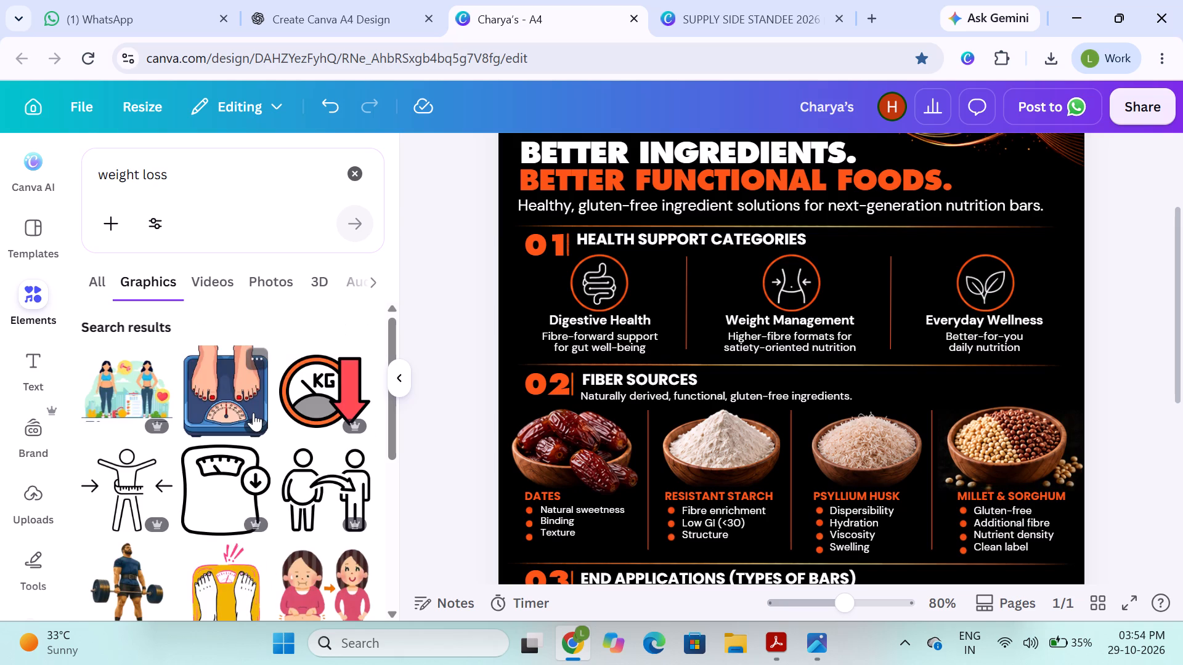
Add the outlined waist graphic with inward arrows from the weight loss results to the page and colour it white.
scroll(253, 413, down, 4)
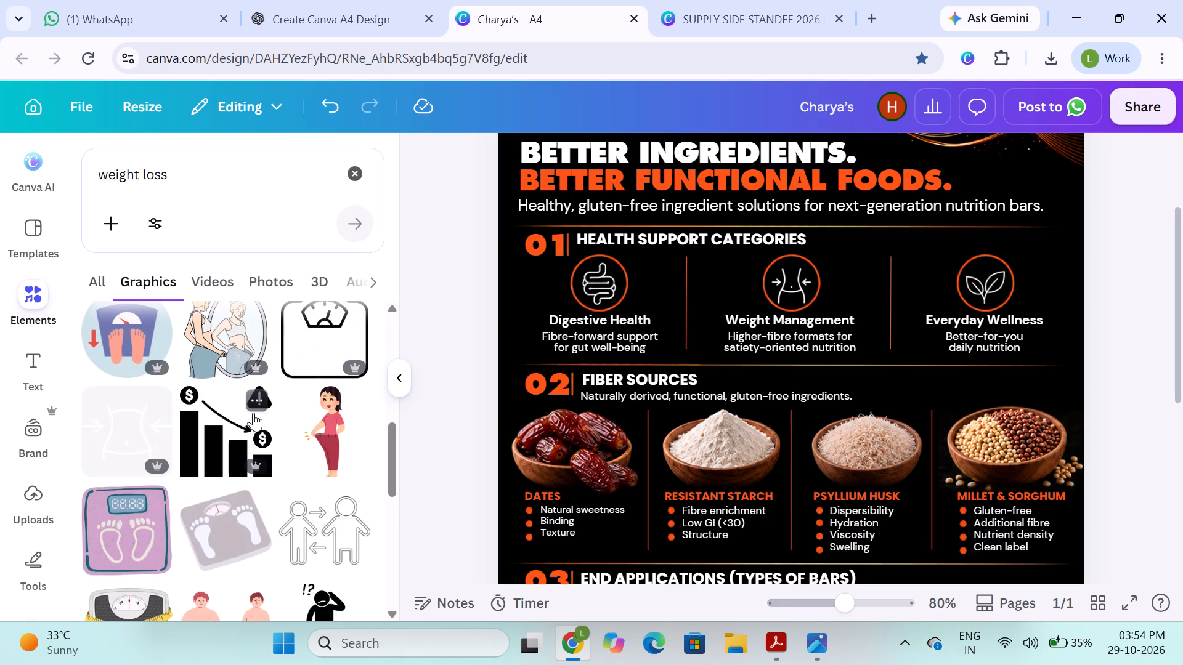
scroll(254, 477, down, 3)
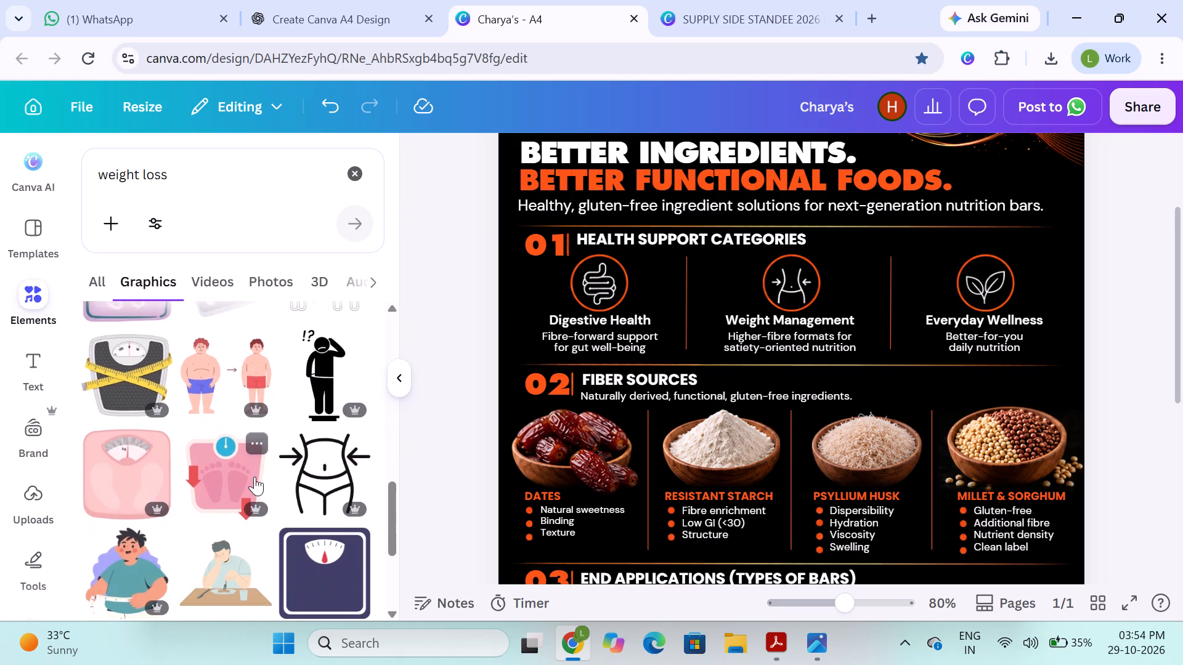
scroll(254, 477, down, 1)
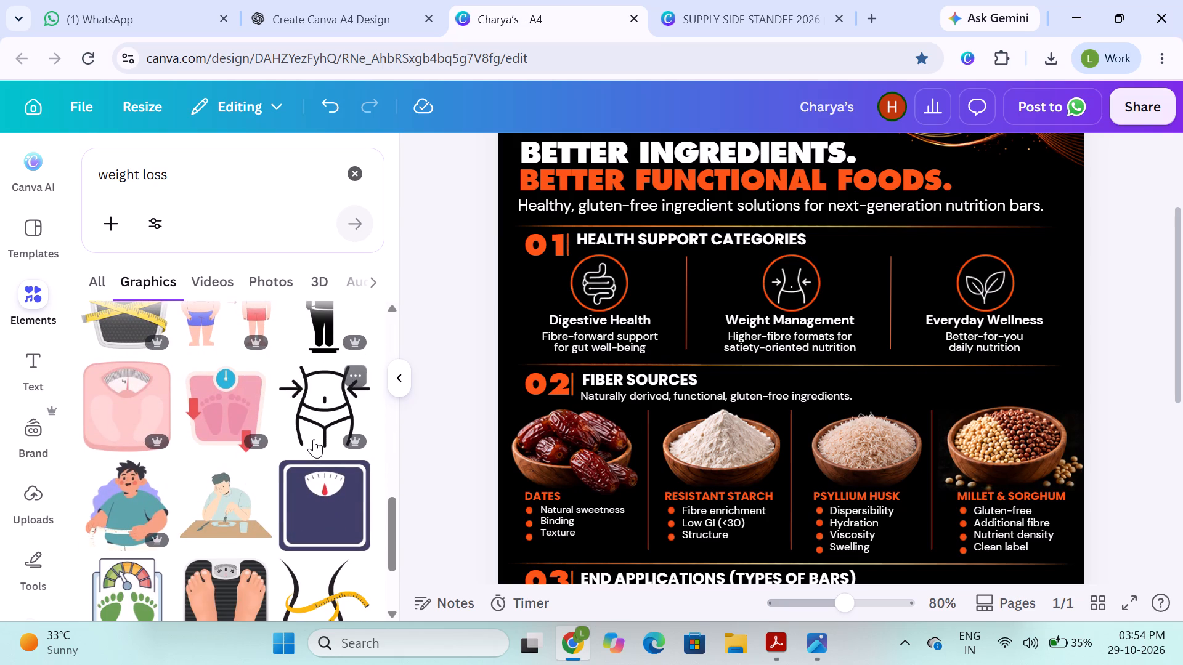
click(314, 439)
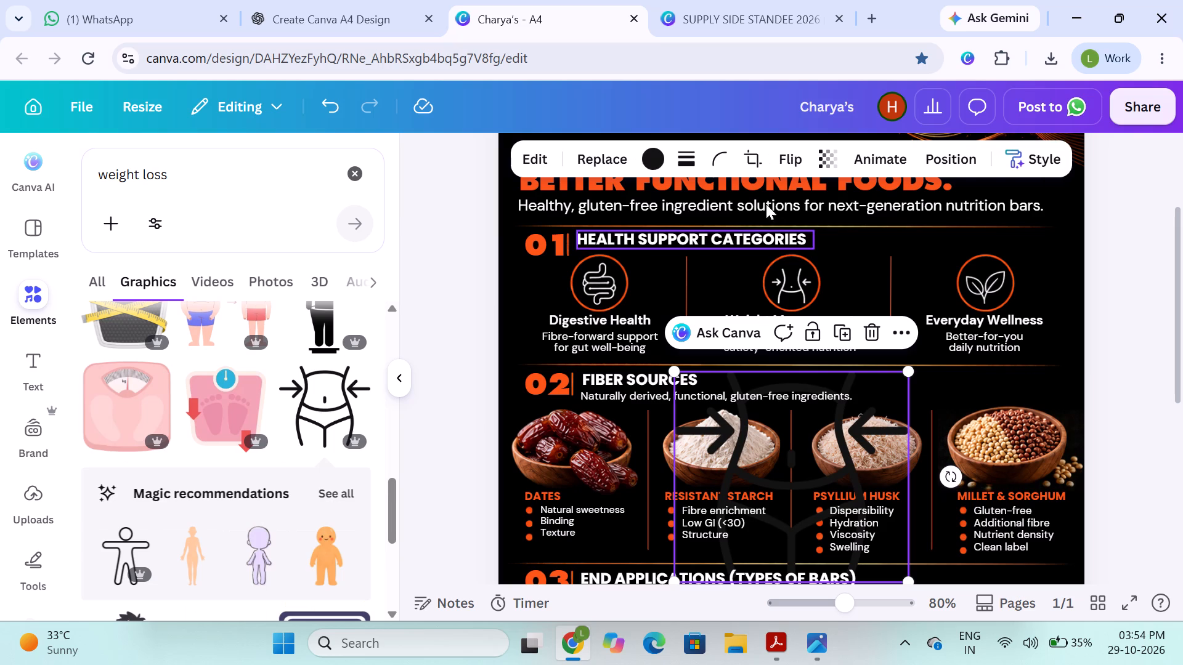
click(657, 161)
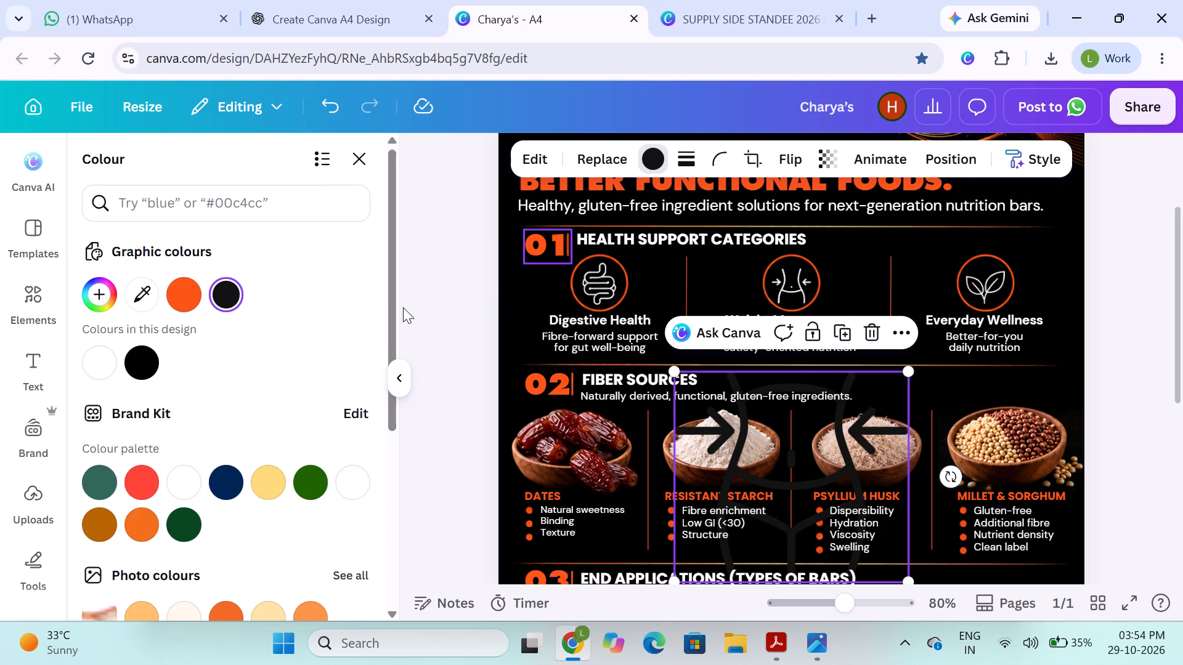
click(186, 295)
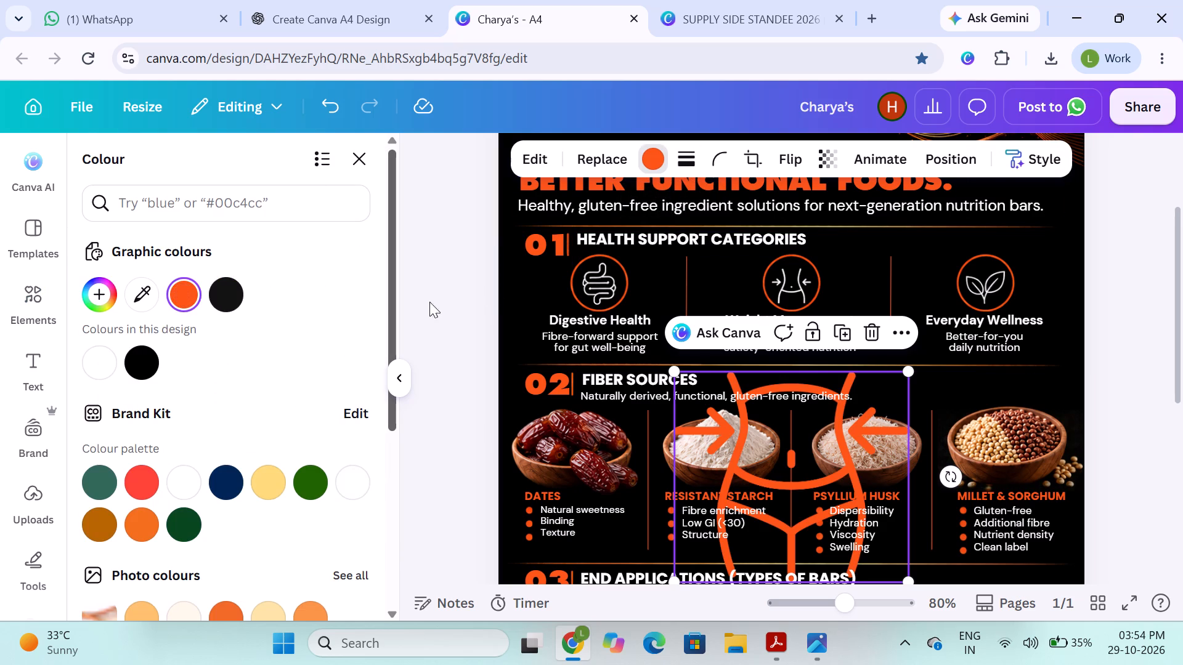
click(110, 355)
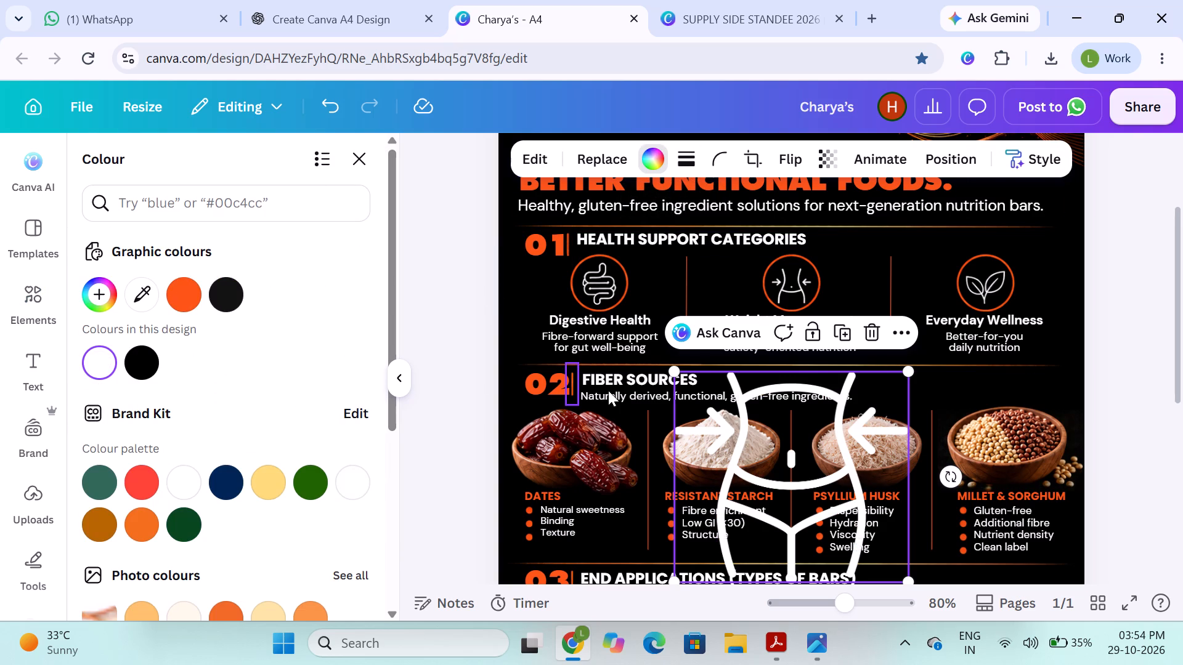
Shrink the white waist graphic and move it up to the Weight Management column.
click(914, 369)
scroll(800, 491, down, 1)
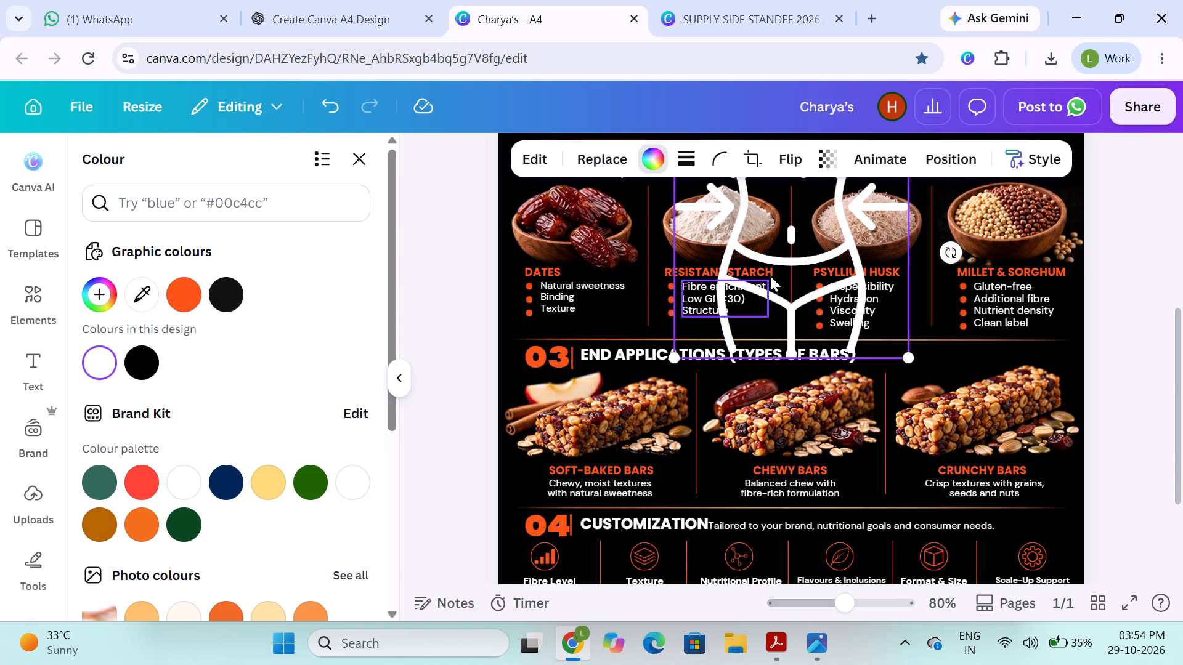
scroll(794, 300, up, 1)
drag(911, 361, 820, 456)
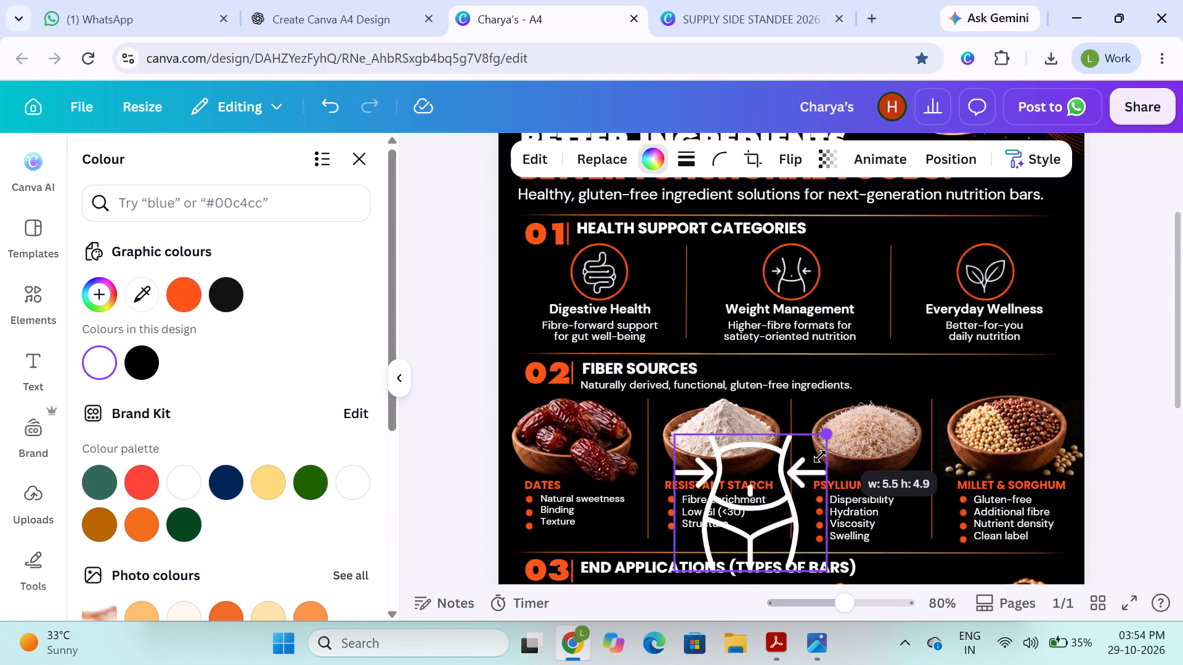
drag(820, 456, 787, 503)
drag(723, 530, 780, 314)
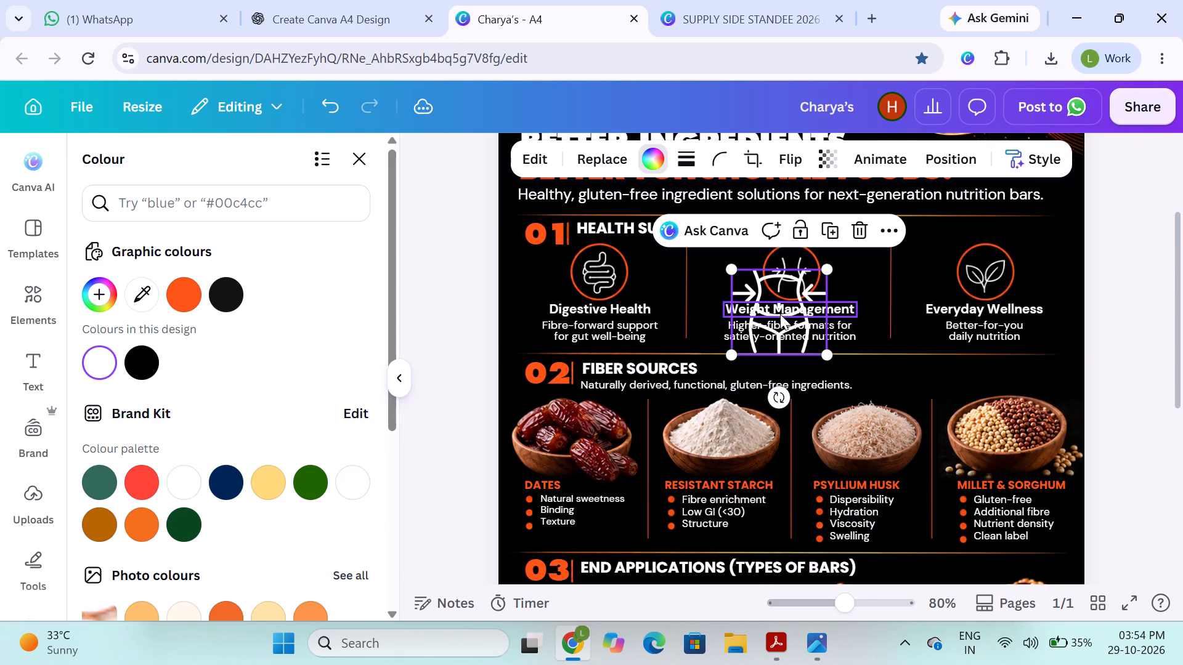
scroll(780, 314, up, 1)
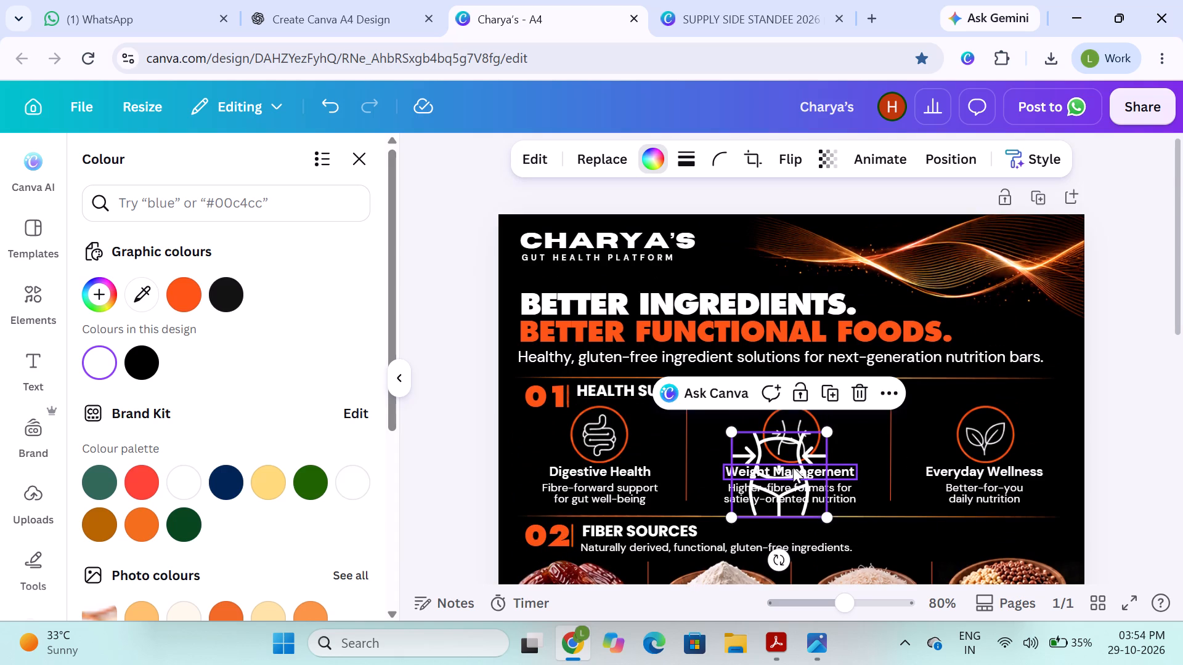
drag(787, 461, 730, 417)
Shrink the waist graphic further to icon size and place it just left of the existing Weight Management icon.
scroll(781, 499, down, 2)
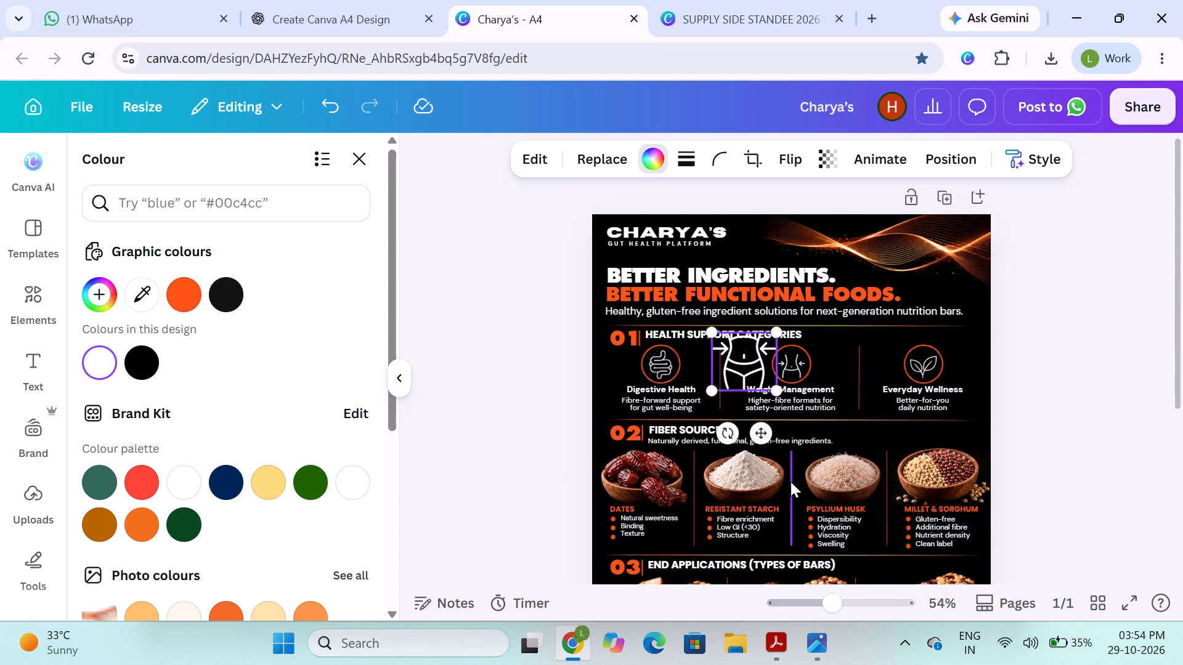
scroll(791, 482, down, 2)
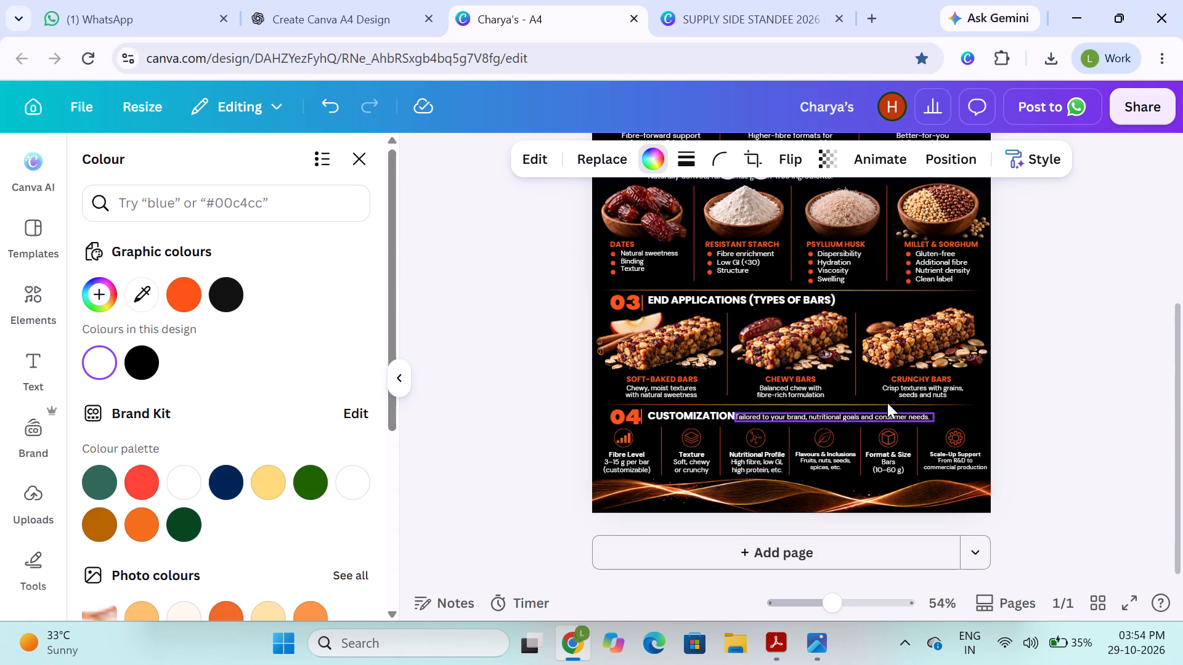
scroll(890, 349, up, 2)
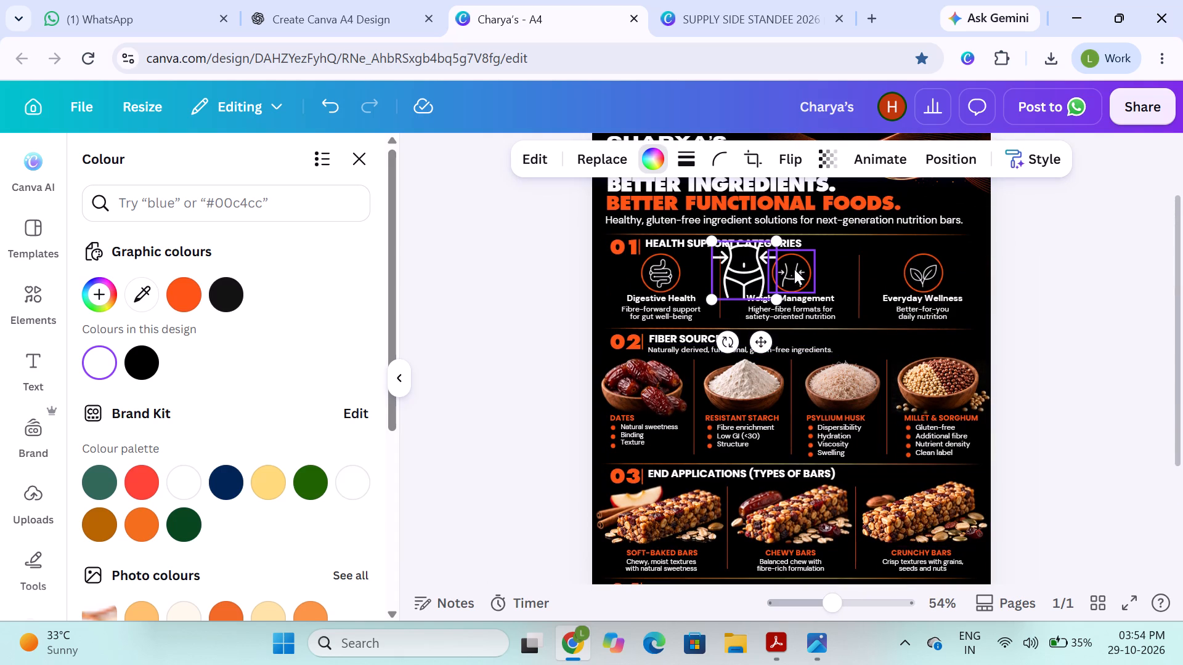
scroll(794, 269, up, 1)
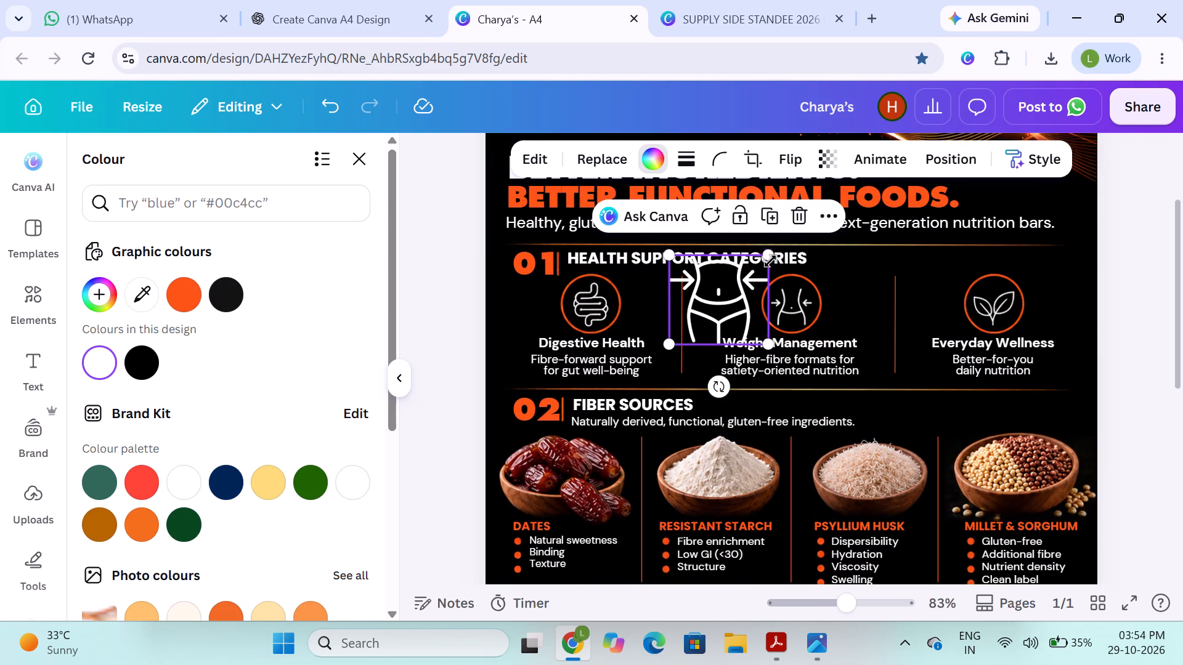
drag(770, 259, 736, 305)
drag(690, 311, 730, 292)
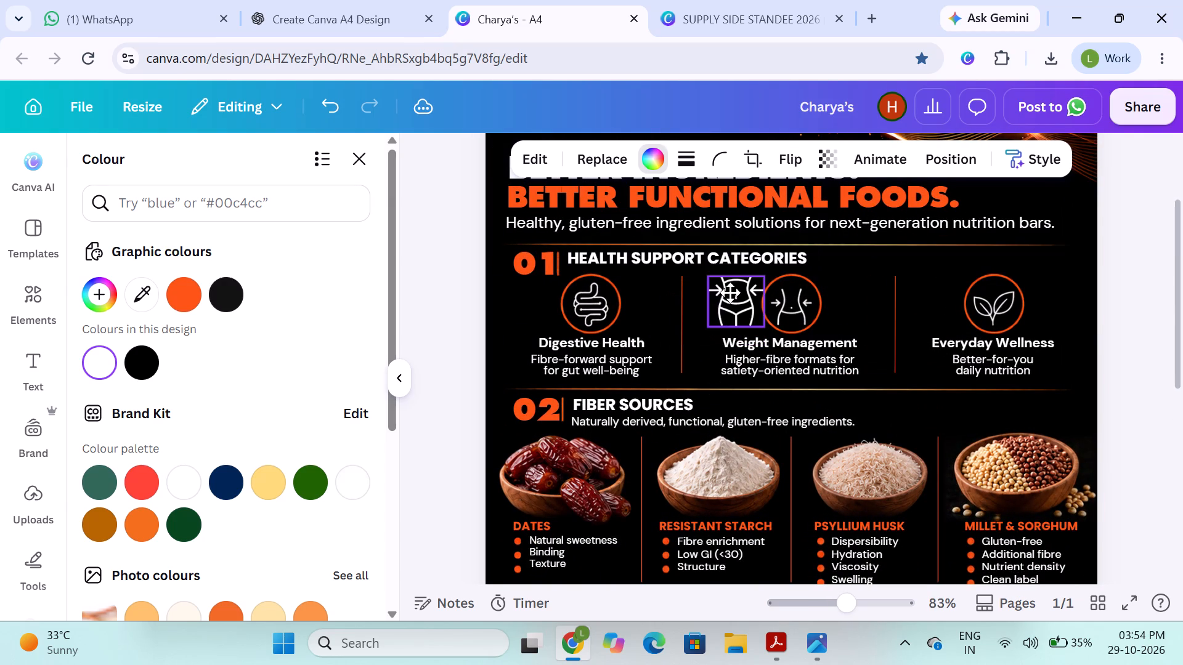
drag(730, 292, 720, 292)
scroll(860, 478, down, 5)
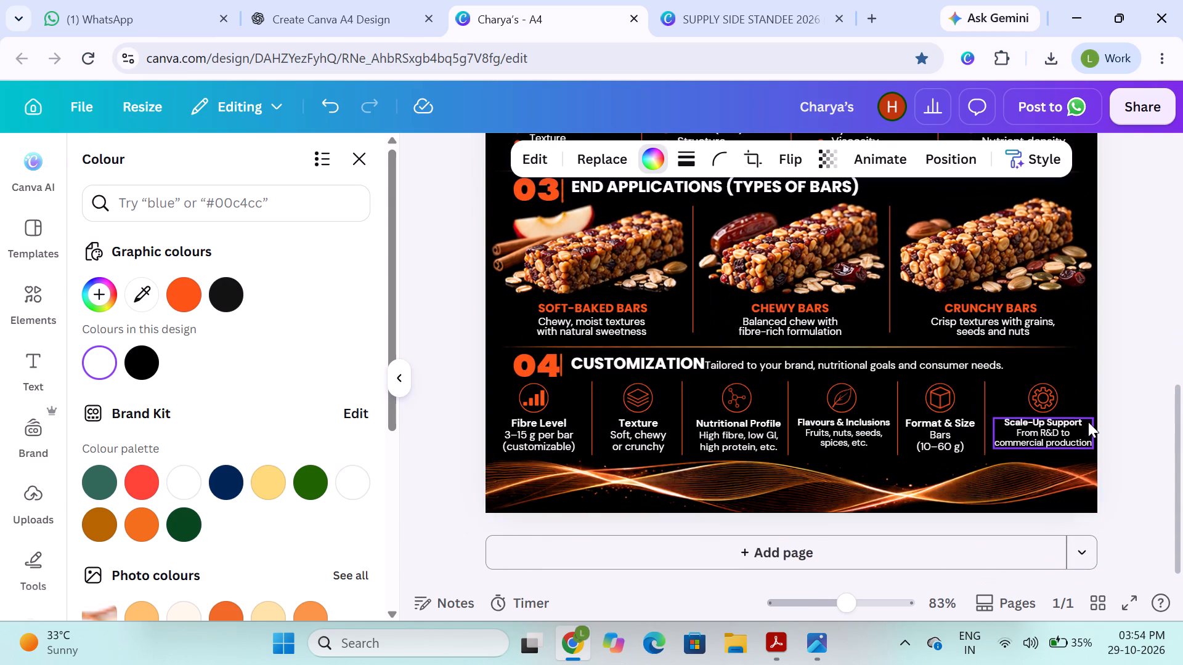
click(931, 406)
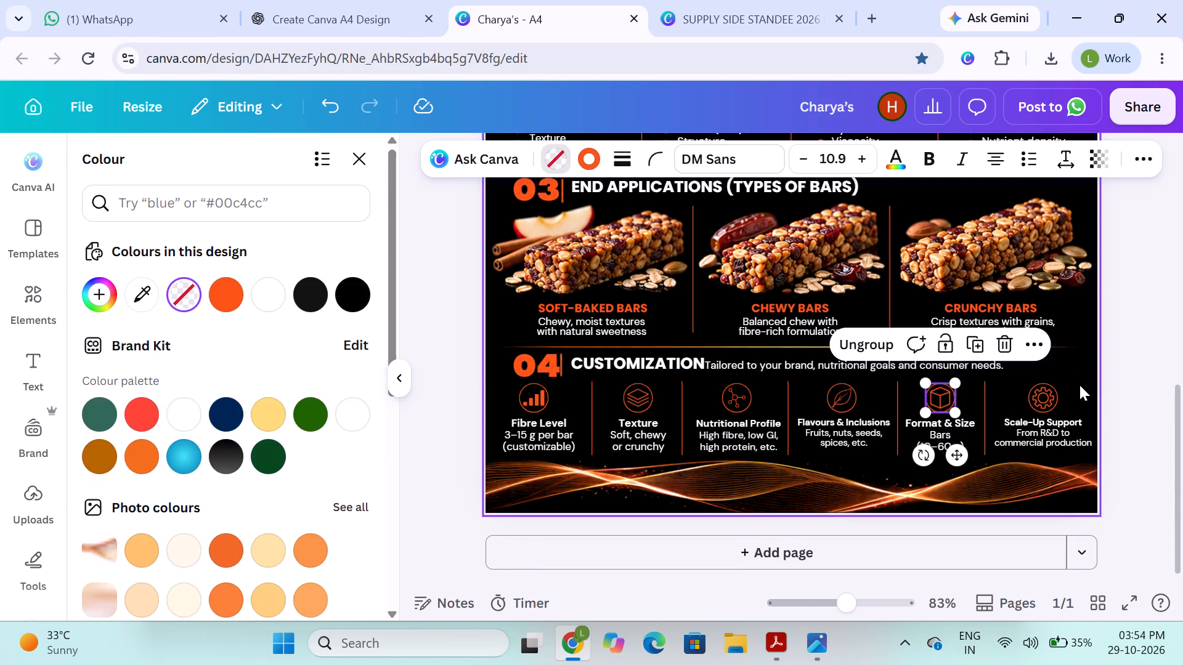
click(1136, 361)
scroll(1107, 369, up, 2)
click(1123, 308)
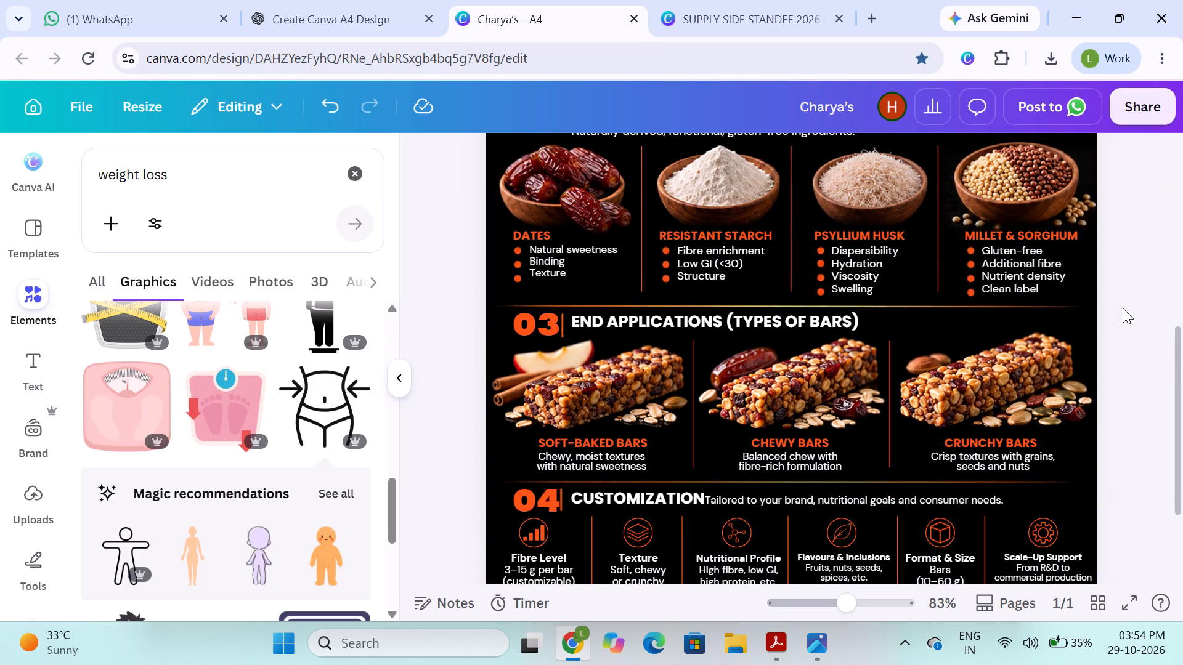
Reduce the waist graphic slightly more and nudge it closer to the existing Weight Management icon.
scroll(1123, 308, up, 3)
click(790, 289)
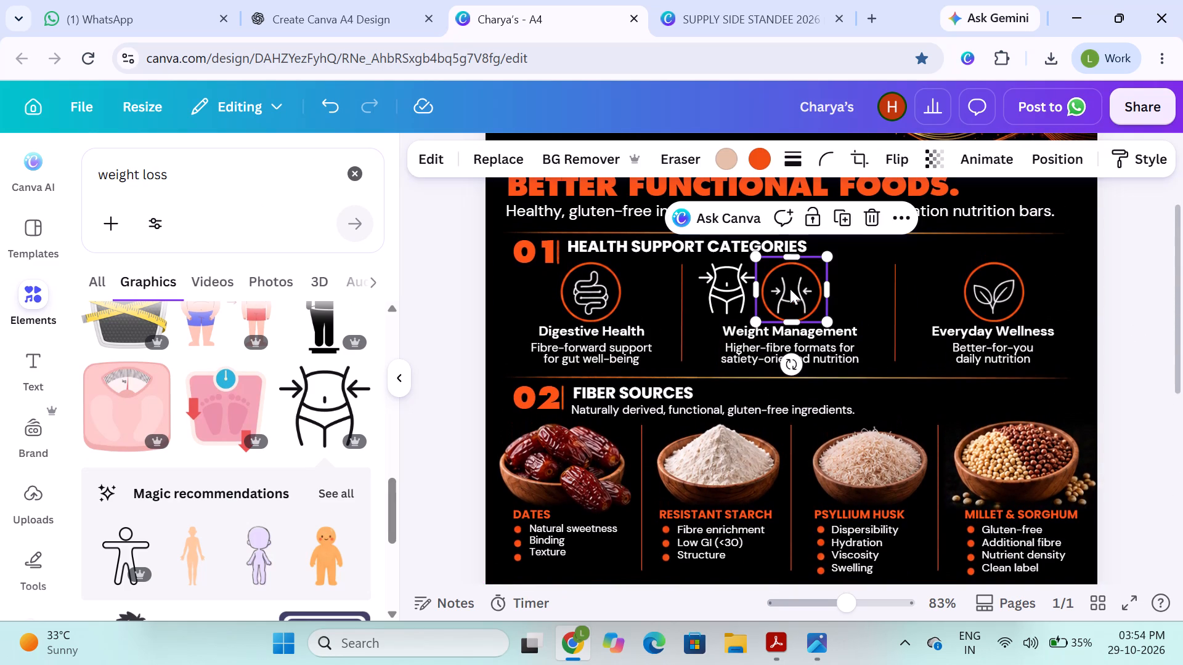
click(727, 289)
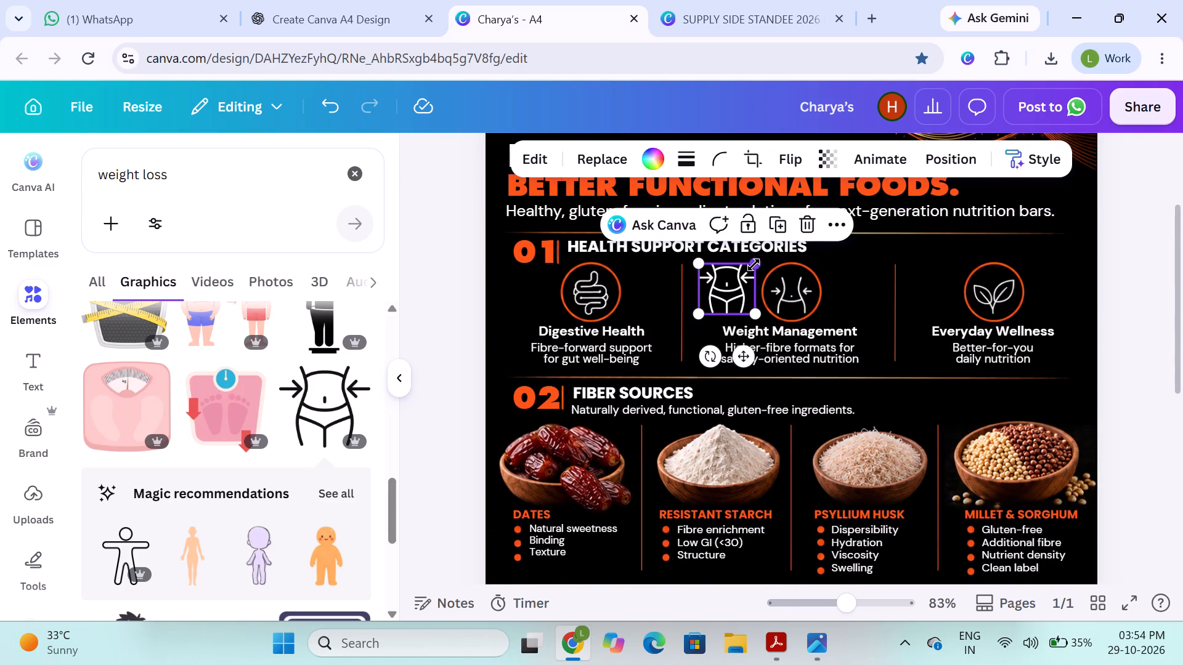
drag(755, 262, 745, 266)
drag(717, 289, 725, 289)
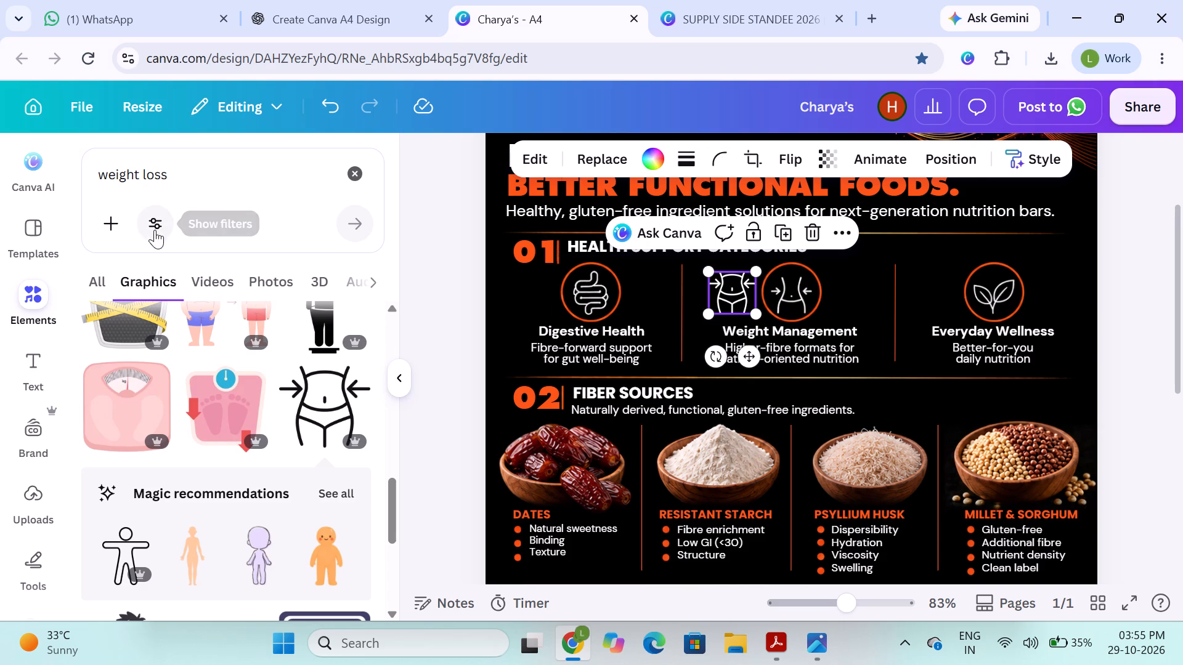
Clear the "weight loss" search and look through the recently used elements.
click(359, 175)
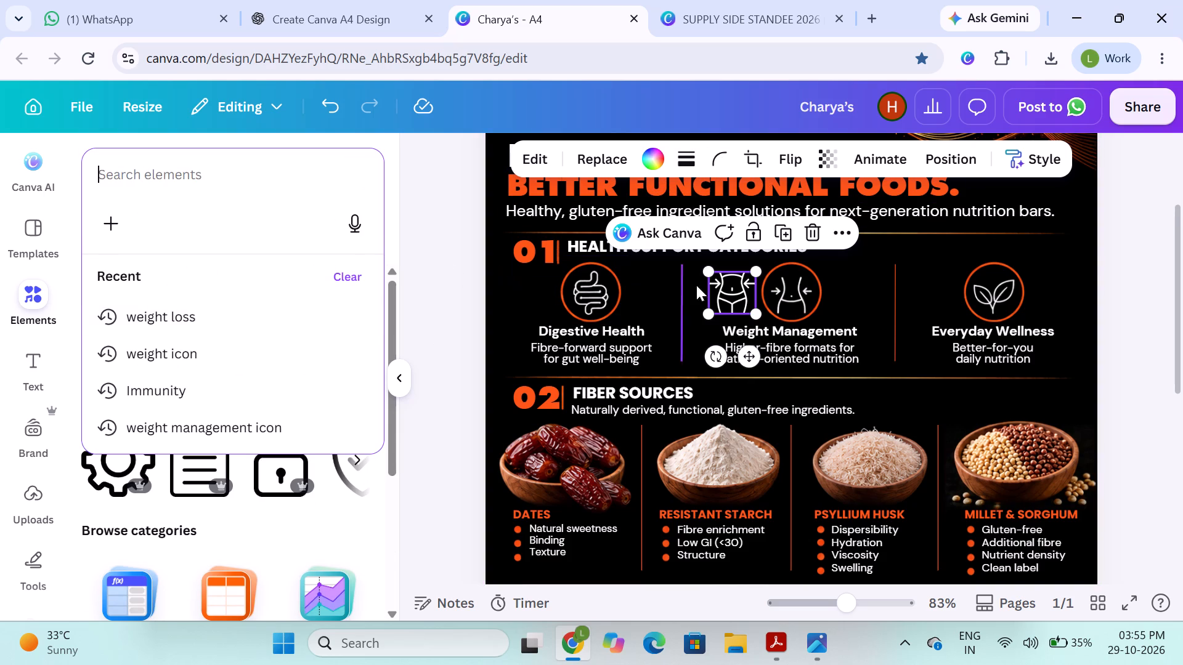
click(1166, 273)
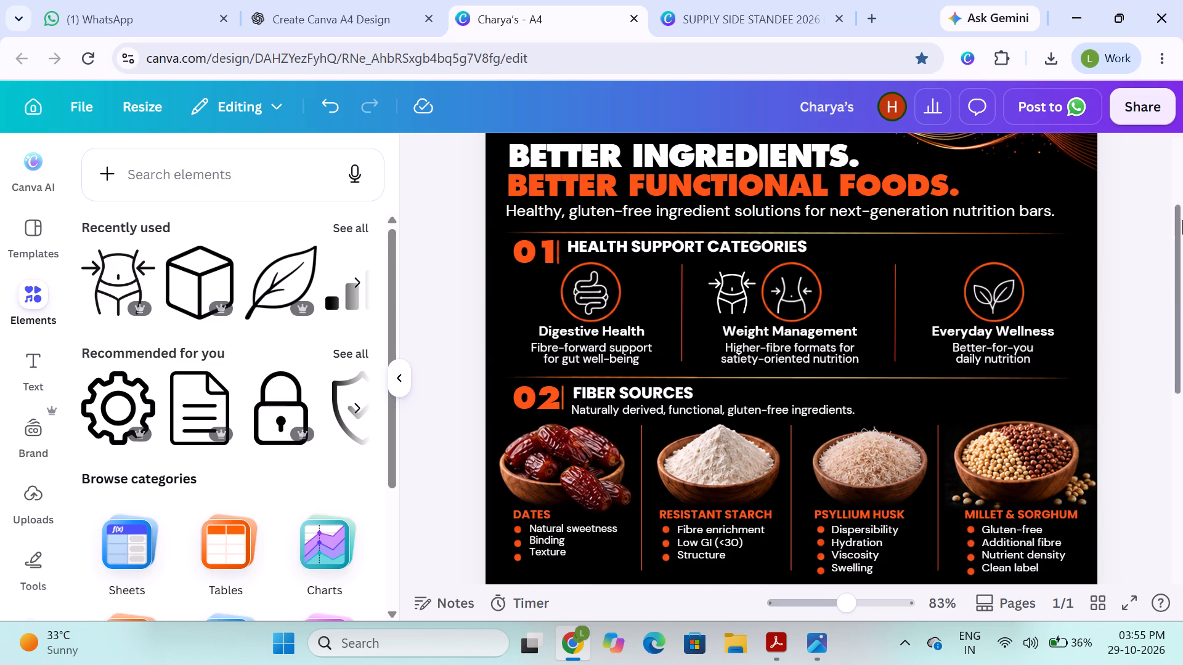
click(741, 297)
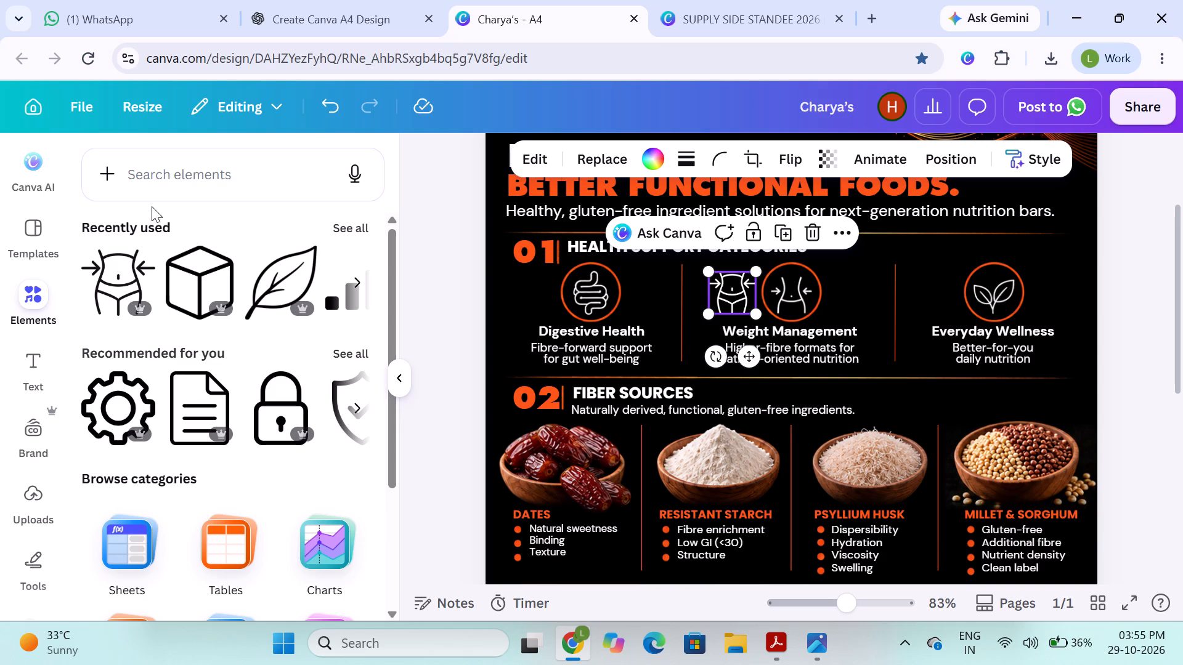
click(356, 228)
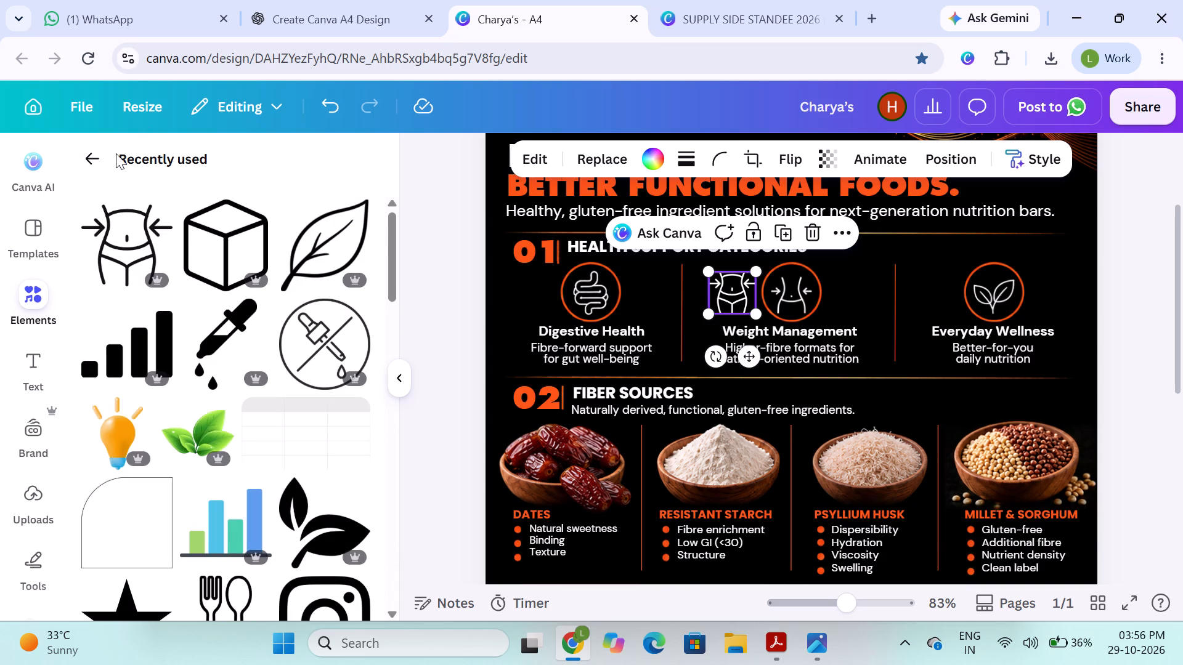
click(89, 157)
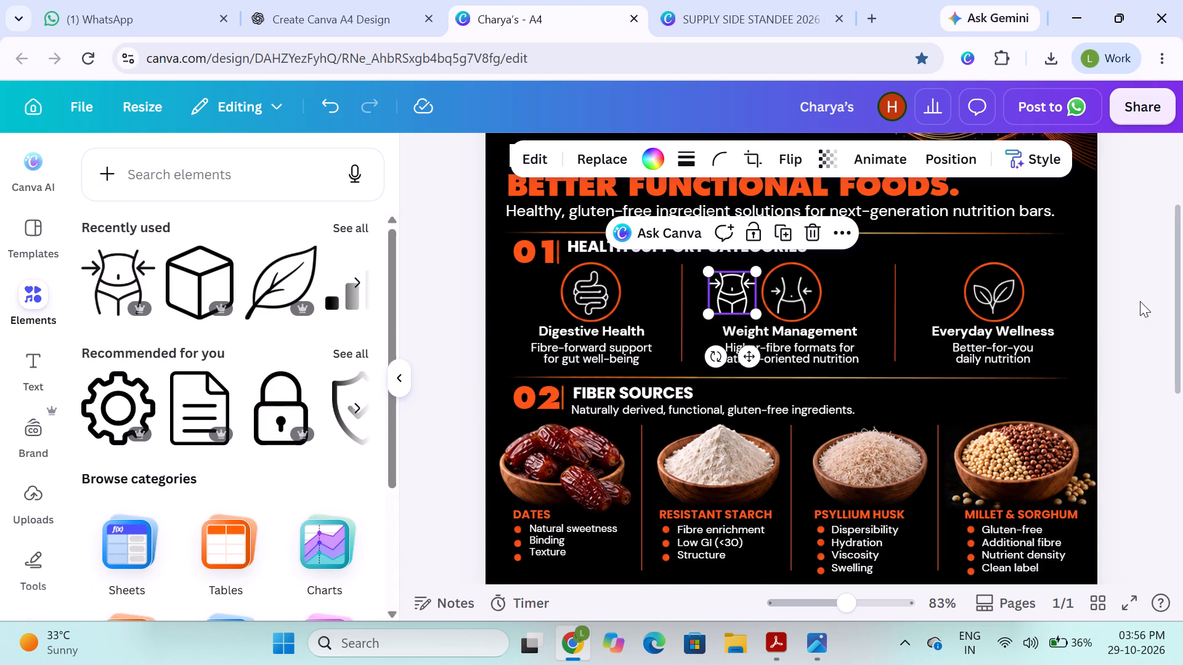
click(1140, 301)
Ungroup the Format & Size icon in the Customization section.
scroll(1108, 363, down, 2)
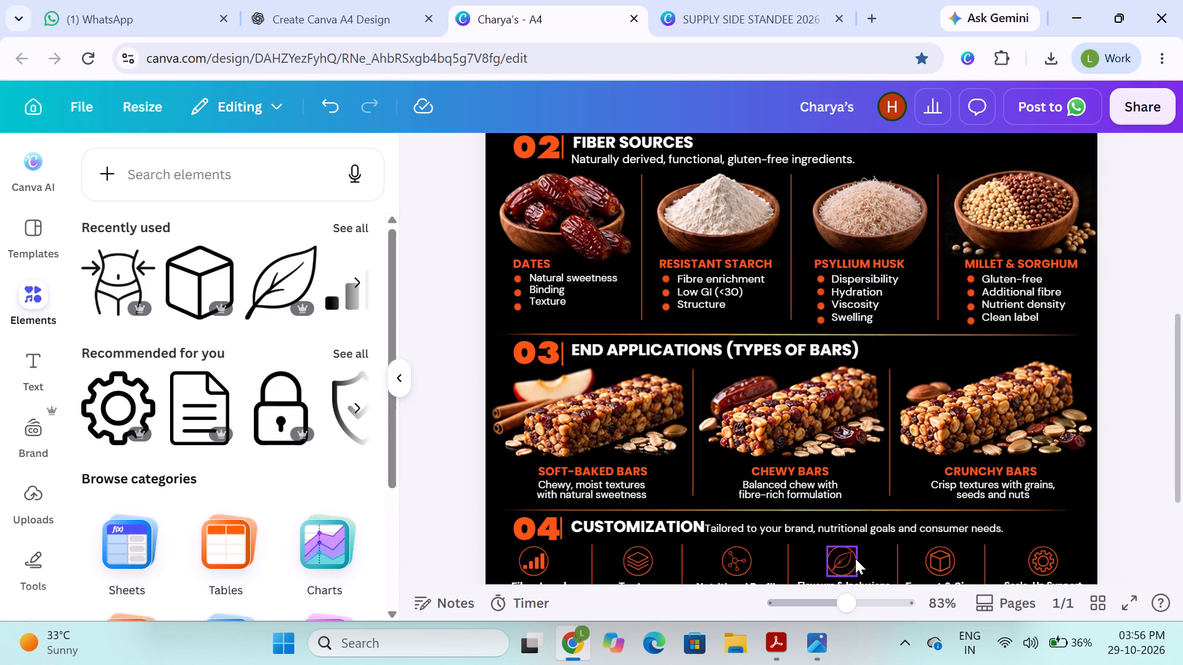
click(933, 550)
scroll(933, 550, down, 1)
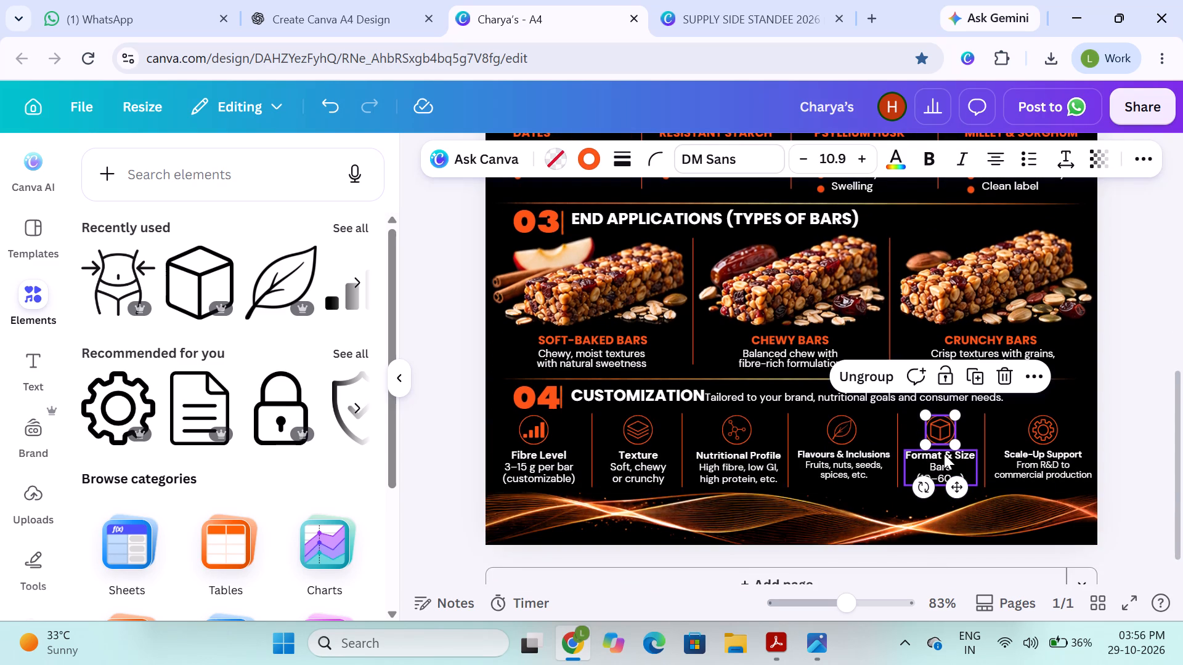
click(878, 379)
drag(1114, 403, 1114, 408)
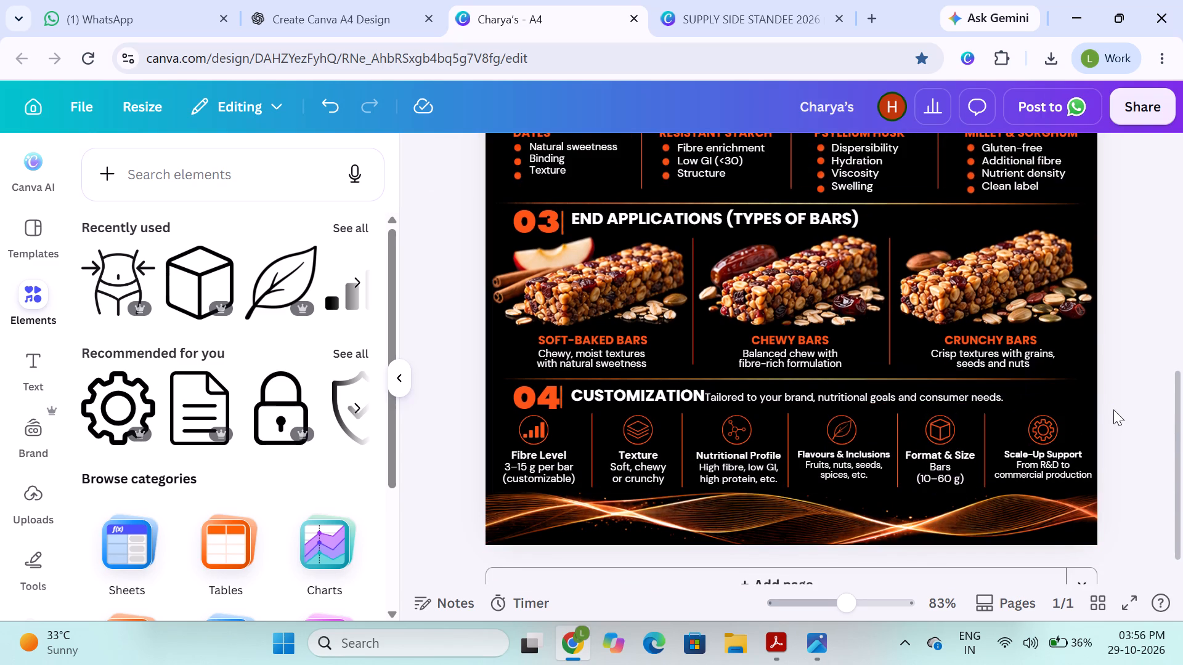
Duplicate the orange circle of the Format & Size icon and place the copy, undistorted, on the divider beside it.
click(921, 429)
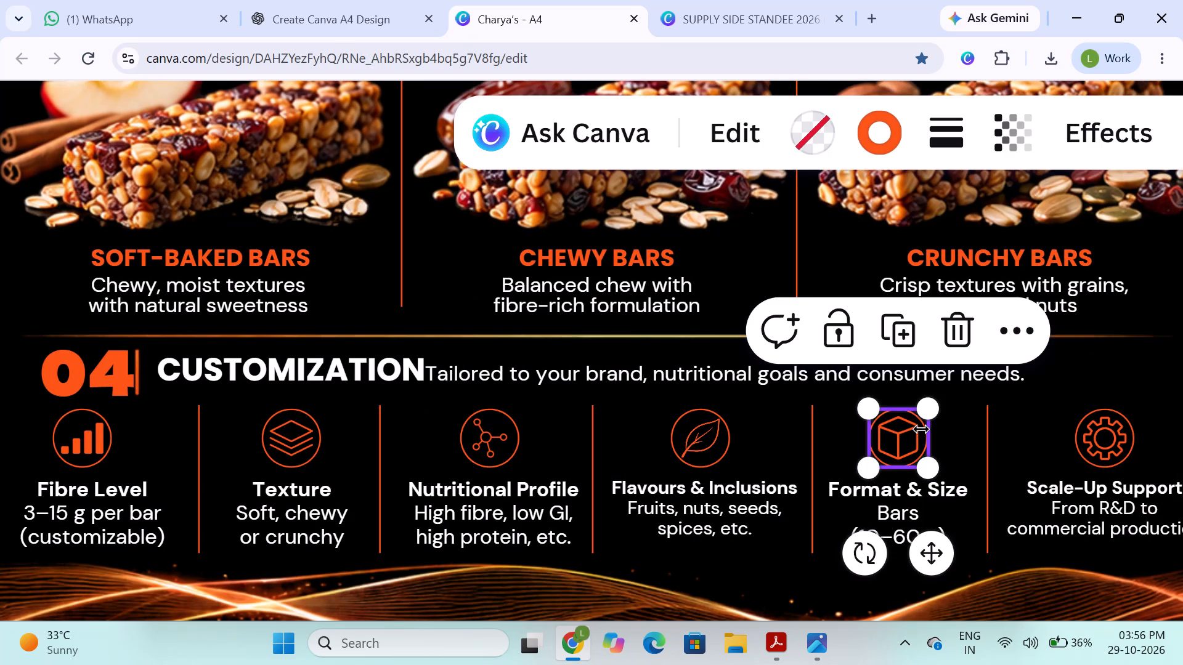
key(ctrl+d)
drag(940, 453, 1000, 393)
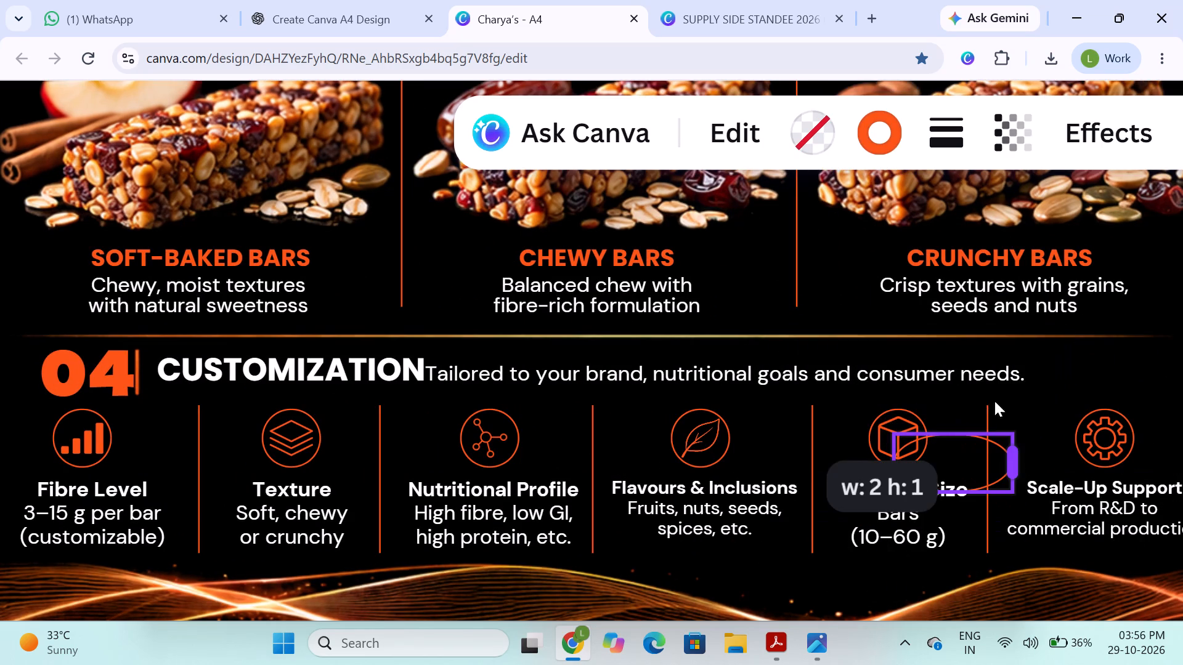
key(ctrl+z)
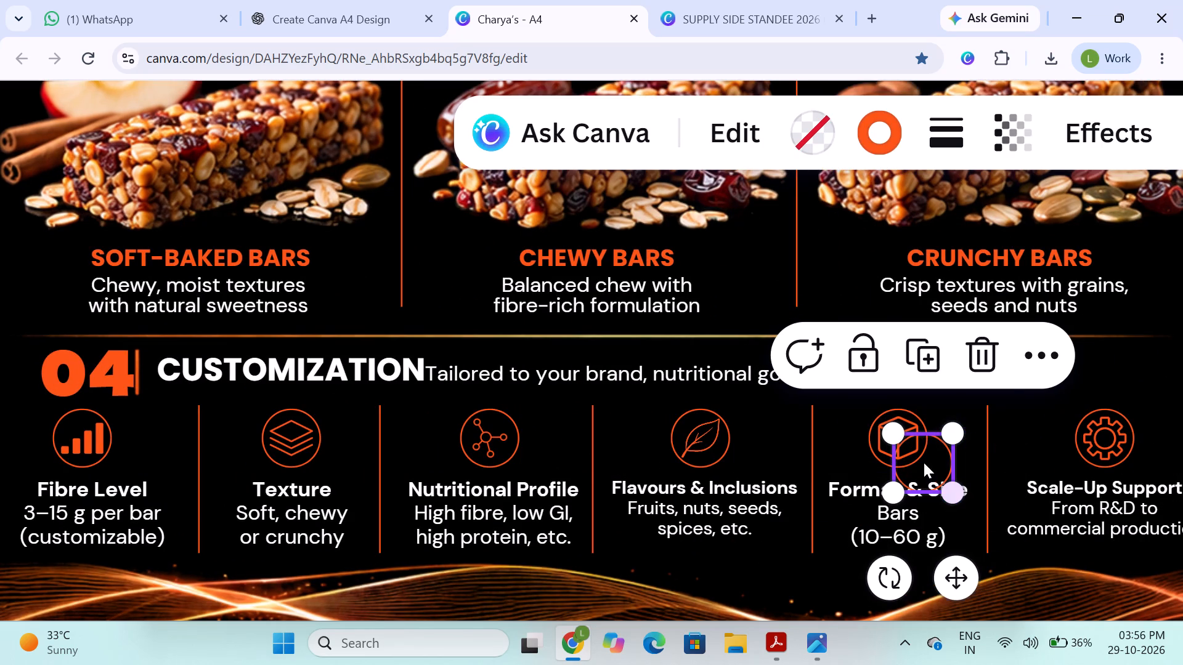
drag(924, 462, 986, 443)
Regroup the cube and its orange circle into the Format & Size icon in the Customization section.
click(890, 443)
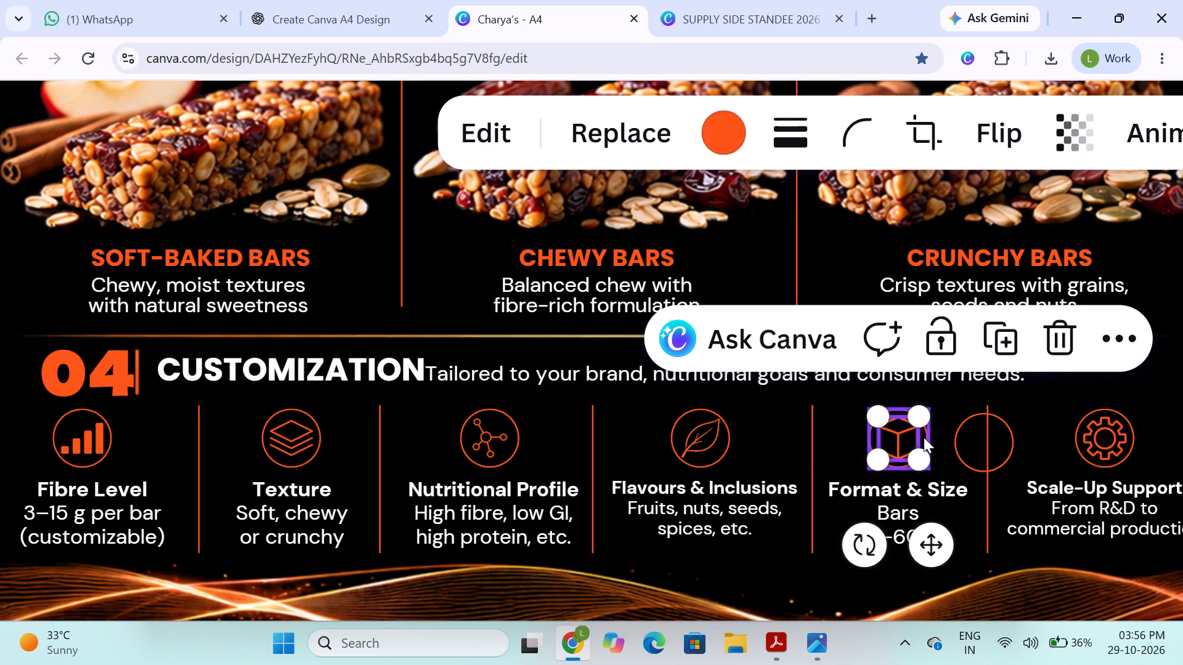
shift+click(924, 437)
click(763, 318)
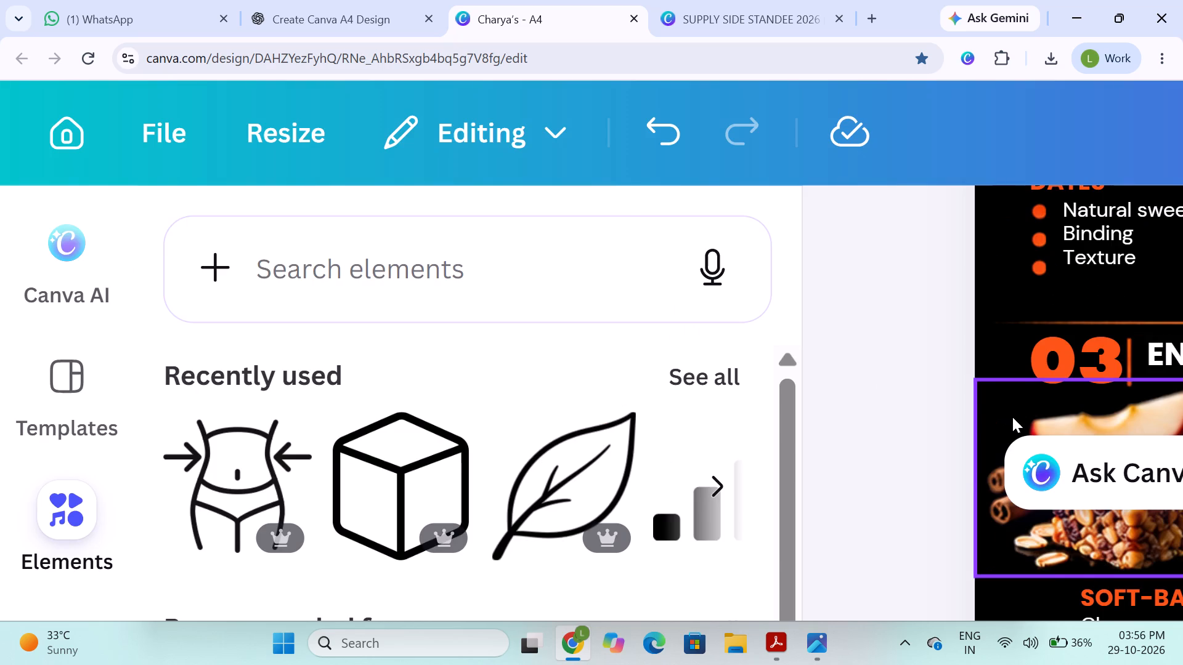
click(1110, 417)
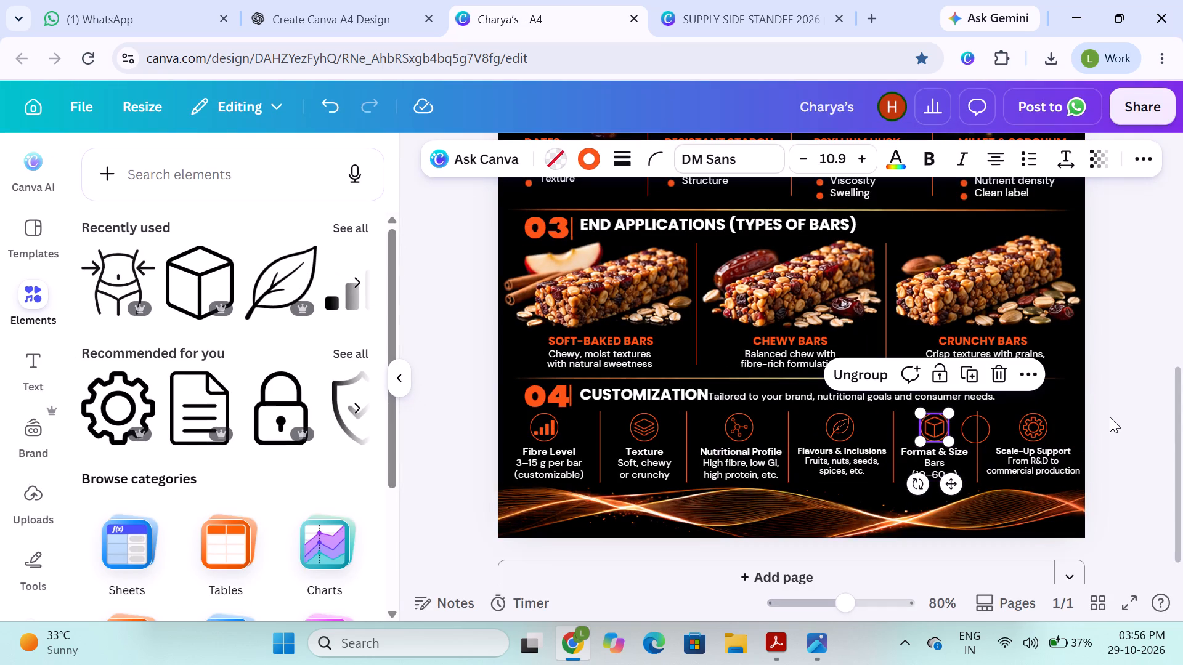
Move the orange circle copy up to the existing Weight Management icon and enlarge it to about 1.99 cm, matching that icon's ring.
drag(971, 436, 845, 370)
scroll(969, 427, up, 4)
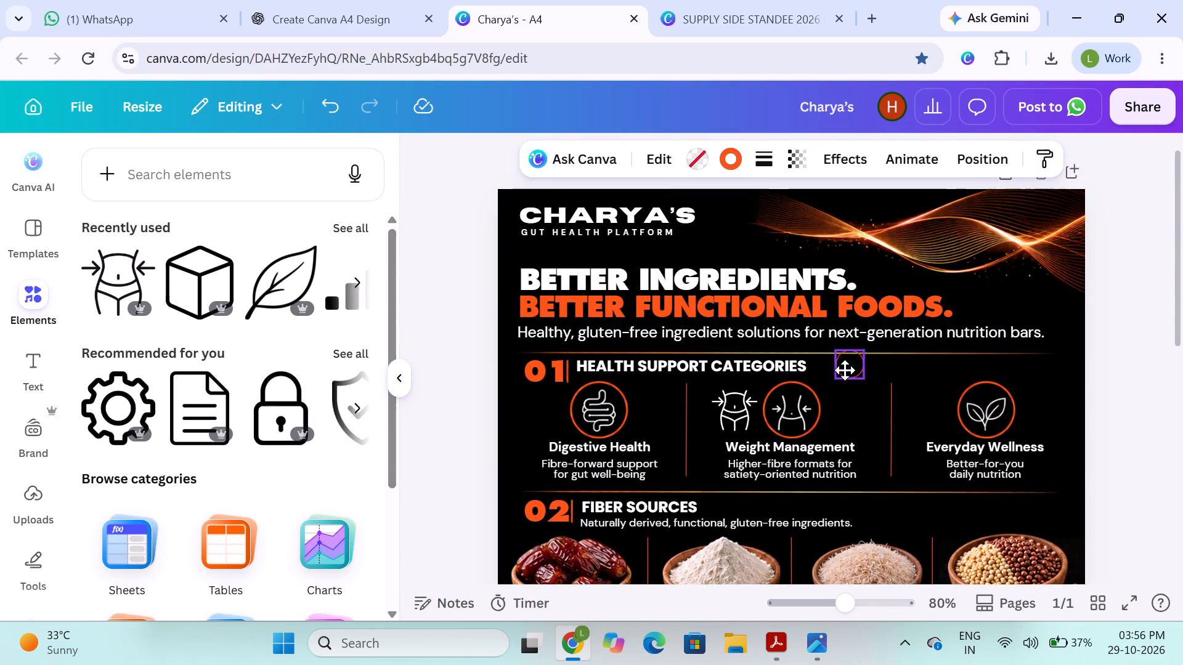
drag(845, 370, 736, 417)
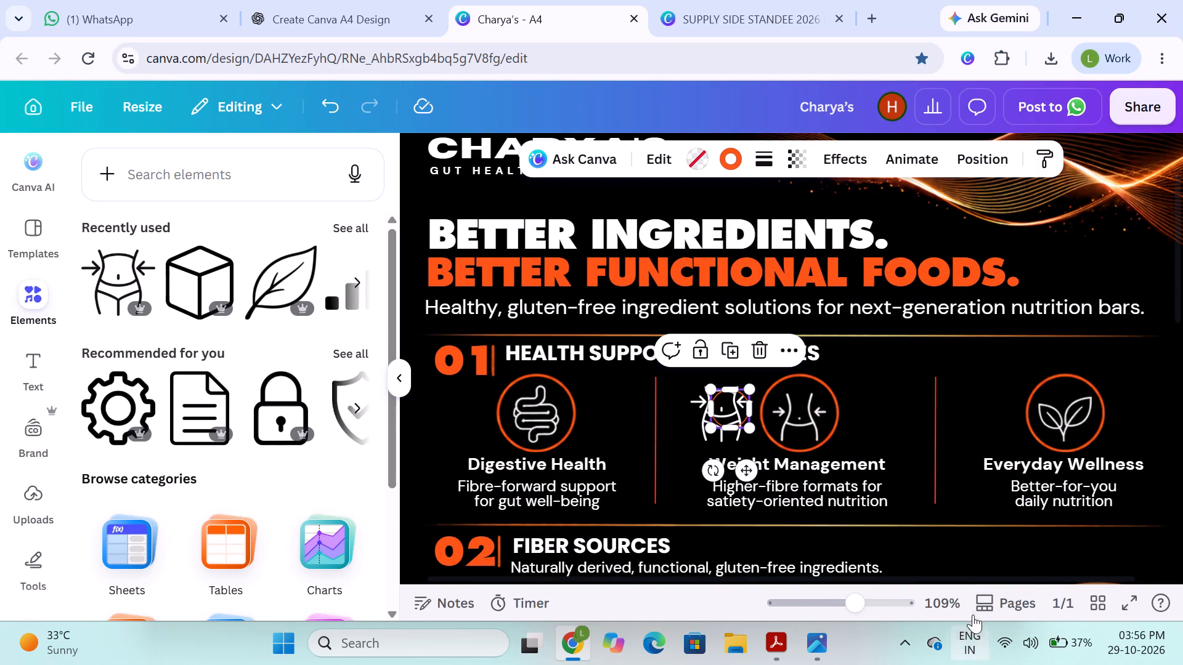
drag(747, 427, 770, 449)
drag(744, 422, 799, 413)
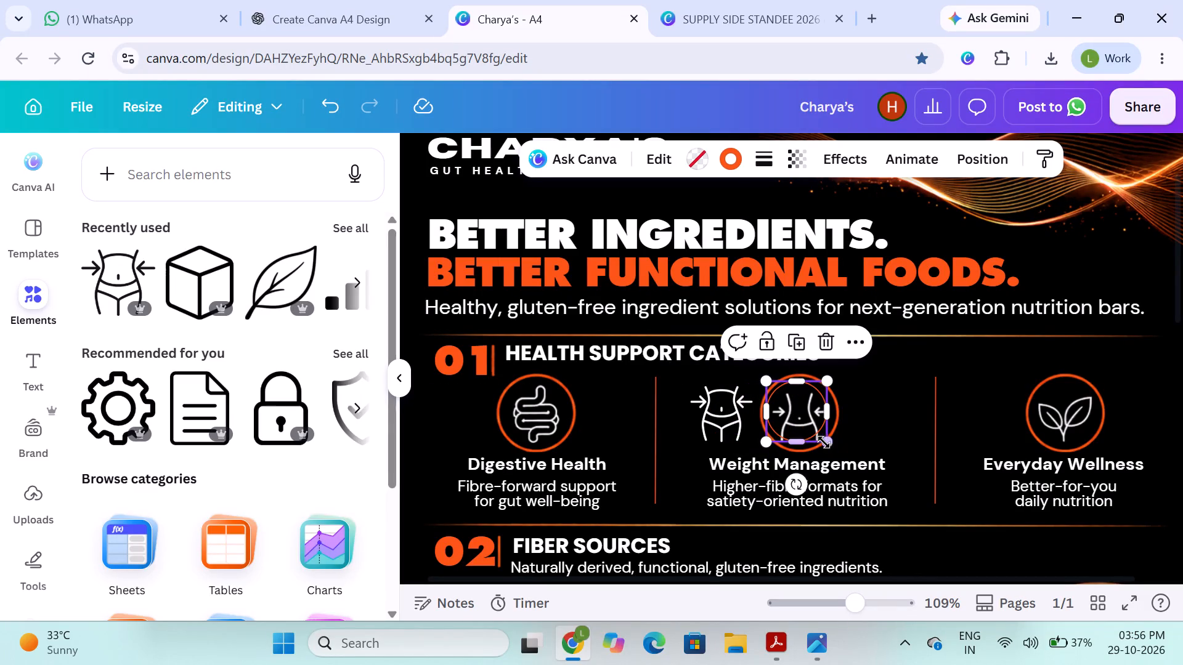
drag(832, 442, 833, 453)
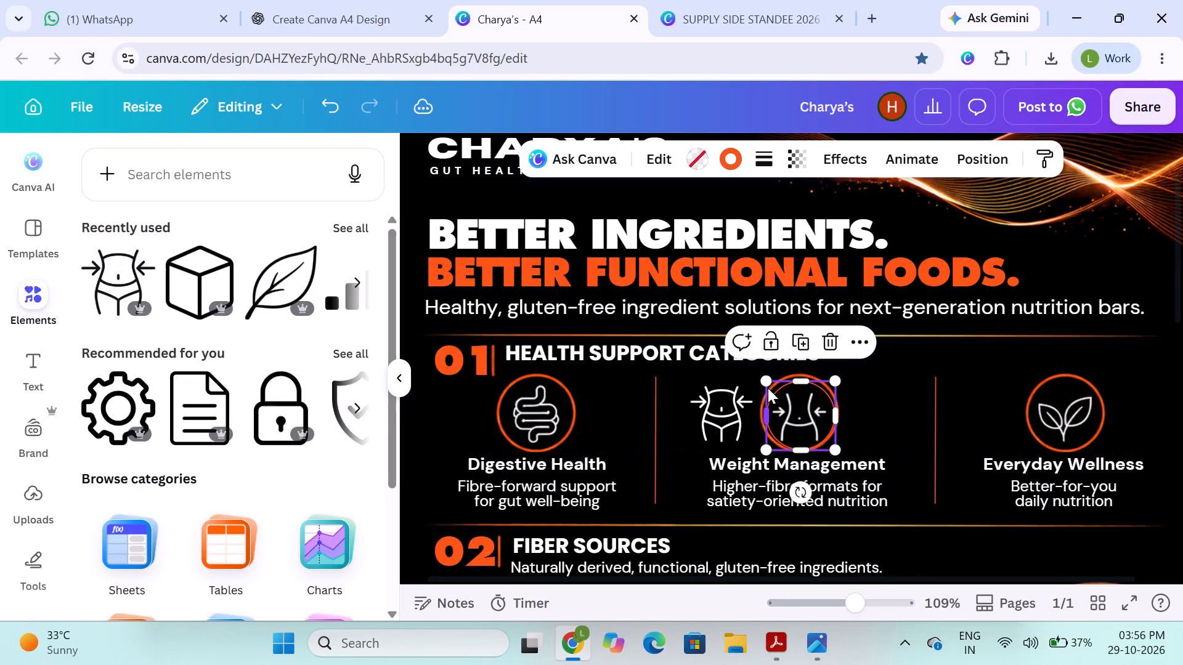
drag(766, 385, 762, 378)
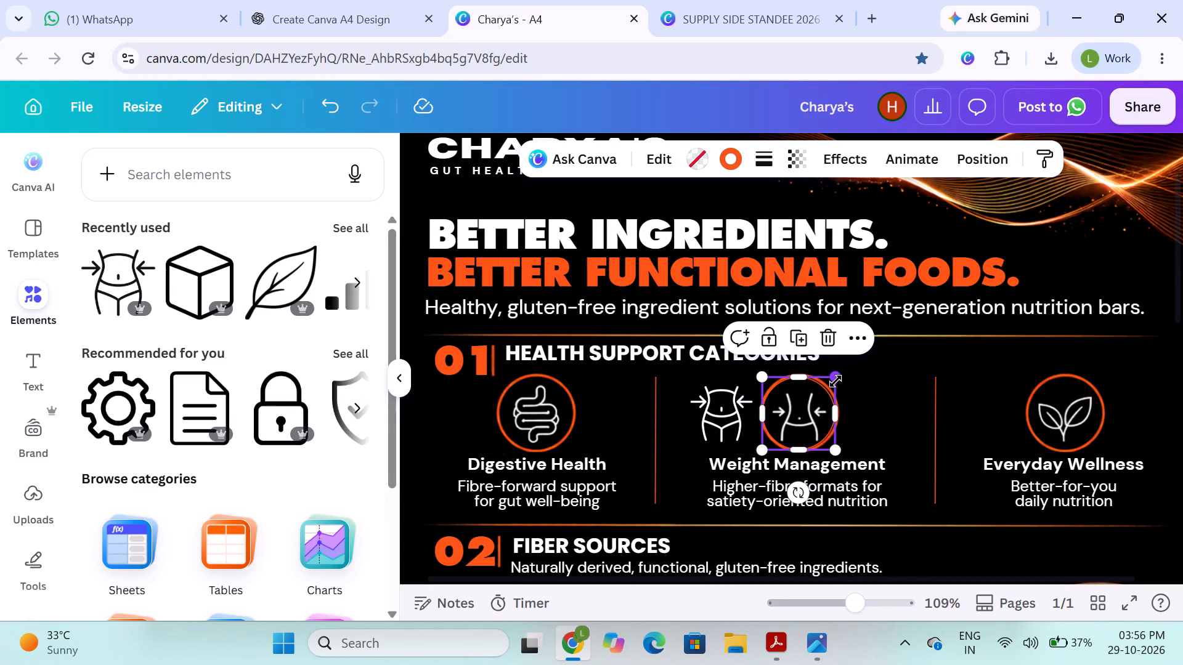
click(835, 380)
Place the enlarged orange circle centred around the white waist graphic.
drag(789, 399, 734, 399)
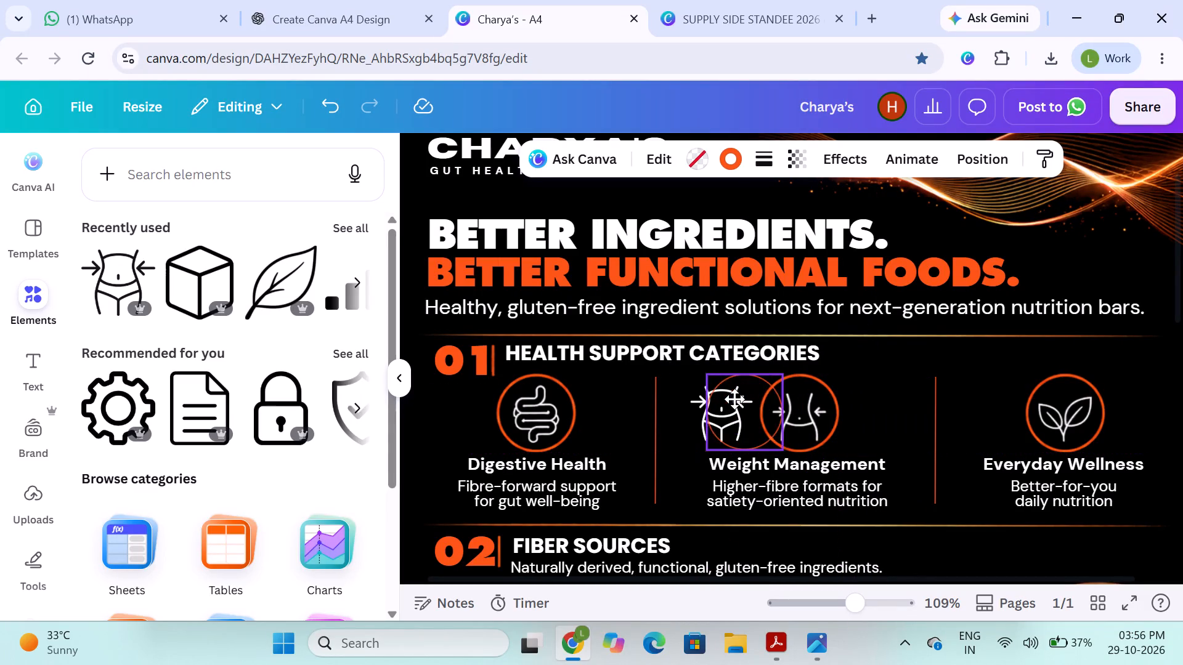
drag(734, 399, 712, 400)
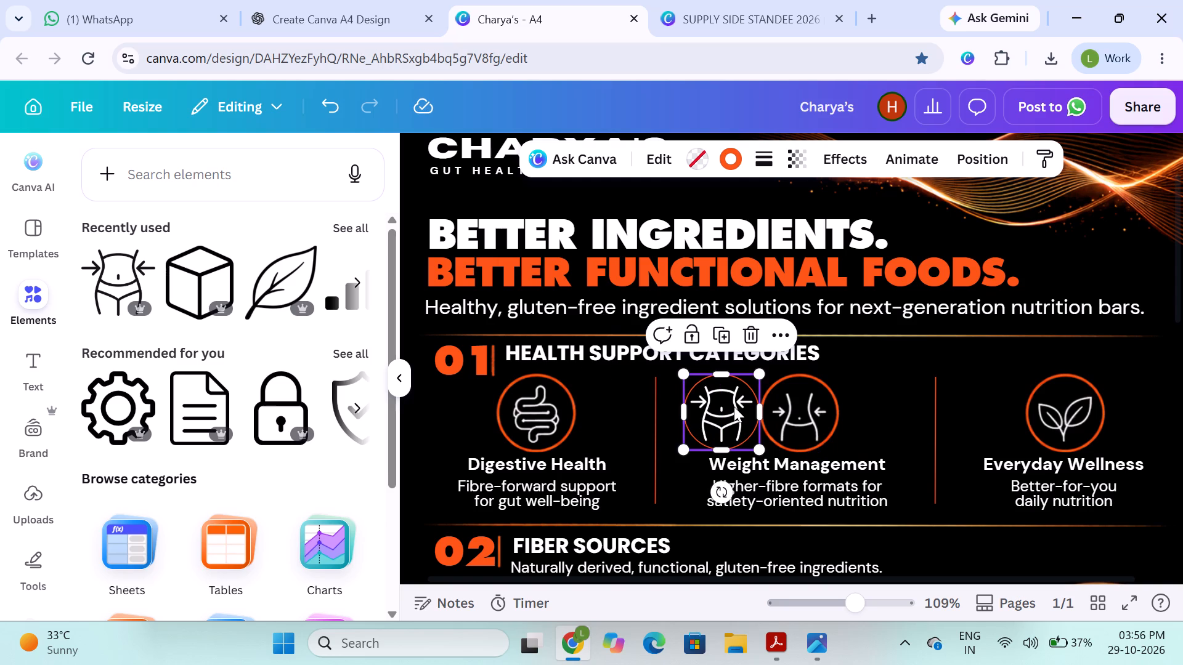
Set the orange circle's stroke weight to 2.
click(775, 156)
click(646, 289)
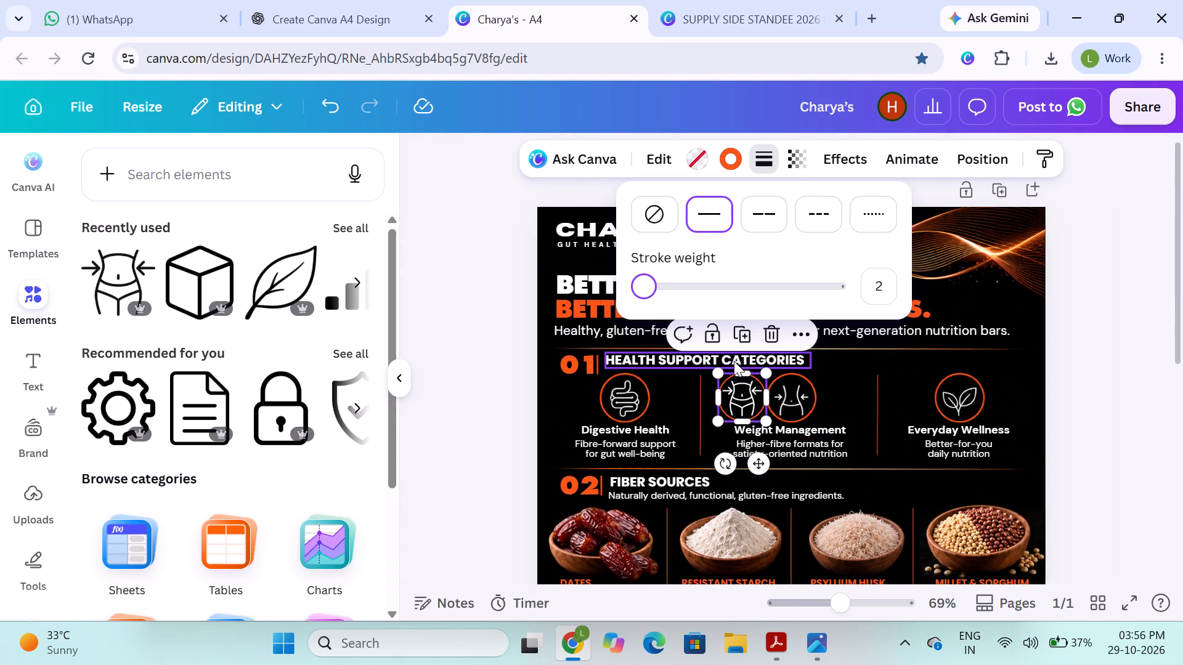
key(Right)
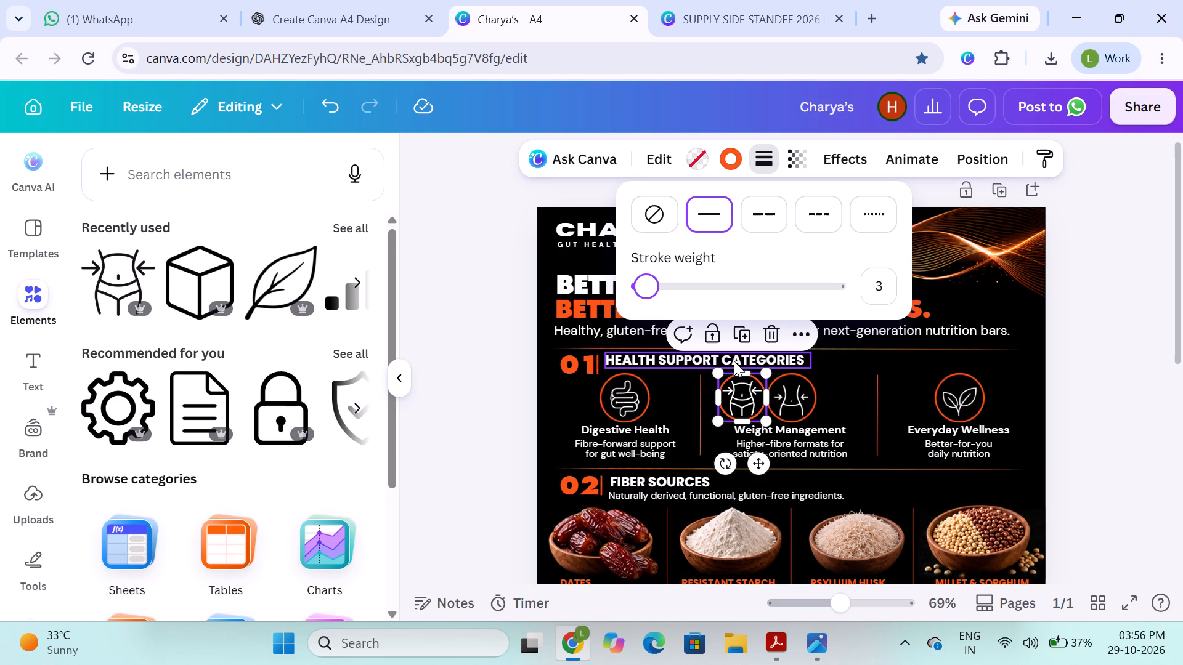
key(Left)
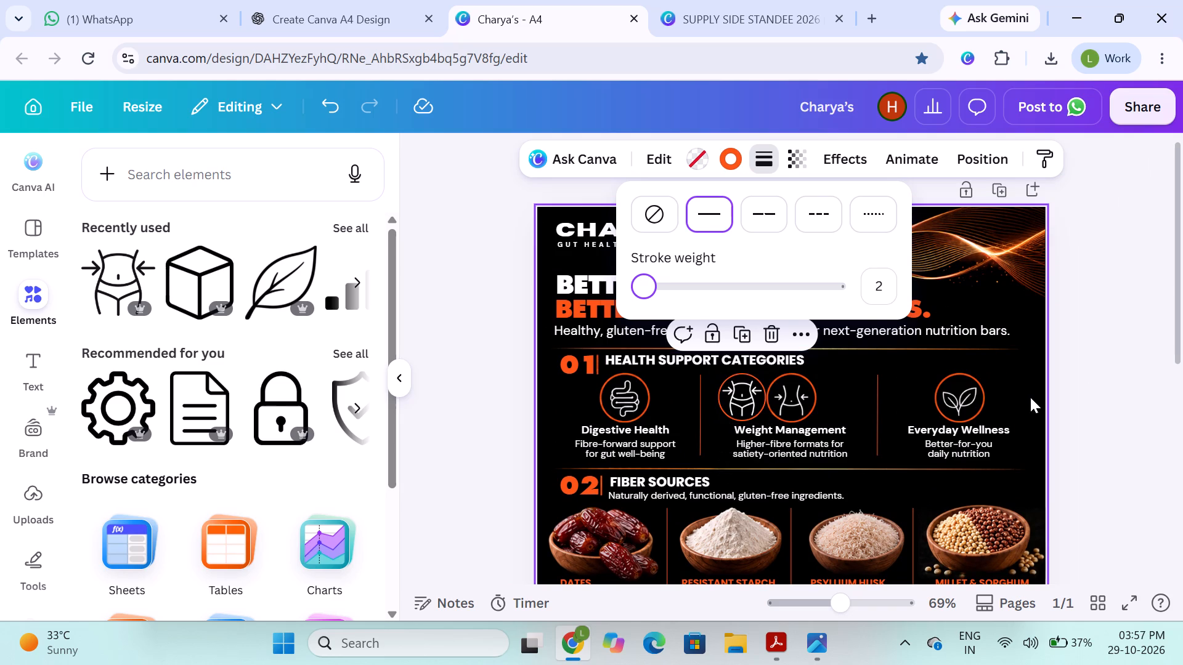
click(1140, 371)
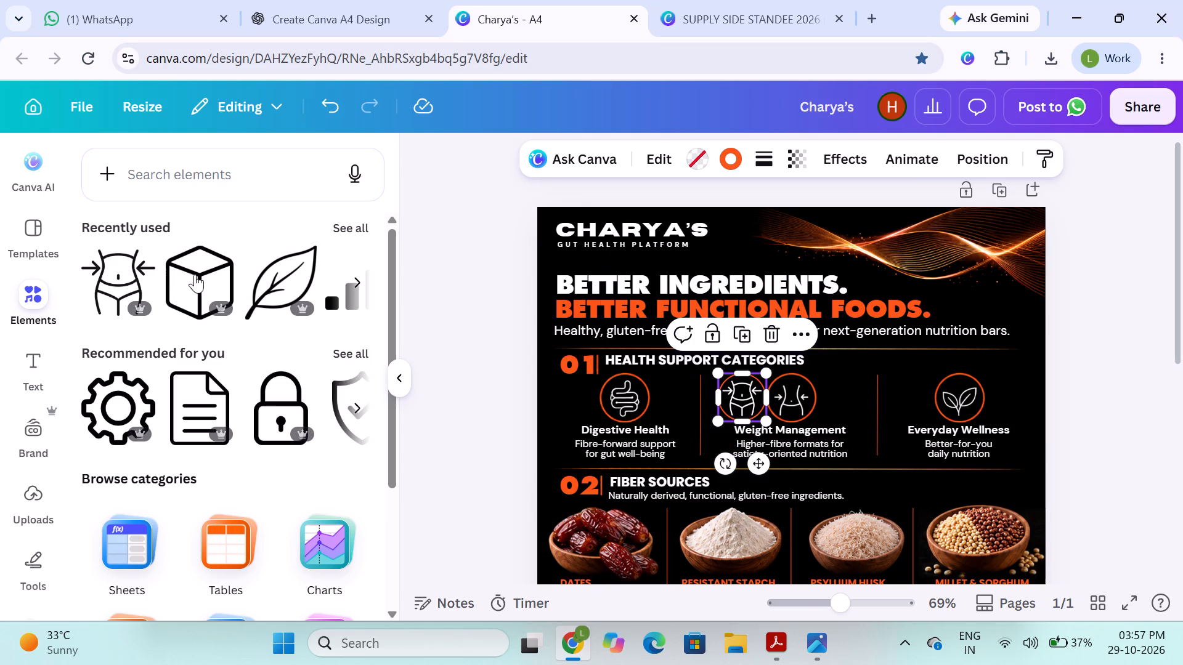
Send the orange circle backward three levels so the waist graphic lies above it.
click(974, 151)
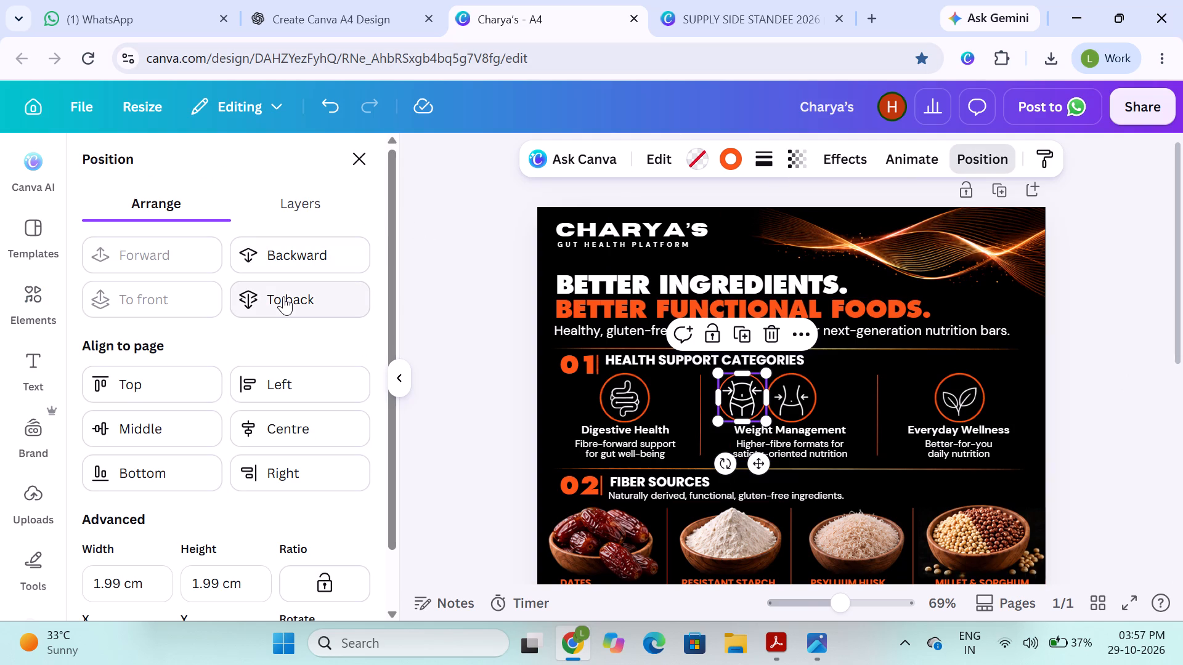
click(293, 245)
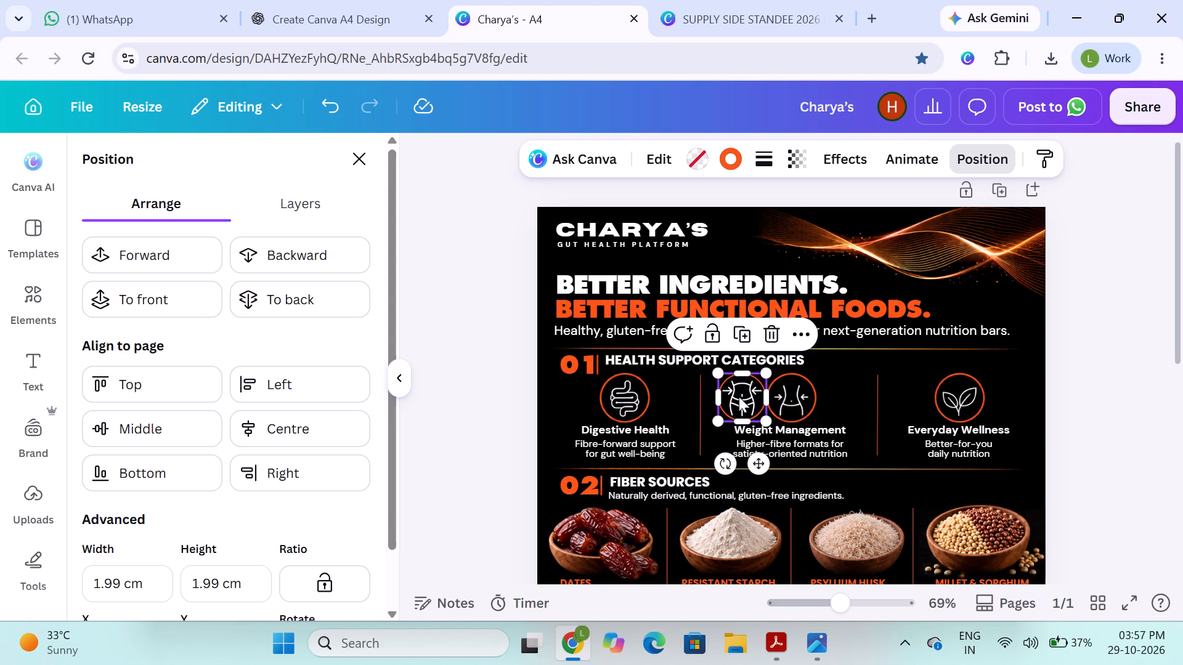
click(339, 256)
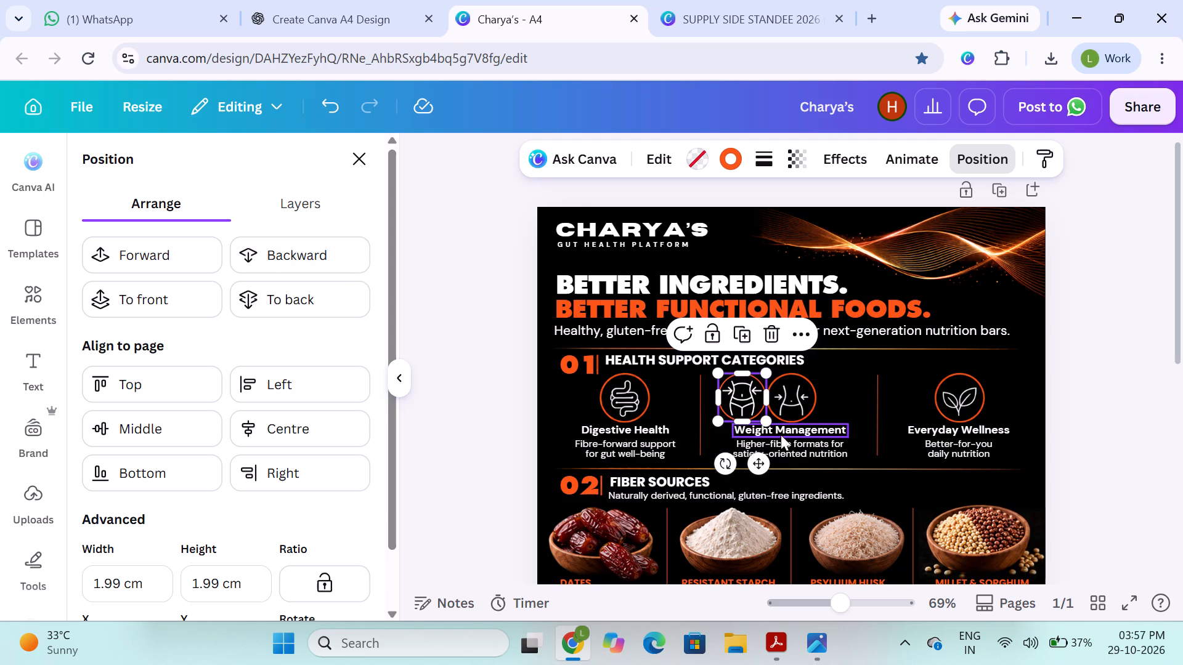
click(253, 253)
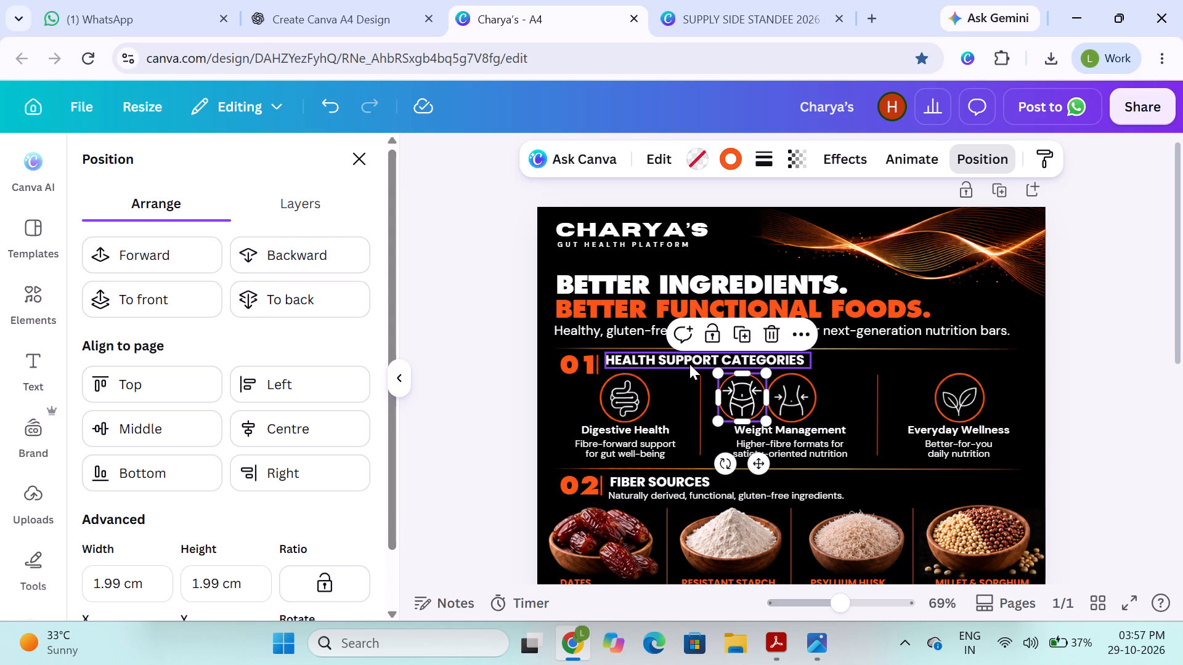
click(742, 400)
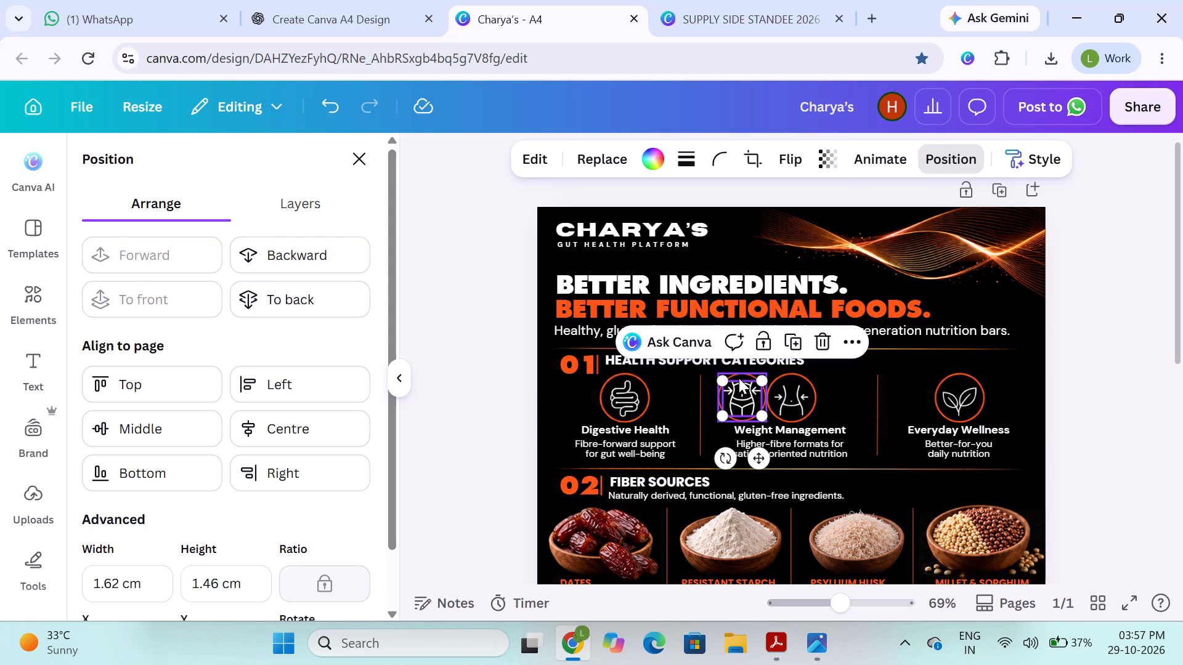
Duplicate the orange circle twice and set the copies aside above the Everyday Wellness icon and above the divider before it.
click(747, 376)
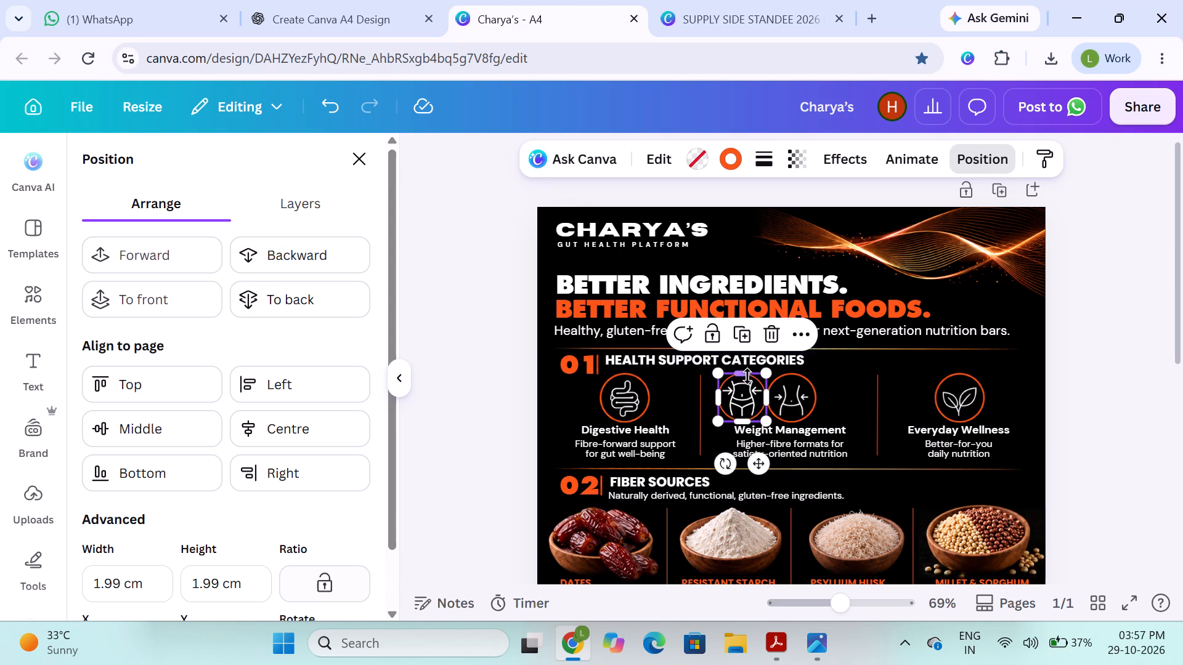
key(ctrl+d)
key(ctrl+d)
drag(763, 419, 964, 383)
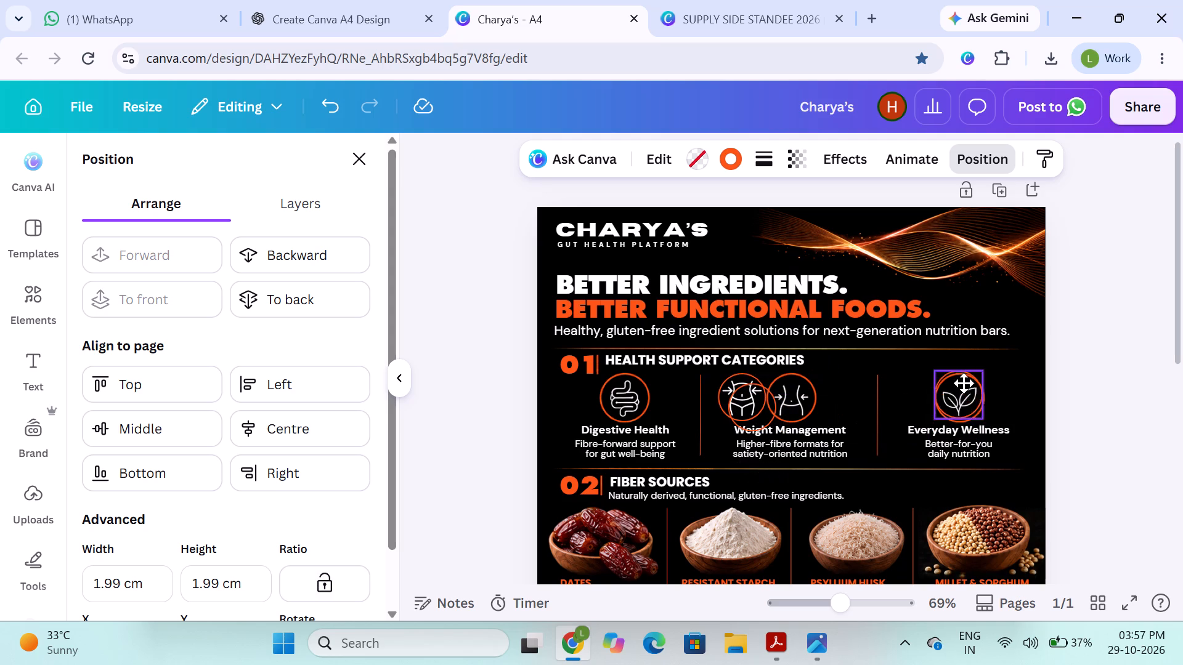
drag(964, 383, 980, 349)
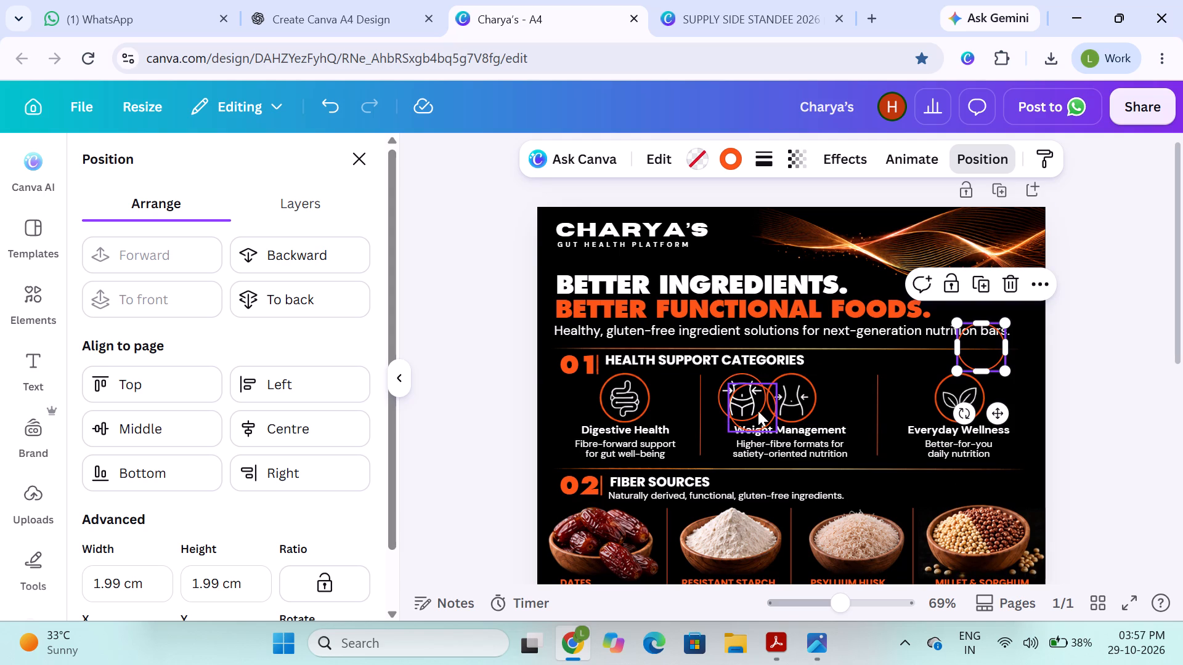
drag(754, 414, 896, 358)
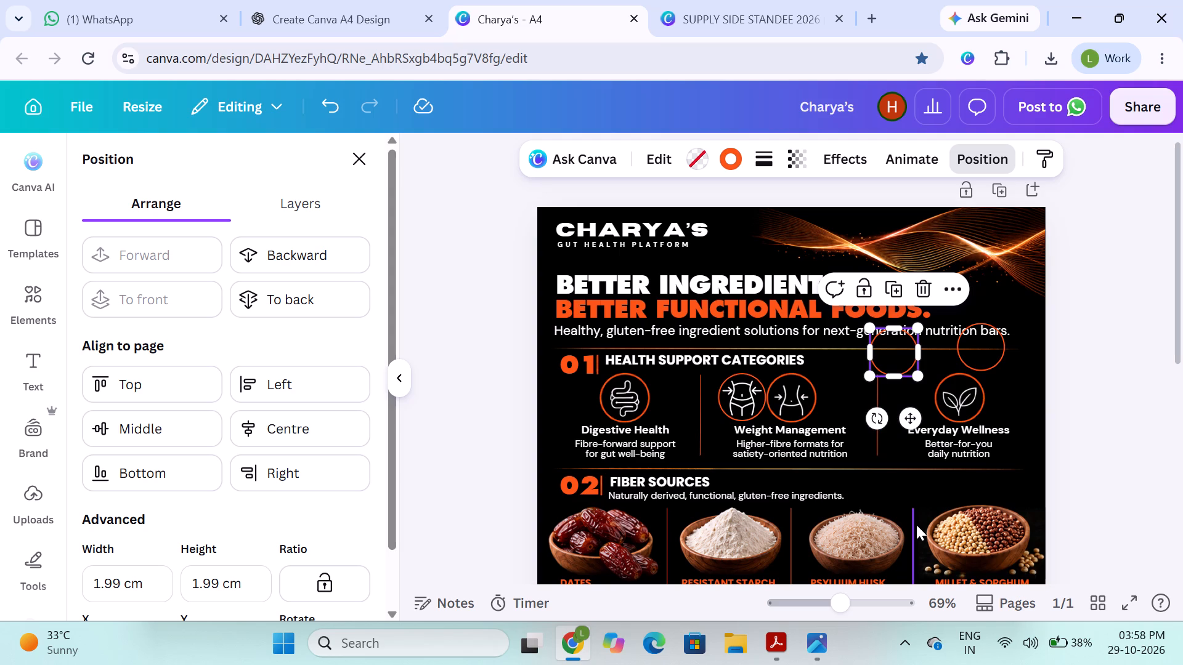
Group the white waist graphic with its surrounding orange circle.
click(745, 401)
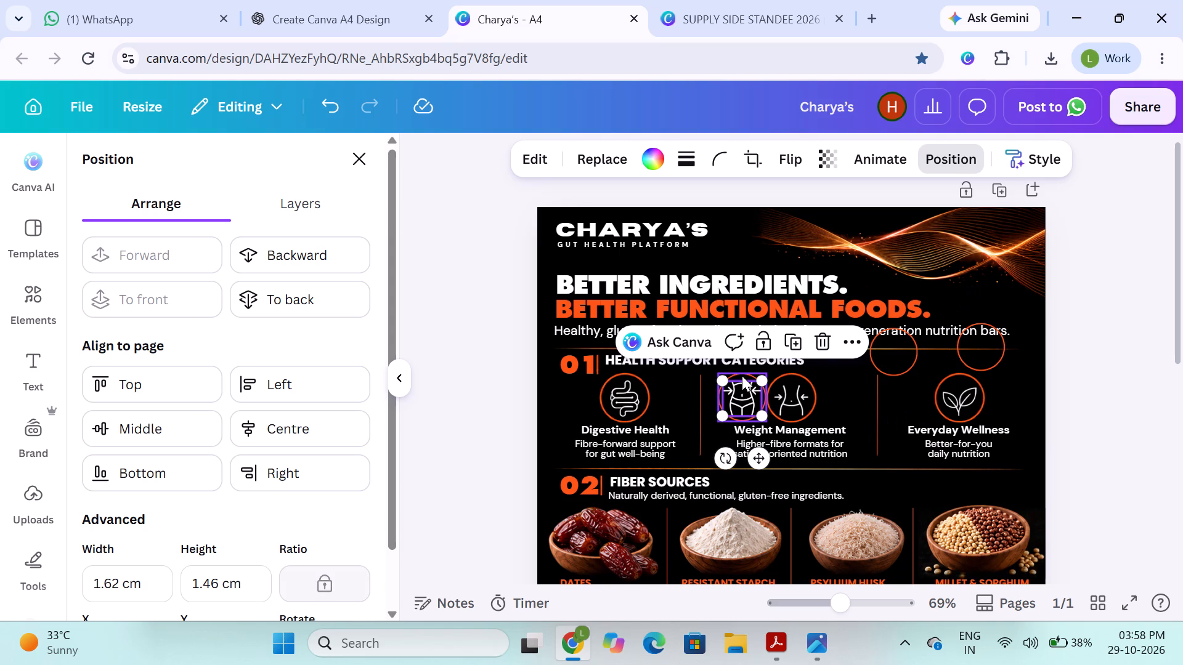
shift+click(742, 376)
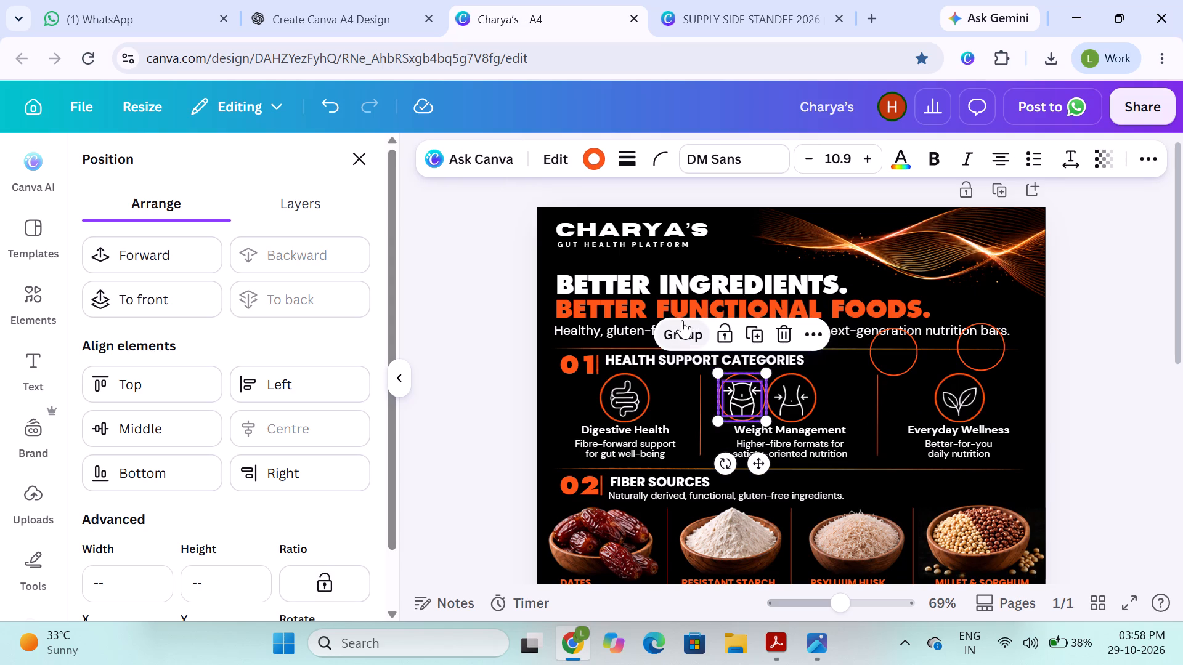
click(682, 320)
Replace the old Weight Management icon with the grouped waist icon, centred above the Weight Management heading.
click(799, 401)
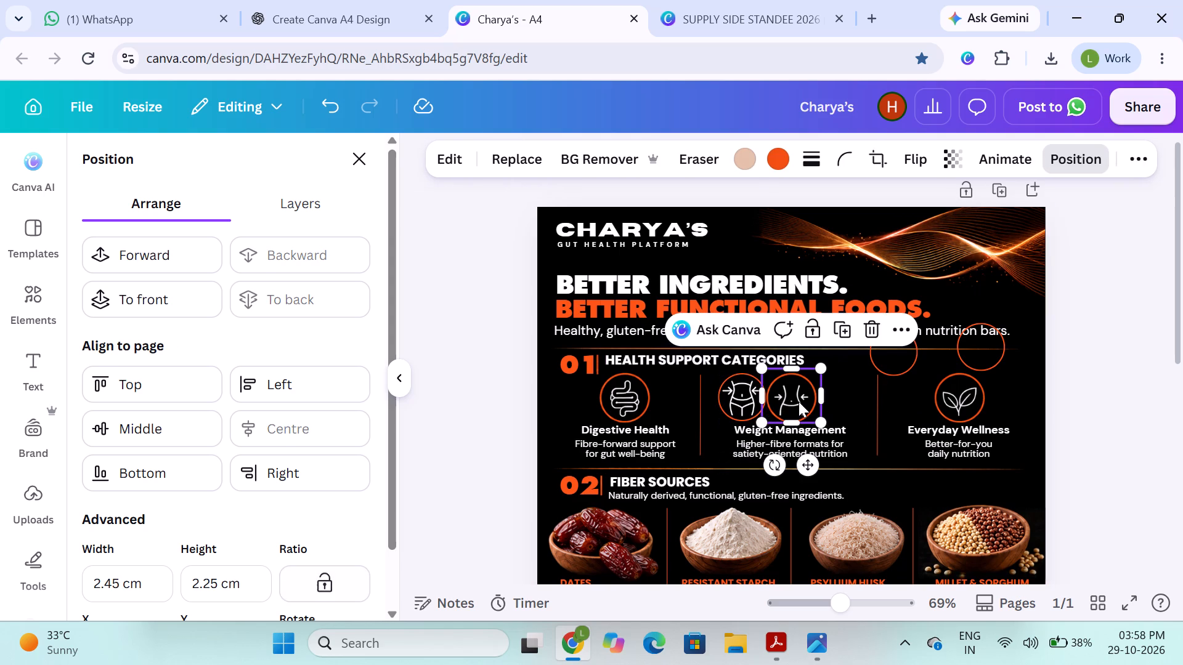
key(BackSpace)
drag(740, 392, 787, 392)
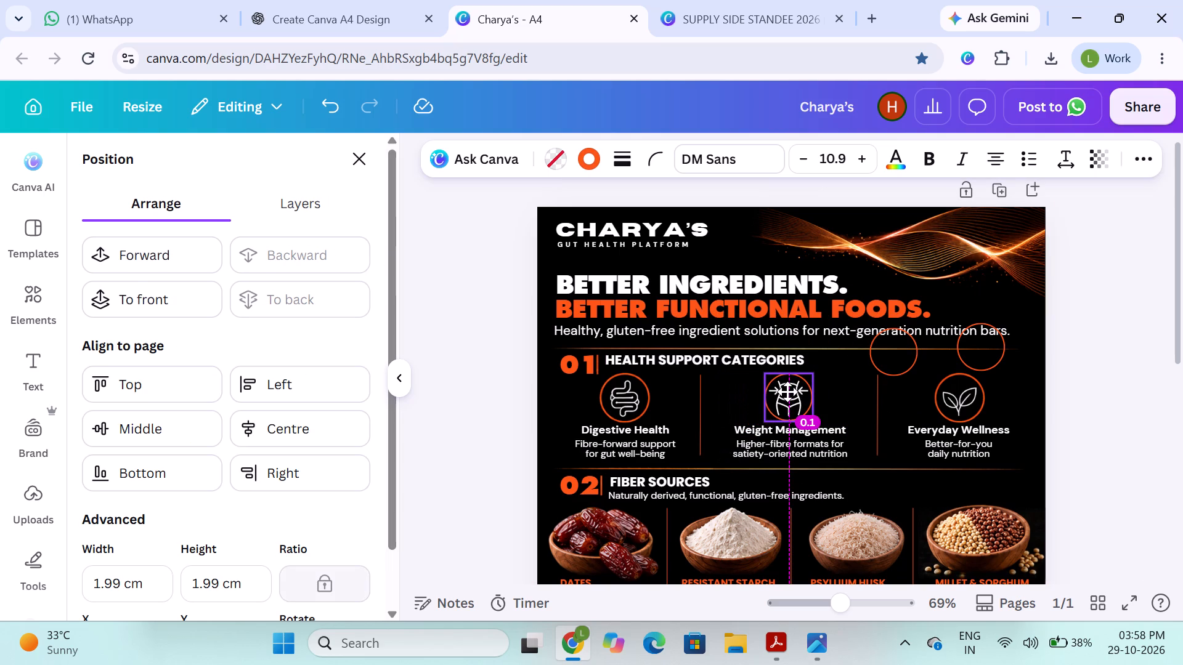
drag(787, 392, 786, 391)
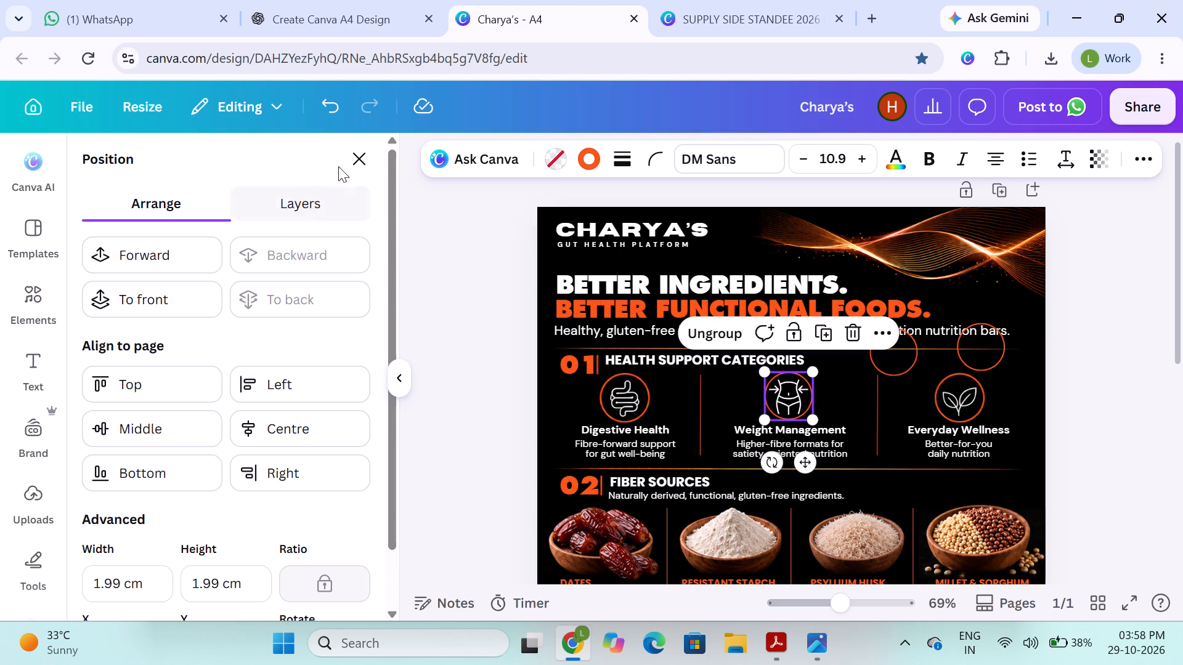
Search the elements for "leaf" and add the black outlined two-leaf graphic to the page.
click(352, 149)
click(177, 171)
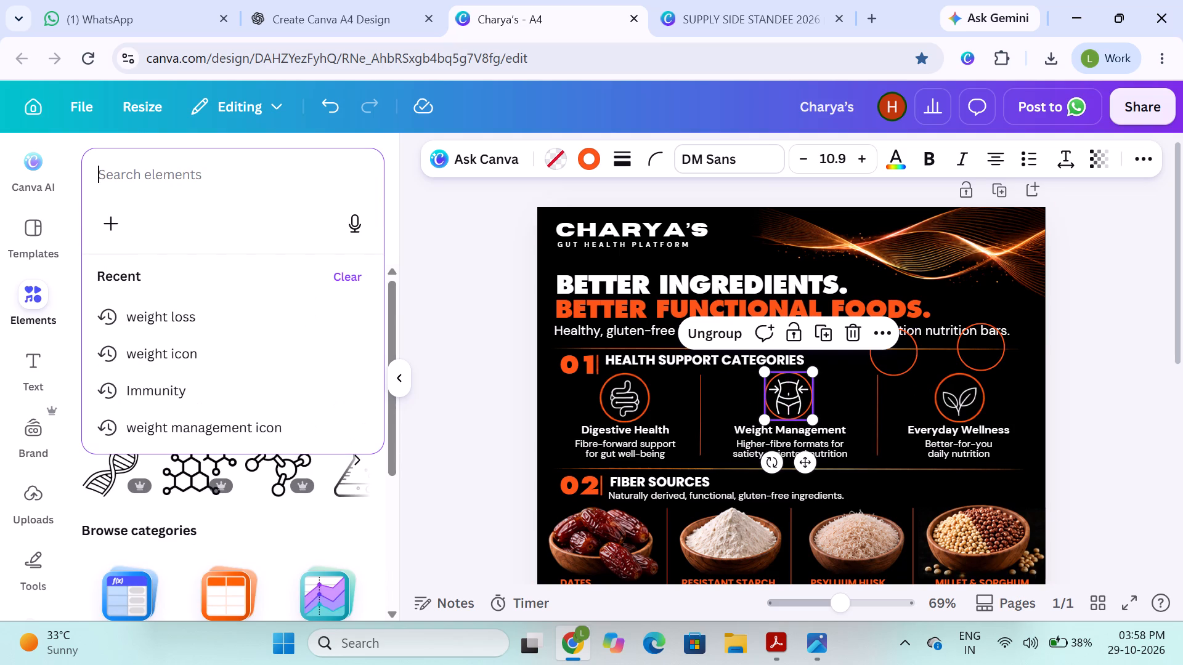
text(leaf)
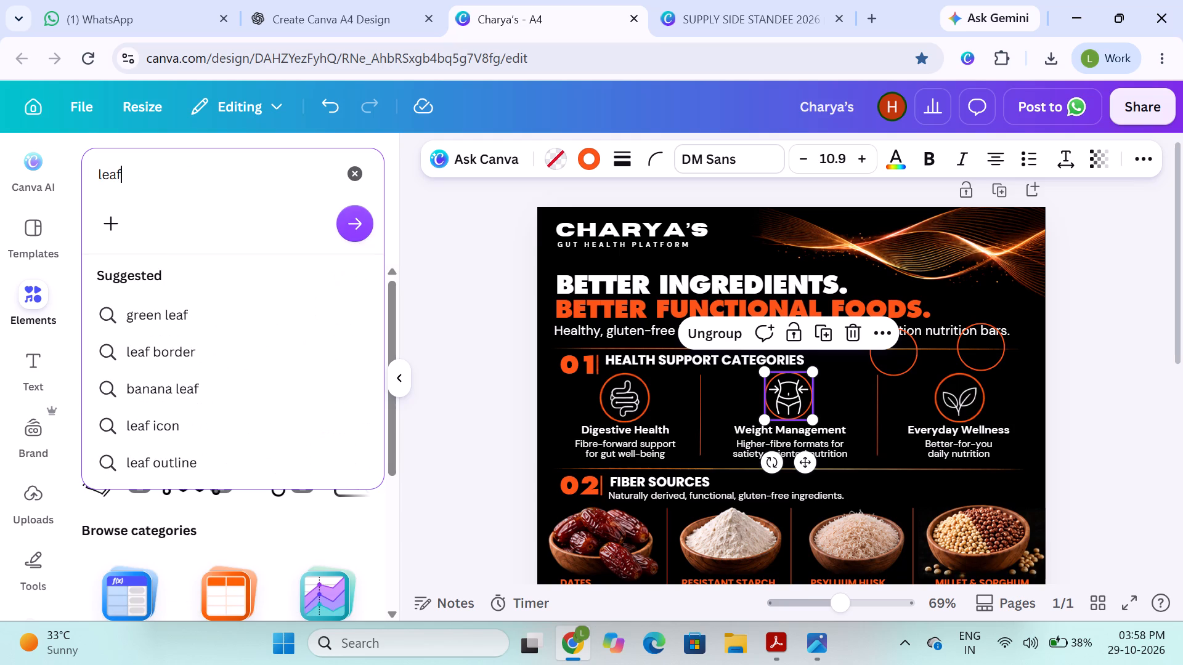
key(Return)
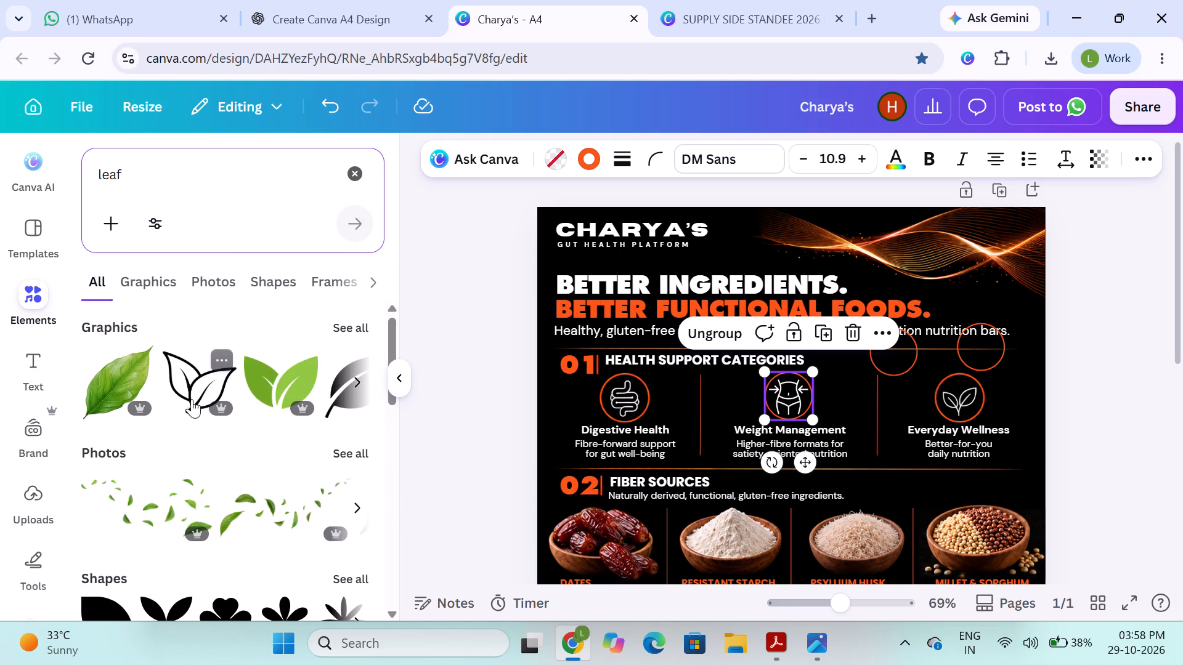
scroll(216, 387, left, 5)
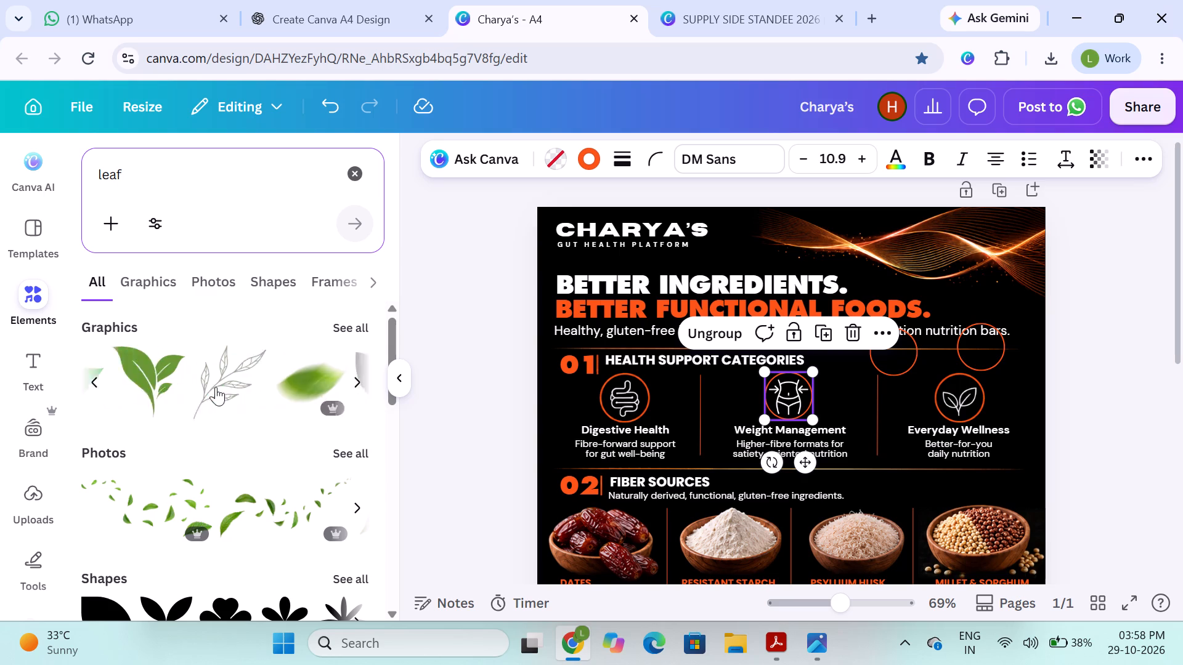
scroll(216, 387, left, 4)
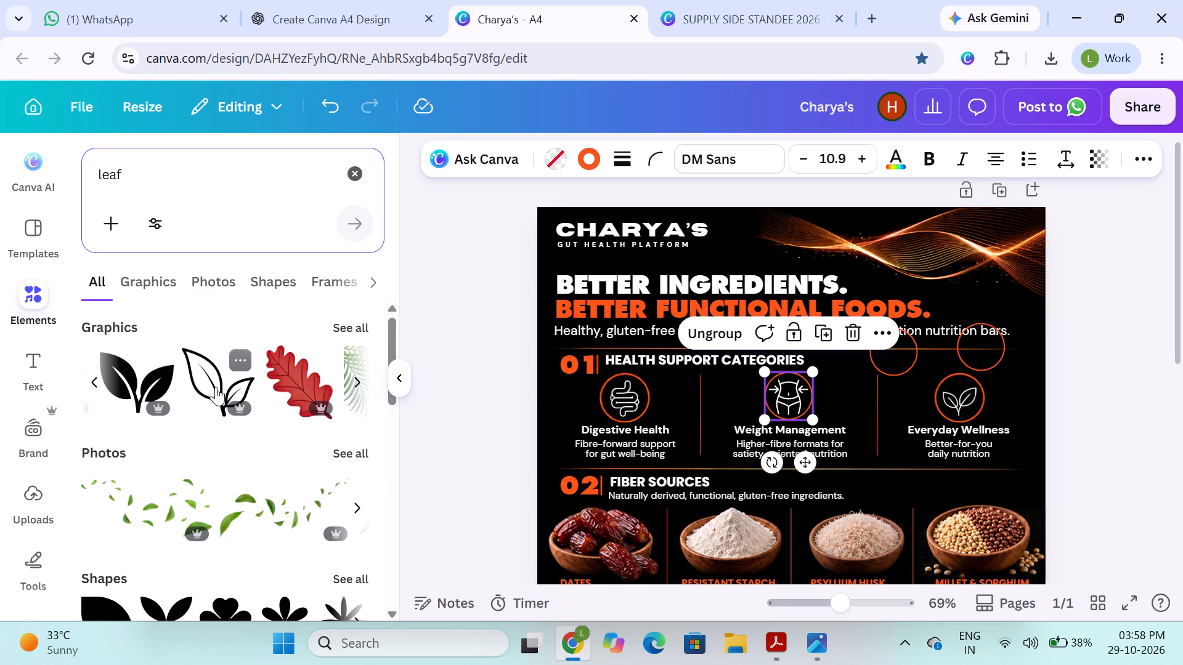
click(216, 387)
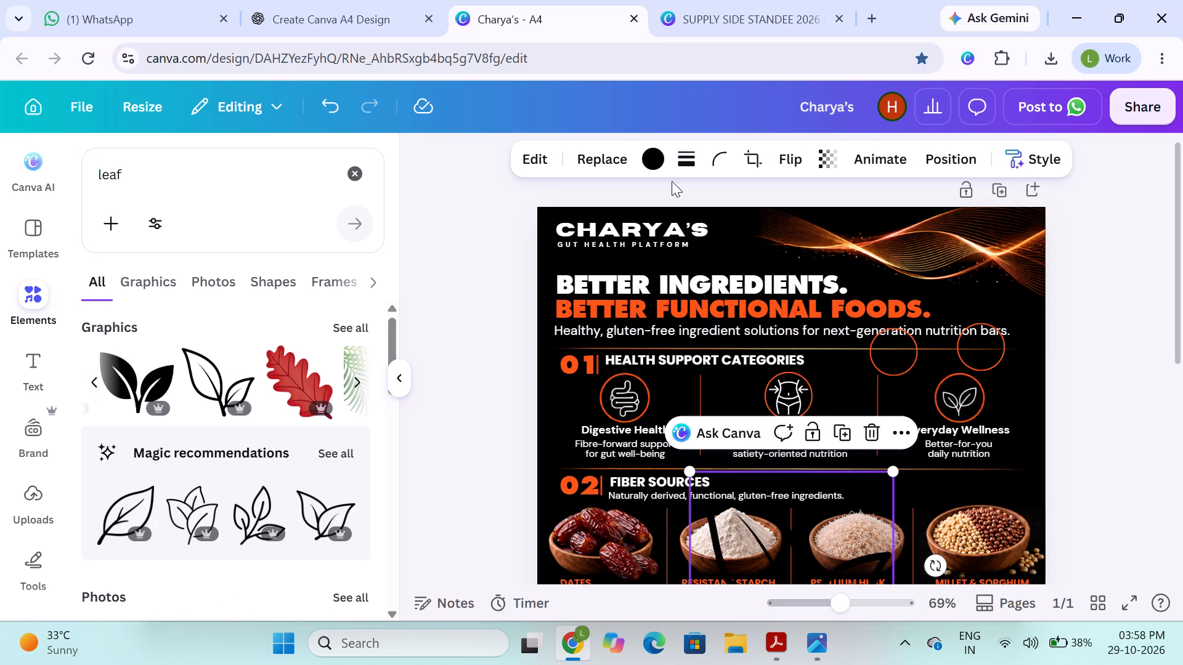
Recolour the black two-leaf graphic white, move it up over the Health Support Categories section and reduce its size.
click(644, 163)
click(219, 291)
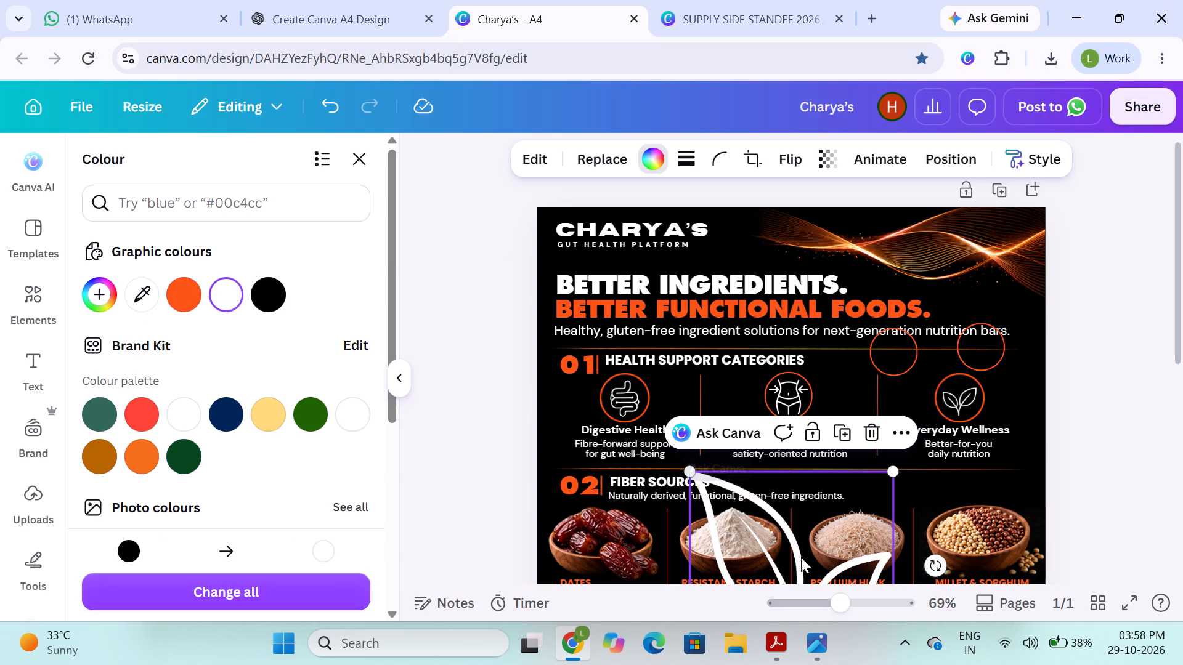
drag(801, 557, 797, 395)
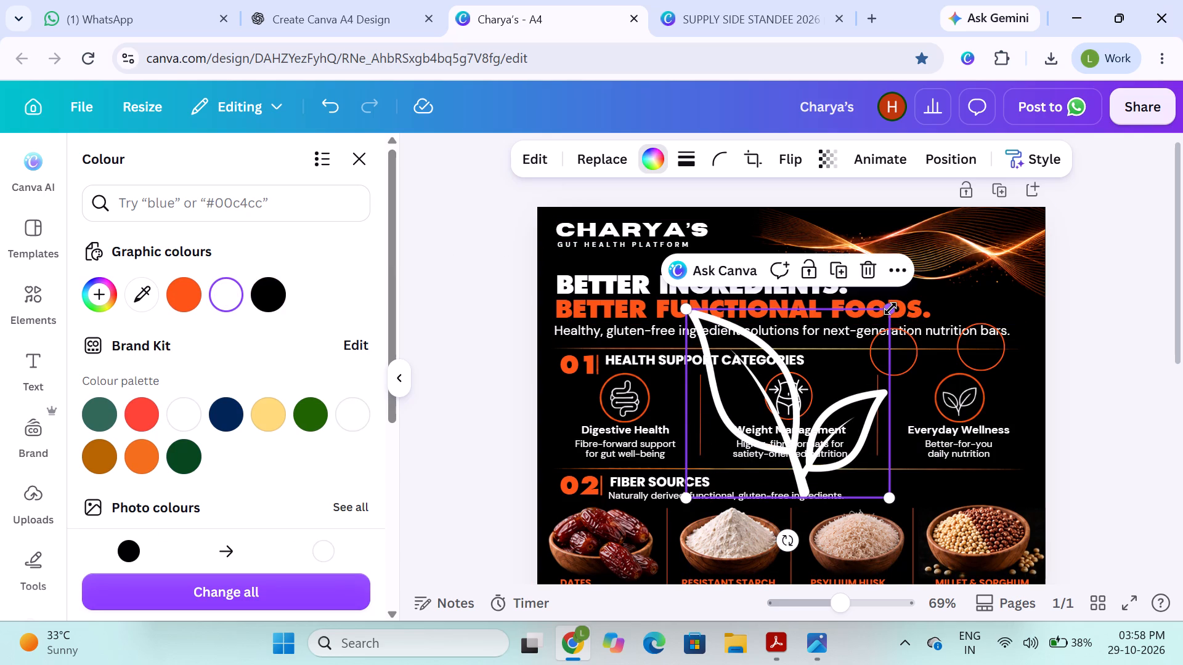
drag(890, 308, 783, 411)
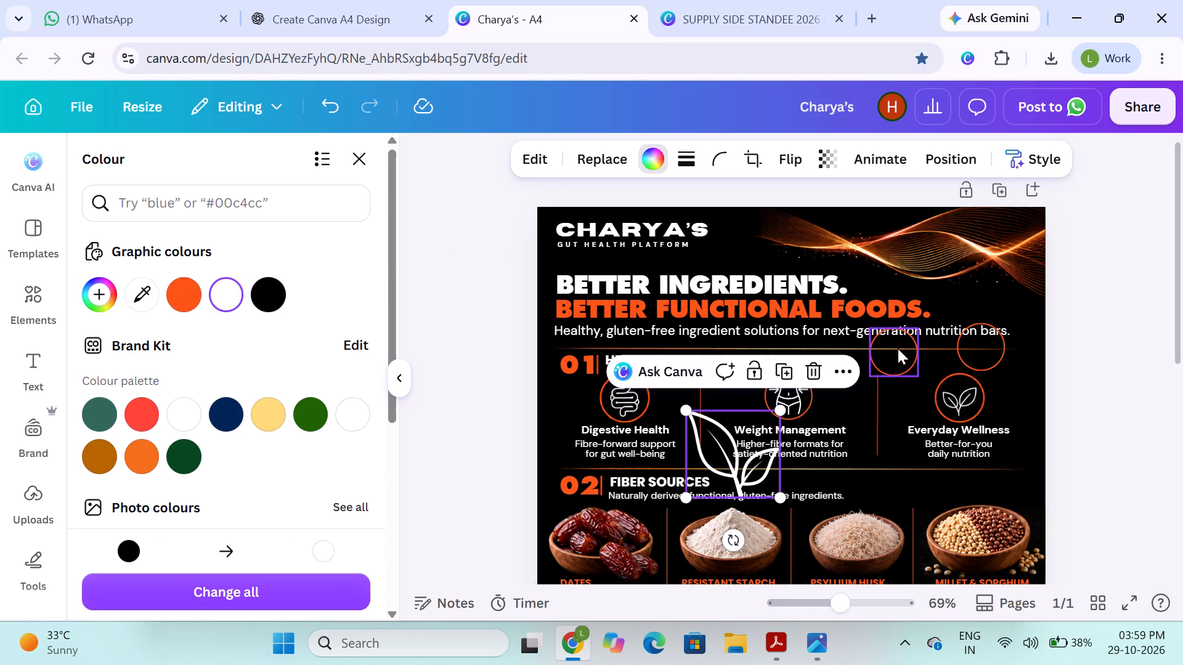
Move the spare orange circle down next to the Everyday Wellness icon and delete the old Everyday Wellness icon.
drag(898, 349, 902, 392)
click(951, 395)
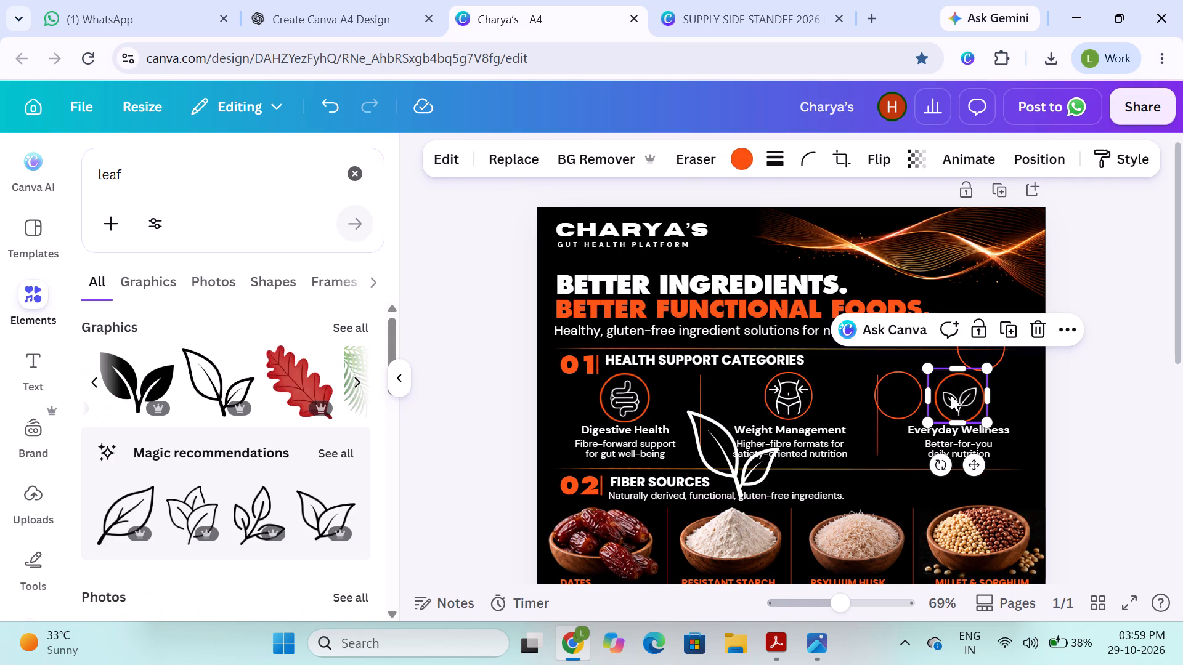
key(BackSpace)
Move the white leaf graphic onto the orange circle near Everyday Wellness and shrink it to fit inside.
click(733, 459)
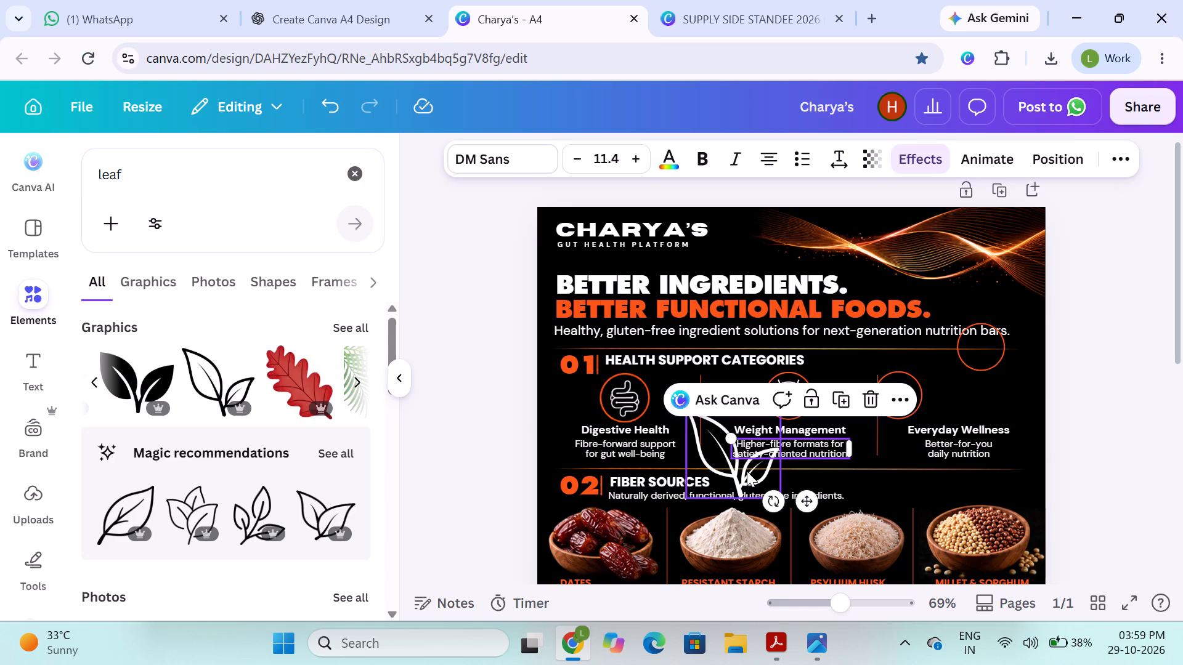
drag(747, 471, 919, 404)
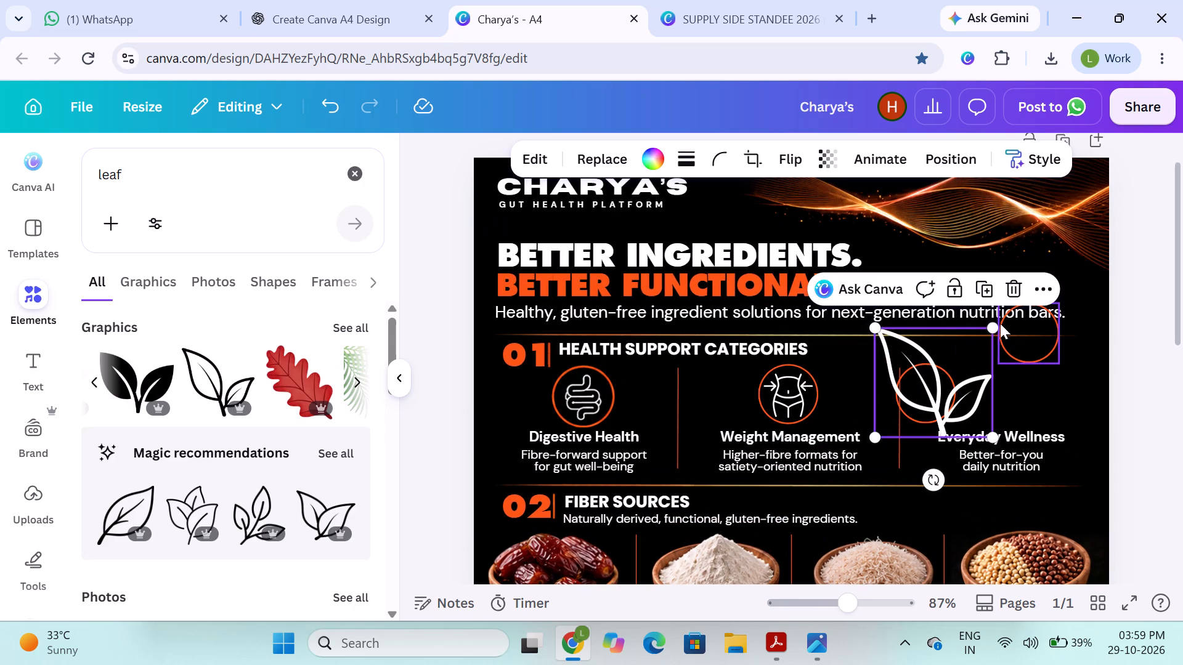
drag(991, 327, 922, 403)
drag(888, 427, 908, 415)
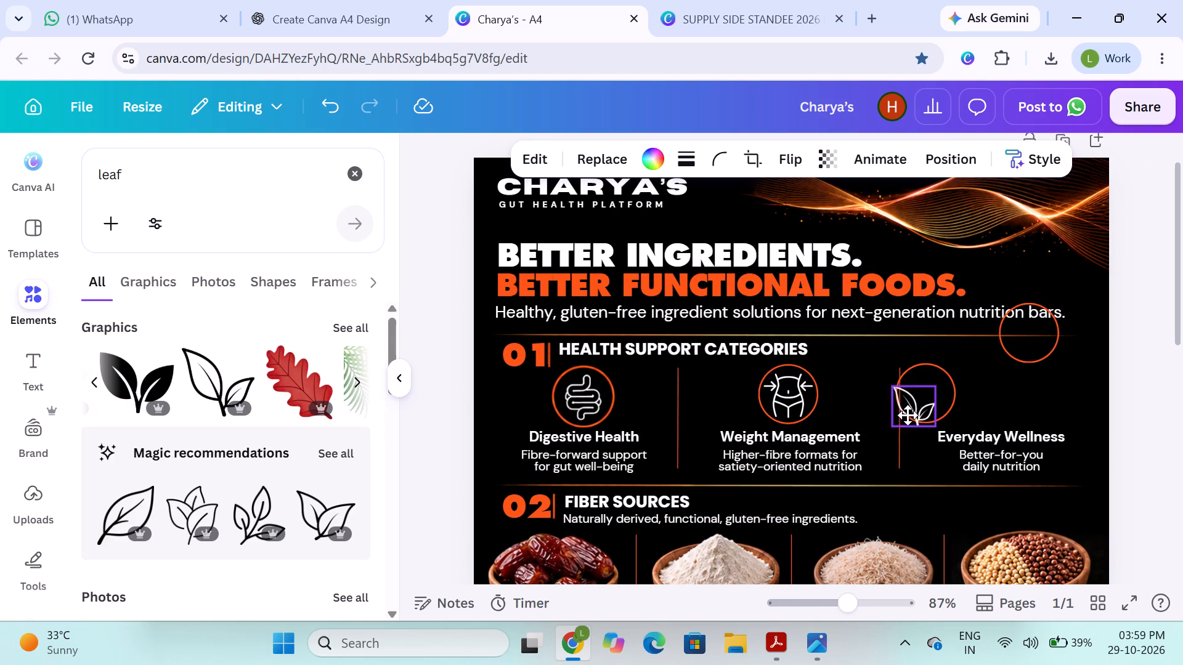
drag(908, 415, 908, 414)
Align the leaf graphic and orange circle to each other's middle and centre, and group them.
shift+click(928, 377)
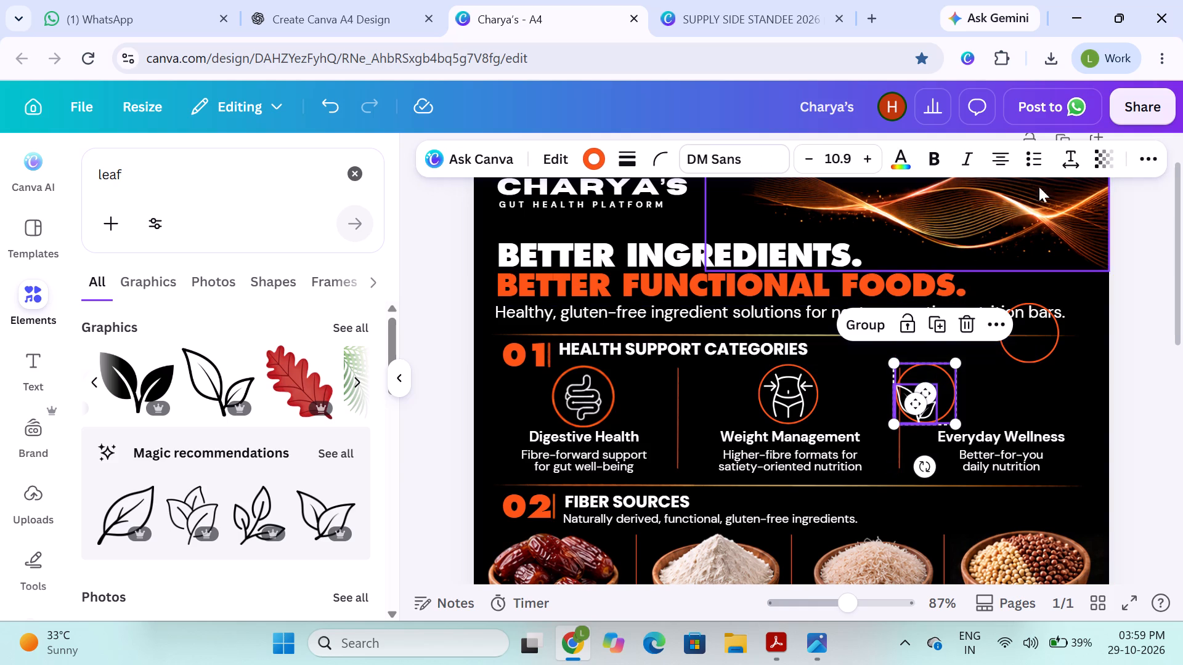
click(1137, 159)
click(1099, 202)
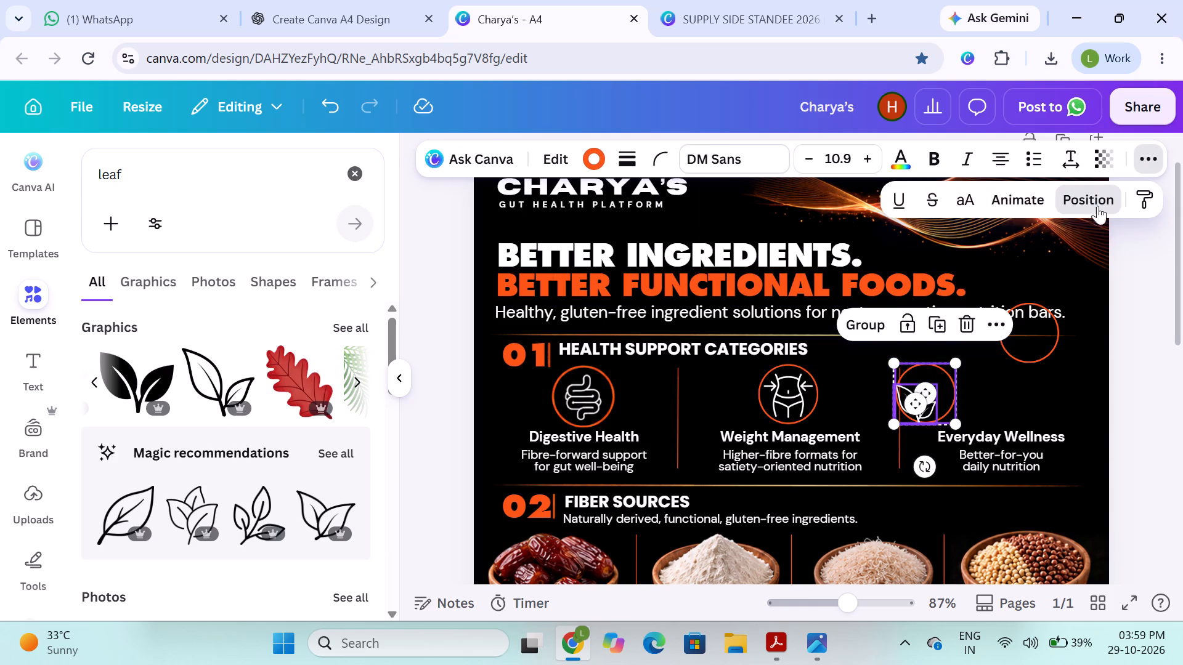
click(312, 440)
click(172, 423)
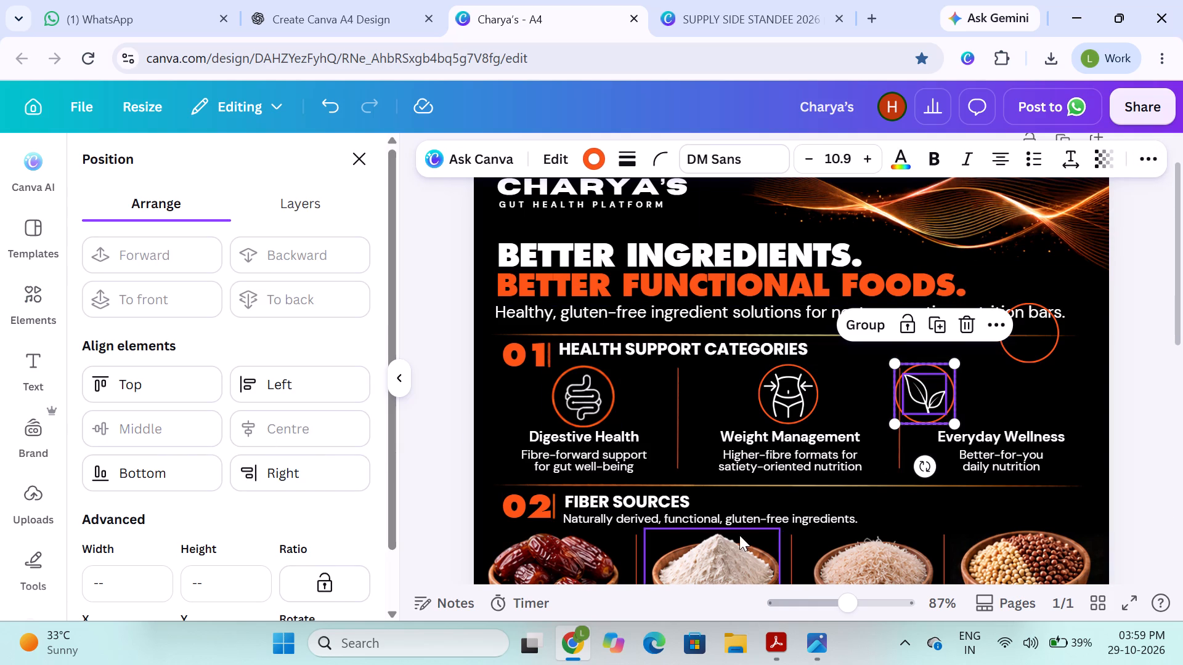
click(861, 330)
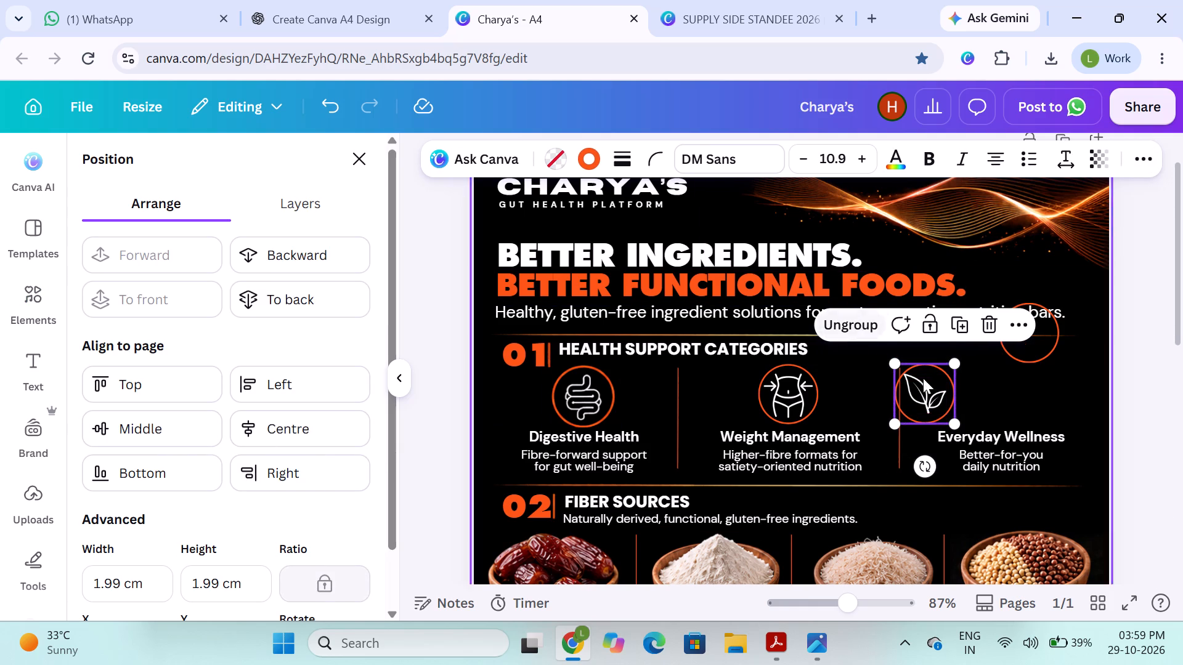
Move the grouped leaf icon above the Everyday Wellness heading, level with the waist icon.
drag(924, 397, 998, 398)
Move the remaining spare orange circle beside the Digestive Health icon, near the first divider.
drag(1043, 349, 675, 403)
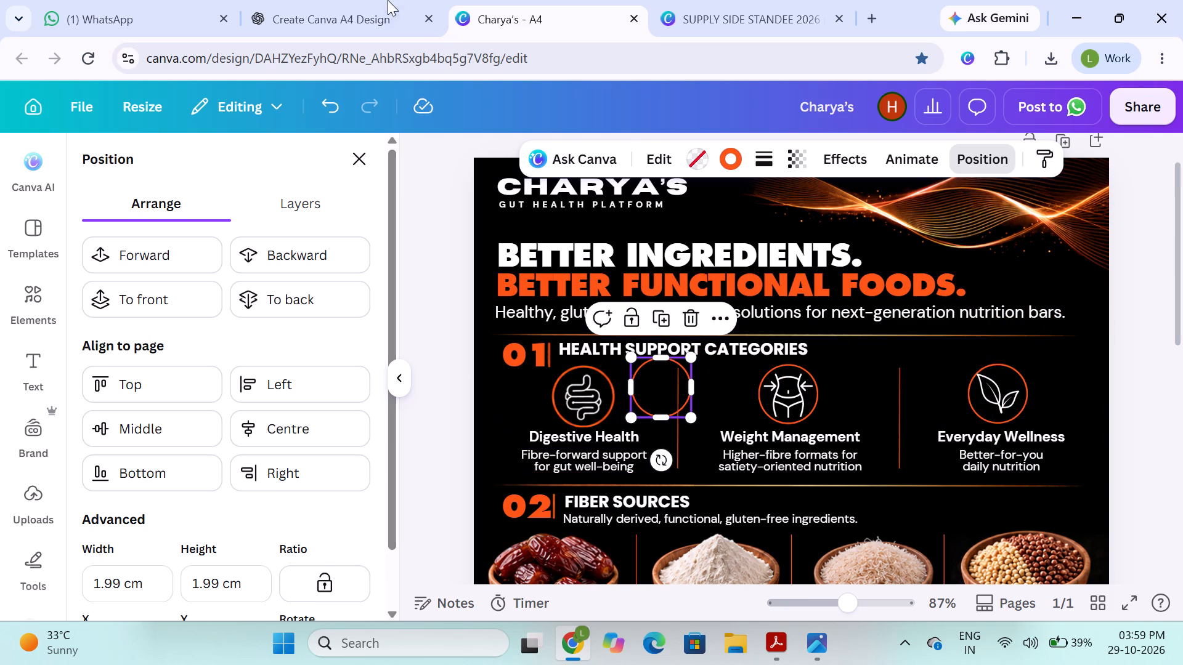
click(360, 153)
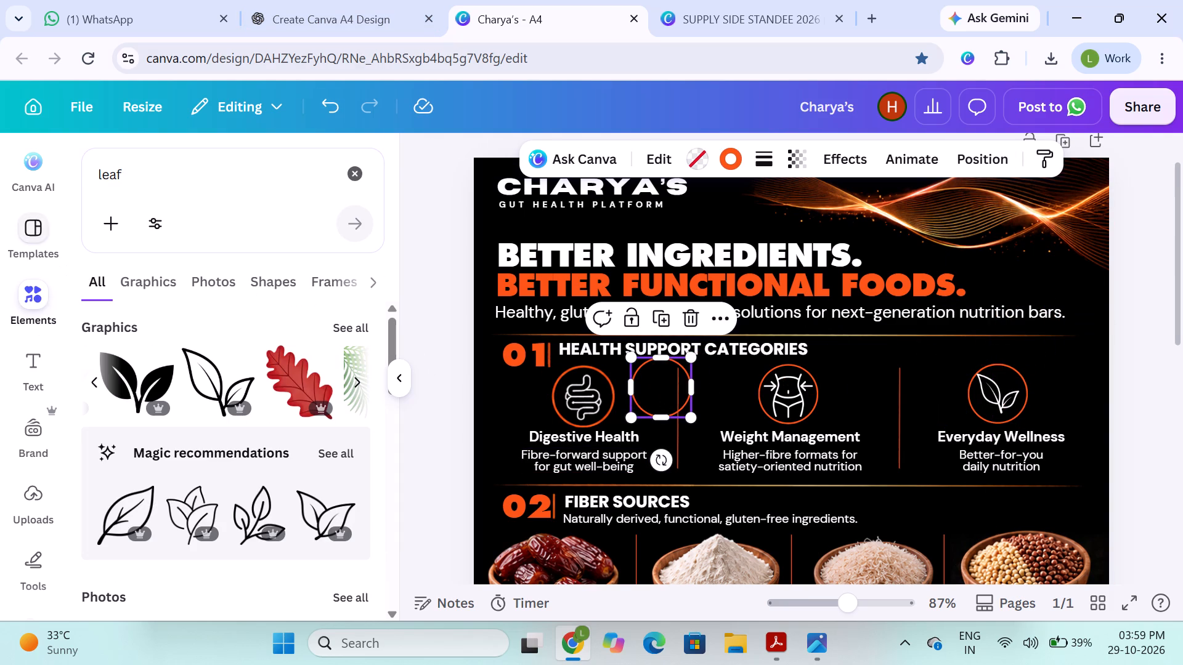
Search the elements for "digestive" and look through all the graphics for a Digestive Health icon.
click(347, 172)
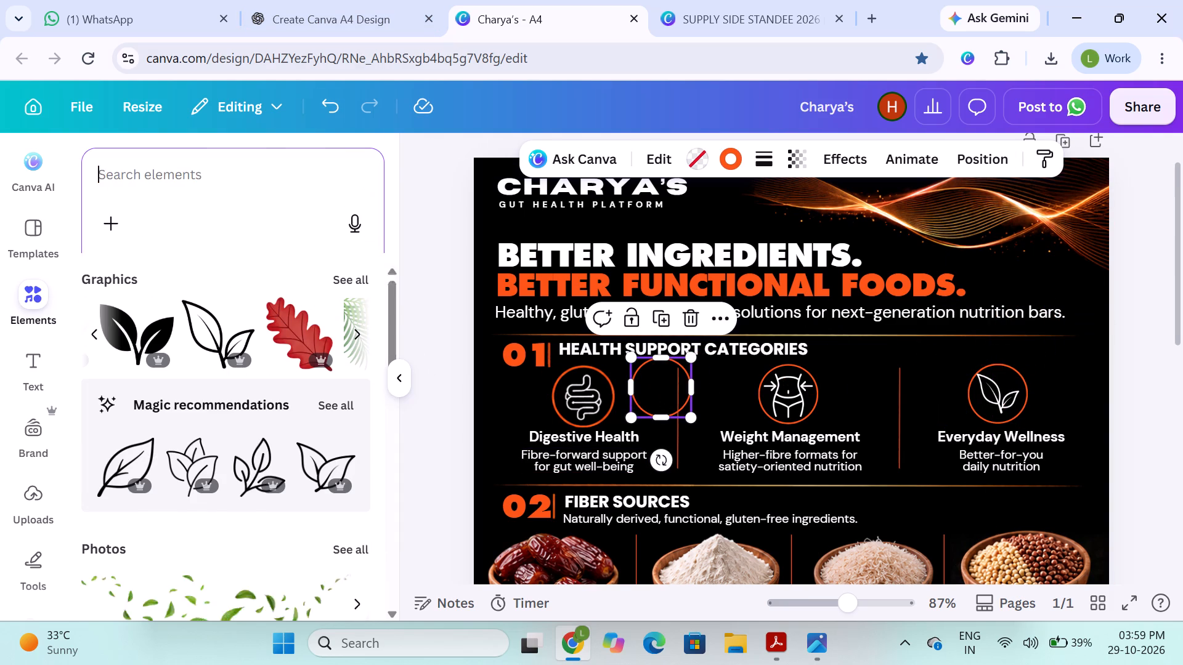
click(205, 190)
text(dig)
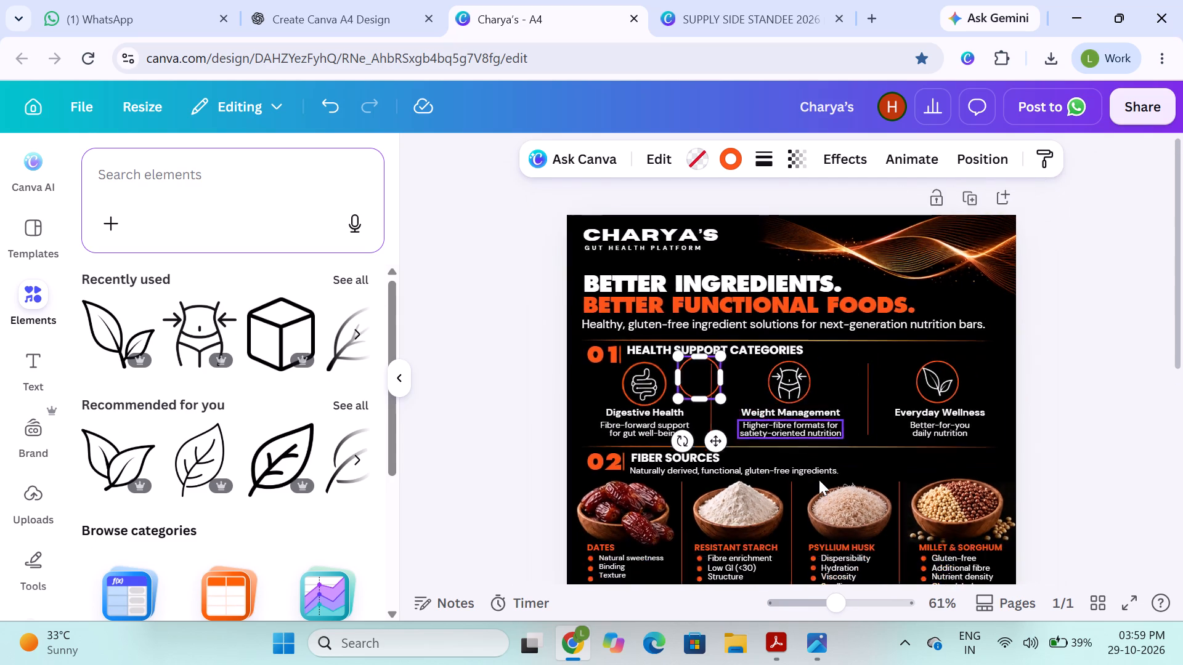
scroll(819, 480, down, 2)
click(539, 408)
scroll(394, 297, up, 1)
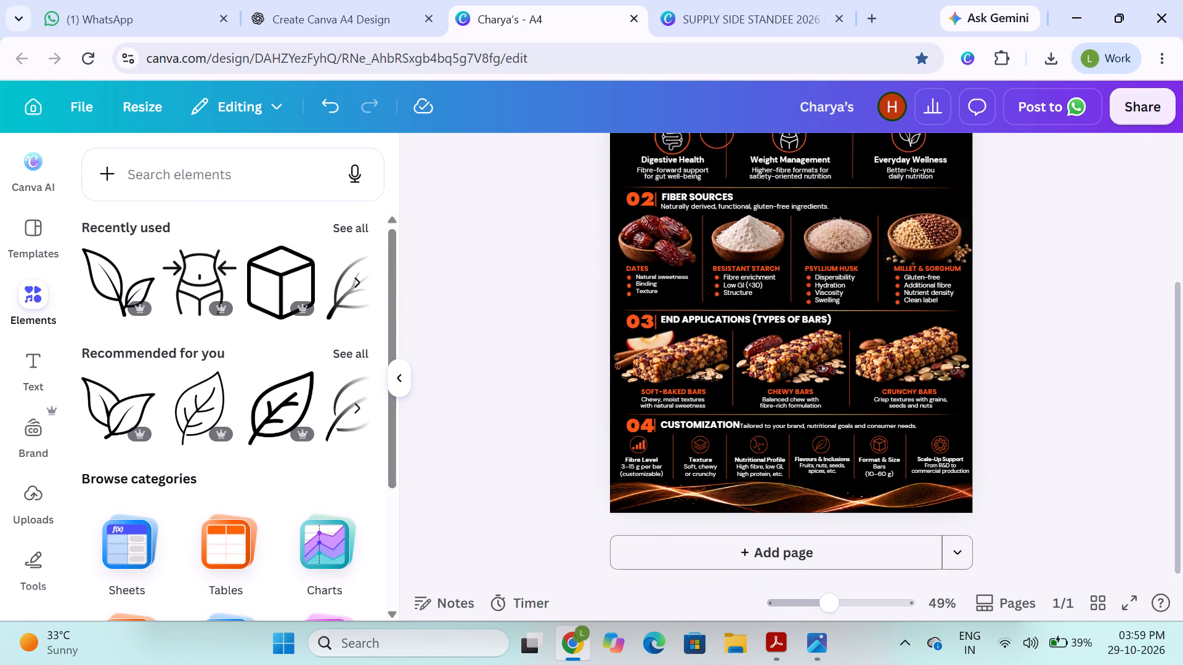
click(178, 185)
text(digestive)
key(Return)
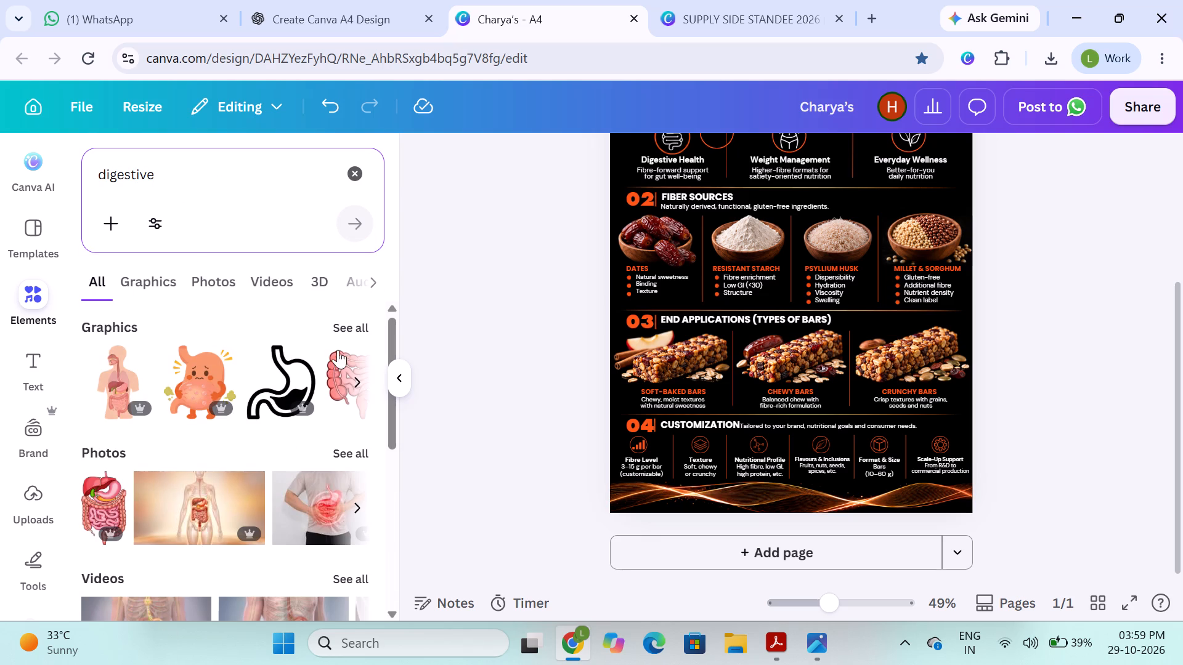
click(349, 333)
scroll(252, 501, down, 2)
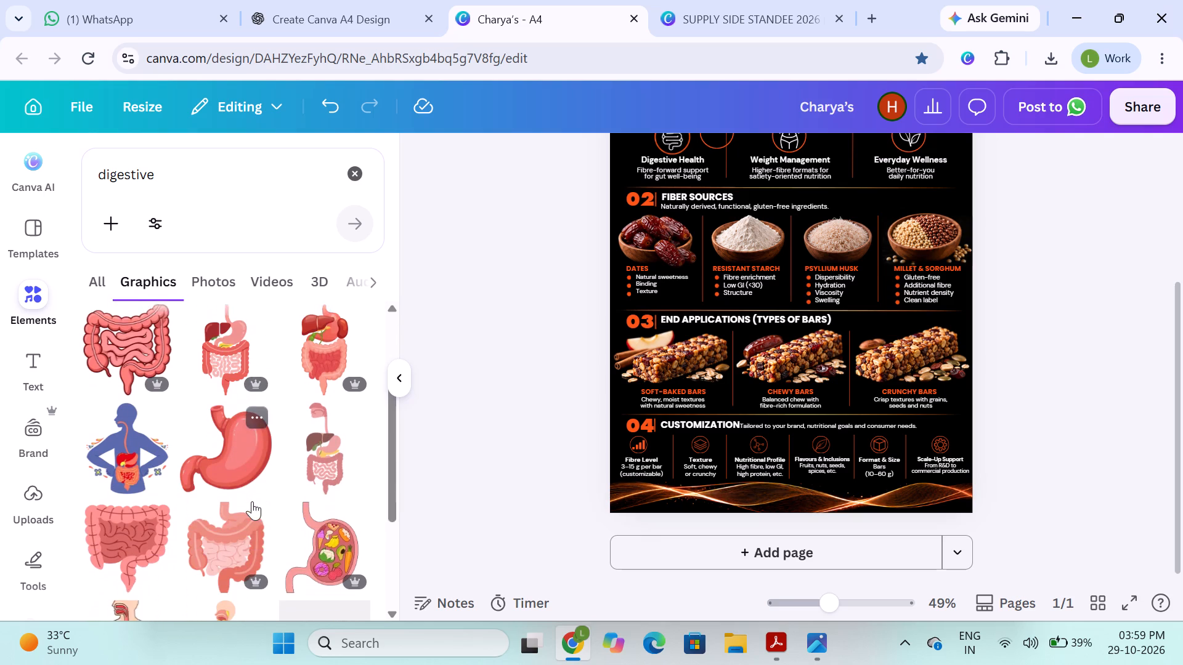
scroll(252, 501, down, 3)
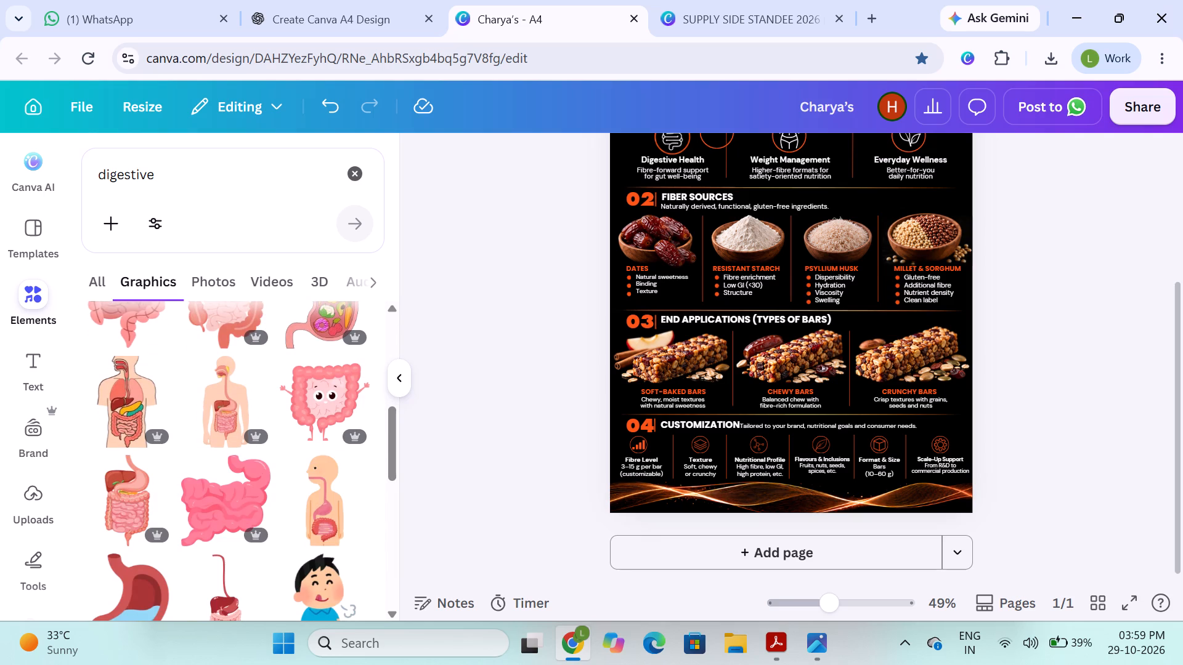
Search the graphics for "digestive system" and refine the search to "digestive system icon".
click(189, 155)
click(186, 164)
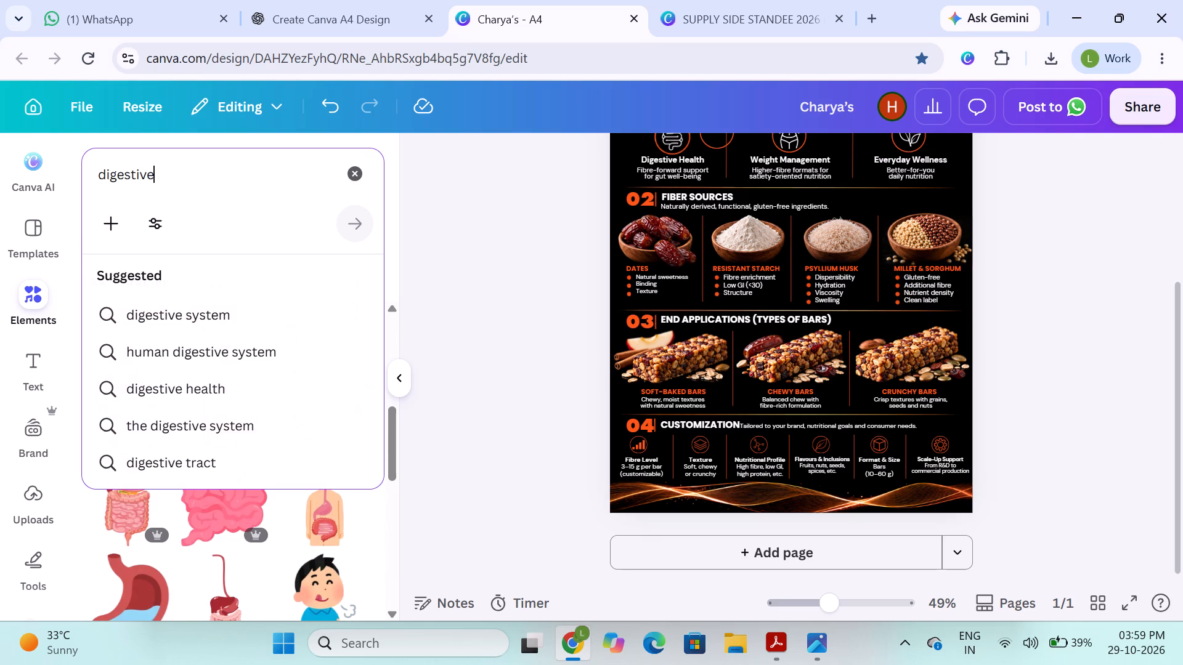
click(173, 311)
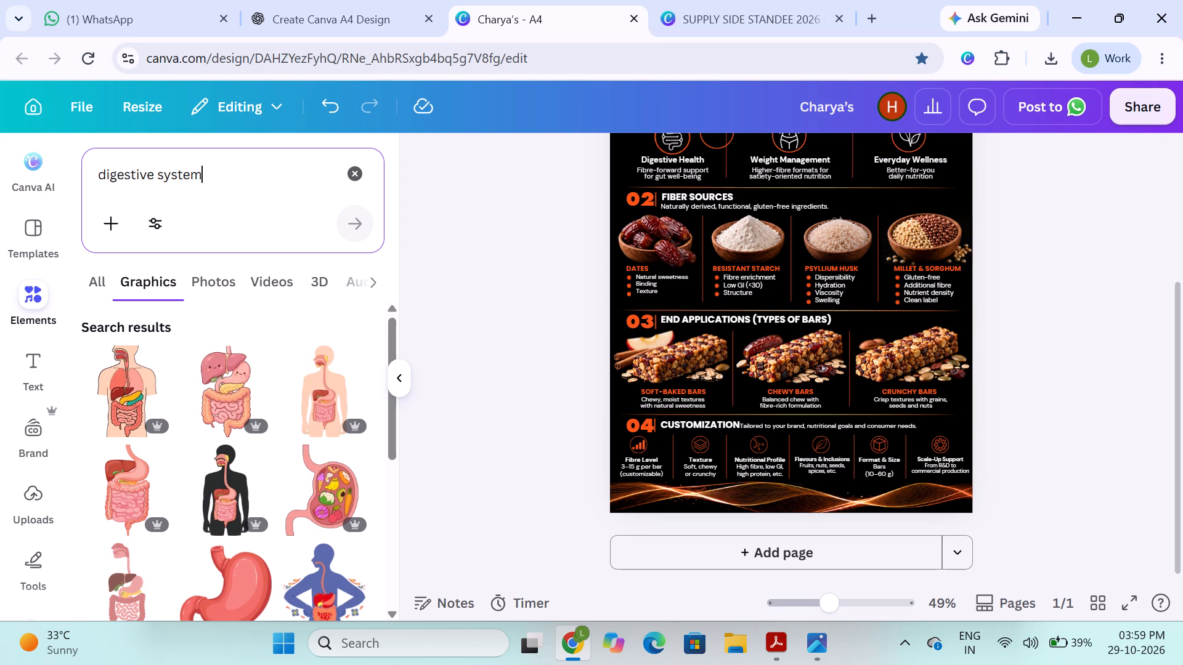
key(space)
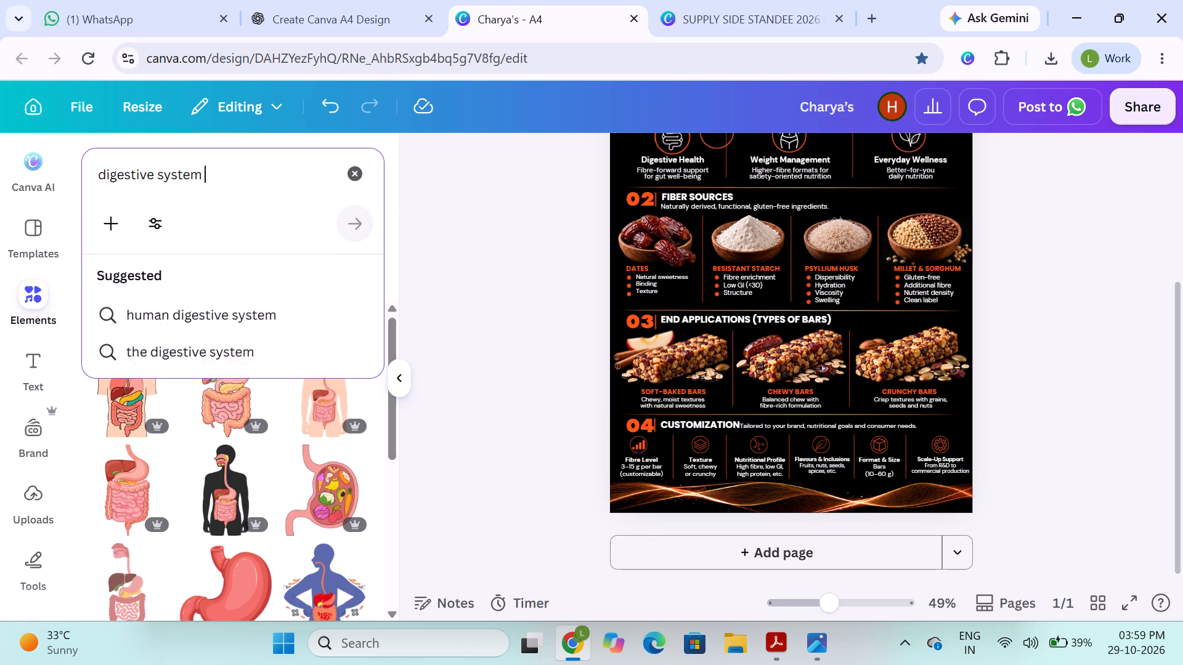
text(icon)
key(Return)
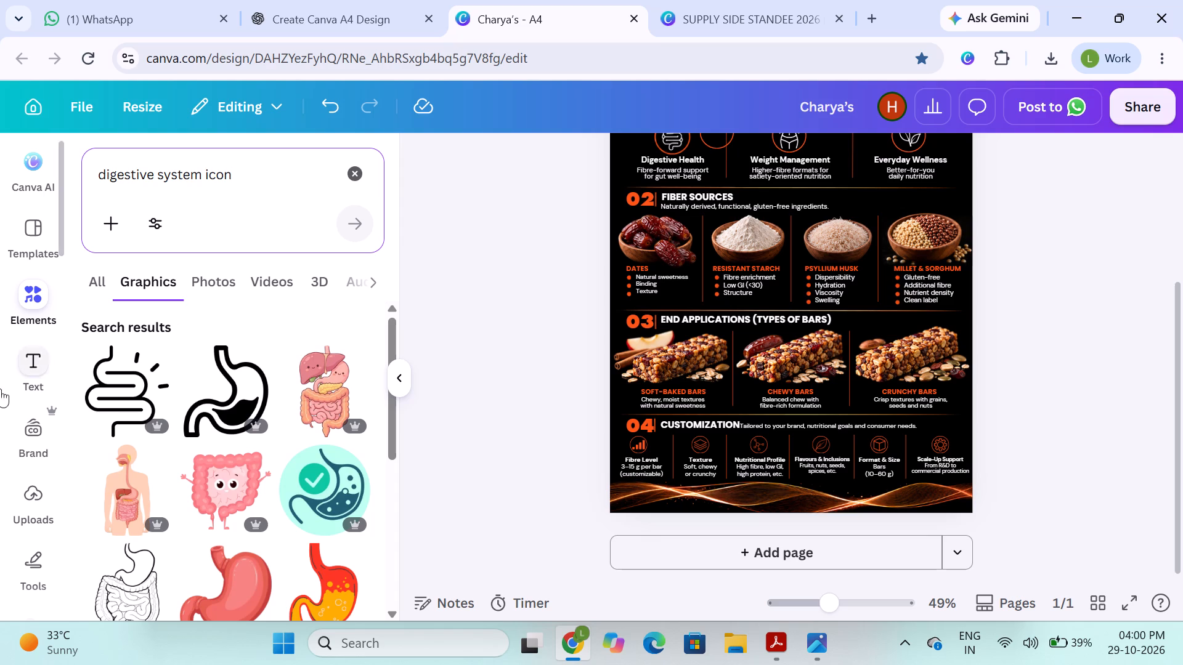
Look through the "digestive system icon" graphics for an outlined gut icon suited to Digestive Health.
scroll(213, 400, down, 5)
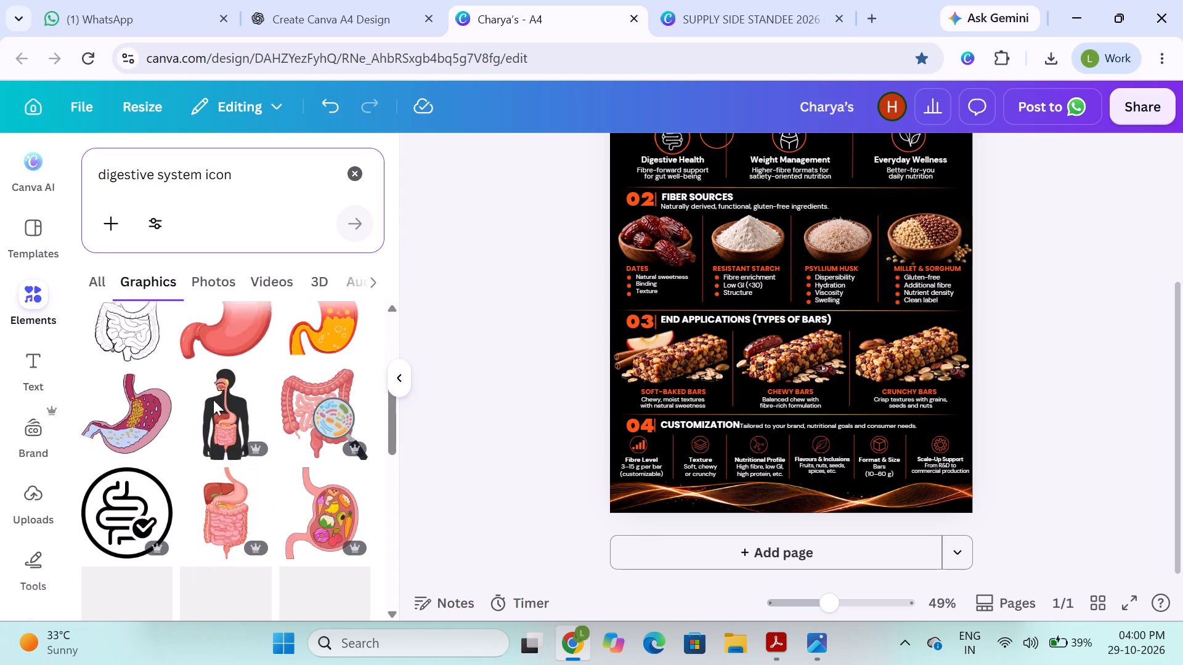
scroll(213, 400, down, 2)
scroll(213, 400, up, 1)
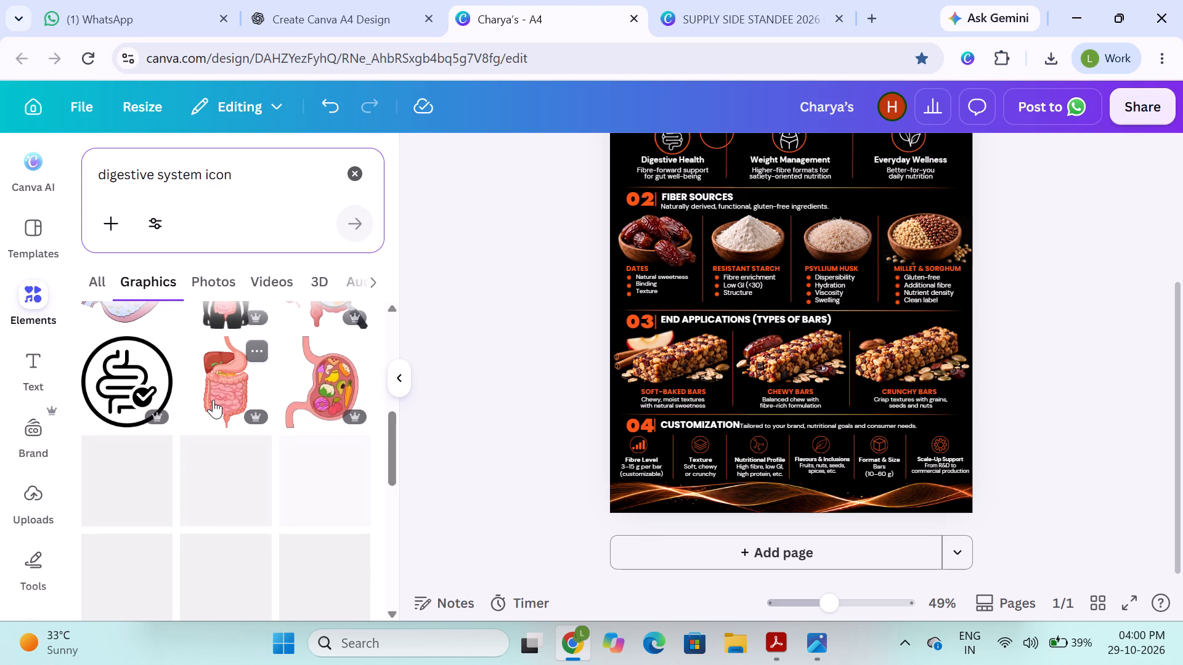
scroll(213, 400, down, 3)
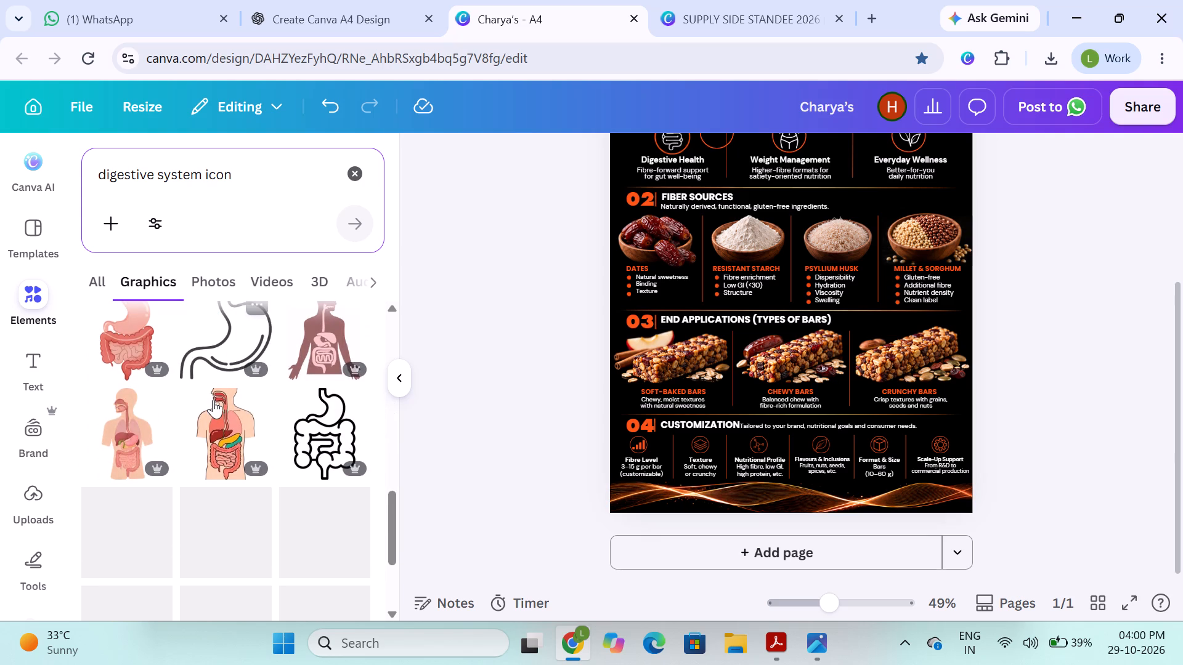
scroll(213, 400, down, 3)
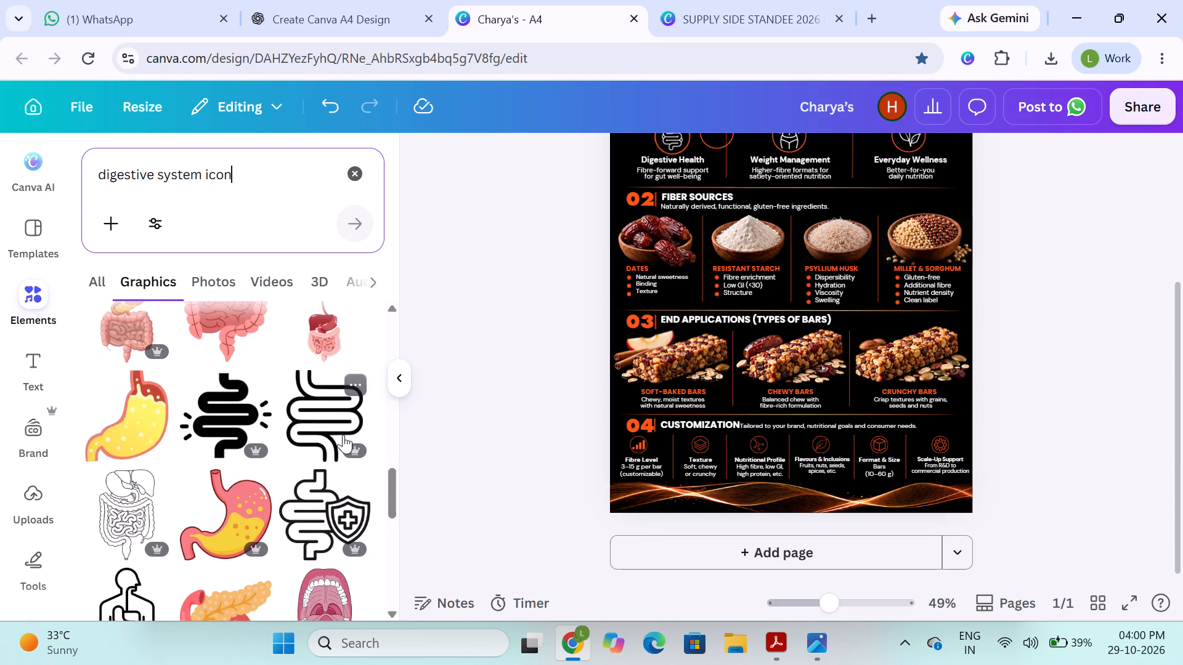
scroll(343, 435, down, 4)
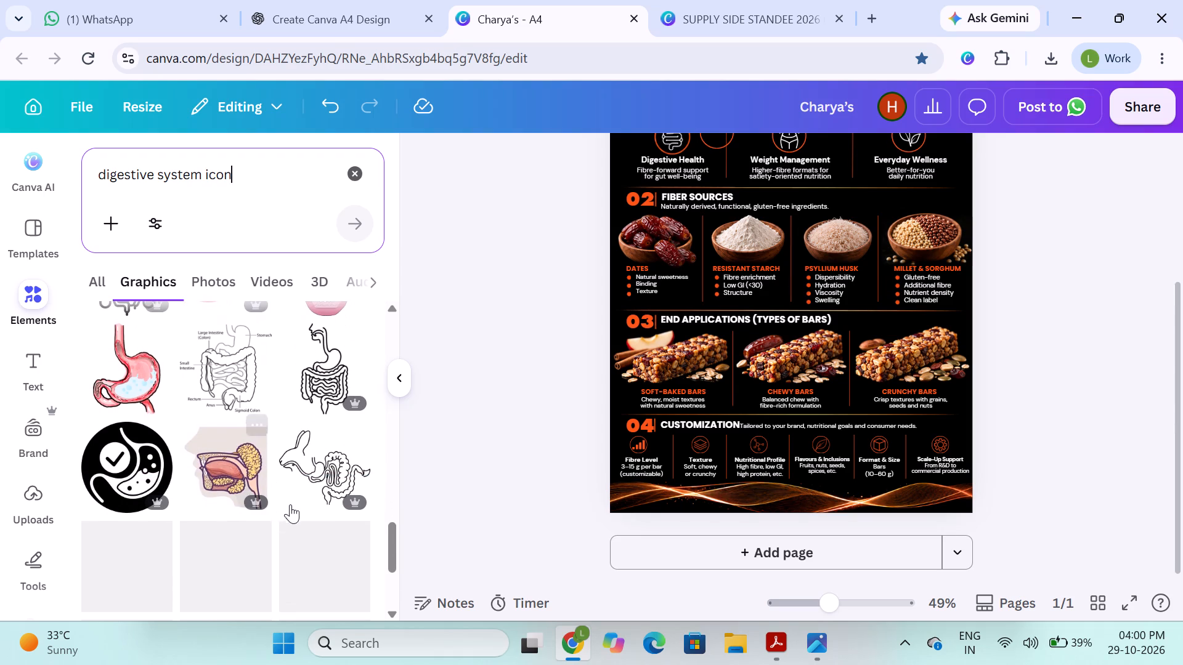
scroll(302, 519, down, 4)
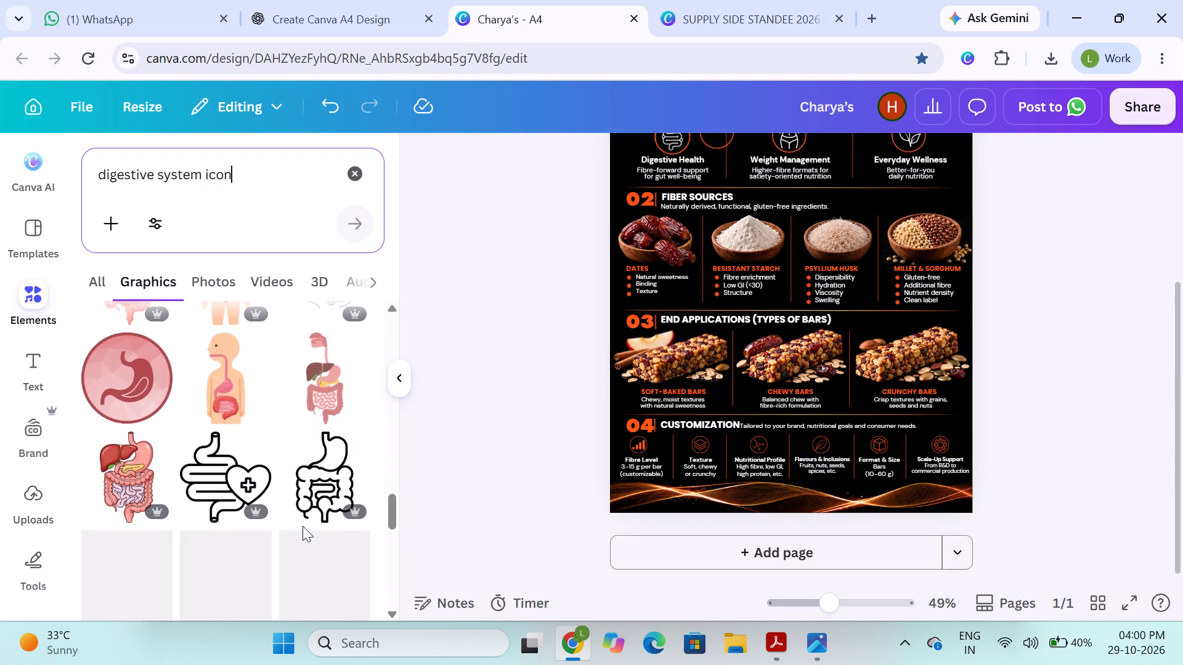
scroll(260, 517, down, 1)
scroll(200, 474, down, 3)
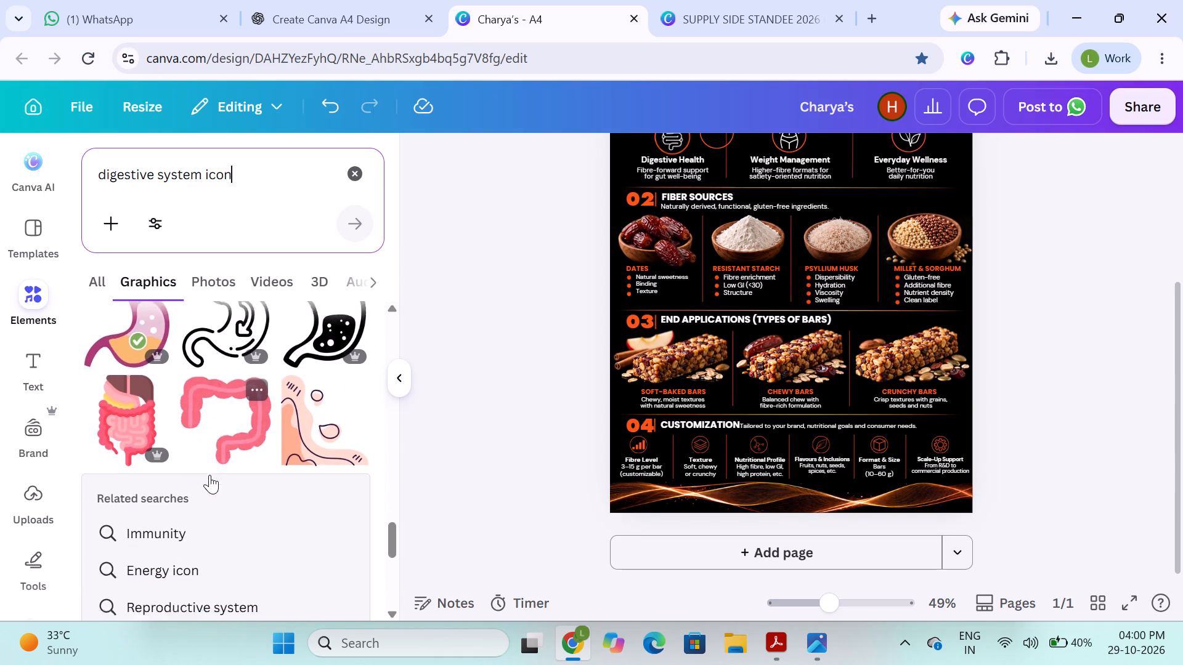
scroll(209, 475, down, 1)
Browse graphics from the related search "Immunity" and clear the search.
click(174, 410)
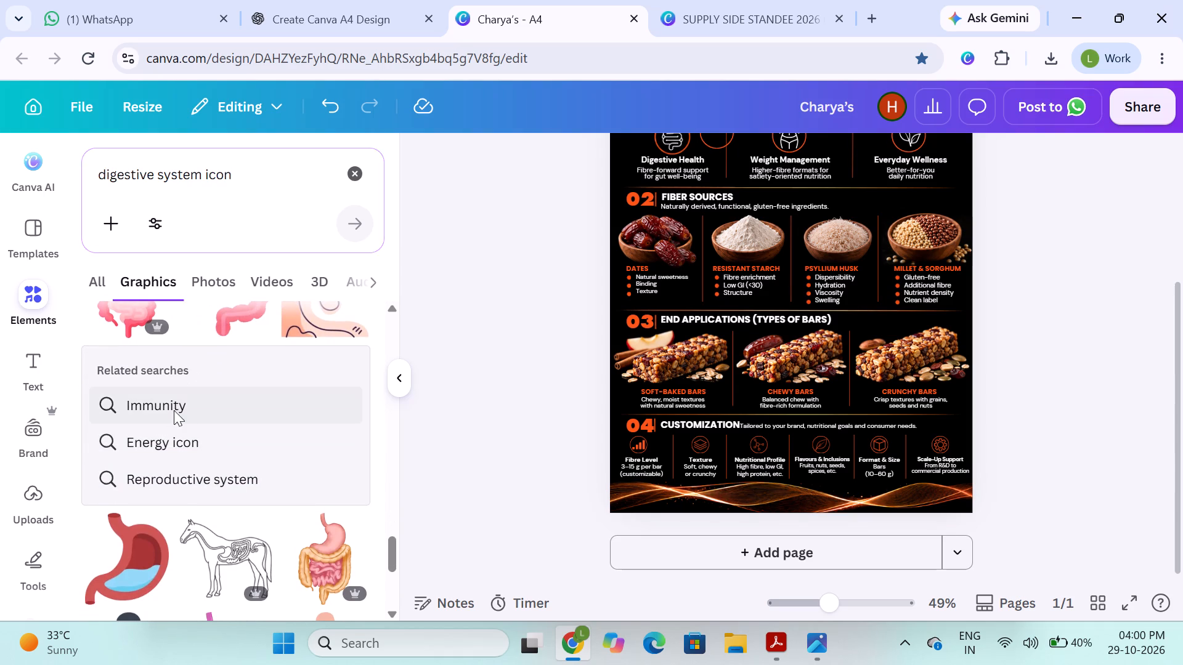
scroll(252, 415, down, 4)
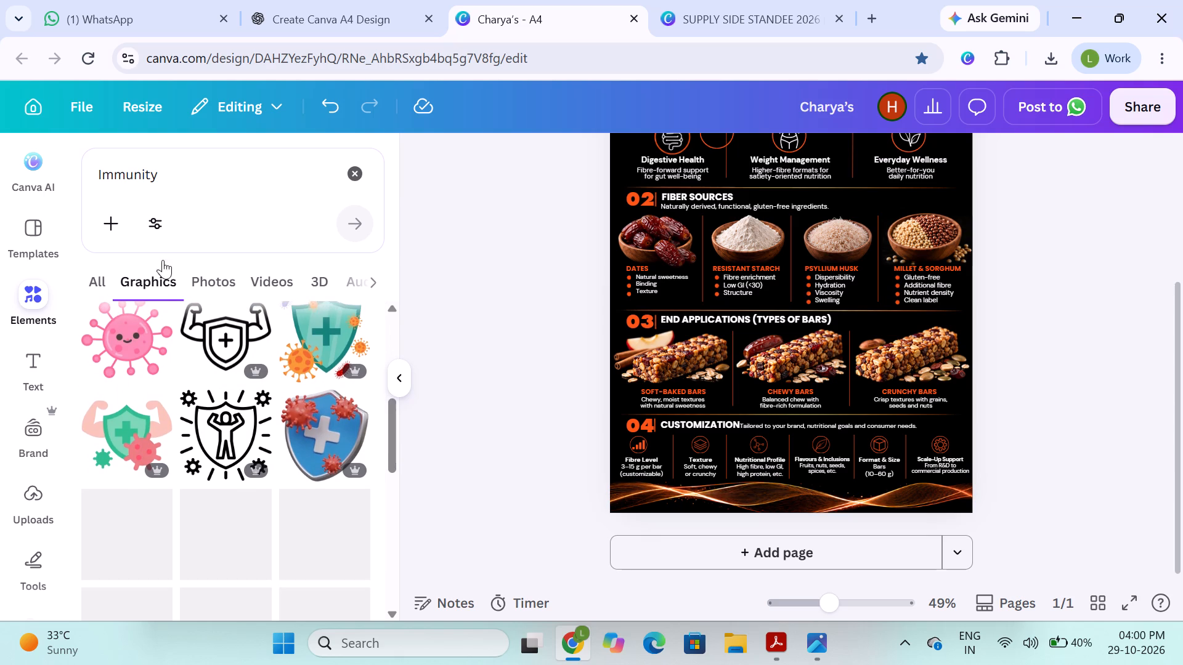
scroll(288, 409, down, 3)
scroll(277, 457, down, 2)
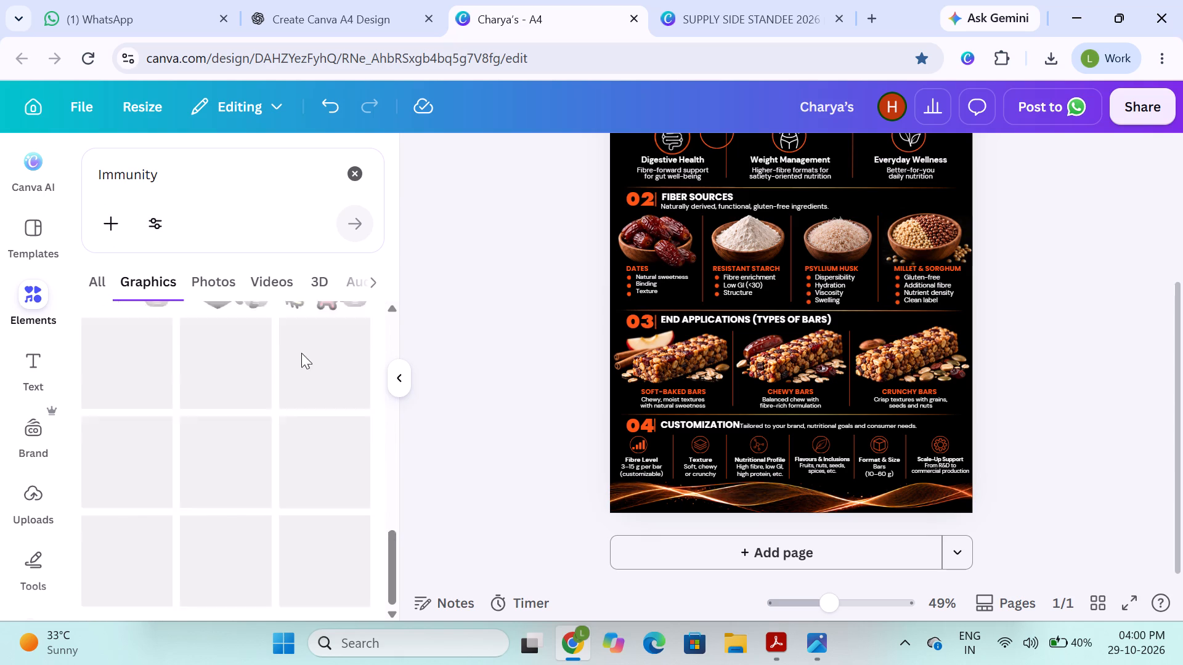
scroll(301, 353, down, 2)
click(355, 176)
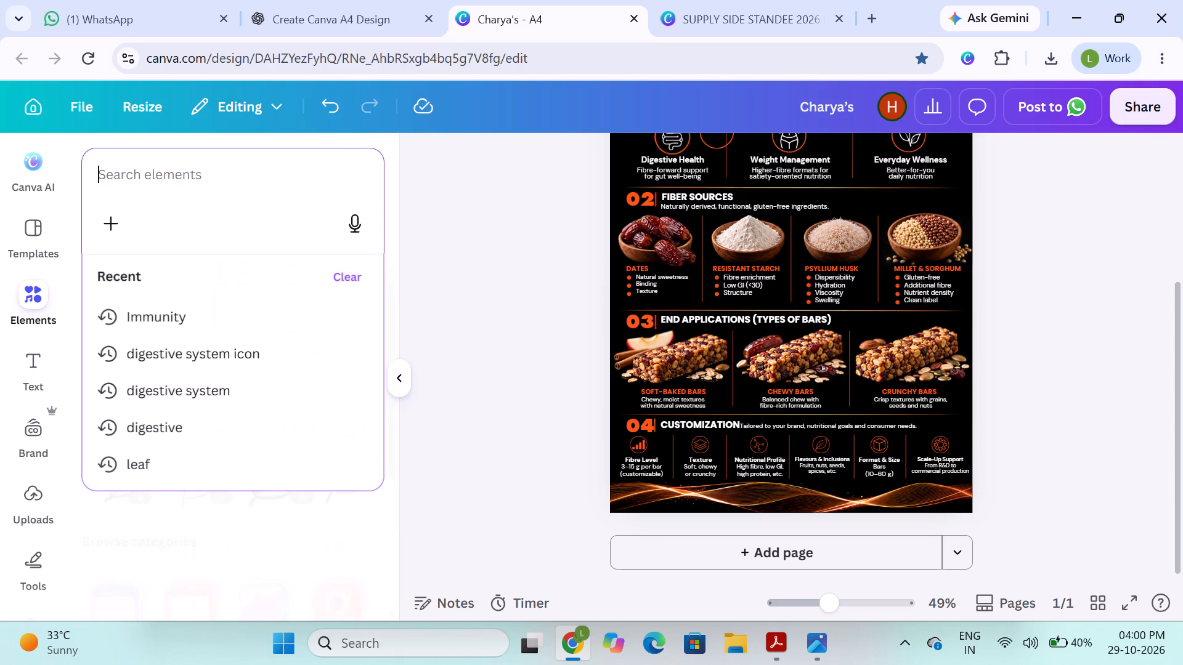
Repeat the recent "digestive system icon" search and add the plain black outlined intestines graphic to the page.
click(152, 367)
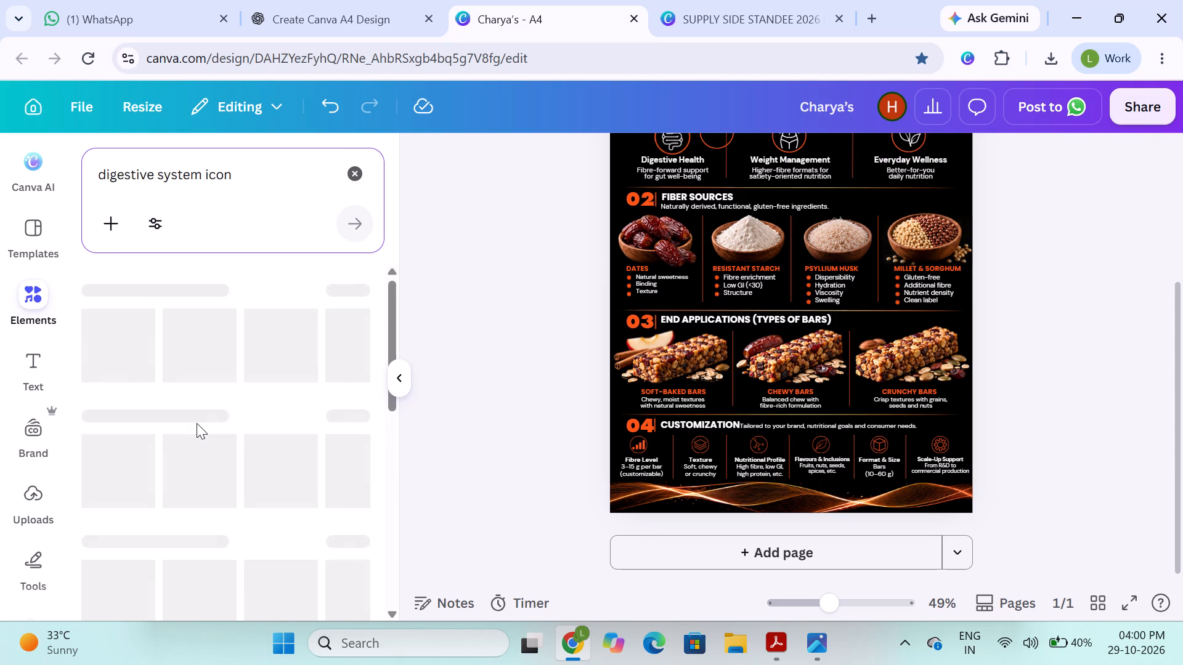
scroll(197, 423, down, 1)
scroll(237, 395, up, 3)
click(348, 331)
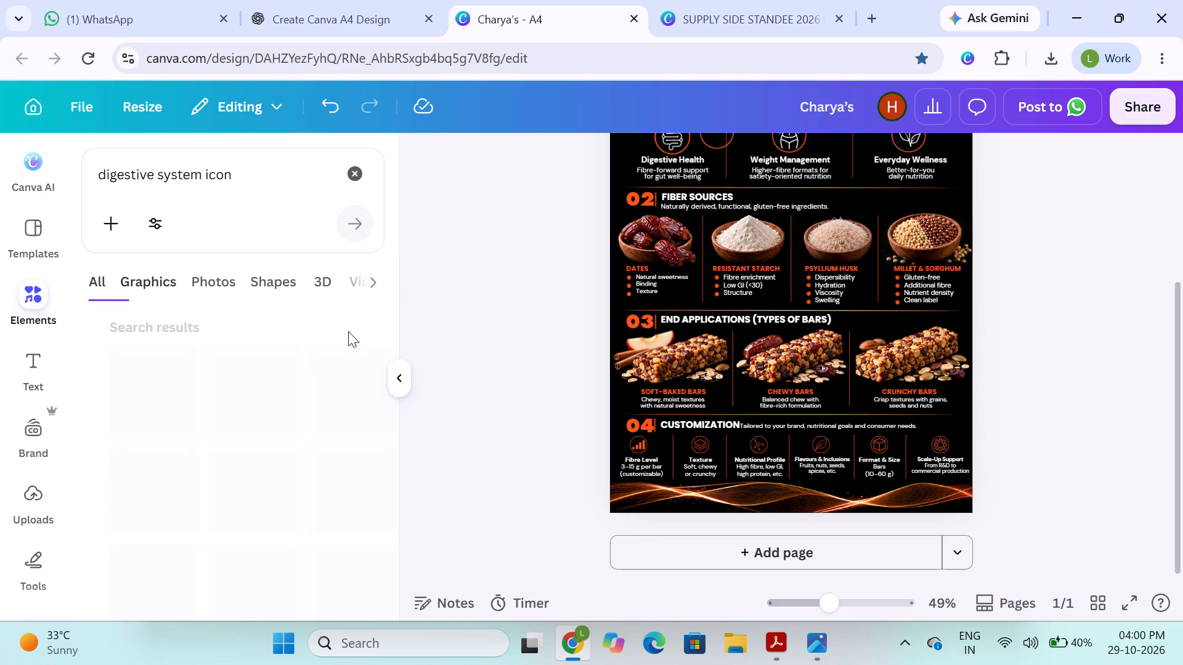
scroll(269, 465, down, 4)
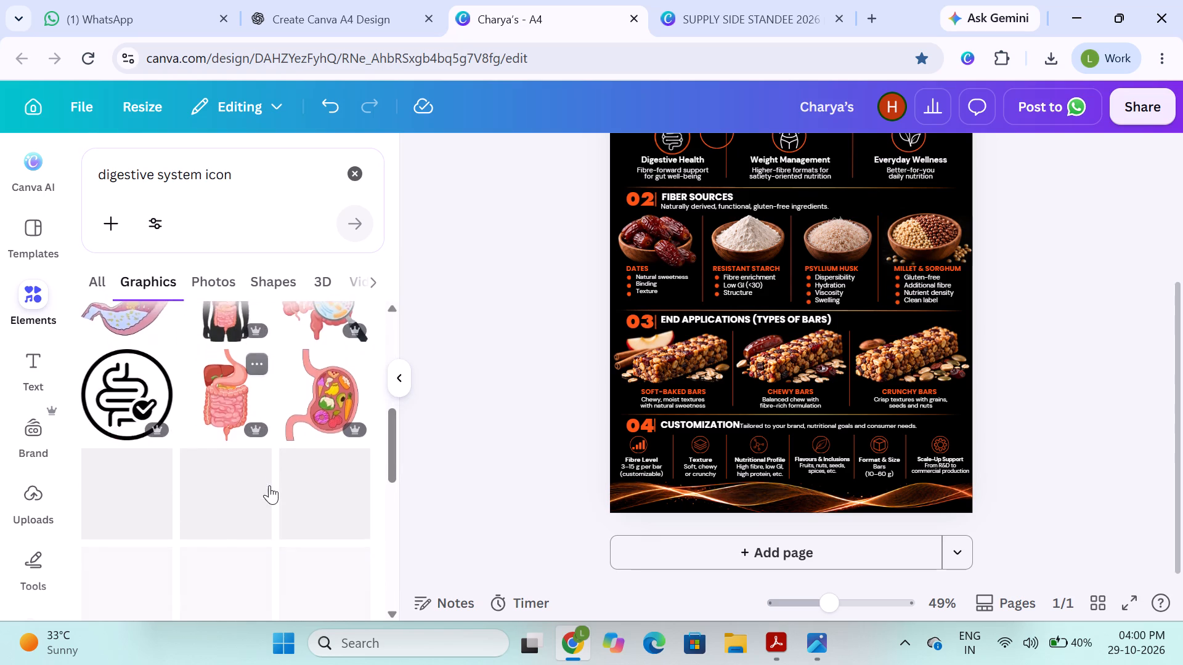
scroll(179, 454, up, 3)
scroll(185, 431, down, 3)
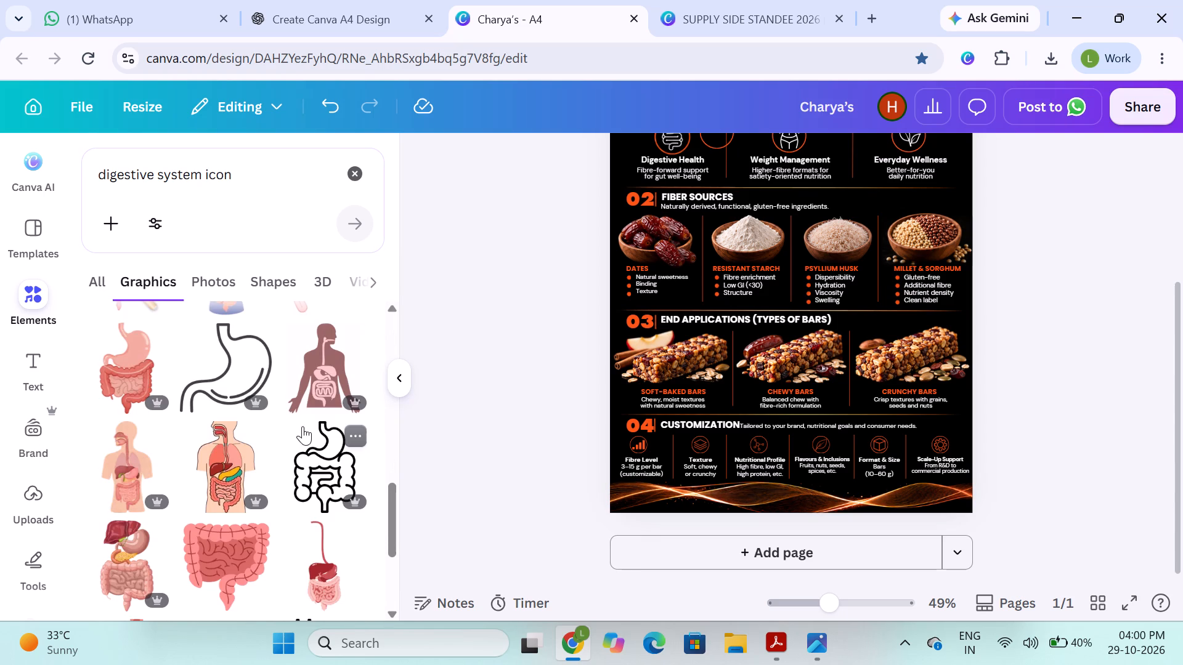
scroll(277, 432, down, 3)
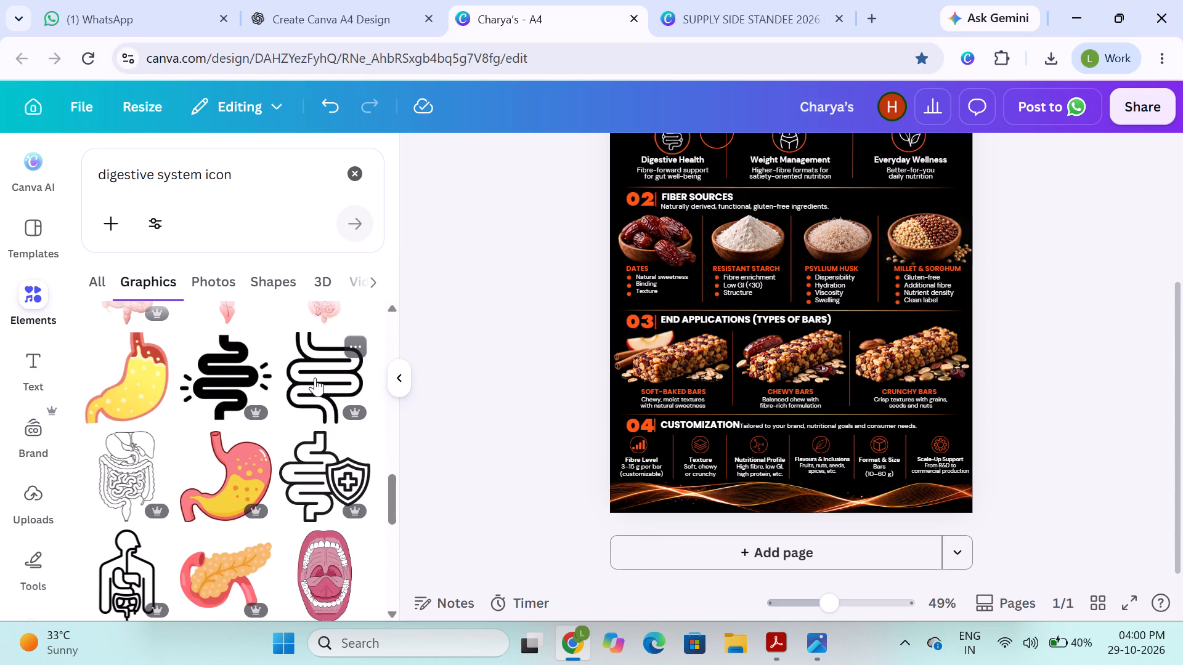
click(315, 377)
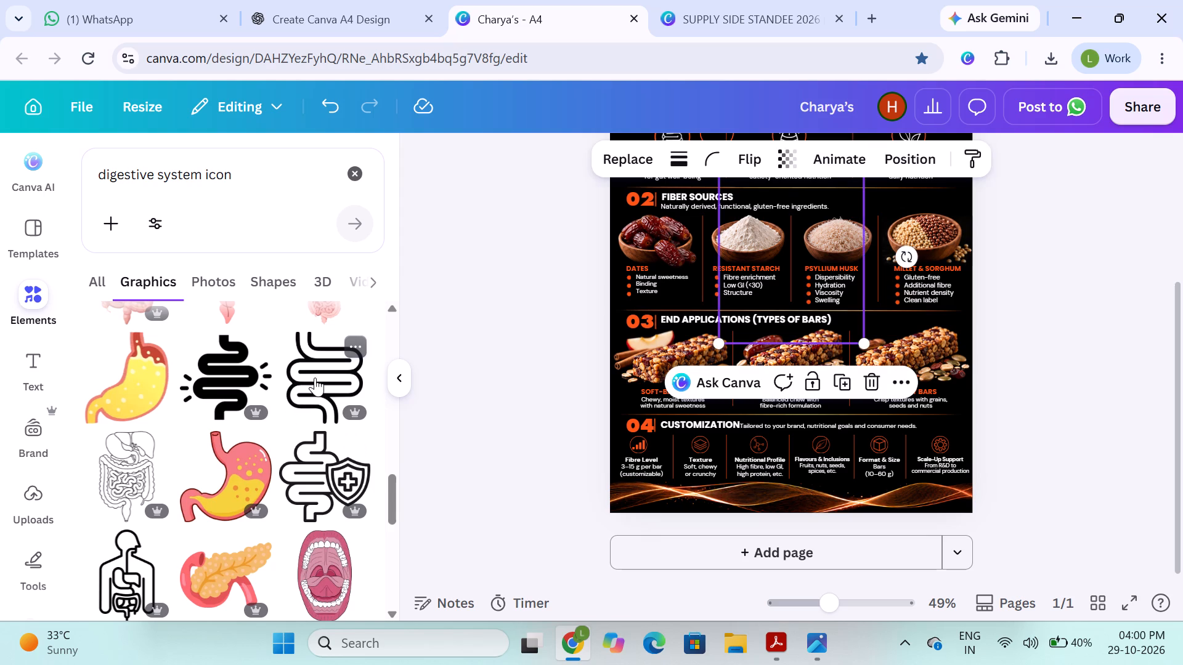
Recolour the new intestines graphic white.
click(665, 161)
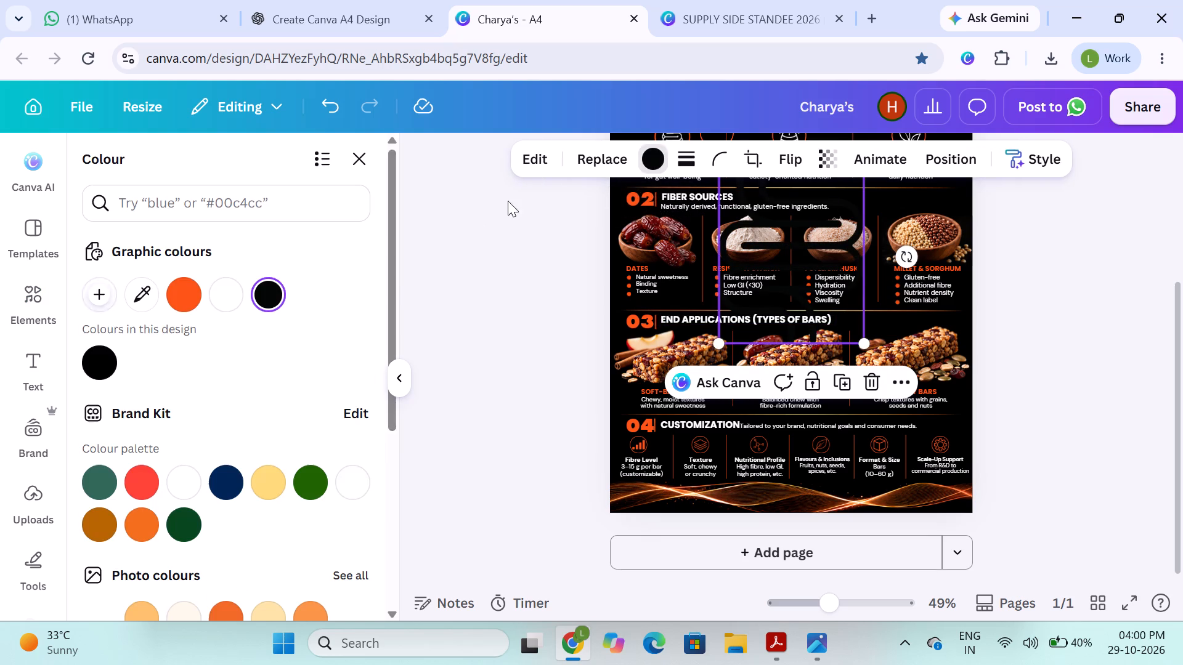
click(238, 302)
click(455, 294)
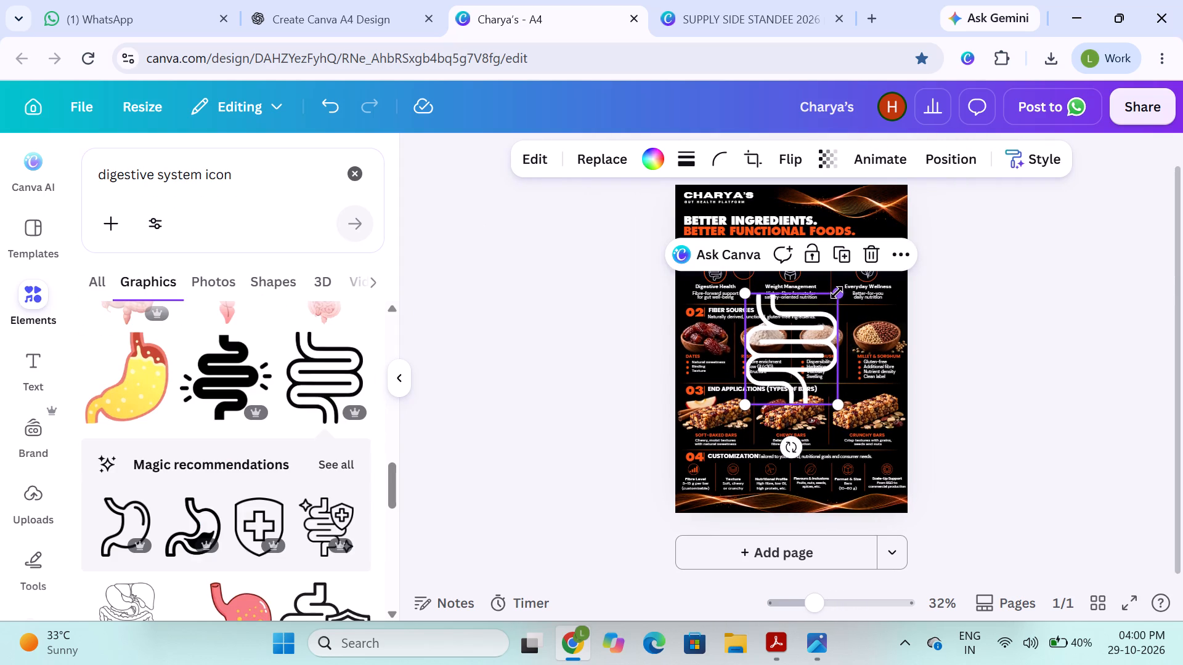
Shrink the white intestines graphic and move it up to the Fiber Sources heading, near the Digestive Health icon.
drag(837, 292, 786, 371)
scroll(742, 380, left, 2)
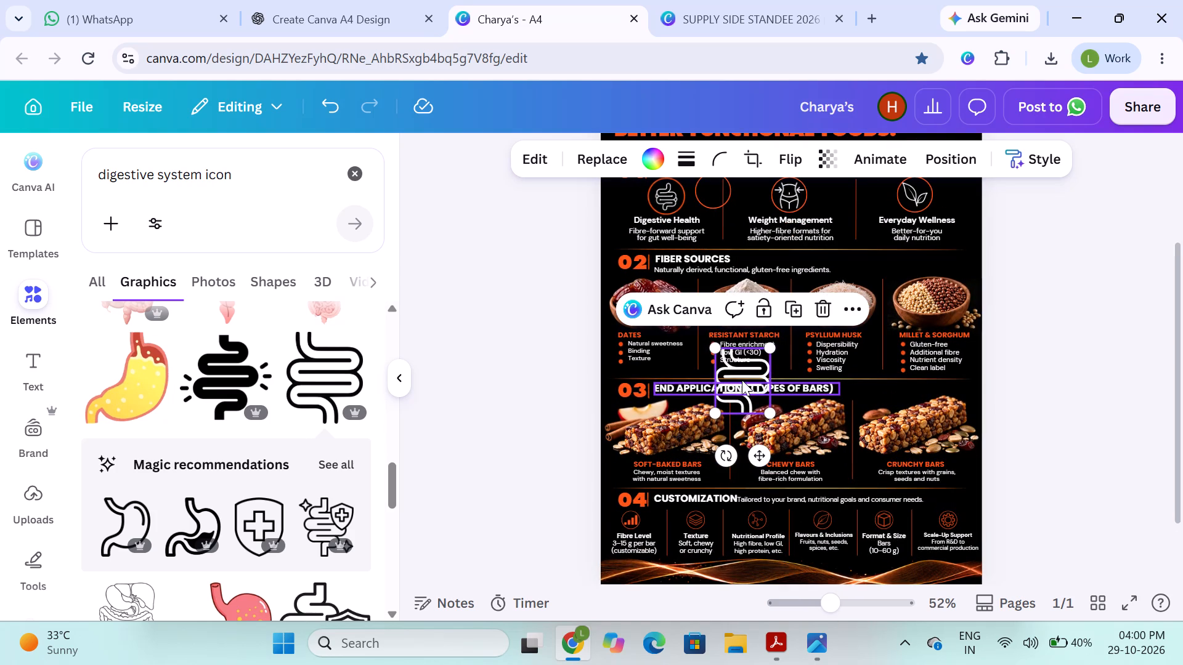
scroll(742, 380, left, 1)
drag(746, 374, 834, 280)
scroll(818, 281, left, 1)
drag(814, 319, 682, 270)
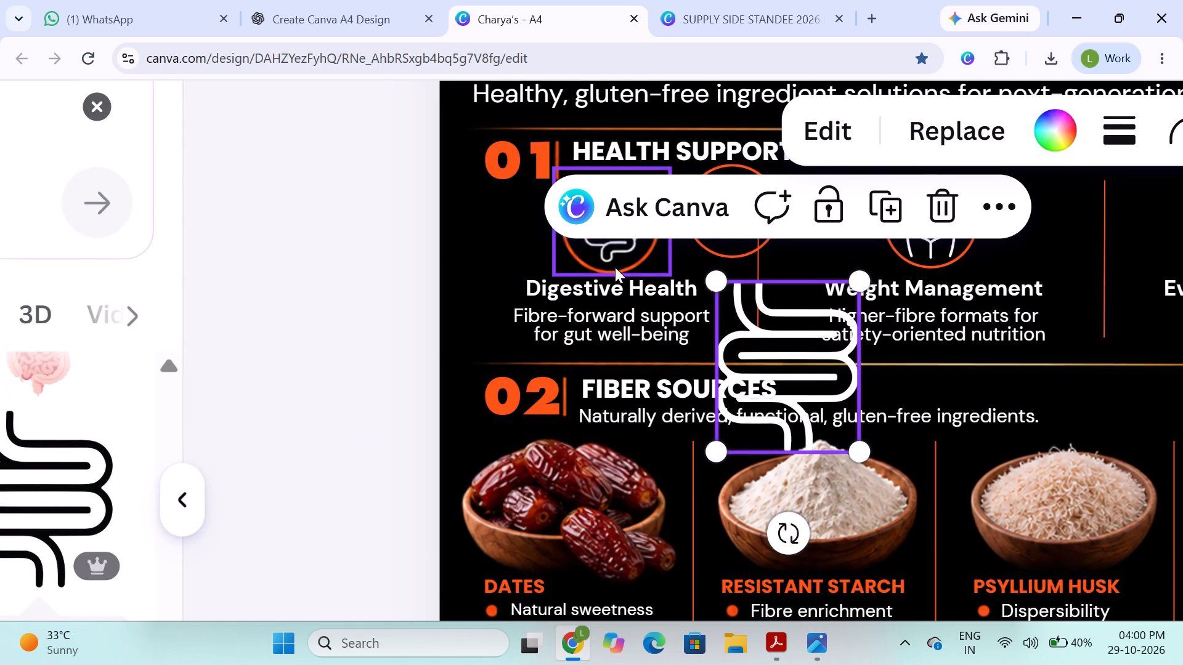
Delete the old Digestive Health icon image above its label.
scroll(615, 267, up, 1)
click(617, 317)
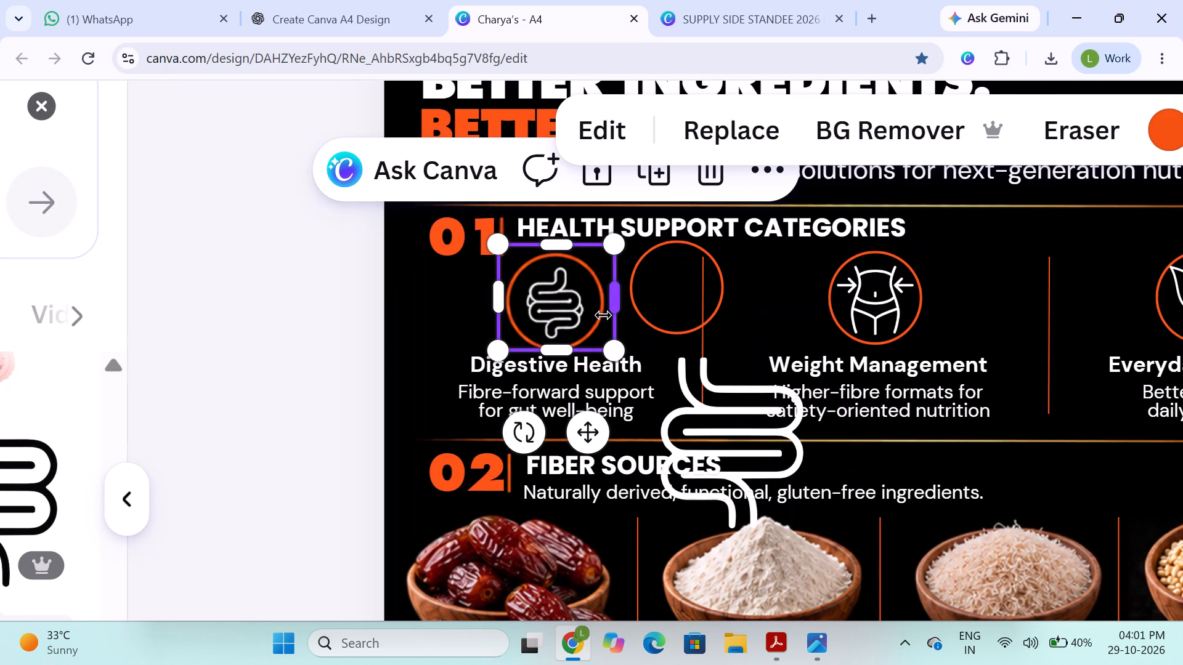
key(BackSpace)
Scale the white intestines graphic down to fit and place it inside the empty orange circle under Health Support Categories.
click(730, 406)
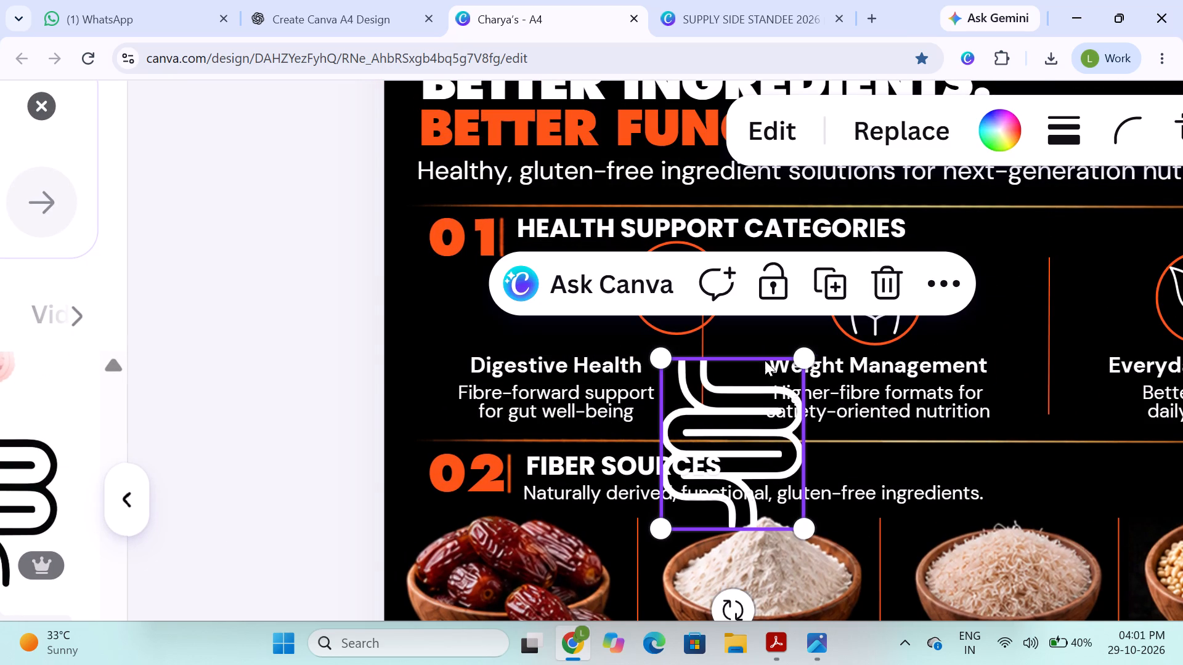
drag(807, 355, 746, 455)
drag(694, 499, 681, 451)
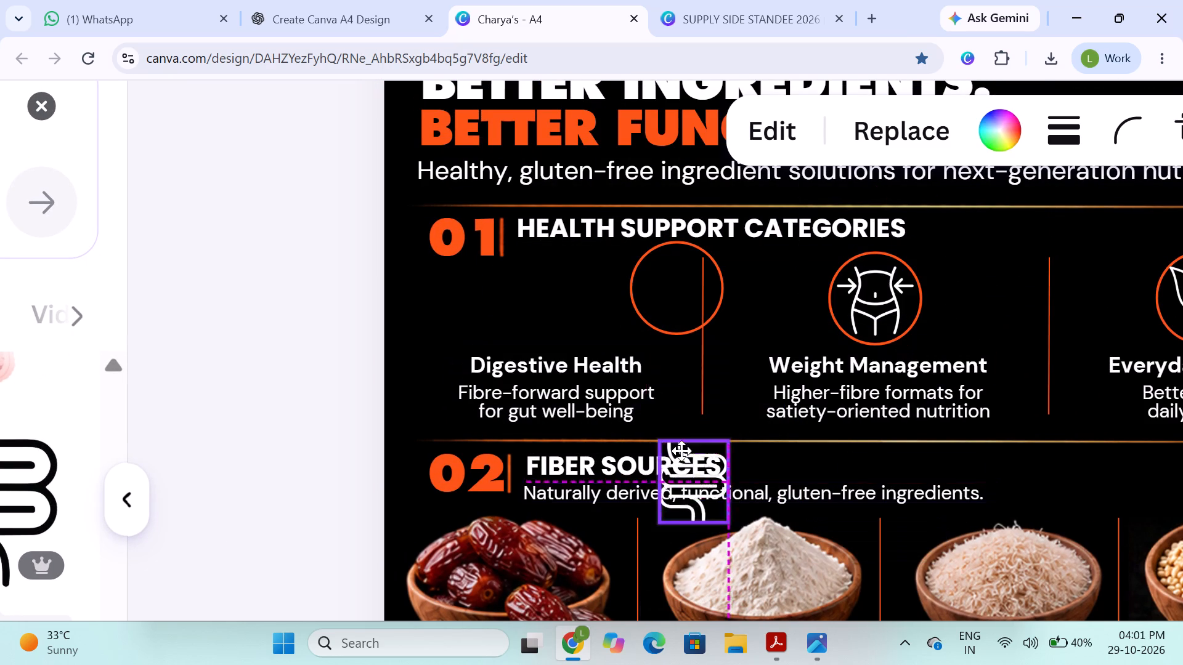
drag(681, 451, 669, 328)
drag(699, 276, 672, 303)
drag(681, 311, 688, 302)
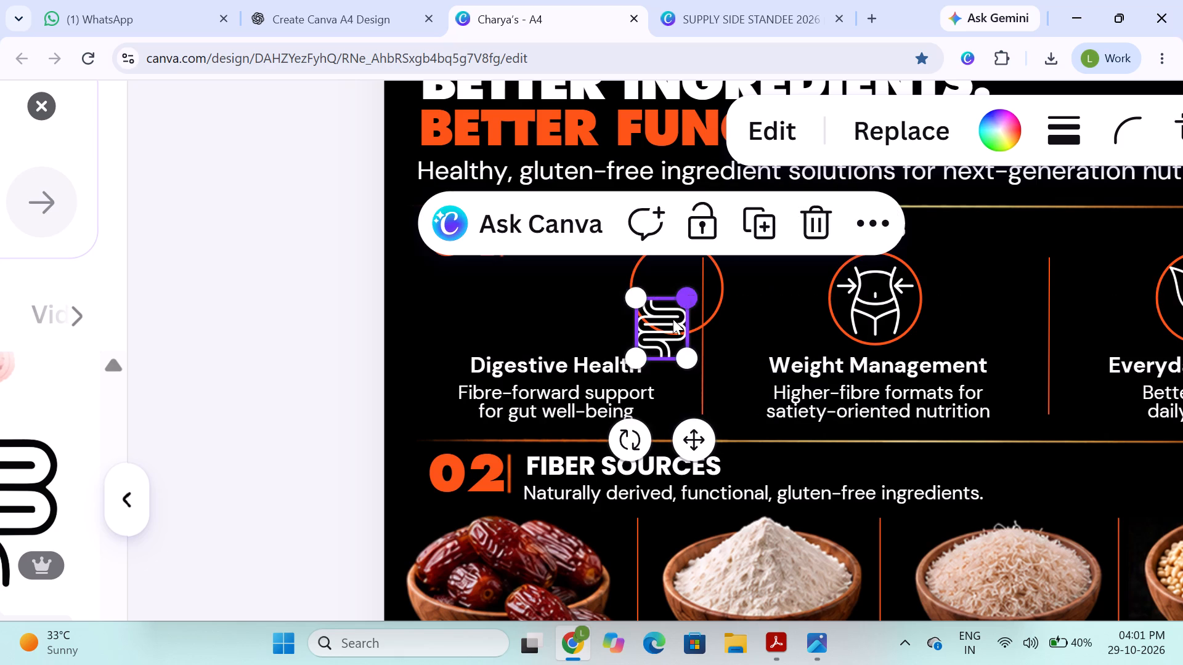
drag(667, 328, 682, 289)
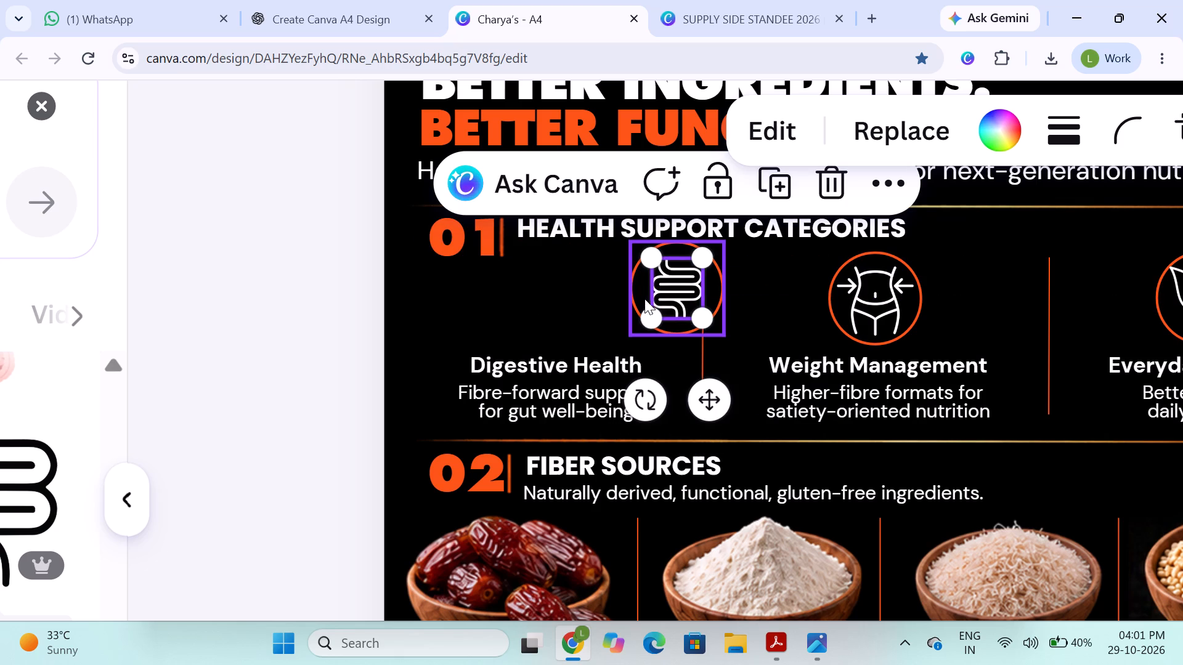
Centre the intestines graphic and its orange circle on each other and group them.
shift+click(638, 296)
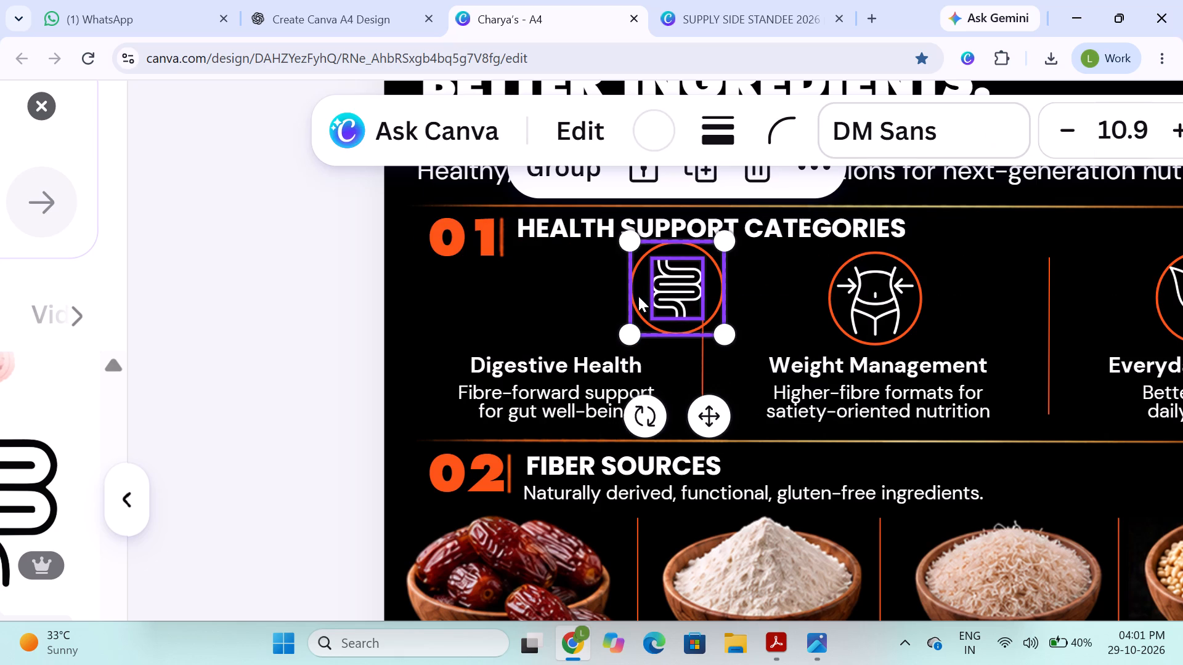
scroll(1041, 128, left, 1)
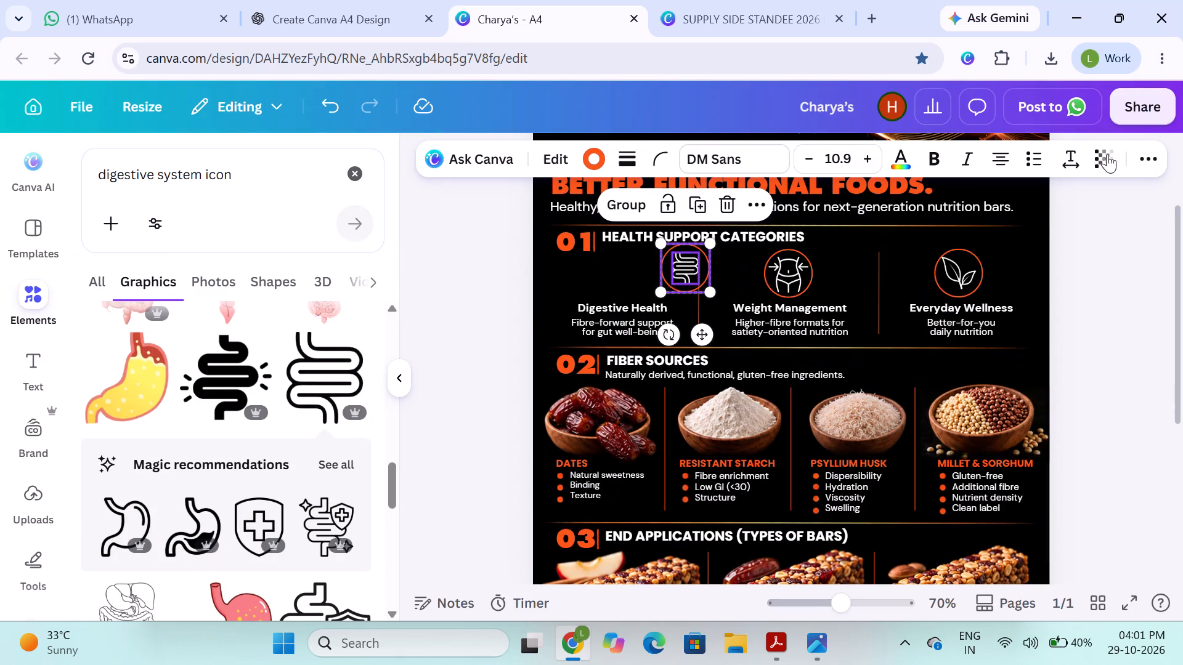
click(1131, 153)
click(1139, 156)
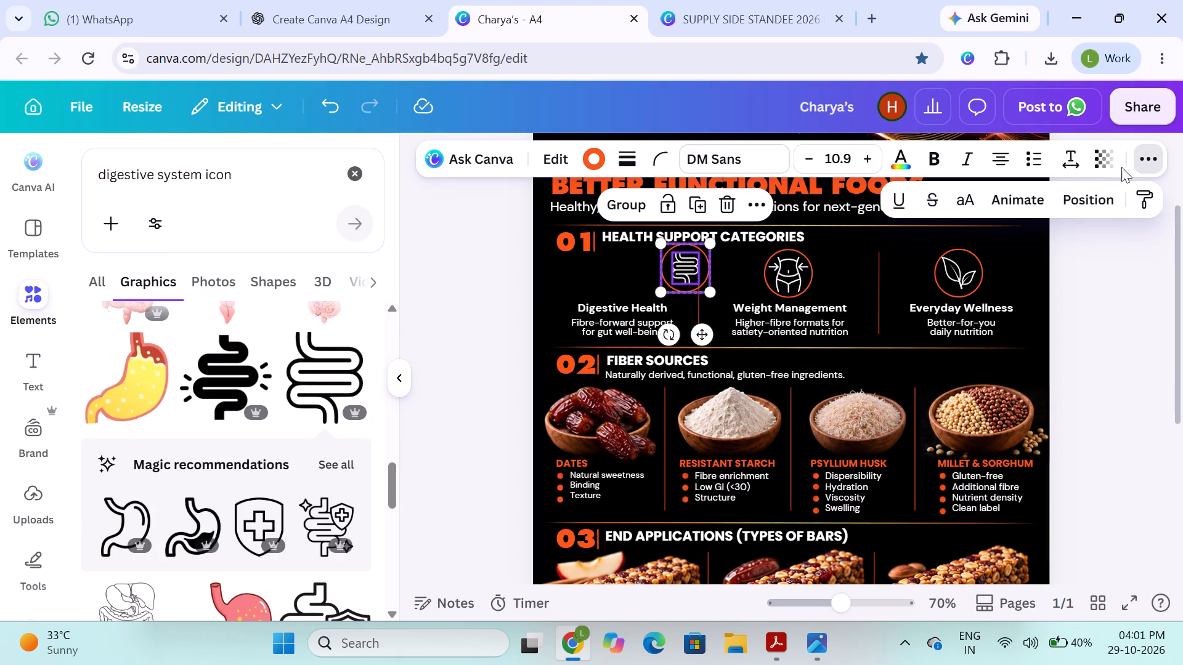
click(1075, 191)
click(307, 431)
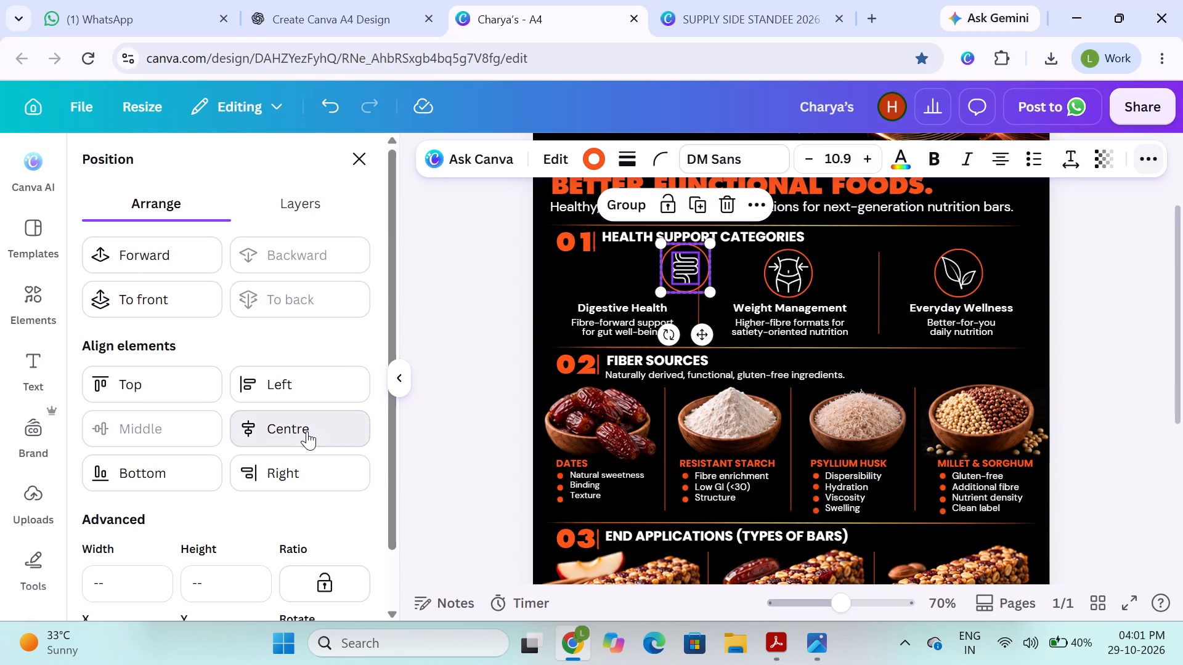
click(630, 211)
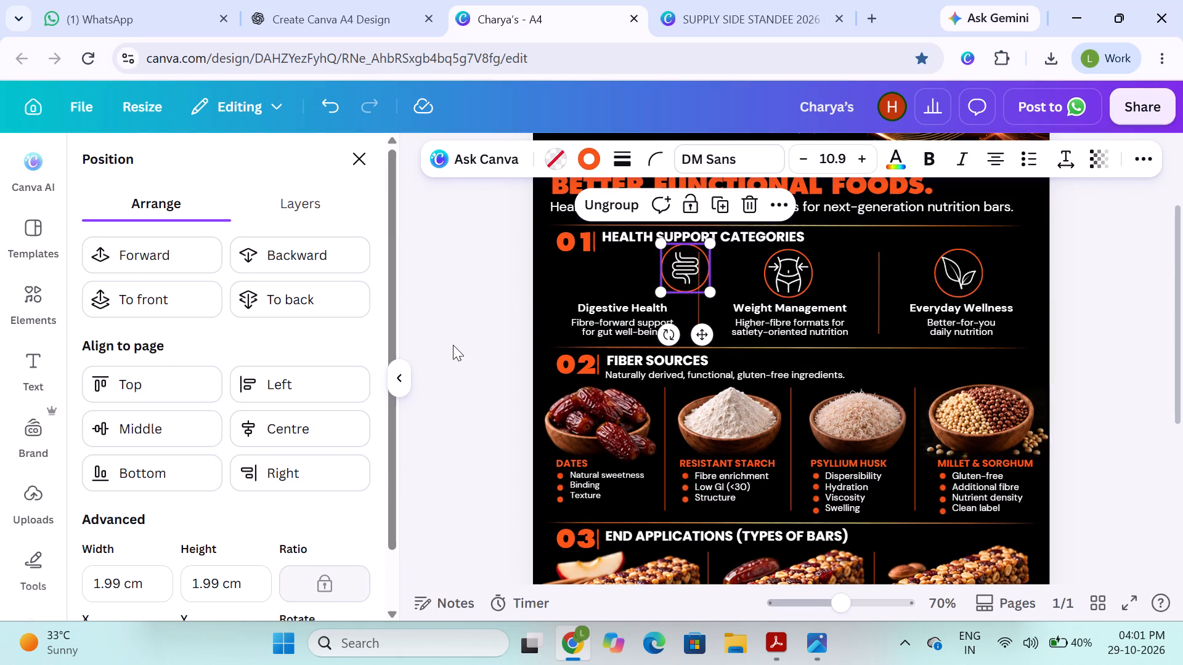
Move the grouped intestines icon above the Digestive Health label and fine-tune its position.
click(465, 322)
drag(678, 268, 622, 273)
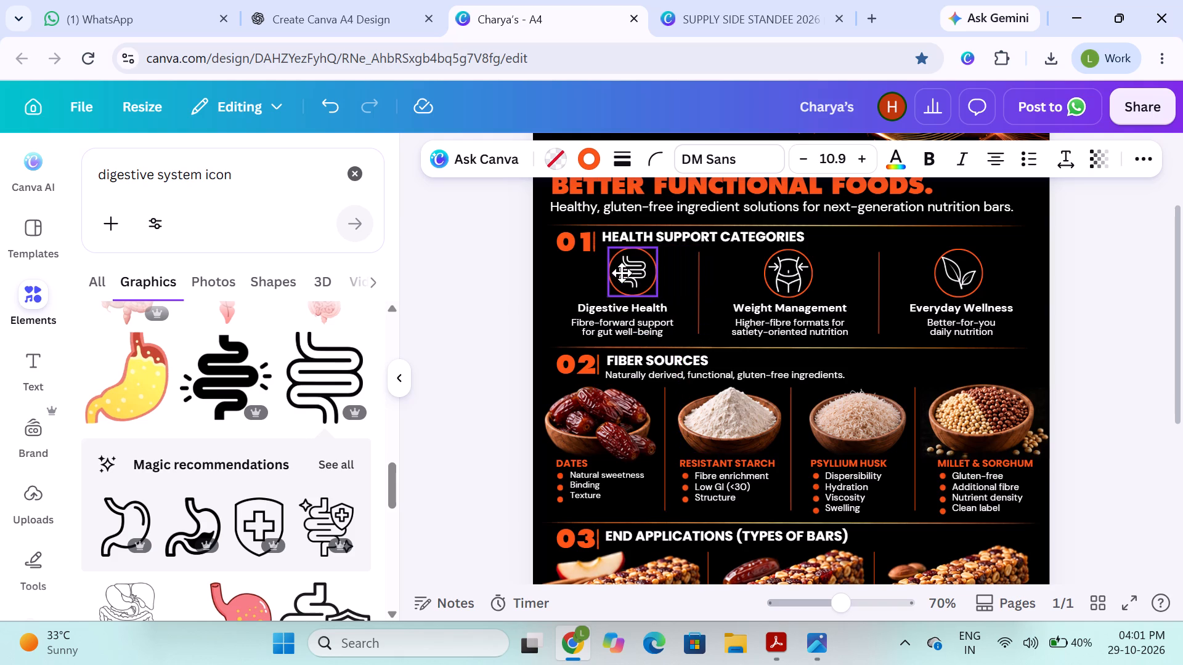
drag(622, 273, 616, 274)
click(415, 337)
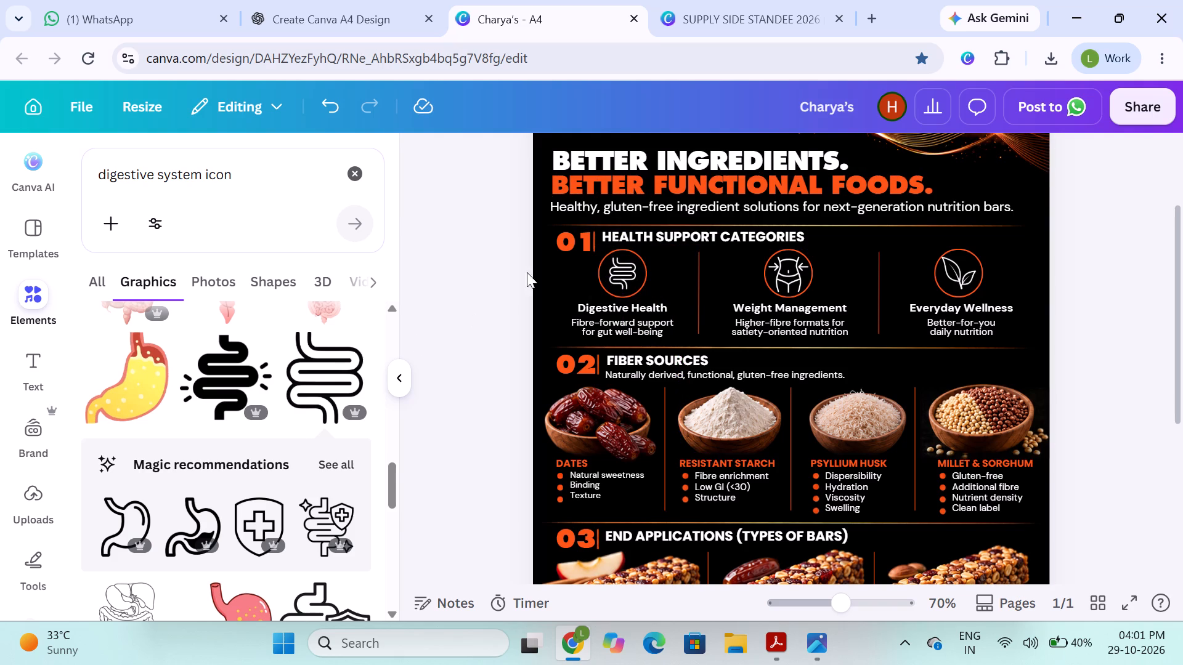
click(615, 272)
click(619, 273)
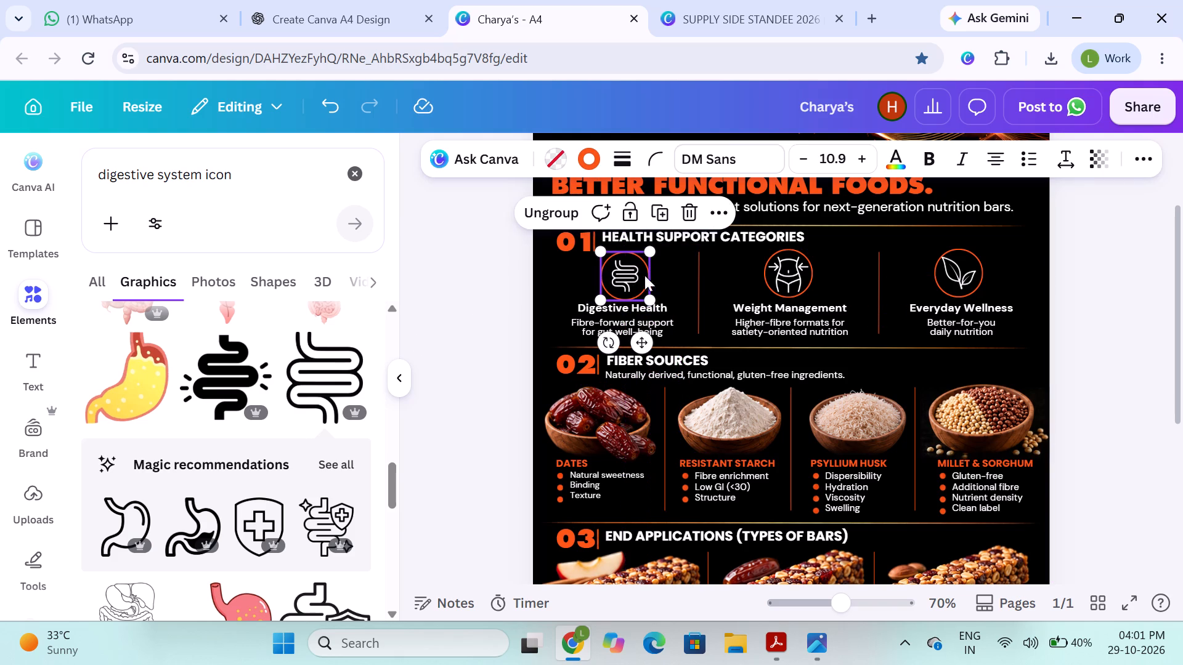
Shift the Weight Management and Everyday Wellness icons slightly to line up level with the Digestive Health icon.
click(799, 269)
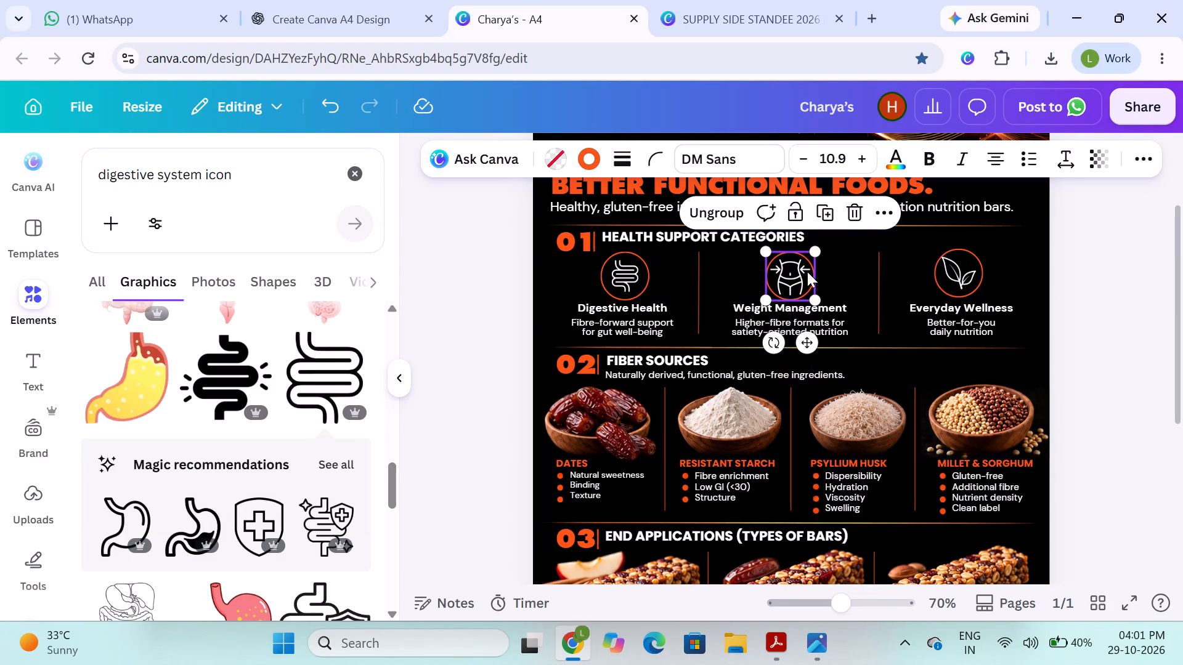
drag(951, 271, 948, 272)
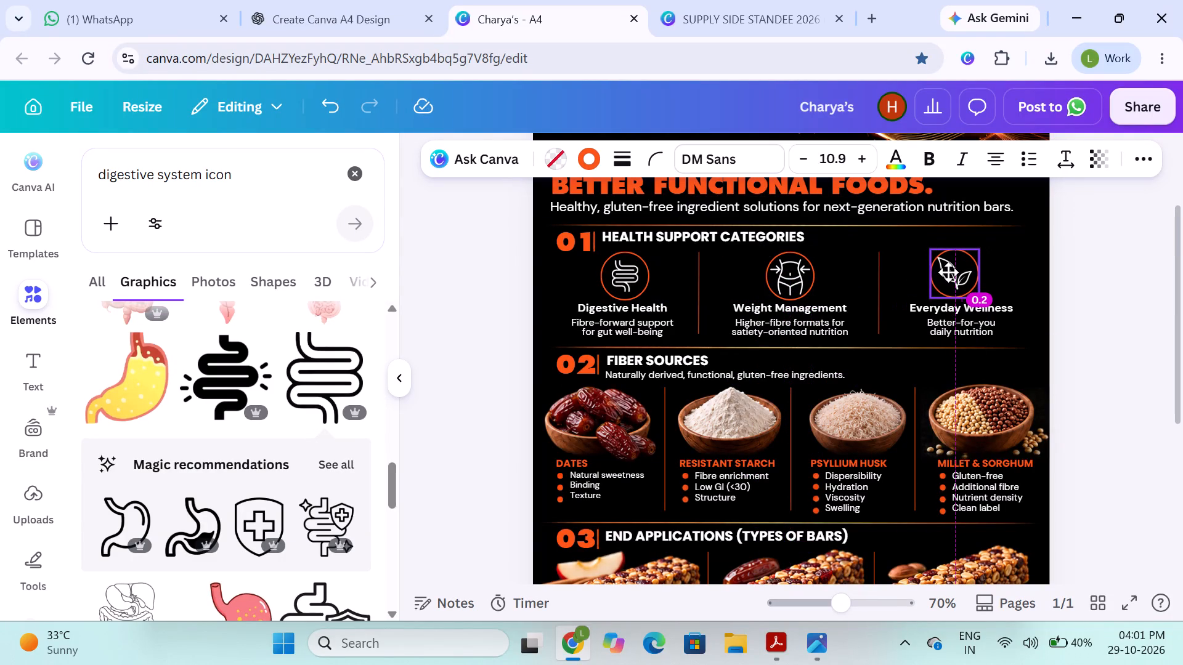
drag(948, 272, 946, 273)
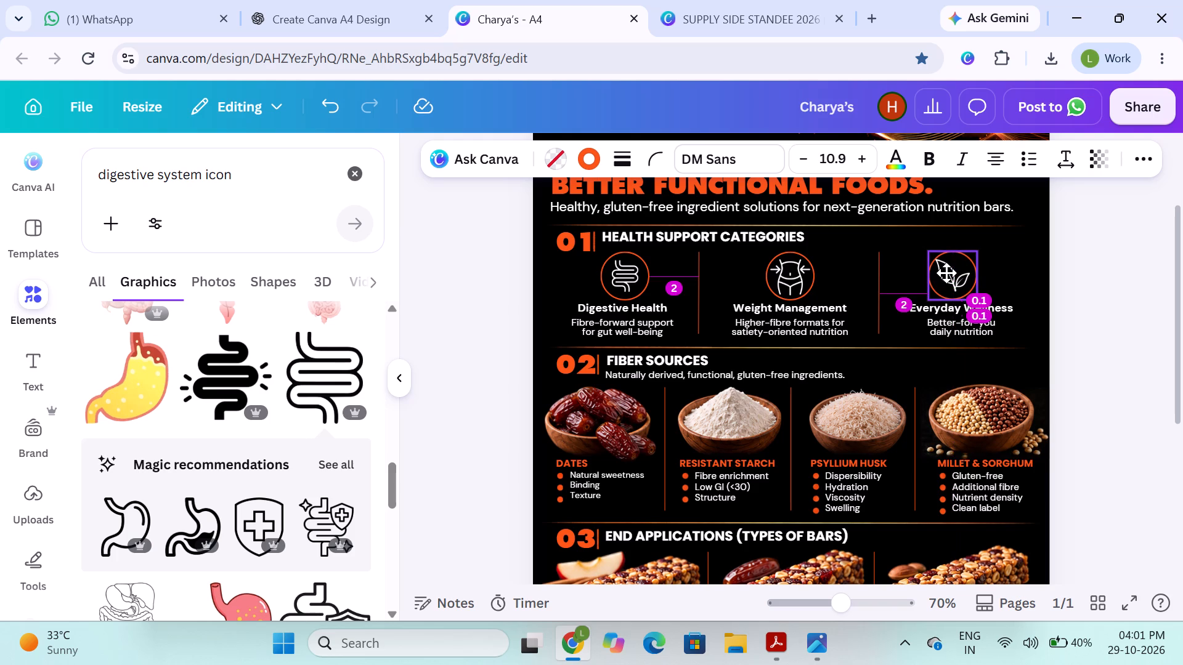
drag(946, 273, 945, 273)
drag(945, 273, 945, 271)
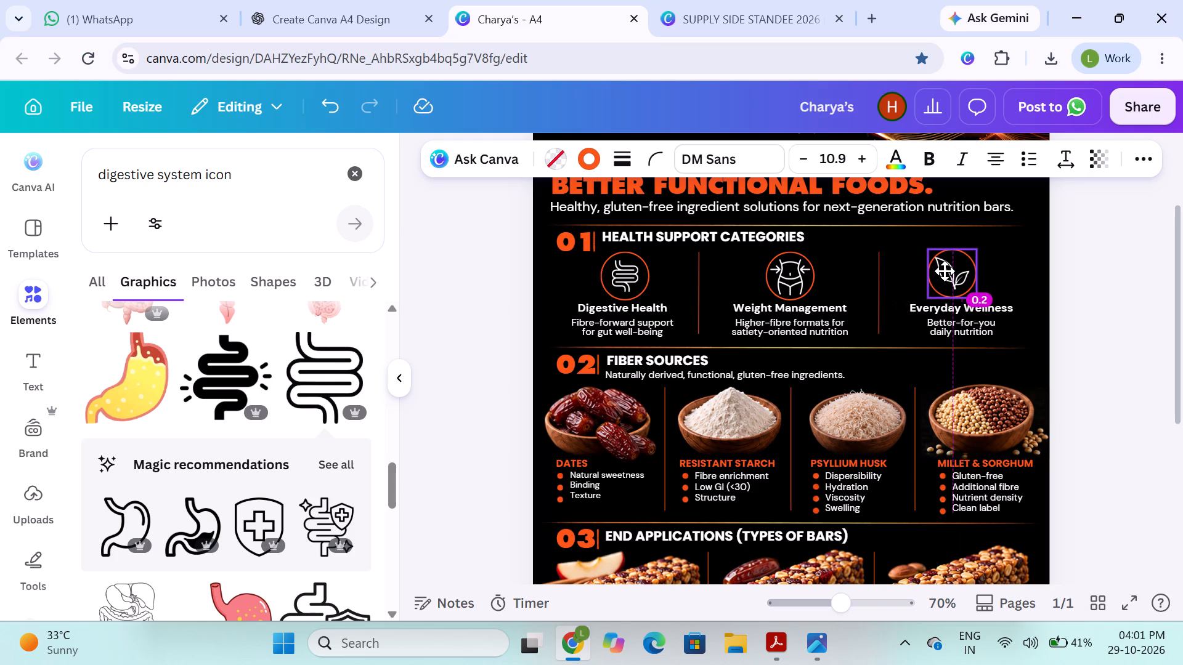
drag(945, 271, 945, 273)
drag(945, 273, 944, 274)
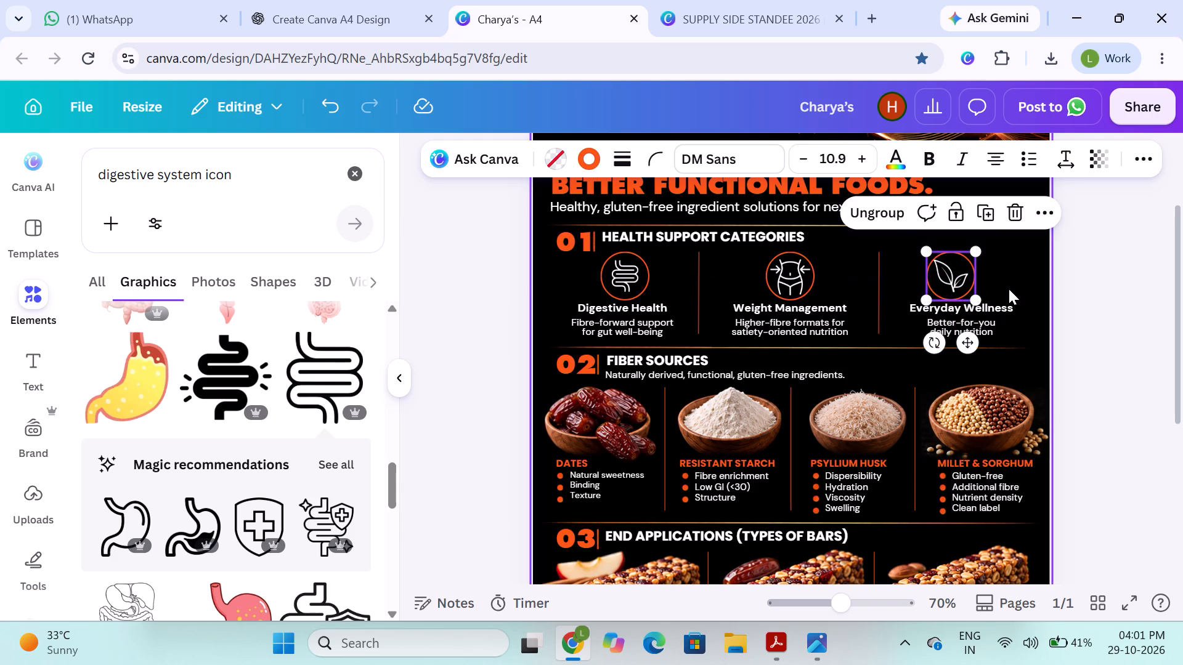
key(Right)
key(Left)
key(Left)
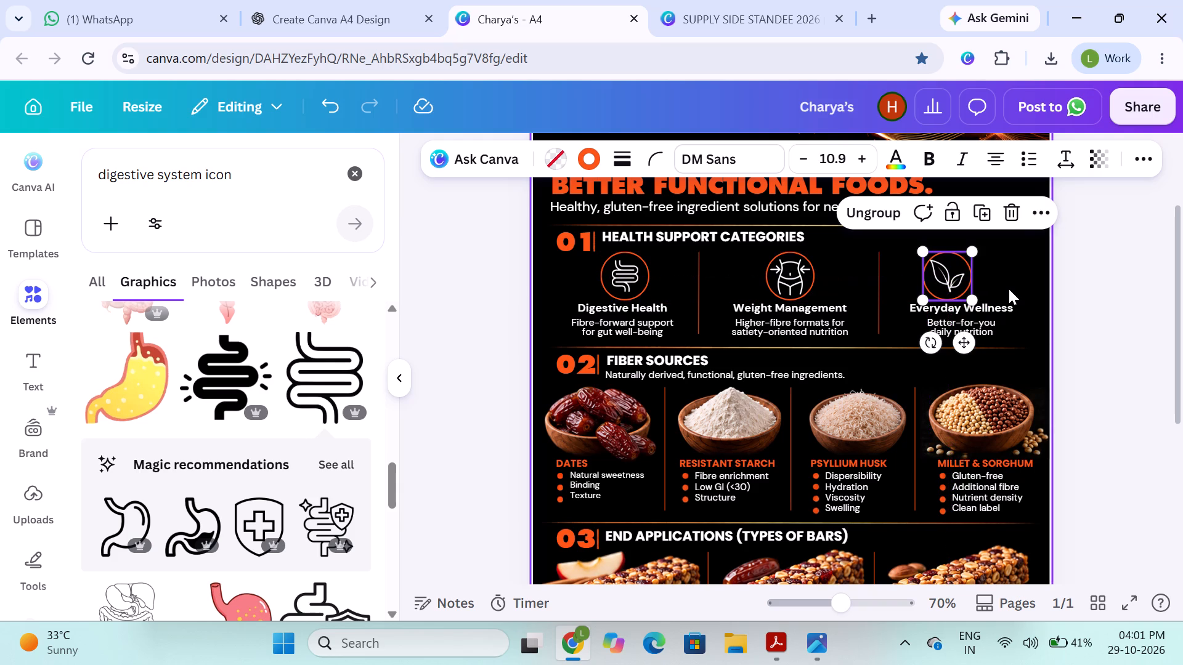
key(Down)
key(Up)
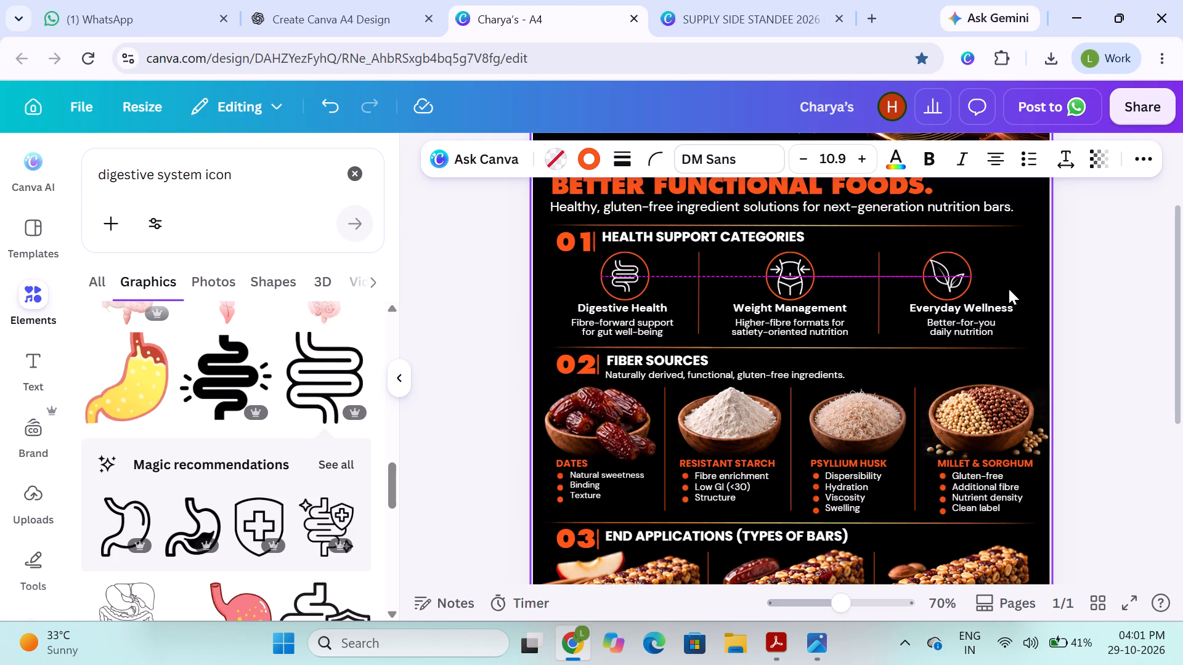
click(1115, 273)
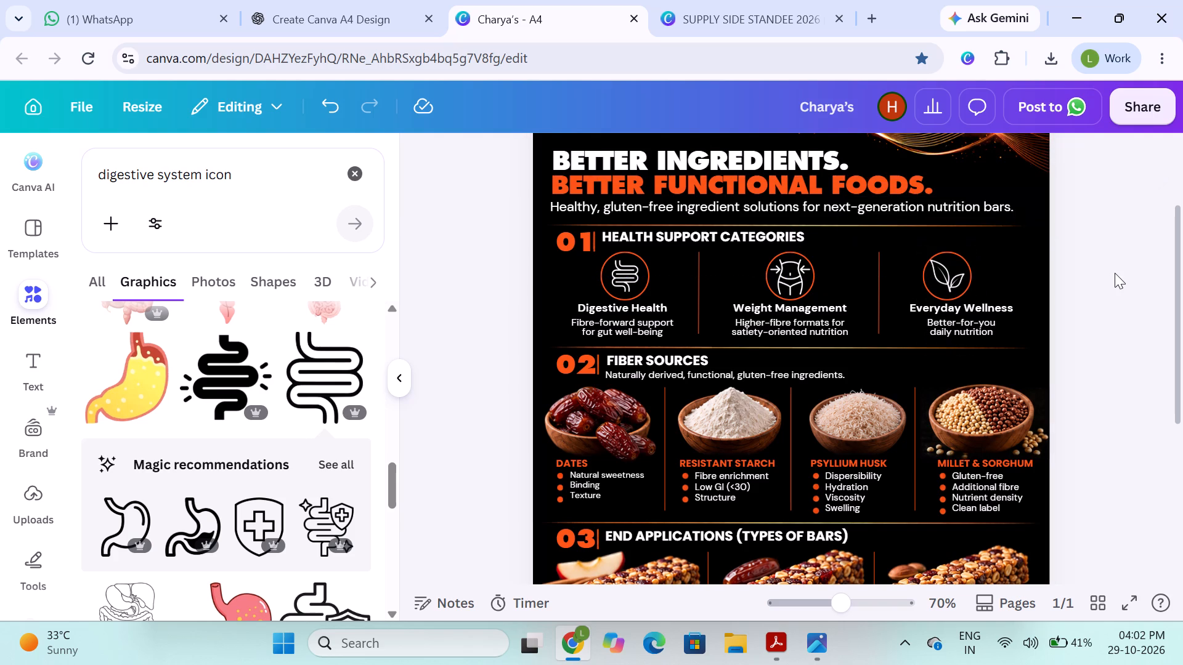
Group the Digestive Health, Weight Management and Everyday Wellness icons together.
shift+click(954, 266)
shift+click(789, 272)
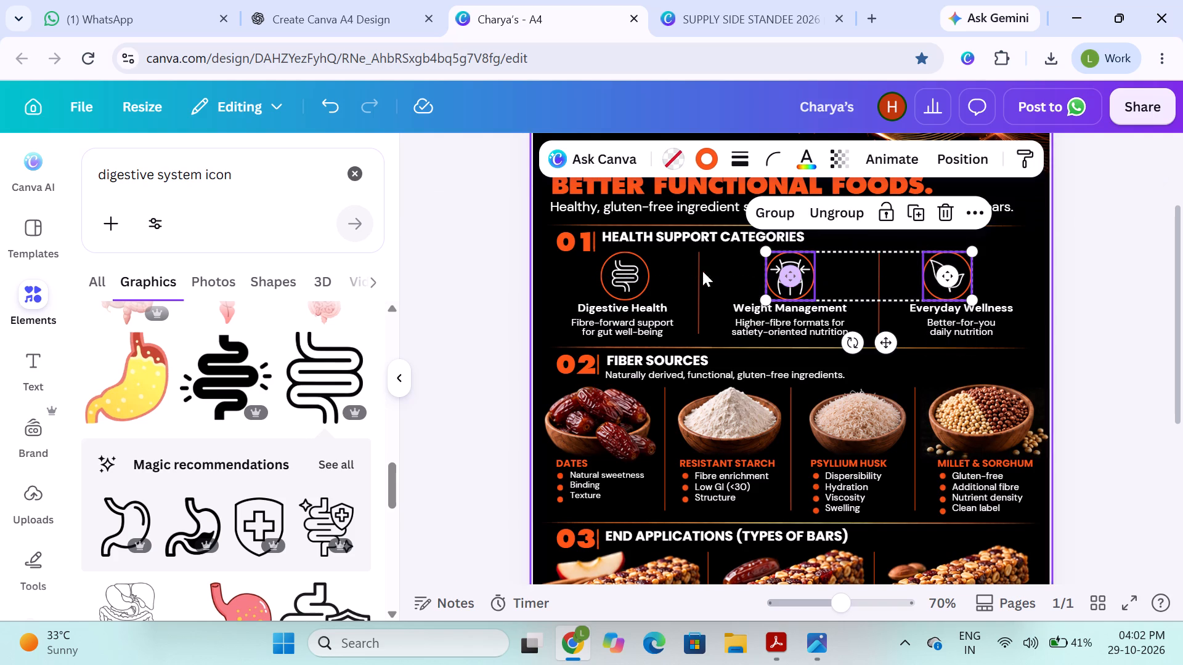
shift+click(648, 281)
click(977, 156)
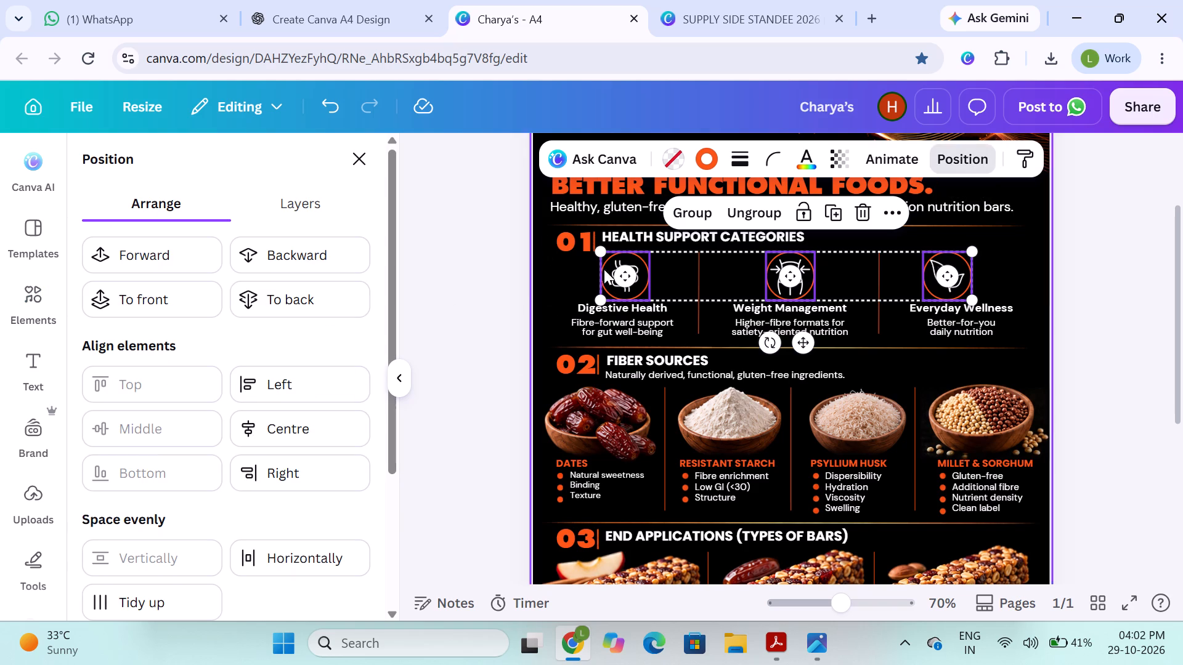
click(683, 208)
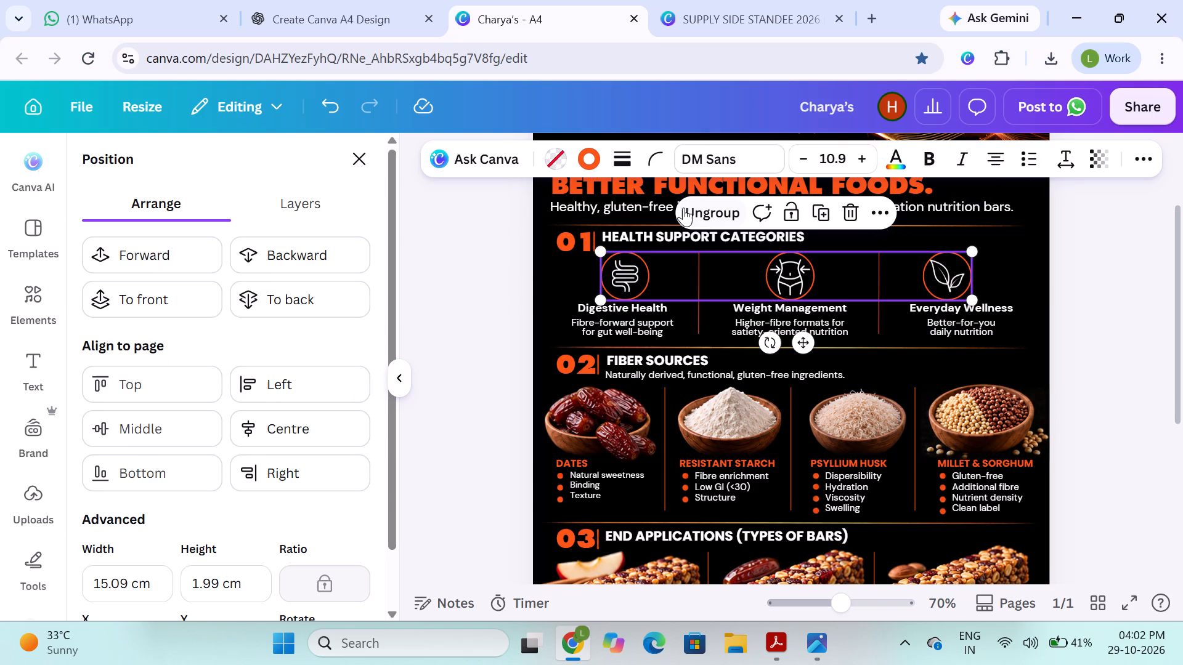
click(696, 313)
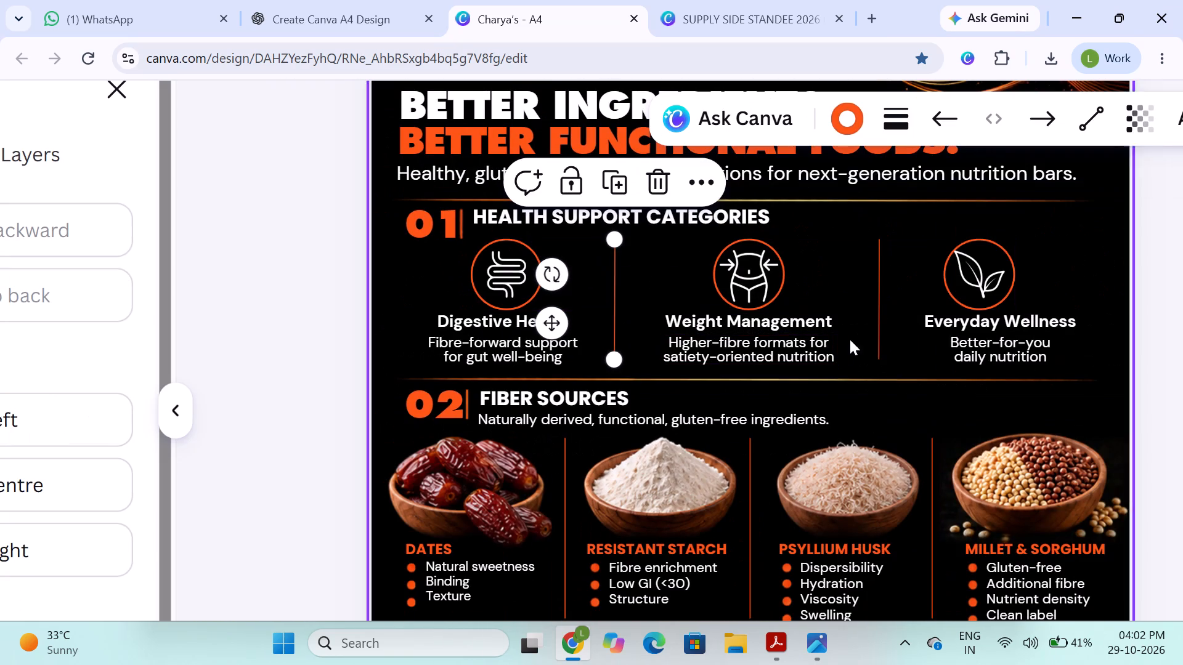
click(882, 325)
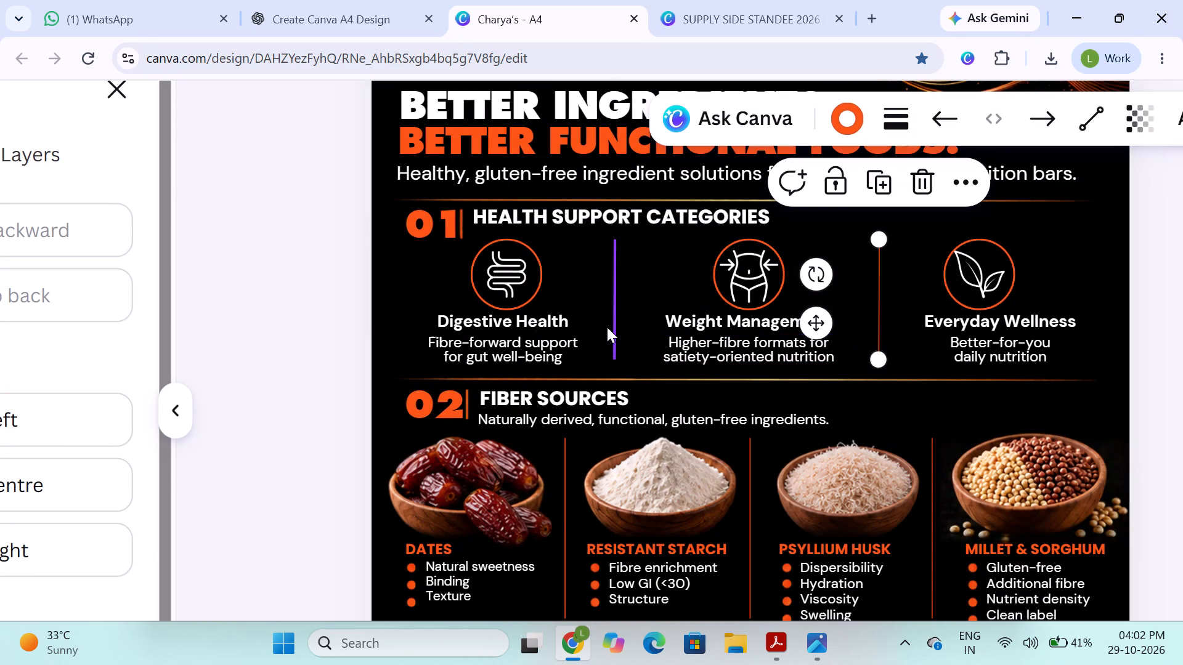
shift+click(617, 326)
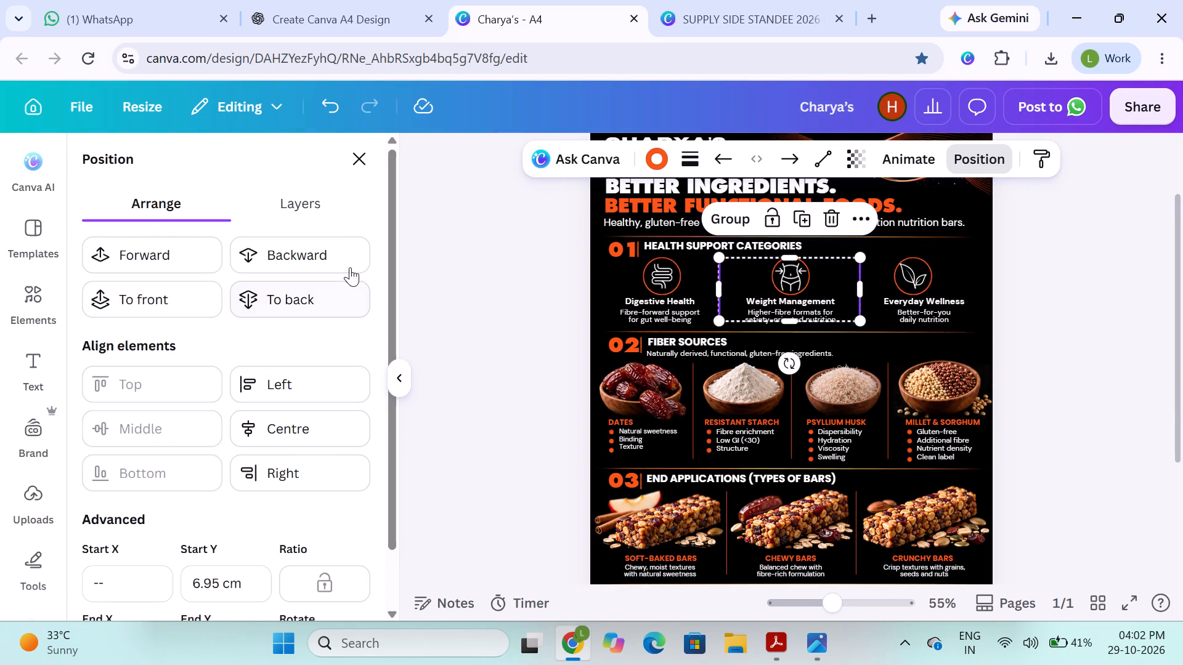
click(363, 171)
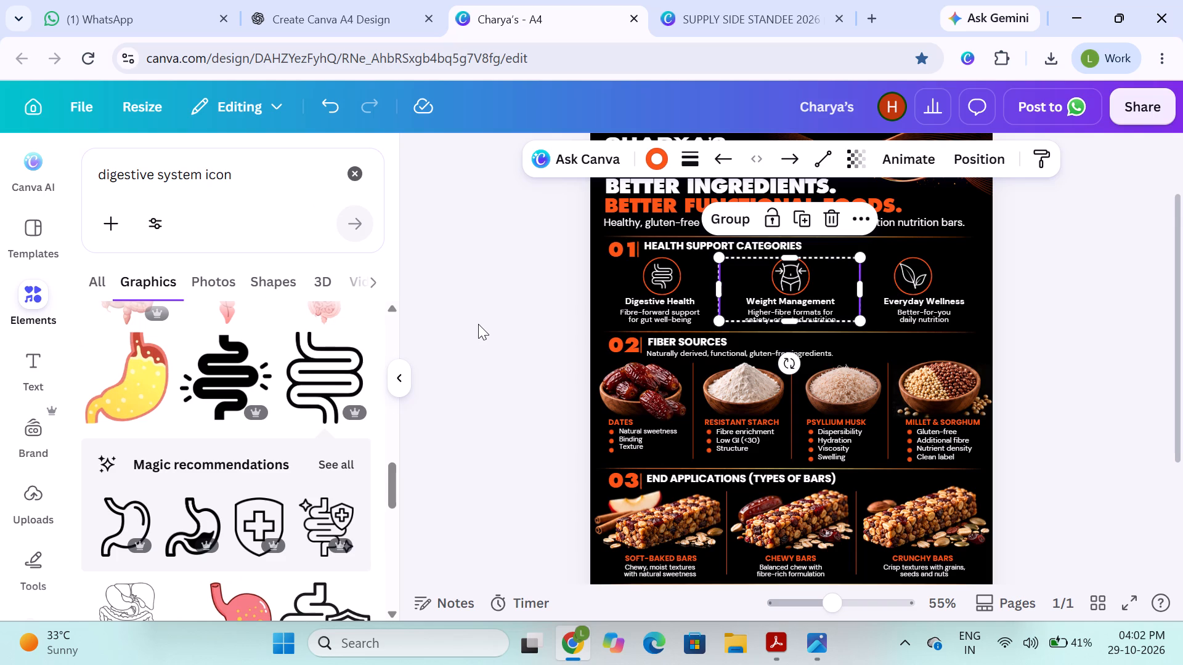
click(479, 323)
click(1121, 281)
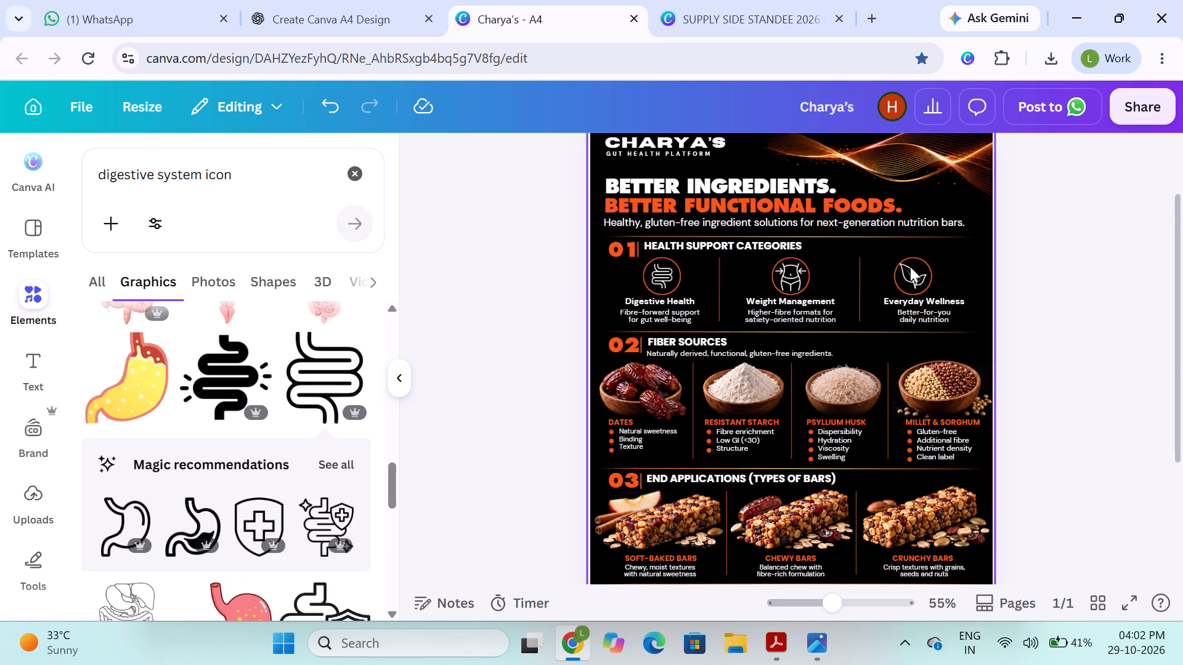
Trim the orange wave image in the page header slightly on its left edge, beside the CHARYA'S wordmark.
scroll(897, 235, up, 2)
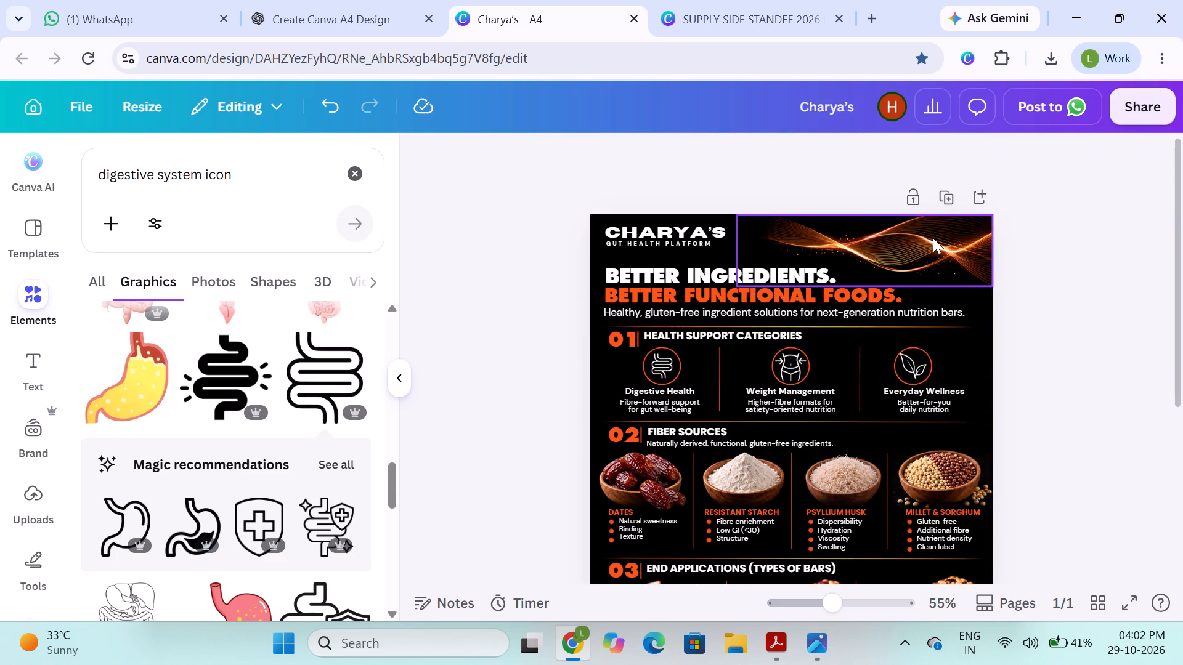
click(894, 232)
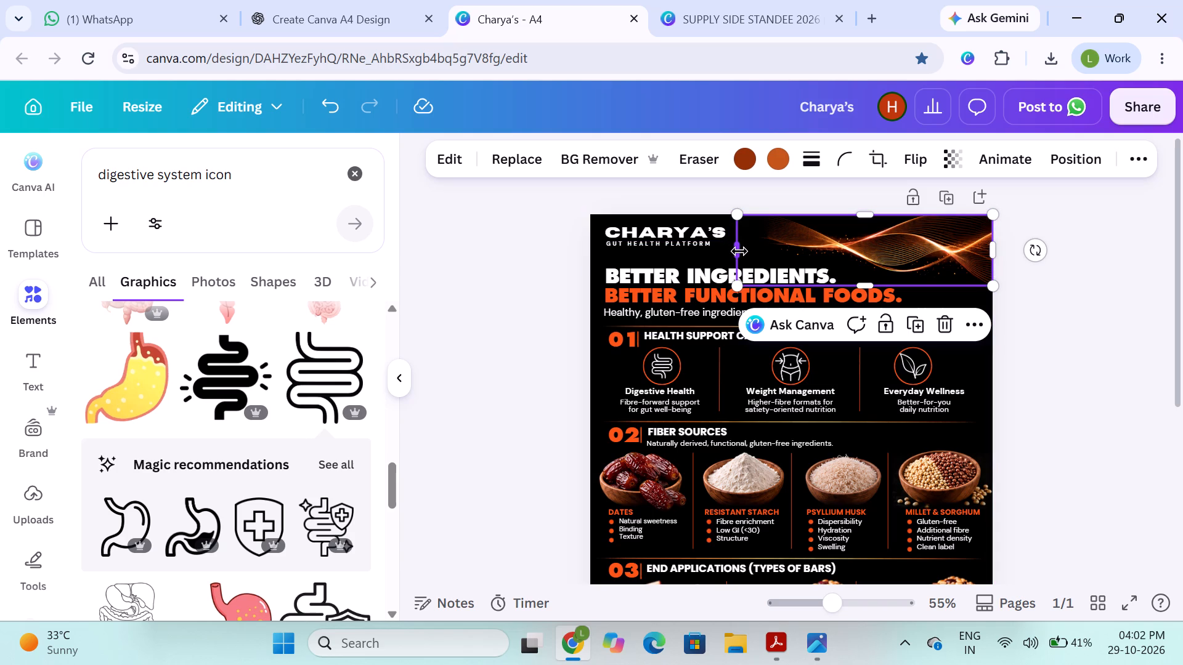
drag(739, 251, 760, 249)
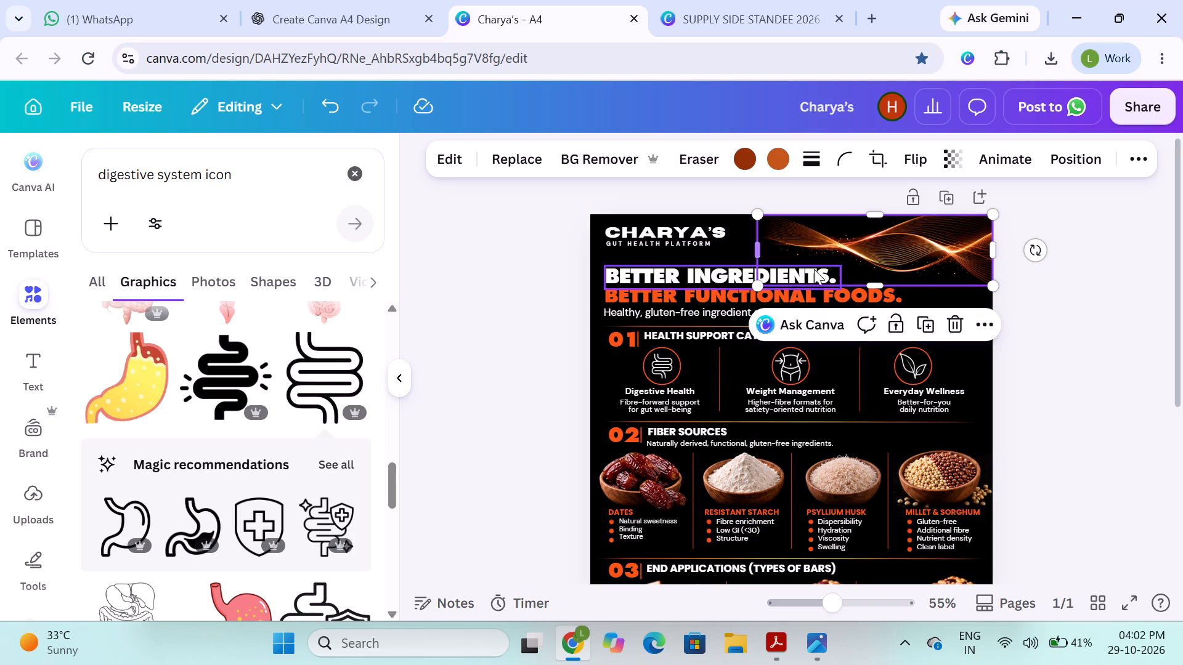
click(1094, 294)
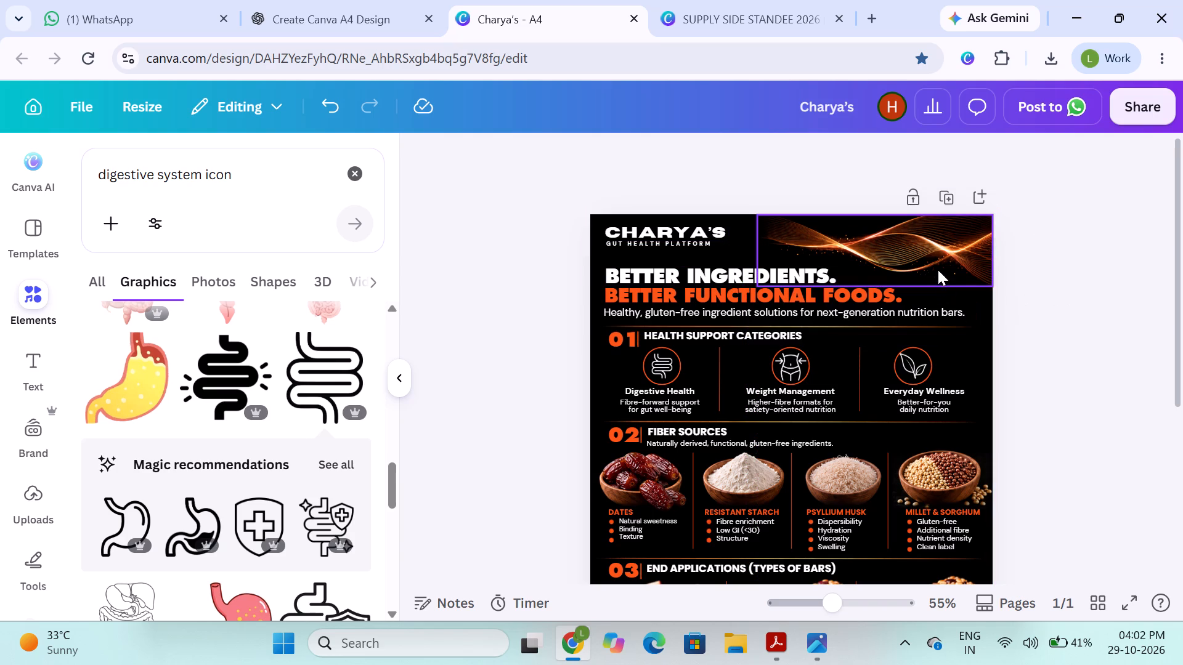
Change the font of the Dates bullet text from DM Sans to Poppins and apply the change across the whole design.
scroll(914, 275, down, 2)
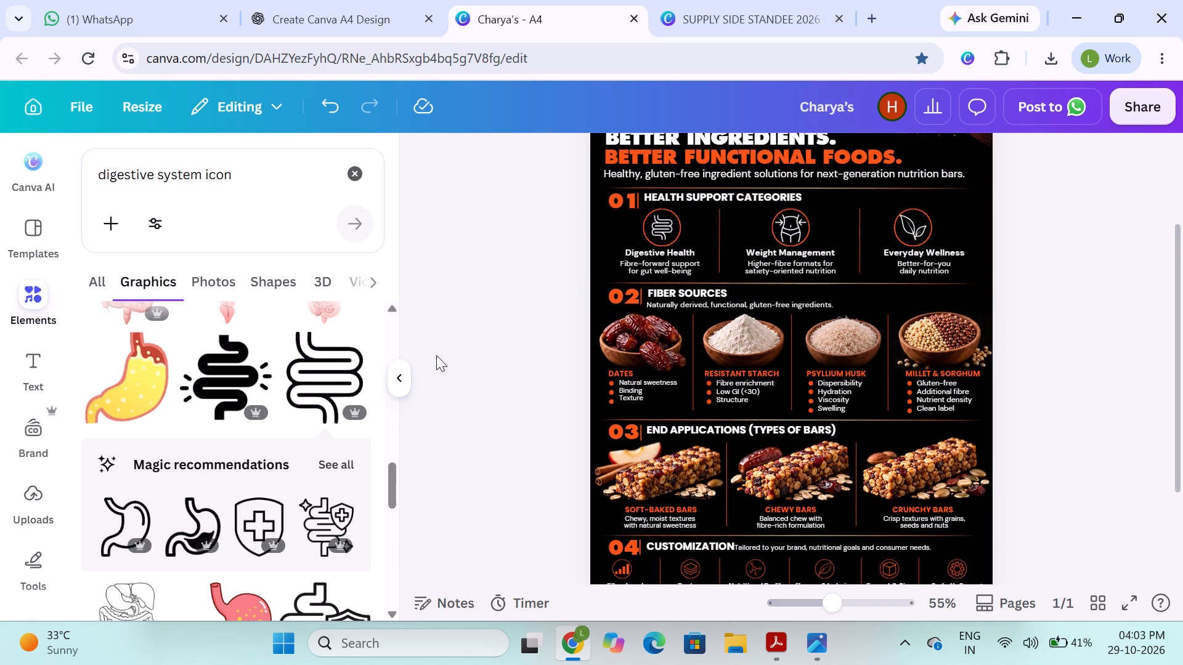
click(394, 374)
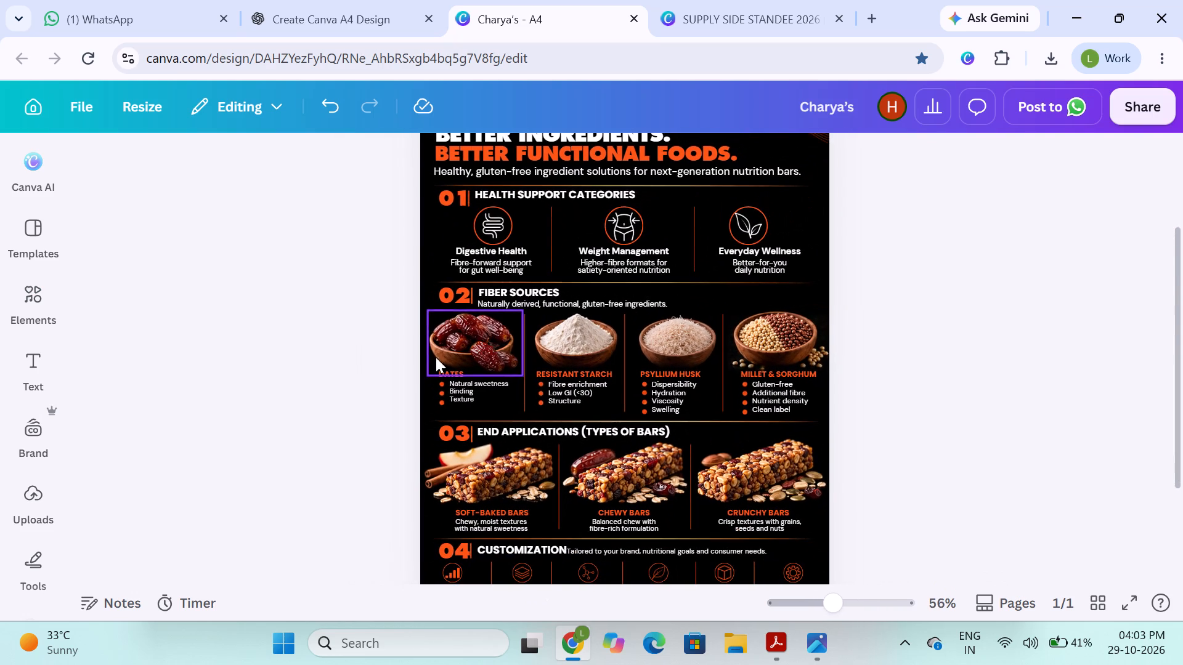
click(388, 361)
click(449, 377)
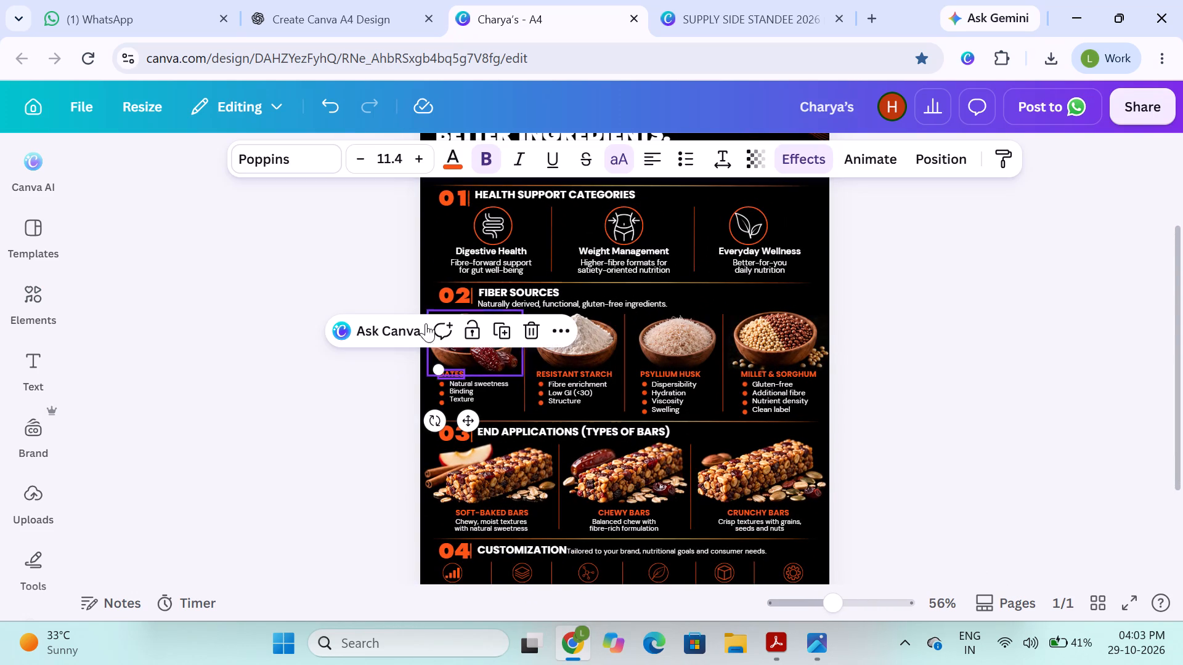
click(455, 387)
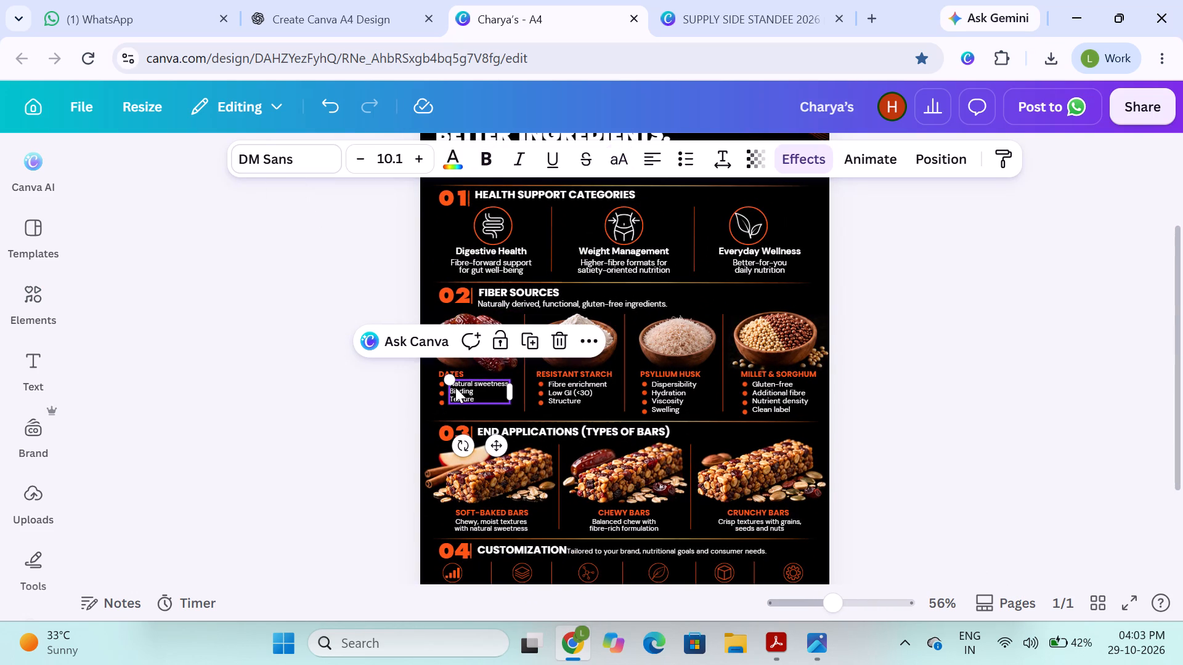
click(303, 166)
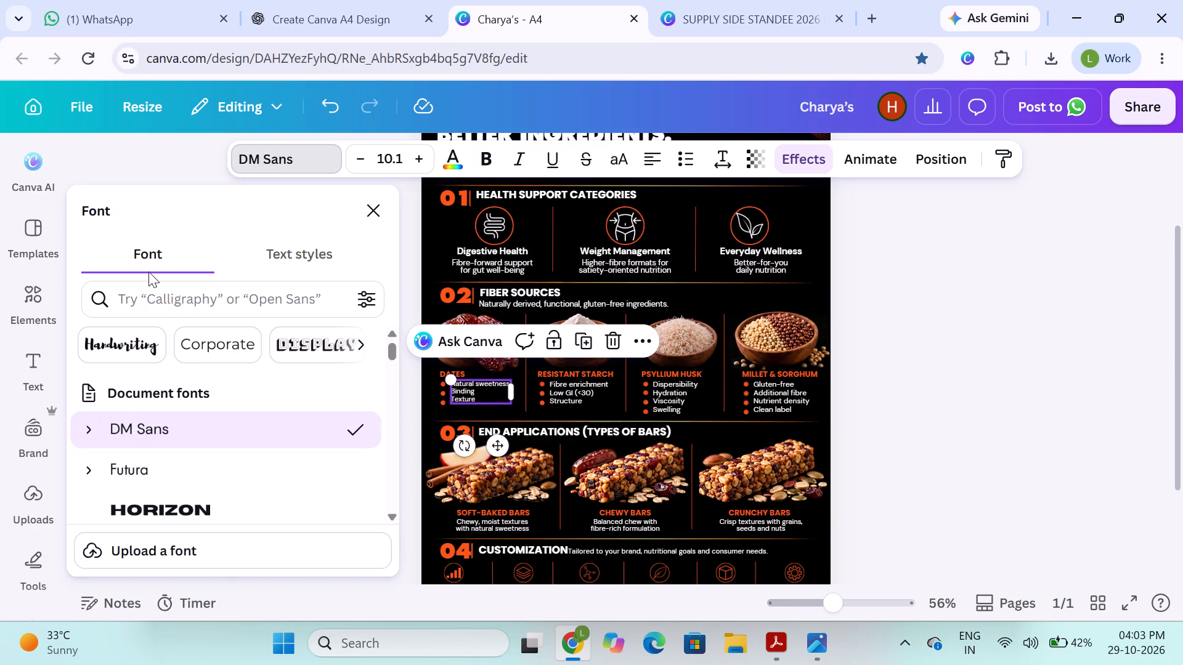
scroll(151, 338, down, 3)
click(168, 350)
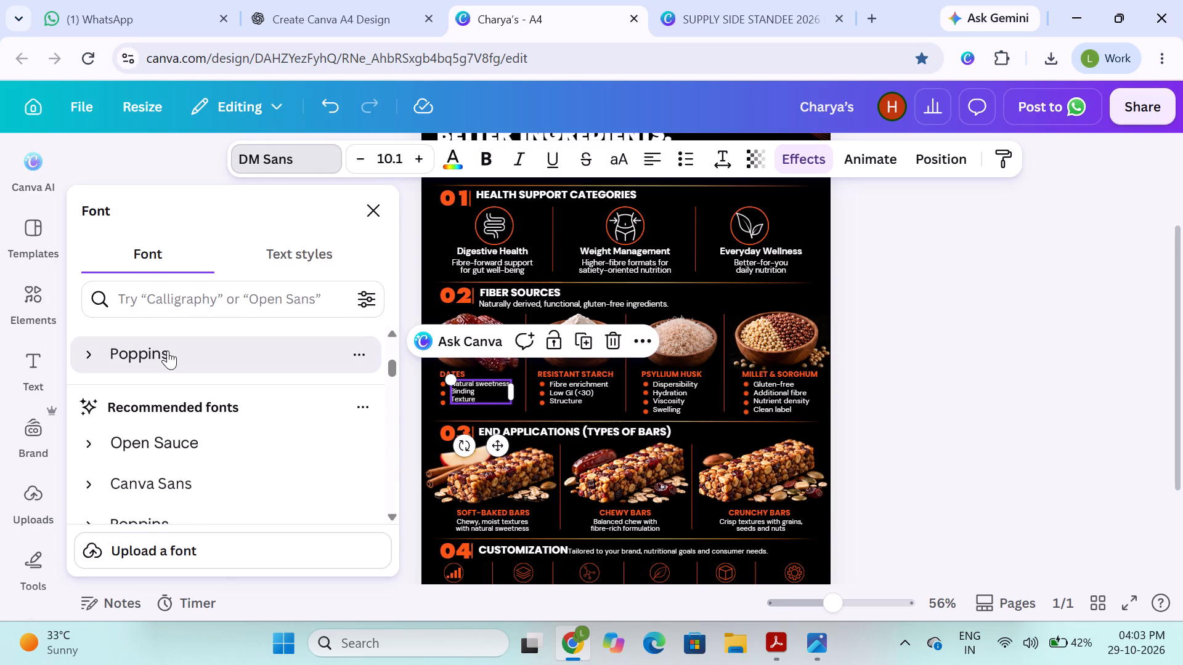
click(169, 544)
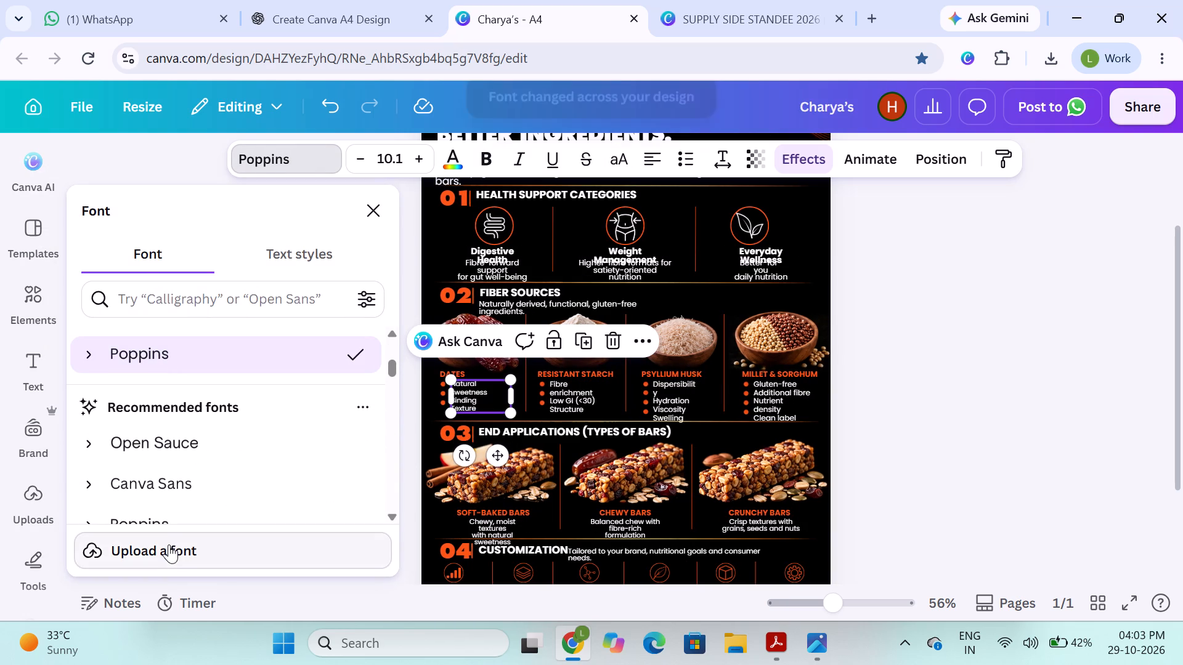
click(925, 393)
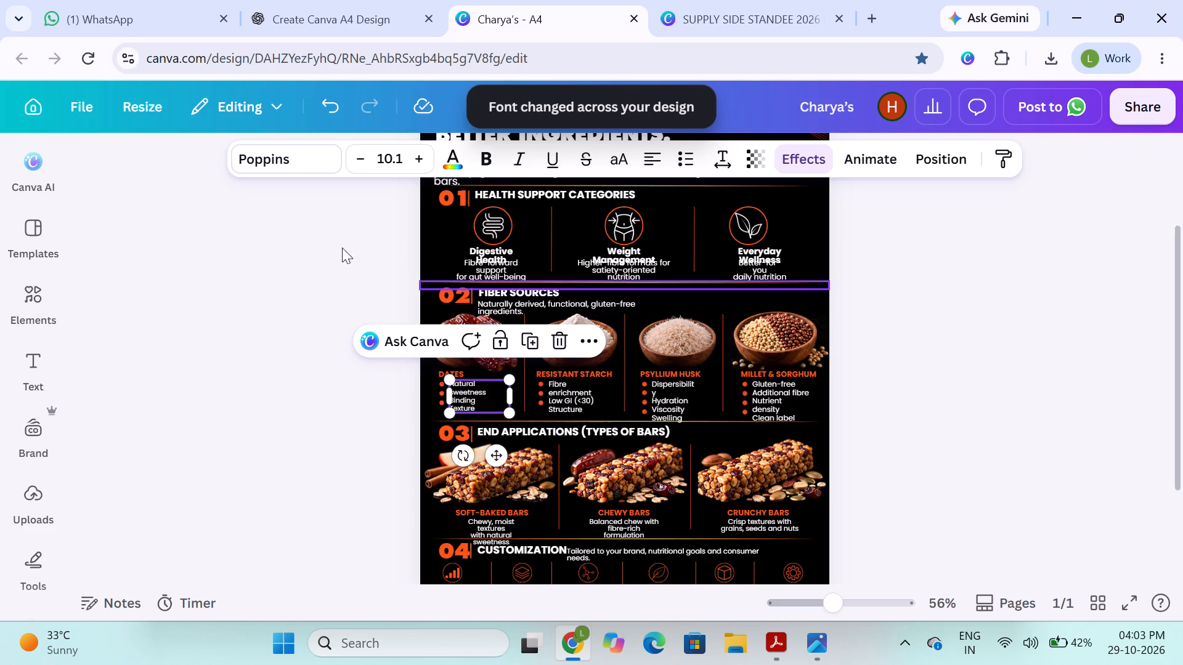
Check the fonts used in the Digestive Health label, the Customization heading and the Customization tagline.
click(494, 247)
click(317, 297)
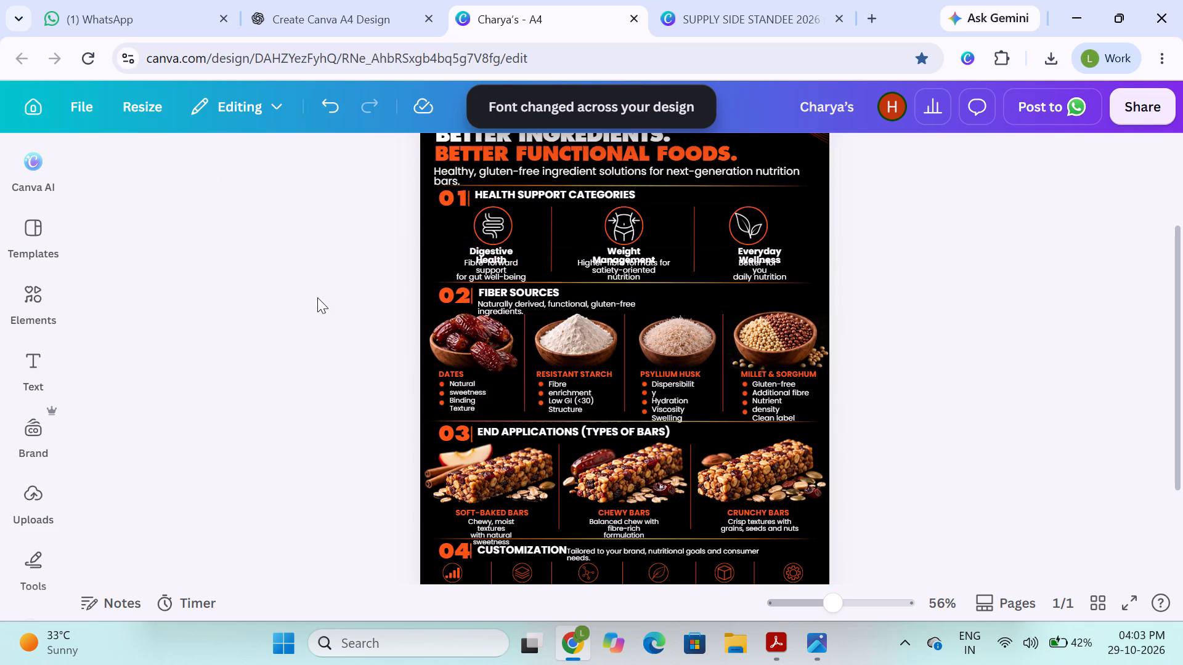
scroll(467, 417, down, 2)
click(528, 416)
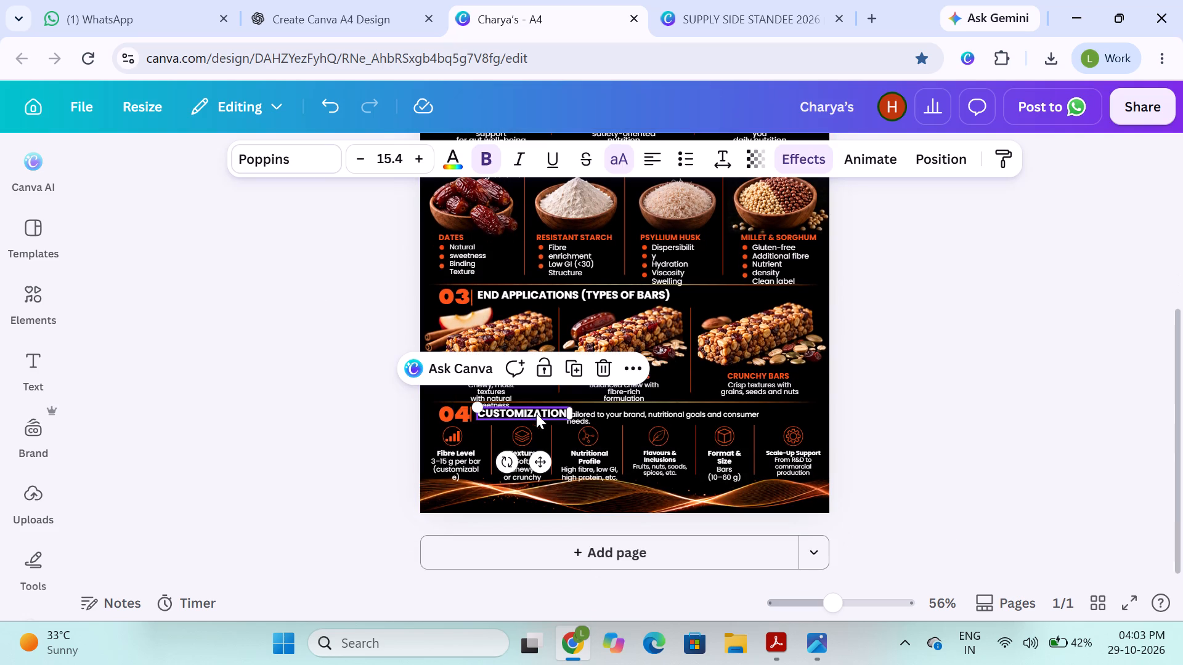
click(623, 416)
click(378, 471)
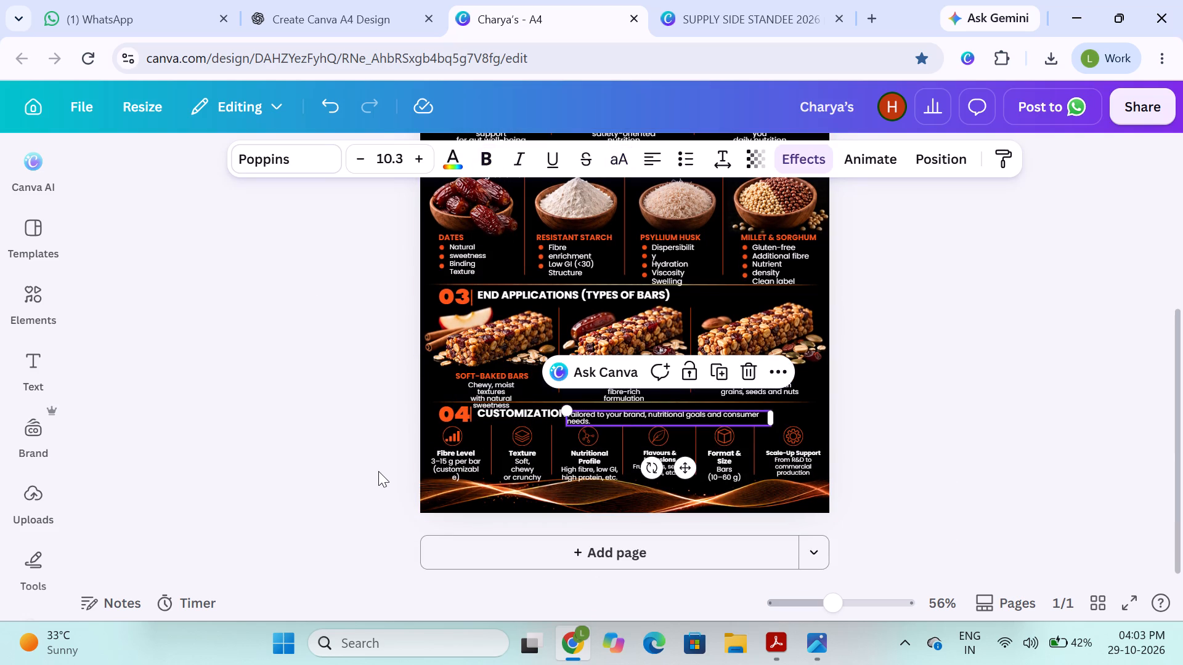
scroll(486, 305, up, 2)
Set the headlines BETTER INGREDIENTS. and BETTER FUNCTIONAL FOODS. and the tagline beneath them to the Poppins font.
click(497, 245)
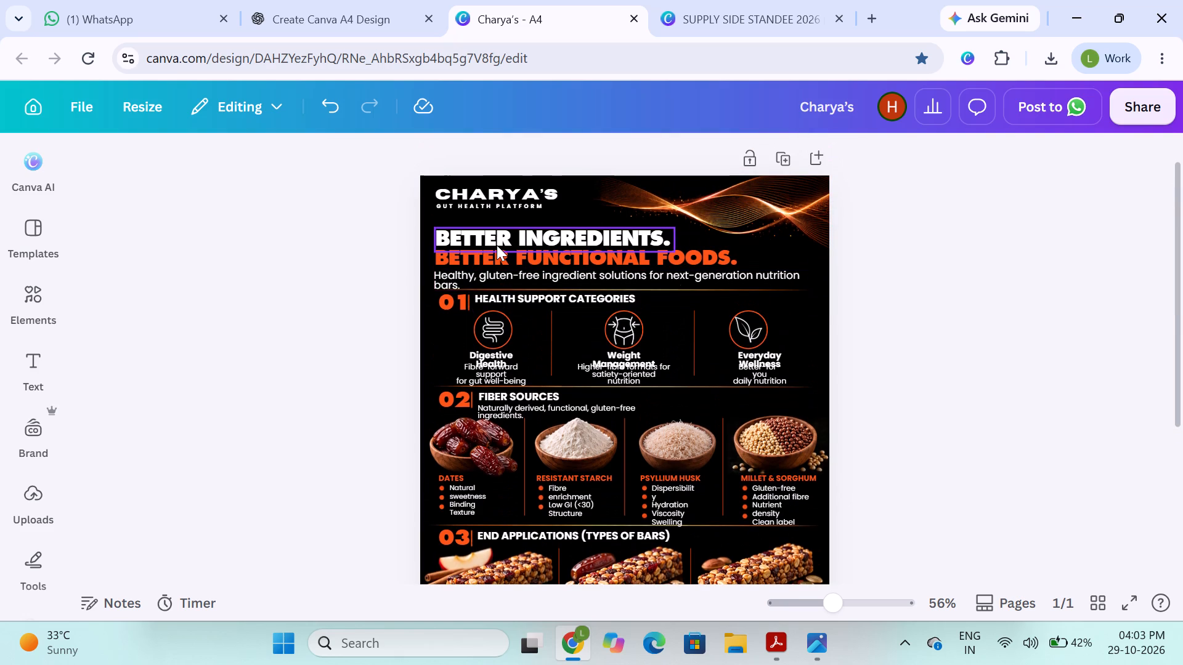
click(272, 162)
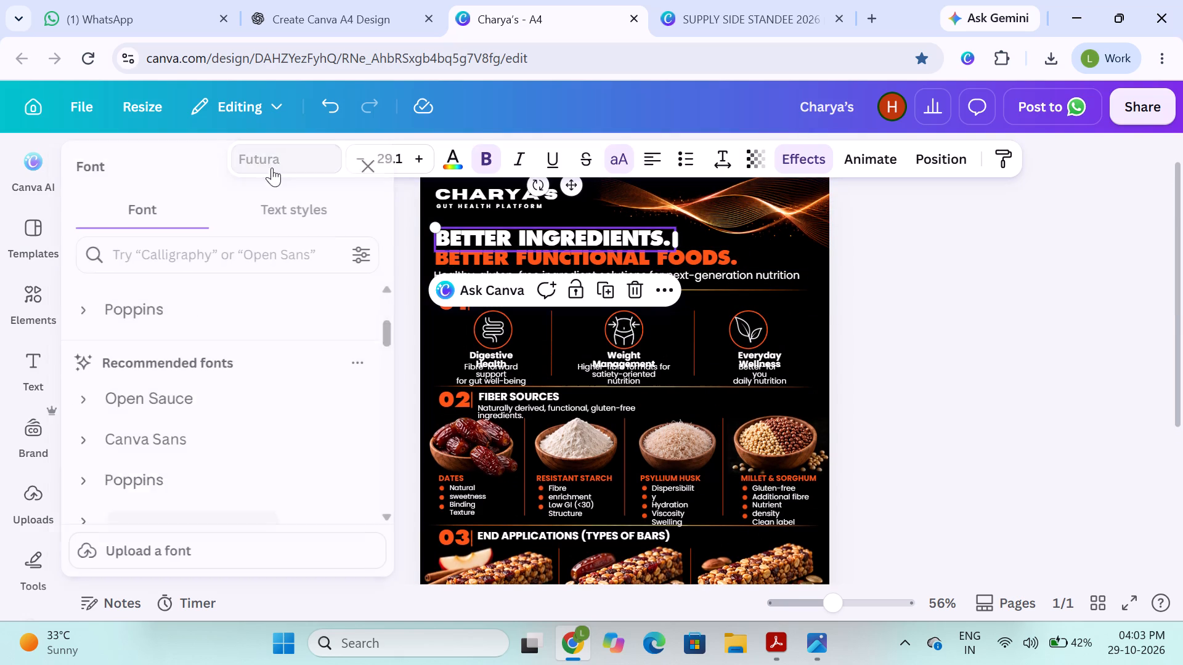
click(137, 361)
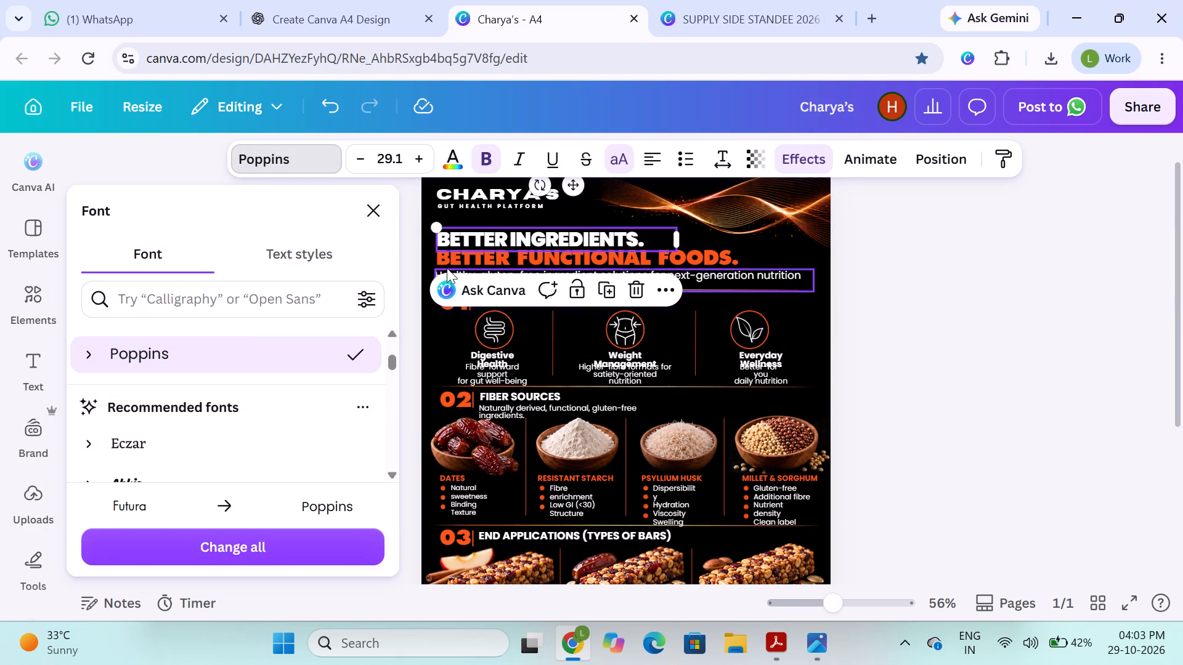
click(455, 260)
click(152, 344)
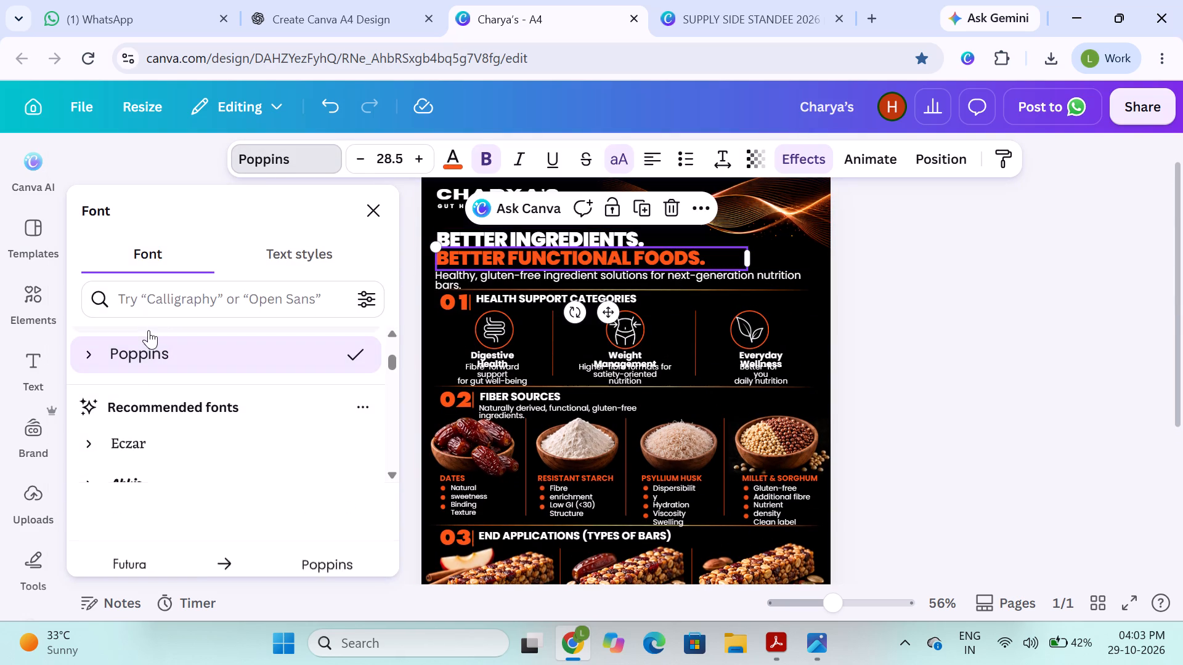
click(503, 273)
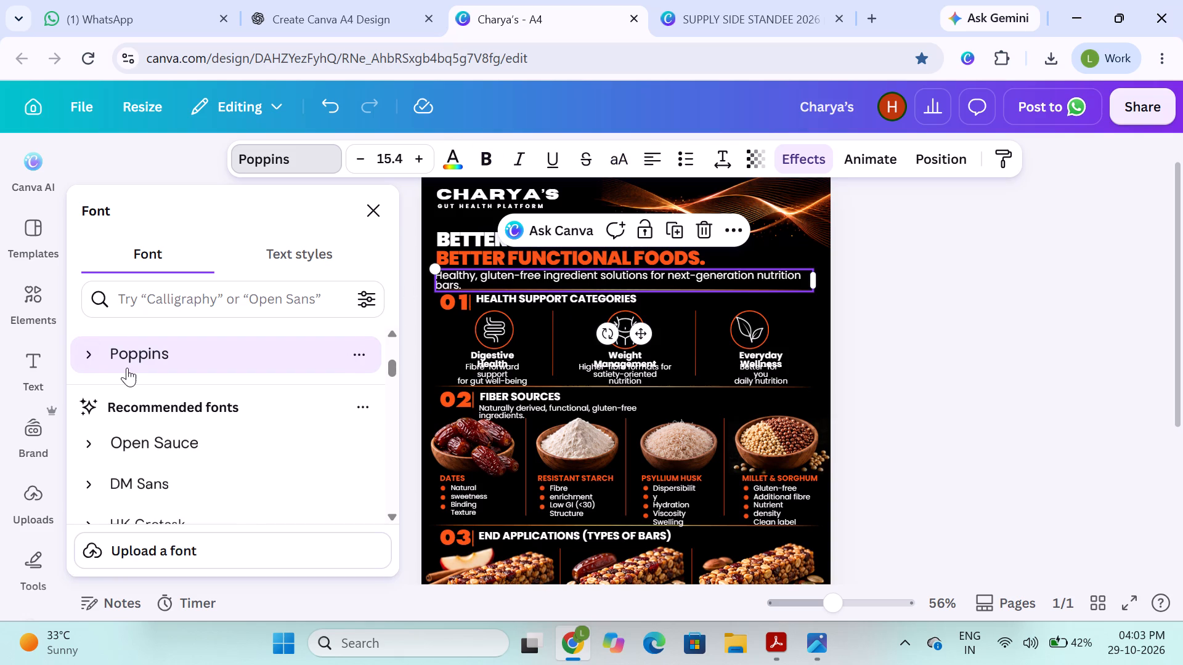
click(127, 368)
click(376, 221)
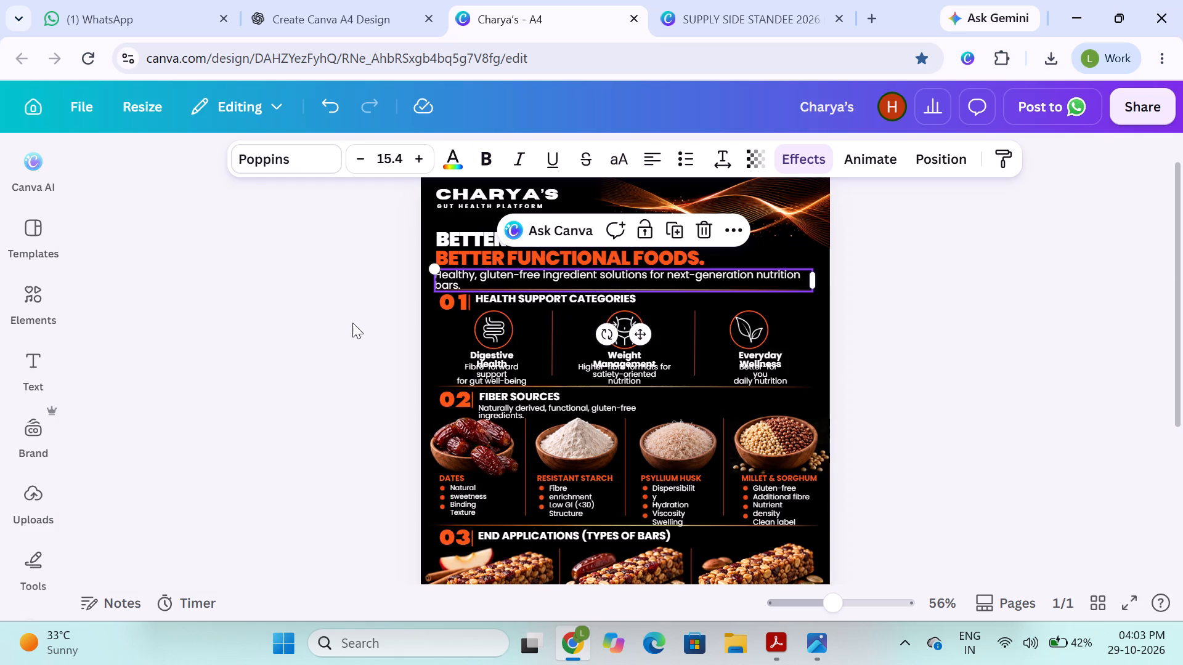
click(352, 323)
Change the CHARYA'S wordmark font from Horizon to Gotham Black and narrow its text box to fit the word.
click(486, 208)
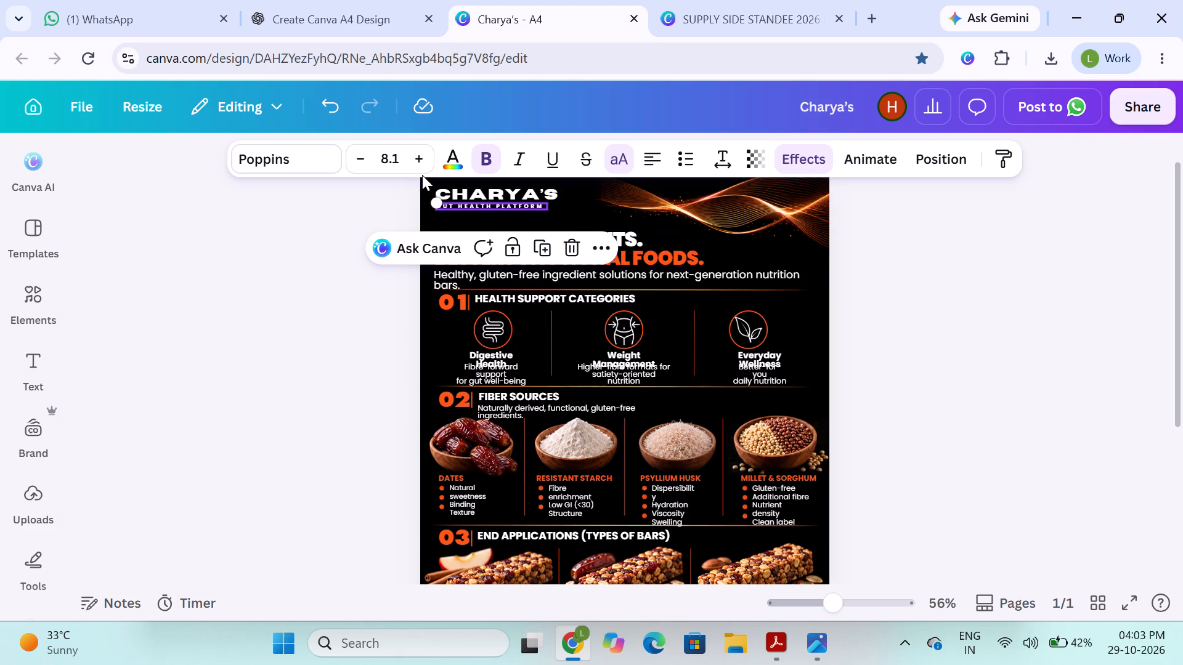
click(449, 190)
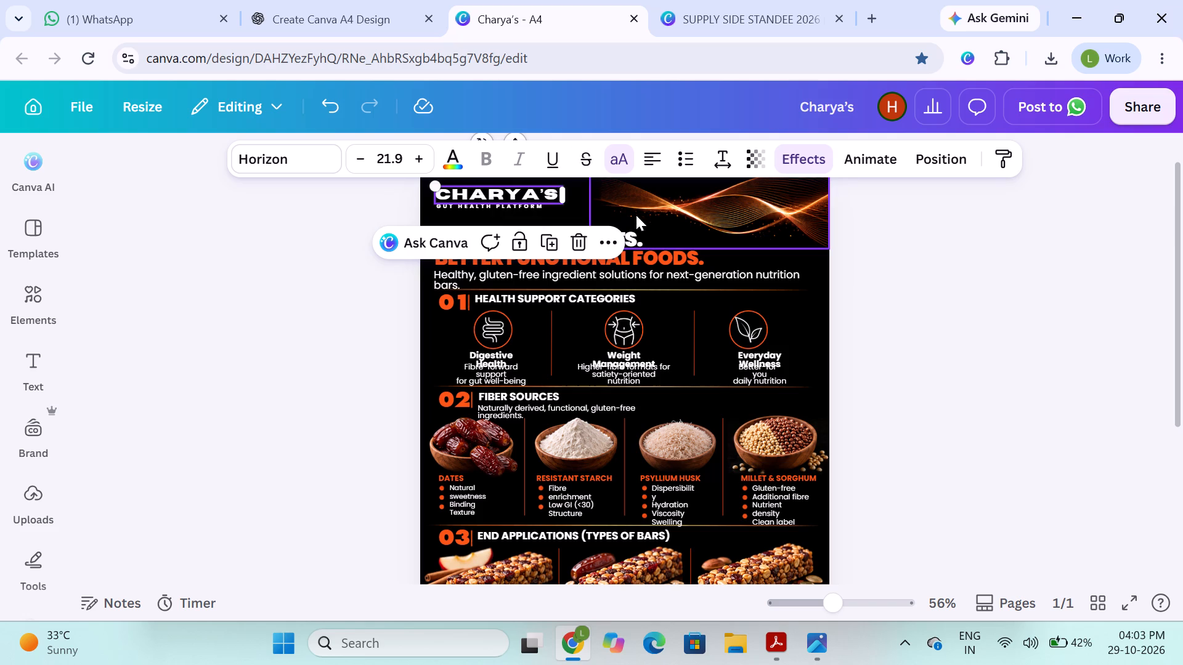
click(547, 195)
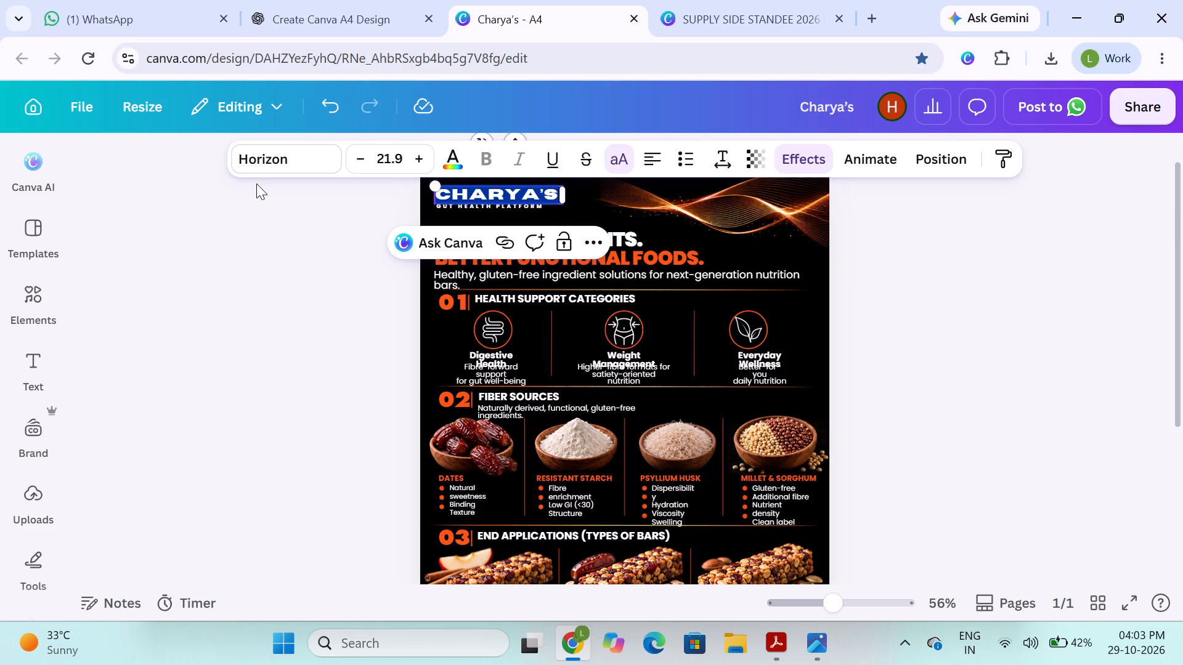
click(275, 150)
scroll(163, 446, down, 2)
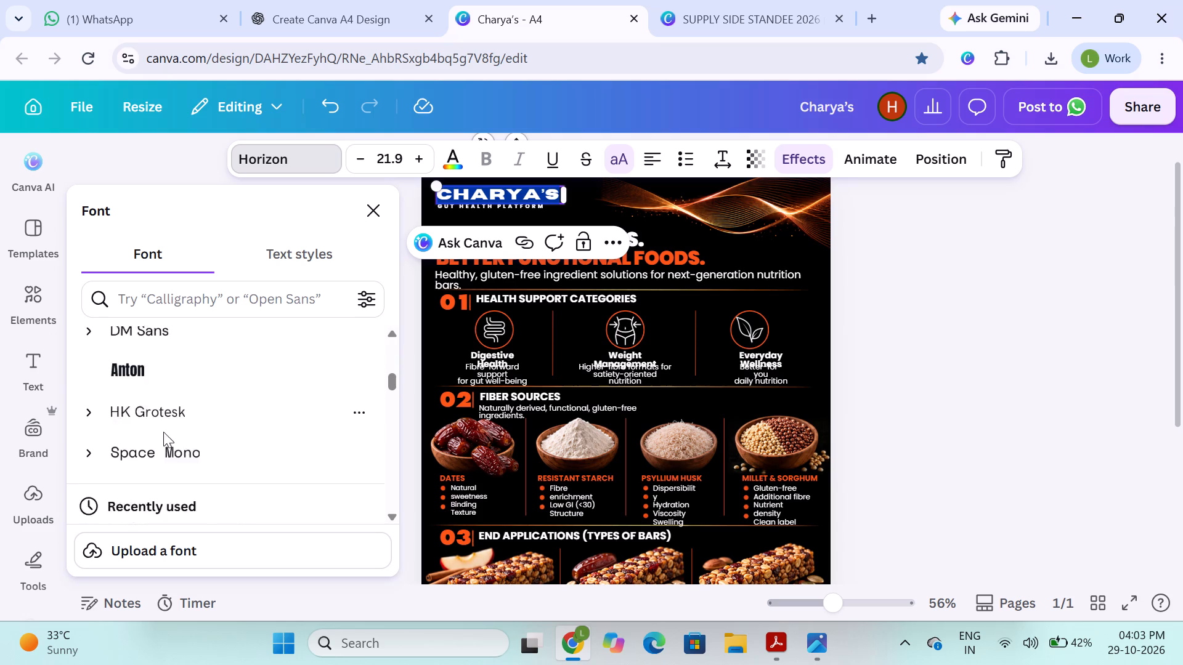
scroll(163, 432, down, 4)
scroll(173, 394, up, 2)
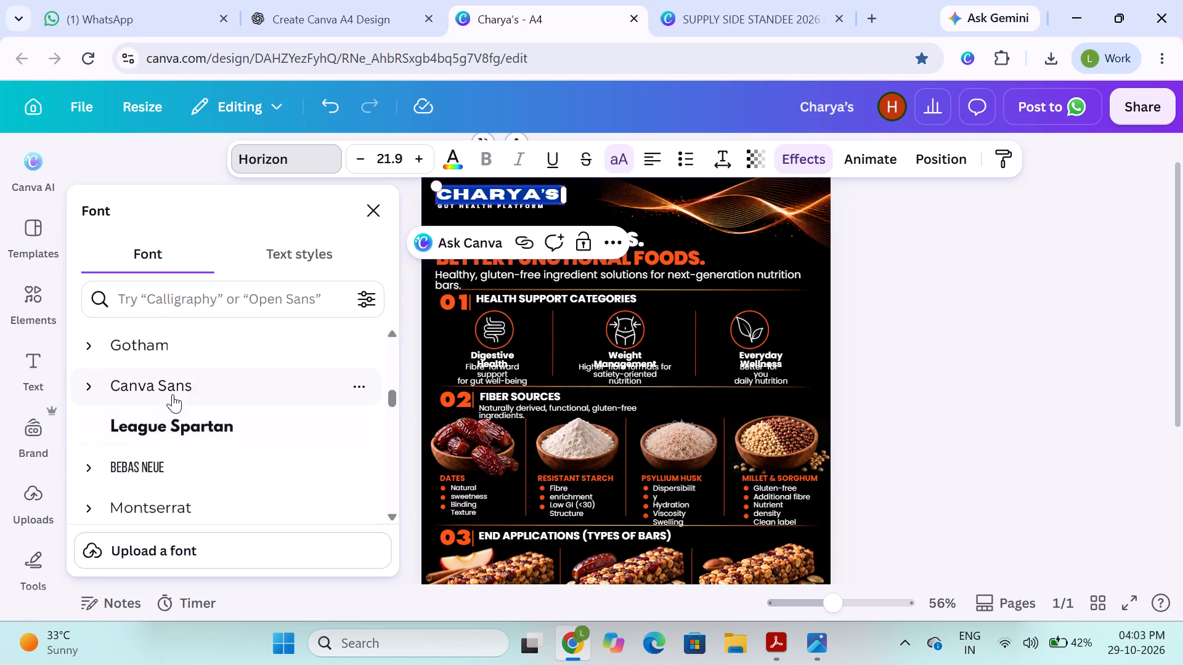
click(86, 353)
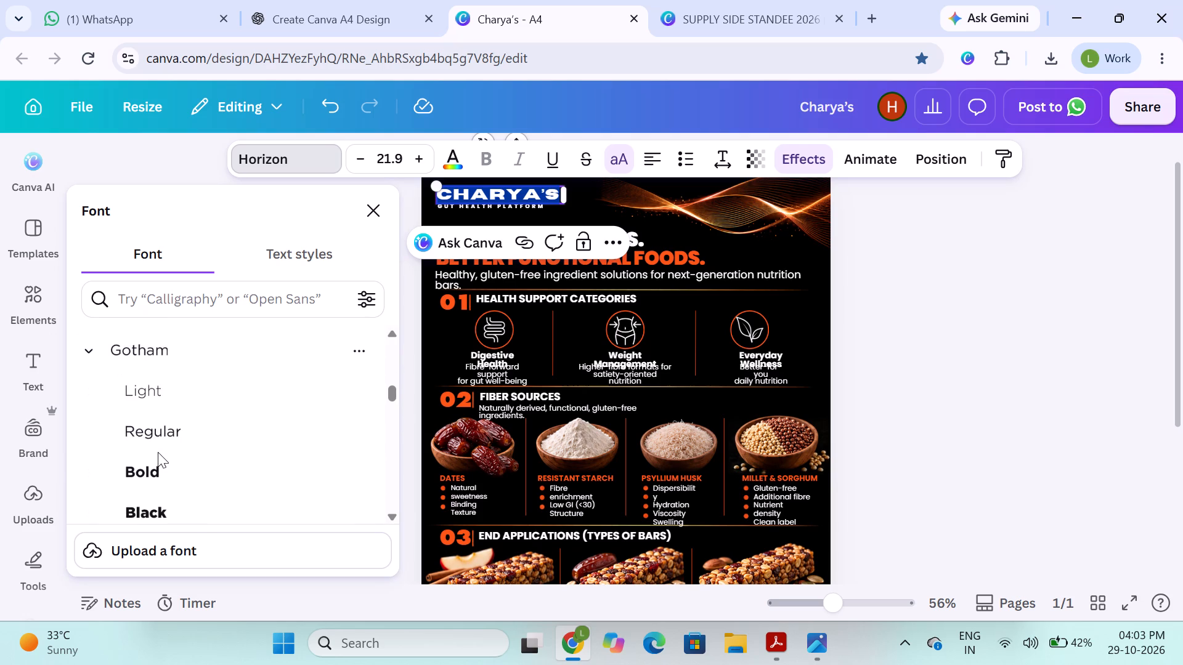
scroll(158, 452, down, 1)
click(153, 402)
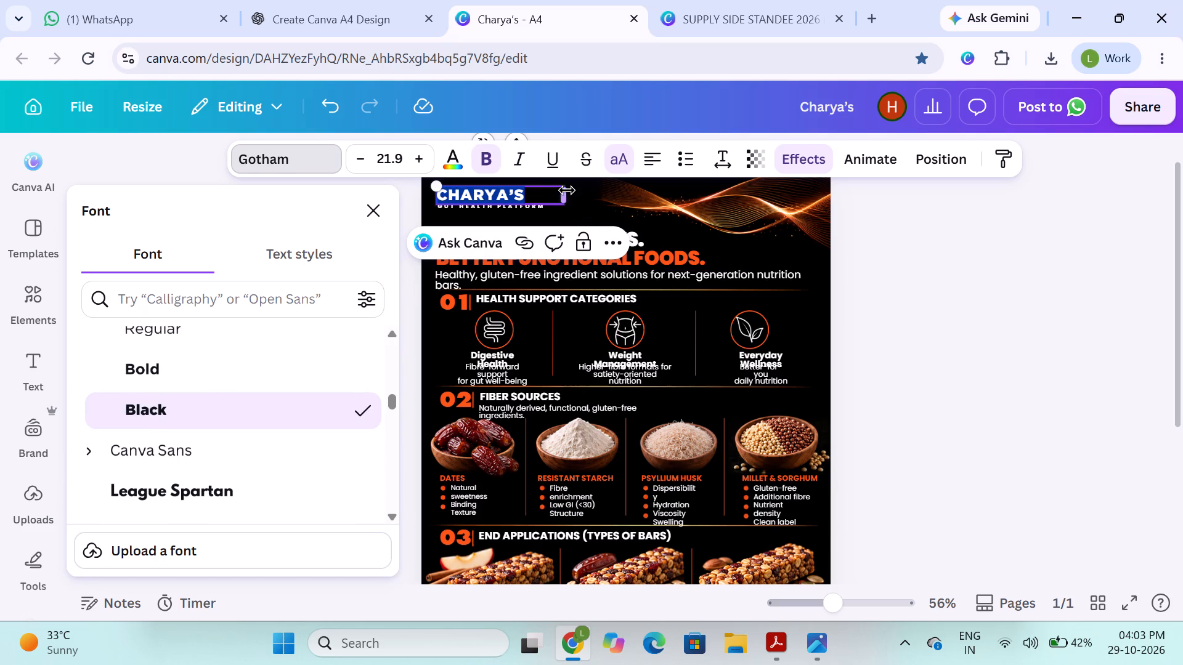
drag(567, 190, 535, 198)
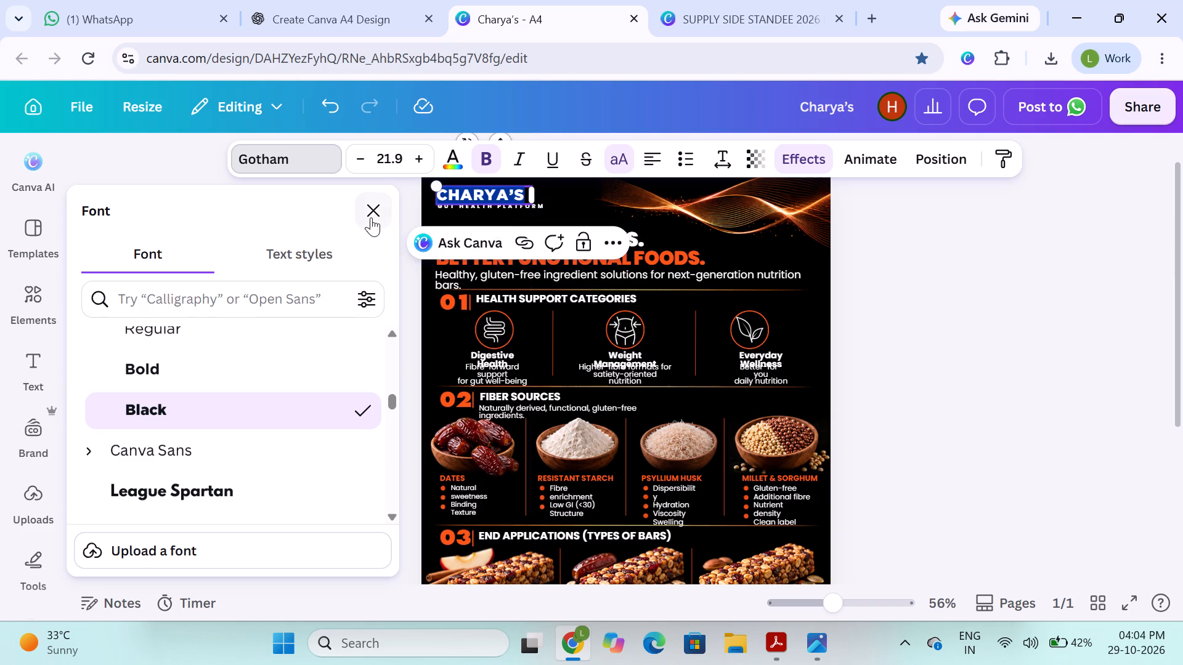
click(371, 217)
click(304, 245)
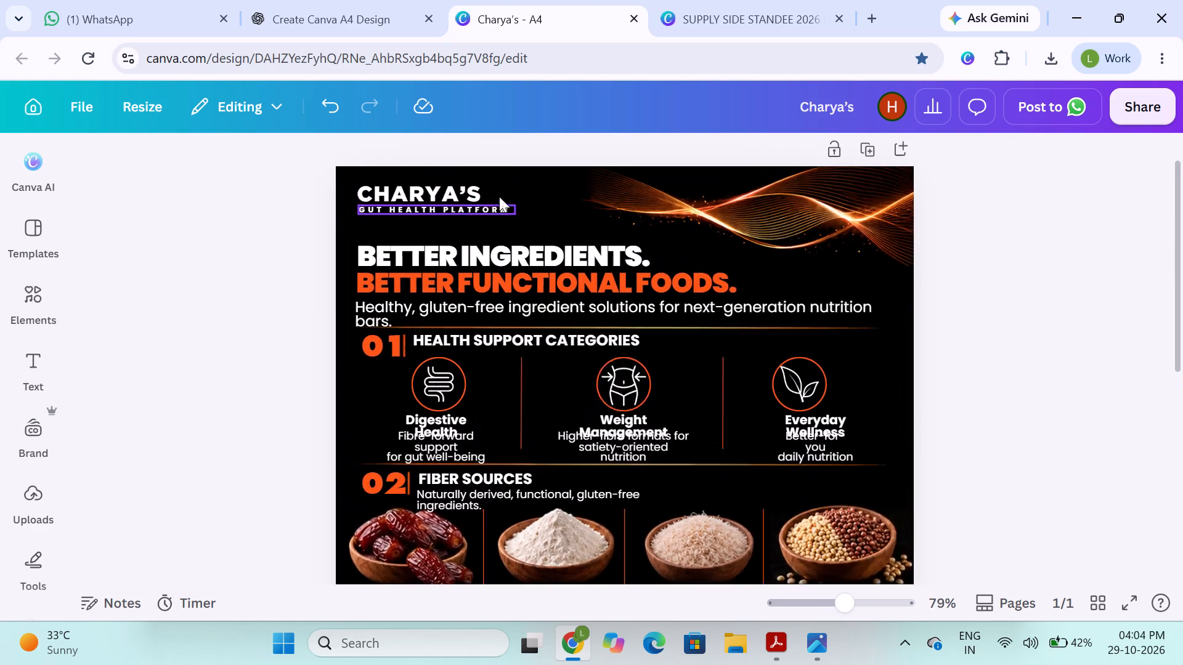
Recolour only the apostrophe in the CHARYA'S wordmark with the deep orange from the photo colours.
click(429, 191)
click(439, 188)
click(439, 188)
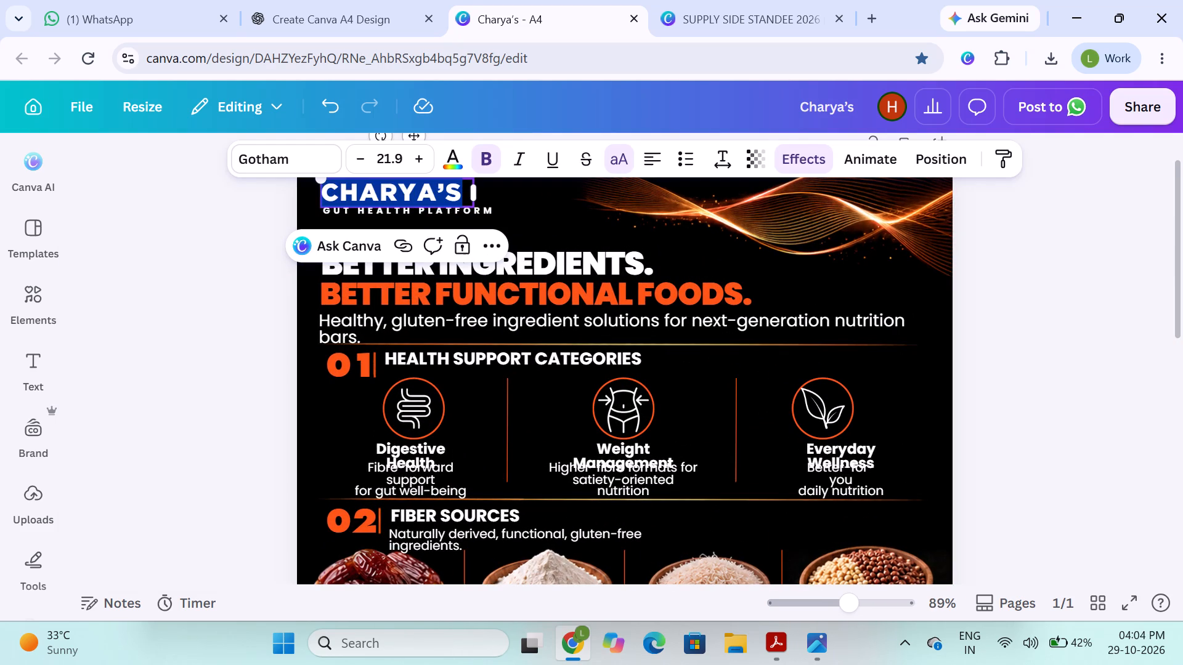
double_click(439, 188)
click(439, 188)
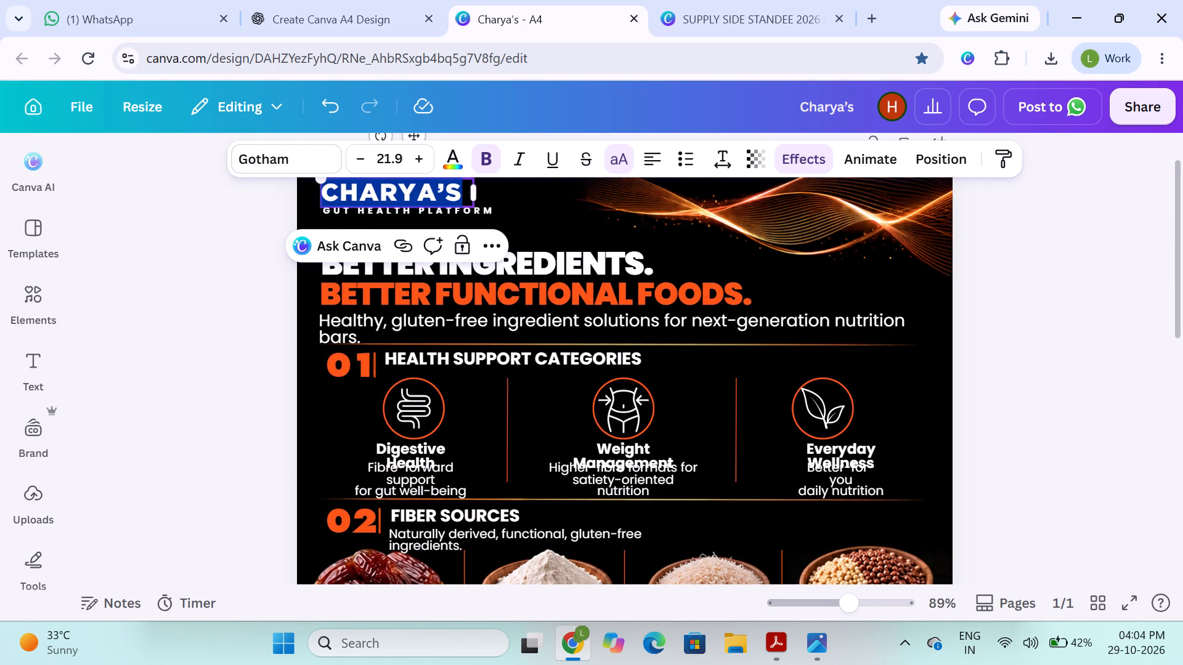
triple_click(439, 188)
click(439, 188)
triple_click(439, 188)
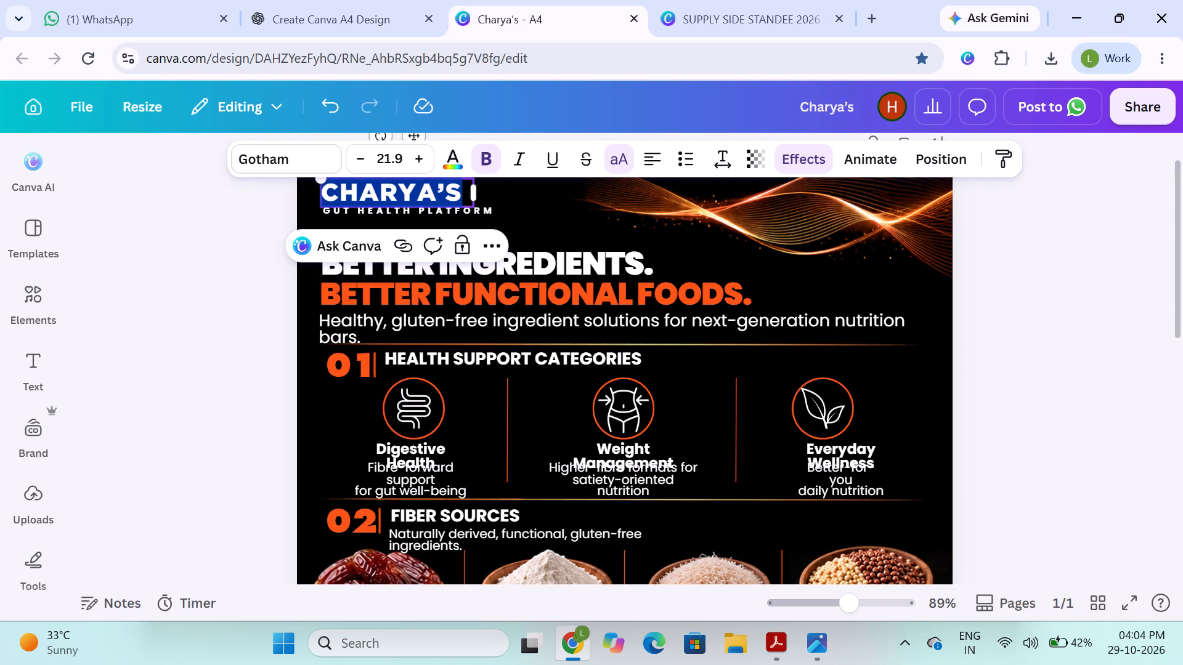
click(439, 188)
key(Right)
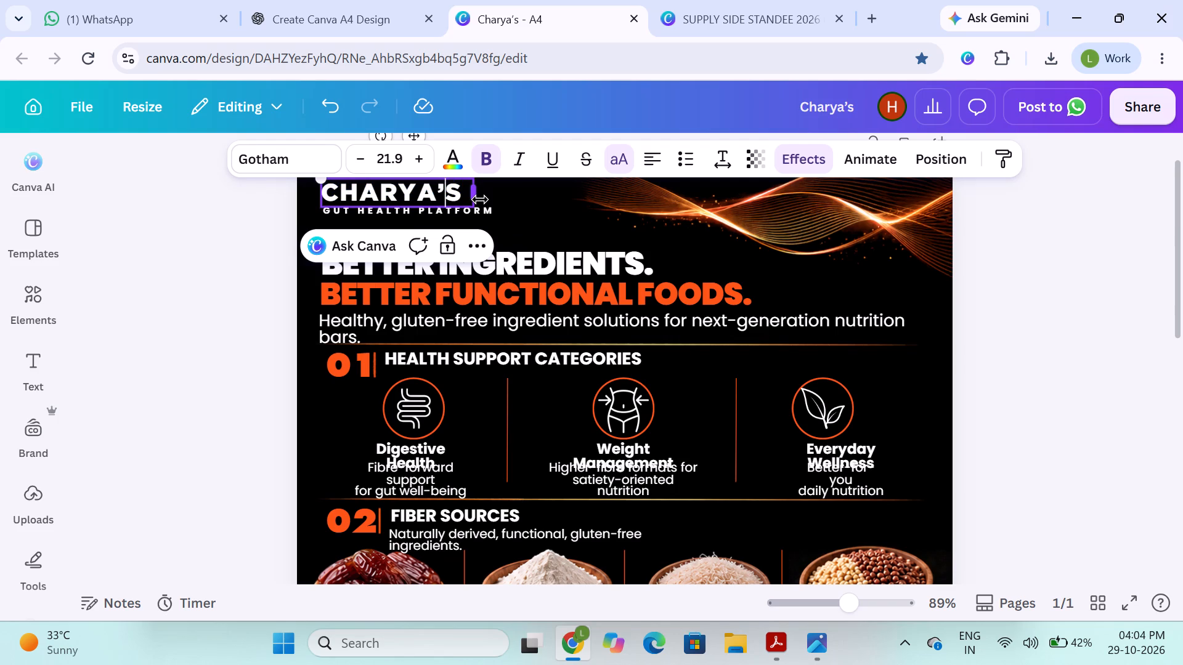
key(shift+Left)
click(449, 163)
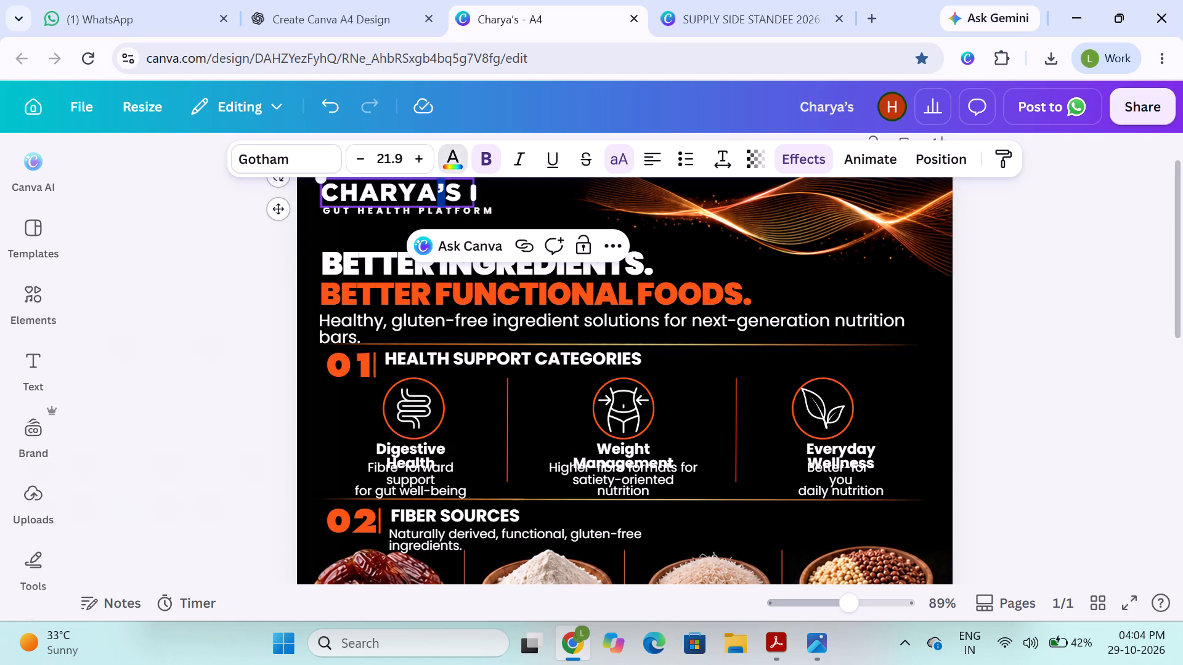
scroll(235, 456, down, 3)
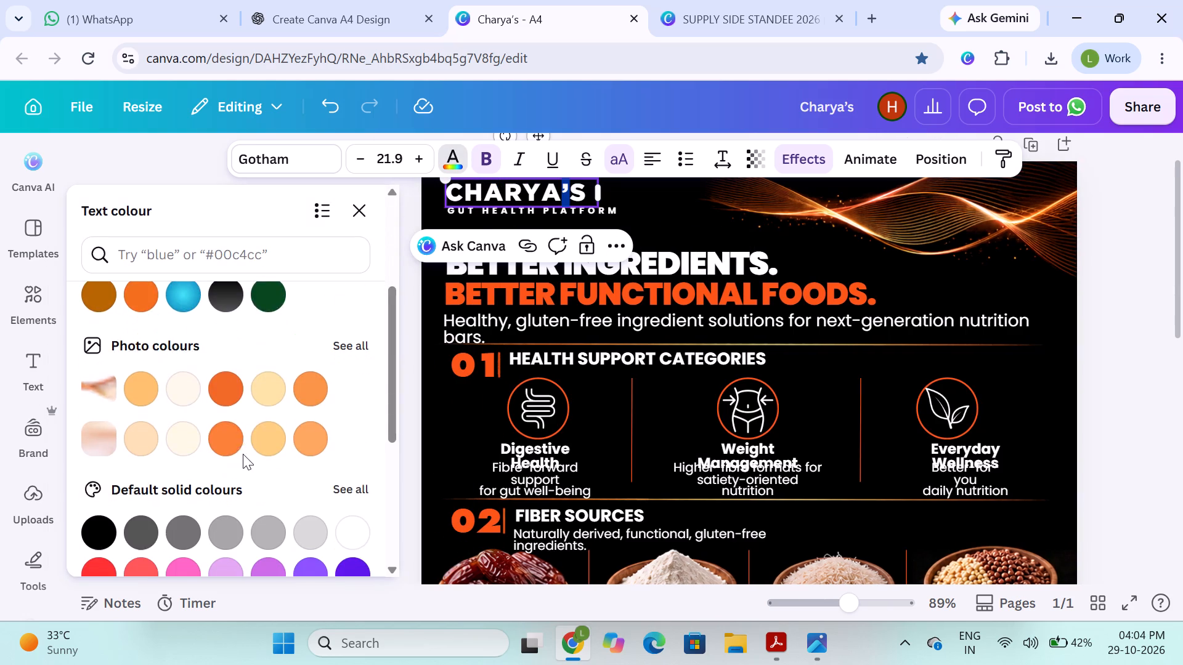
click(224, 390)
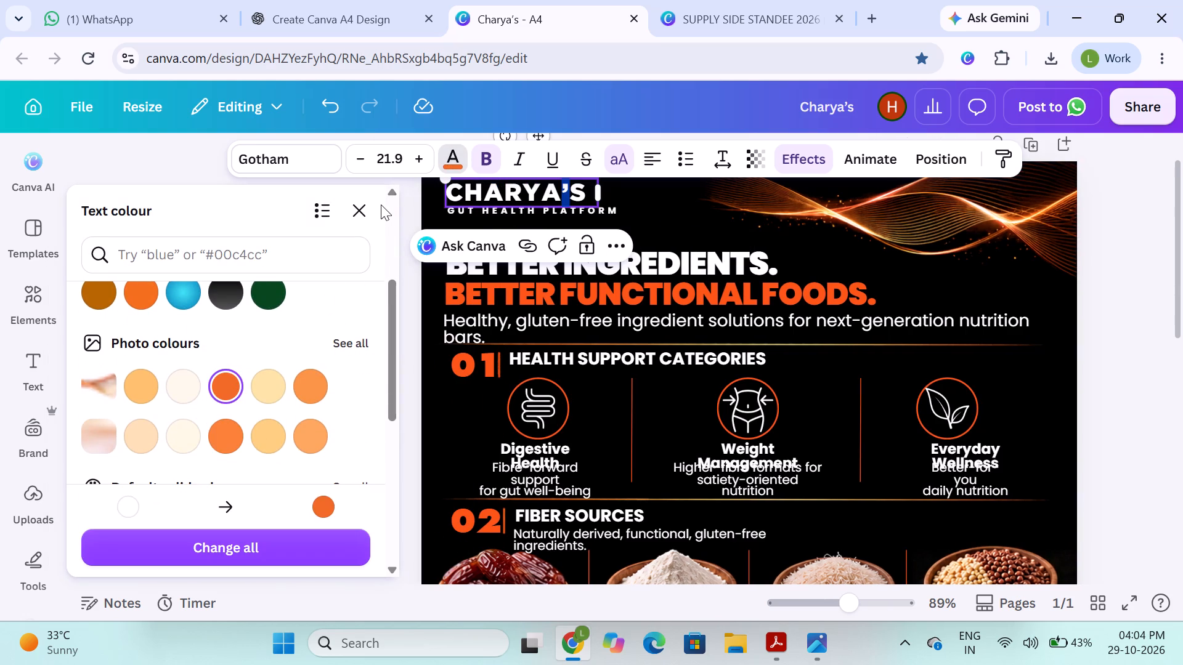
click(363, 211)
click(216, 319)
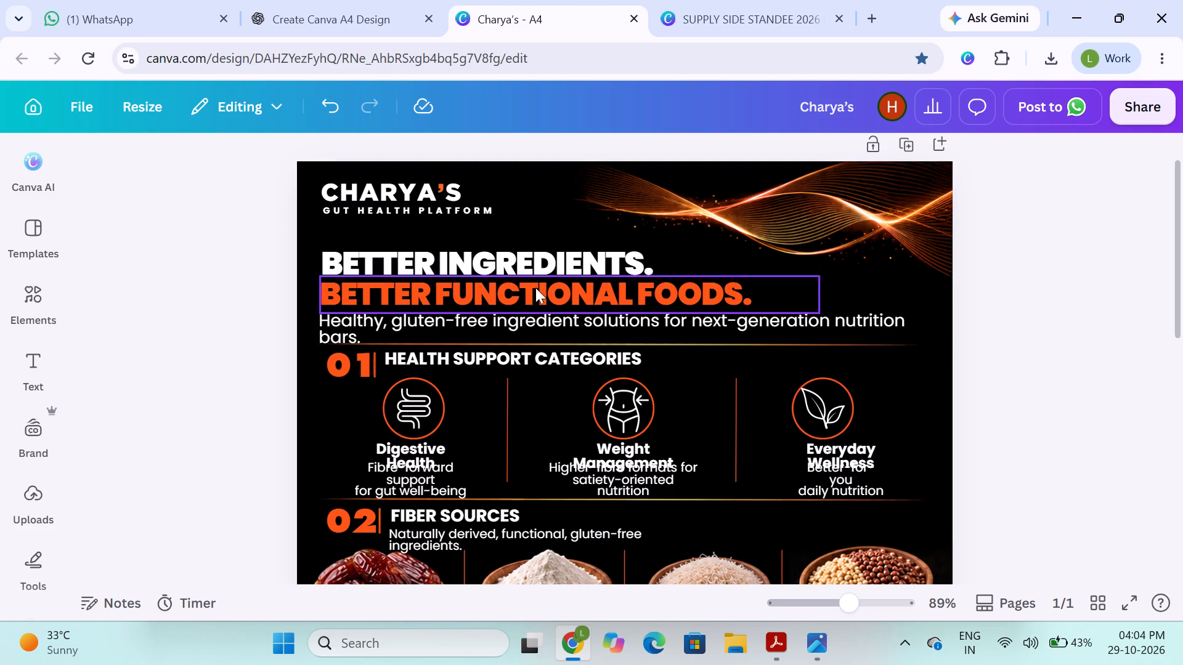
Narrow the GUT HEALTH PLATFORM text box slightly so it fits closely around its single line.
click(394, 206)
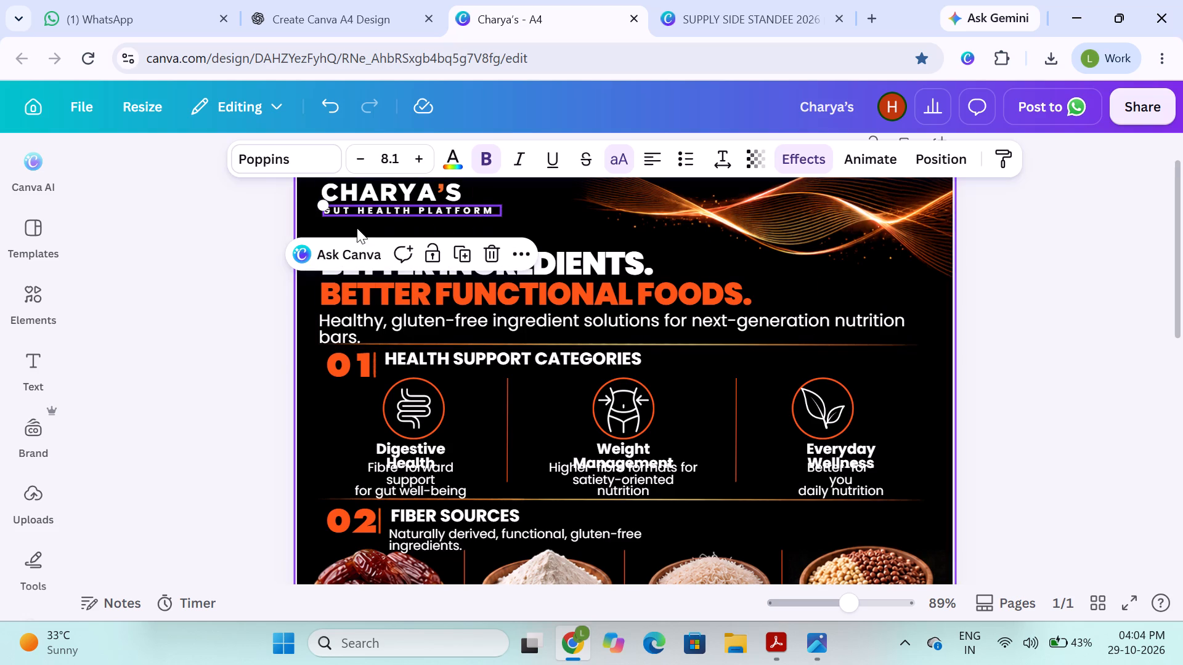
click(479, 206)
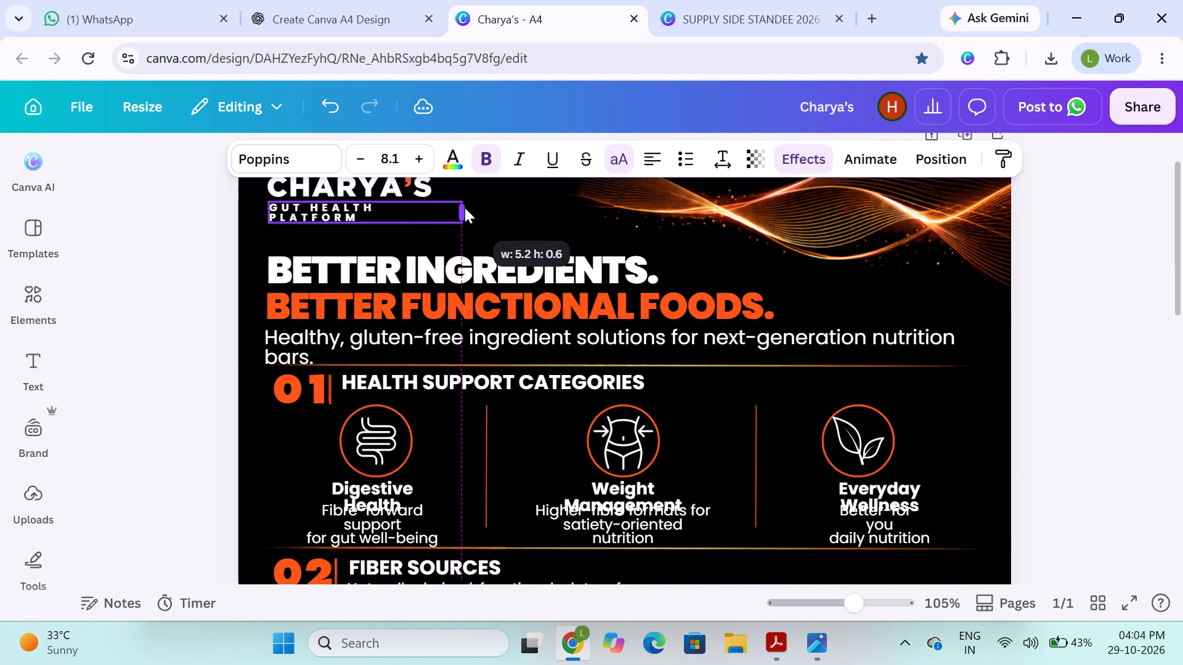
Enlarge the CHARYA'S wordmark to about size 26.7 to match the GUT HEALTH PLATFORM line's width, keeping its text box tight.
click(323, 182)
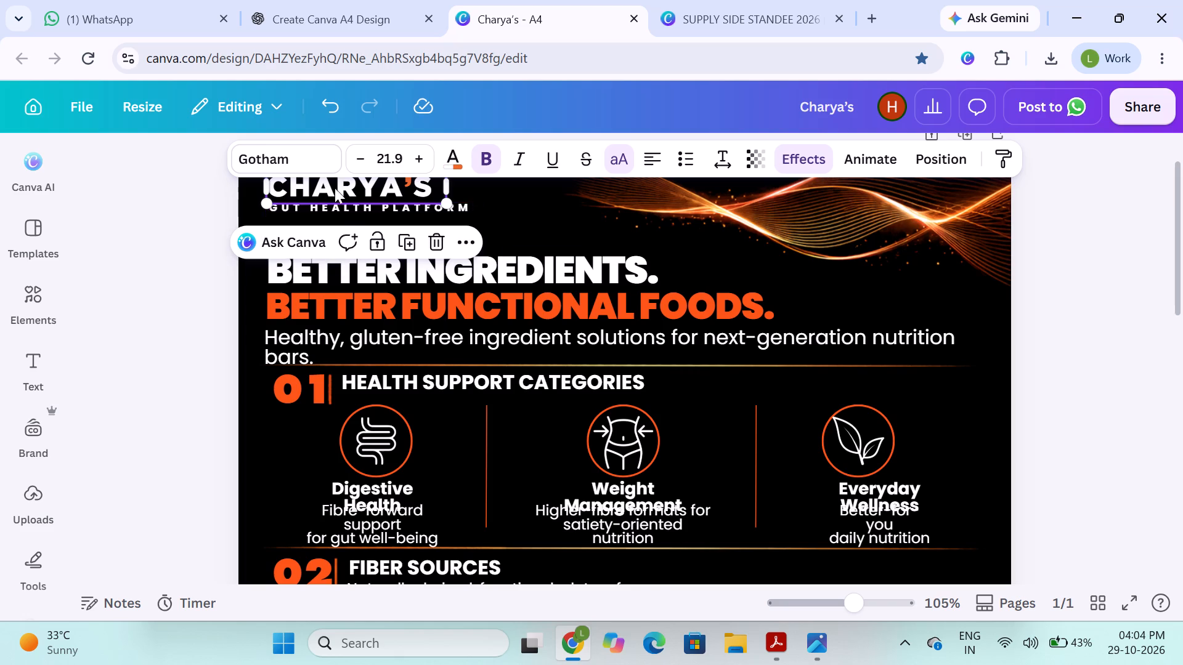
scroll(429, 202, up, 1)
drag(448, 238, 477, 230)
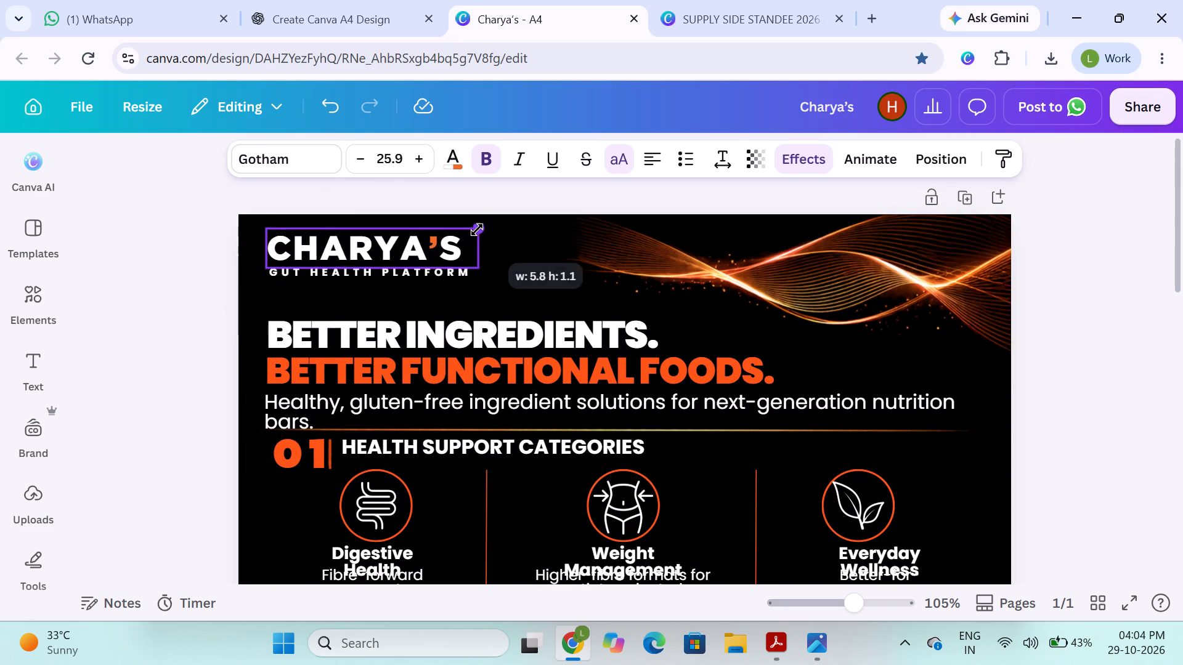
drag(477, 230, 486, 230)
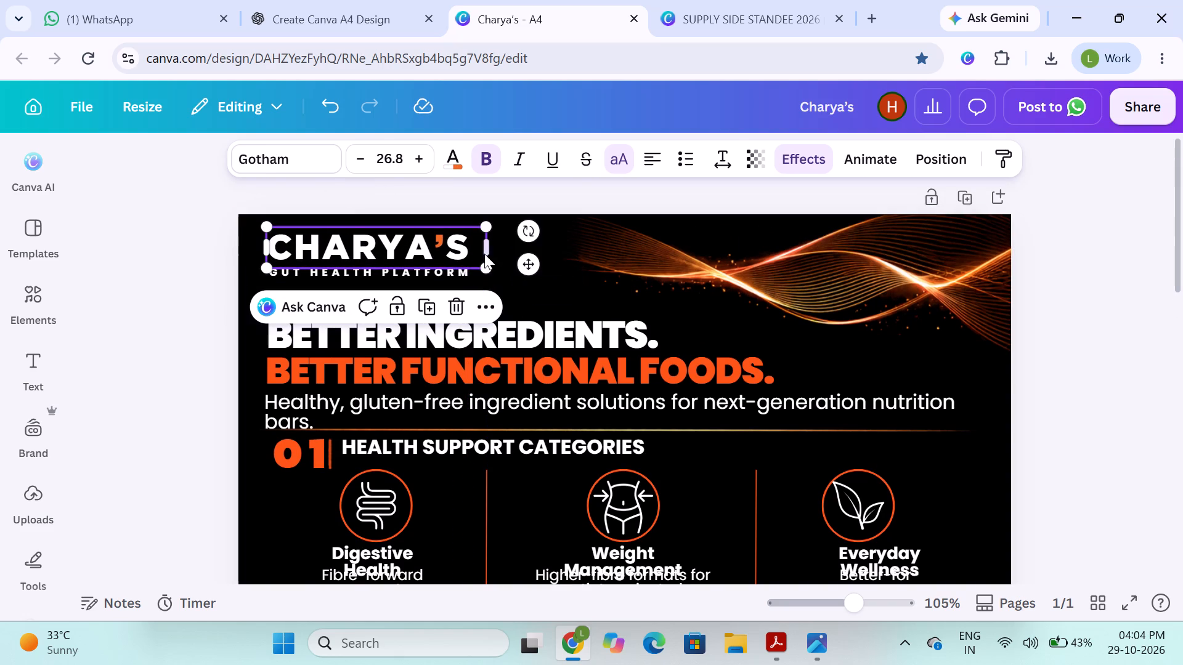
drag(490, 246, 473, 249)
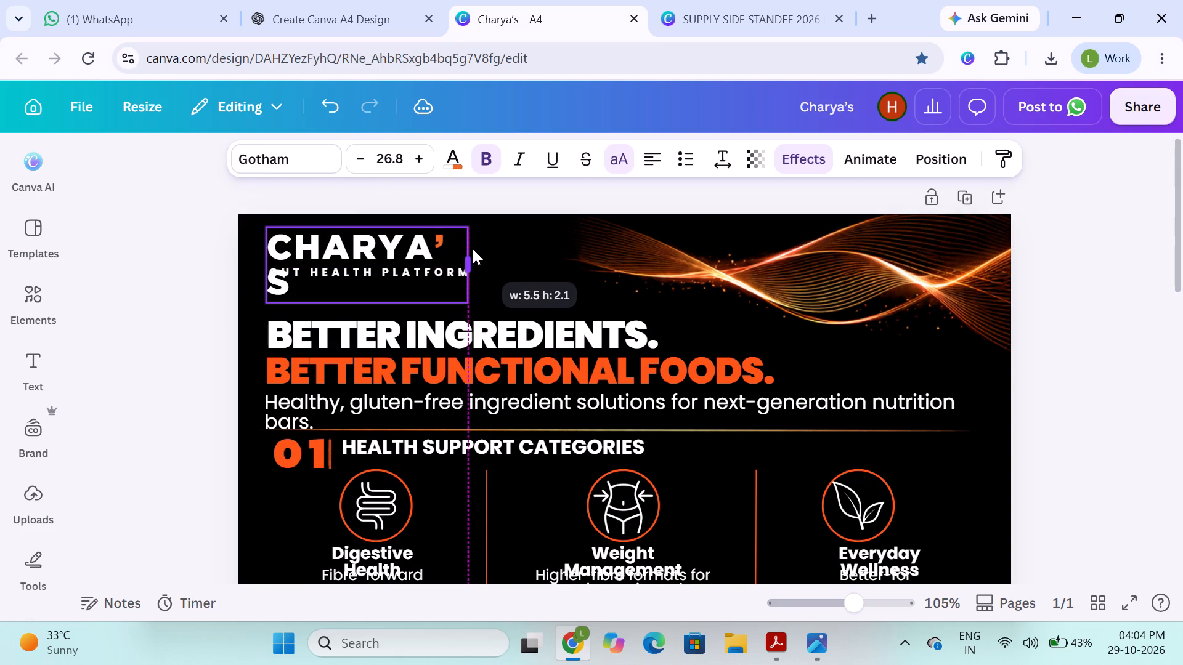
drag(473, 249, 479, 248)
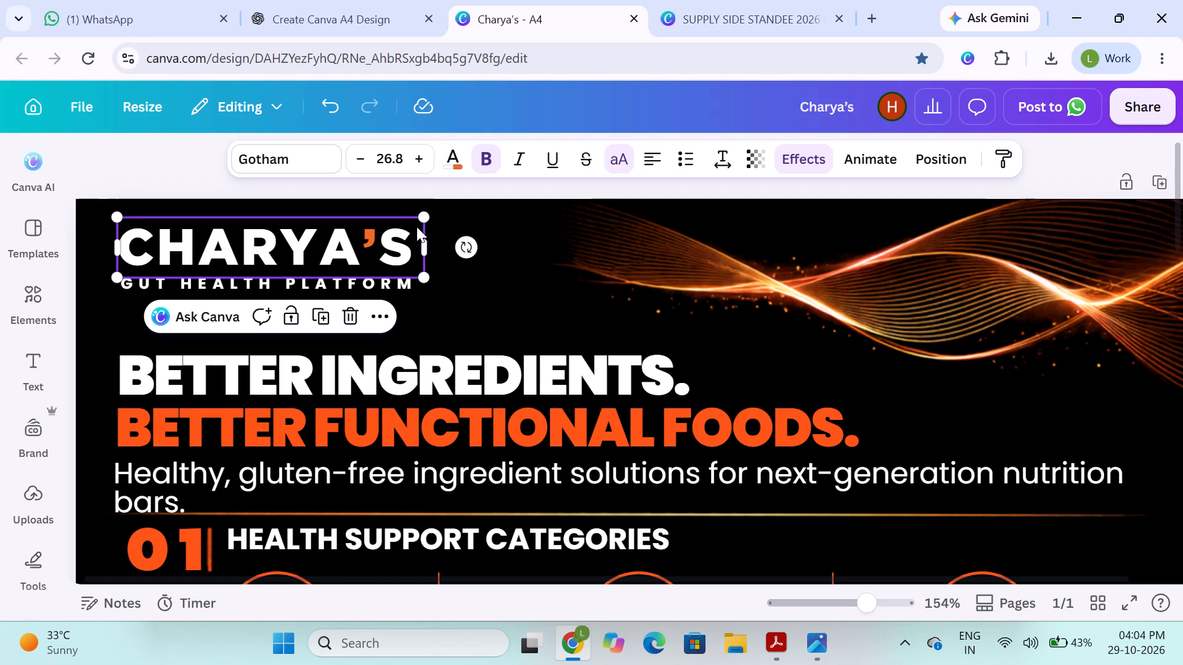
drag(428, 213, 436, 213)
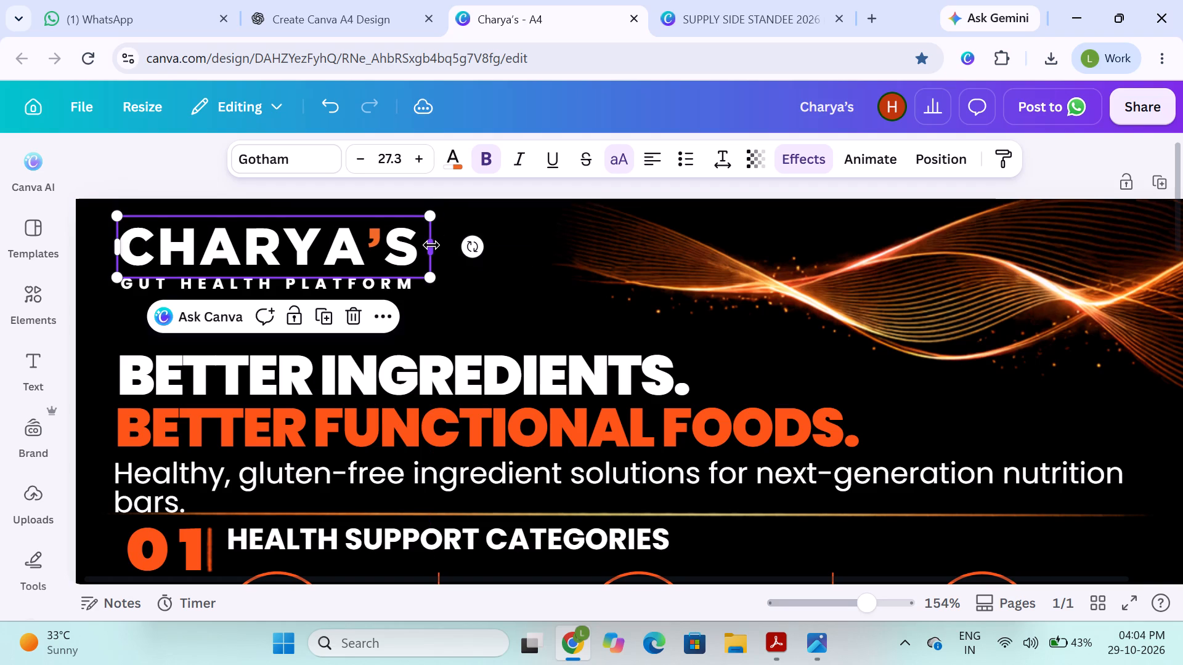
drag(451, 244, 435, 246)
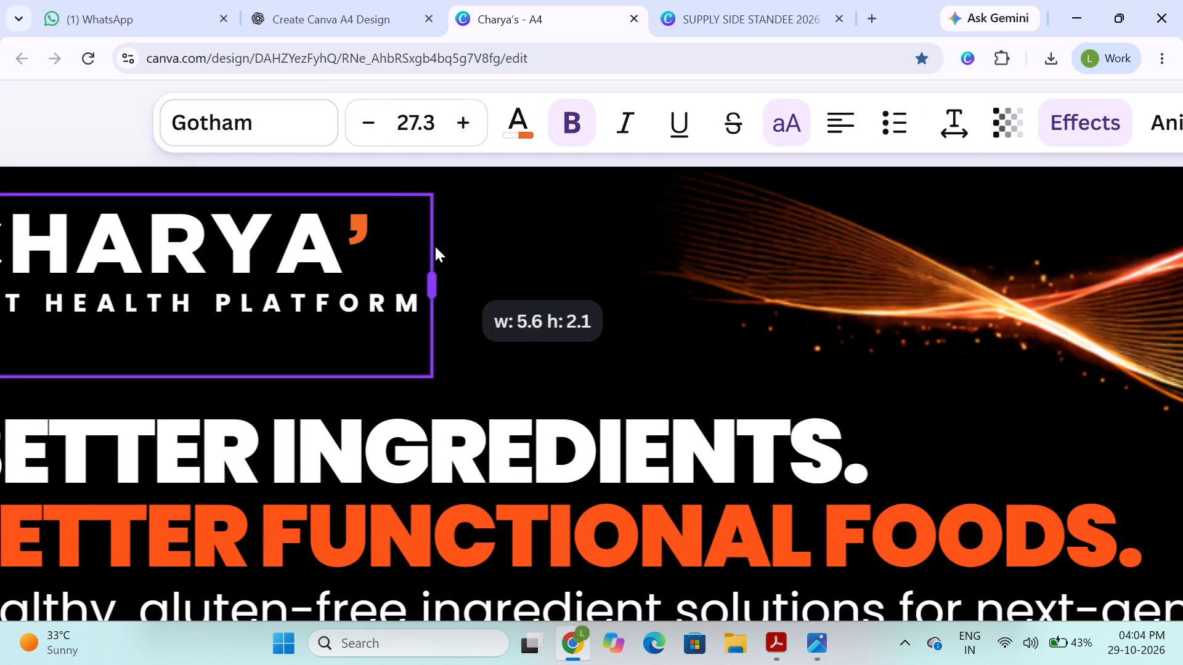
drag(435, 246, 439, 246)
scroll(386, 263, right, 2)
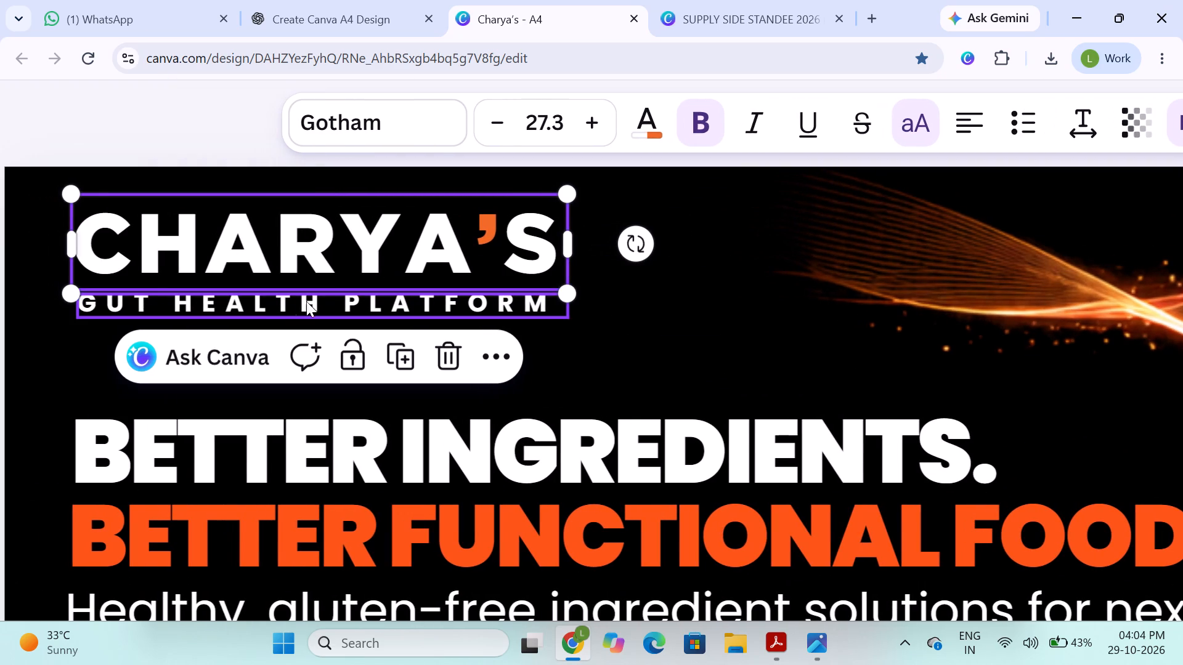
click(275, 308)
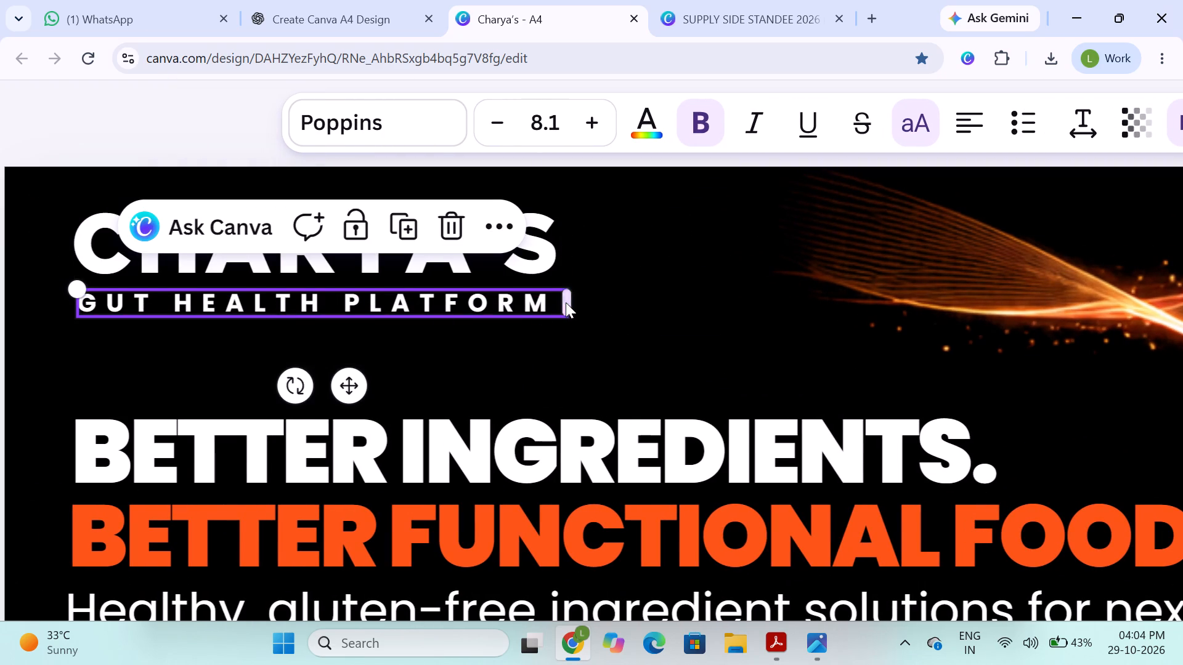
click(353, 273)
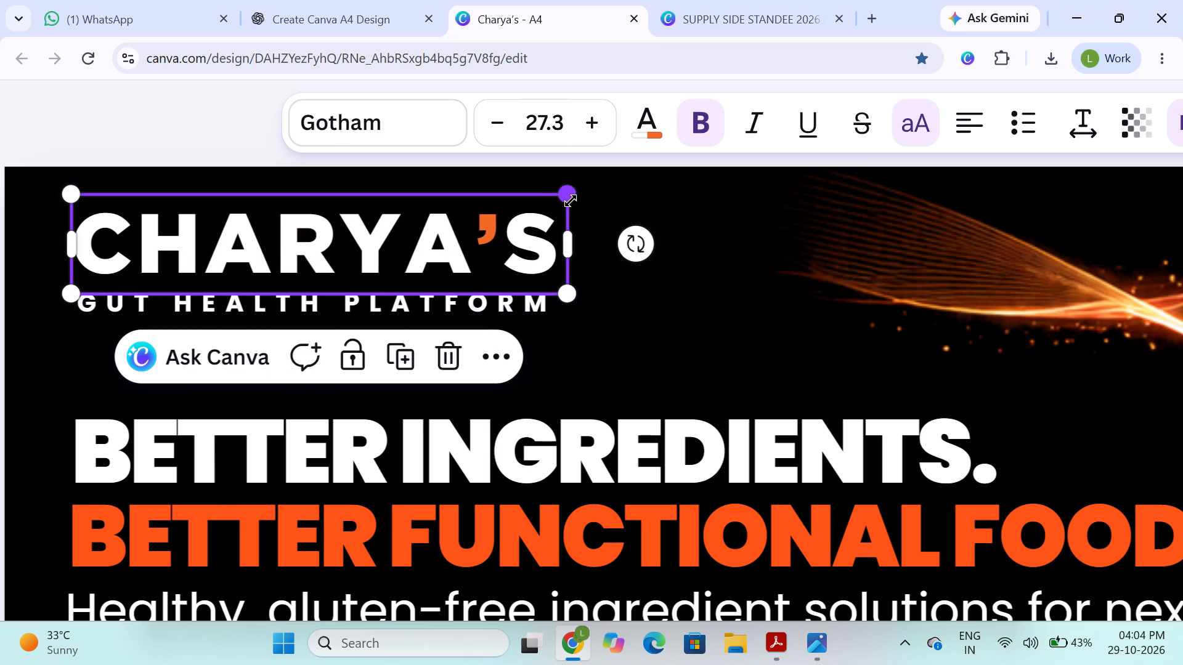
drag(571, 198, 564, 199)
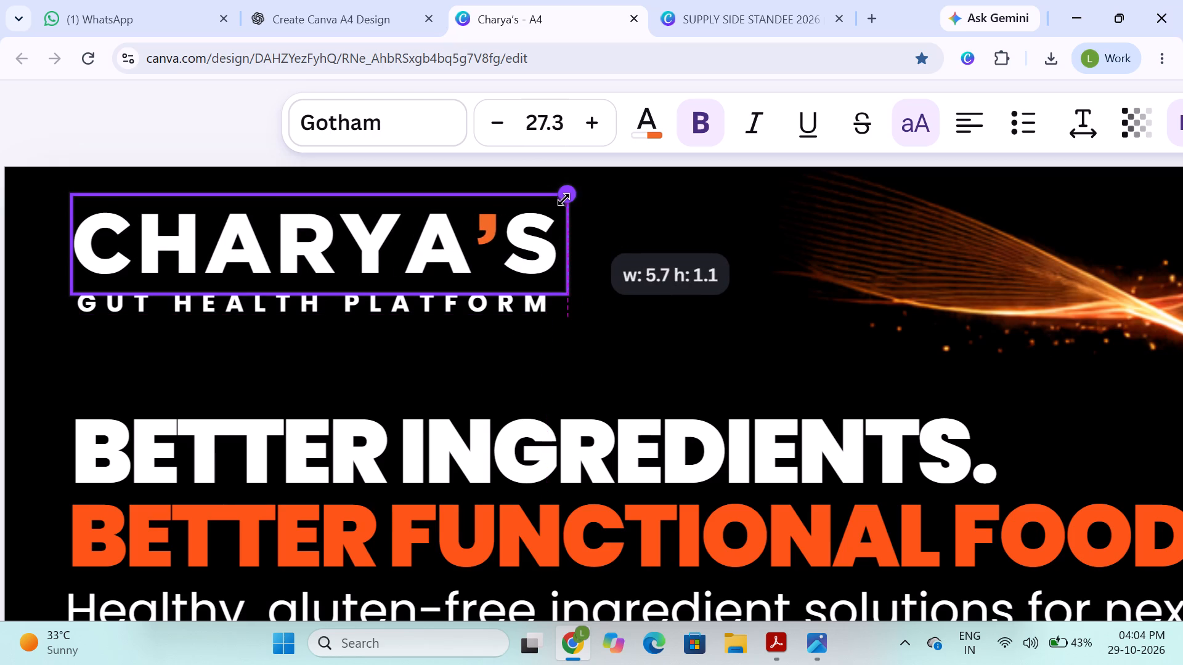
drag(564, 199, 560, 202)
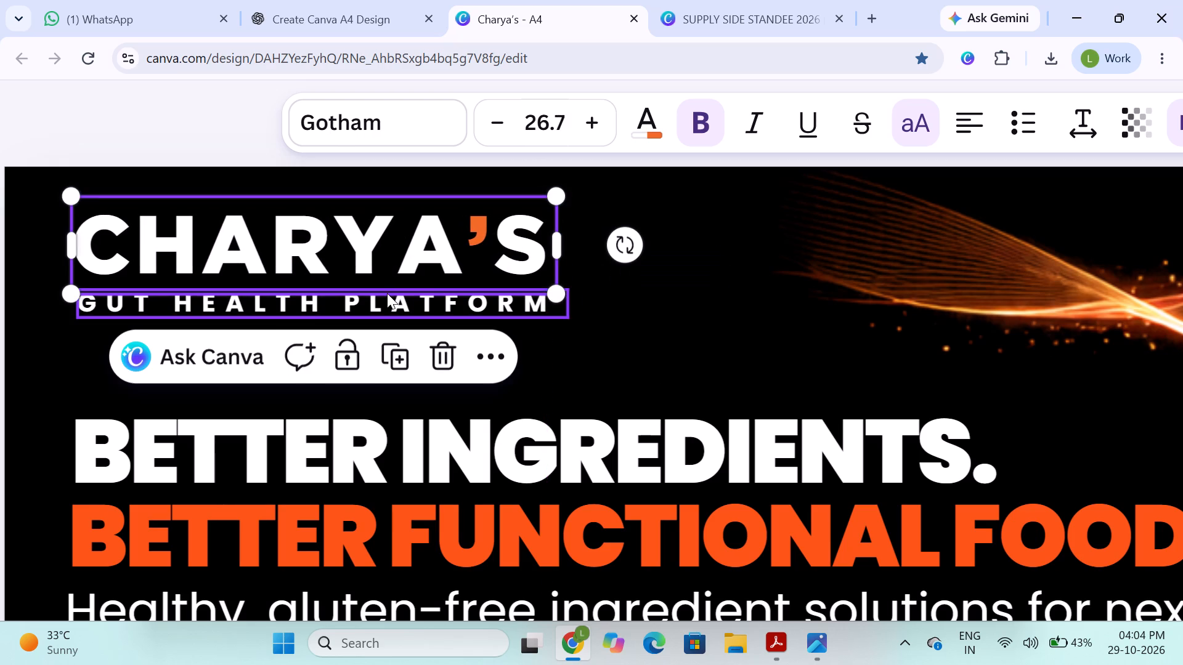
Increase the GUT HEALTH PLATFORM tagline to size 9.1 and widen its text box to hold it on one line.
click(285, 307)
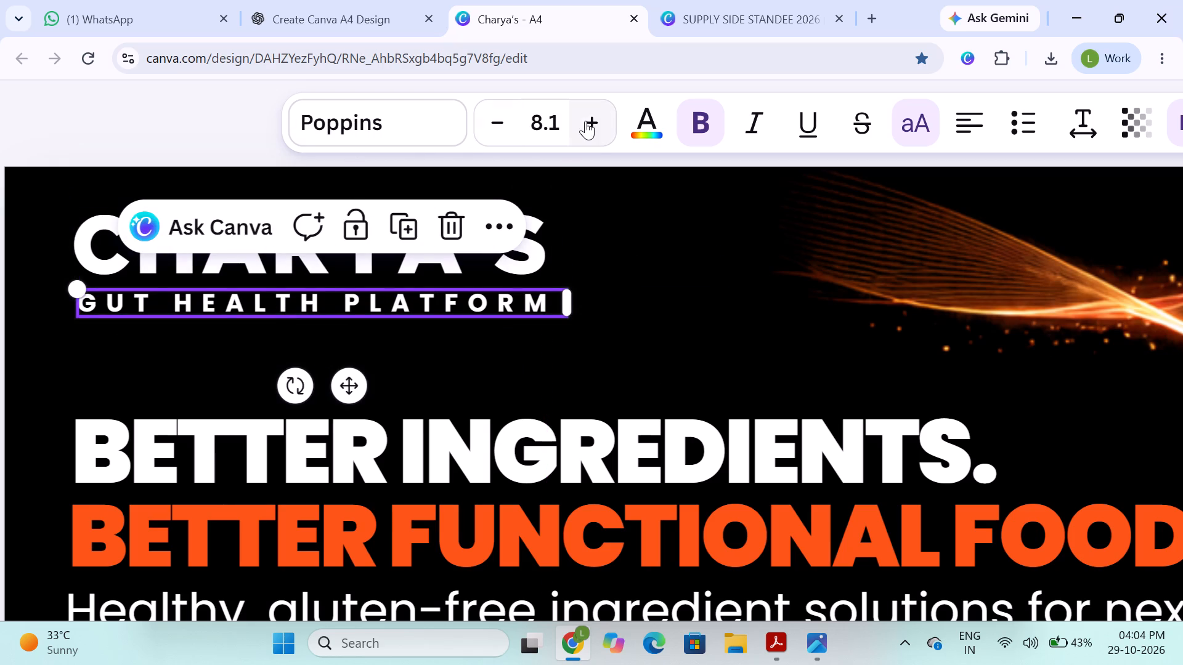
click(589, 124)
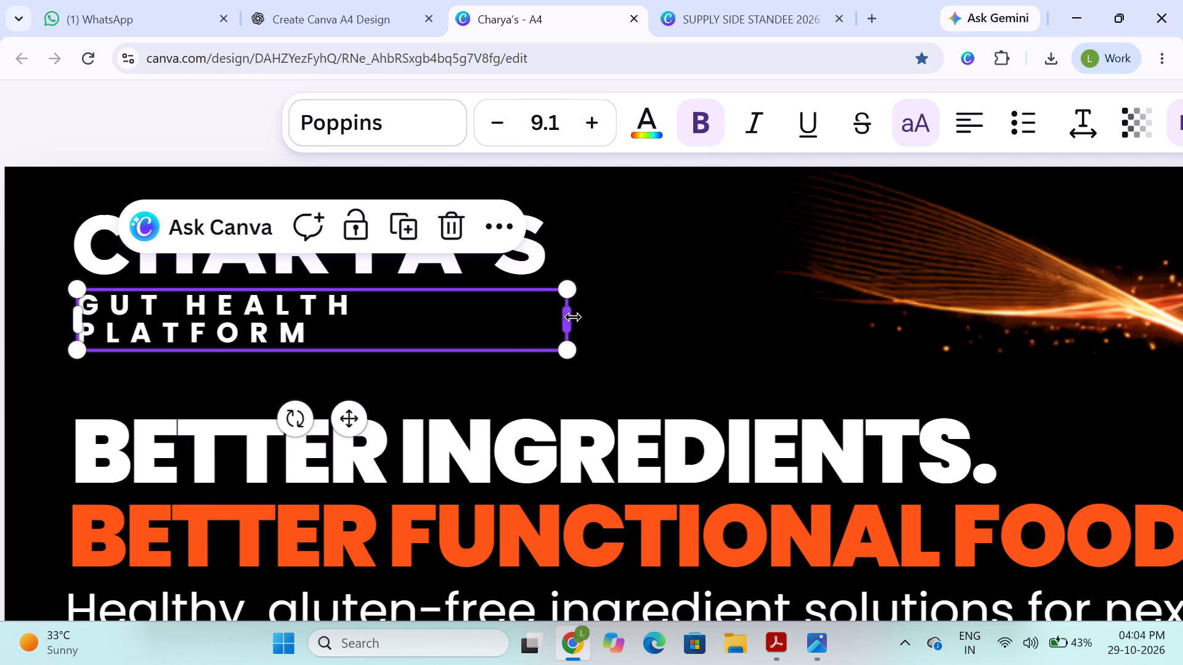
drag(574, 317, 599, 317)
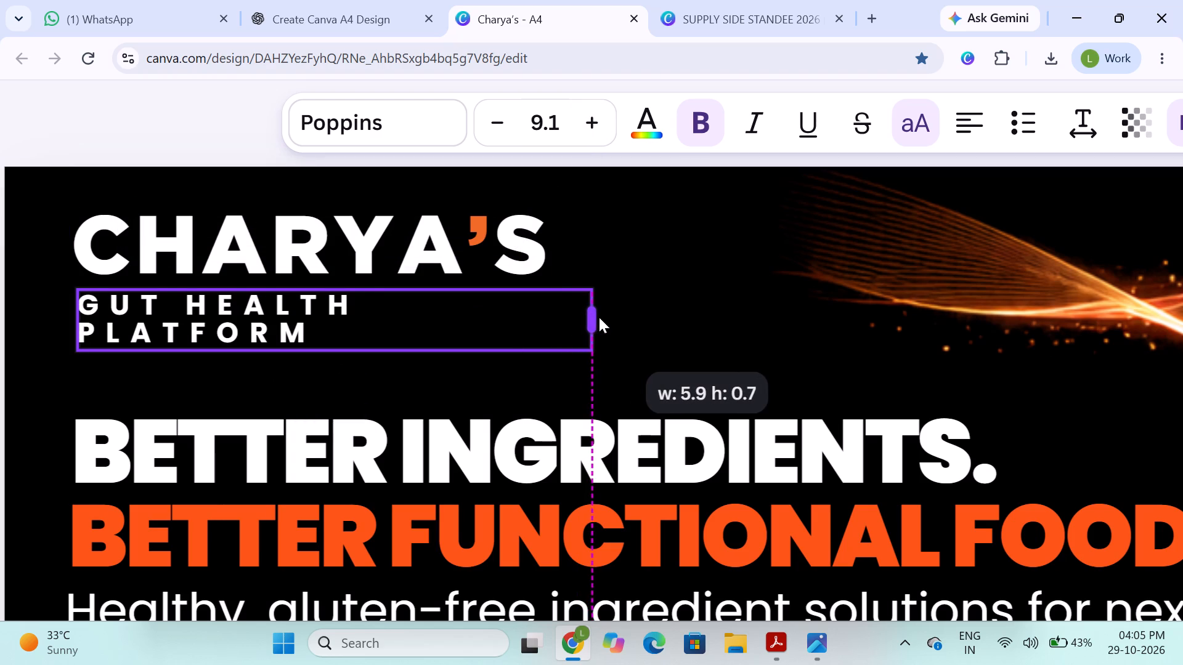
drag(599, 317, 632, 316)
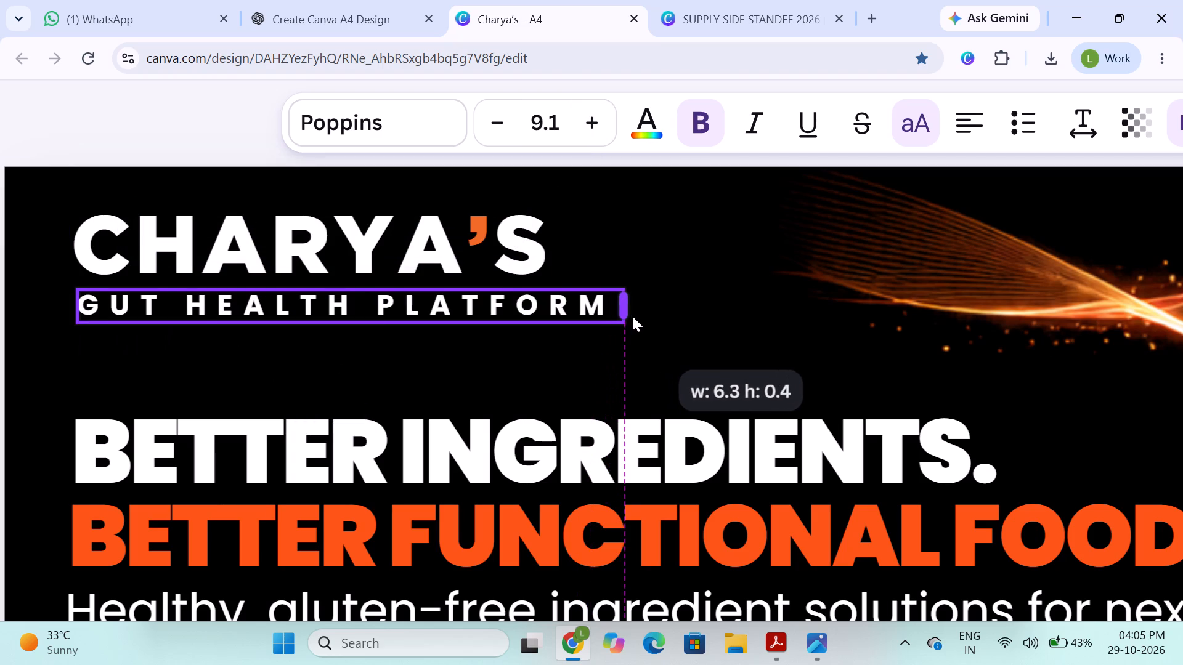
drag(632, 316, 624, 312)
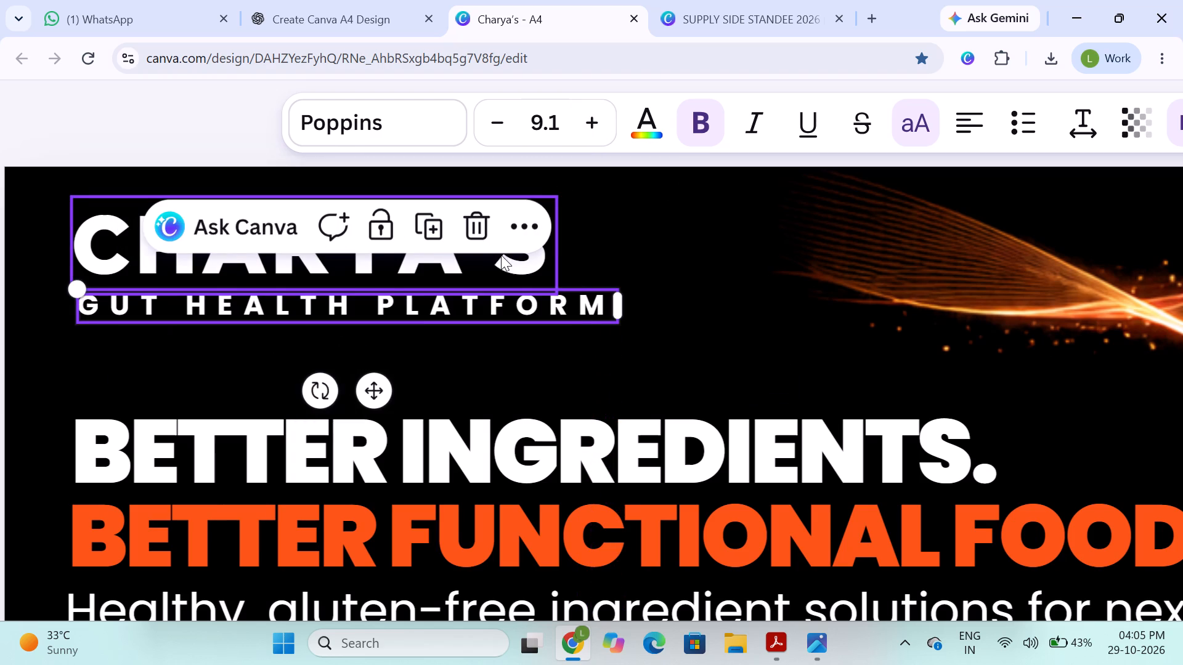
Enlarge the CHARYA'S wordmark to about size 30.1 to match the width of the GUT HEALTH PLATFORM line.
click(501, 255)
drag(563, 199, 617, 198)
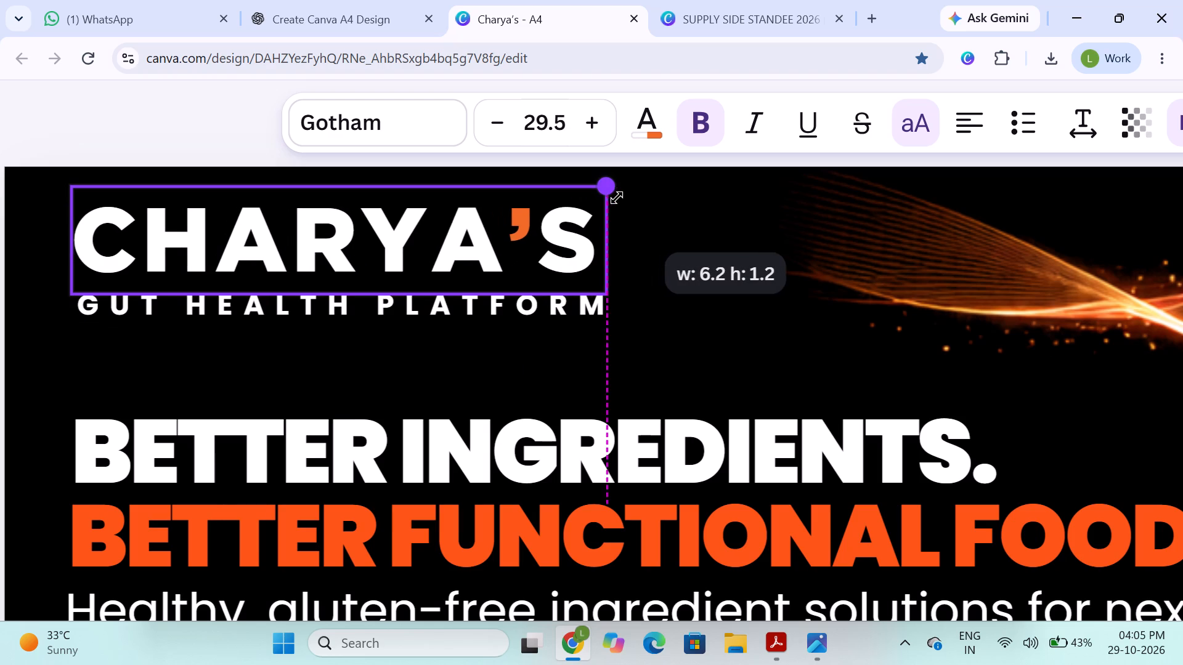
drag(617, 198, 627, 196)
scroll(571, 403, up, 1)
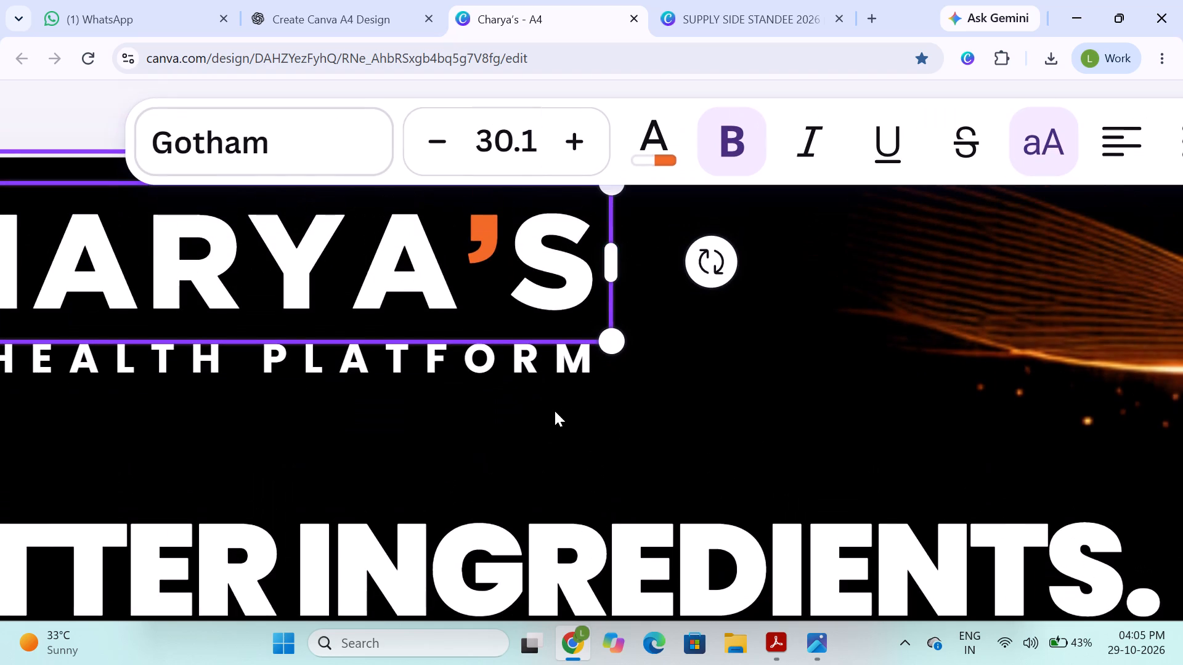
click(616, 429)
click(574, 299)
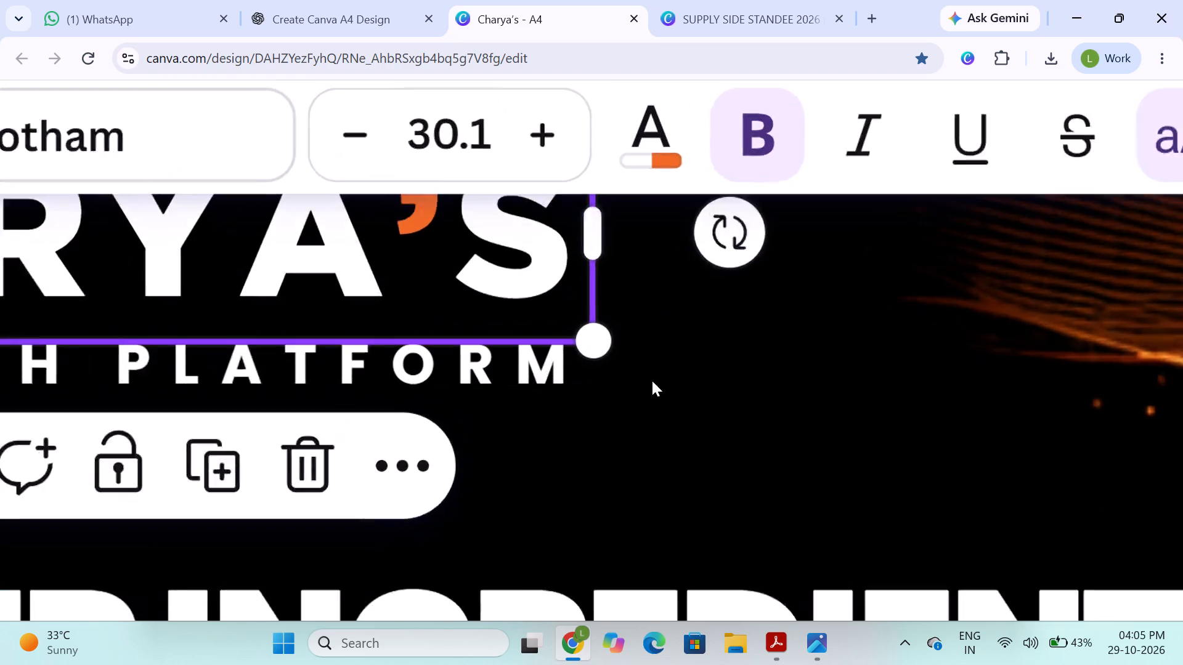
scroll(549, 478, up, 1)
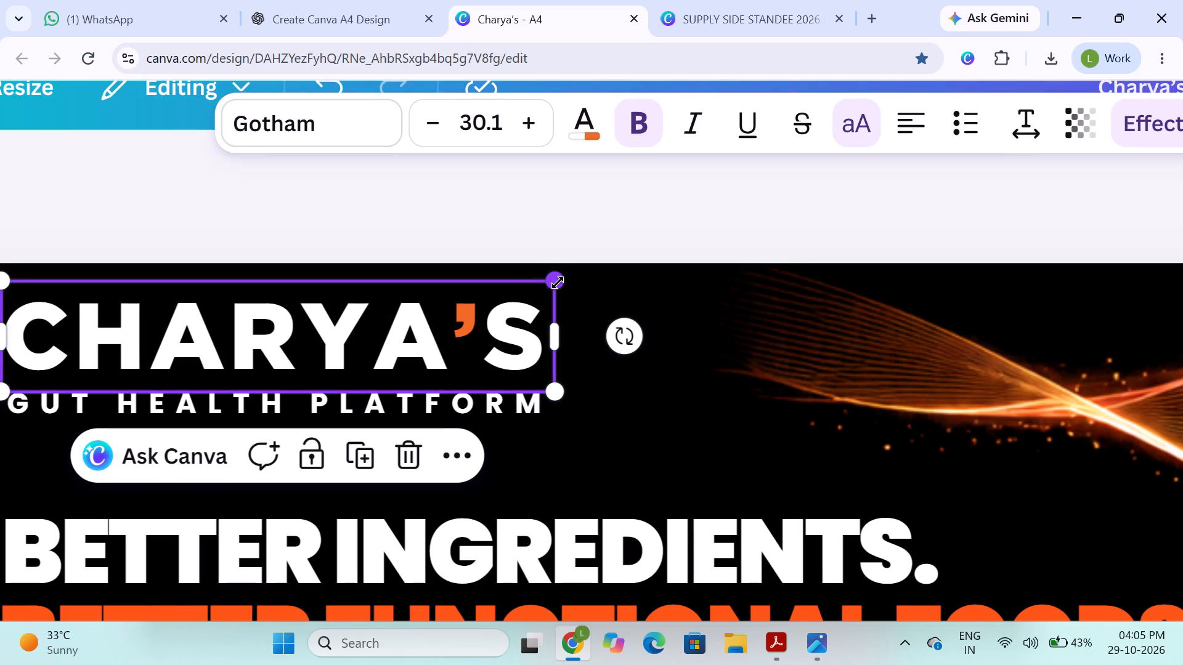
drag(558, 283, 567, 280)
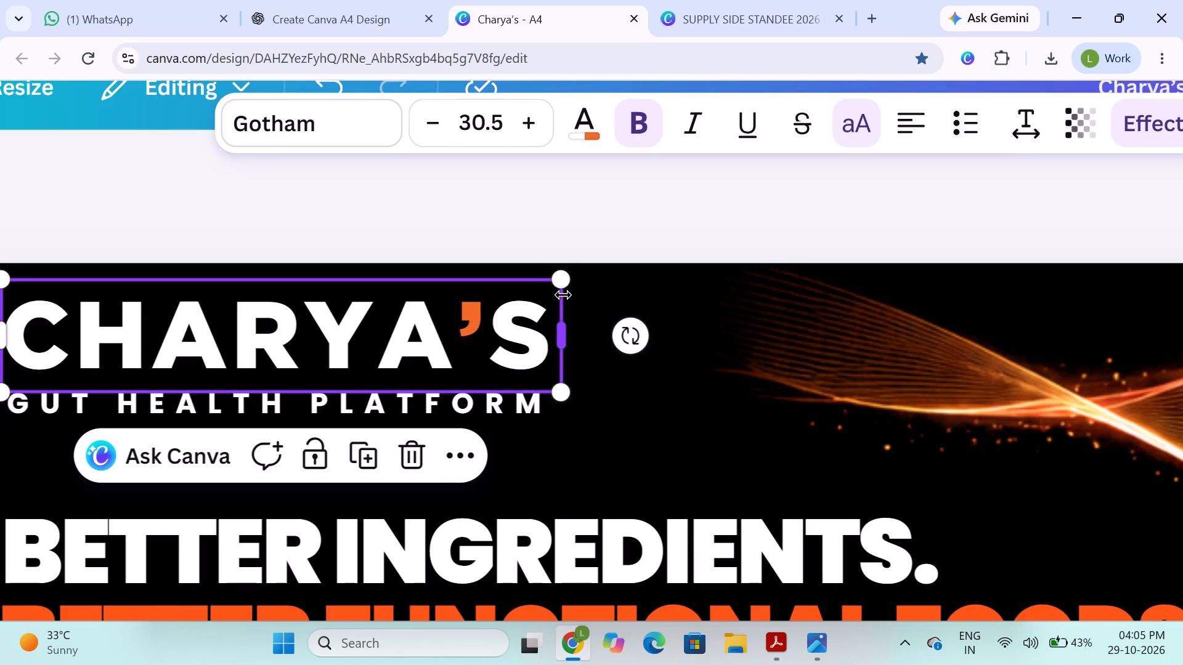
drag(564, 284, 555, 286)
click(609, 414)
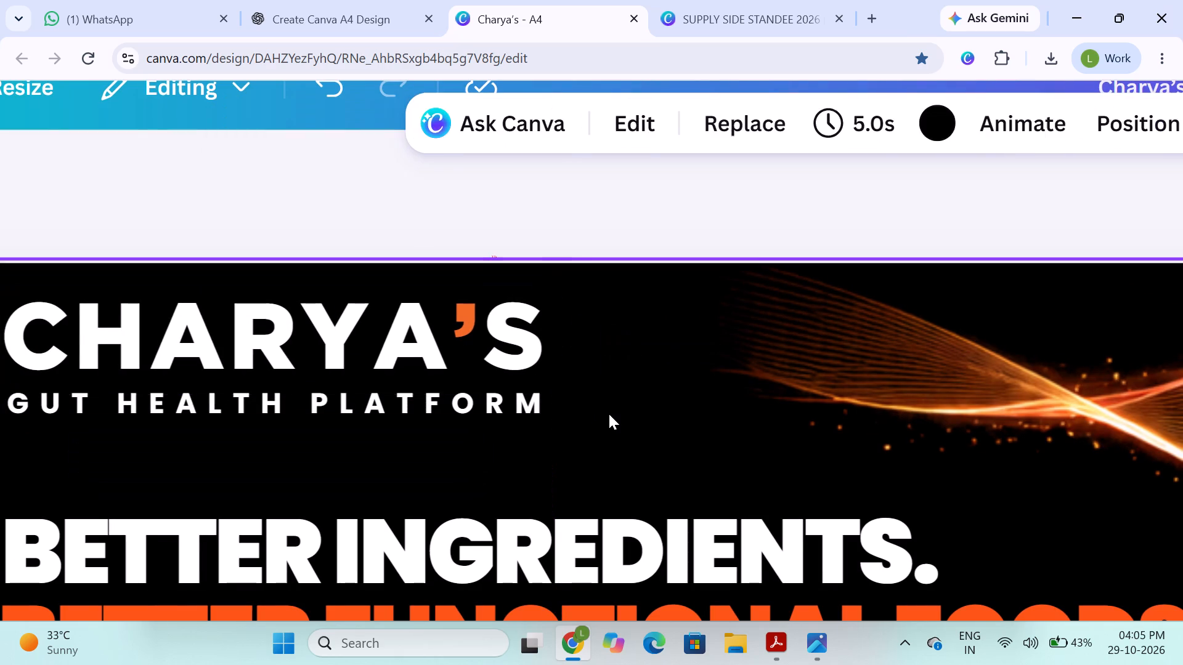
Centre-align the CHARYA'S wordmark and the GUT HEALTH PLATFORM tagline with each other and group them.
click(311, 296)
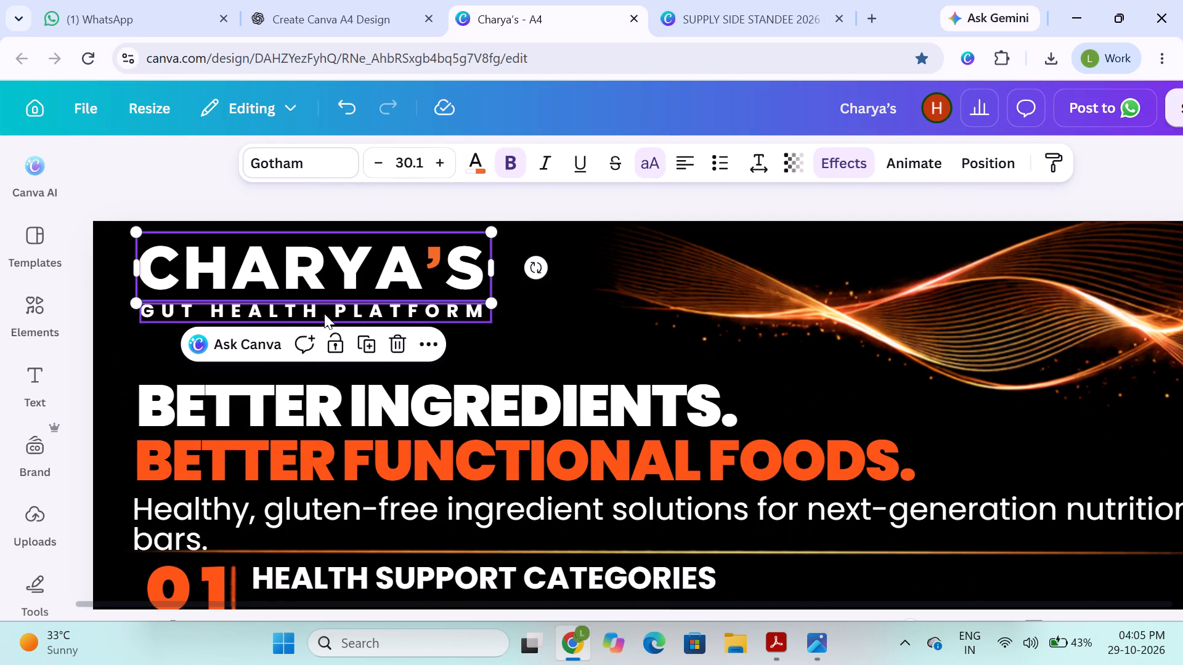
shift+click(324, 313)
click(1073, 166)
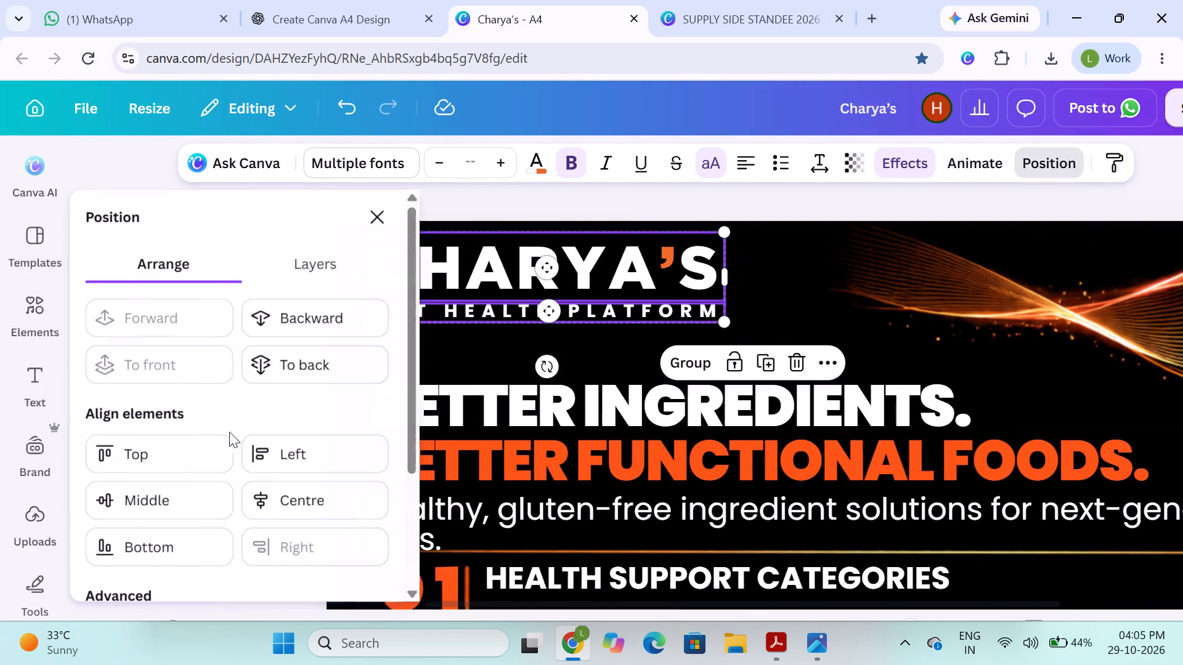
click(261, 503)
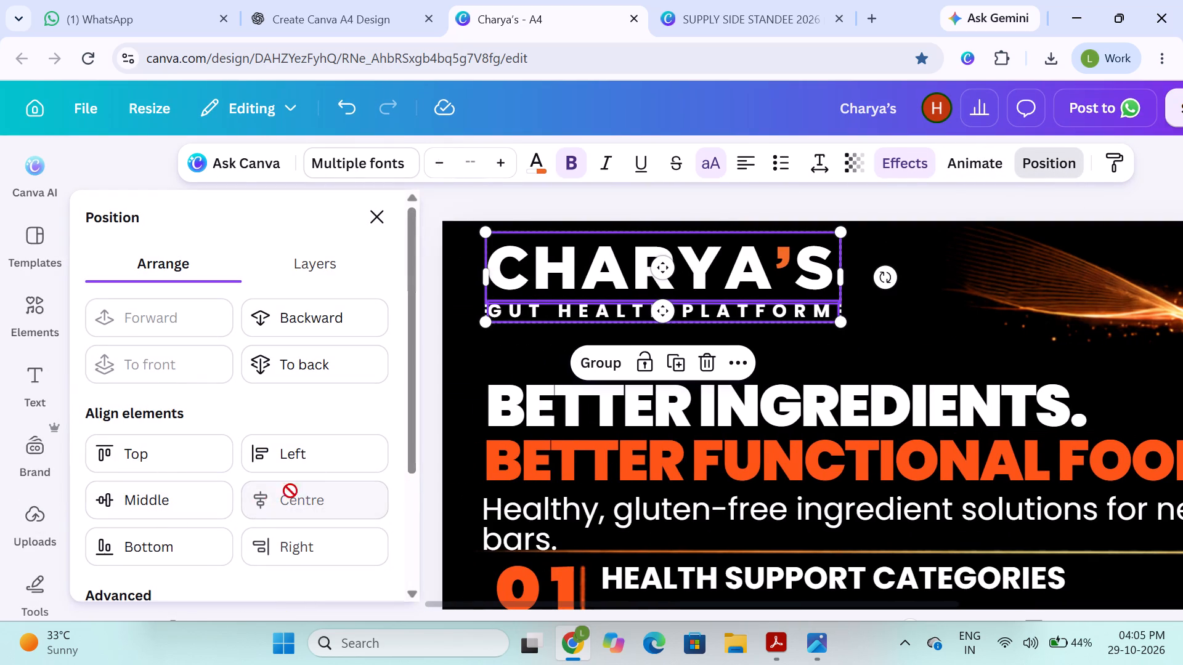
click(372, 217)
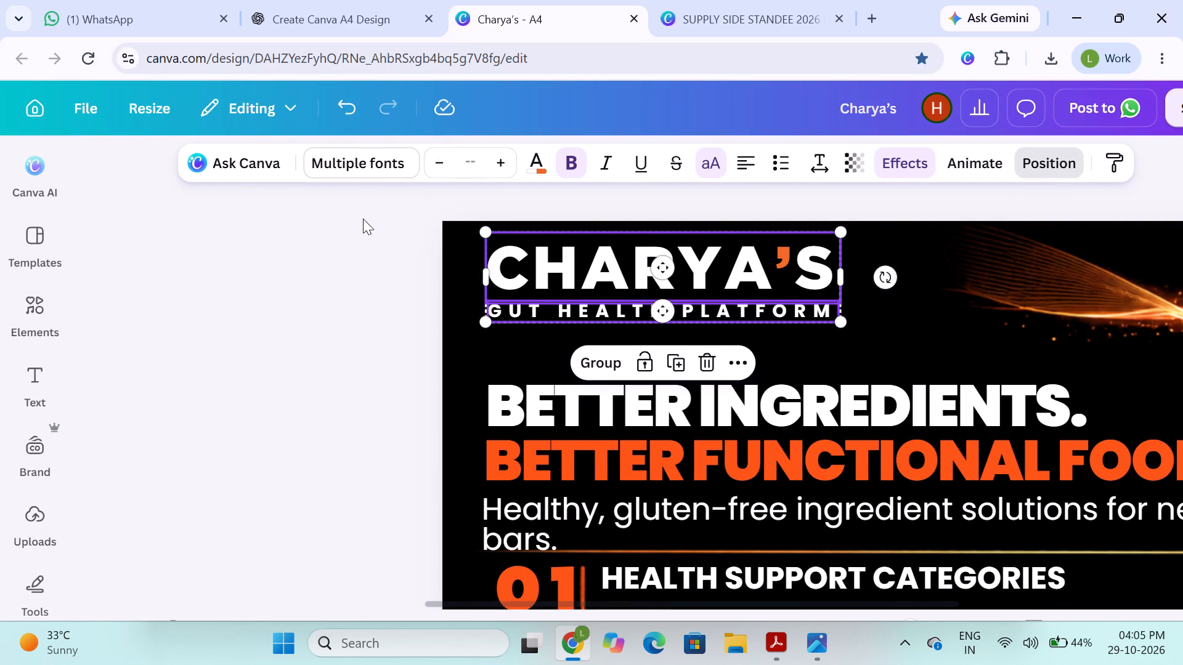
click(251, 363)
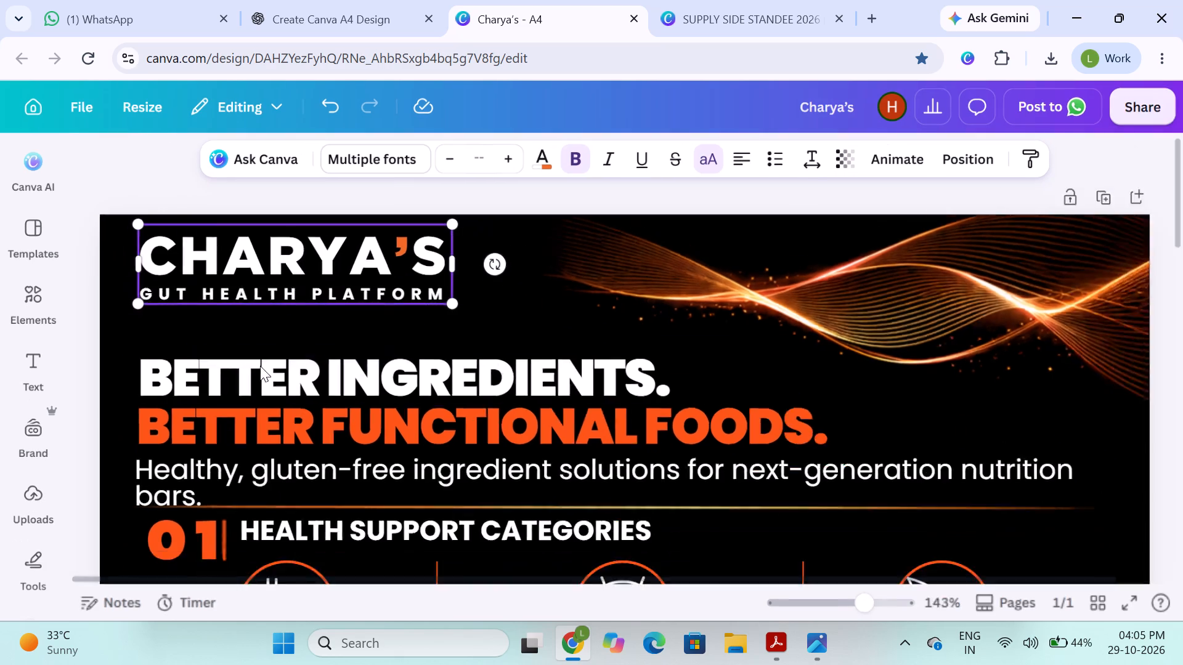
Scale down the grouped CHARYA'S logo lockup to slightly under half the width of the BETTER INGREDIENTS. line.
drag(509, 221, 471, 233)
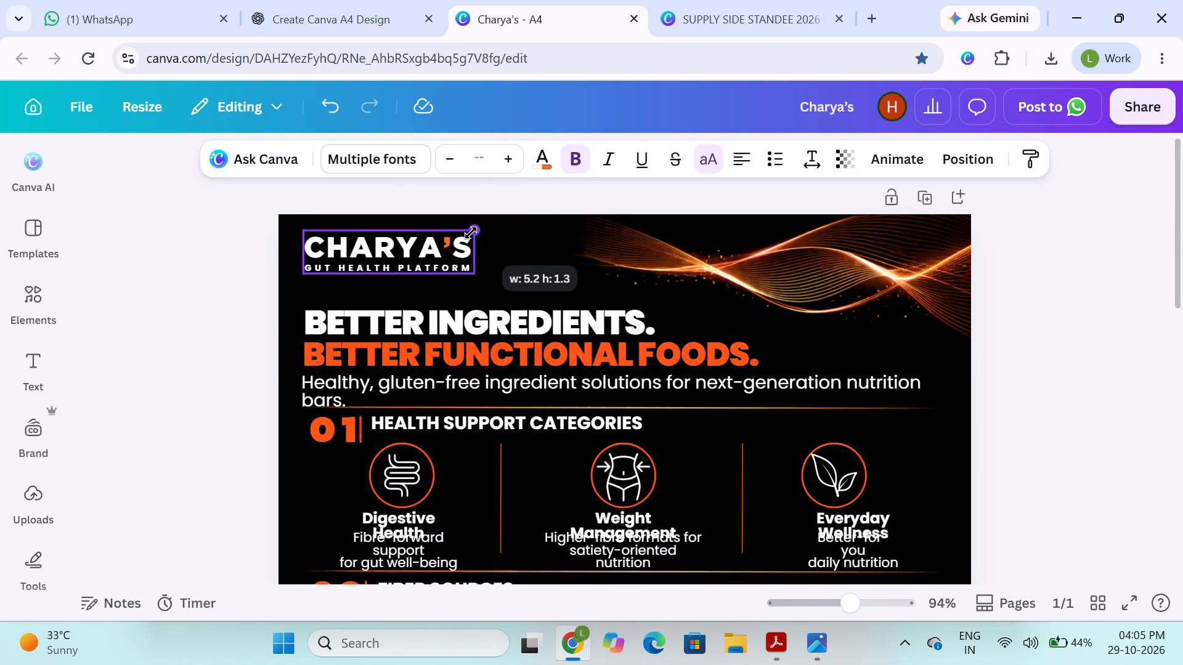
drag(471, 233, 461, 237)
click(356, 258)
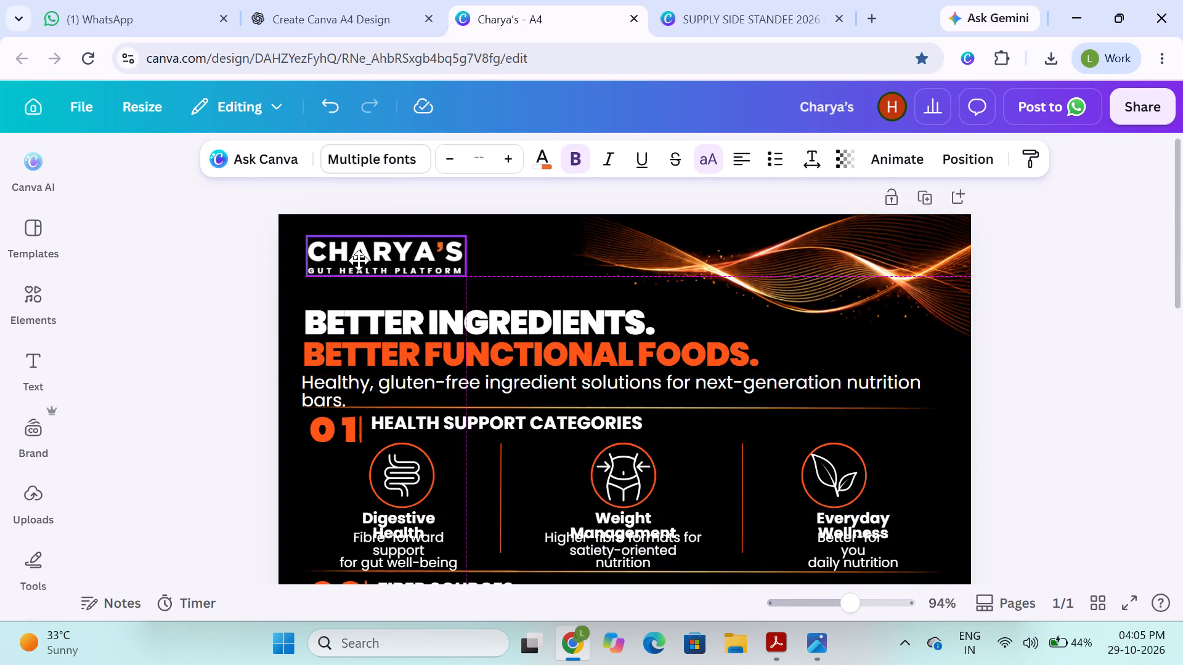
click(235, 312)
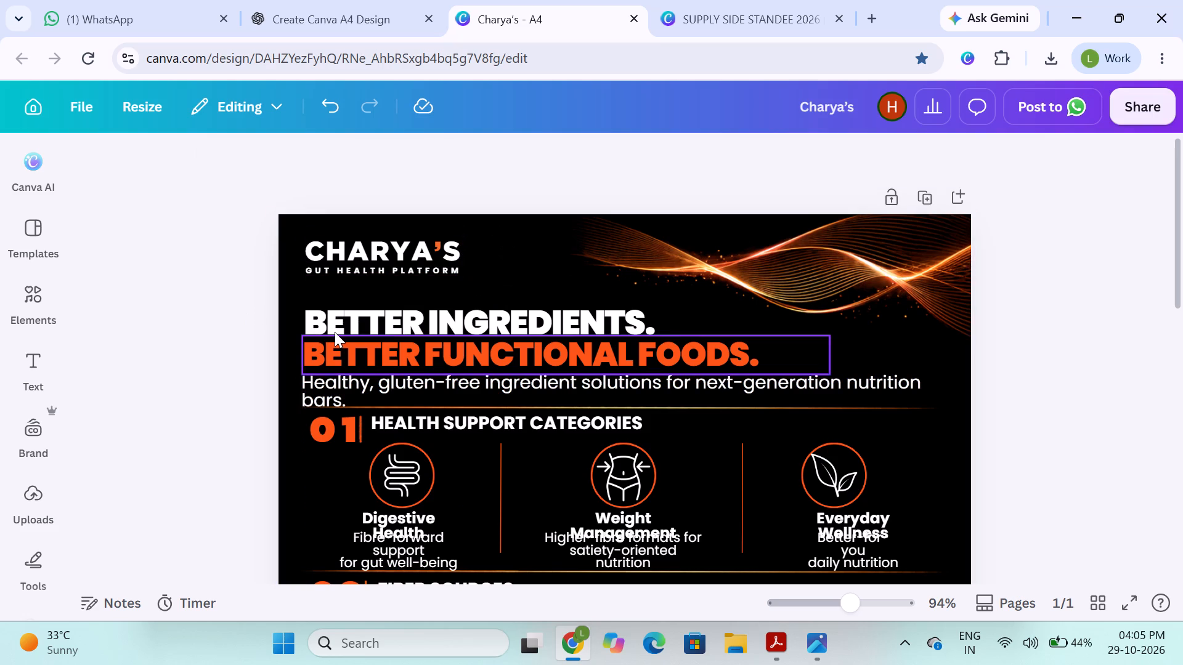
Move both headline lines and the 'Healthy, gluten-free ingredient solutions' subheading up together, closer to the logo lockup.
click(335, 332)
shift+click(333, 319)
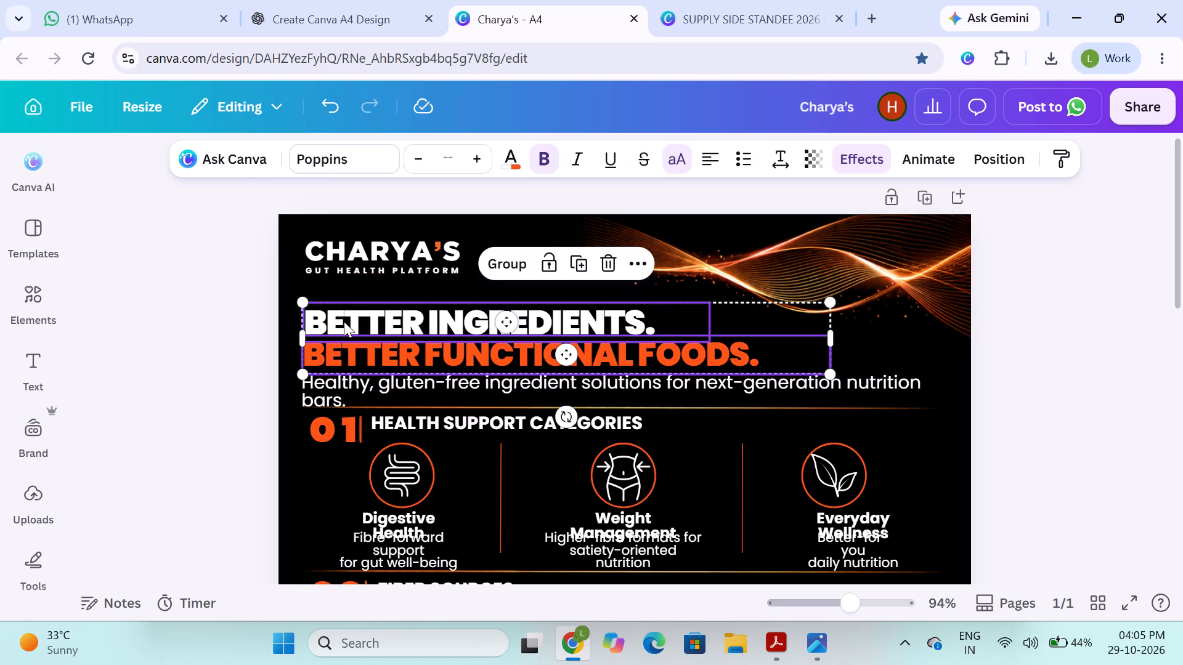
shift+click(376, 387)
key(Up)
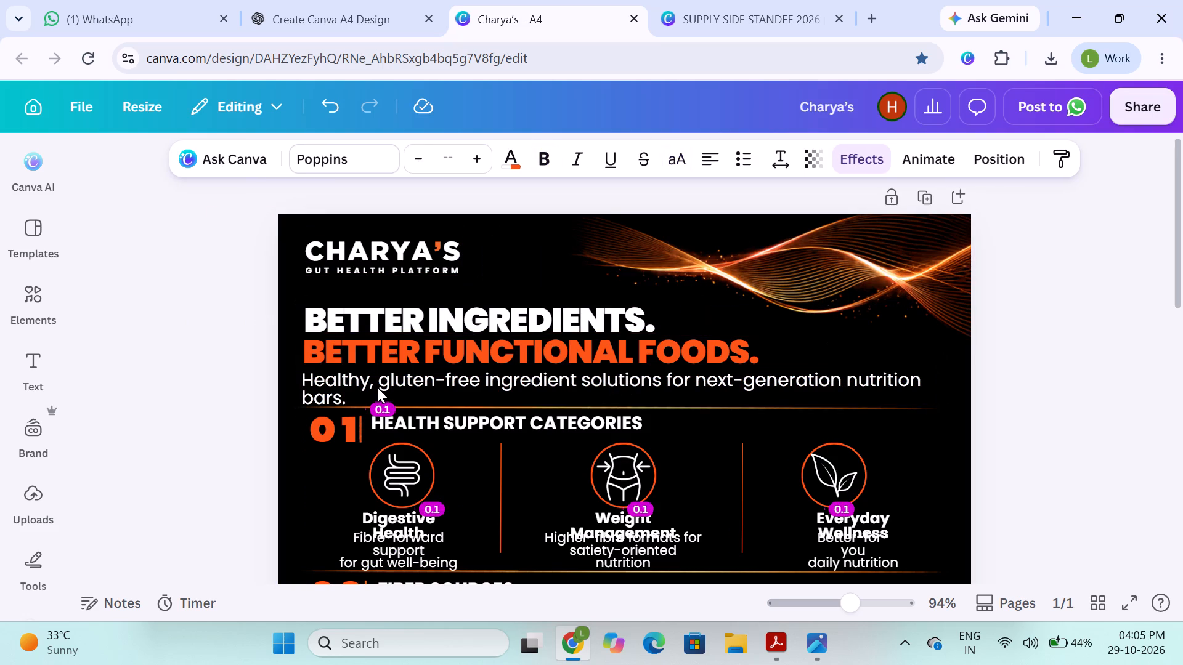
key(Up)
key(Up)
key(Up)
key(Up)
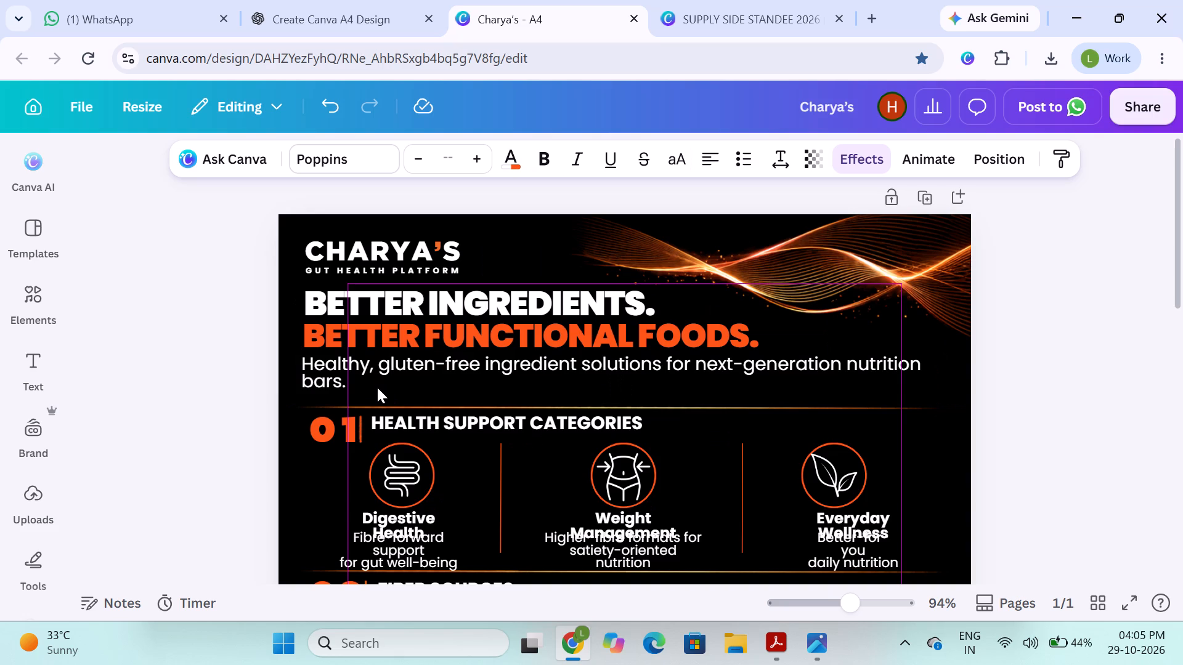
click(185, 411)
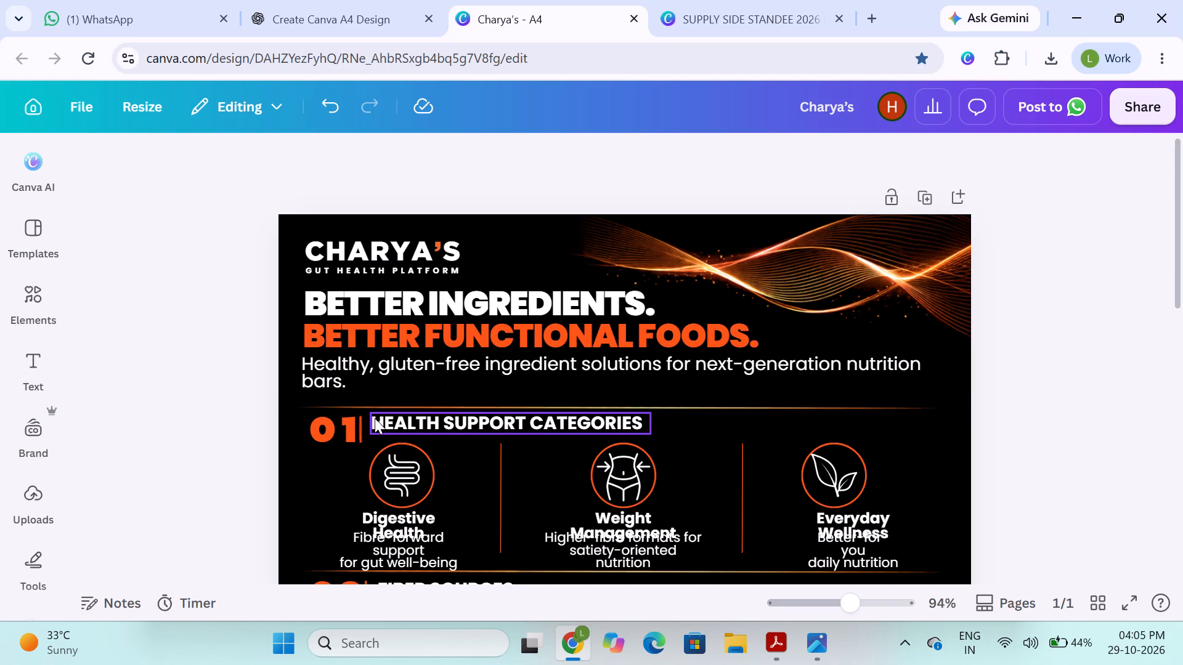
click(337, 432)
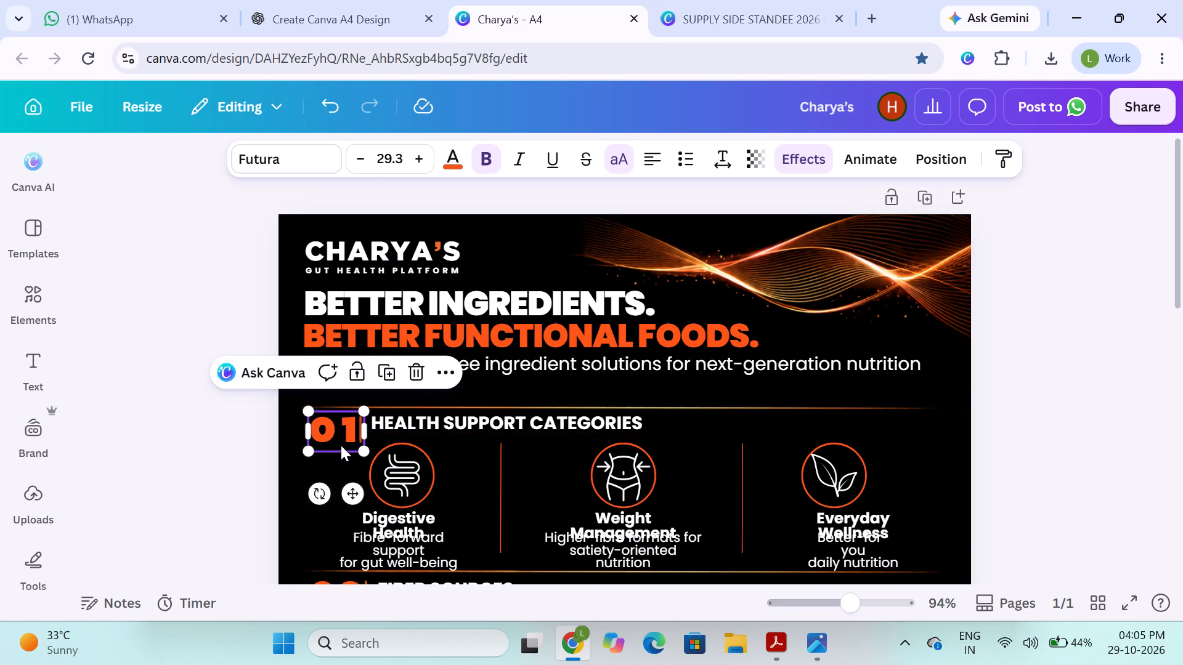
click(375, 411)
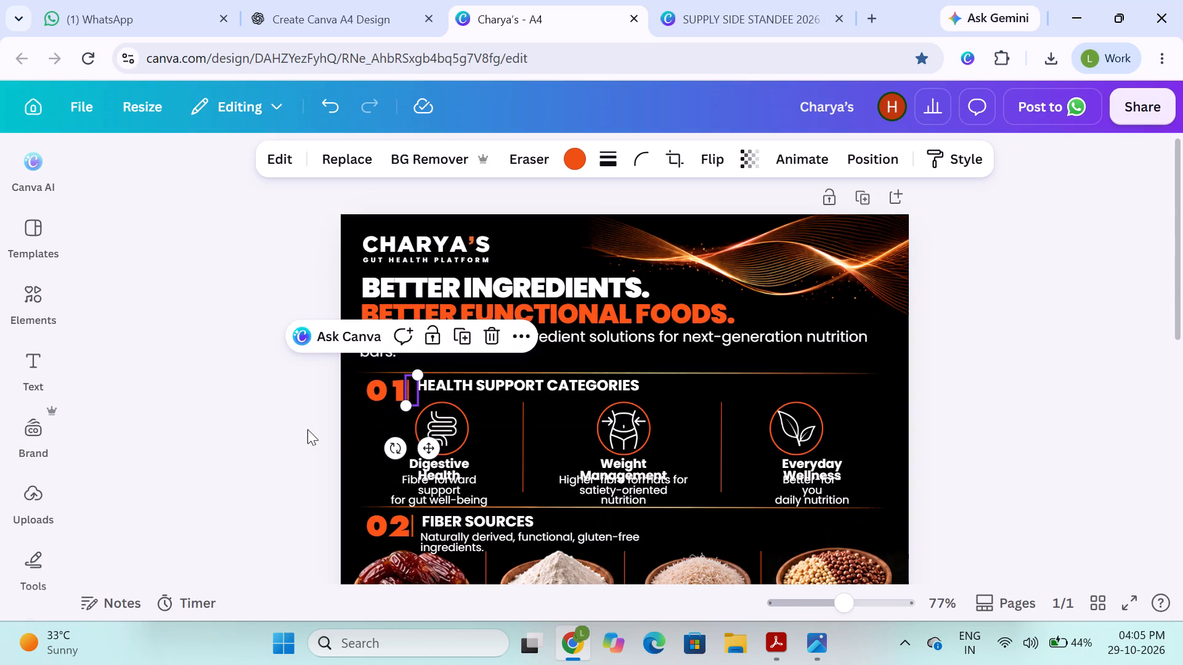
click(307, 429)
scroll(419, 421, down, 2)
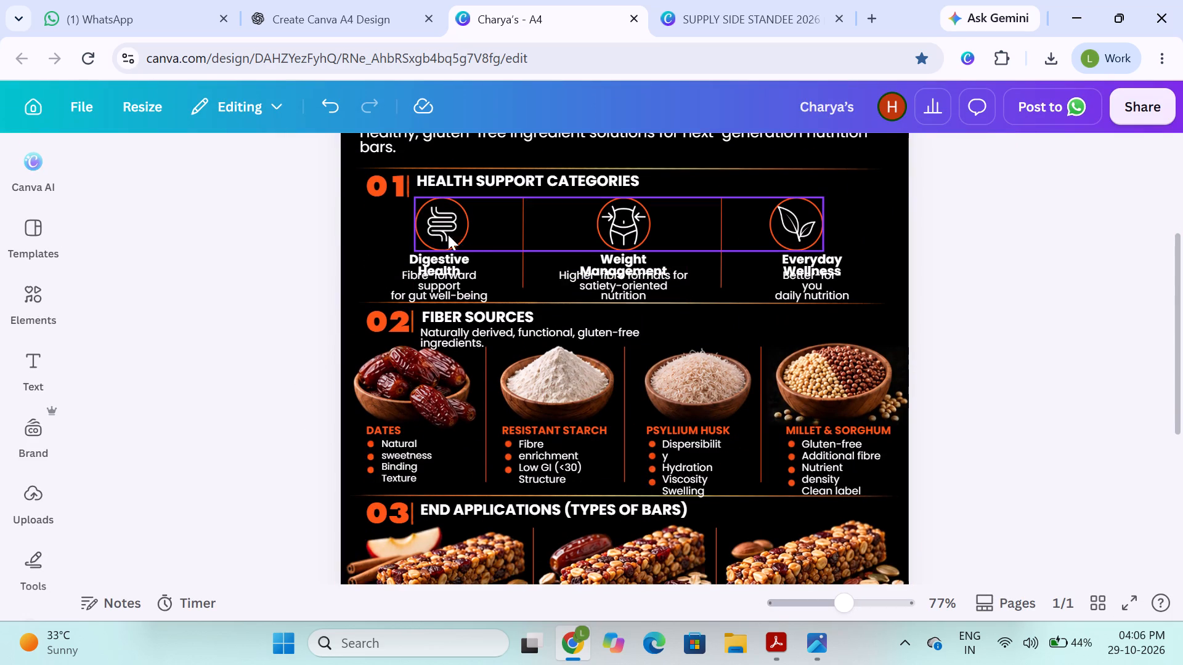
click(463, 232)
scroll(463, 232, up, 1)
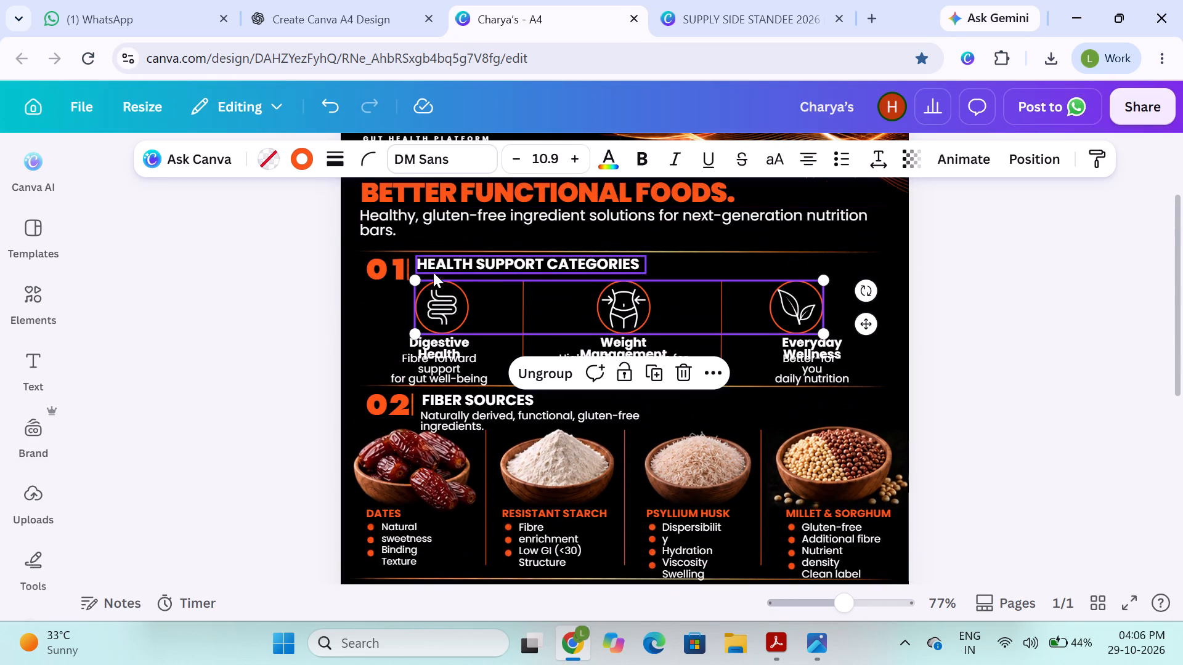
Nudge the 01 number, the HEALTH SUPPORT CATEGORIES heading and the divider line above them slightly up together.
click(381, 272)
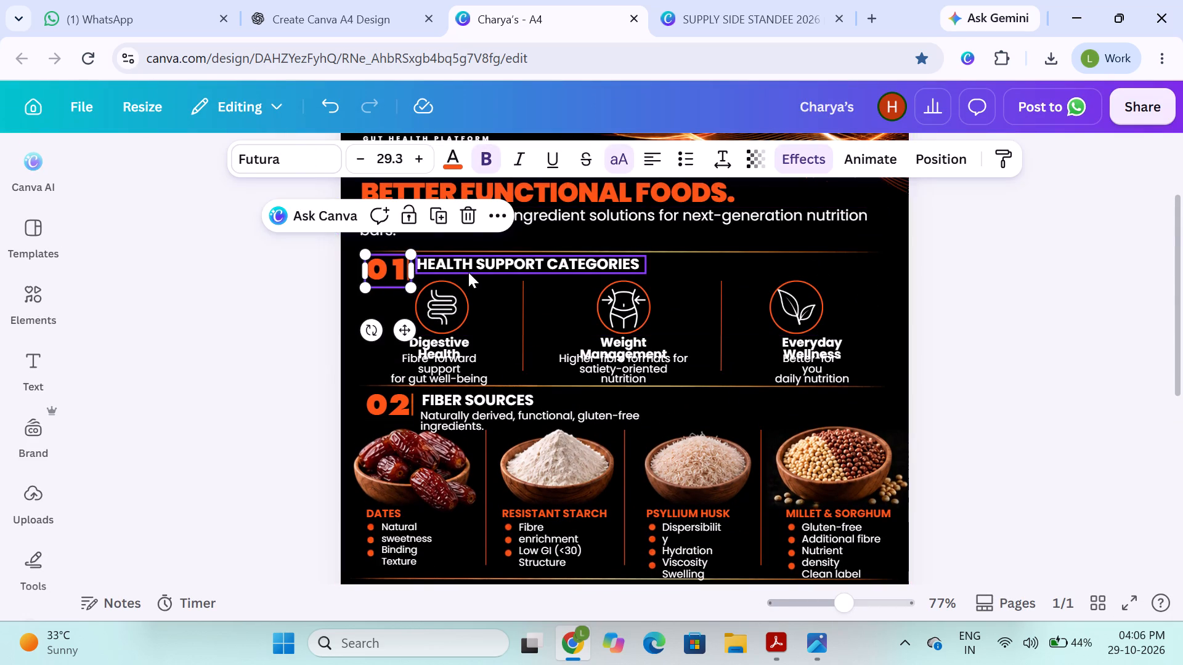
shift+click(465, 265)
shift+click(489, 251)
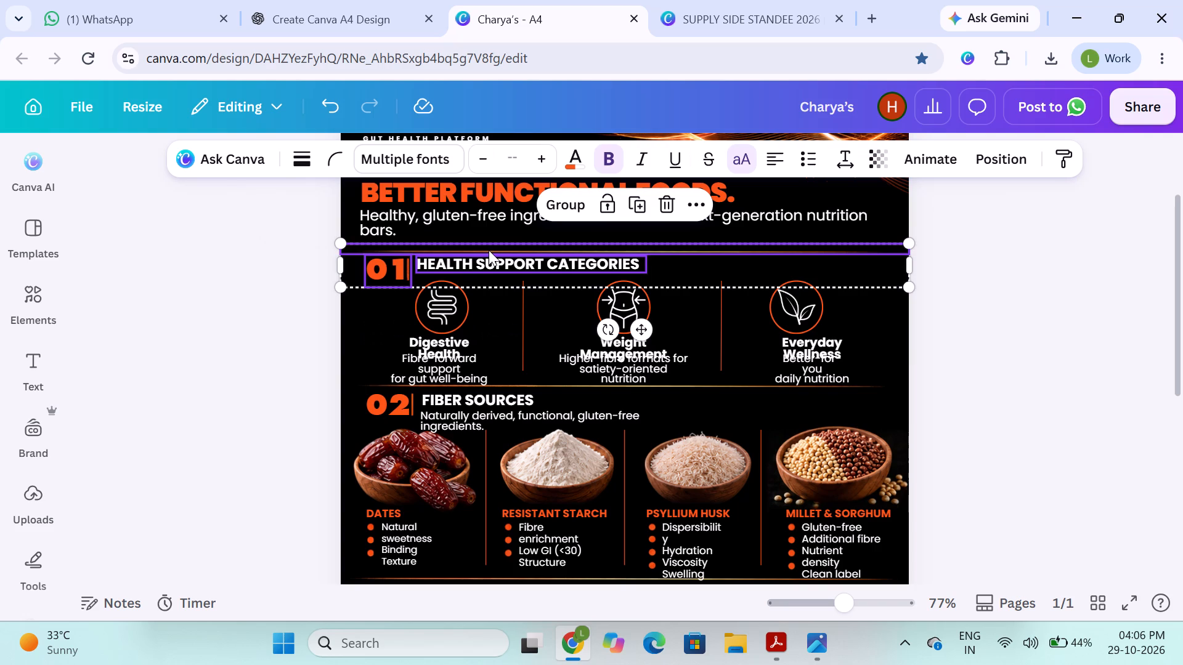
key(Up)
key(Up)
key(Up)
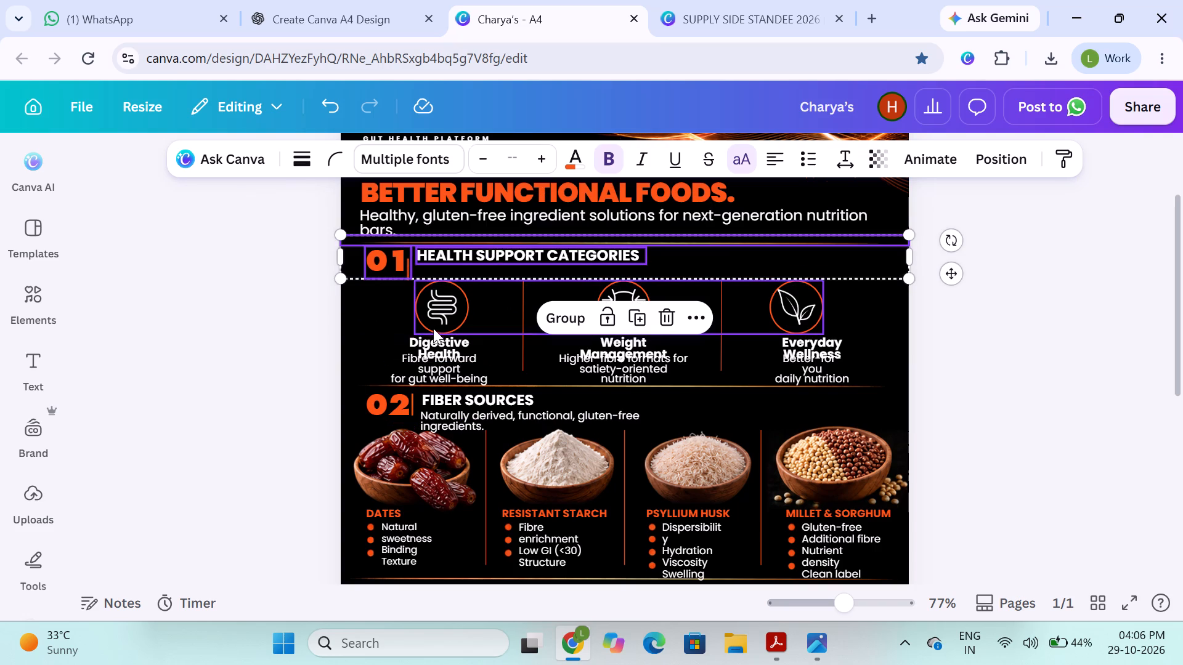
Nudge the three health category icons and the two vertical dividers between them slightly up together.
click(433, 318)
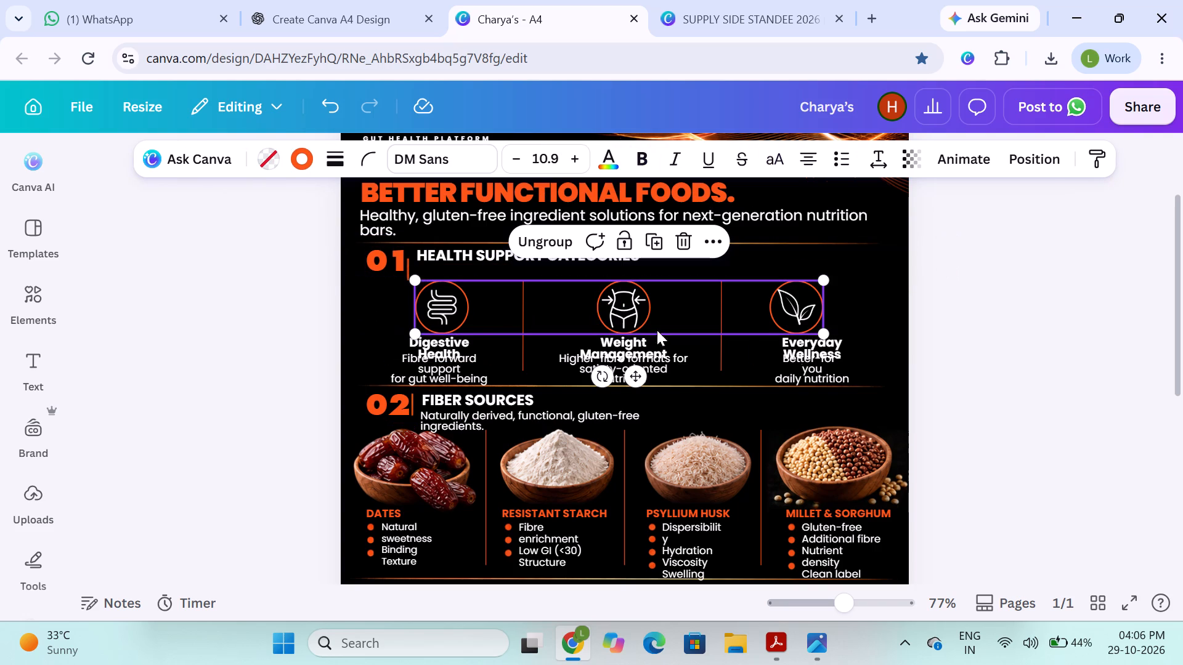
shift+click(725, 347)
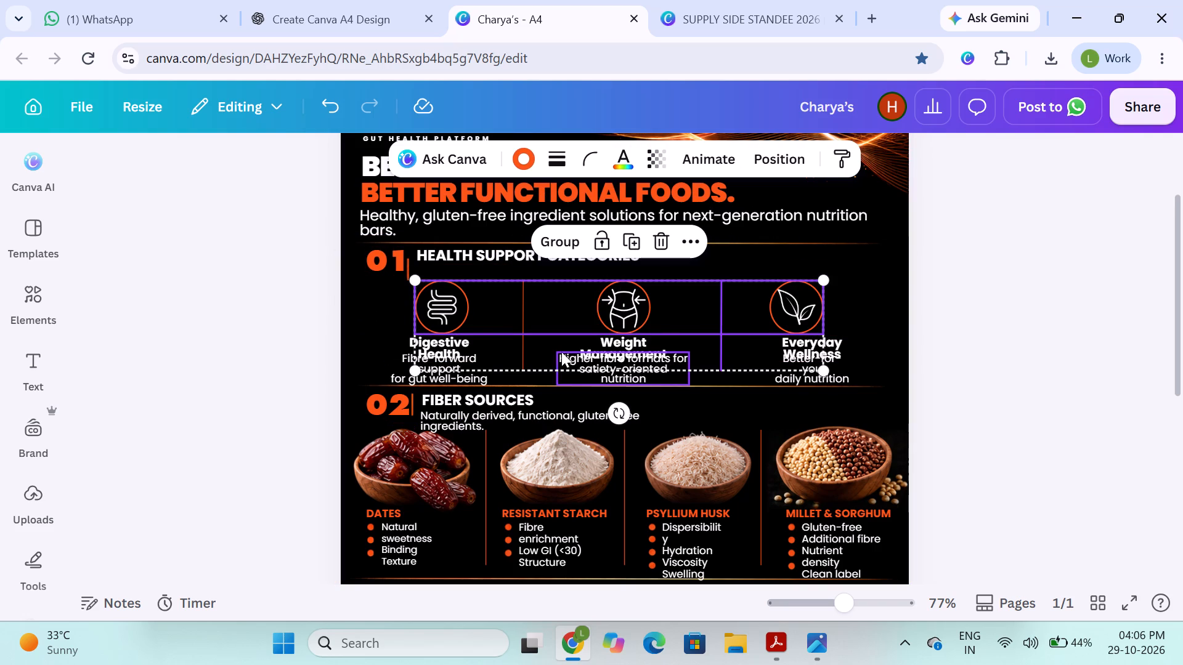
shift+click(519, 355)
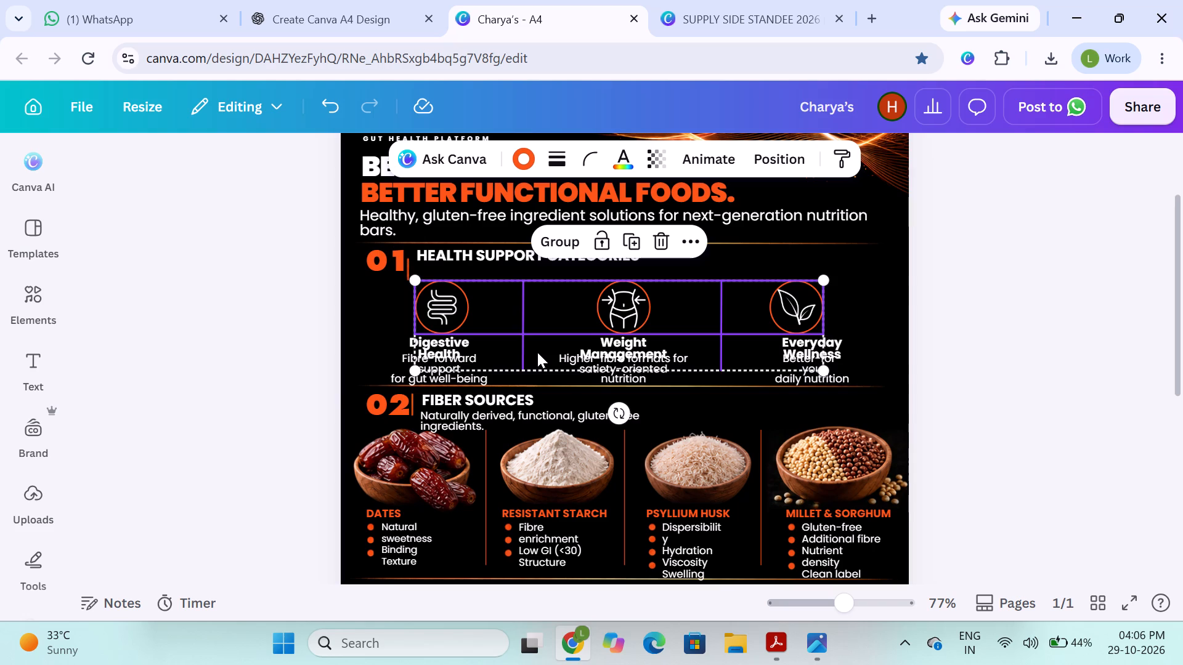
key(Up)
key(Up)
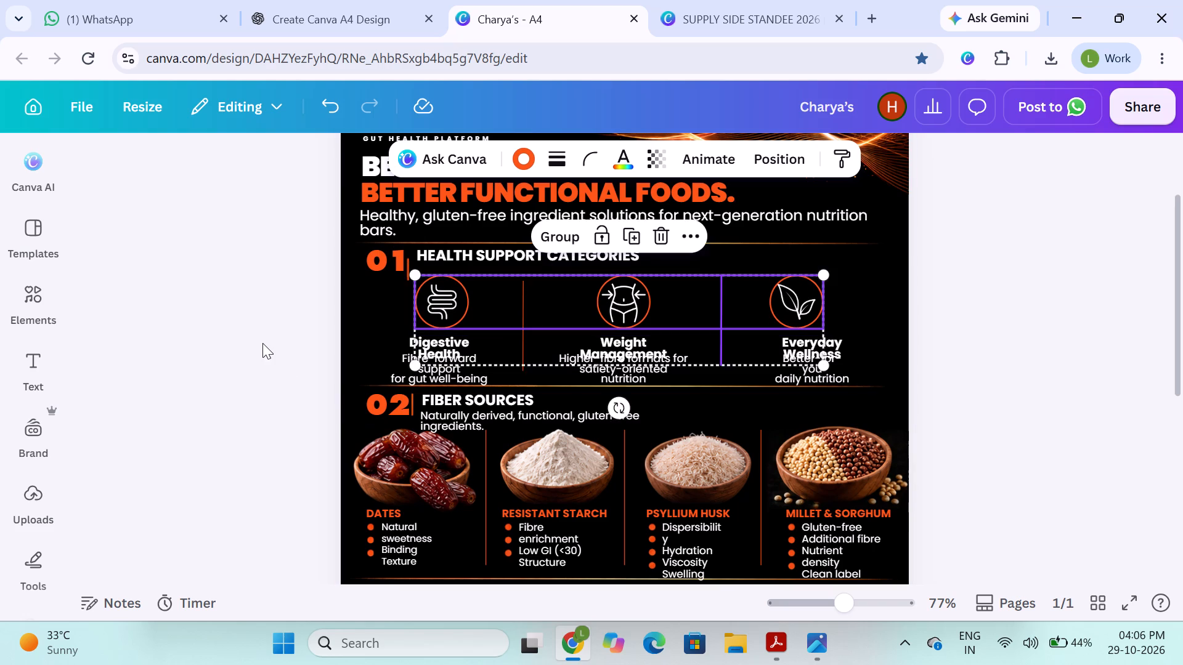
click(262, 343)
Nudge the Digestive Health, Weight Management and Everyday Wellness titles slightly up together and reduce their font size by one step.
click(430, 350)
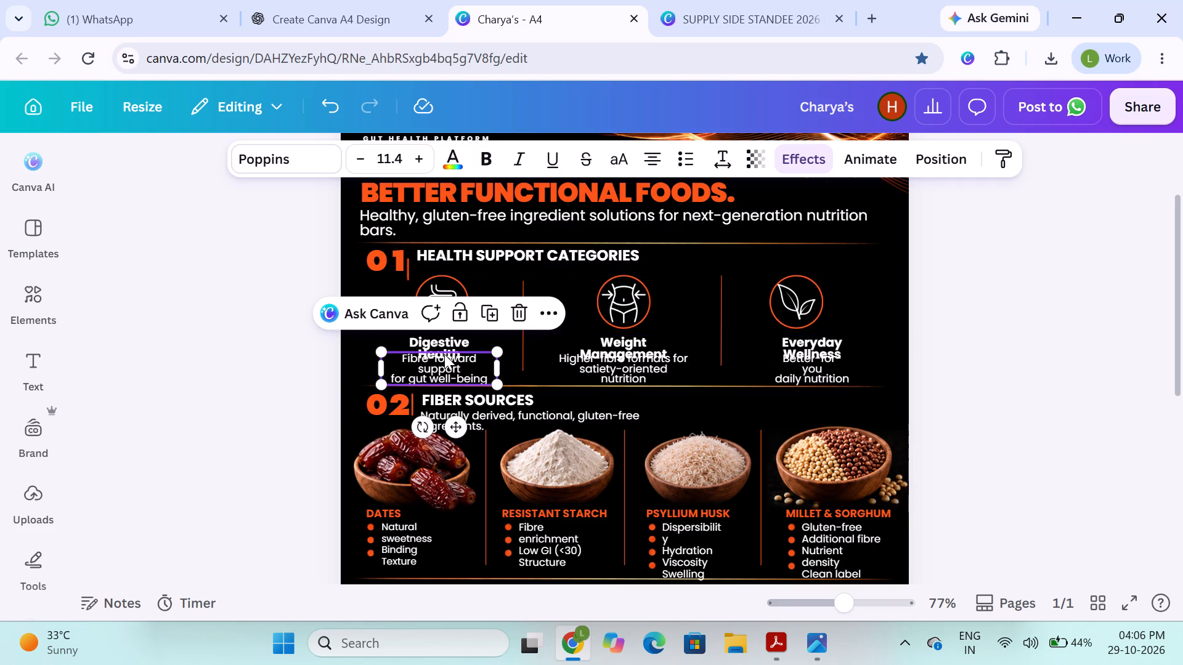
click(446, 342)
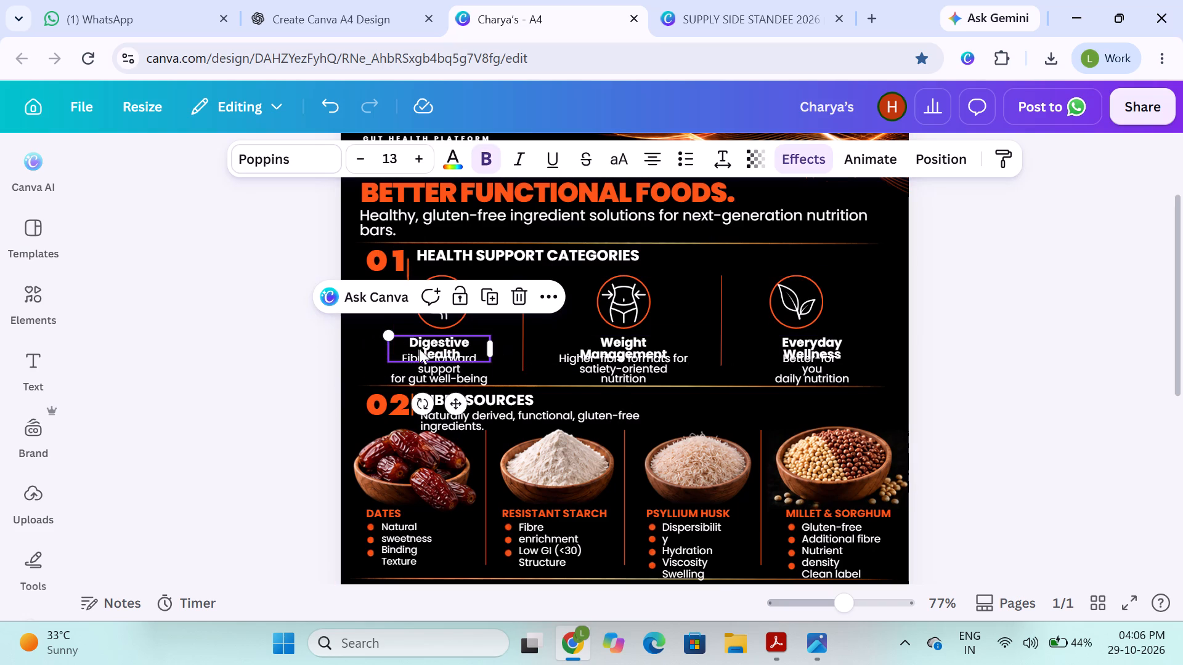
shift+click(595, 345)
shift+click(792, 345)
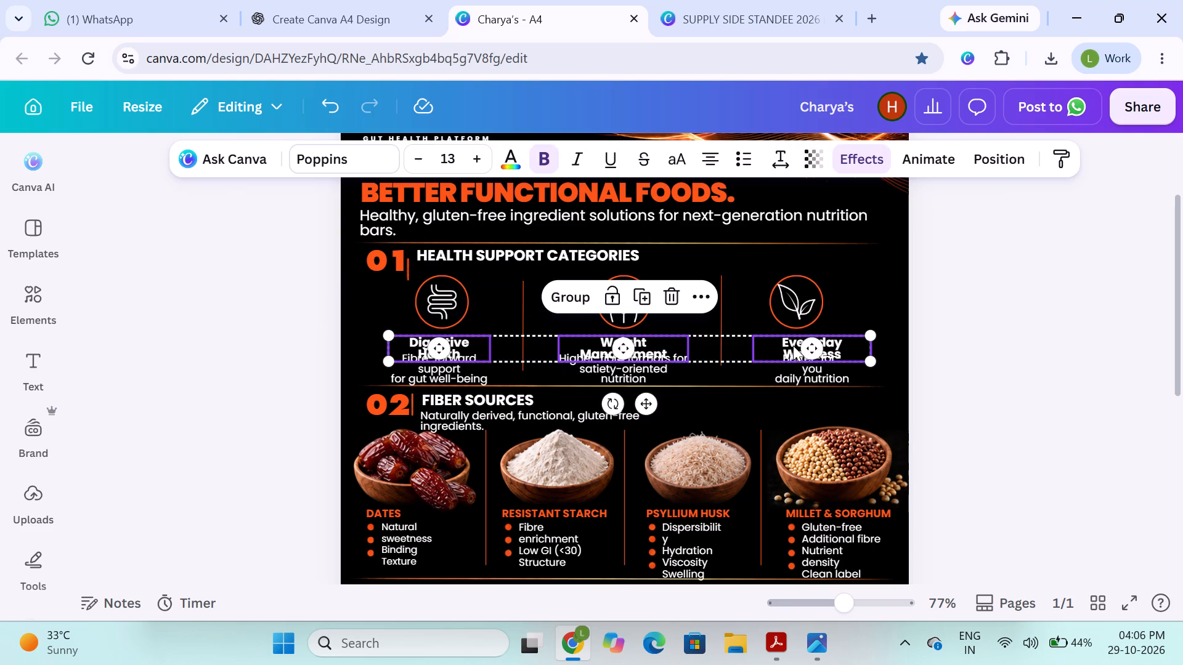
key(Up)
key(Up)
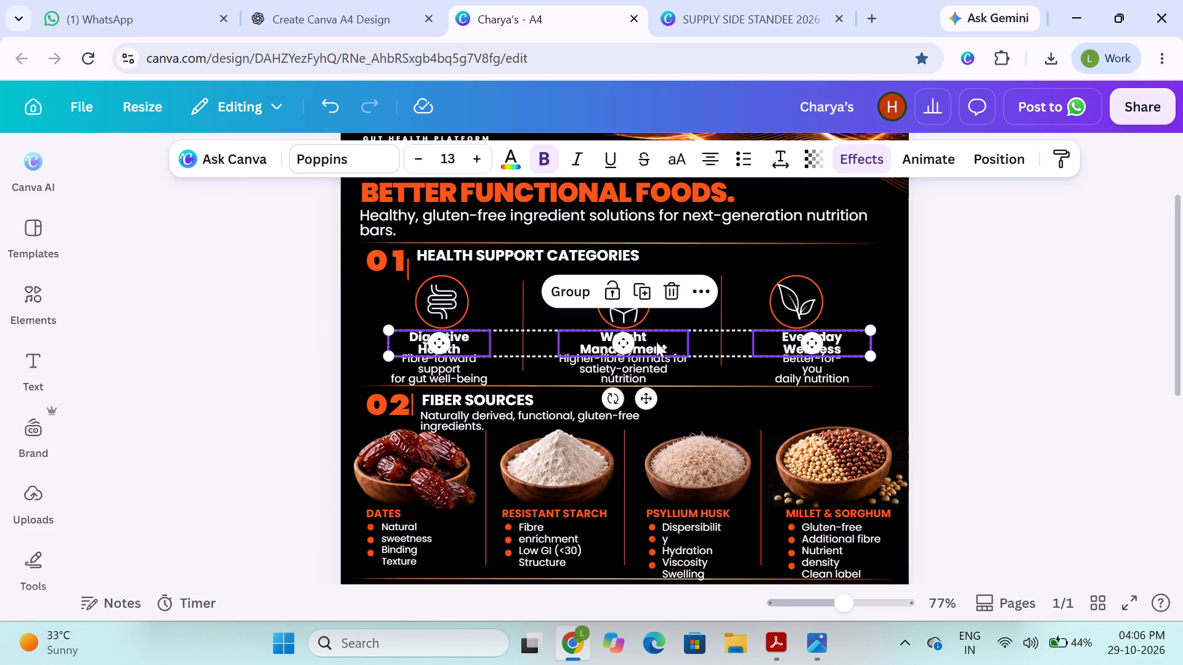
click(420, 155)
click(206, 295)
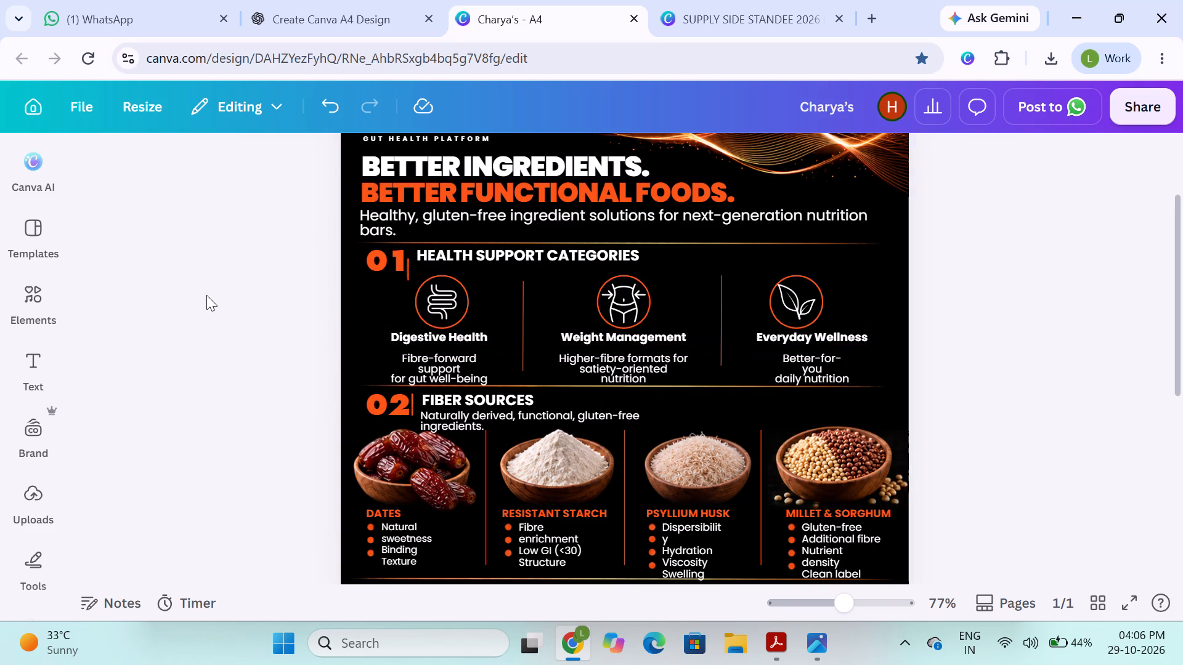
Set the font size of the three description texts under the health category titles to 11.
click(416, 374)
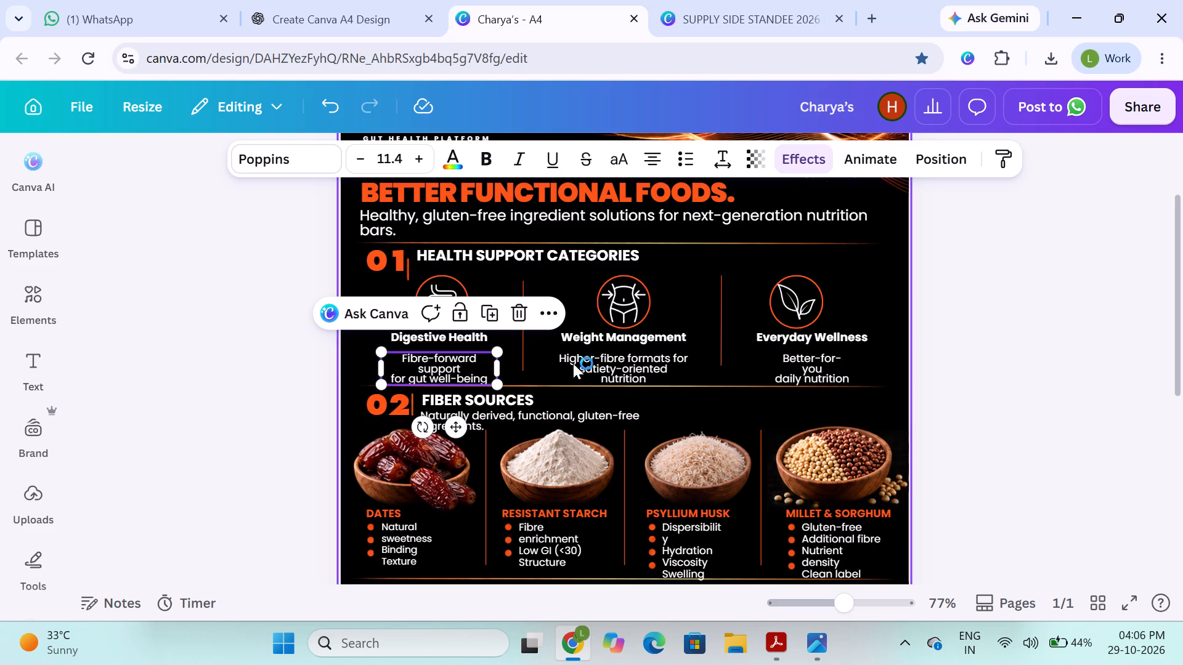
shift+click(591, 363)
shift+click(797, 377)
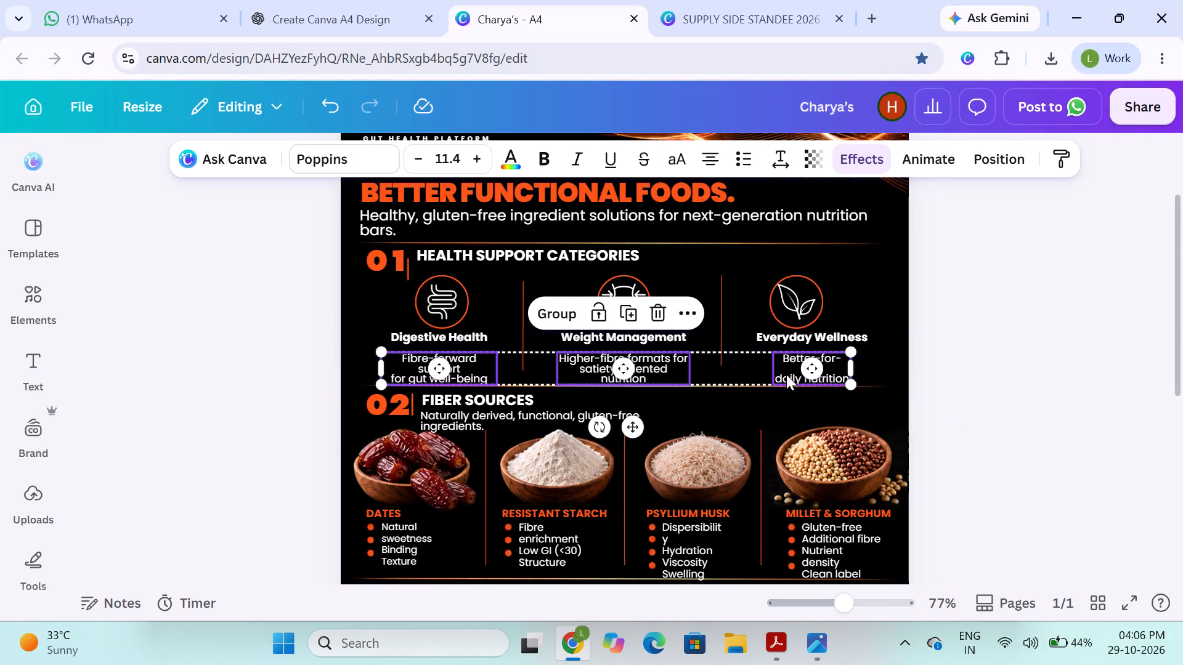
click(437, 155)
text(11)
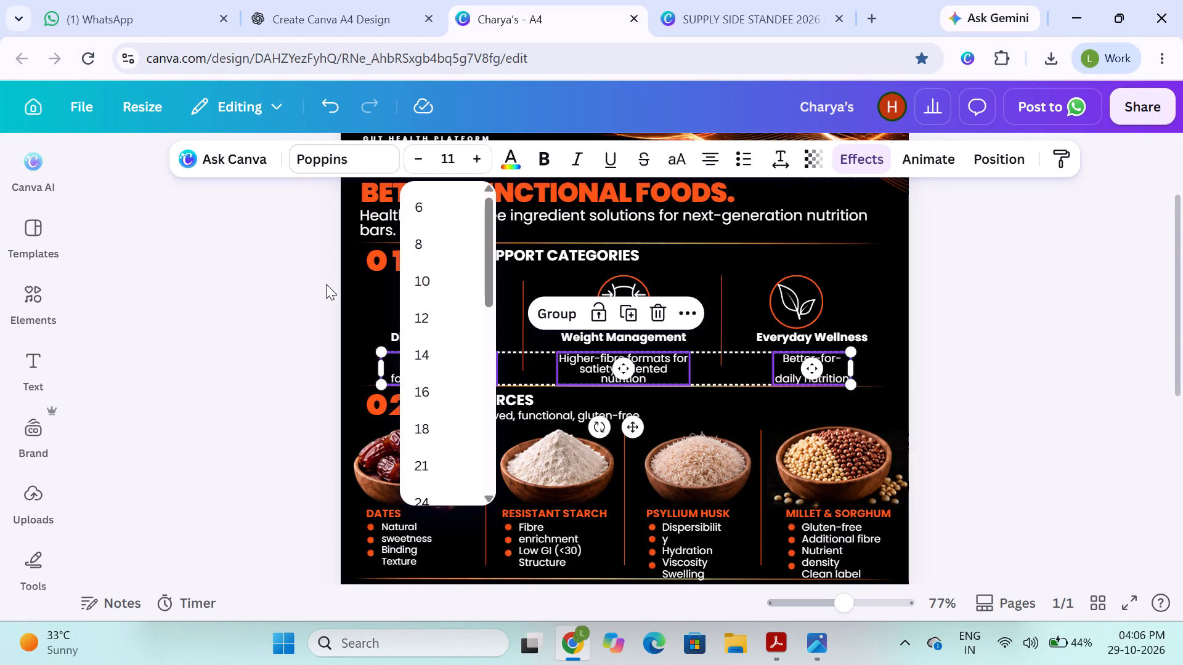
click(312, 291)
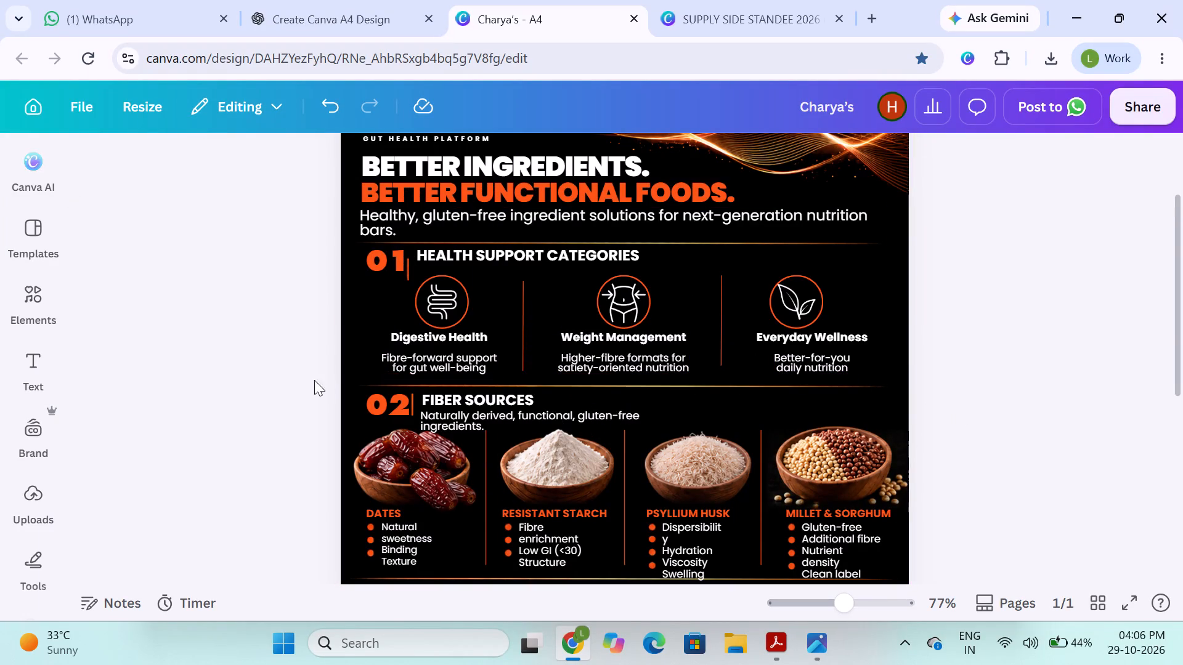
click(303, 380)
Nudge the three health category descriptions slightly up together, closer to their titles.
click(413, 373)
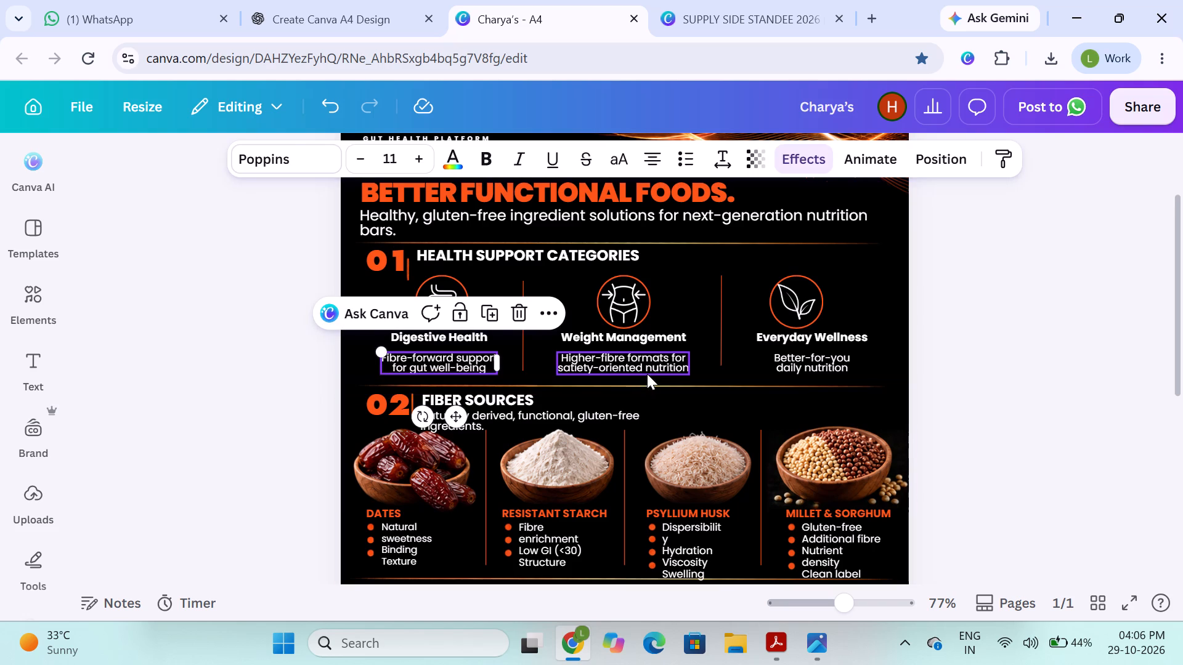
shift+click(647, 374)
shift+click(781, 357)
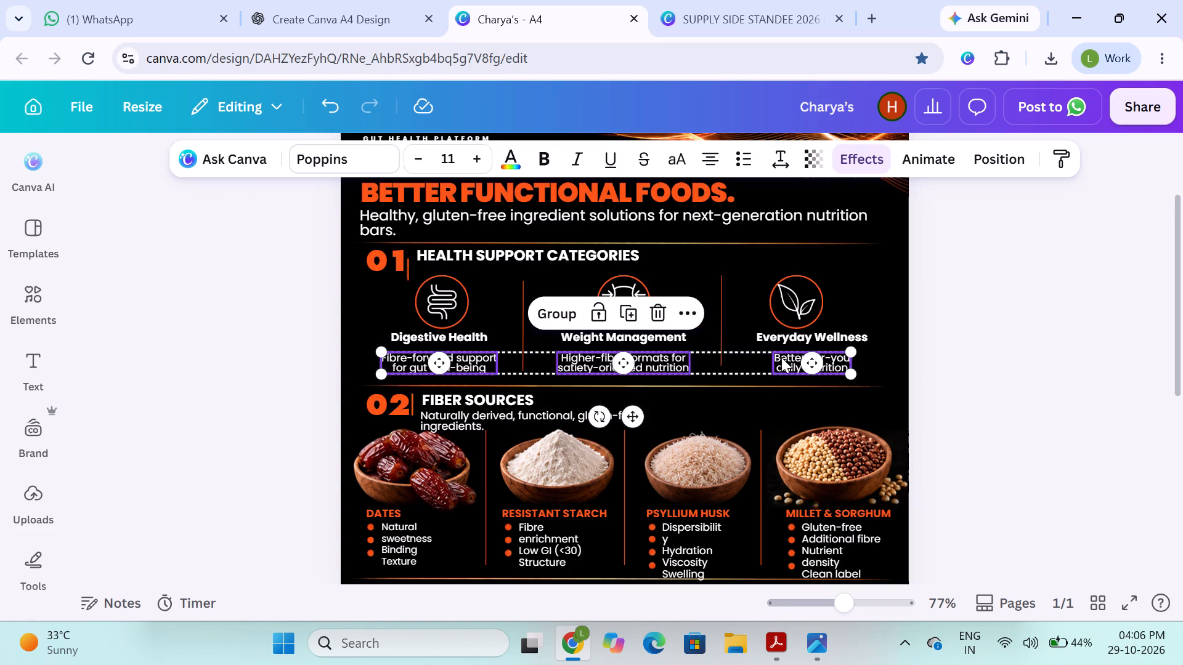
key(Up)
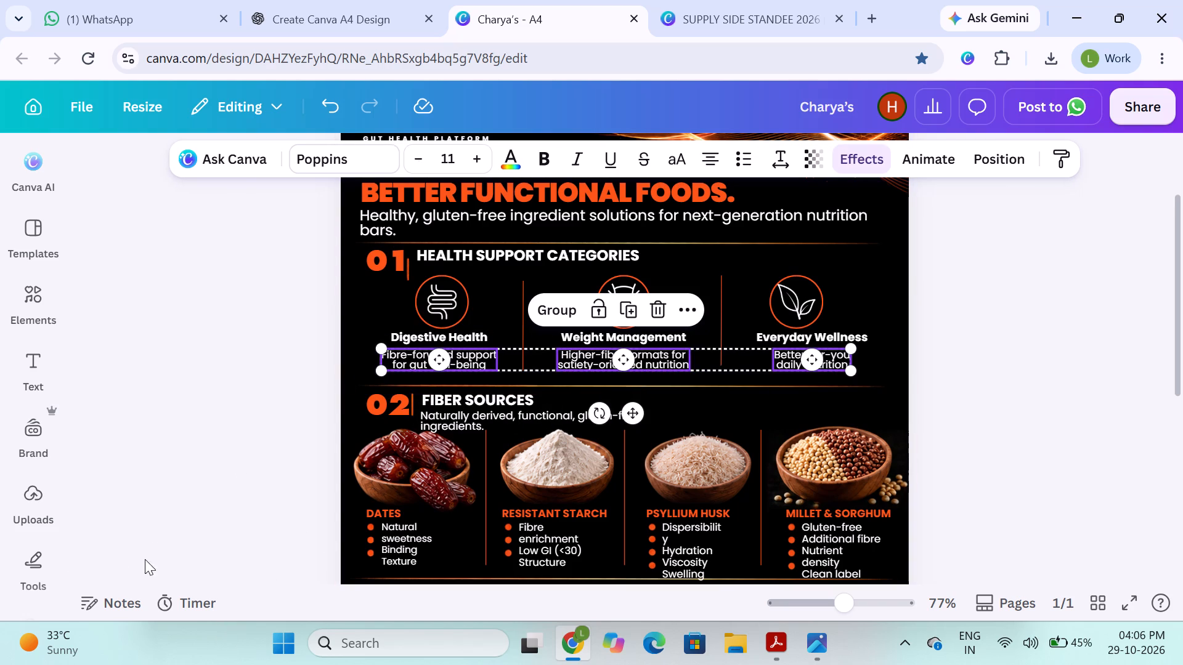
click(279, 454)
Nudge the horizontal divider line above the FIBER SOURCES section slightly up.
click(552, 390)
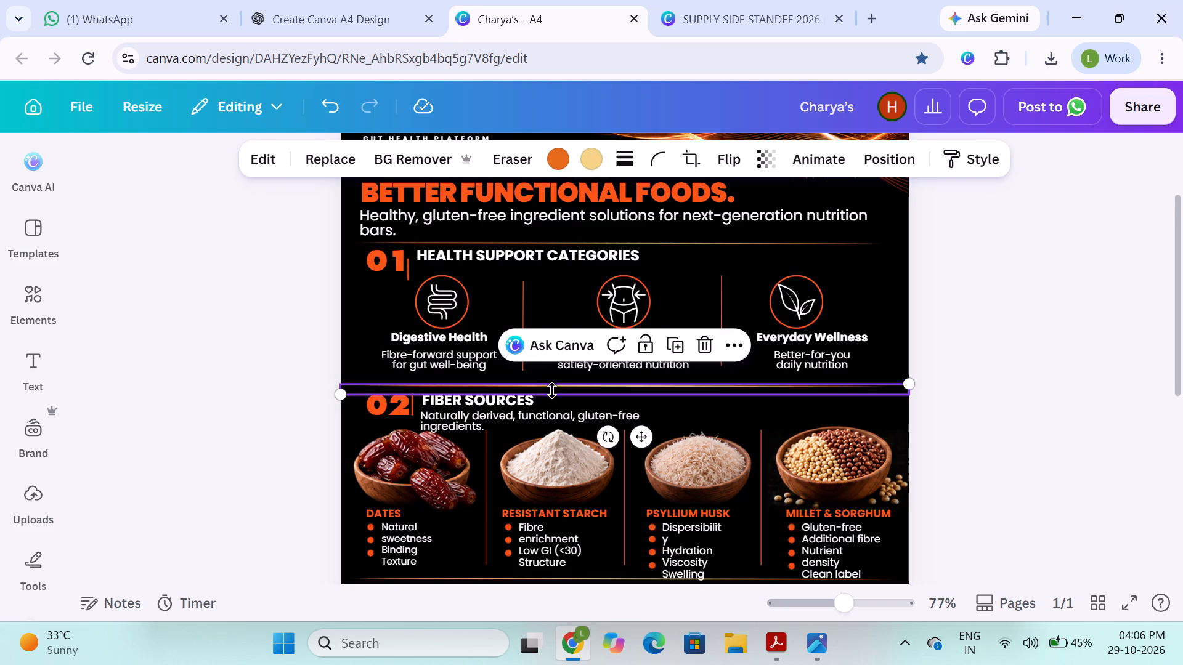
key(Up)
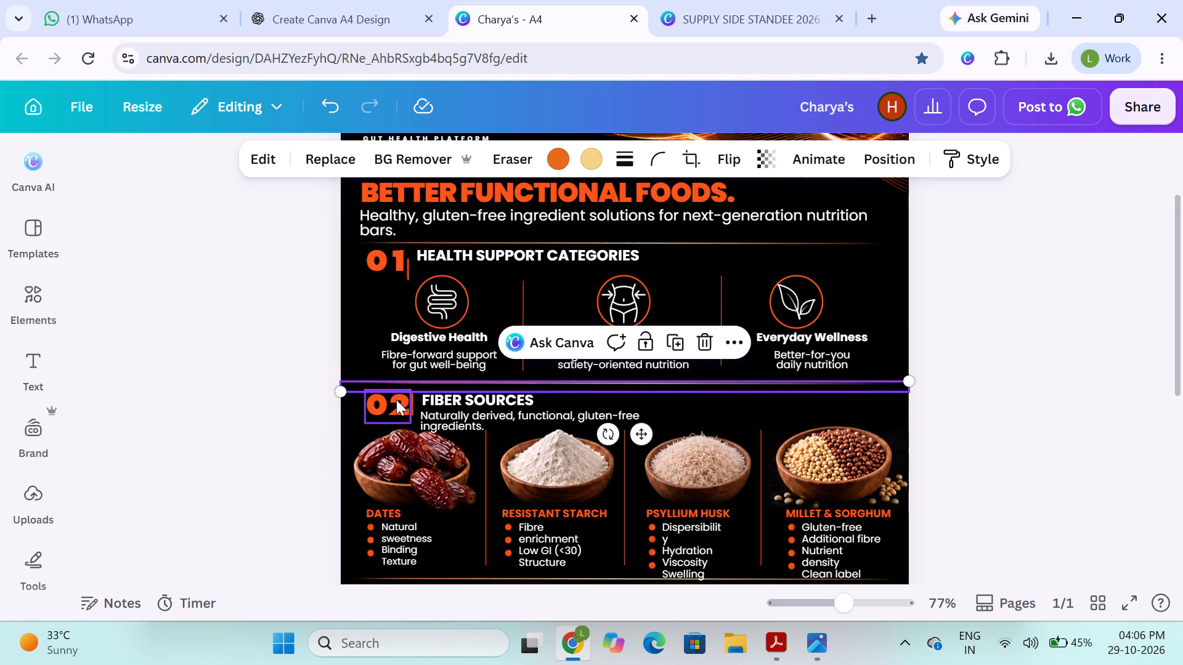
Delete the short orange vertical bars beside the 01 and 02 section numbers.
click(396, 400)
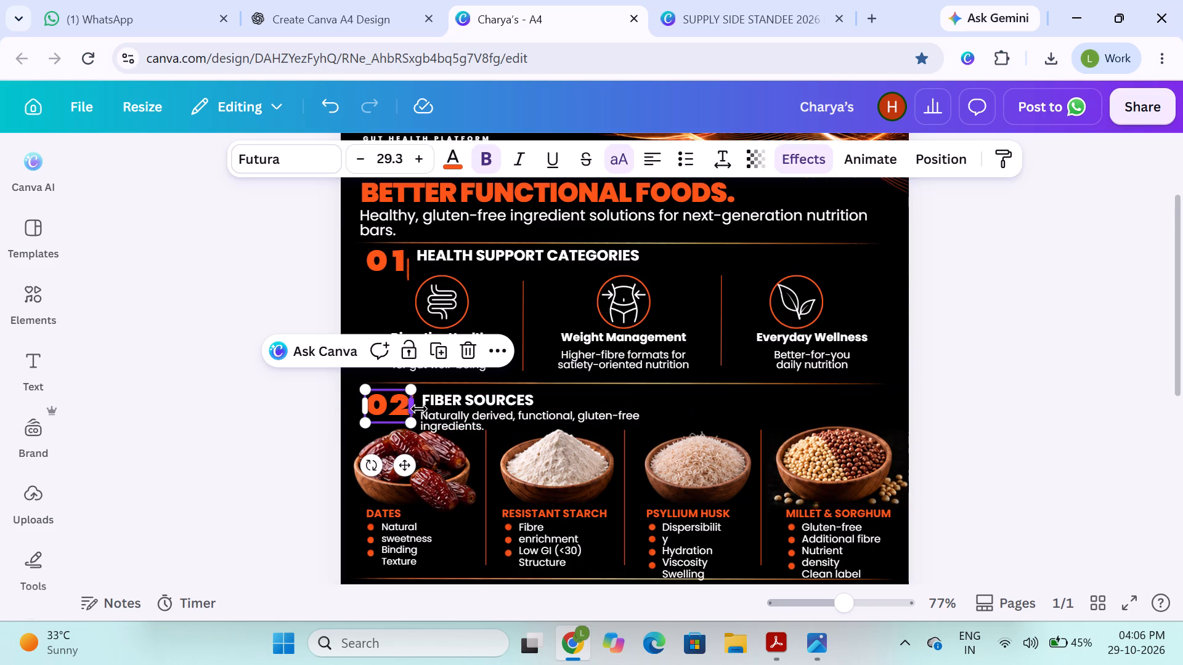
click(293, 216)
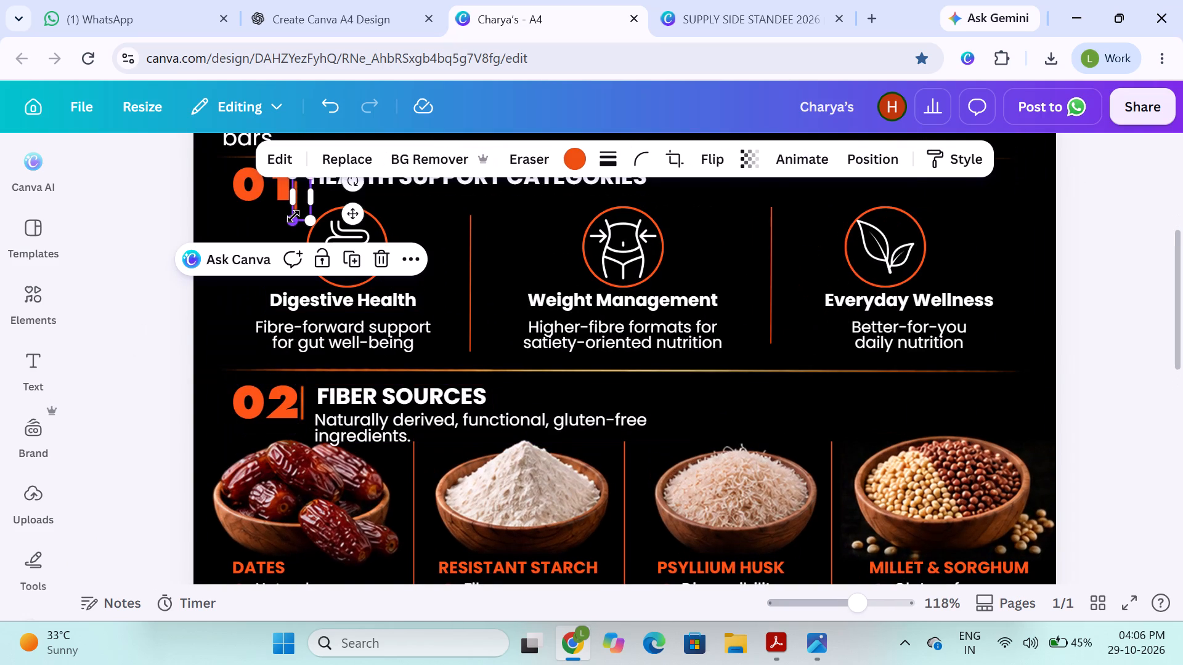
key(BackSpace)
scroll(293, 216, down, 1)
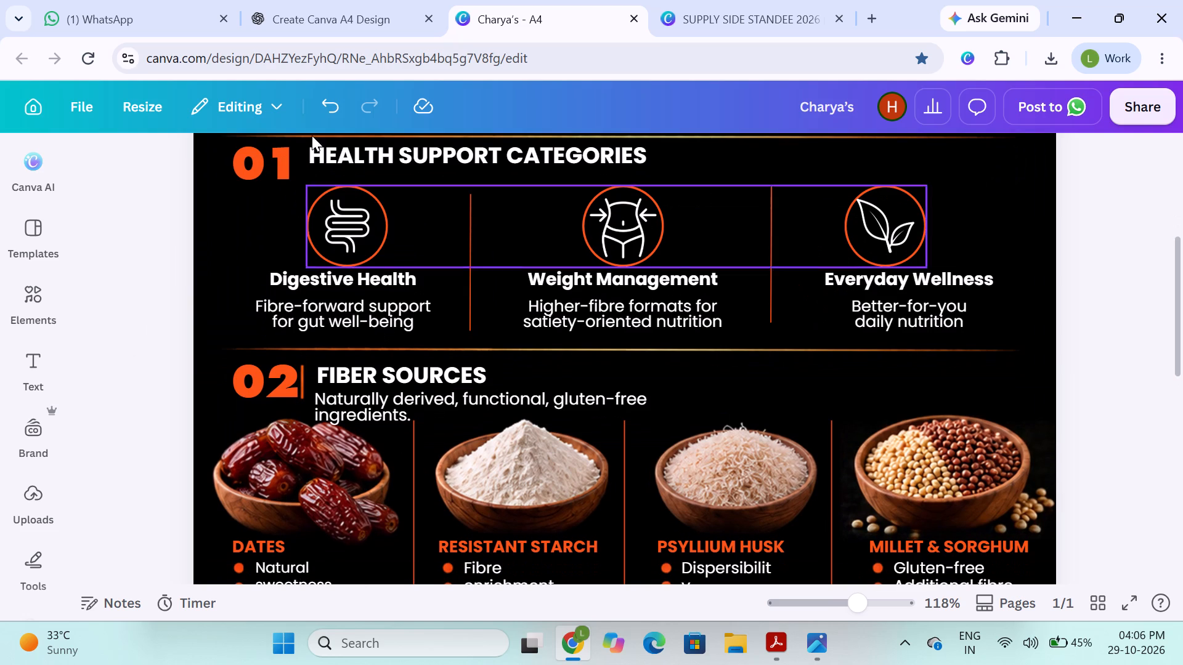
click(299, 403)
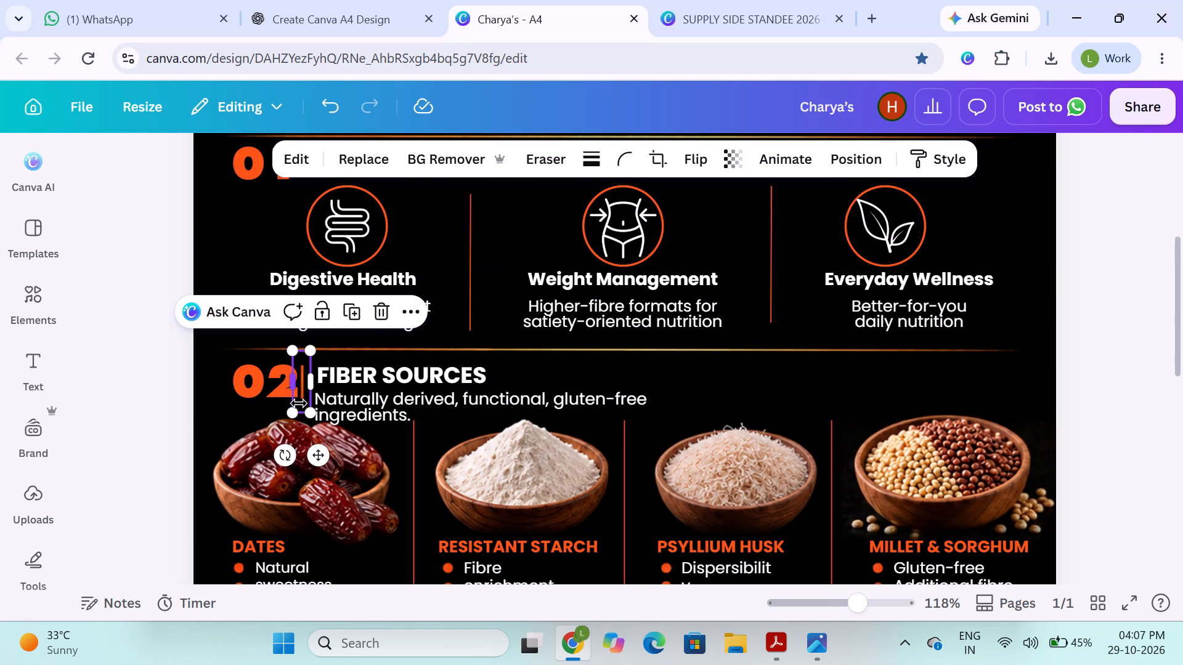
key(BackSpace)
Change the 02 number's font to Gotham and replace Futura with Gotham across the whole design.
scroll(299, 403, down, 1)
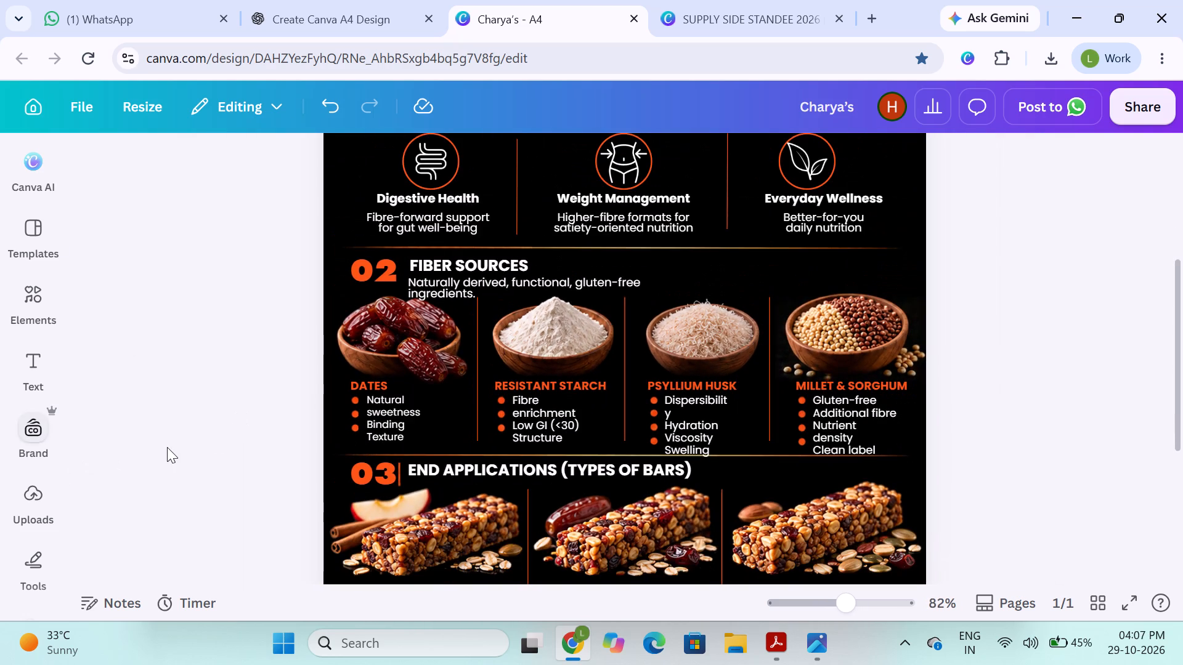
click(170, 446)
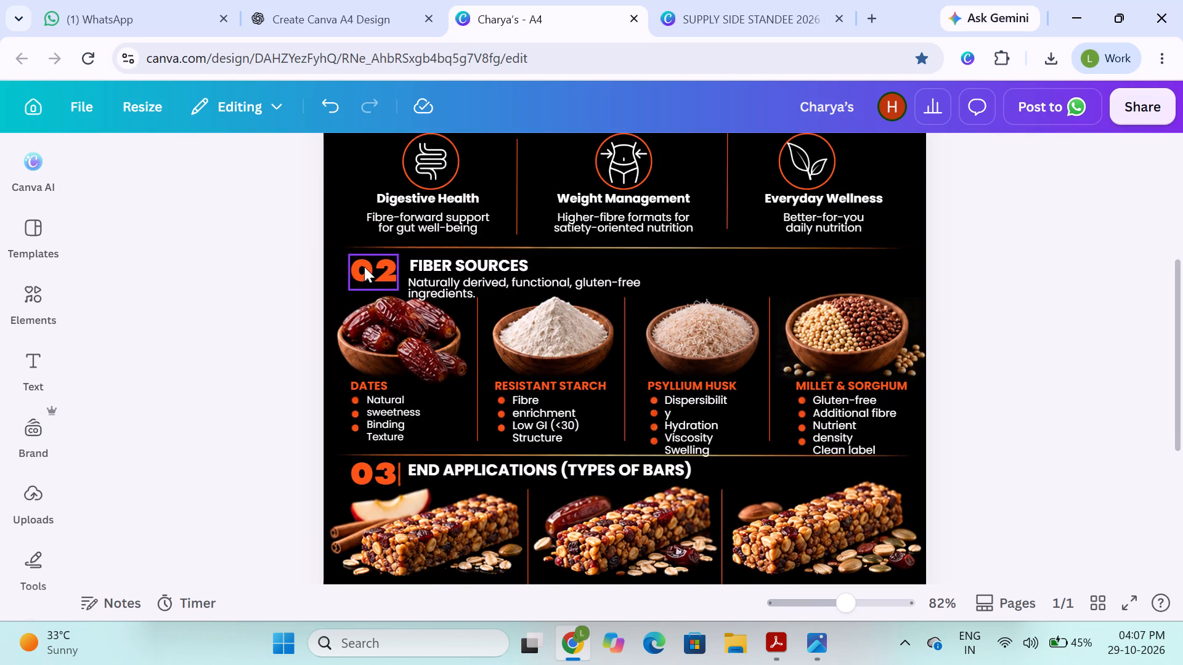
click(365, 267)
click(290, 164)
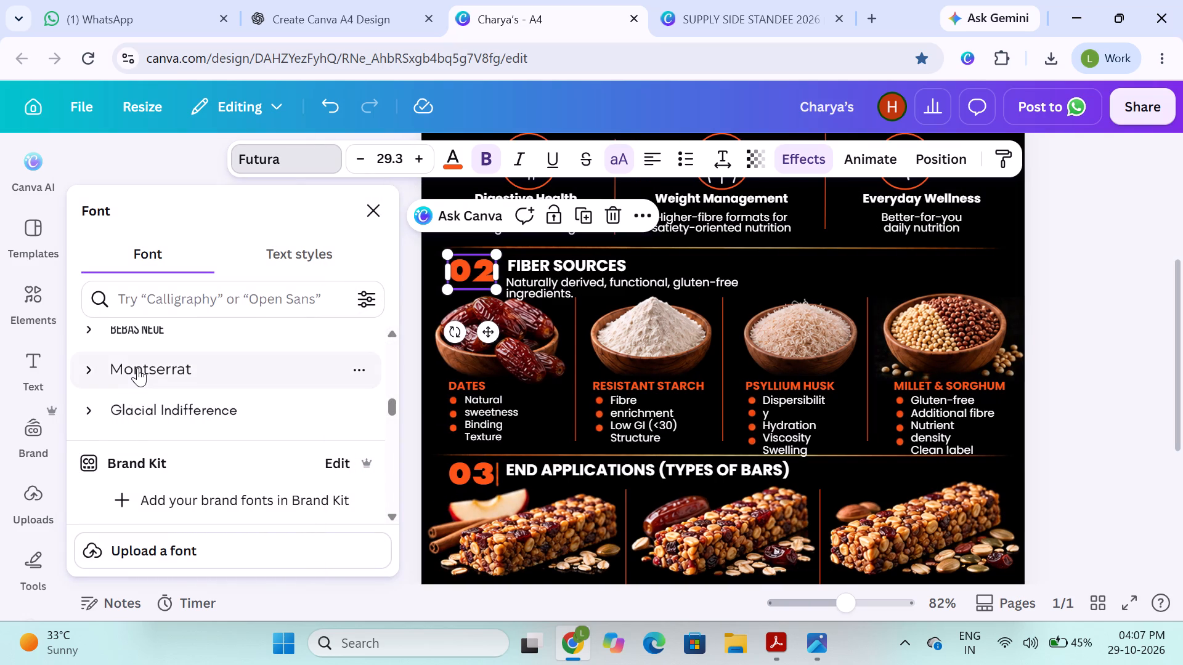
scroll(142, 414, up, 2)
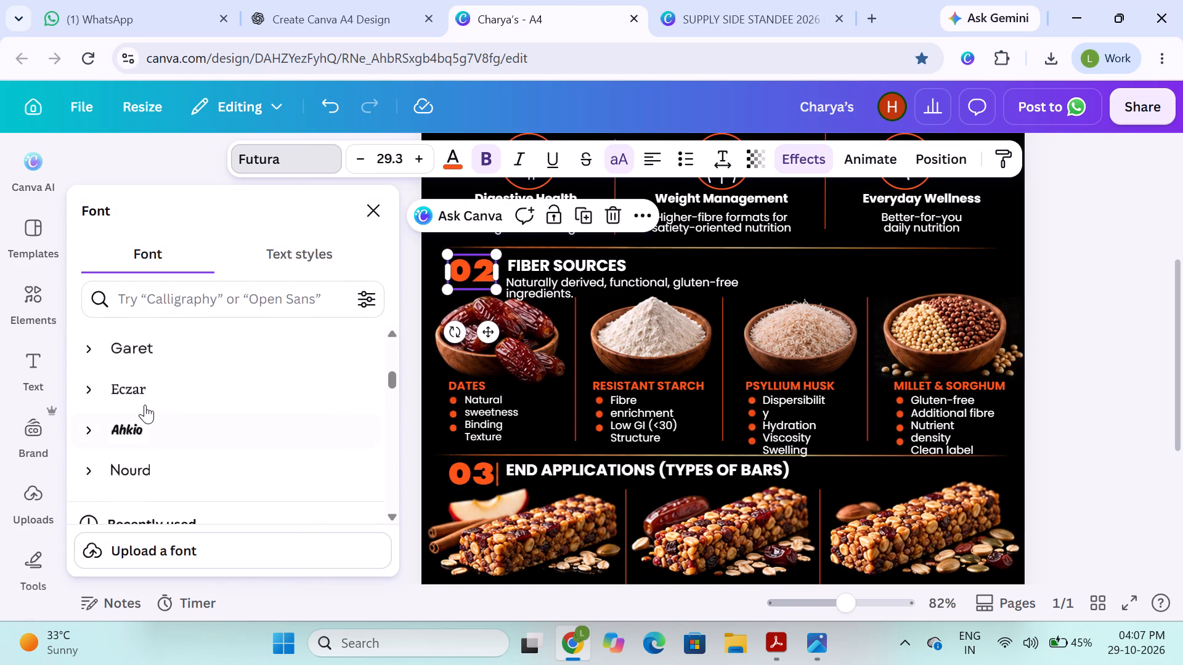
scroll(134, 398, up, 3)
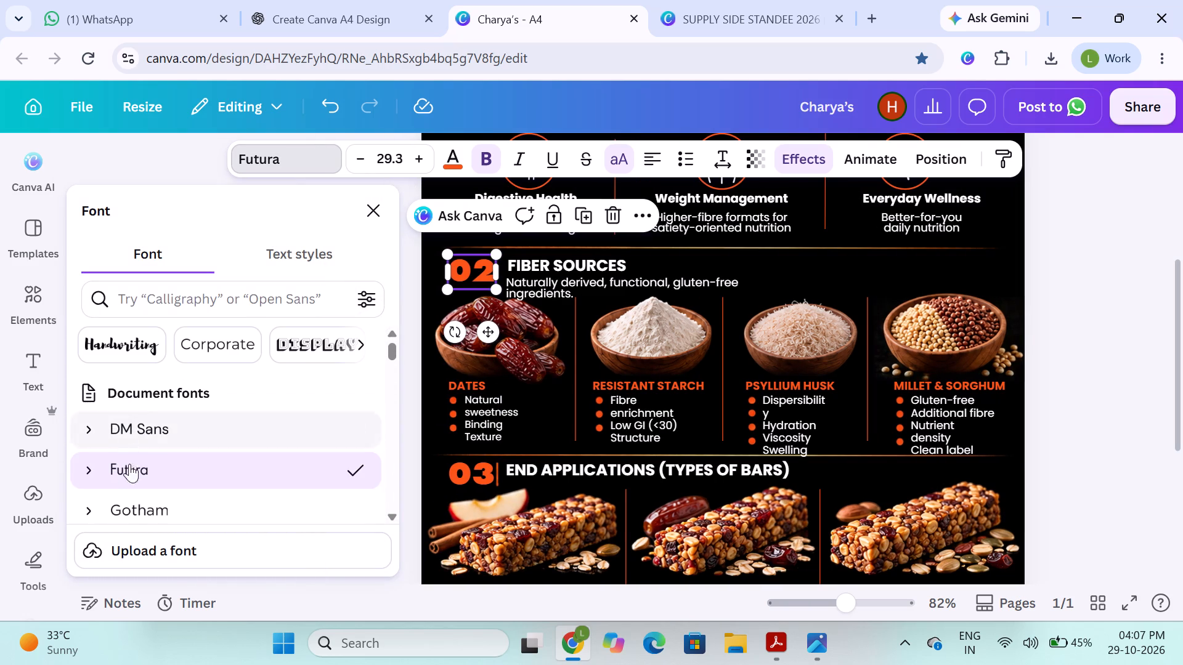
click(130, 506)
scroll(468, 333, up, 2)
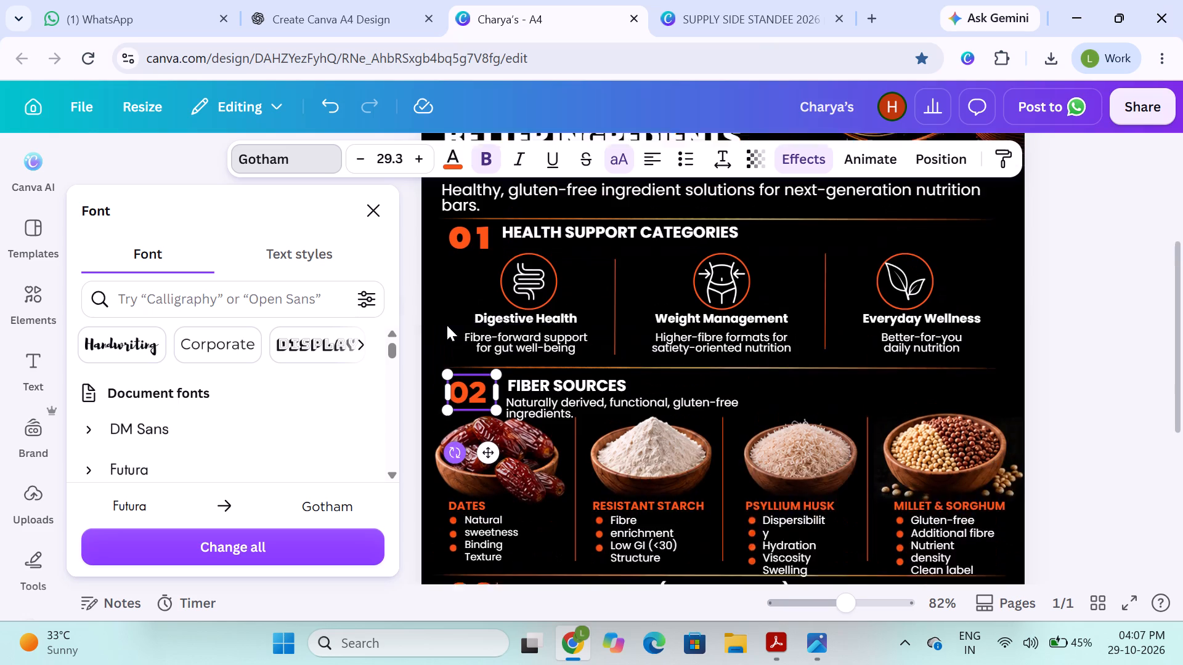
click(261, 554)
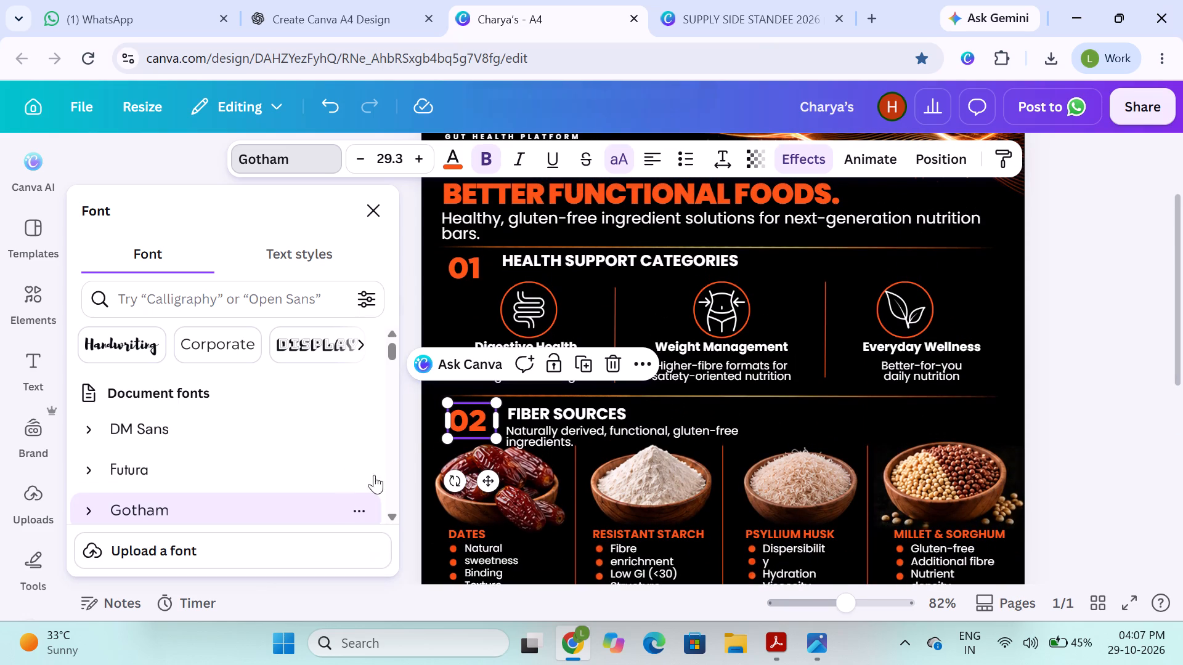
click(375, 208)
click(216, 424)
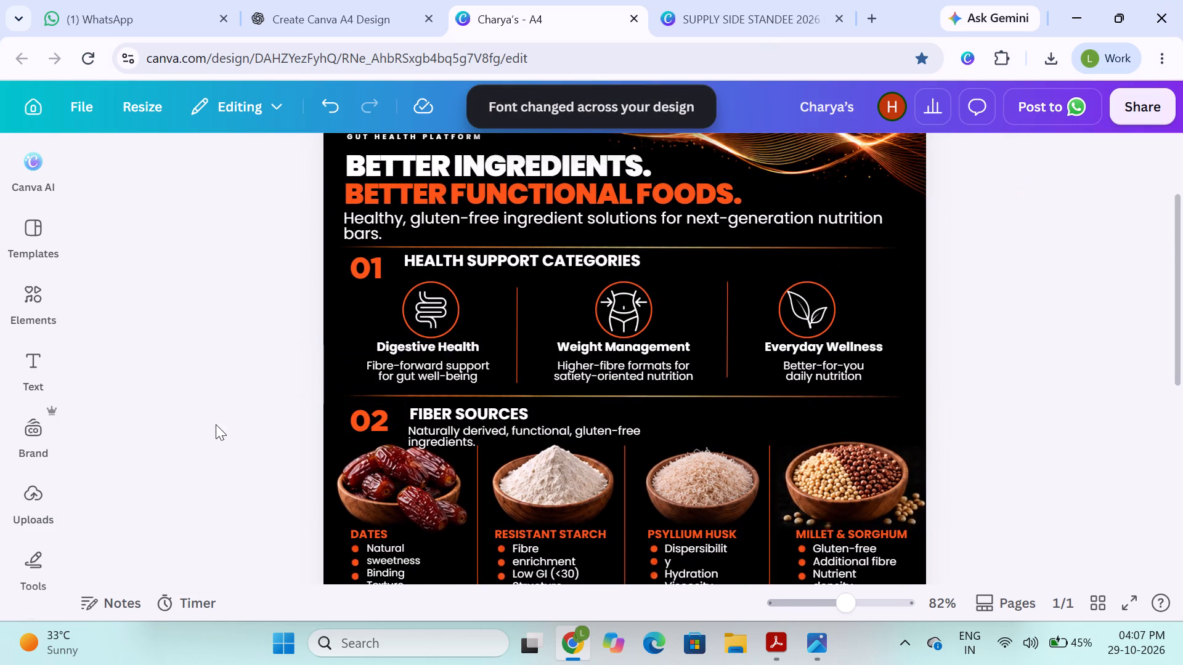
Nudge the glowing orange wave graphic at the page's bottom edge slightly down, away from the CUSTOMIZATION text.
scroll(294, 437, down, 3)
click(284, 475)
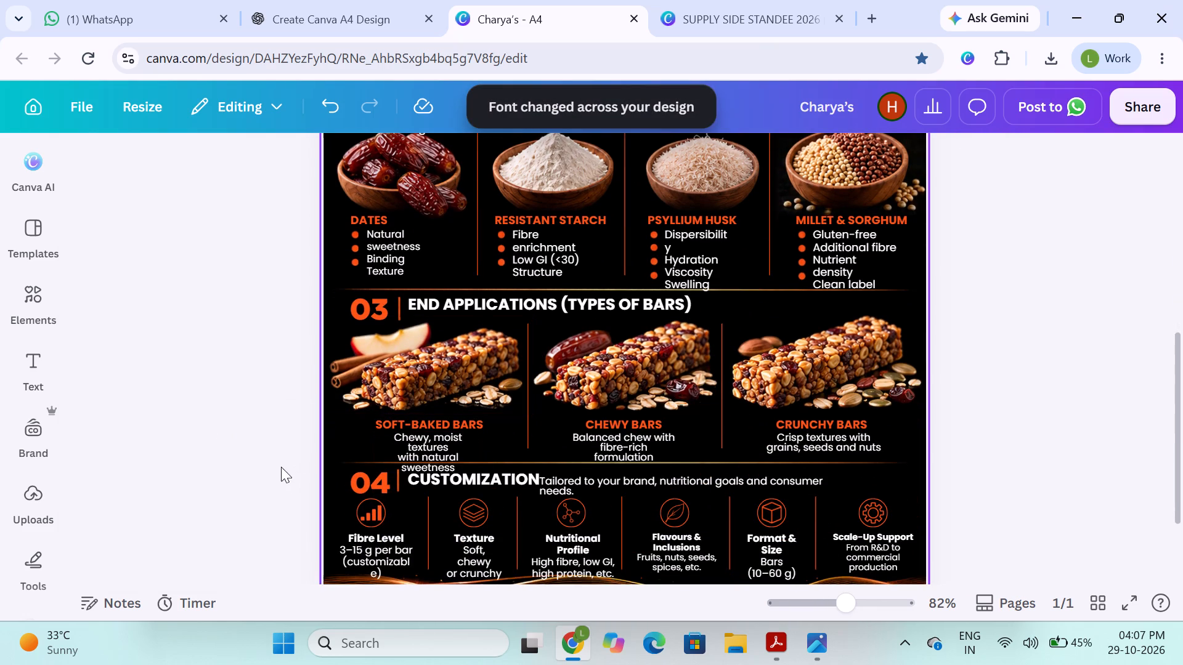
click(383, 486)
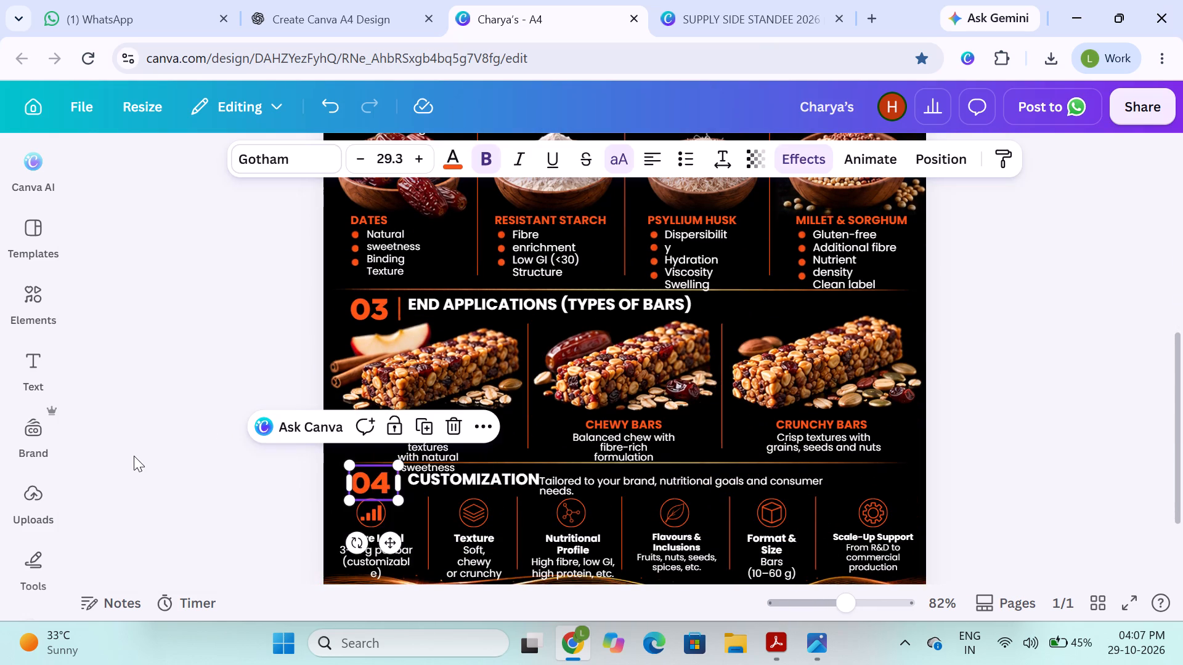
click(134, 456)
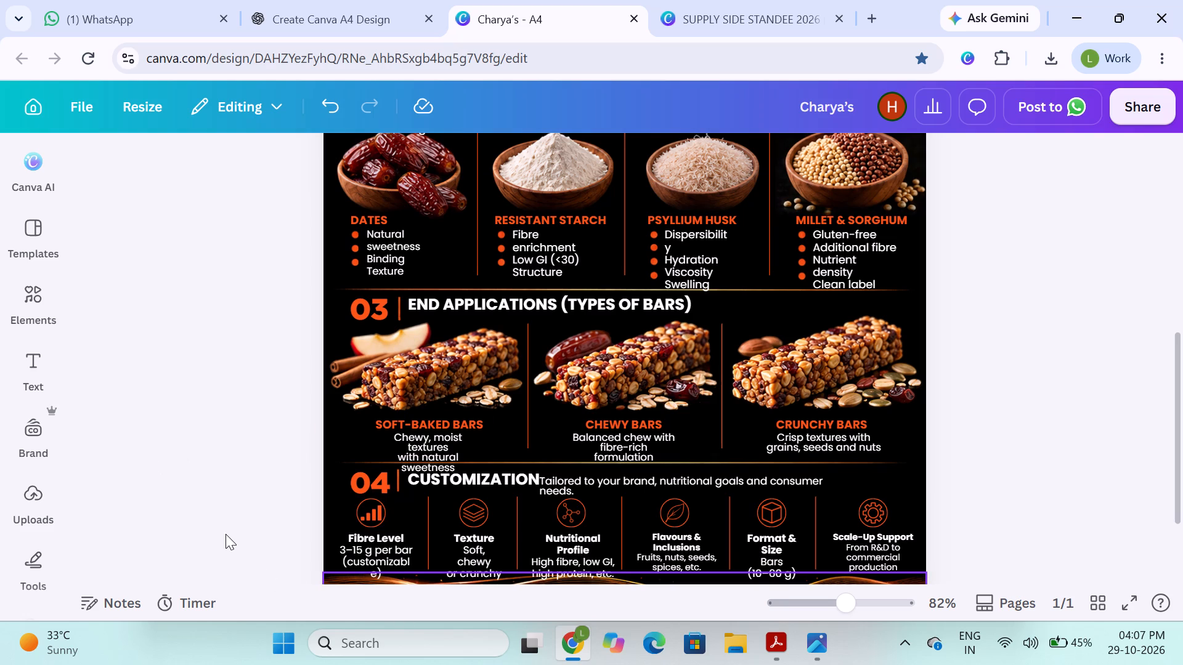
click(226, 534)
scroll(256, 520, down, 3)
click(516, 496)
key(Down)
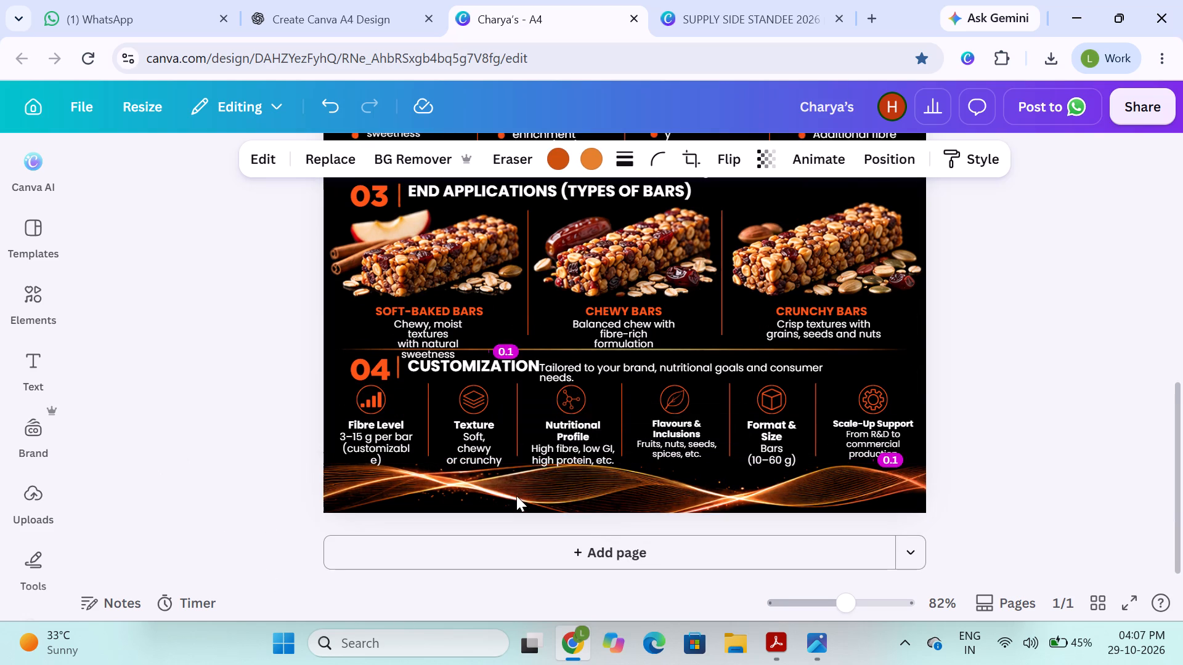
key(Down)
key(Down)
key(Down)
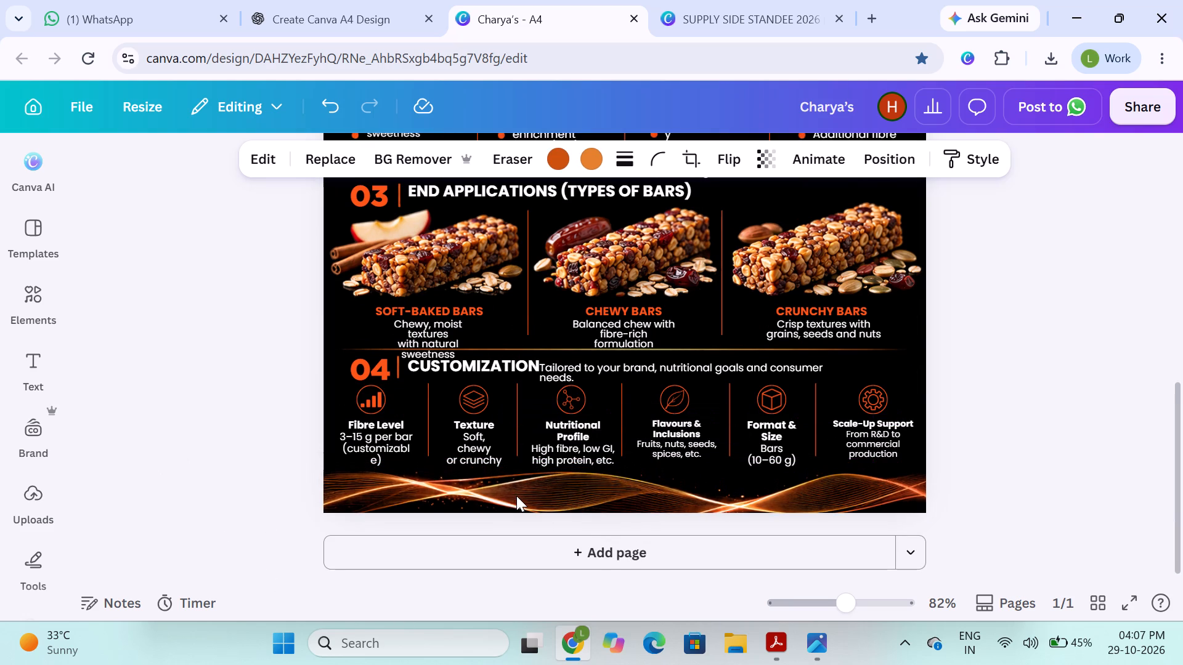
click(233, 463)
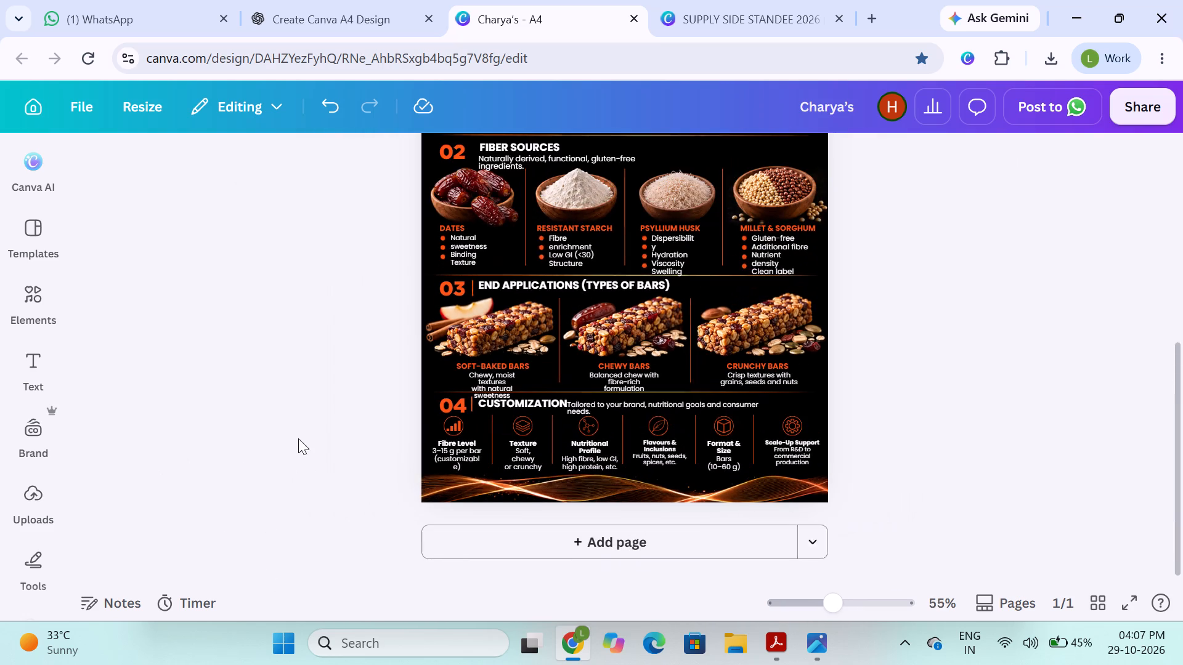
Reduce the font size of the SOFT-BAKED, CHEWY and CRUNCHY BARS descriptions by one step.
click(514, 391)
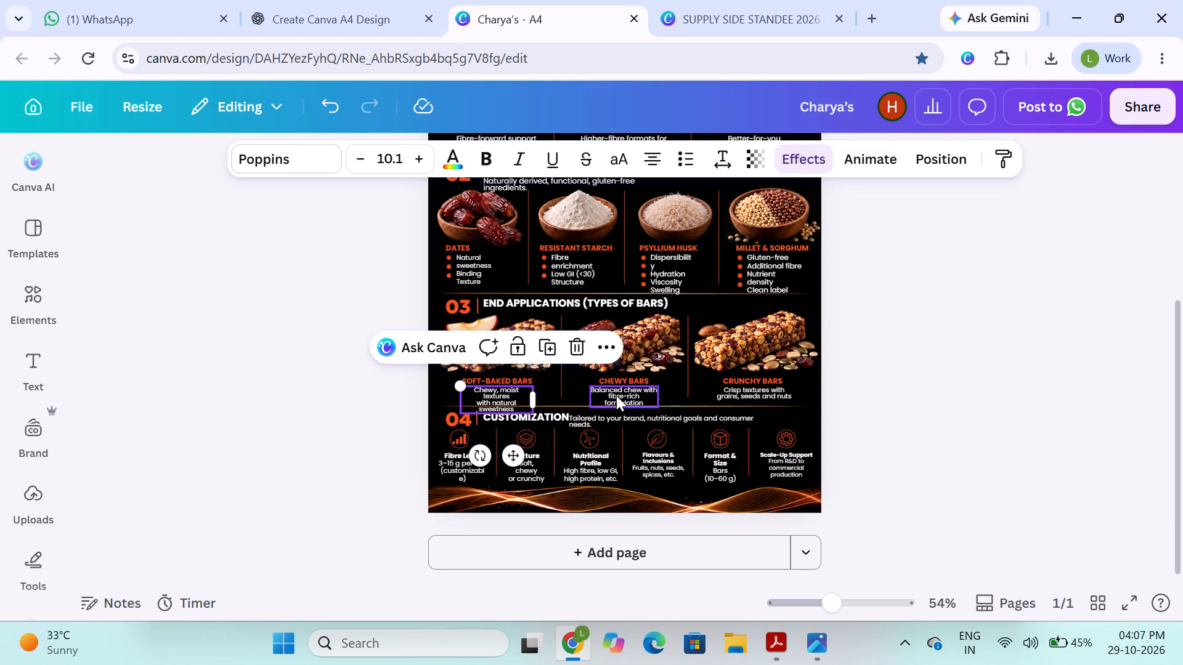
shift+click(636, 393)
shift+click(723, 390)
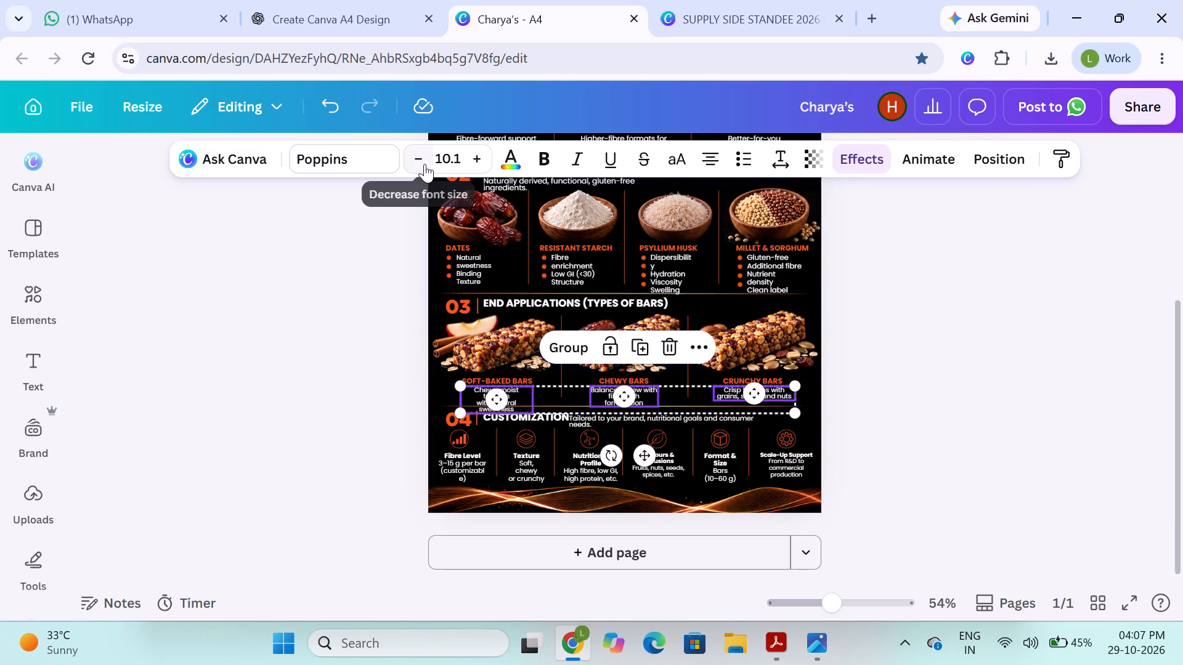
click(424, 164)
click(290, 374)
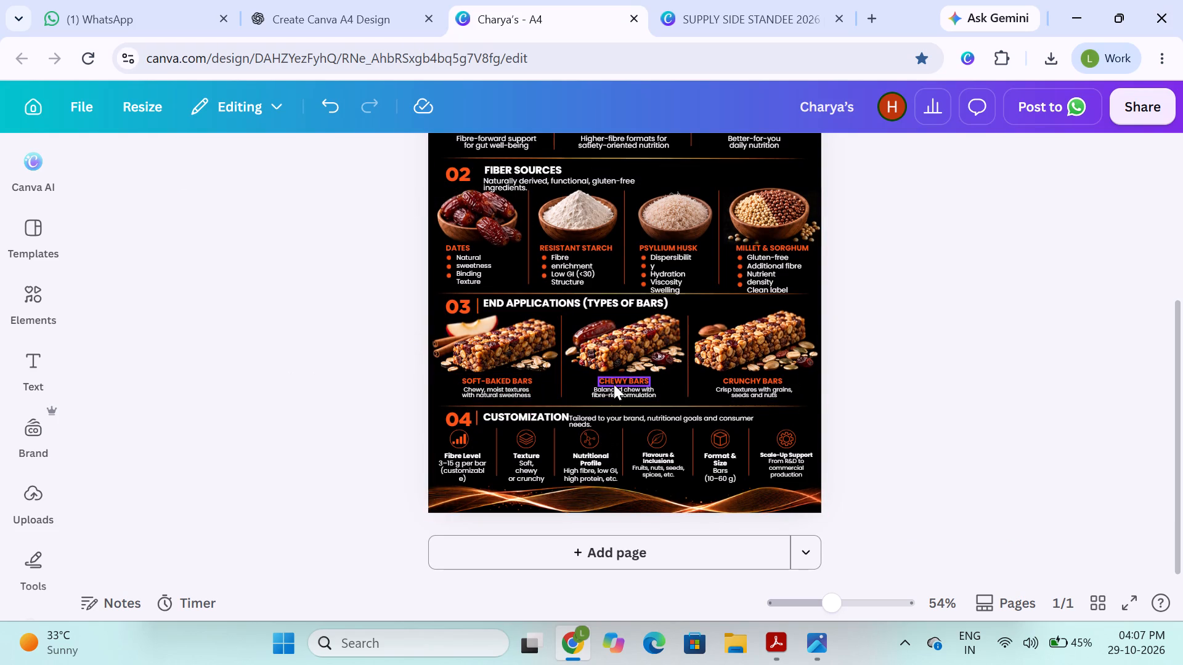
Compare the font sizes of the three bar-type headings and their descriptions in the END APPLICATIONS section.
click(619, 386)
click(253, 448)
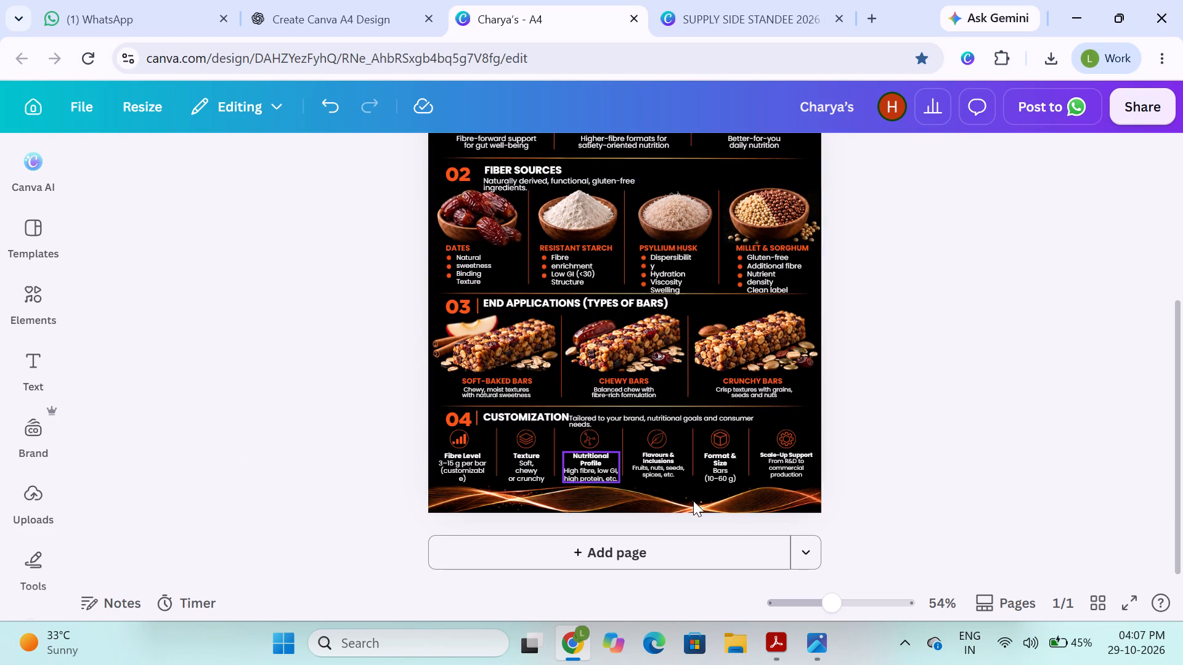
click(614, 397)
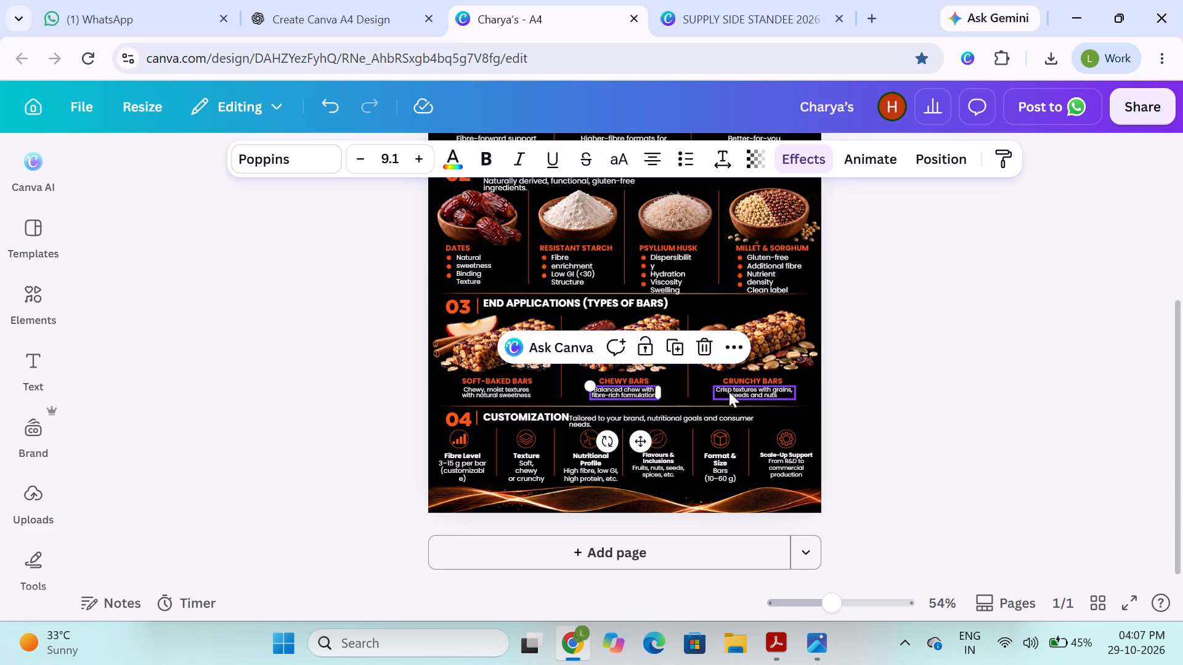
click(729, 392)
click(513, 390)
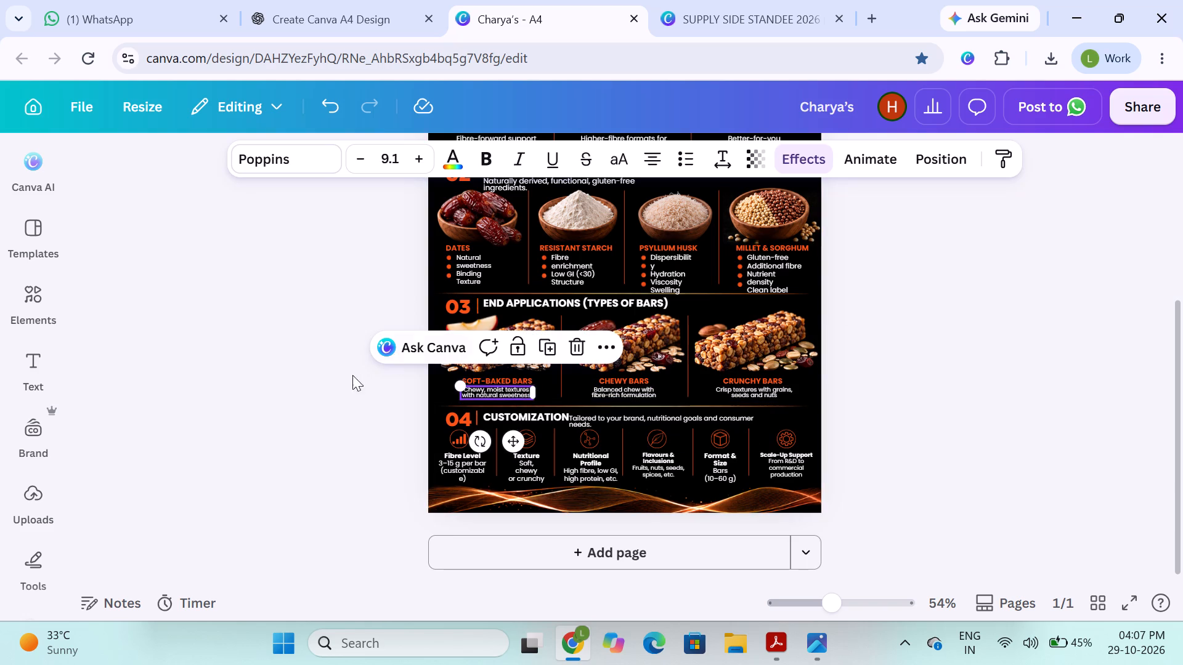
click(343, 379)
click(472, 379)
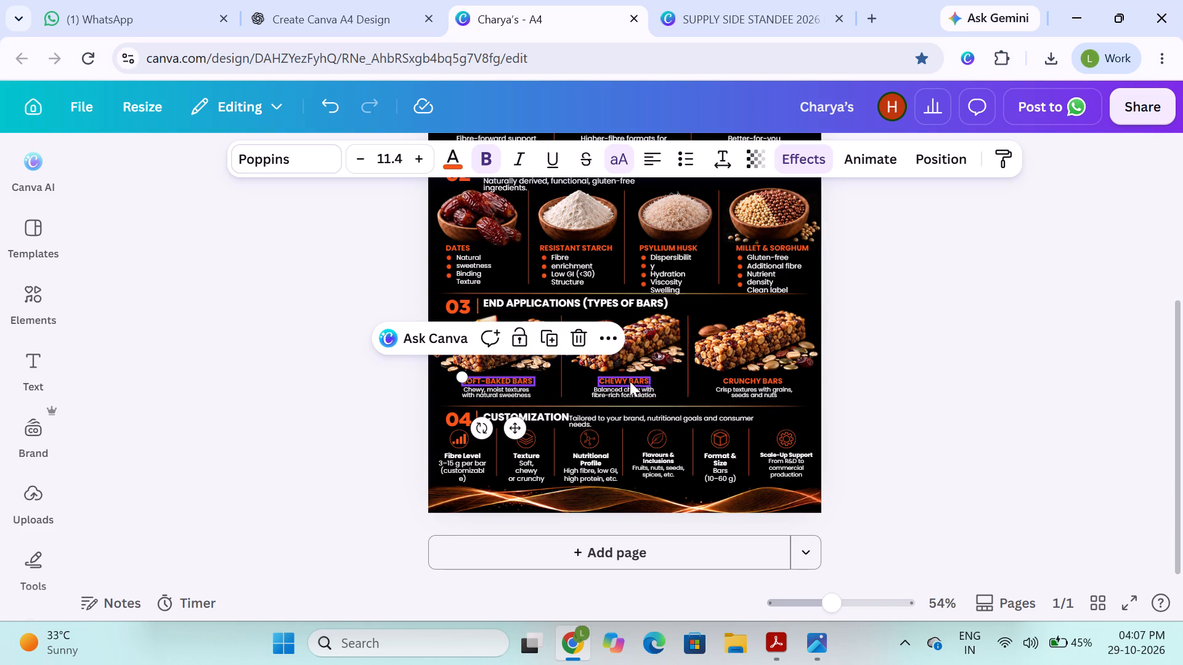
click(630, 379)
click(760, 379)
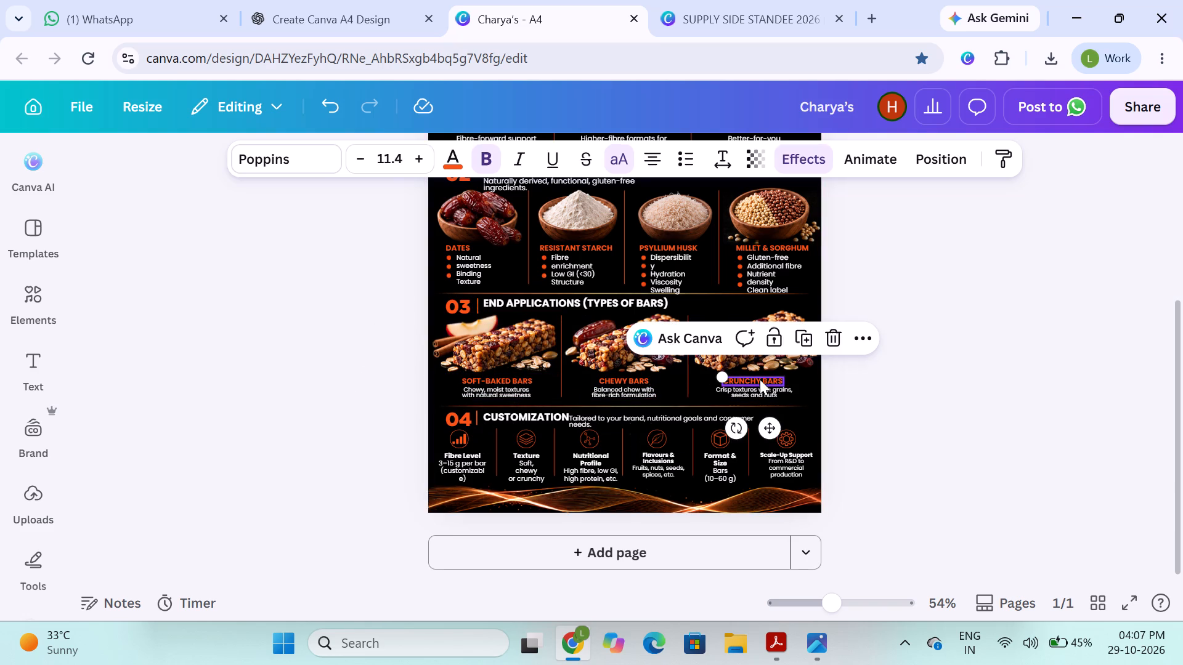
click(482, 378)
shift+click(622, 379)
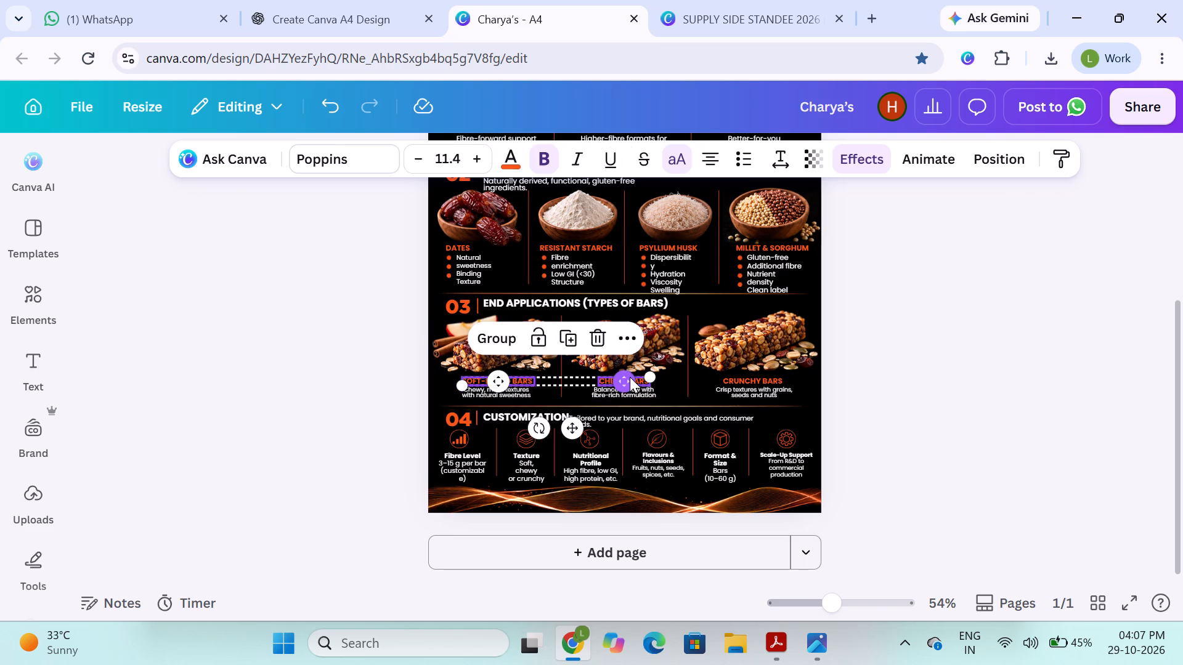
shift+click(733, 381)
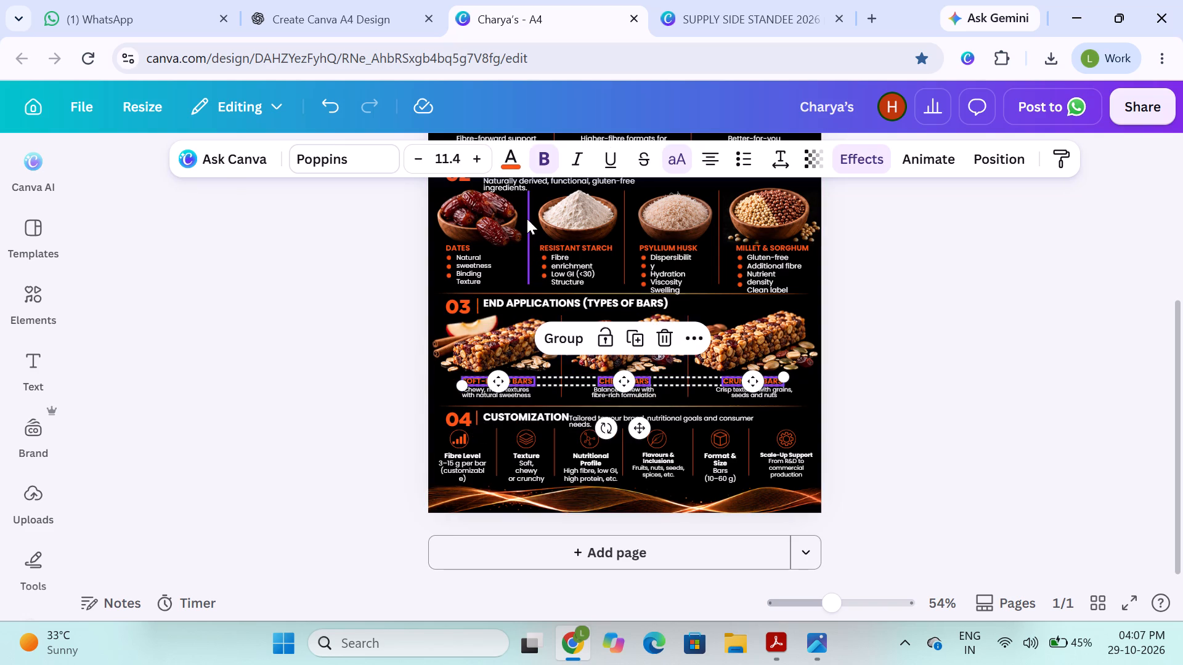
click(358, 302)
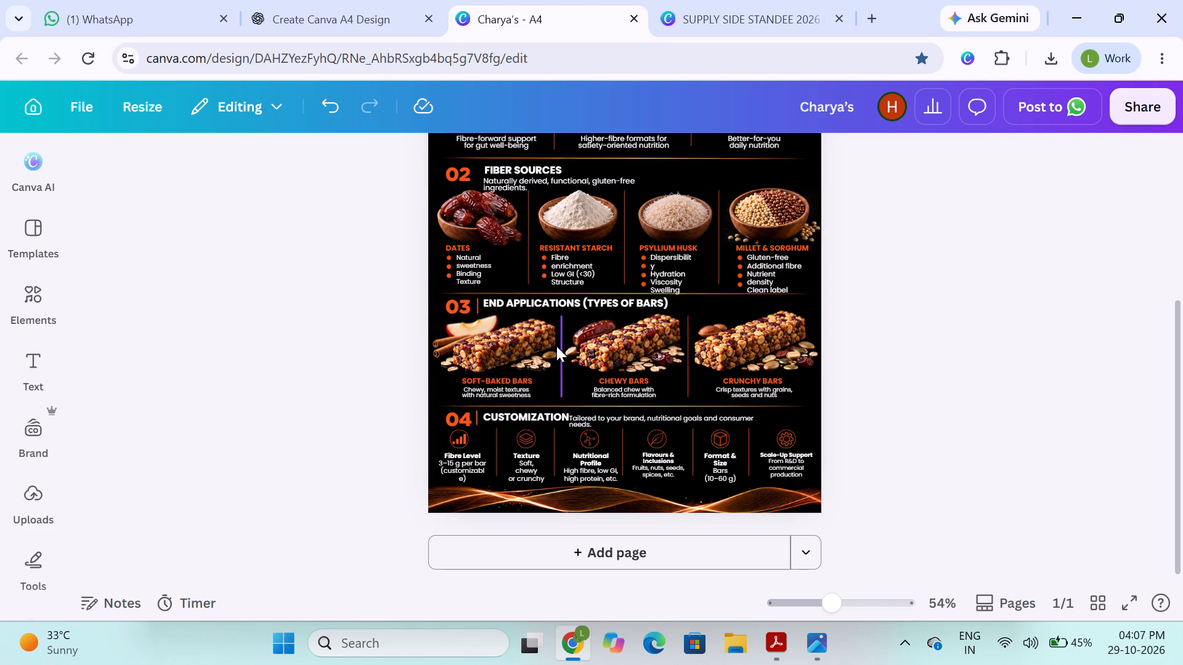
click(333, 330)
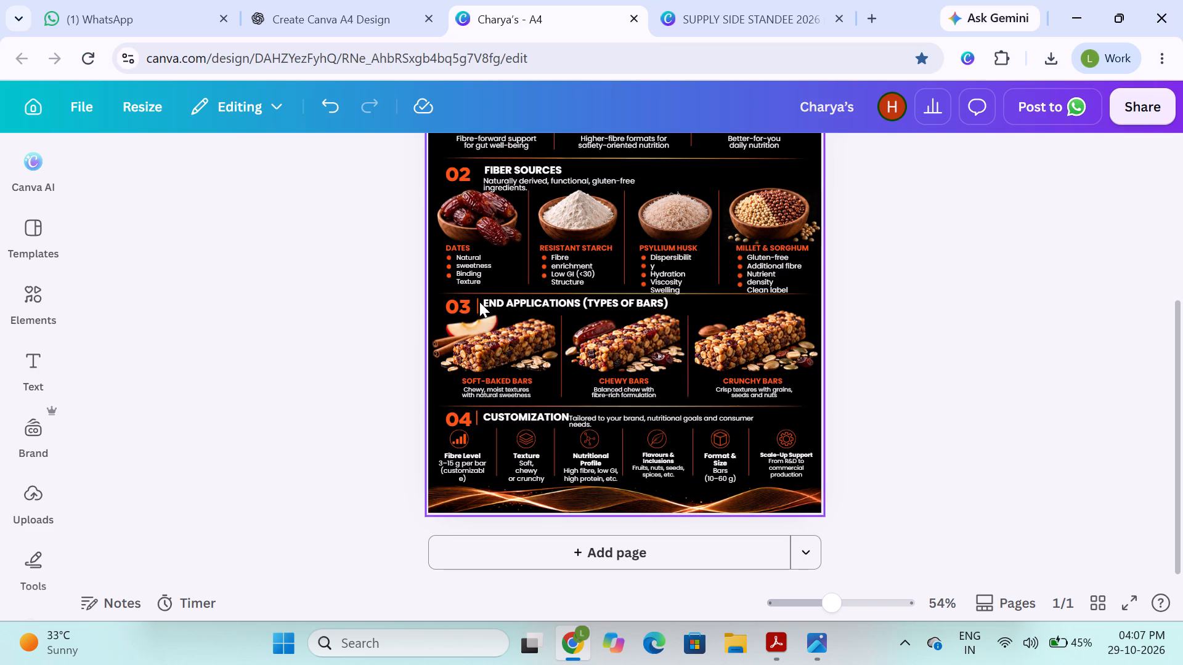
Duplicate the thin orange divider between Fibre Level and Texture and move the copy up over the CUSTOMIZATION heading.
click(477, 304)
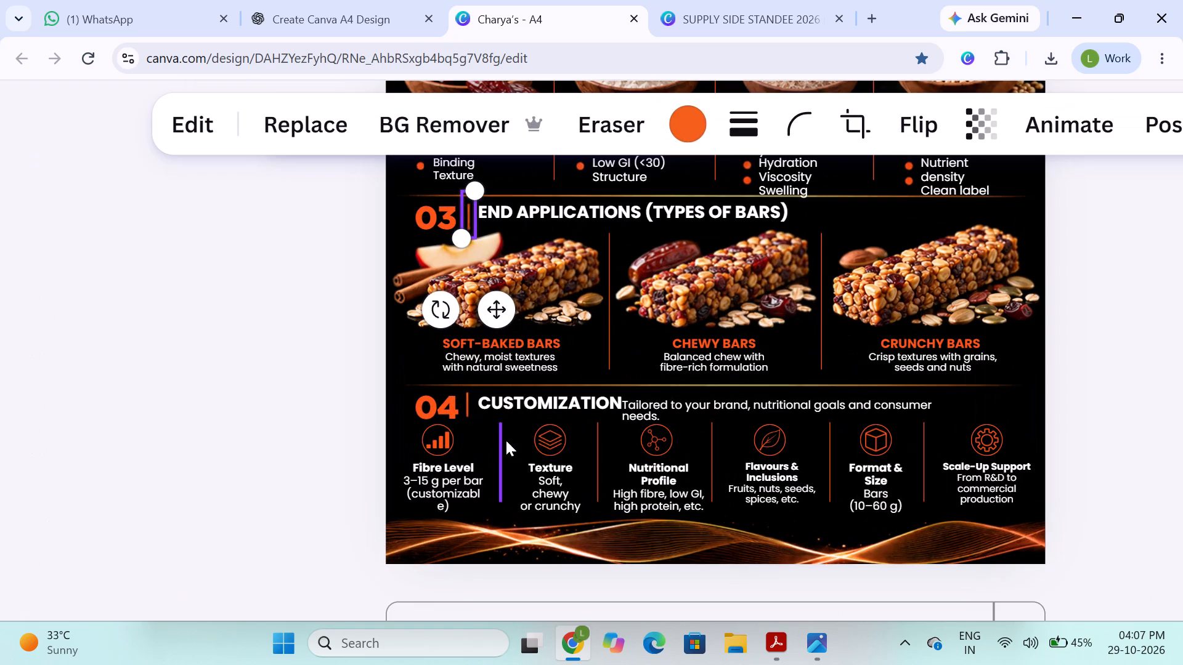
click(494, 448)
key(ctrl+d)
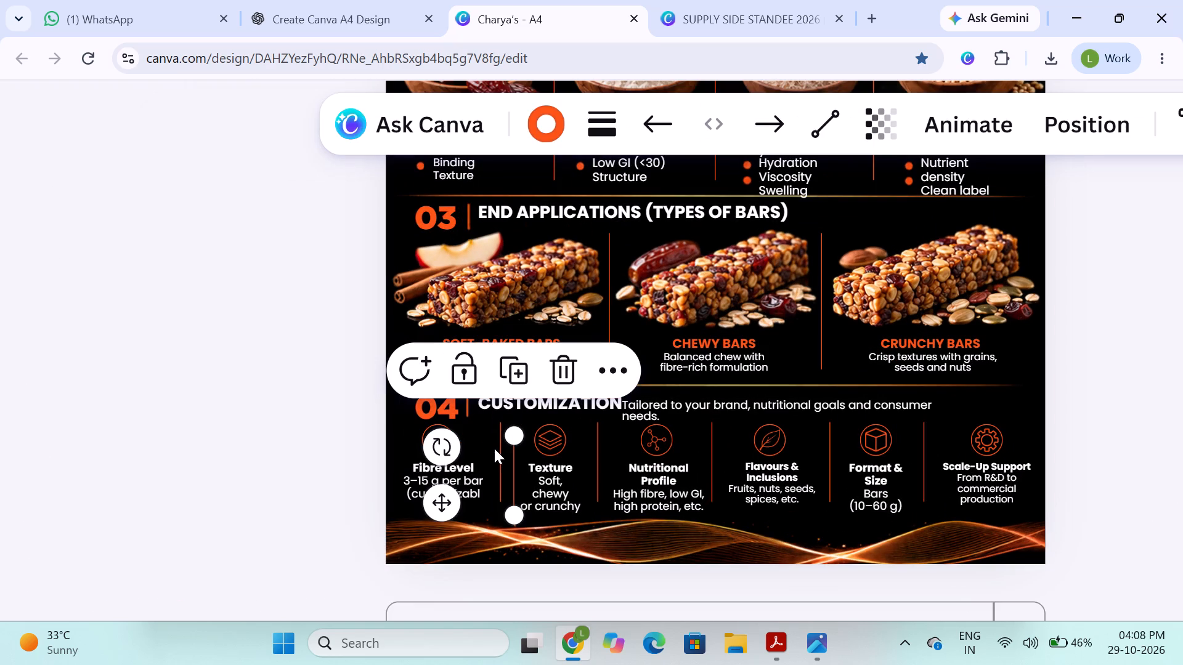
drag(515, 465, 494, 377)
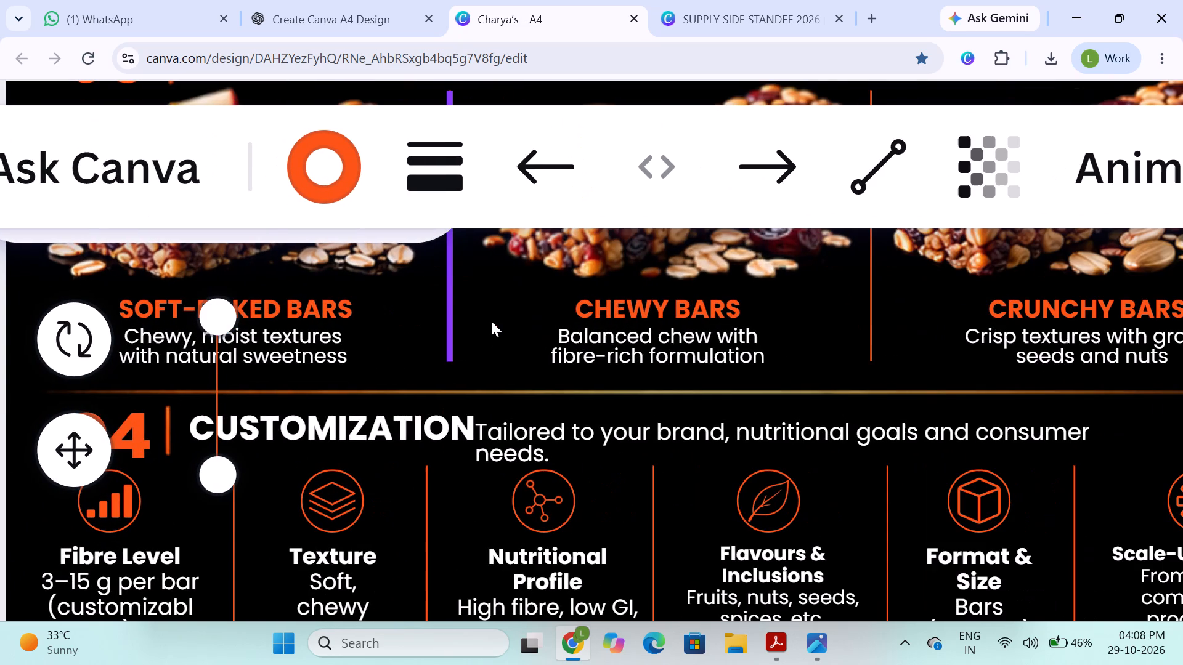
Set the copied divider line's stroke weight to 2.
scroll(437, 366, up, 2)
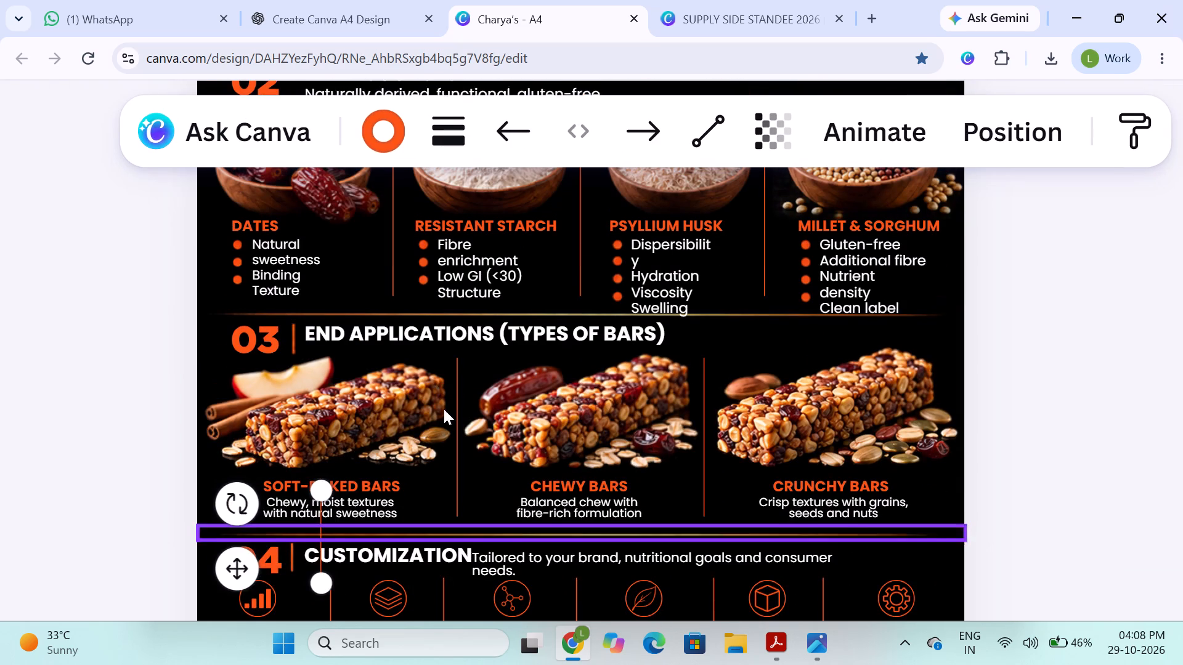
scroll(330, 558, down, 1)
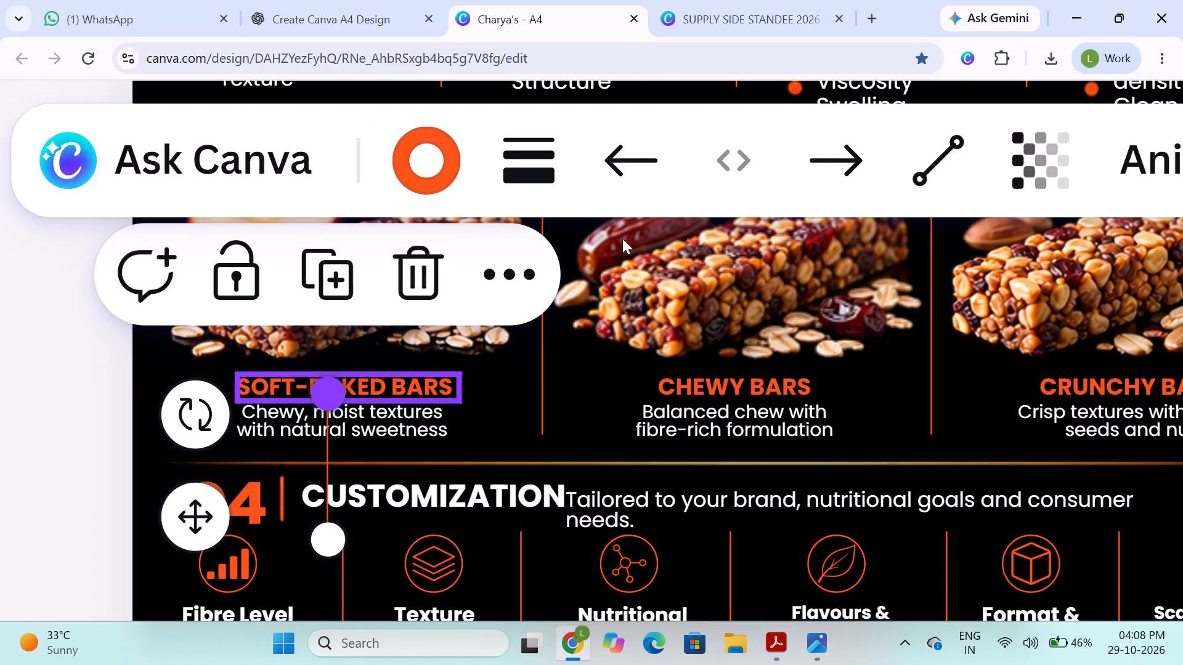
click(561, 174)
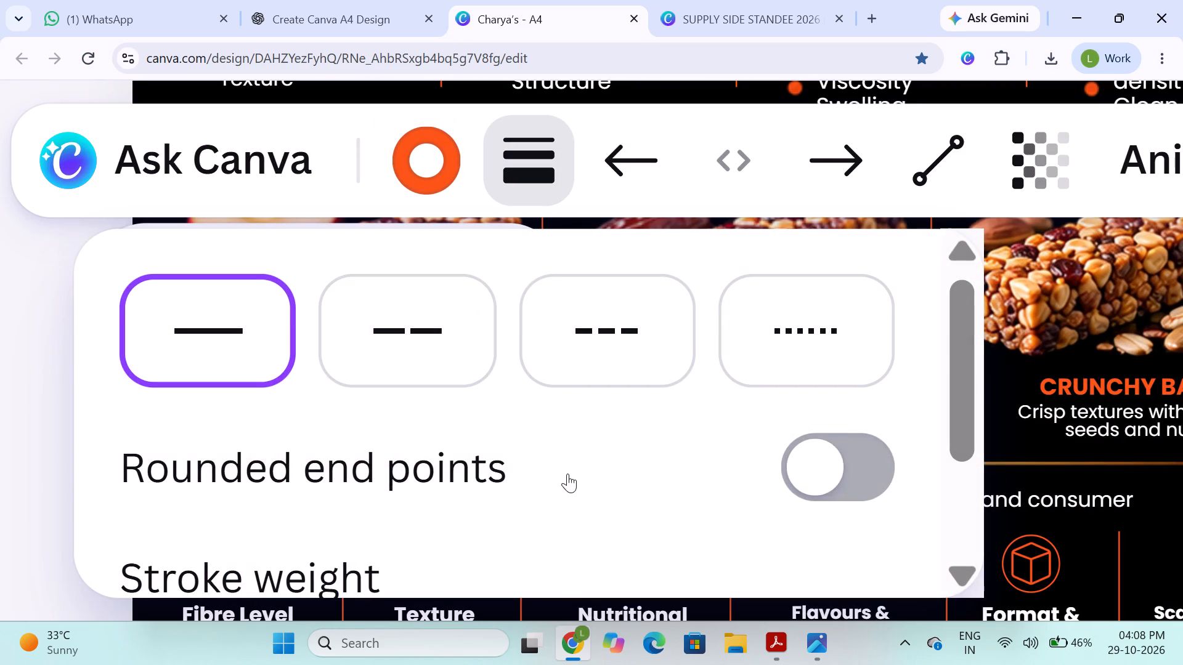
scroll(569, 472, down, 2)
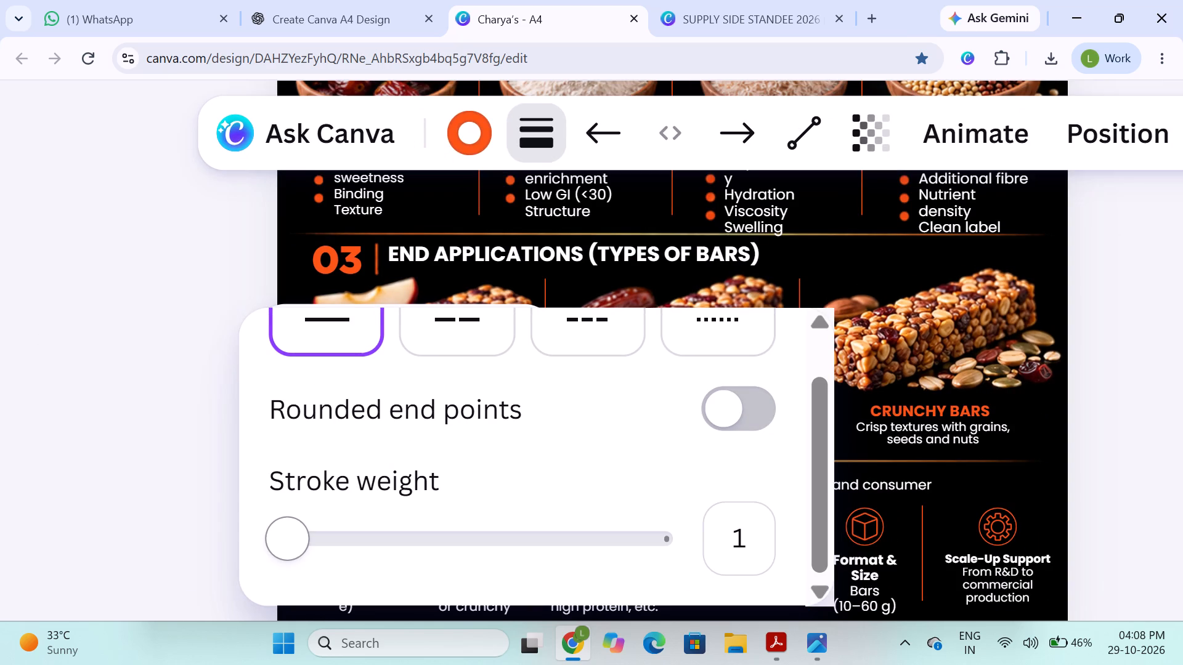
scroll(296, 535, down, 1)
drag(294, 532, 306, 533)
click(154, 515)
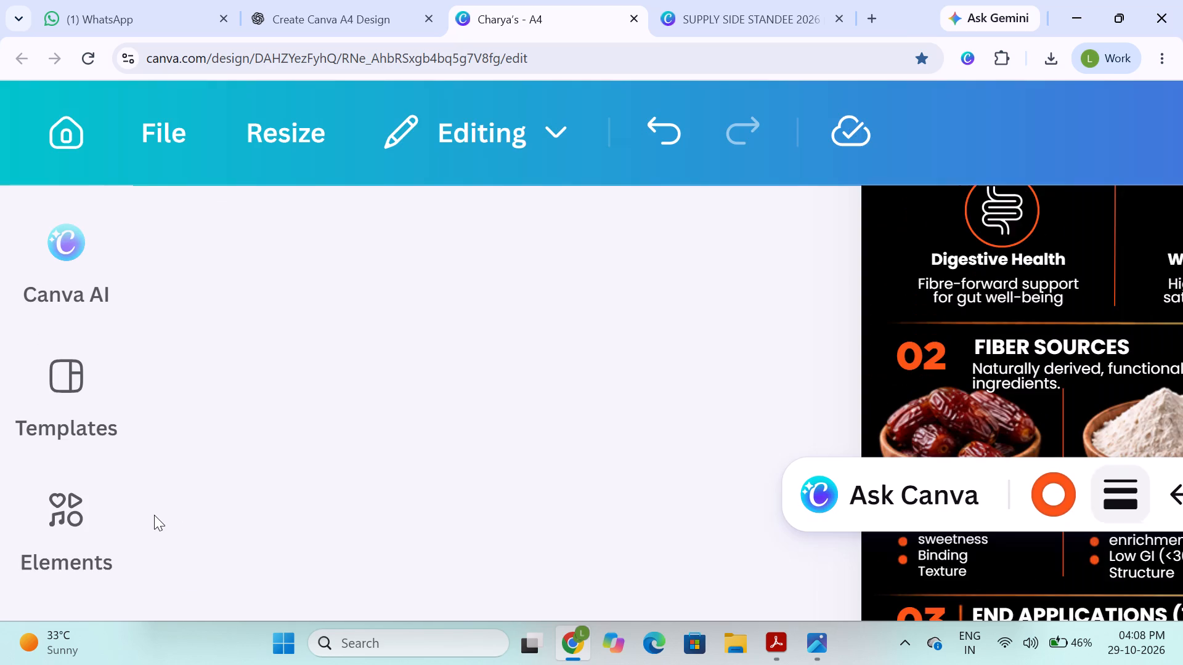
scroll(355, 470, down, 2)
click(327, 457)
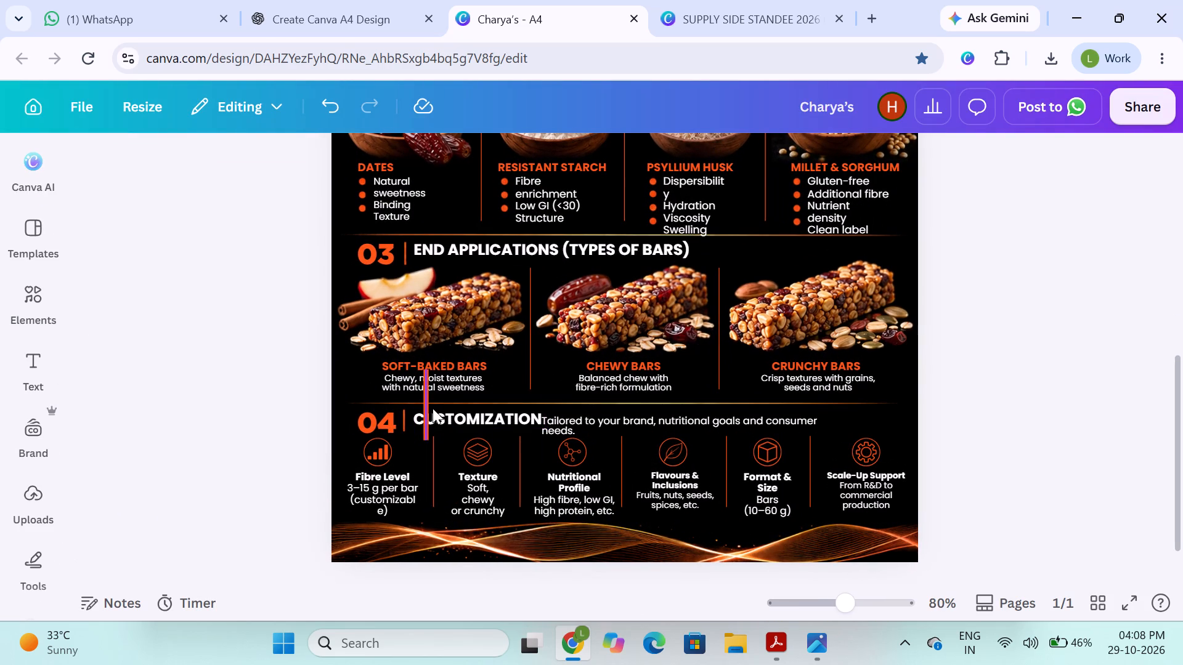
click(428, 406)
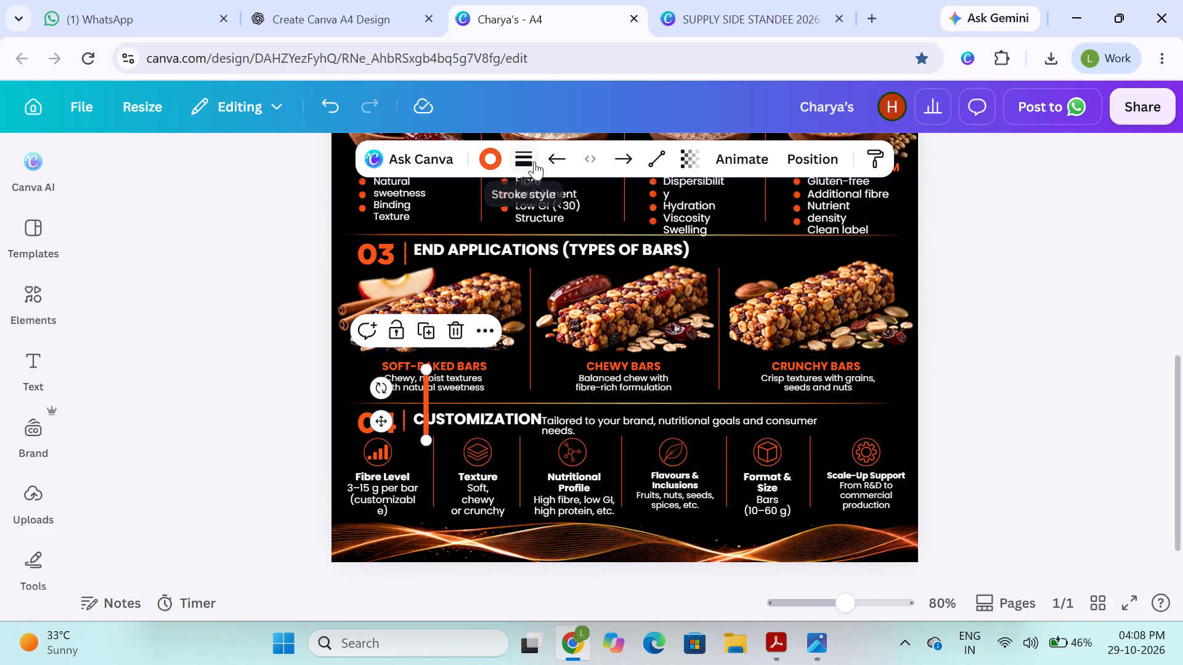
click(534, 161)
drag(410, 328, 400, 331)
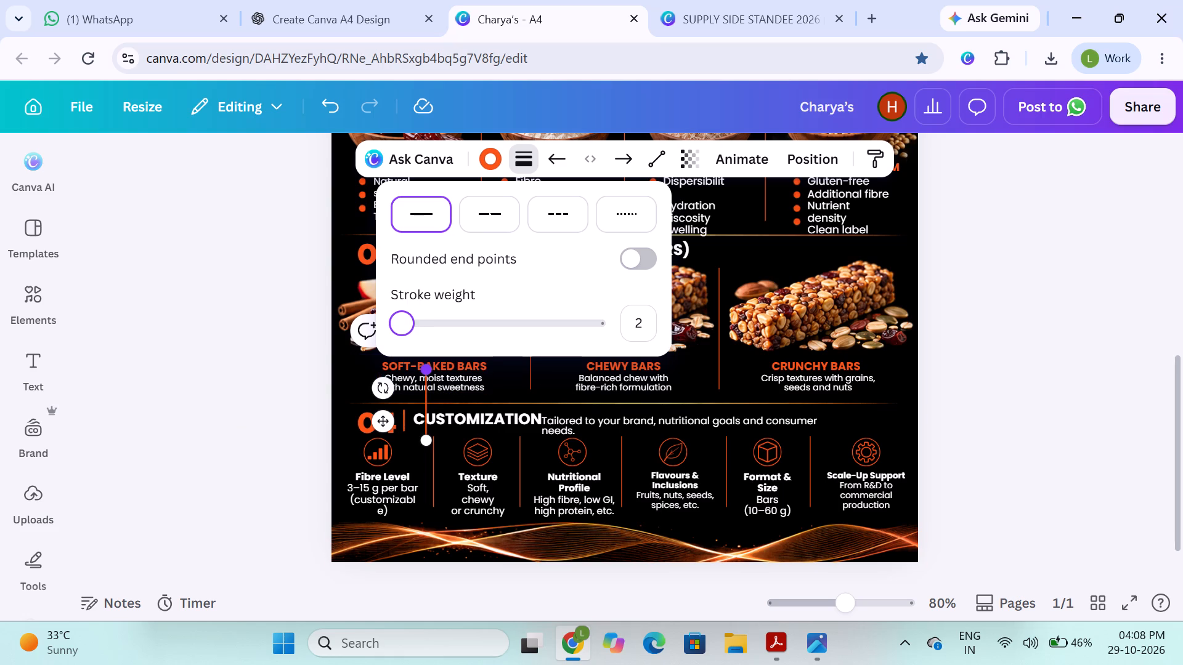
Shorten the copied orange line from its upper end to about the height of the CUSTOMIZATION heading.
shift+drag(425, 371, 425, 409)
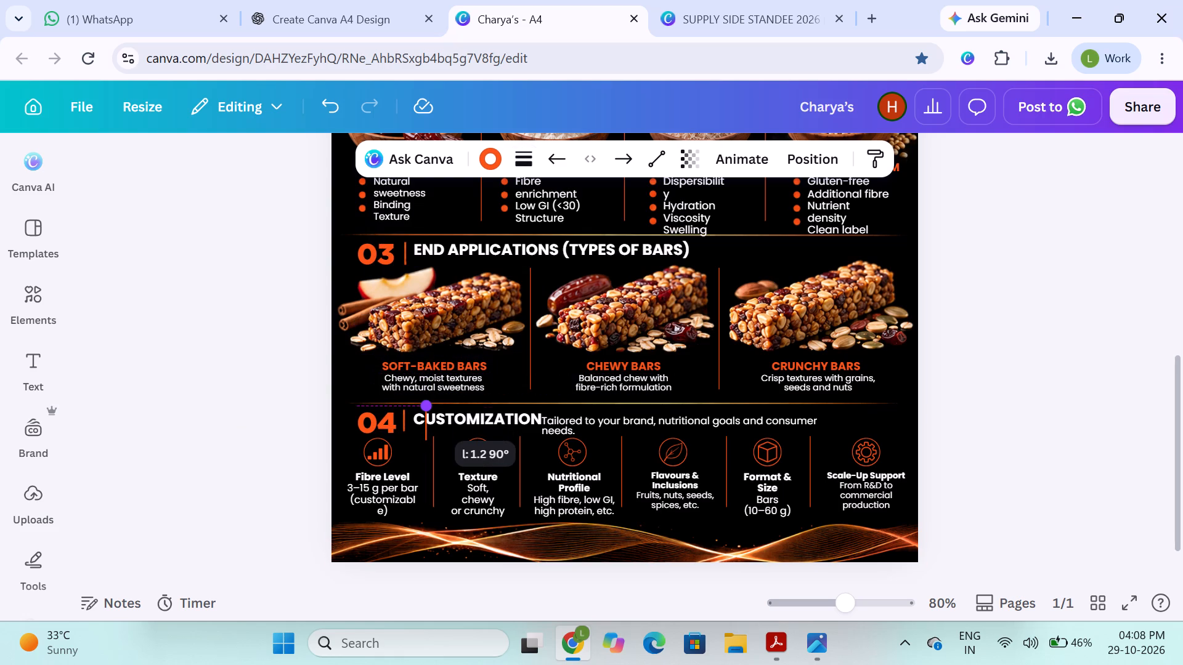
shift+drag(425, 409, 425, 409)
click(284, 433)
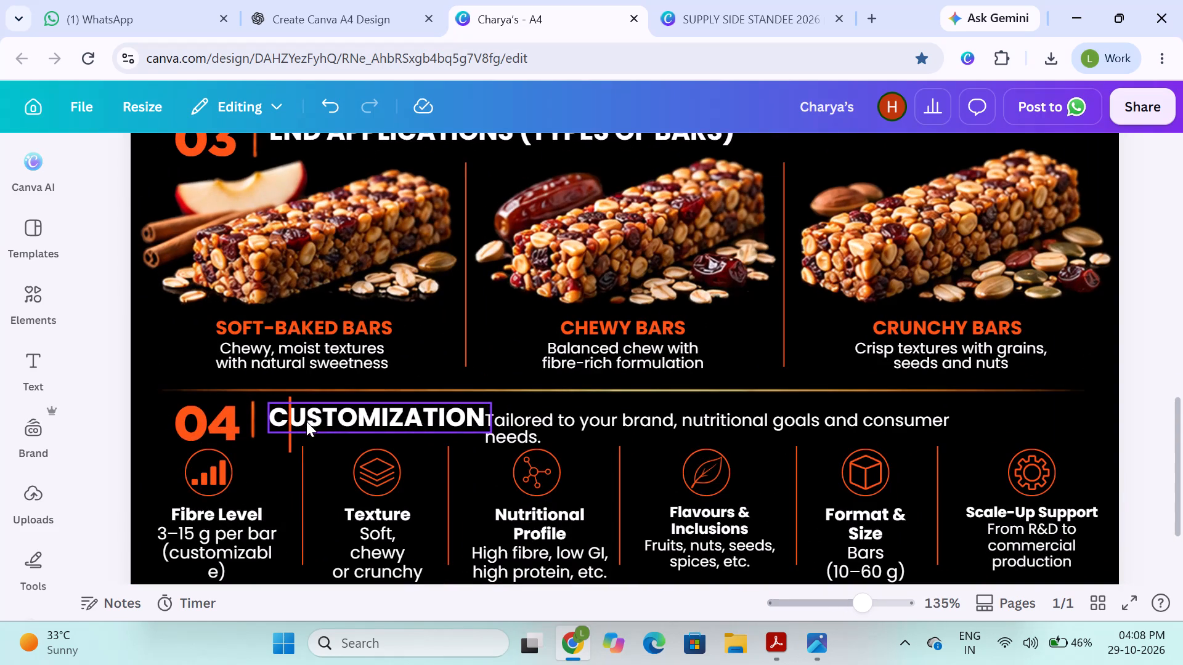
drag(290, 422, 278, 418)
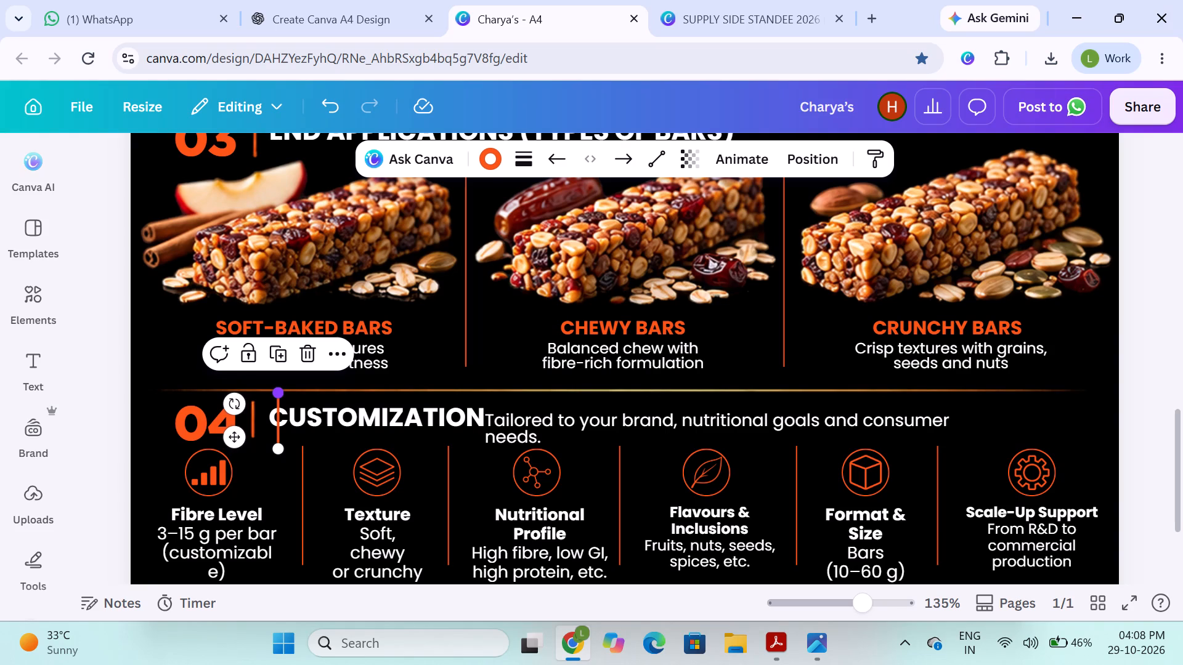
drag(279, 390, 278, 408)
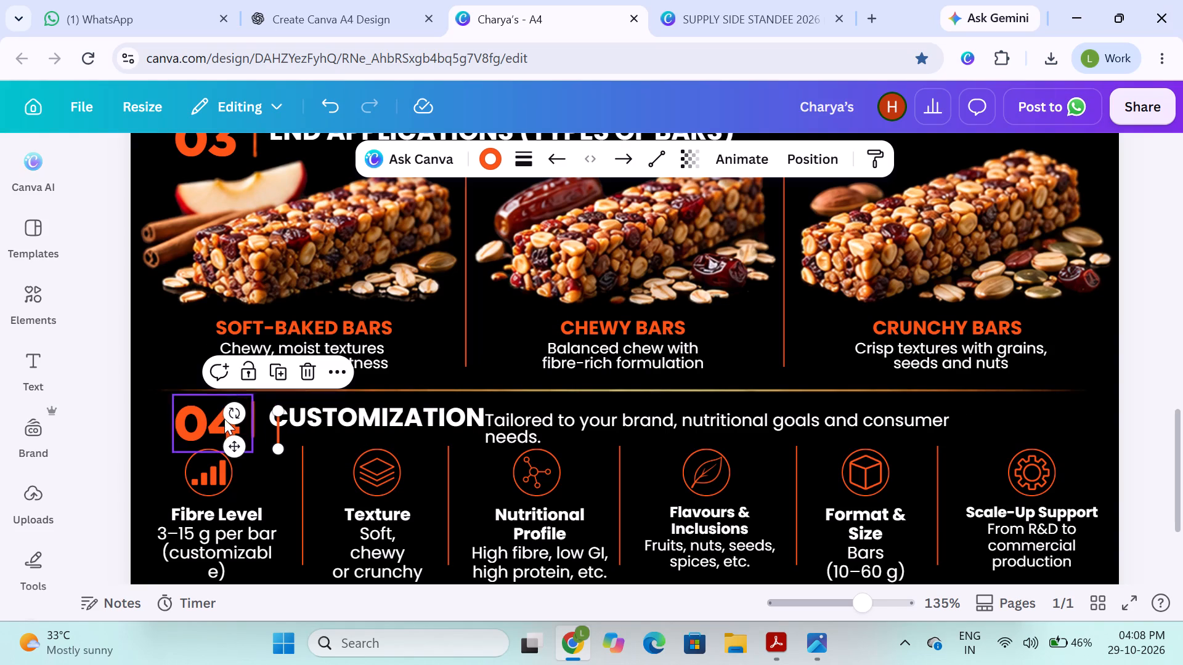
Delete the old orange vertical bar beside the 04 section number.
click(251, 417)
key(Delete)
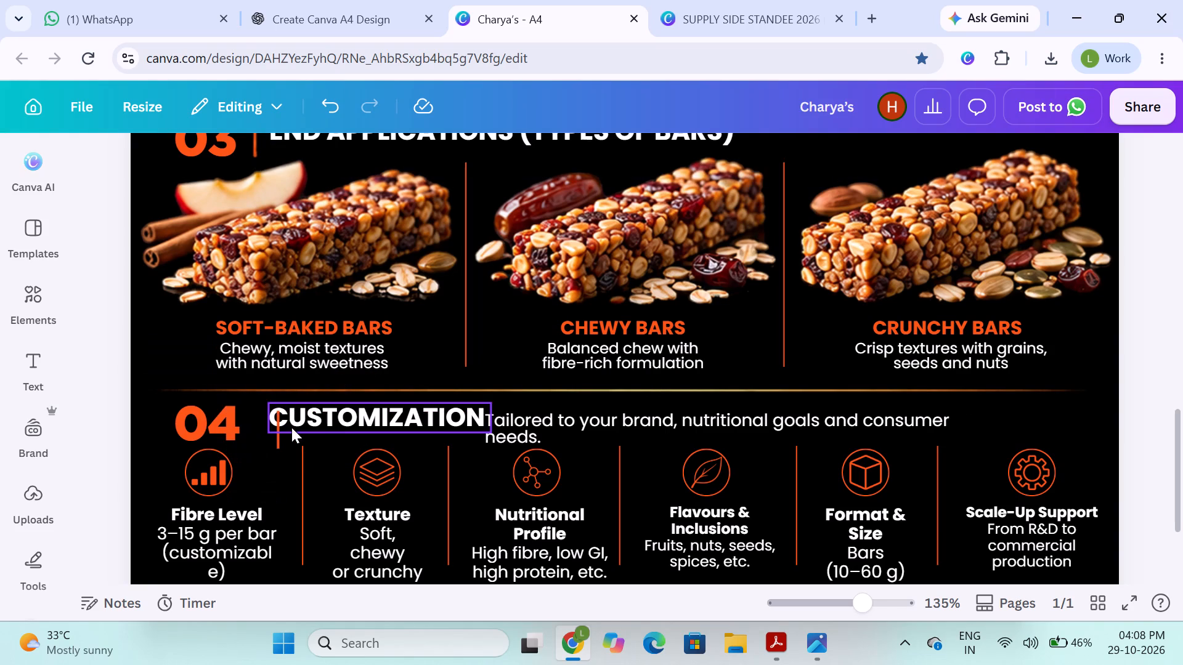
Place the shortened orange line between the 04 number and CUSTOMIZATION, and fine-tune its length to match the number's height.
drag(278, 428, 251, 421)
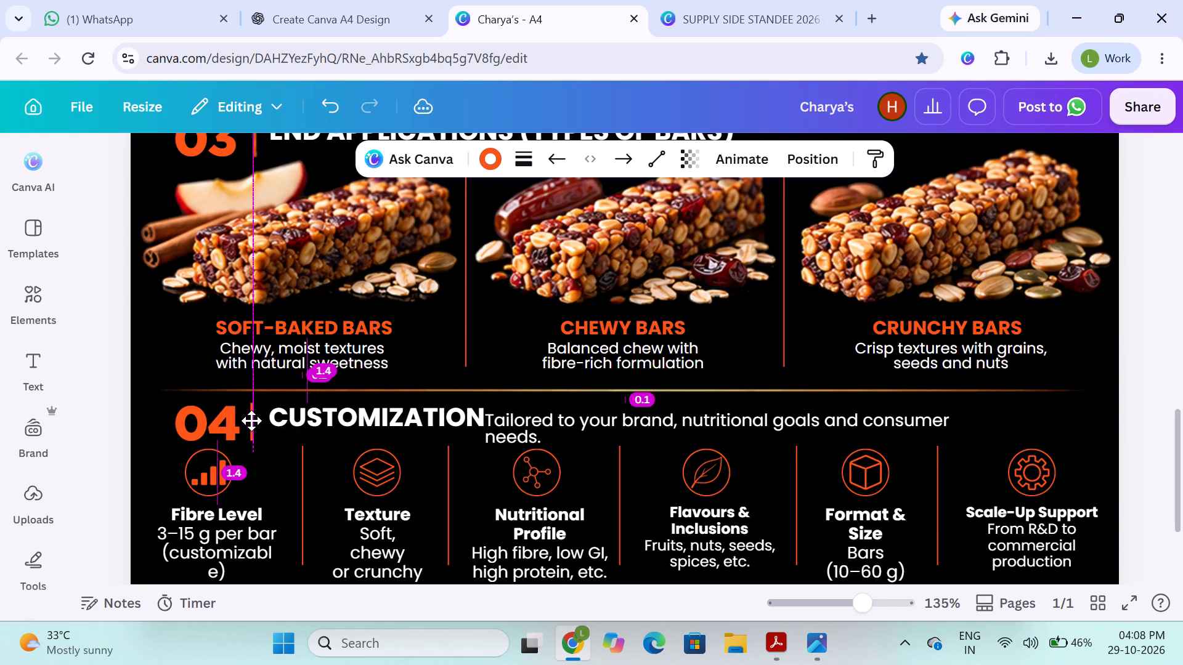
drag(251, 421, 254, 421)
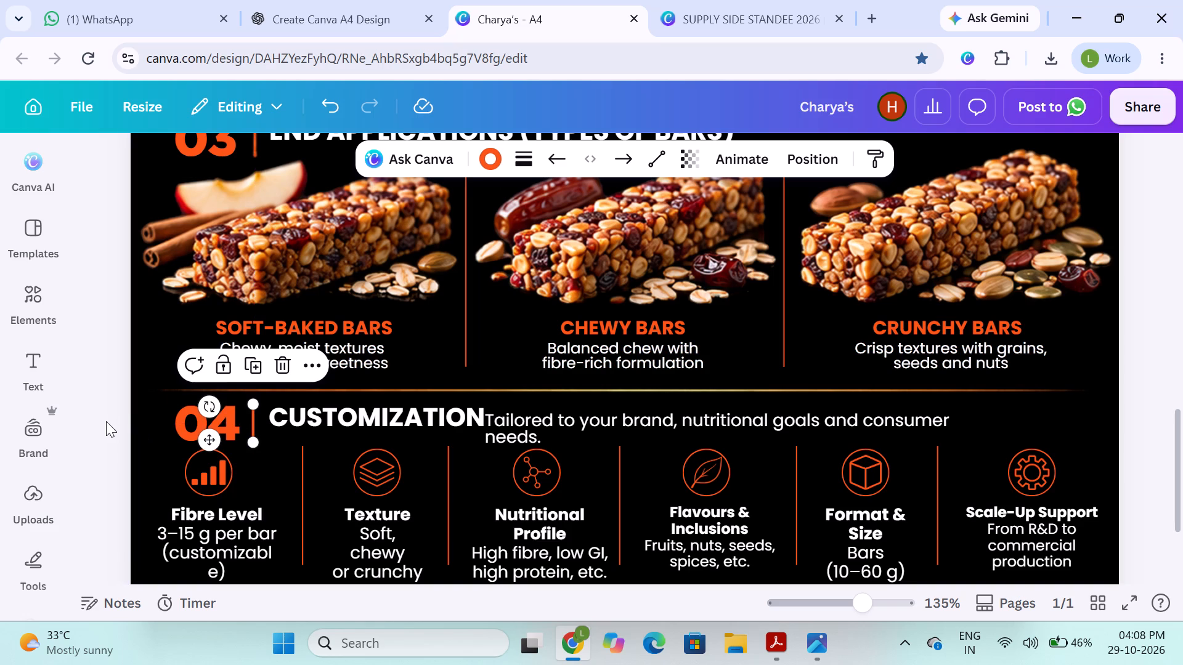
click(106, 421)
click(250, 429)
drag(251, 437, 252, 445)
click(251, 388)
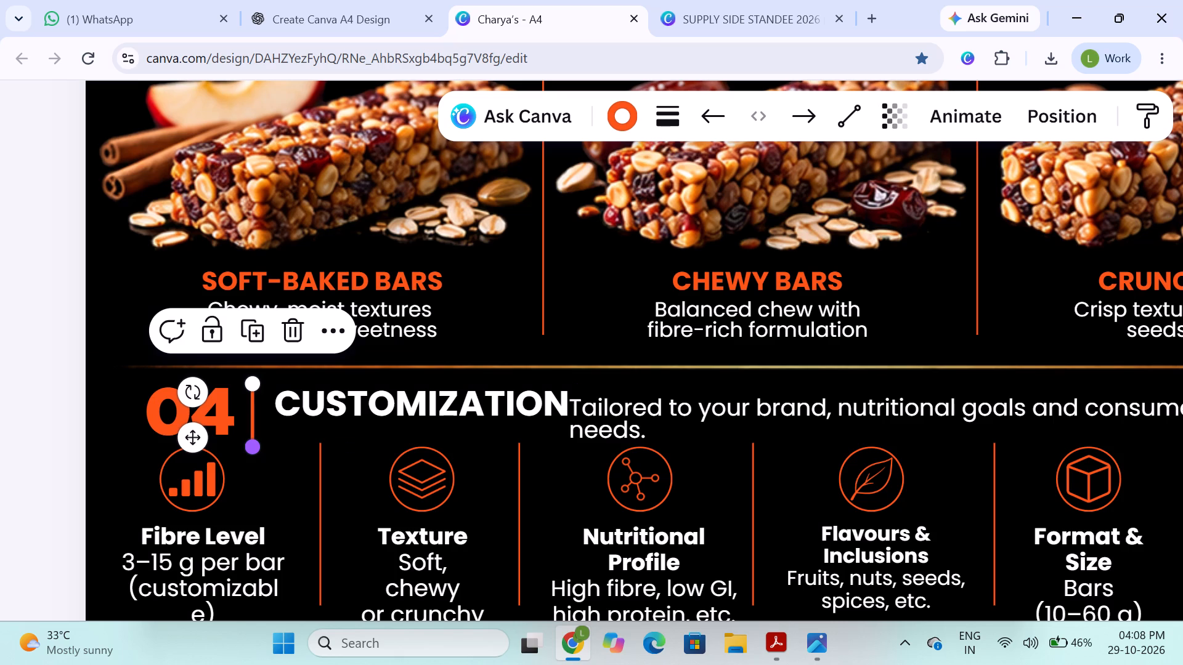
shift+drag(249, 445, 250, 440)
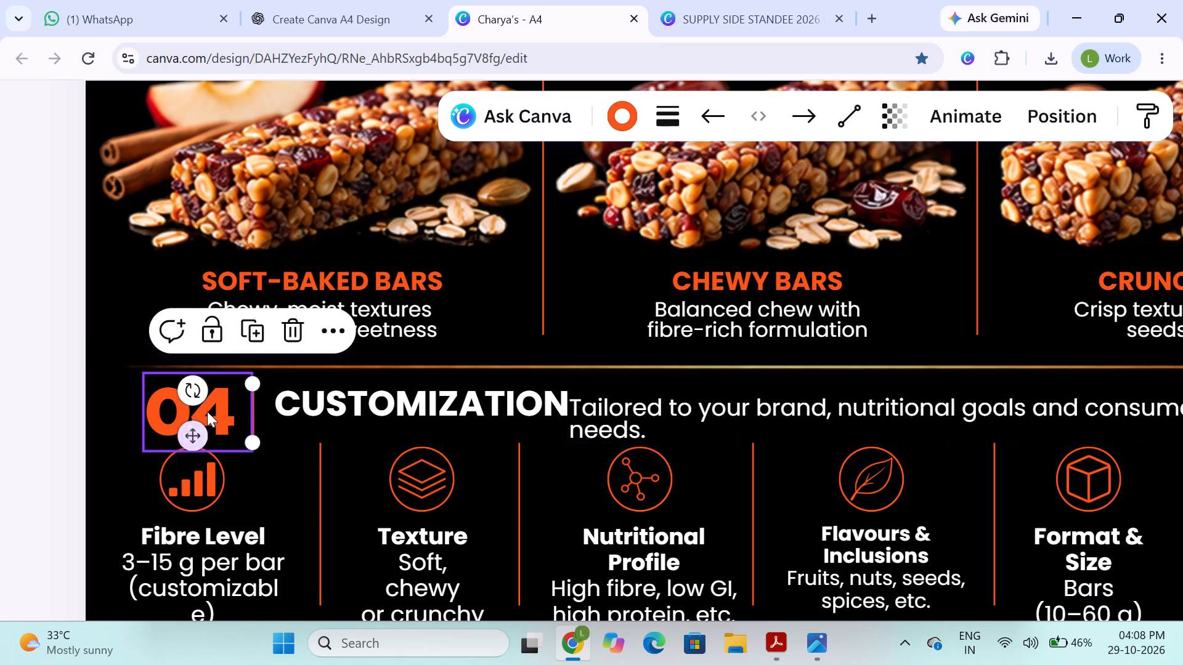
Group the new orange vertical line with the 04 section number.
click(213, 414)
click(168, 426)
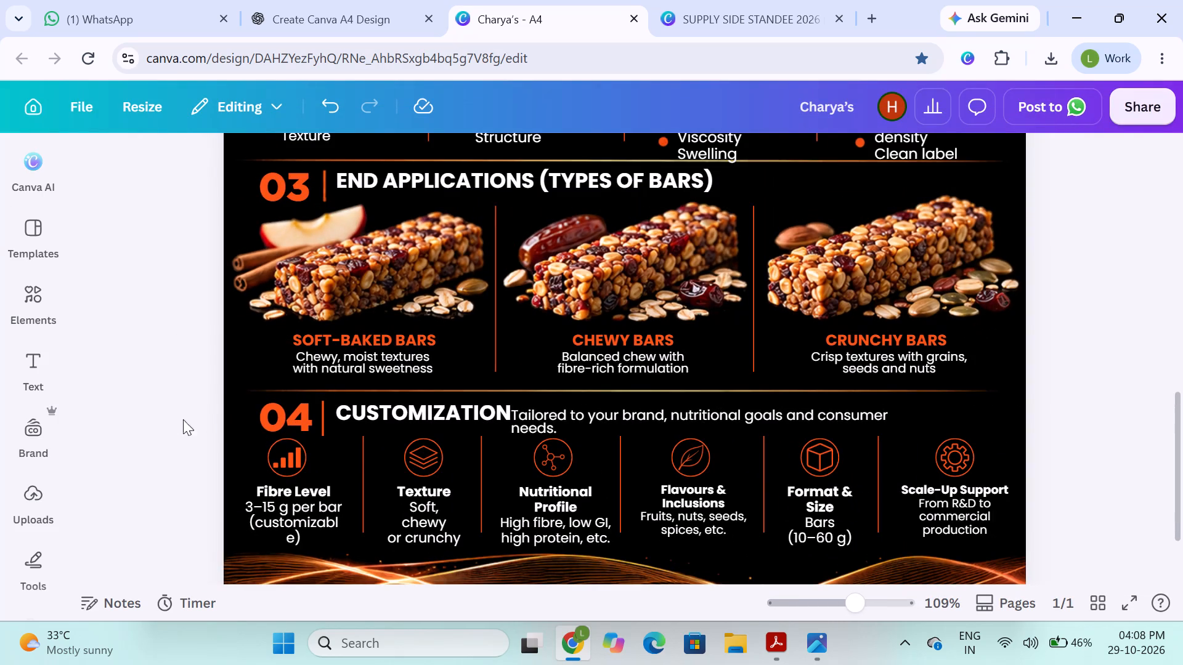
click(324, 420)
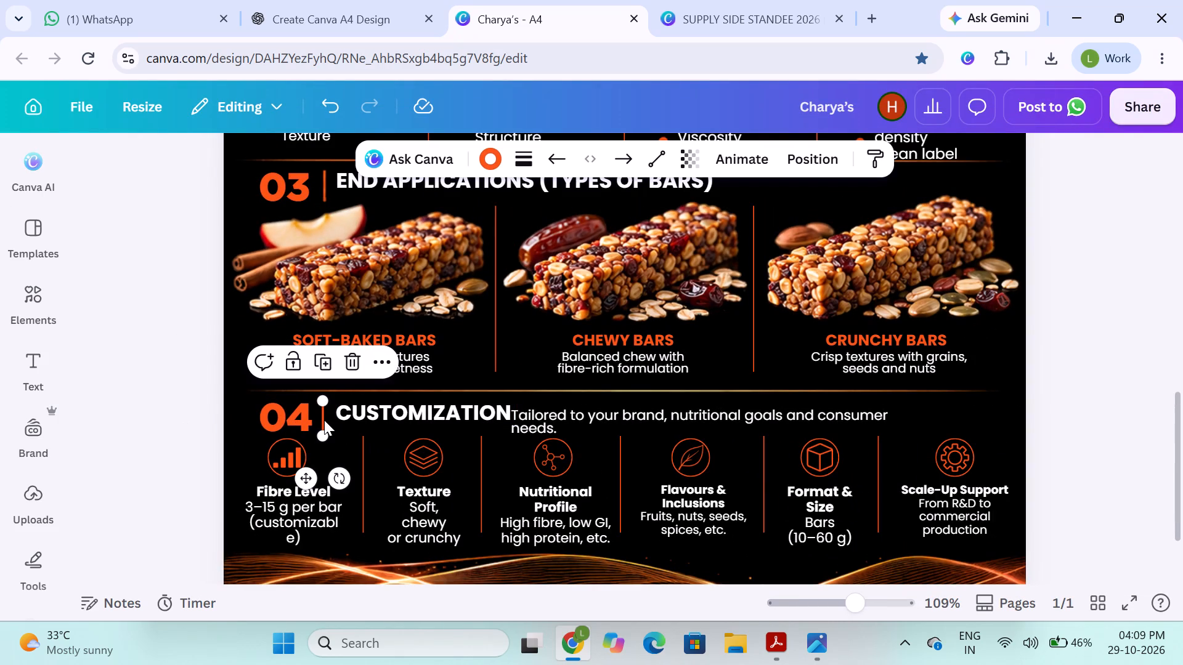
click(290, 419)
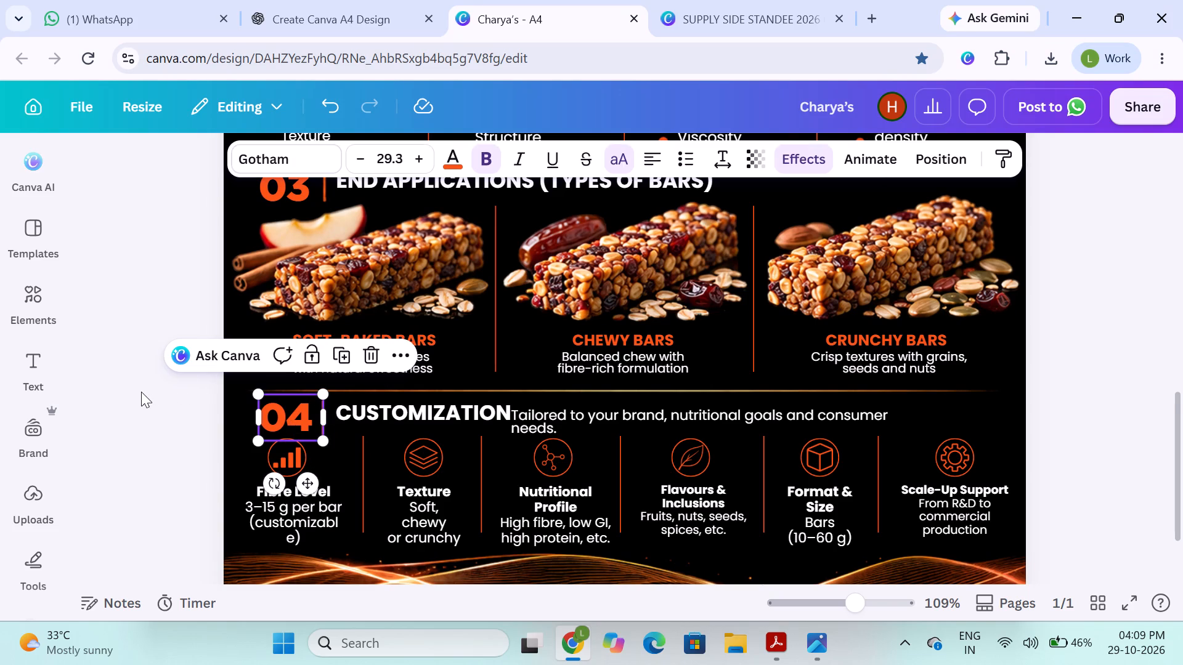
click(141, 392)
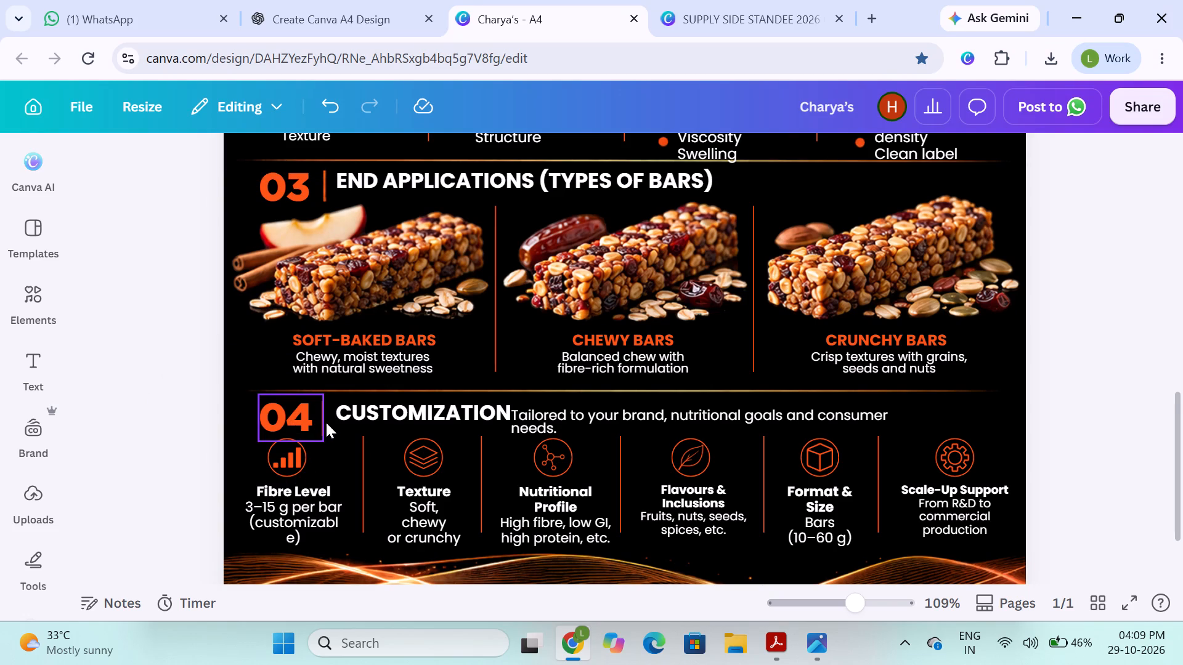
shift+click(326, 422)
shift+click(295, 422)
click(239, 356)
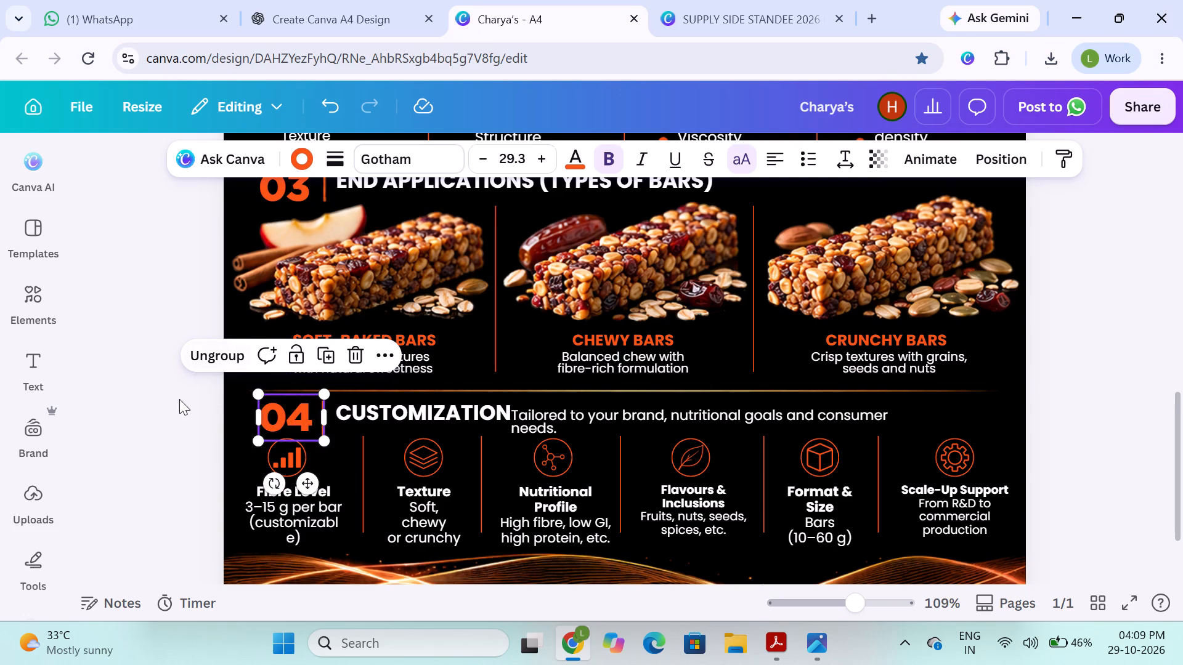
Duplicate the 04 number-and-line group, move one copy up to the END APPLICATIONS section, and delete the extra copy.
key(ctrl+d)
key(ctrl+d)
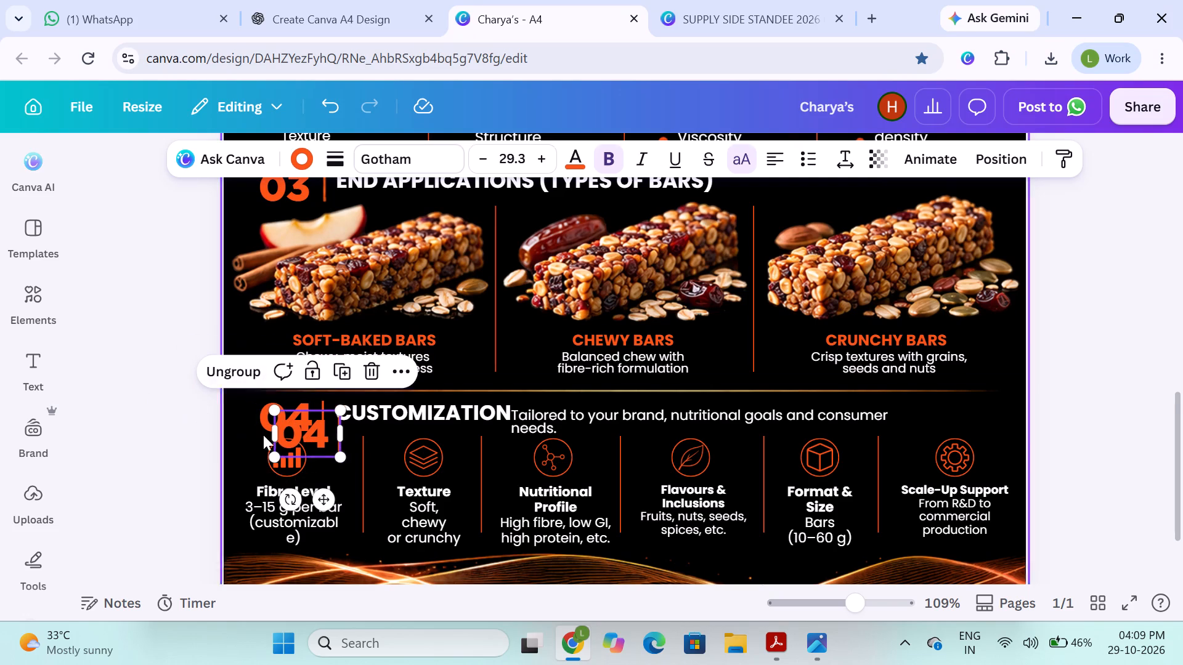
drag(316, 454, 292, 251)
scroll(291, 266, up, 1)
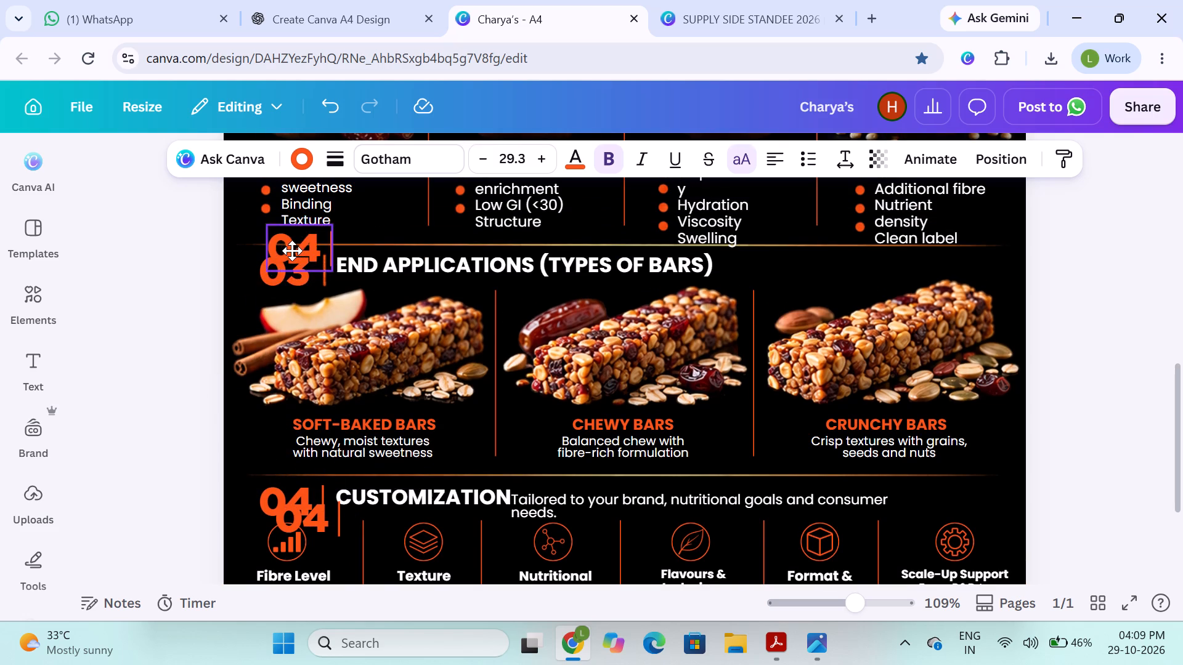
drag(292, 251, 235, 304)
click(322, 522)
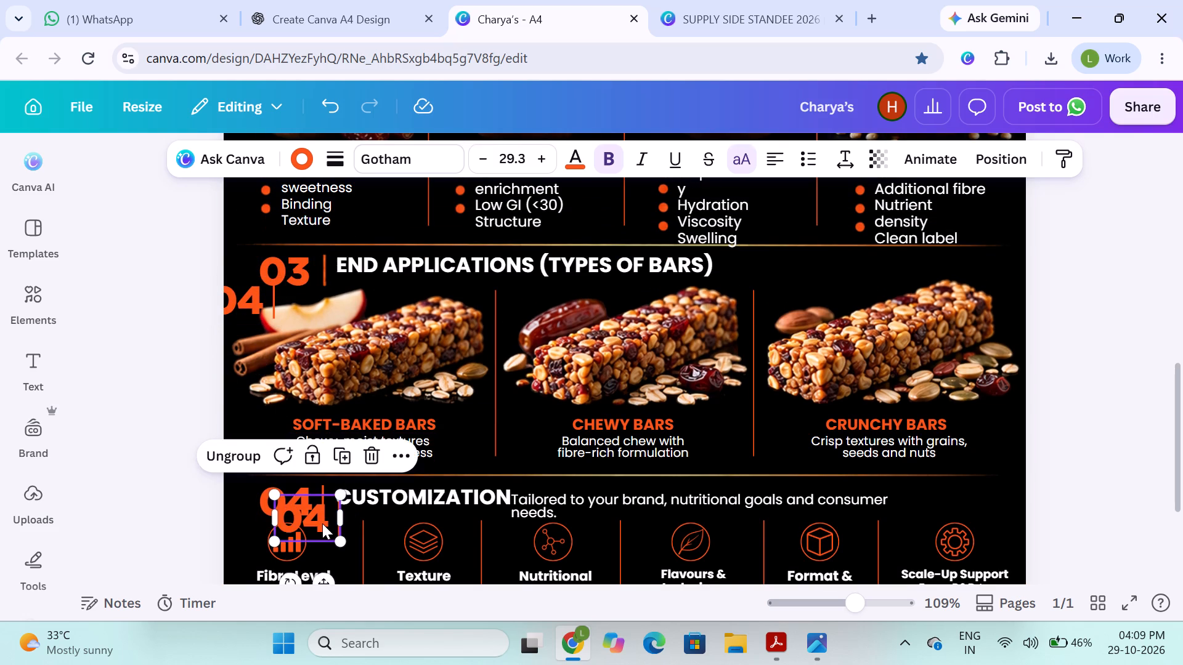
key(BackSpace)
Delete the old 03 number and its separate orange bar beside the END APPLICATIONS heading.
click(291, 283)
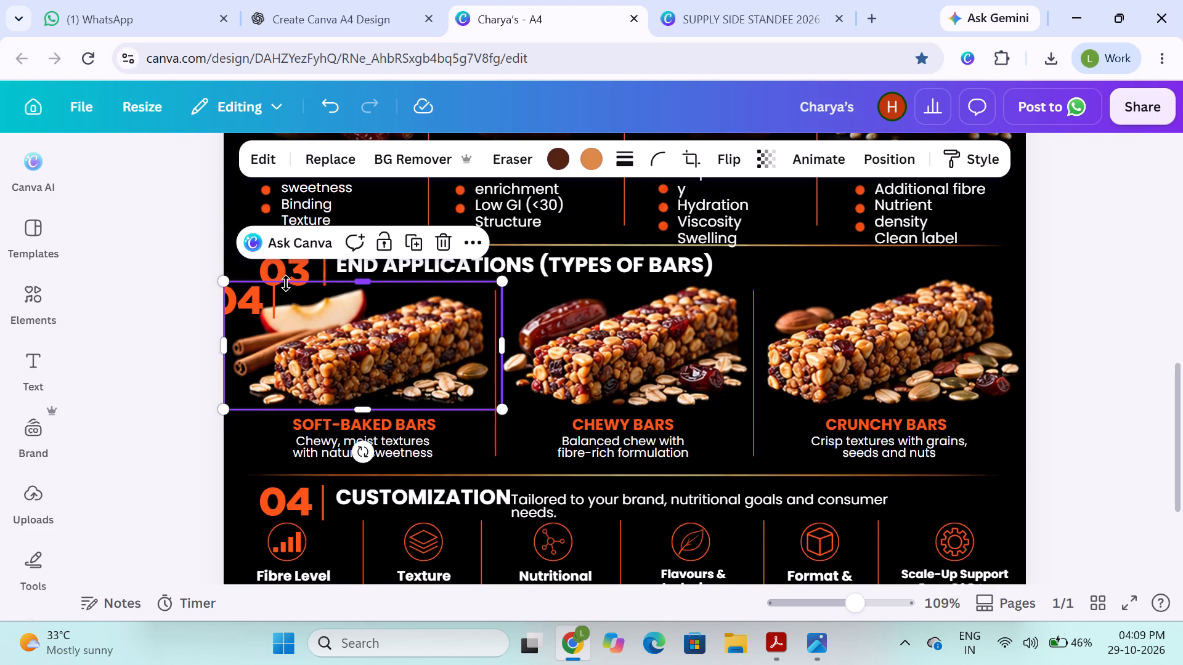
click(88, 260)
click(301, 269)
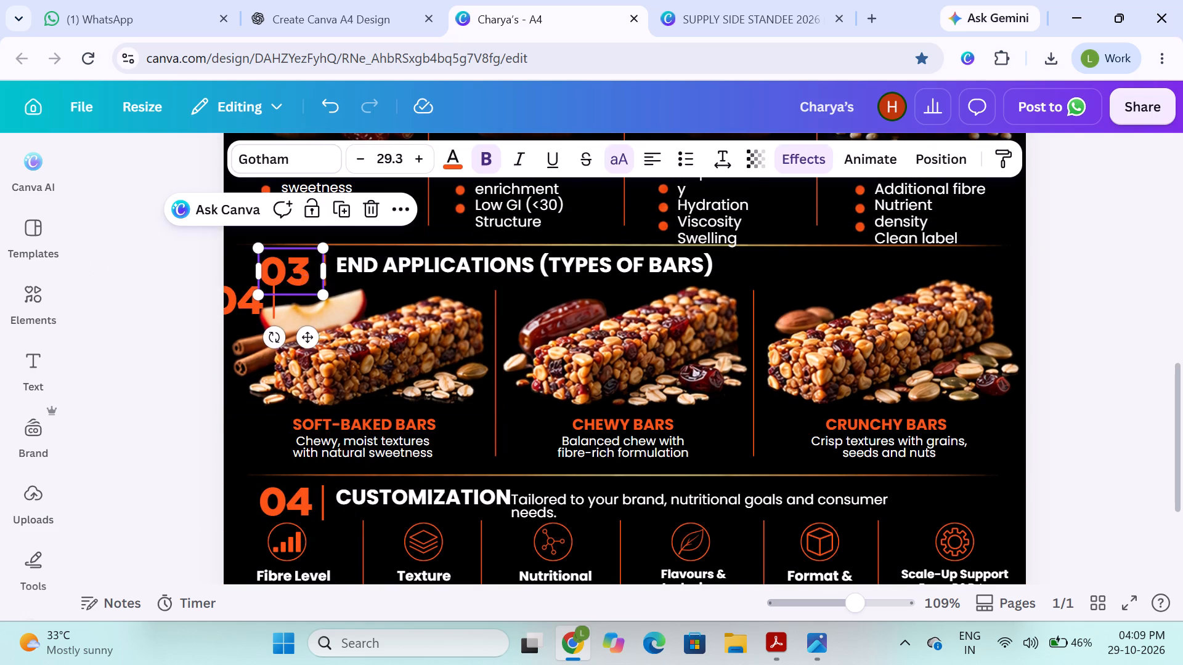
key(BackSpace)
click(329, 257)
key(BackSpace)
Place the copied number-and-line group beside the END APPLICATIONS heading and change its number to 03.
click(249, 291)
drag(244, 294, 269, 288)
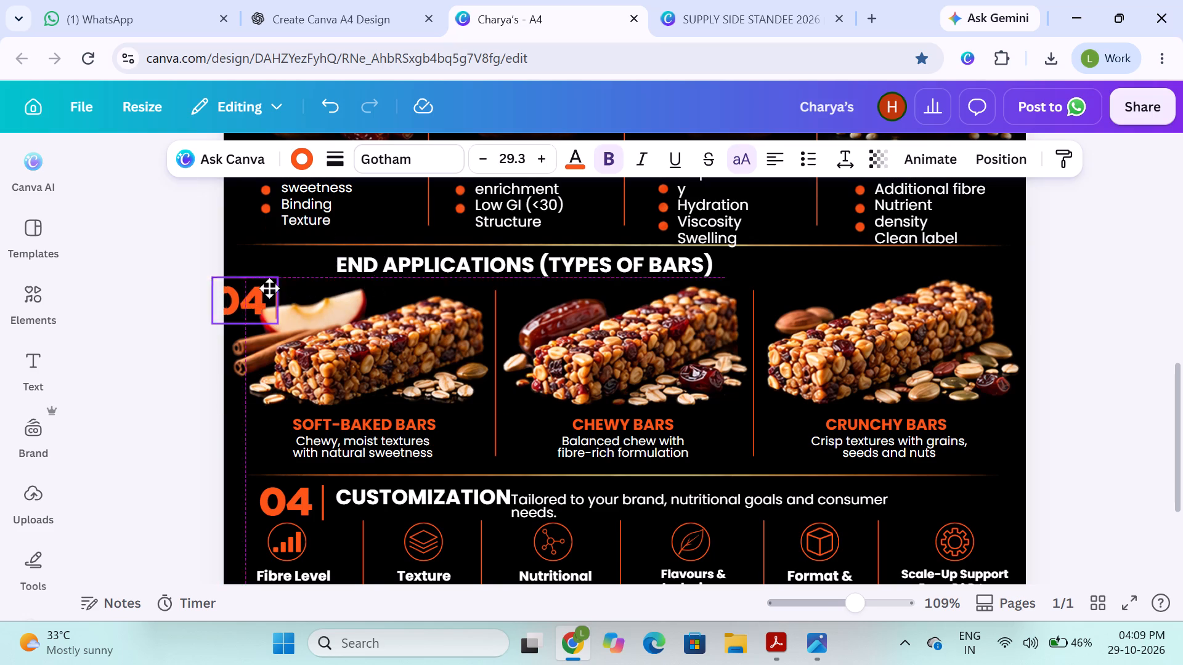
drag(269, 288, 290, 267)
double_click(290, 272)
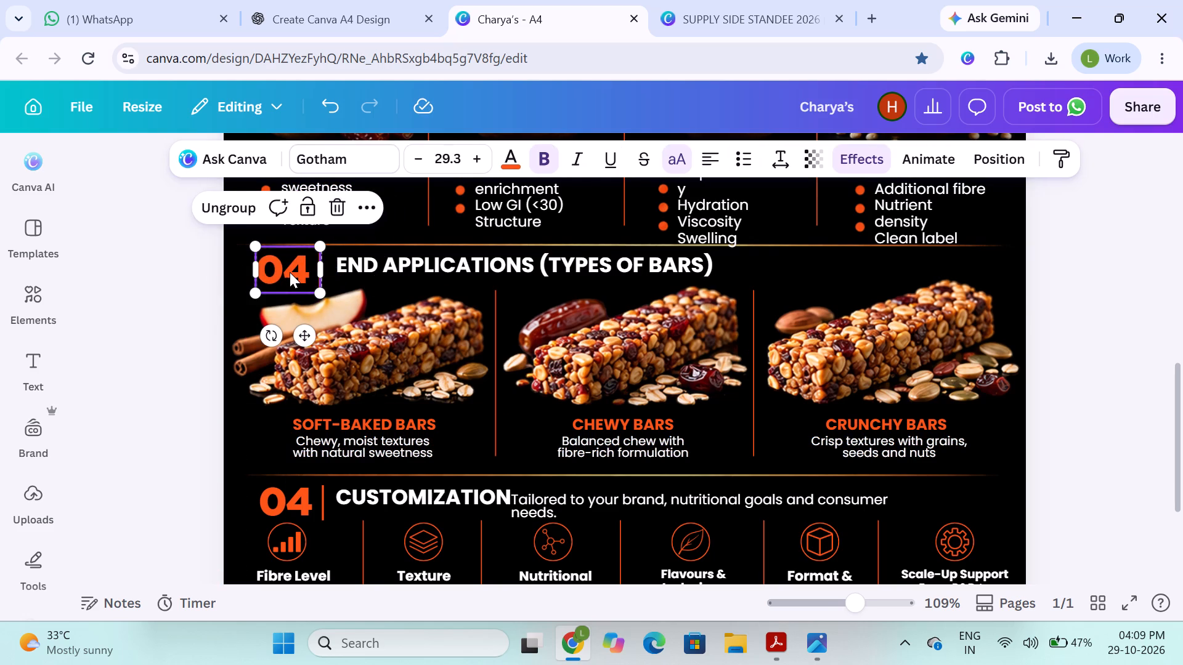
click(301, 272)
key(BackSpace)
key(3)
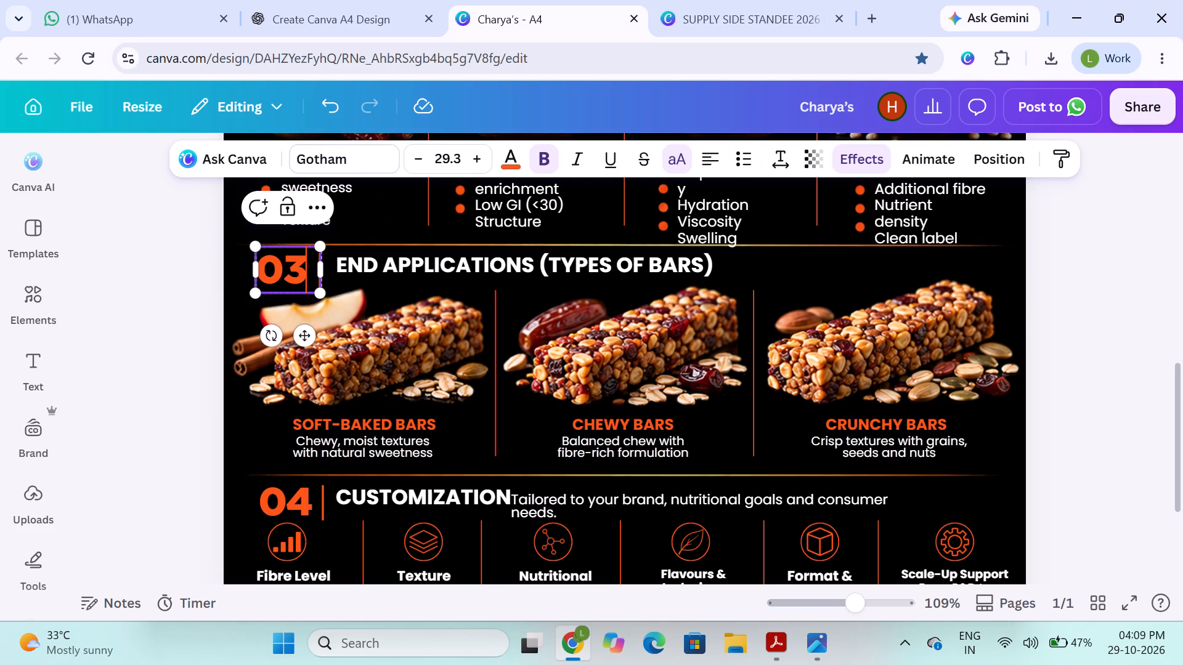
click(200, 315)
Duplicate the 03 number-and-line group for the FIBER SOURCES section and change the copy's number to 02.
click(277, 273)
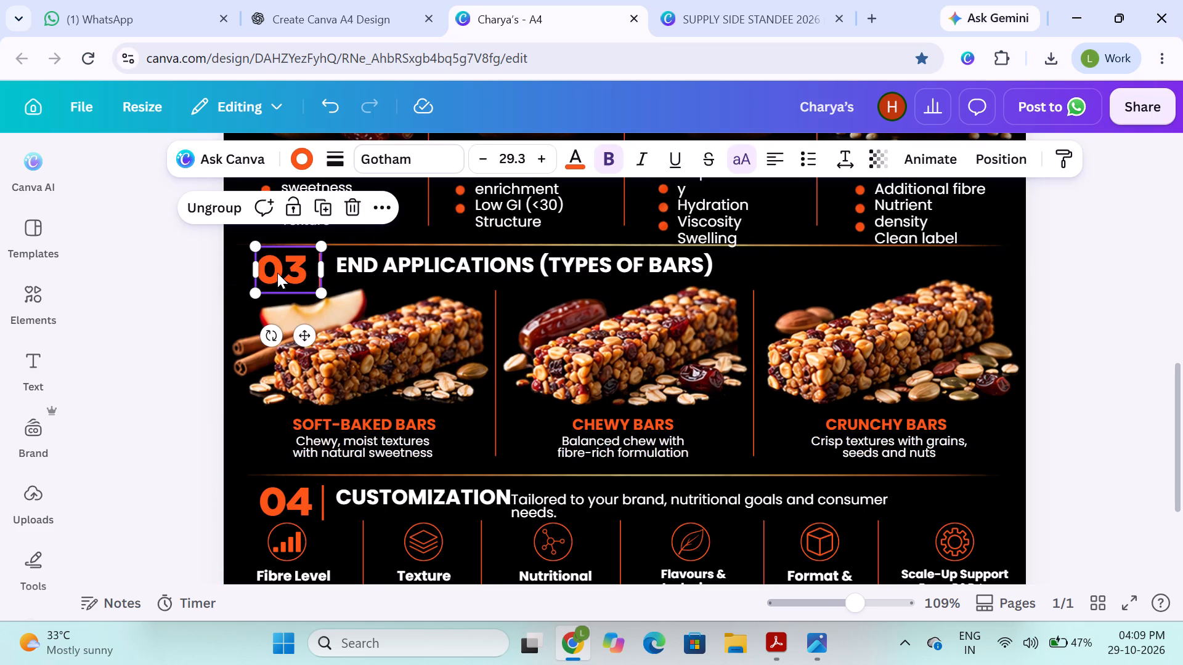
key(ctrl+d)
scroll(333, 300, up, 2)
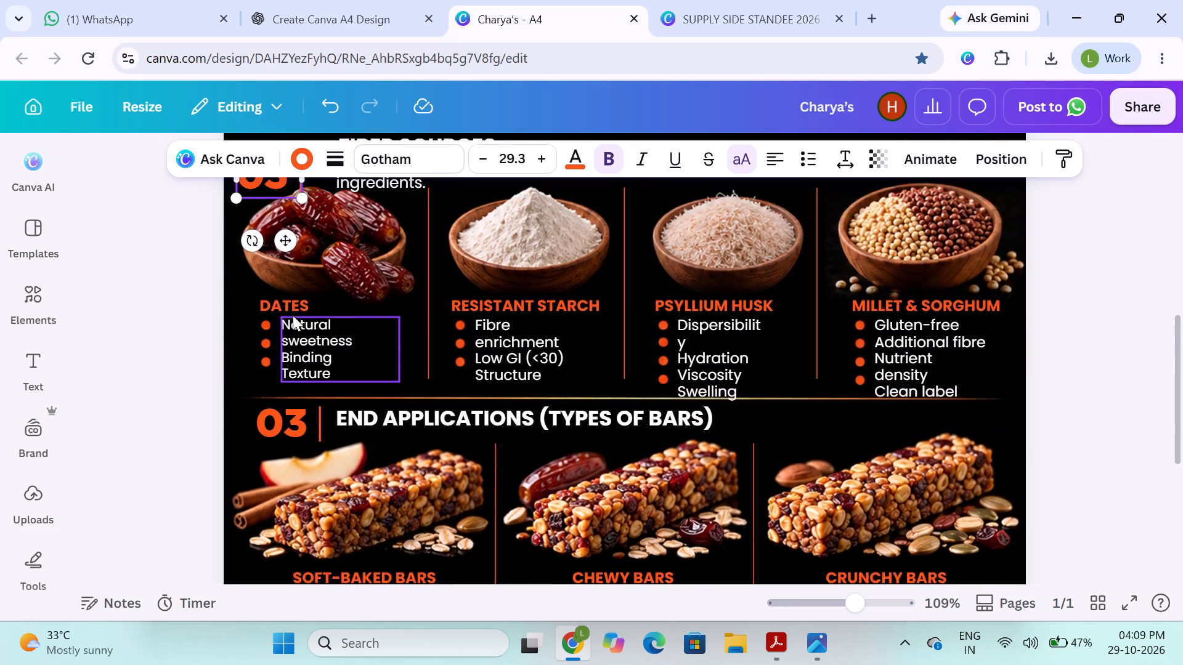
scroll(293, 315, up, 1)
double_click(274, 320)
click(275, 320)
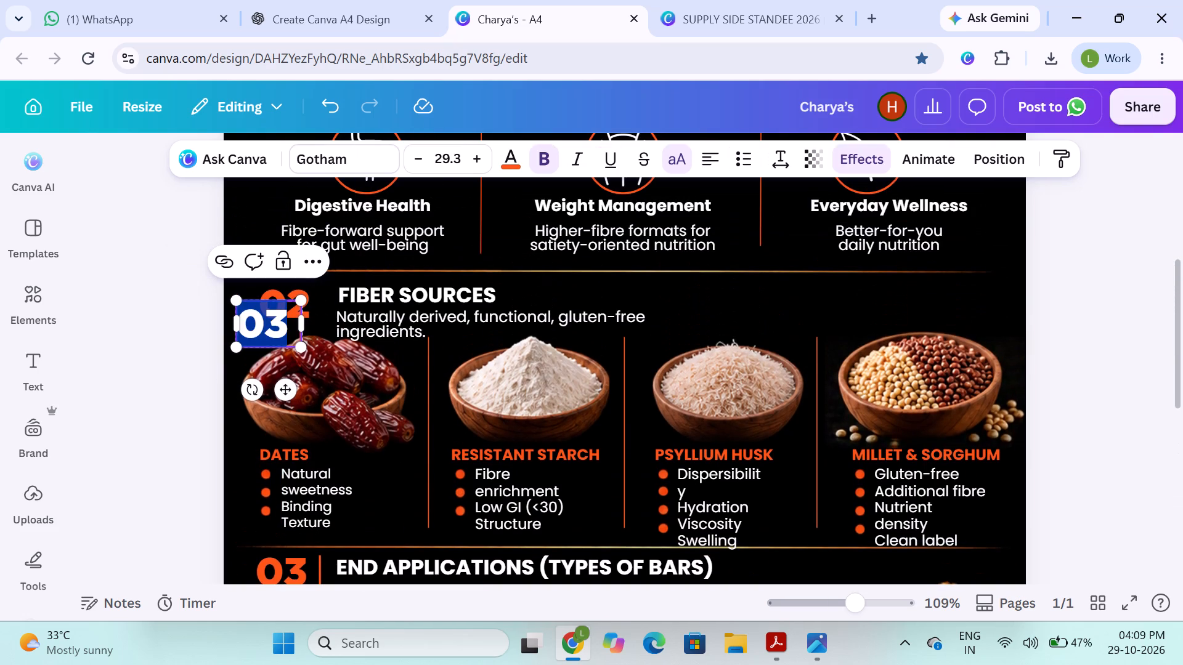
key(Right)
key(BackSpace)
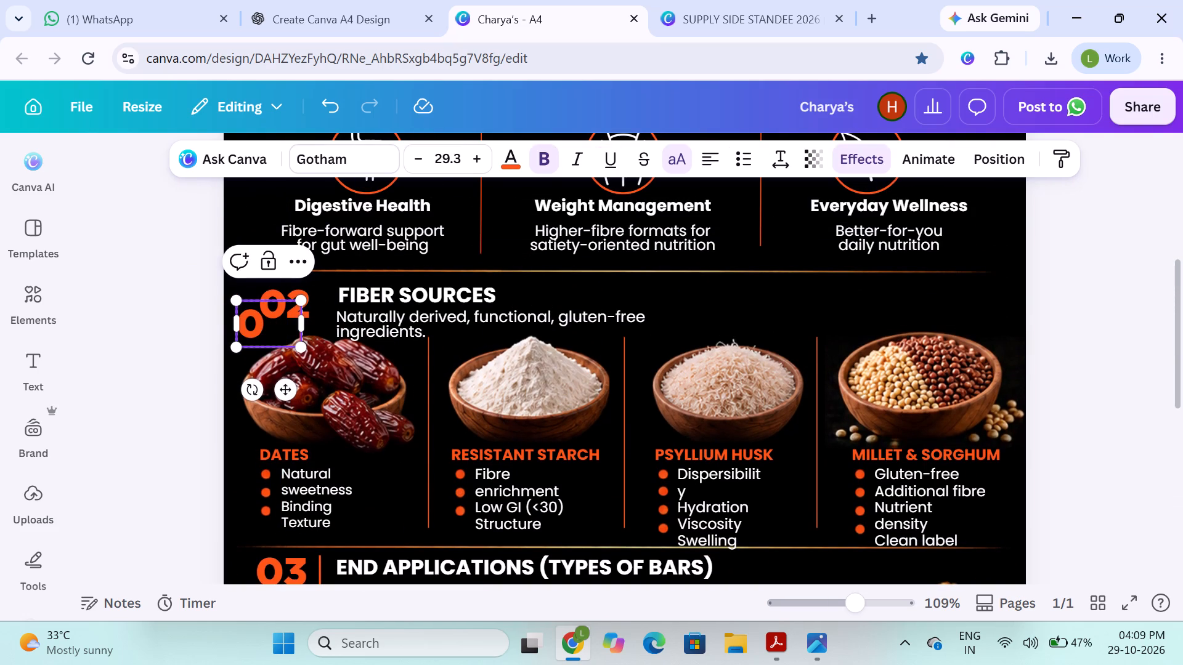
key(2)
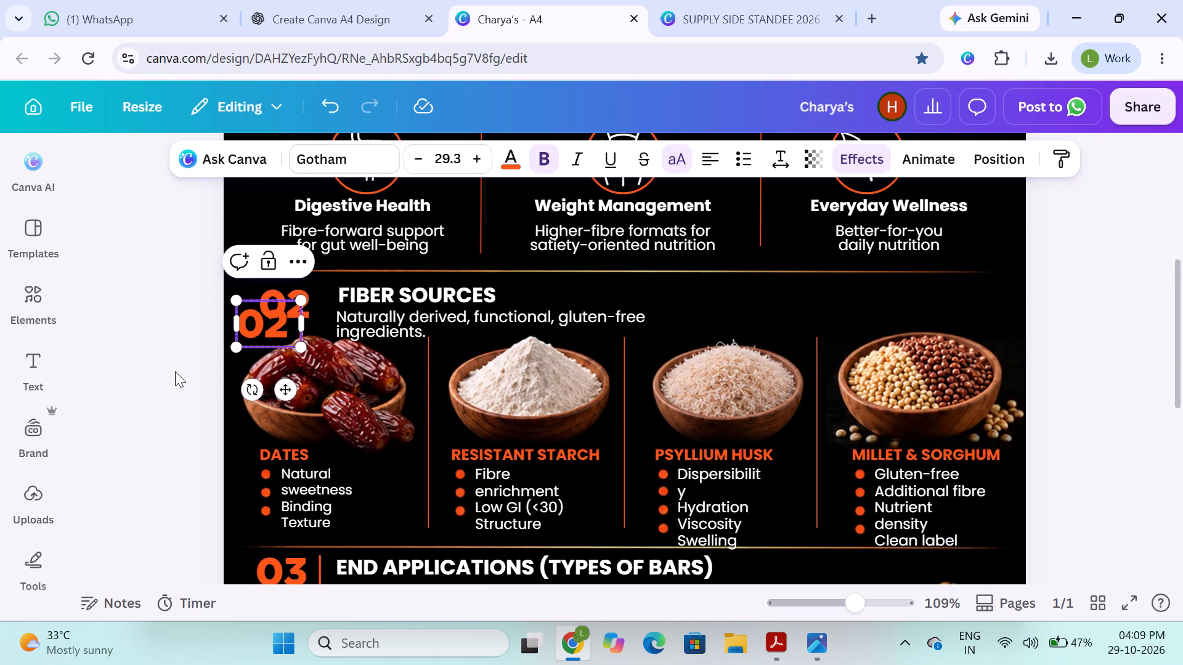
click(175, 371)
Delete the old 02 number and move the new 02 group into its place beside the FIBER SOURCES heading.
click(295, 292)
key(BackSpace)
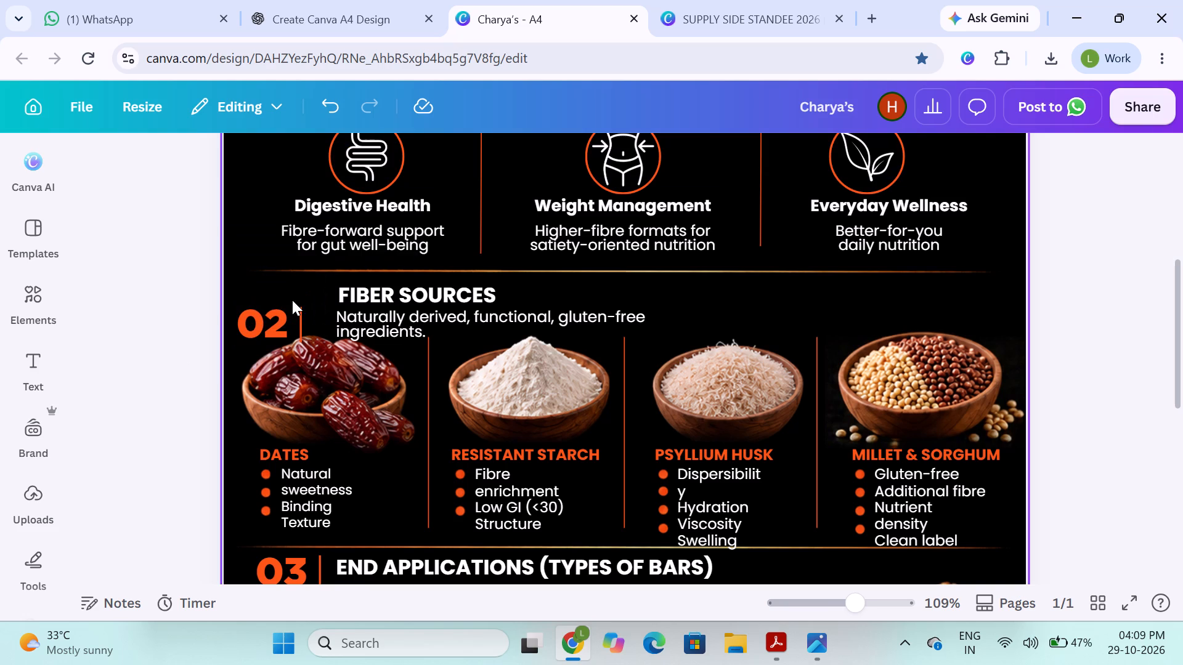
click(287, 314)
drag(275, 319, 299, 298)
click(179, 314)
Replace the old 01 number beside HEALTH SUPPORT CATEGORIES with a duplicate of the 02 number-and-line group.
scroll(178, 314, up, 2)
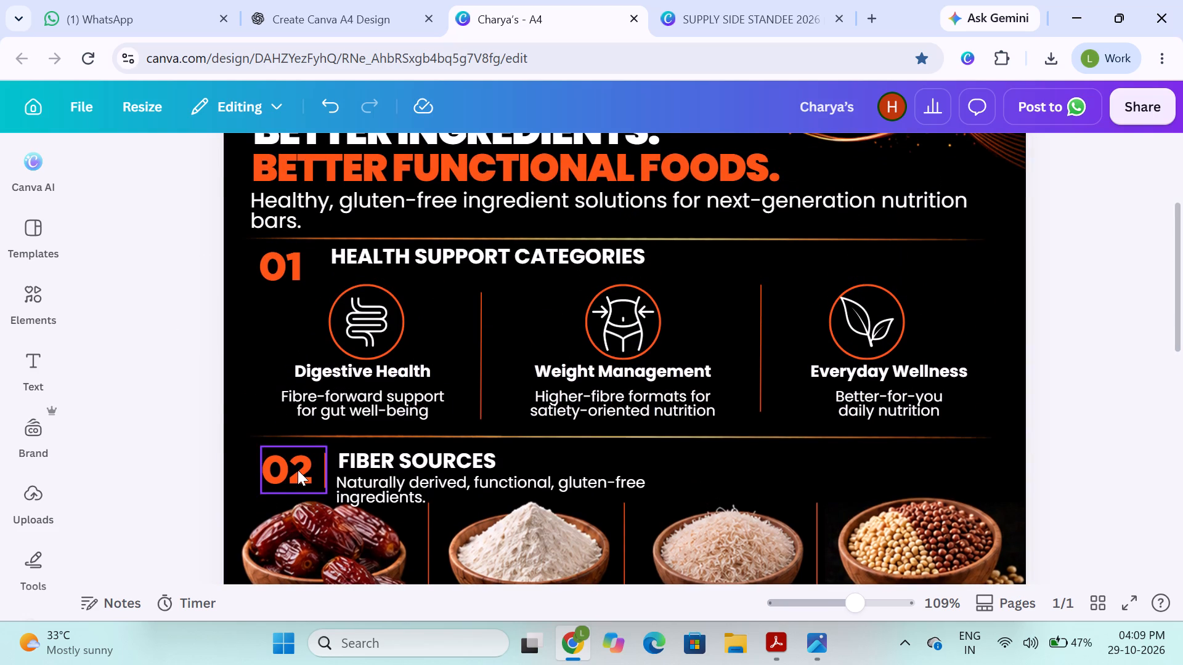
click(298, 470)
key(ctrl+d)
scroll(291, 333, up, 2)
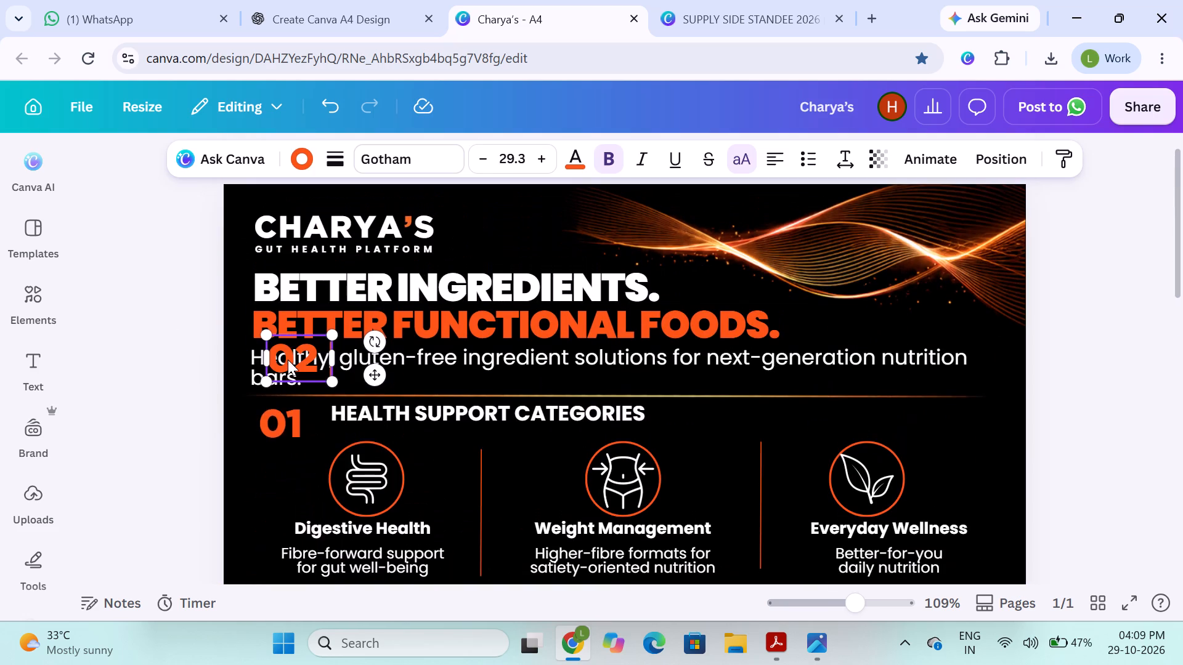
drag(288, 360, 259, 483)
click(283, 440)
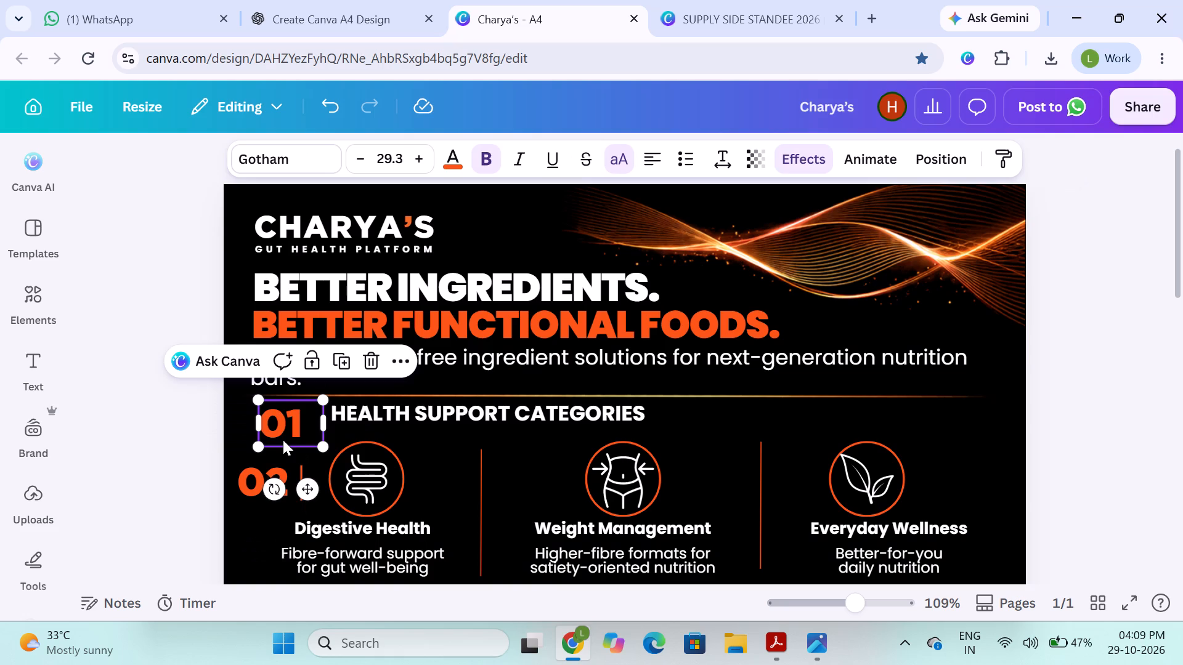
key(BackSpace)
click(280, 473)
drag(280, 473, 291, 412)
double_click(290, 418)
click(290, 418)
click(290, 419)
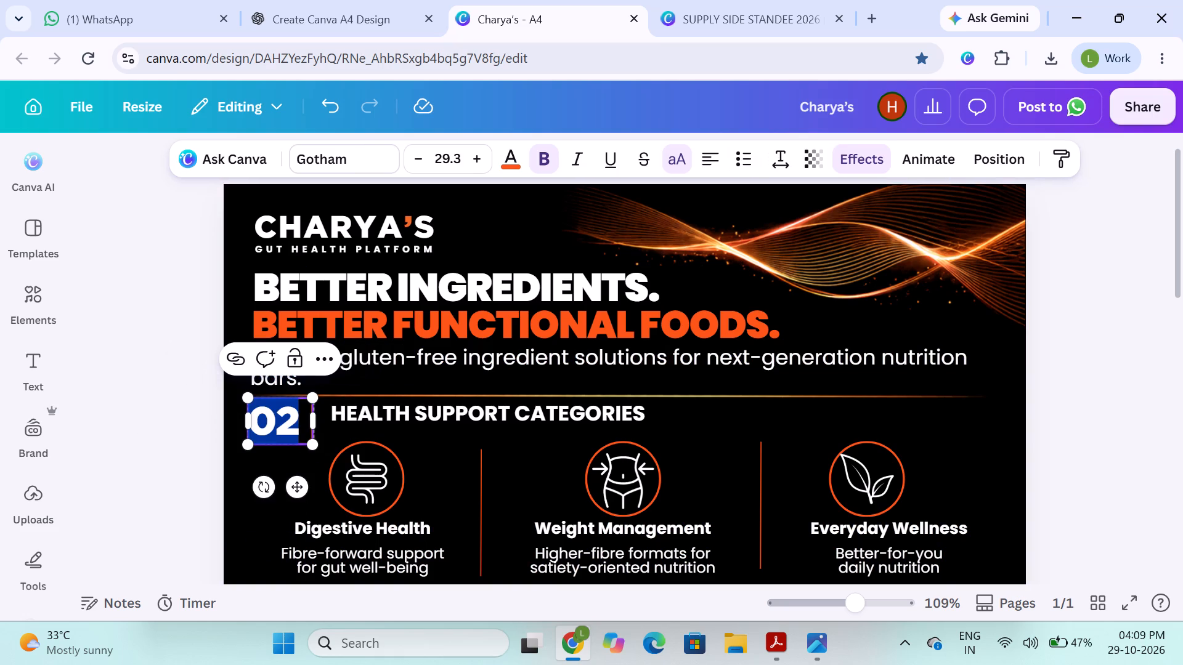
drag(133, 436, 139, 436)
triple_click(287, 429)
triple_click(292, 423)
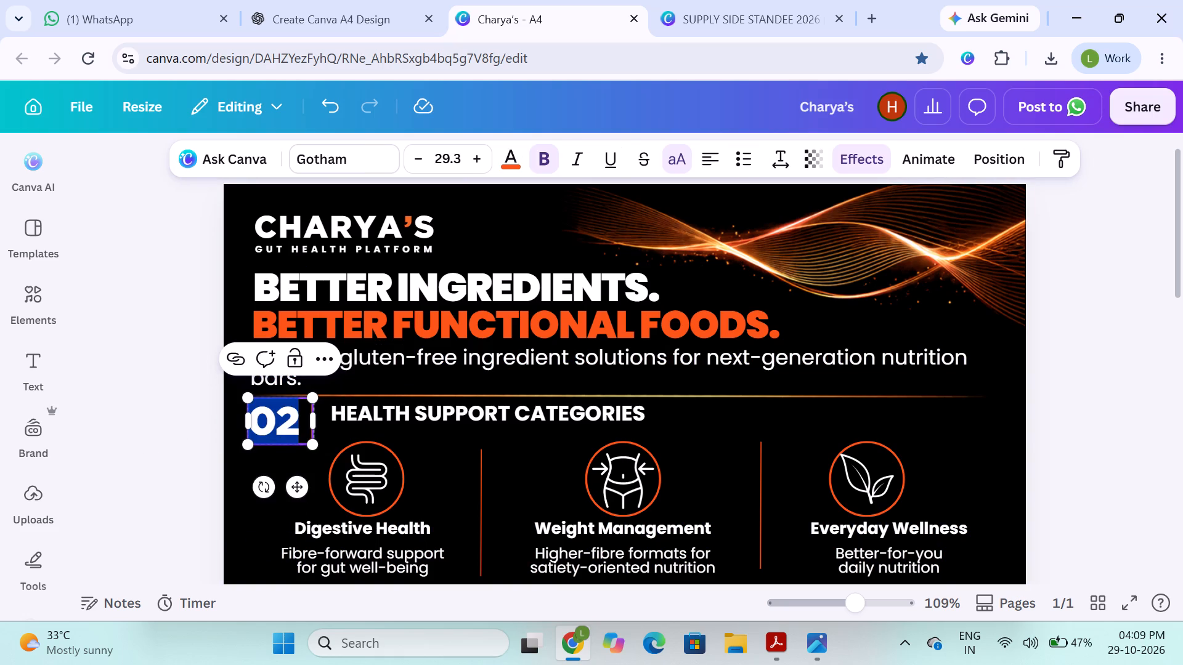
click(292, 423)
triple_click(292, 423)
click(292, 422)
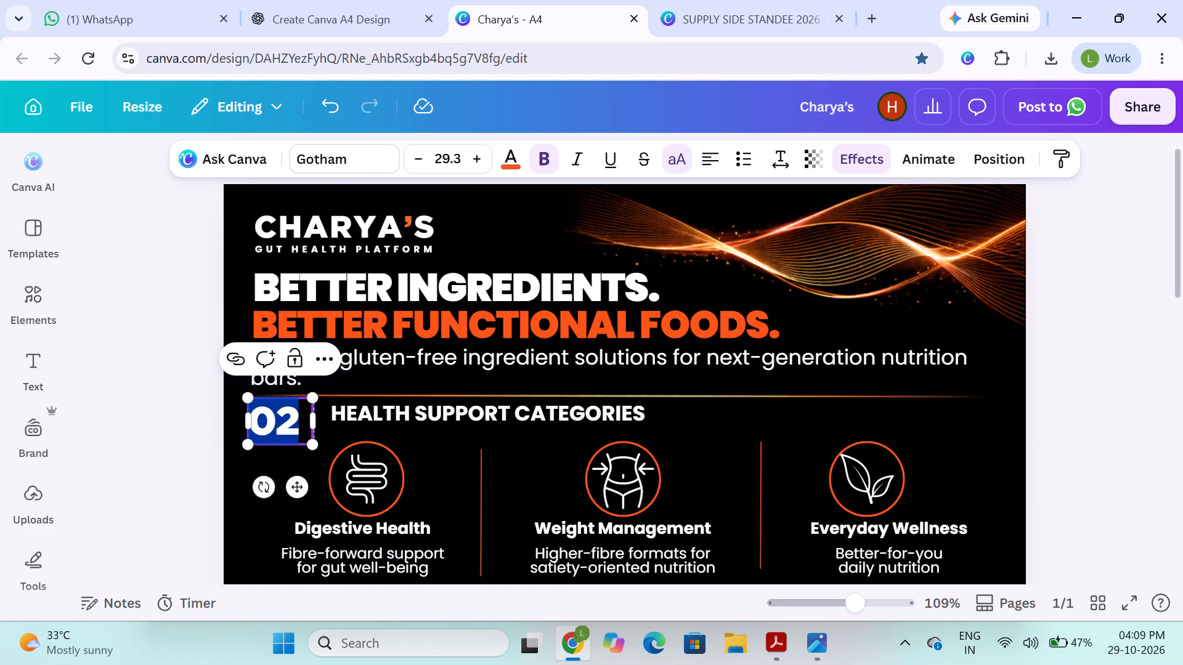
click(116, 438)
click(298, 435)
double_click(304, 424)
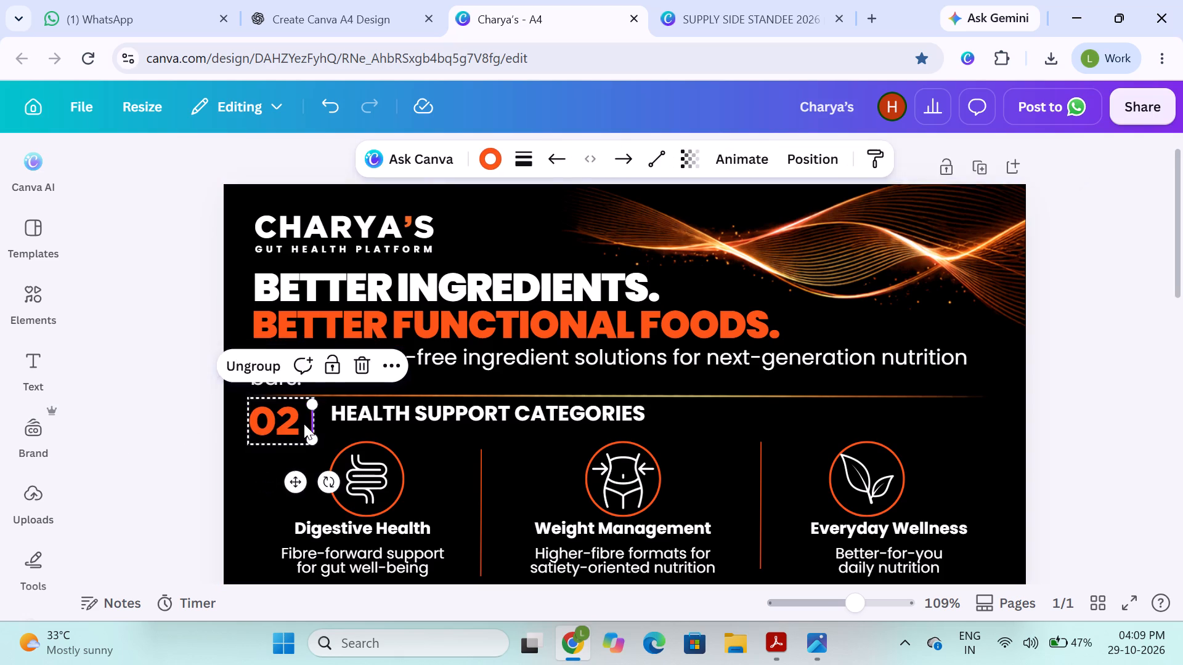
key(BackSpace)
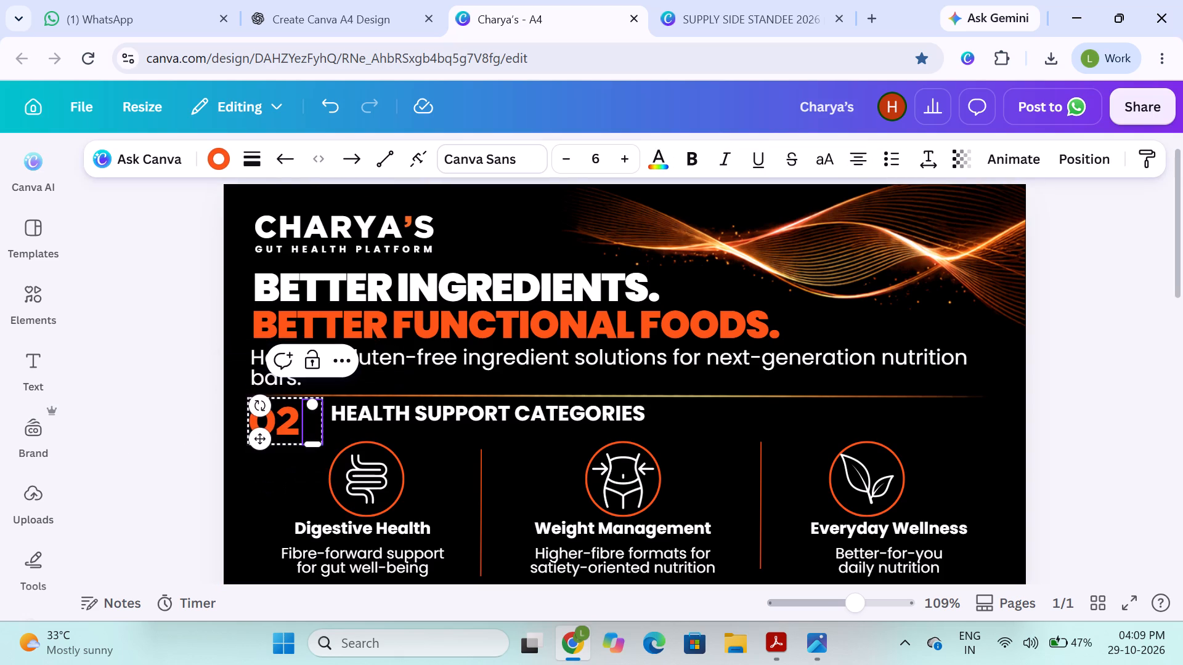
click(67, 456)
Change the number in the group beside the HEALTH SUPPORT CATEGORIES heading to 01.
triple_click(278, 420)
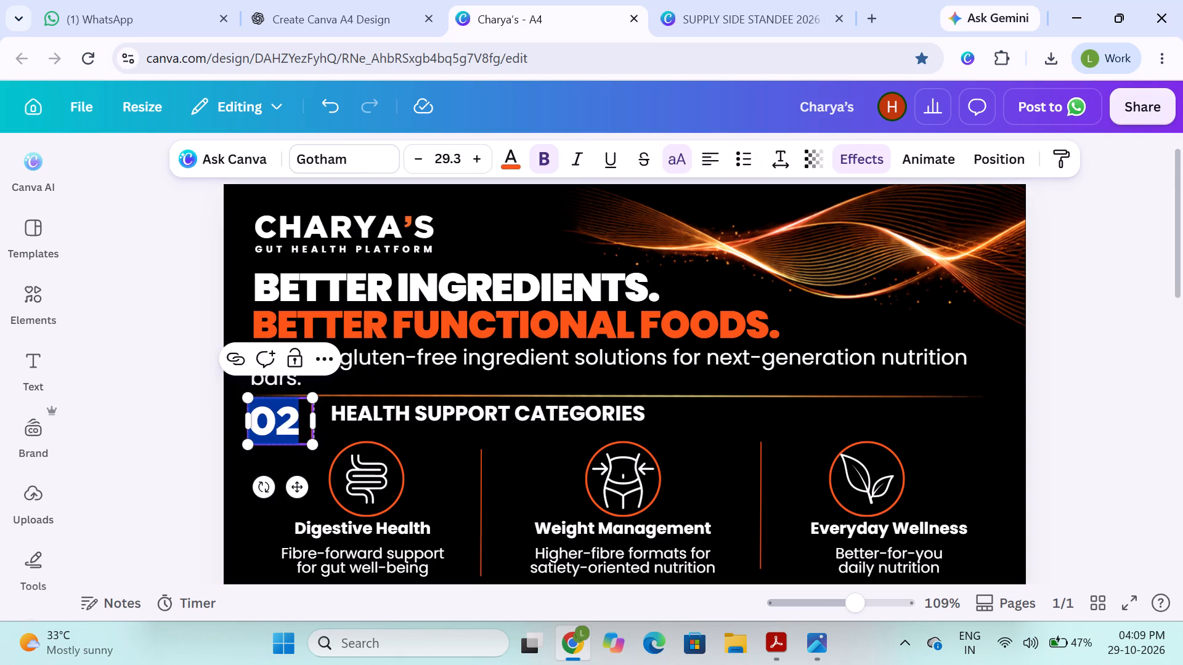
double_click(278, 420)
click(278, 420)
click(278, 420)
double_click(278, 420)
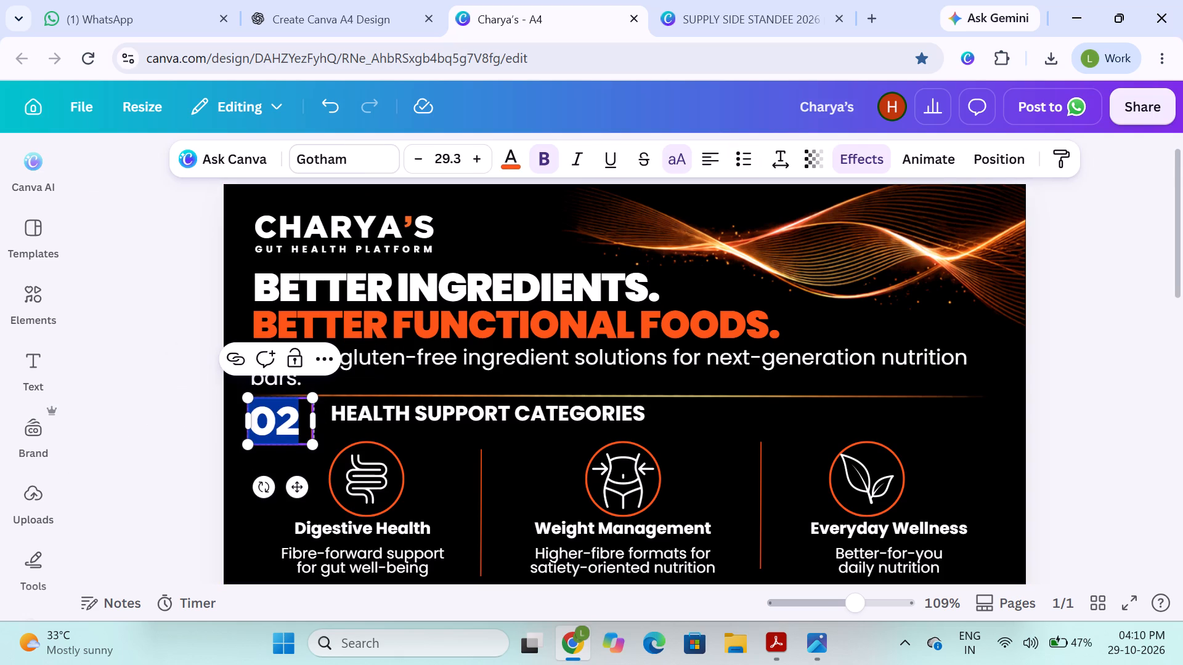
click(278, 420)
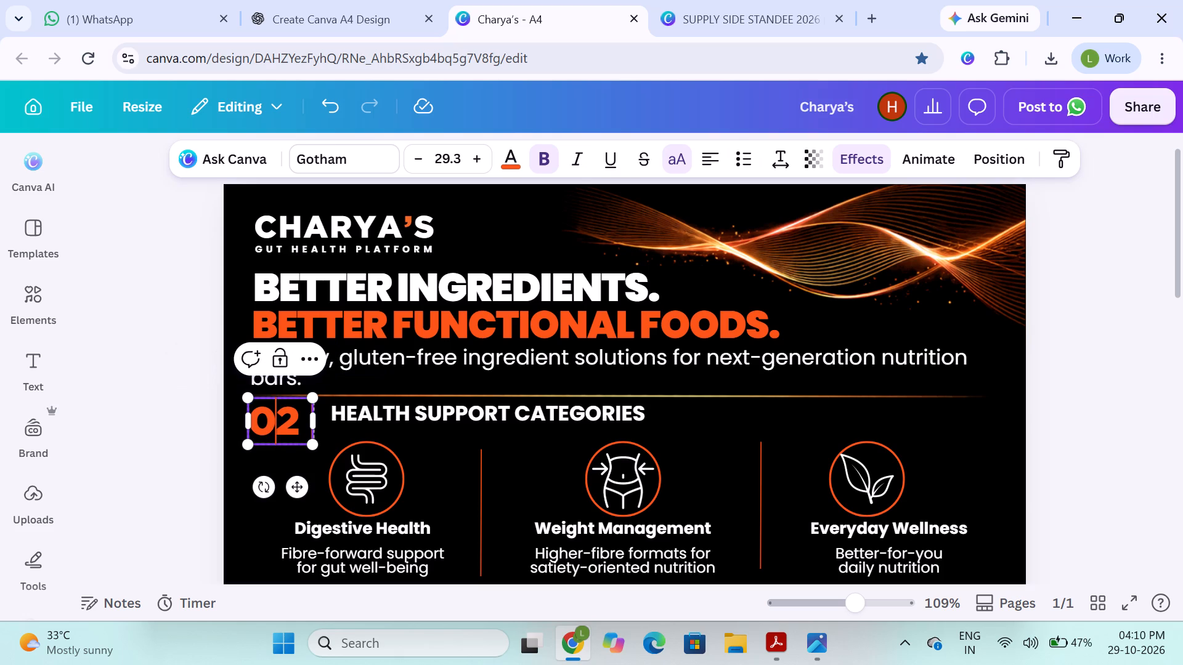
key(Right)
key(BackSpace)
key(1)
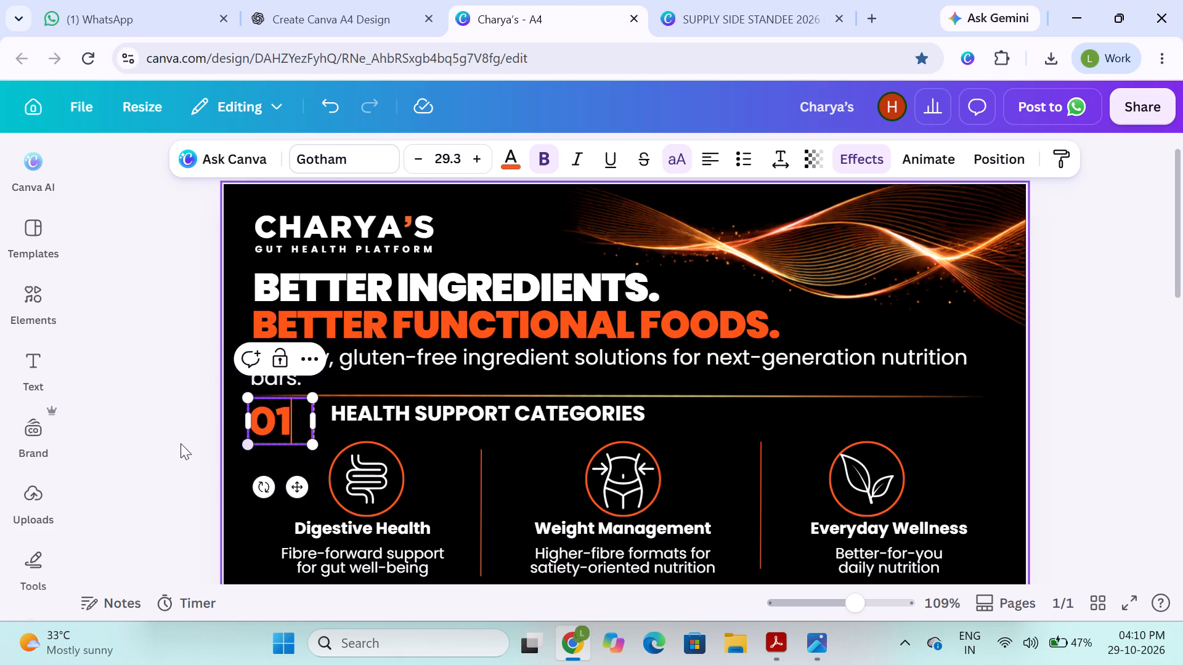
click(103, 432)
click(266, 423)
click(290, 424)
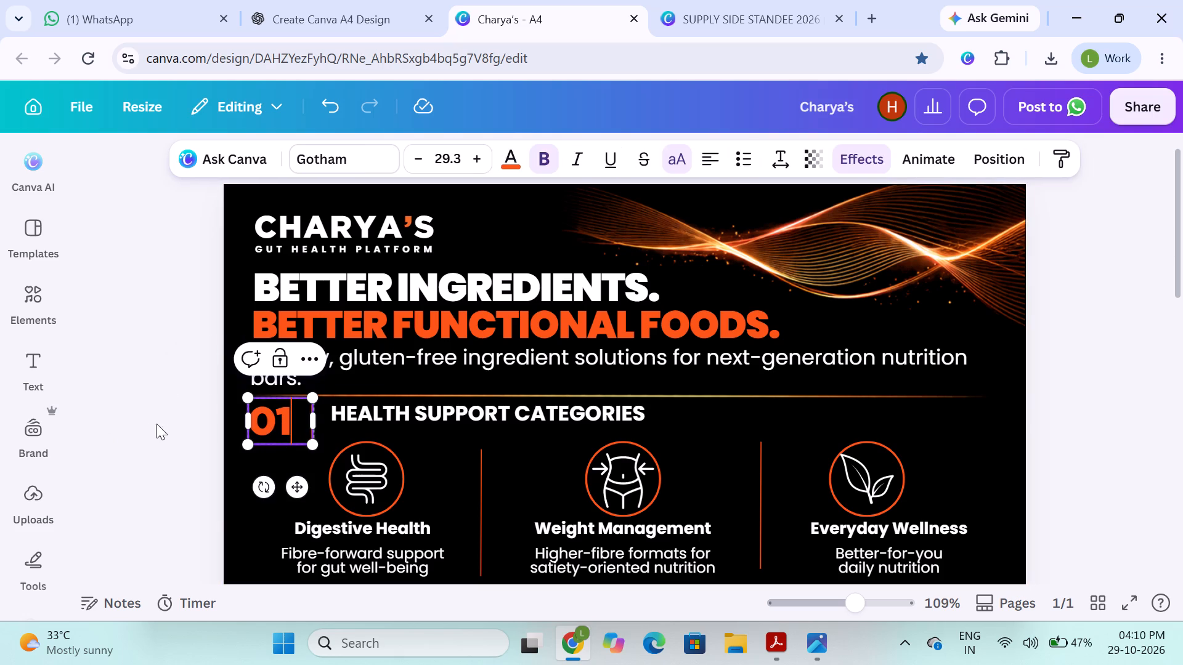
click(141, 424)
Check the font size of each section heading, from HEALTH SUPPORT CATEGORIES to CUSTOMIZATION, for consistency.
scroll(319, 406, down, 1)
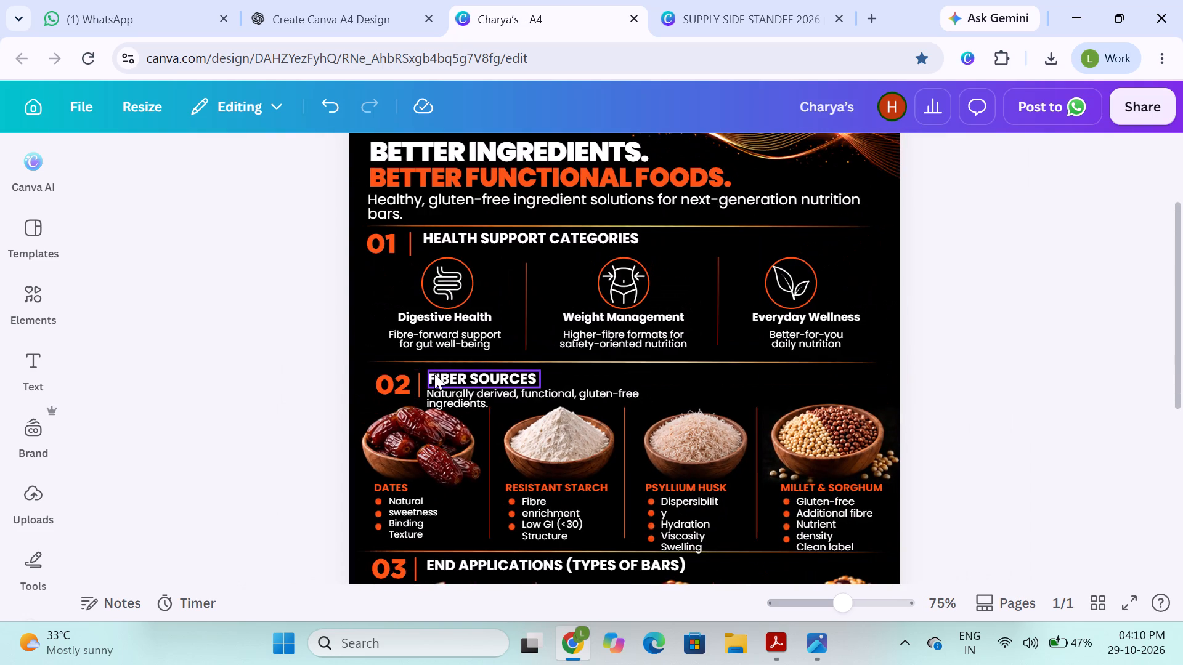
click(434, 374)
click(470, 244)
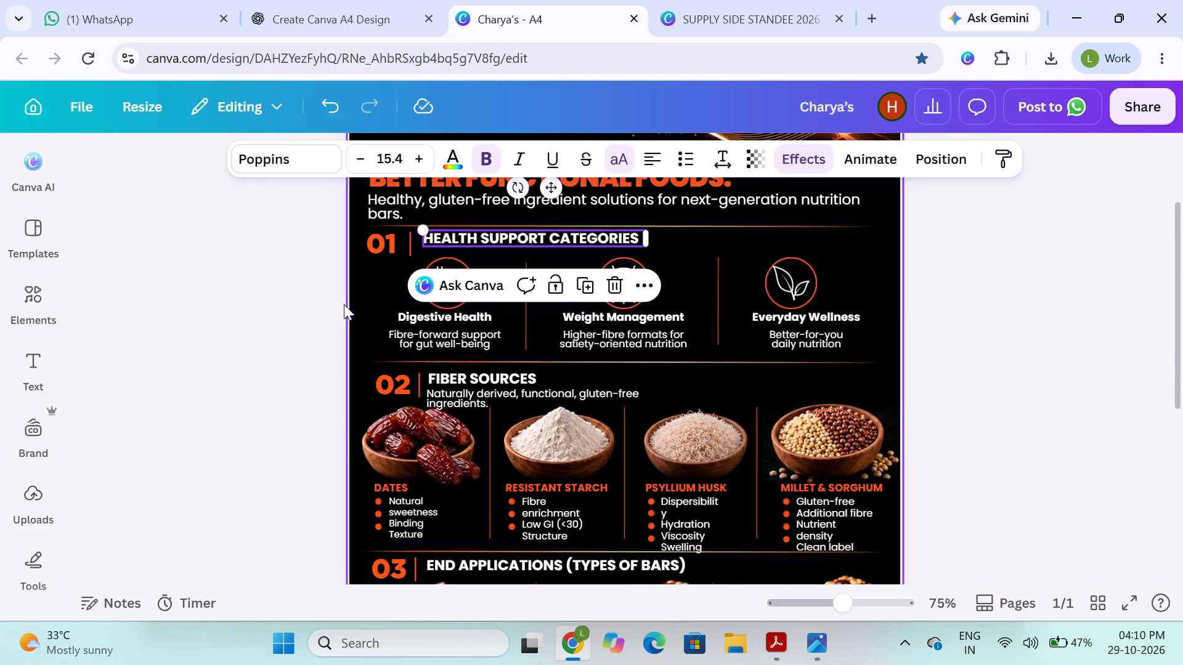
click(278, 330)
scroll(416, 451, down, 1)
click(457, 437)
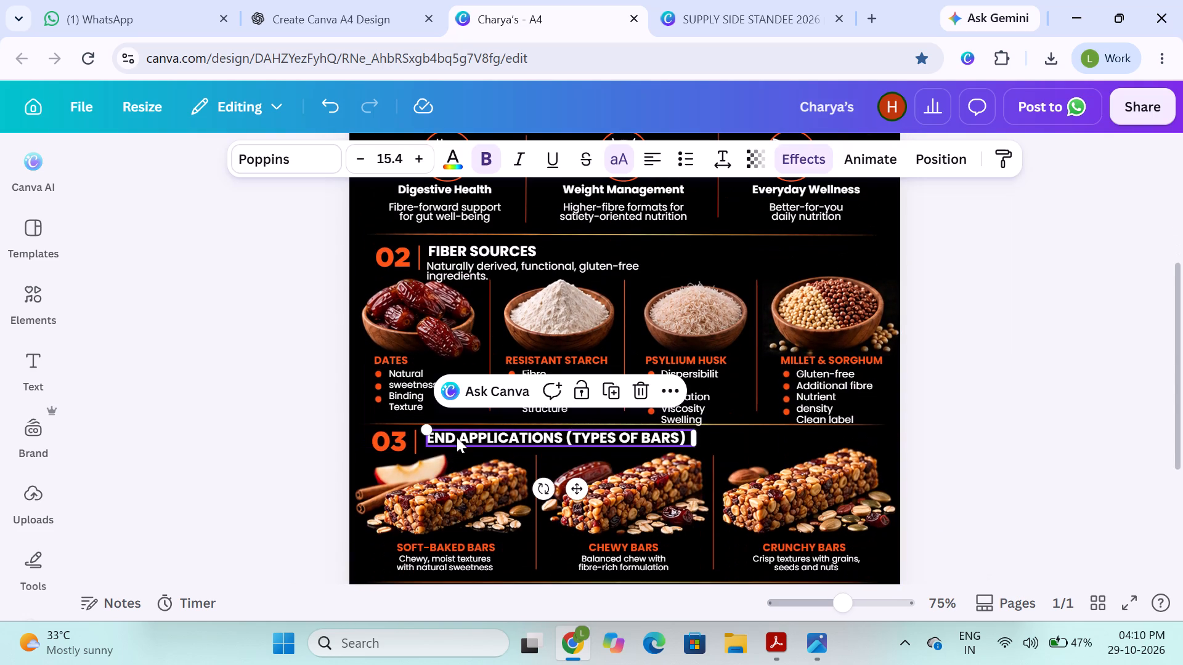
scroll(494, 499, down, 2)
click(492, 491)
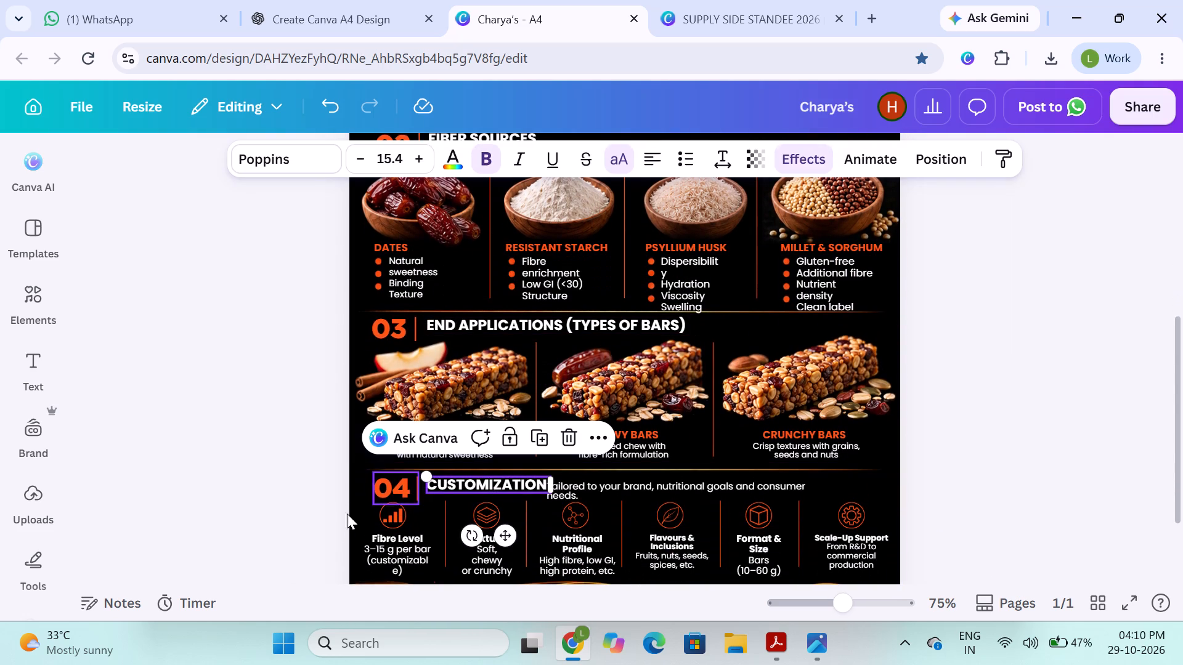
scroll(359, 501, down, 2)
scroll(451, 420, up, 3)
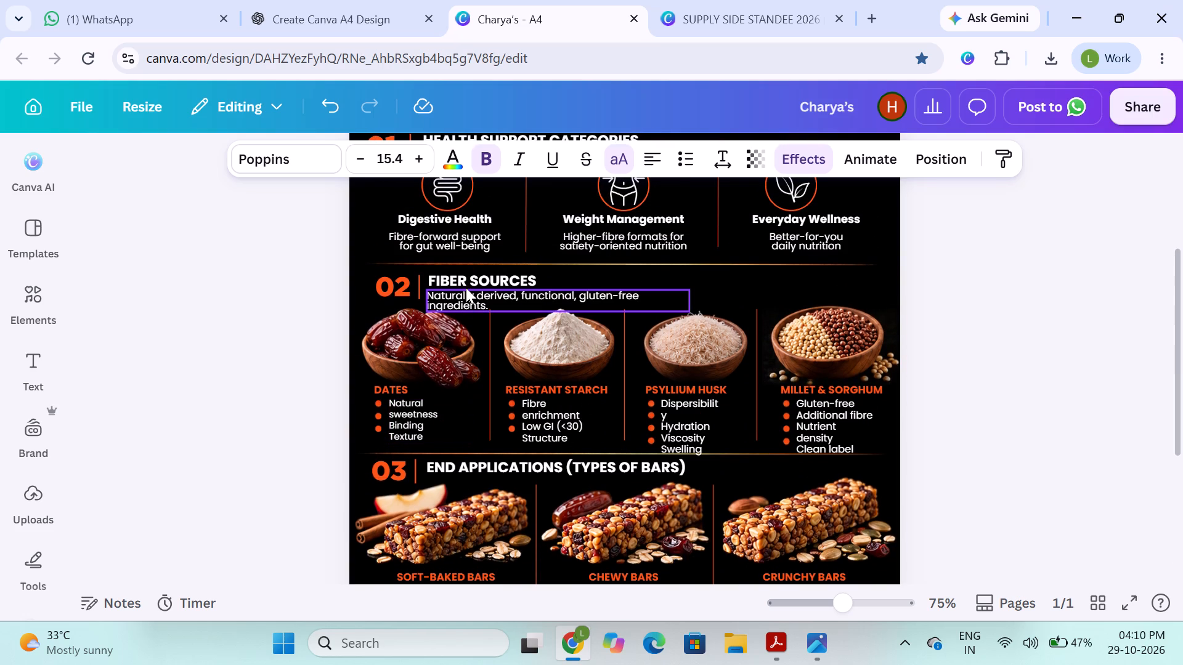
click(467, 283)
scroll(458, 284, up, 1)
click(464, 292)
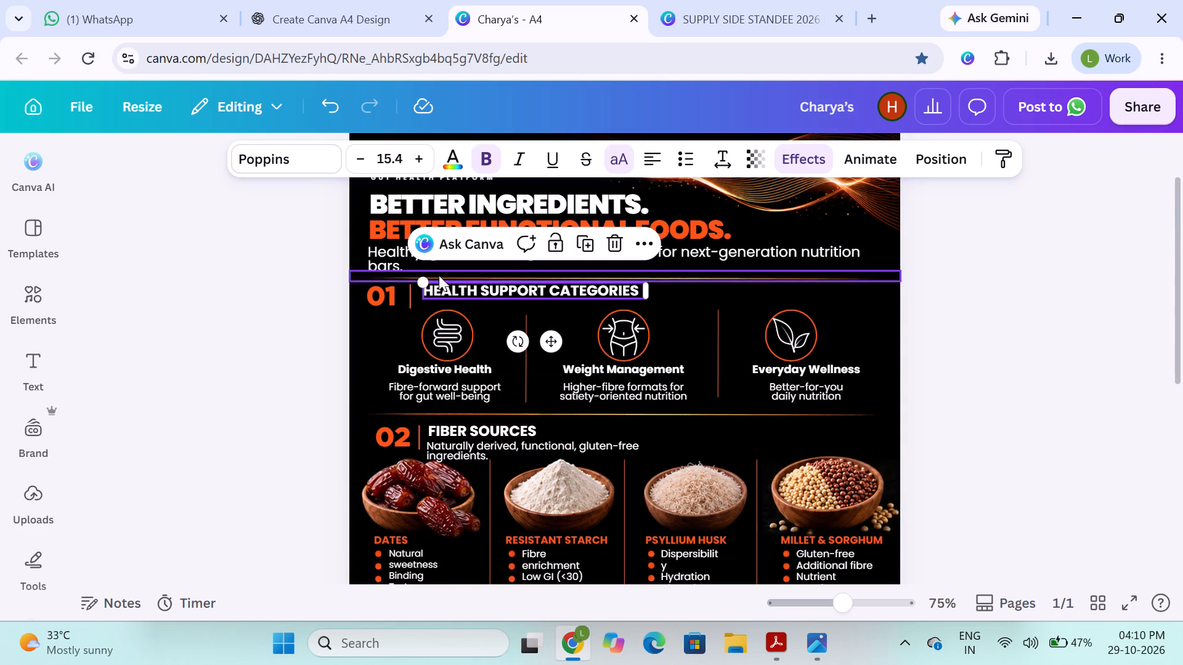
scroll(439, 275, up, 1)
click(280, 434)
scroll(460, 371, down, 1)
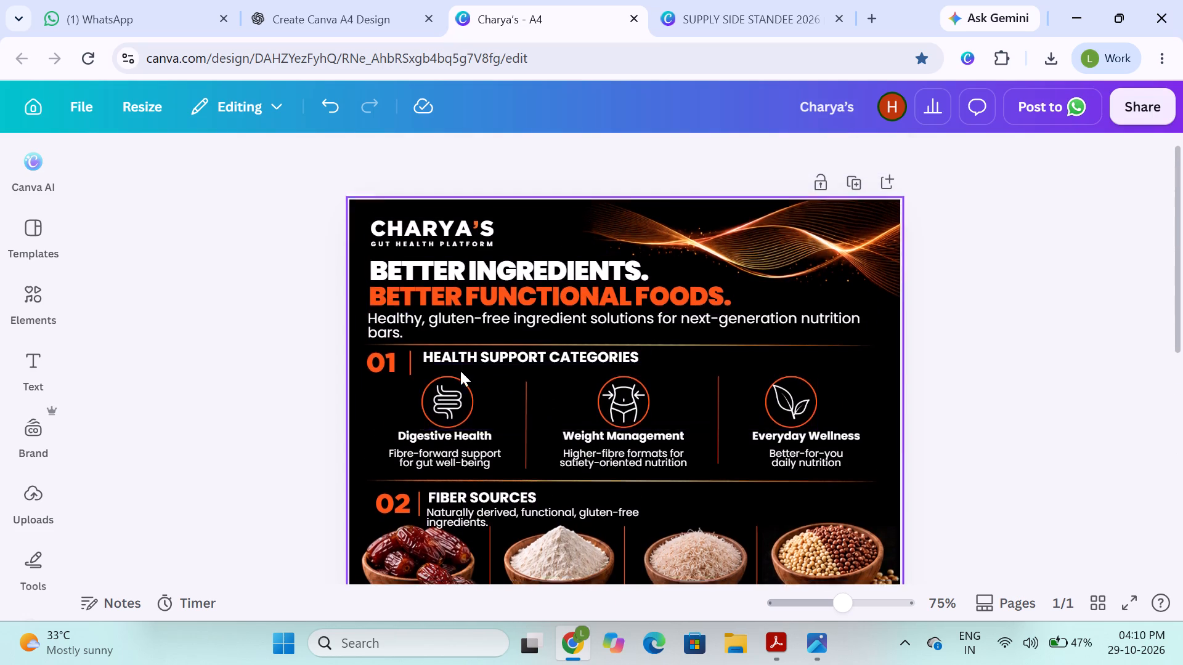
scroll(460, 371, down, 1)
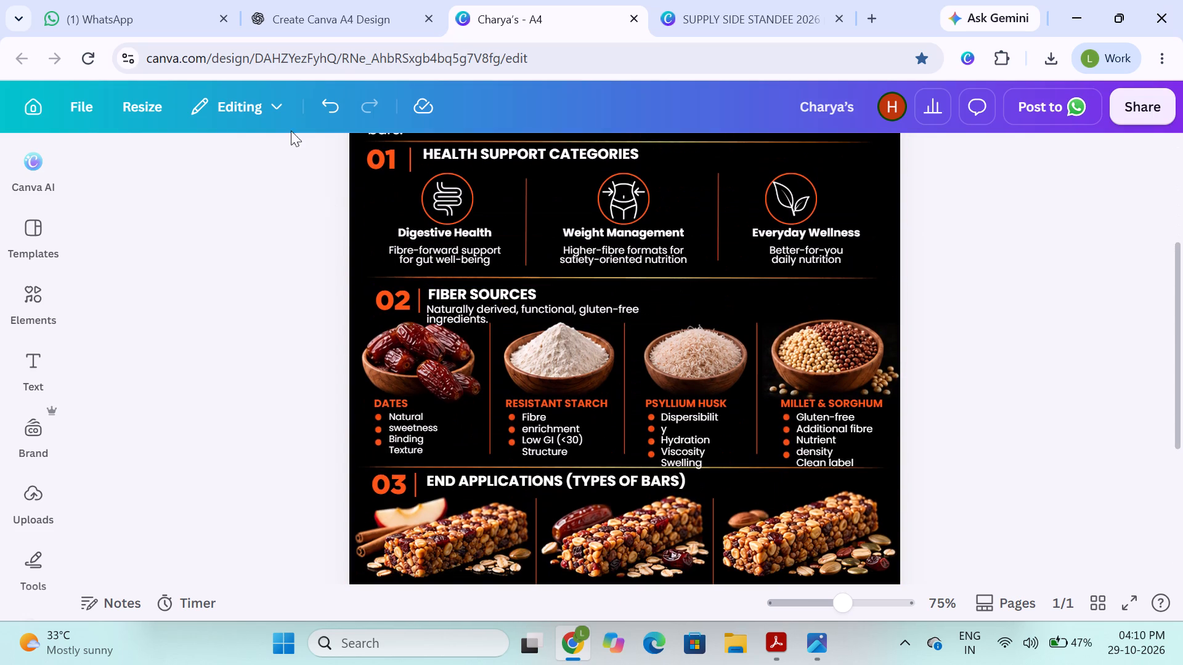
Centre-align the four section number groups, 01 to 04, with one another along a common vertical axis.
click(372, 172)
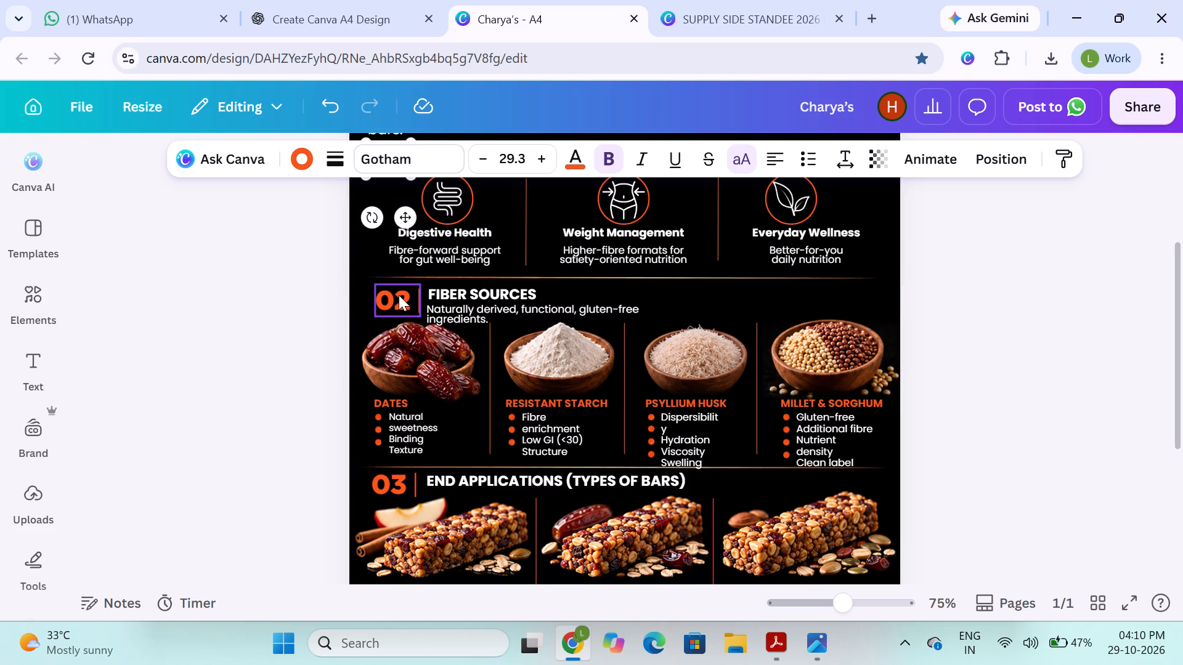
shift+click(399, 295)
scroll(392, 357, down, 3)
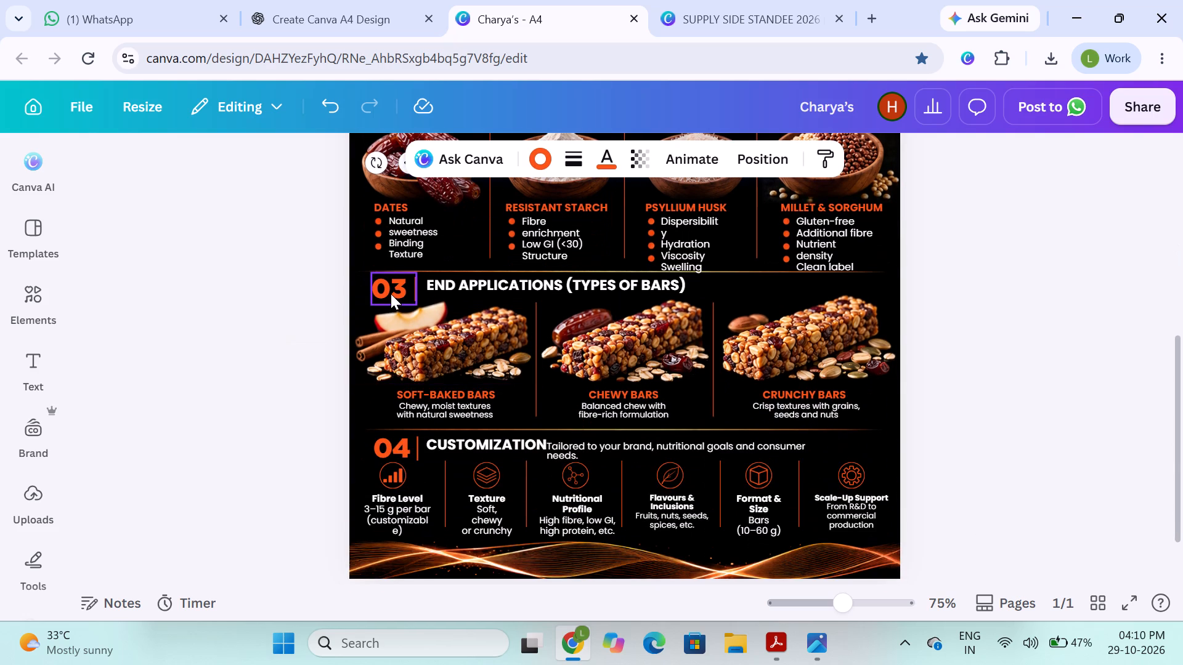
shift+click(391, 294)
shift+click(388, 446)
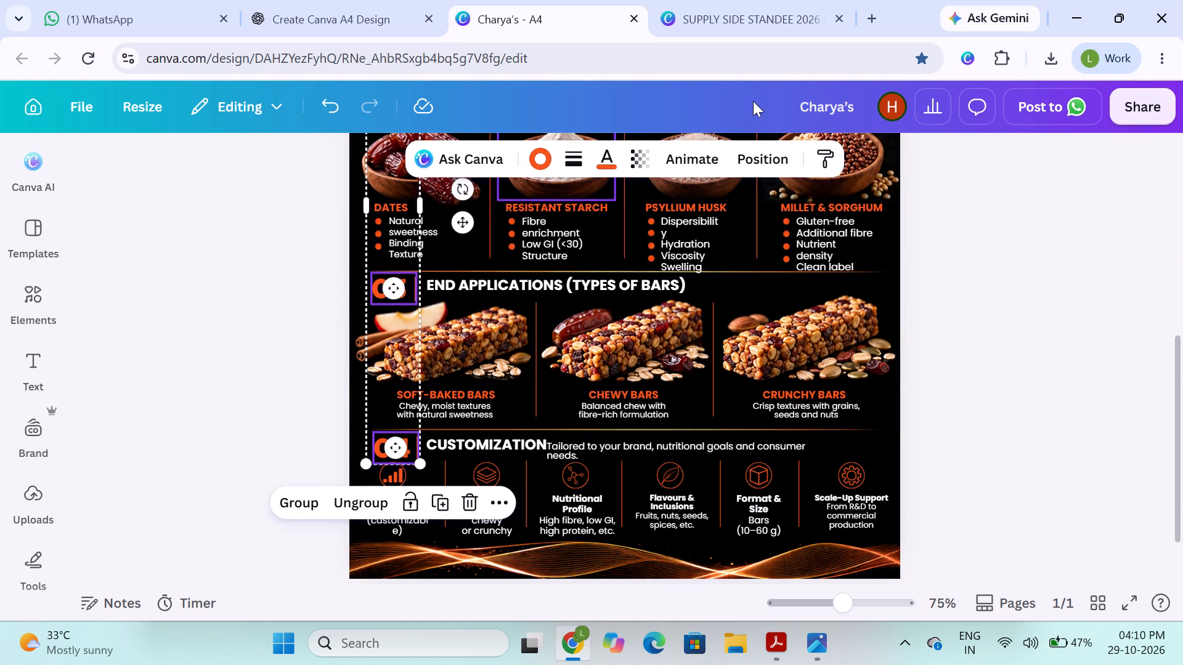
click(766, 148)
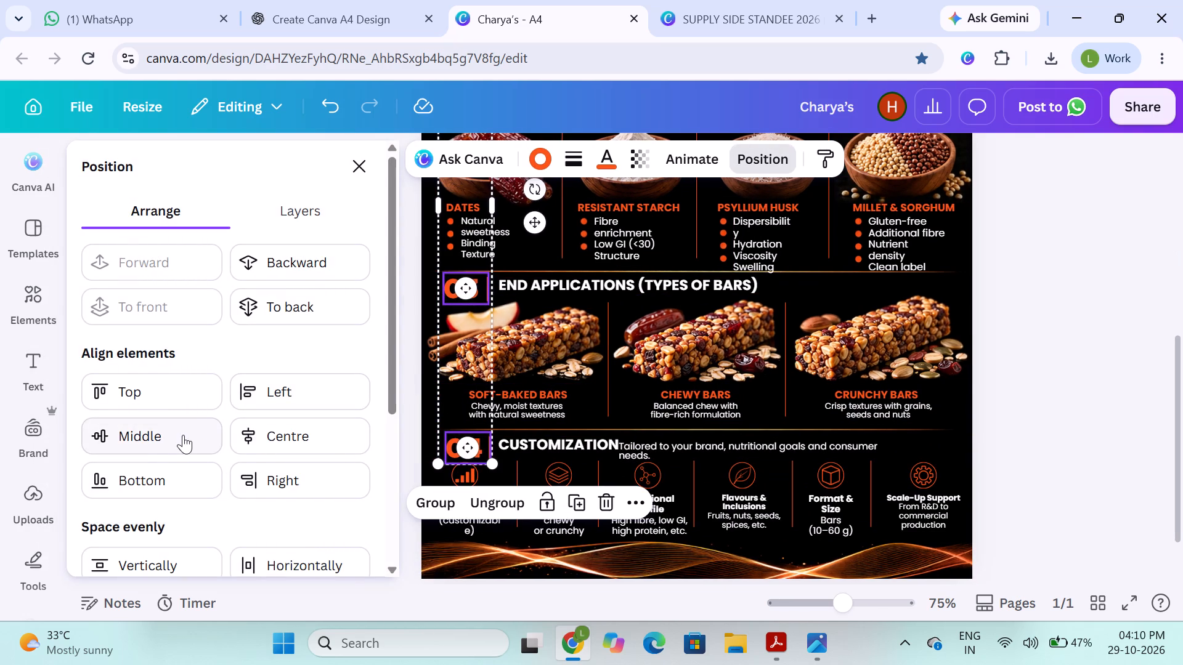
click(242, 435)
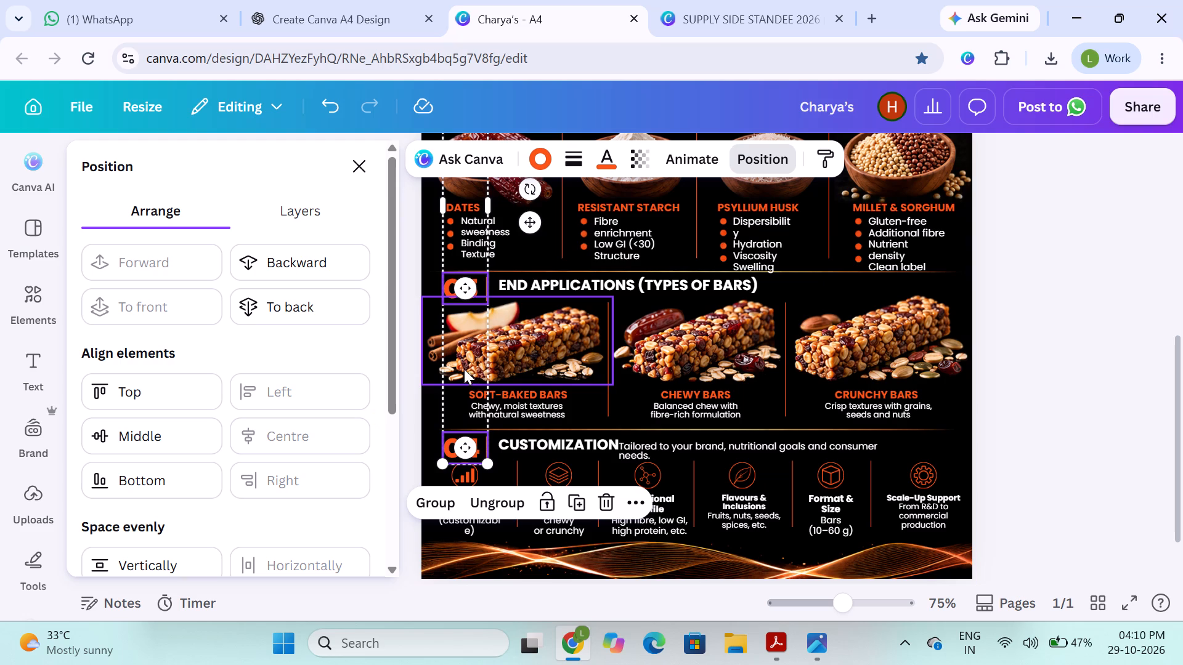
click(352, 167)
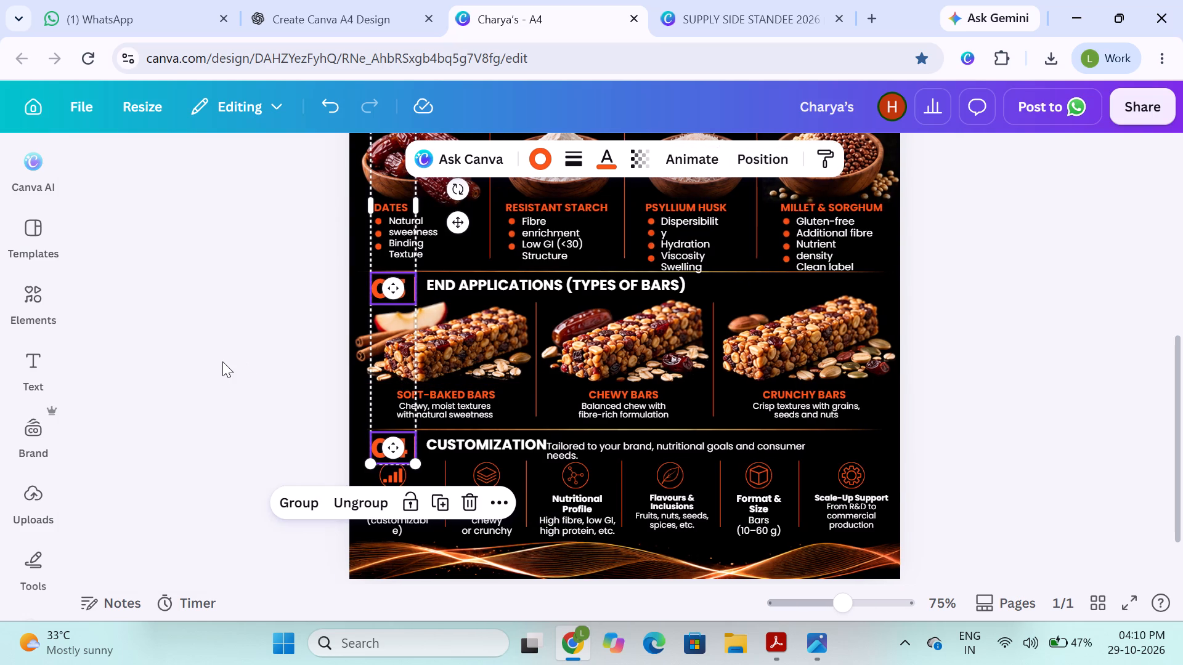
click(222, 361)
Nudge all four number groups, 01 to 04, slightly left together to line up with the header text's left margin.
scroll(383, 452, up, 1)
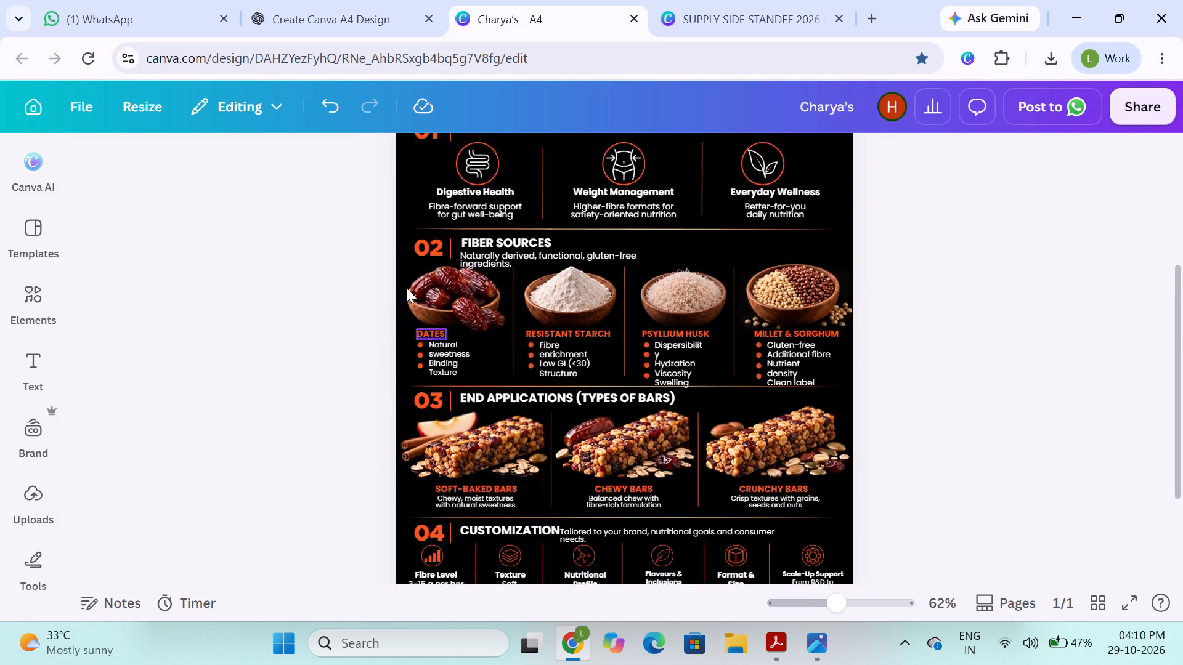
scroll(441, 193, up, 1)
click(454, 163)
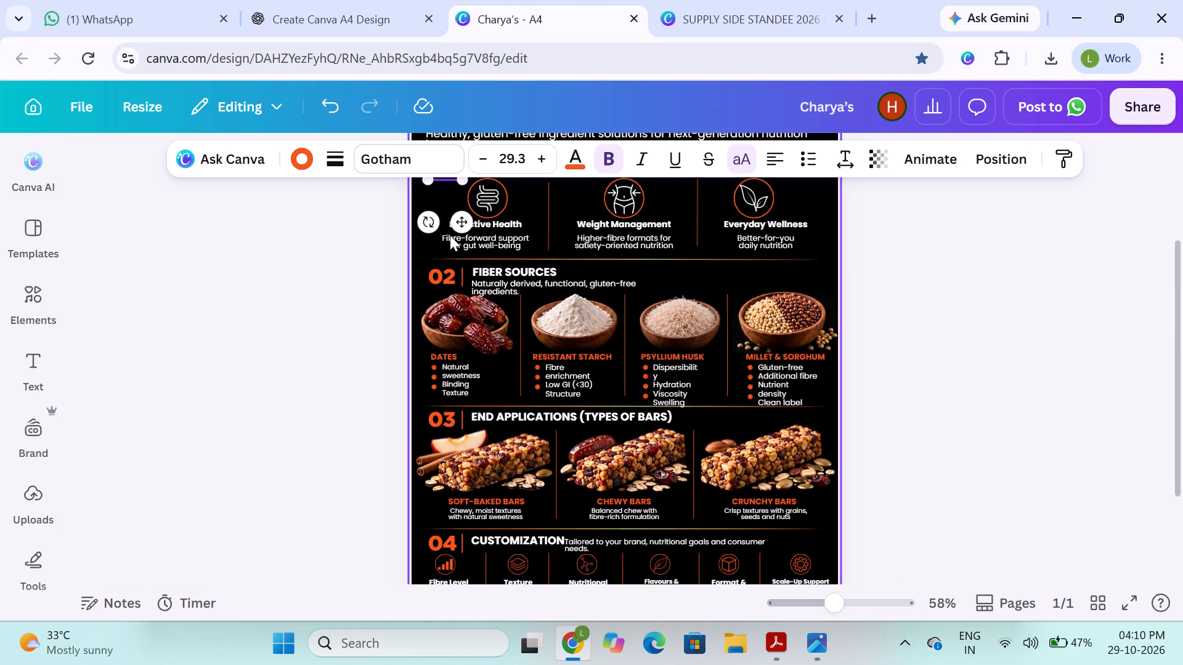
shift+click(452, 272)
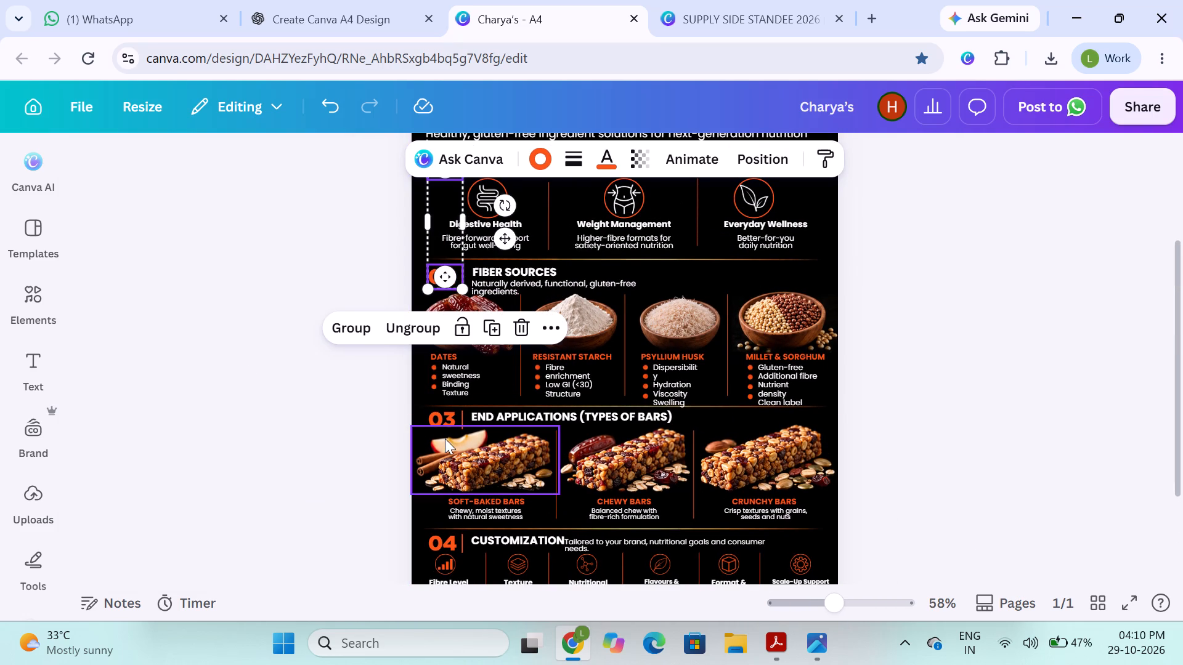
shift+click(447, 422)
shift+click(445, 536)
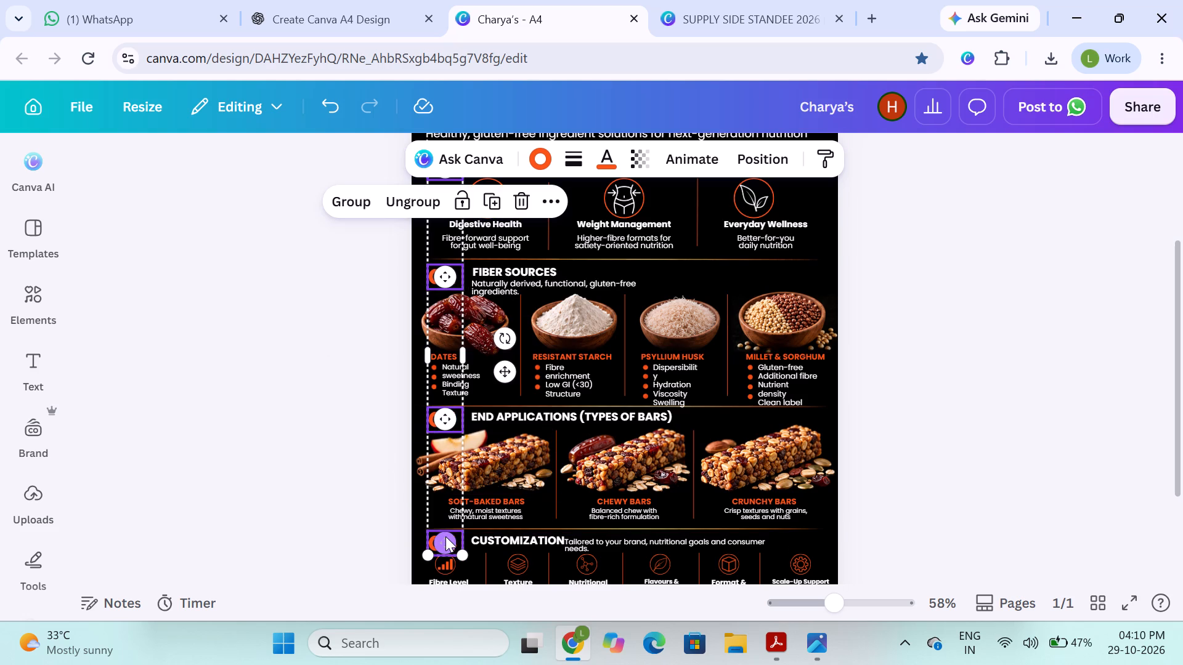
key(Left)
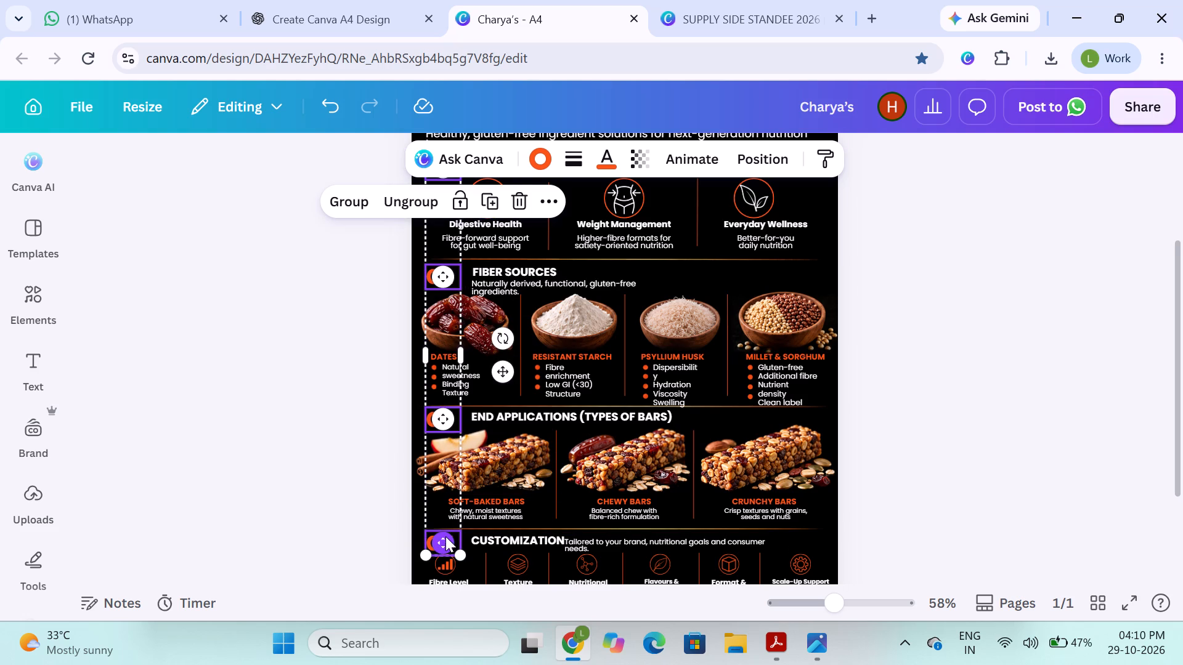
scroll(445, 536, up, 2)
key(Left)
key(Right)
key(Right)
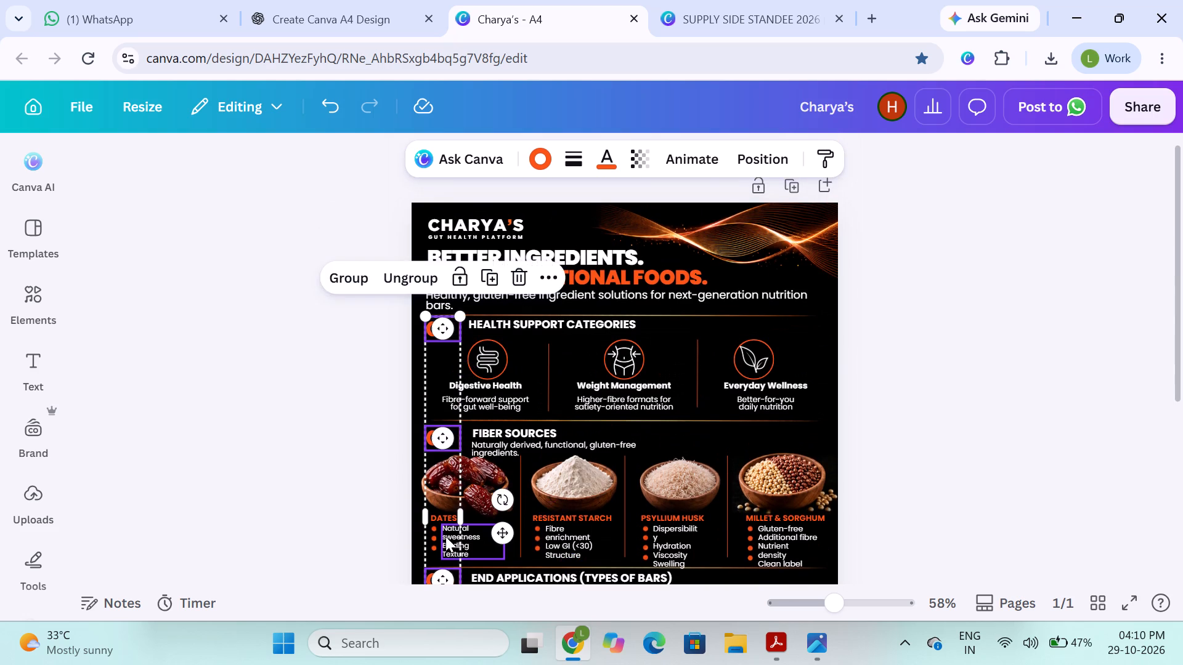
key(Left)
scroll(445, 536, down, 1)
key(Right)
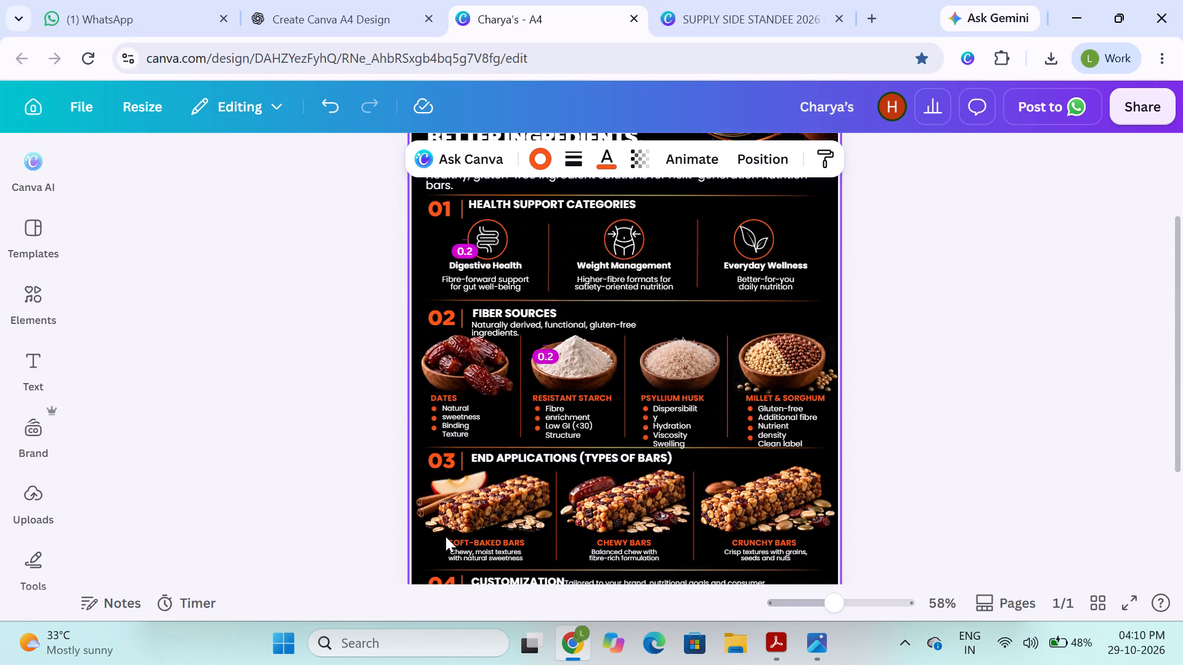
key(Left)
key(Right)
key(Right)
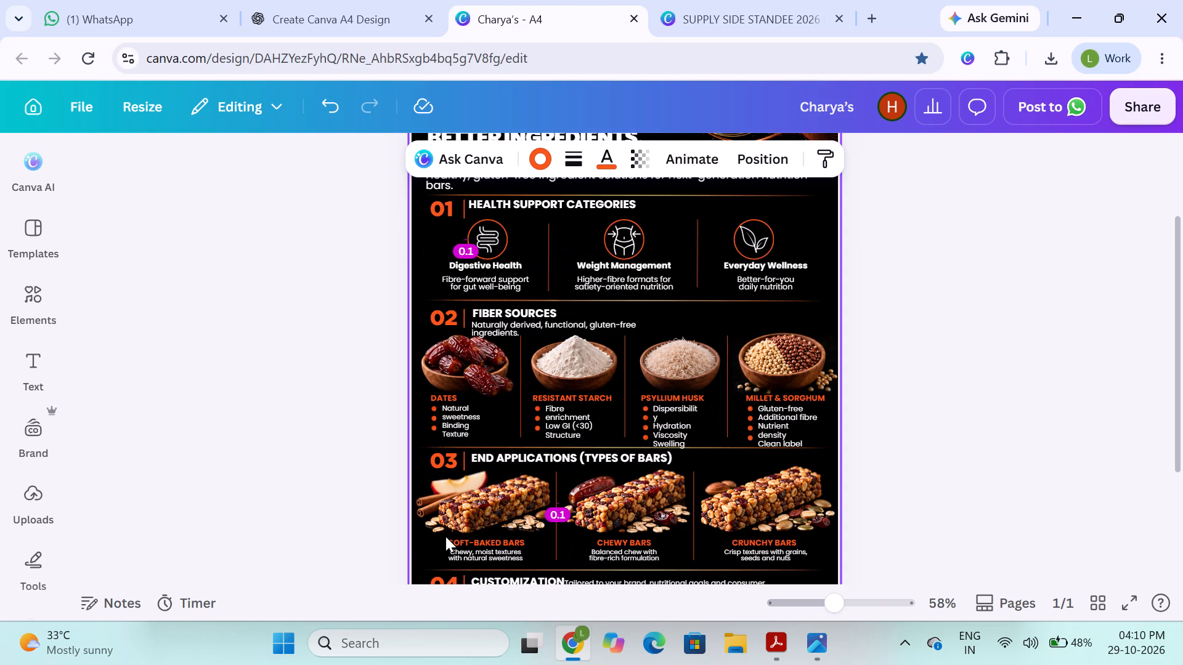
key(Right)
key(Left)
key(Left)
key(Left)
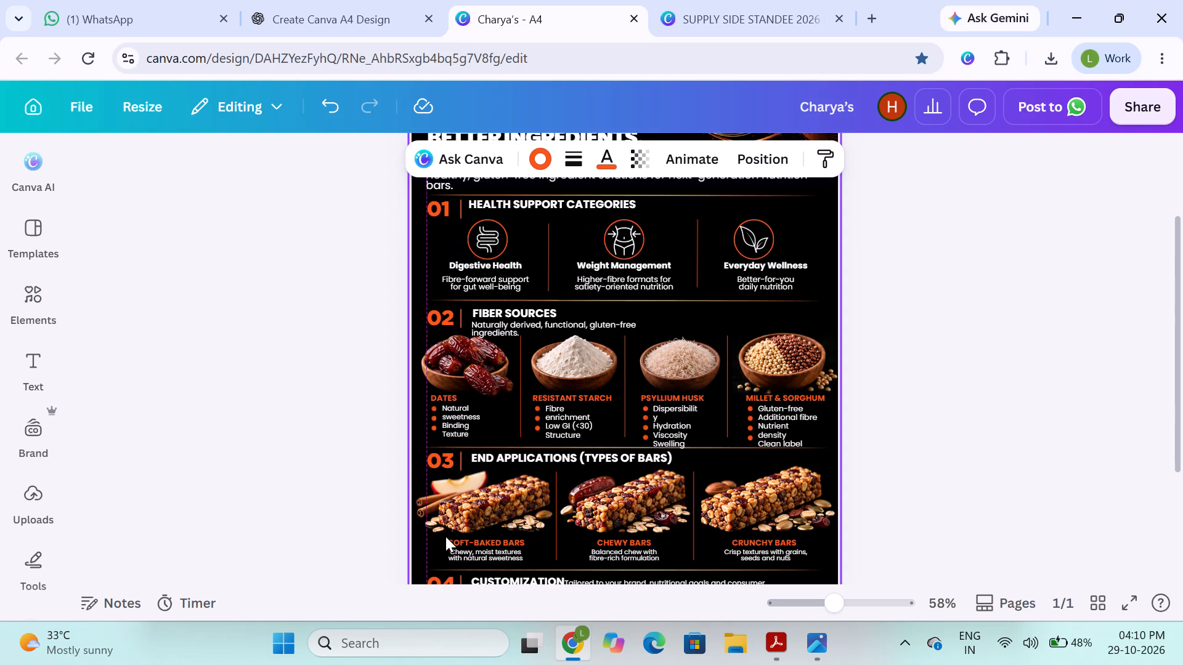
click(295, 539)
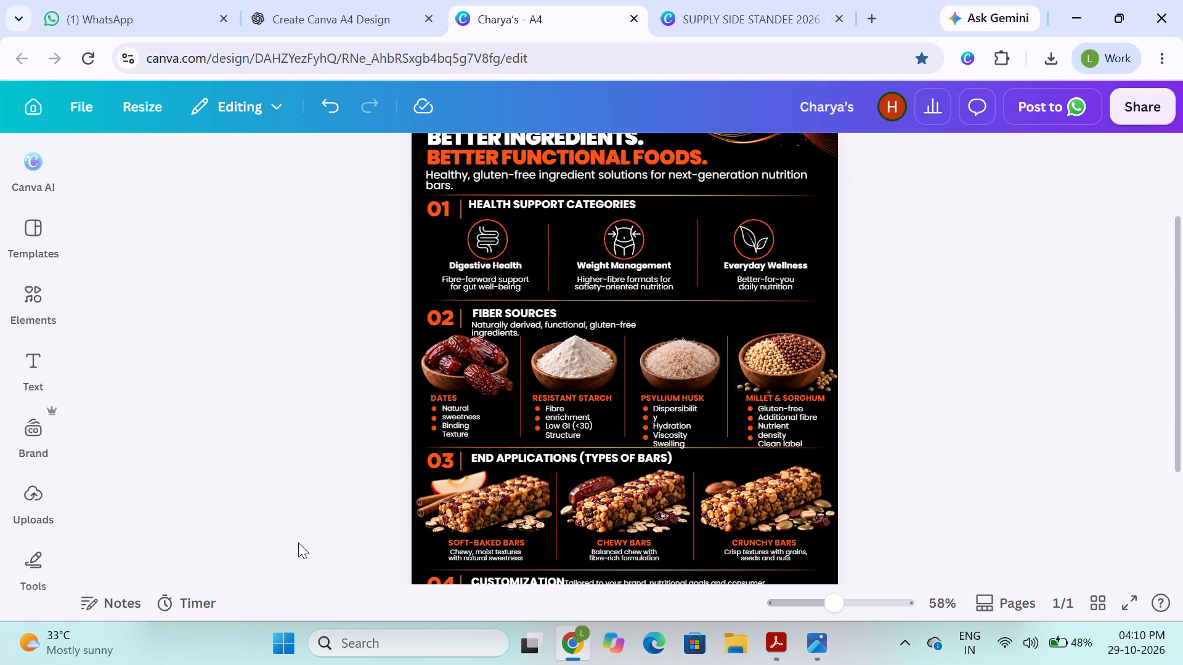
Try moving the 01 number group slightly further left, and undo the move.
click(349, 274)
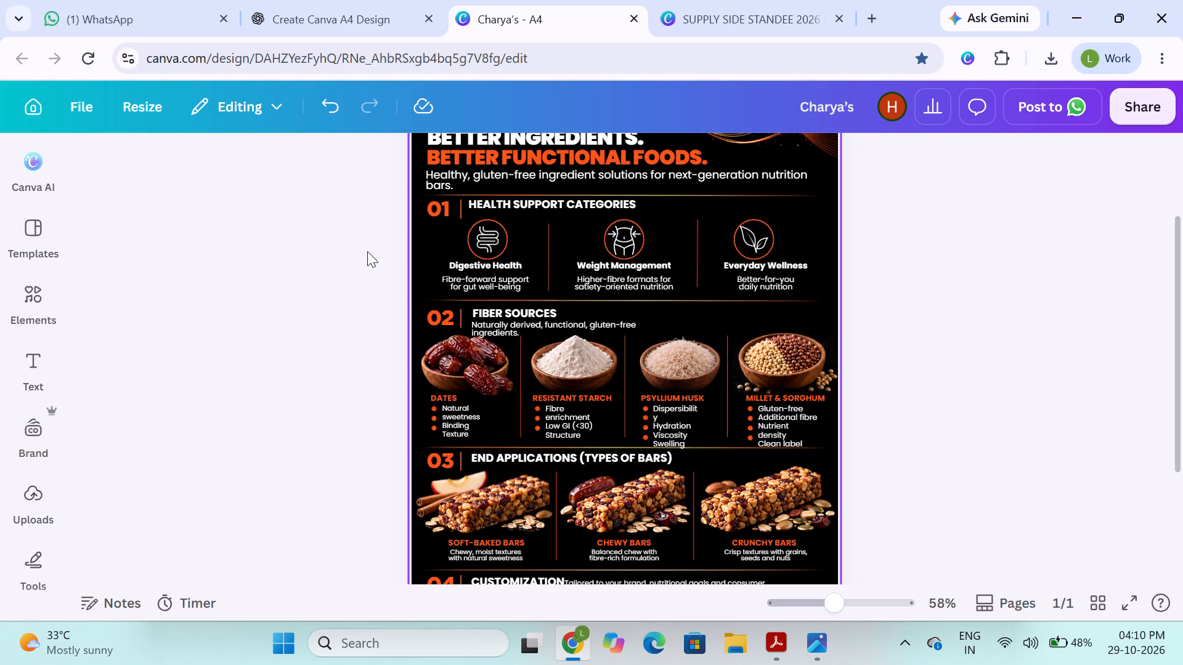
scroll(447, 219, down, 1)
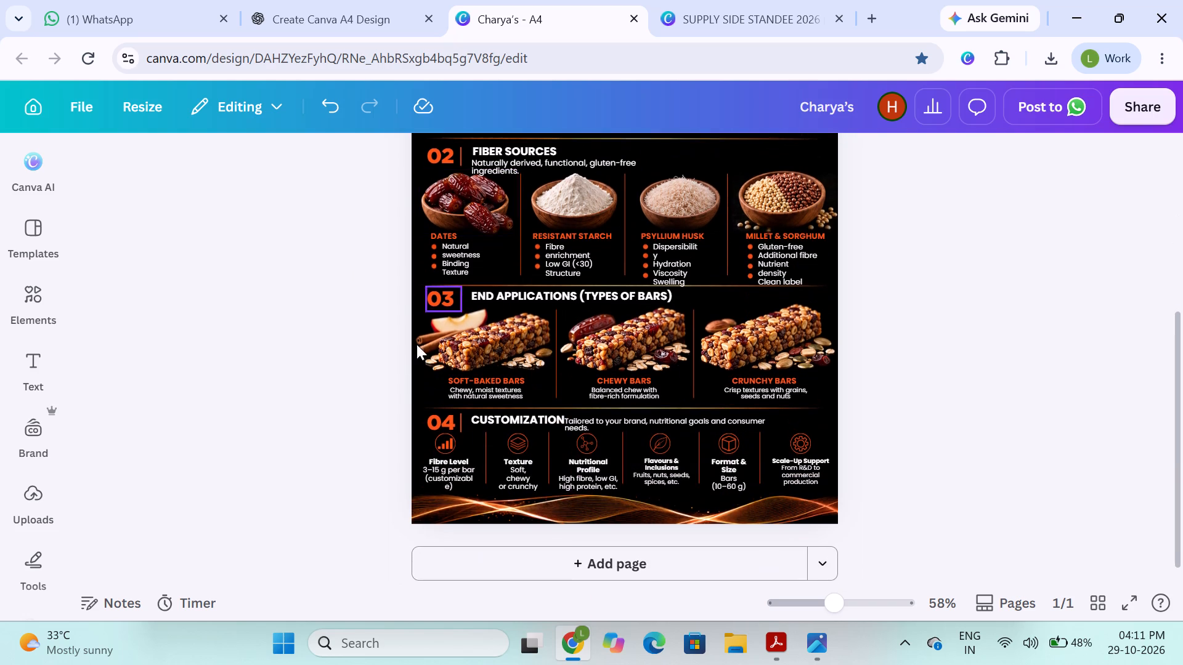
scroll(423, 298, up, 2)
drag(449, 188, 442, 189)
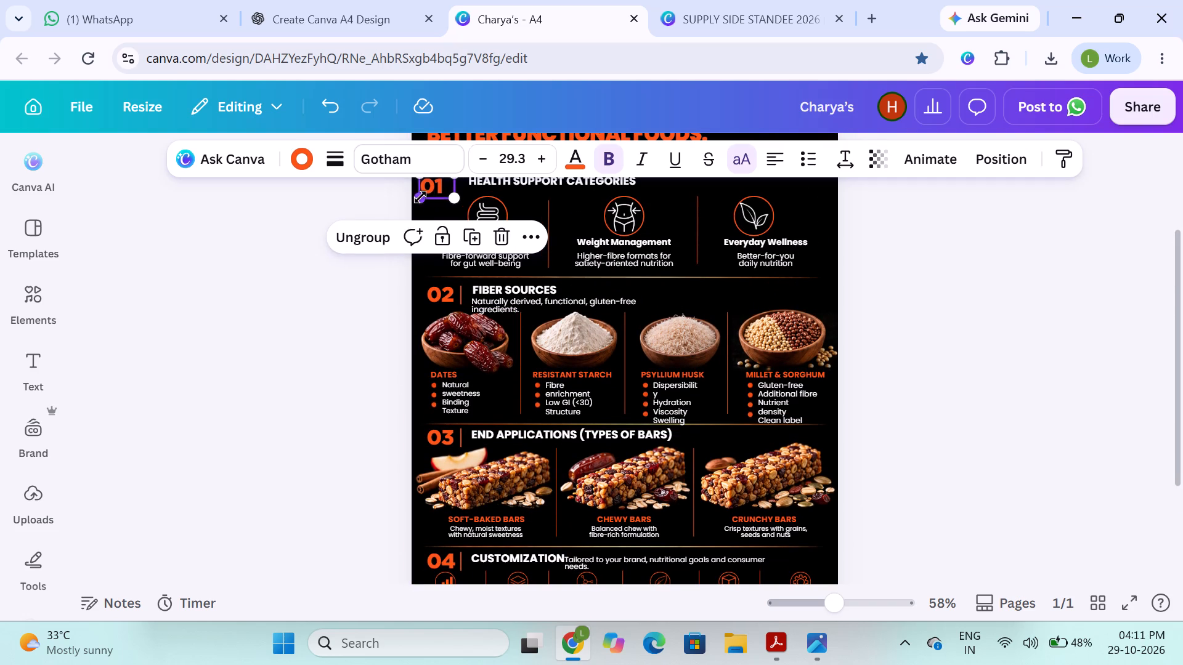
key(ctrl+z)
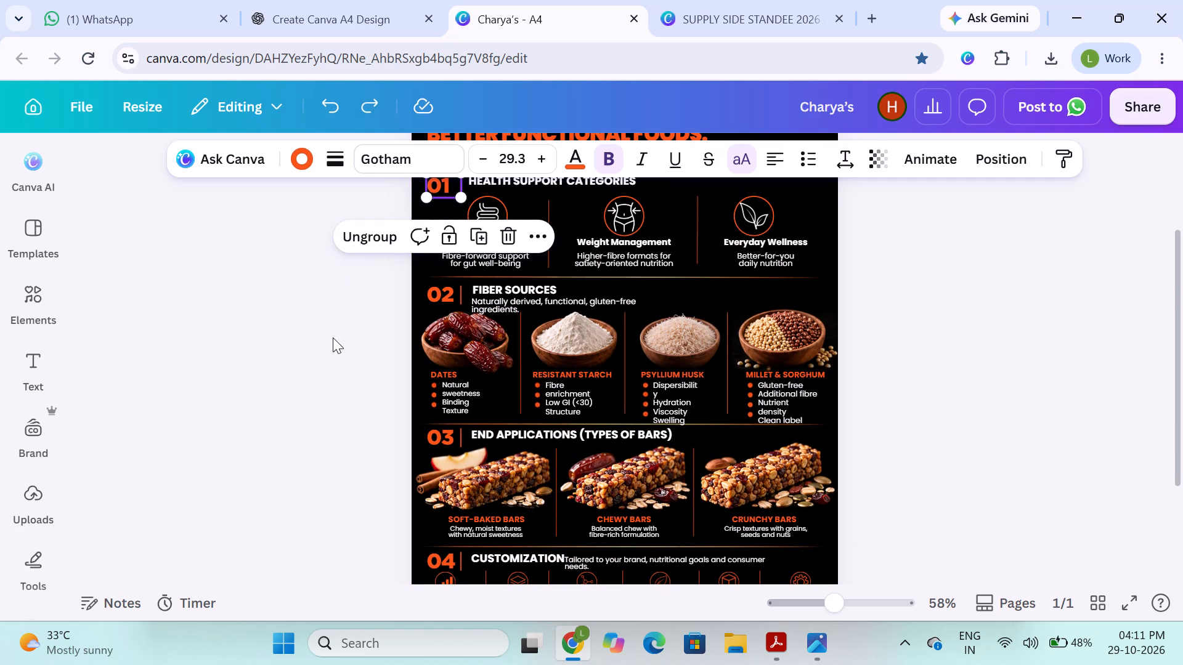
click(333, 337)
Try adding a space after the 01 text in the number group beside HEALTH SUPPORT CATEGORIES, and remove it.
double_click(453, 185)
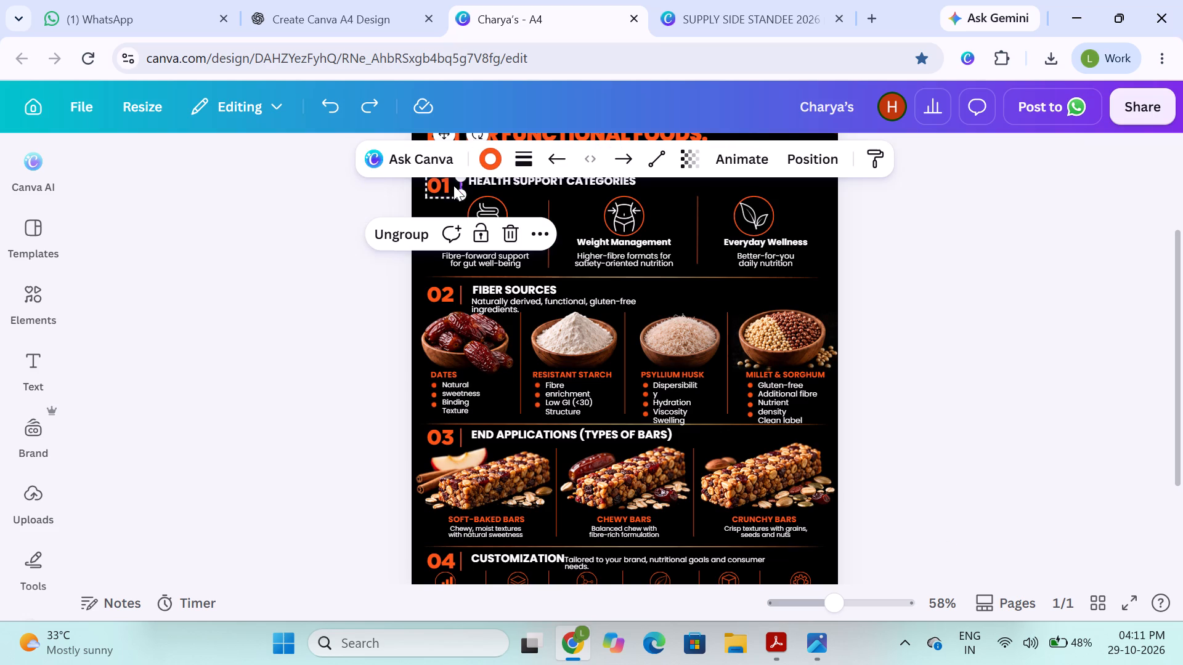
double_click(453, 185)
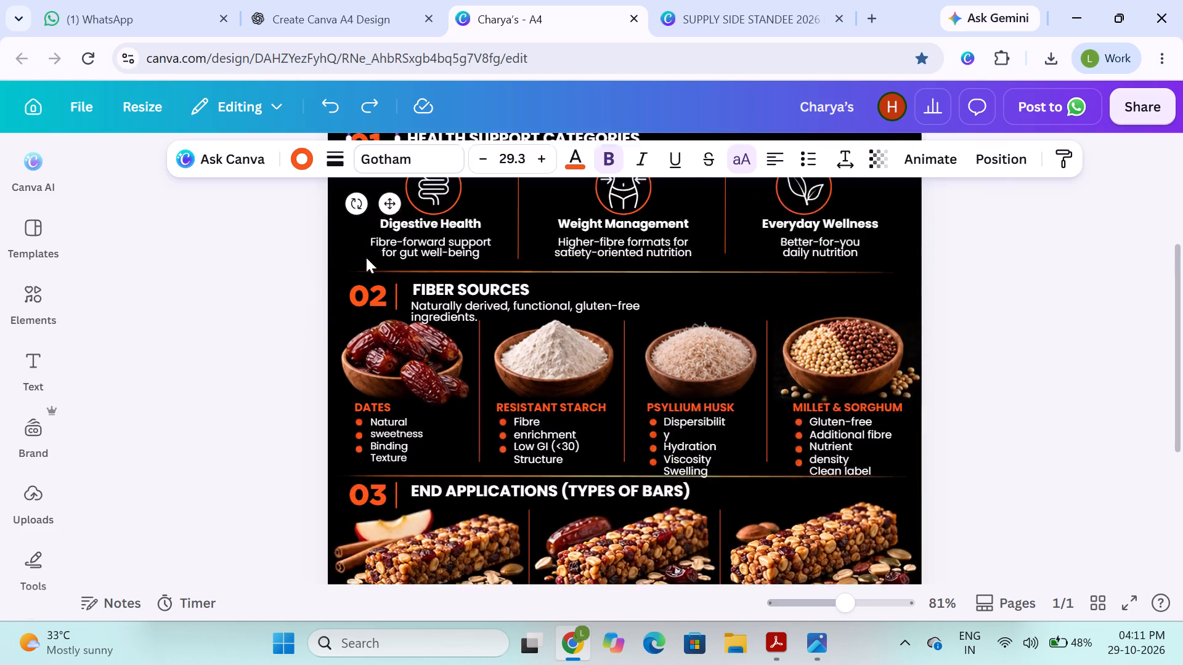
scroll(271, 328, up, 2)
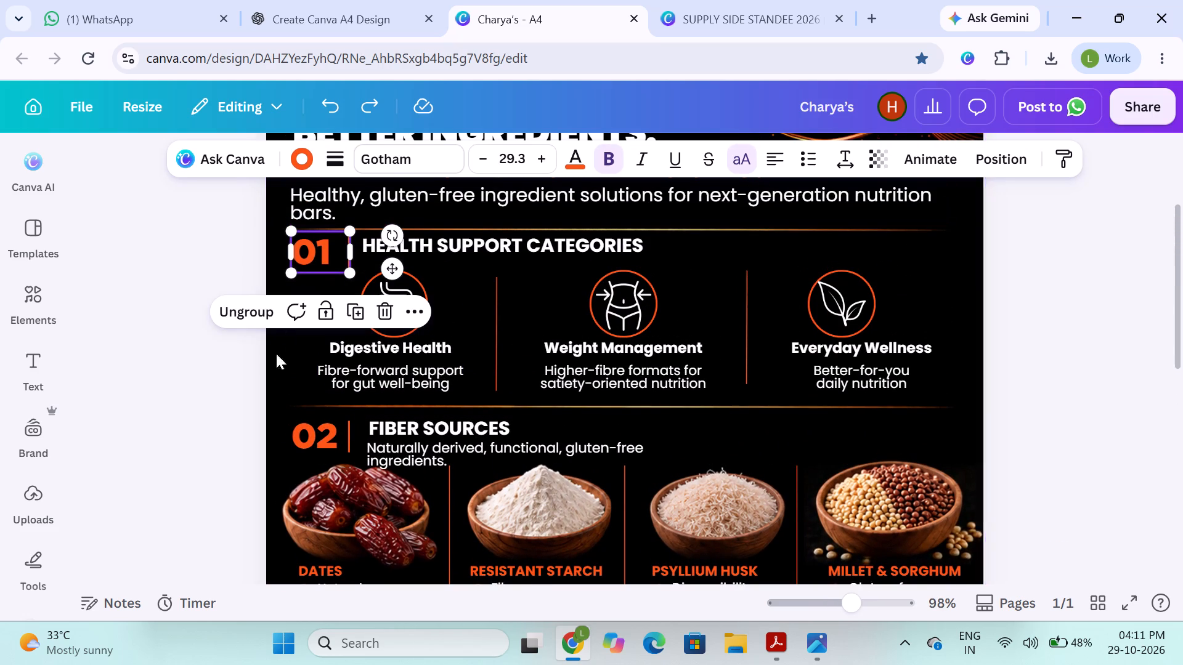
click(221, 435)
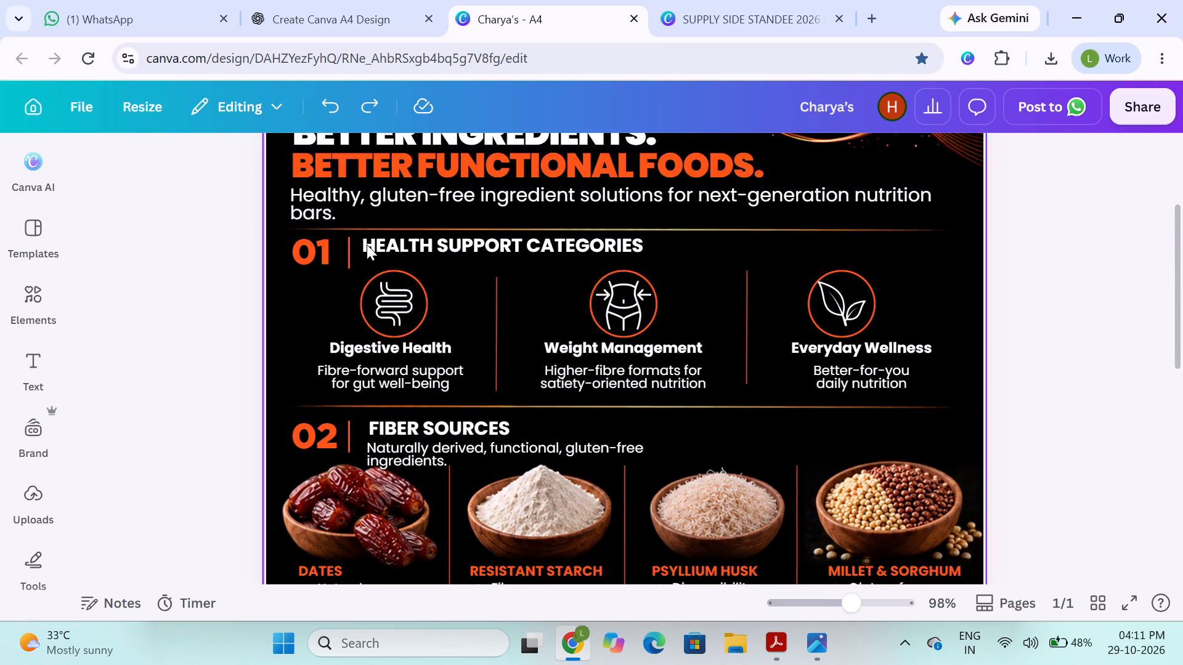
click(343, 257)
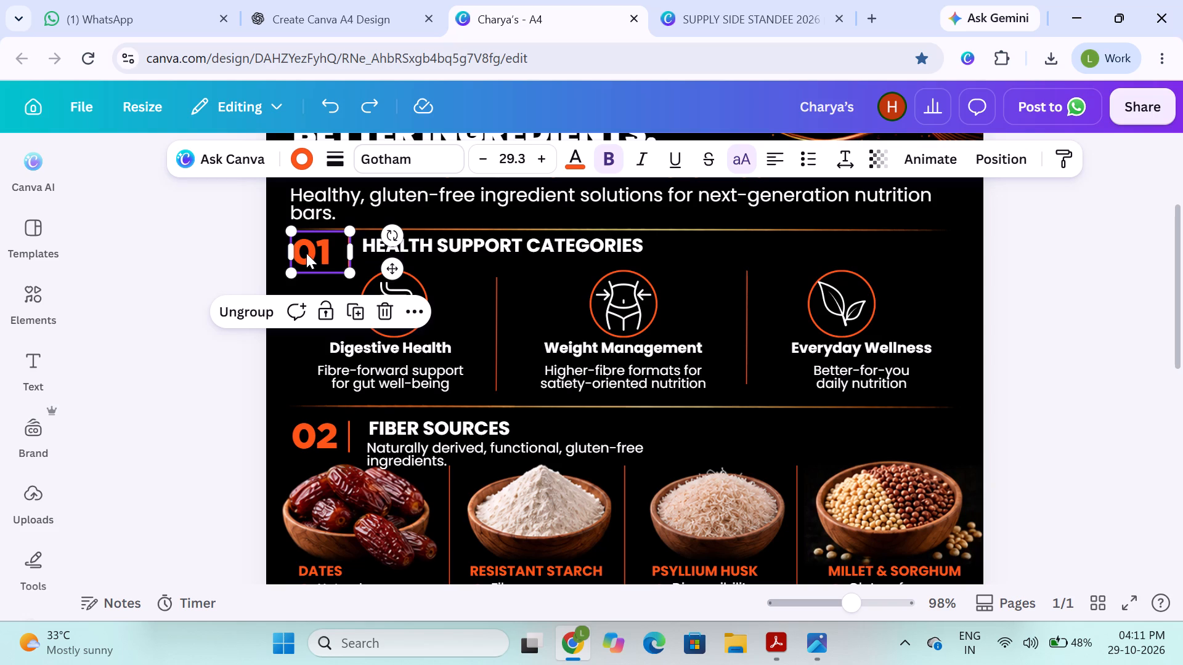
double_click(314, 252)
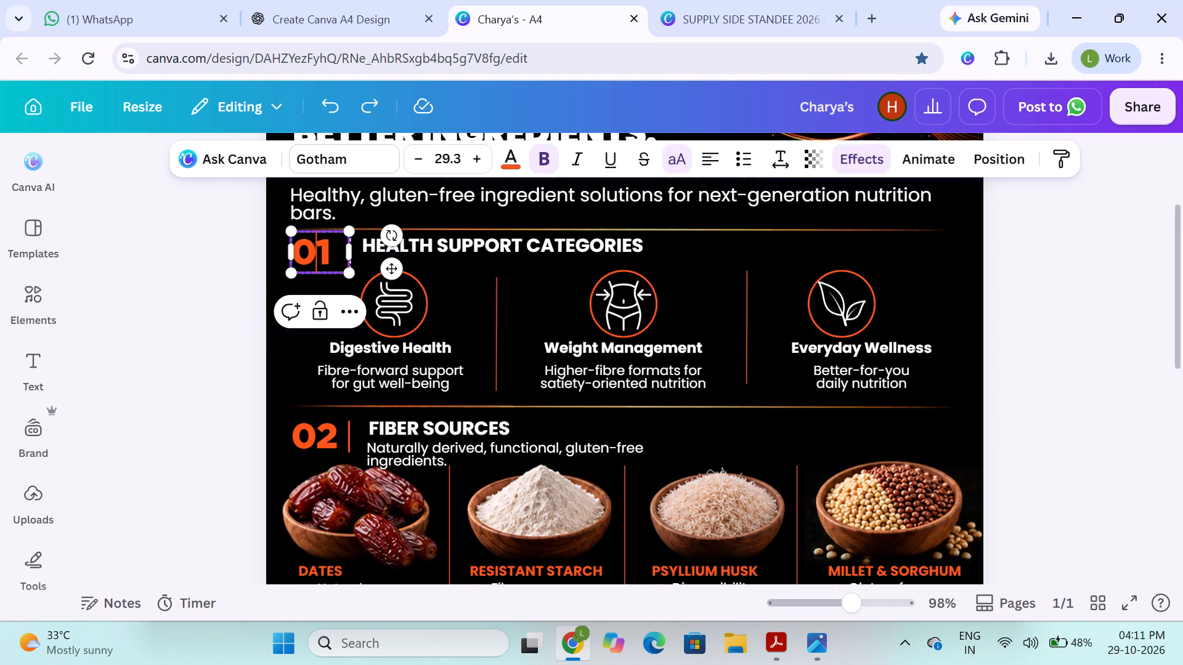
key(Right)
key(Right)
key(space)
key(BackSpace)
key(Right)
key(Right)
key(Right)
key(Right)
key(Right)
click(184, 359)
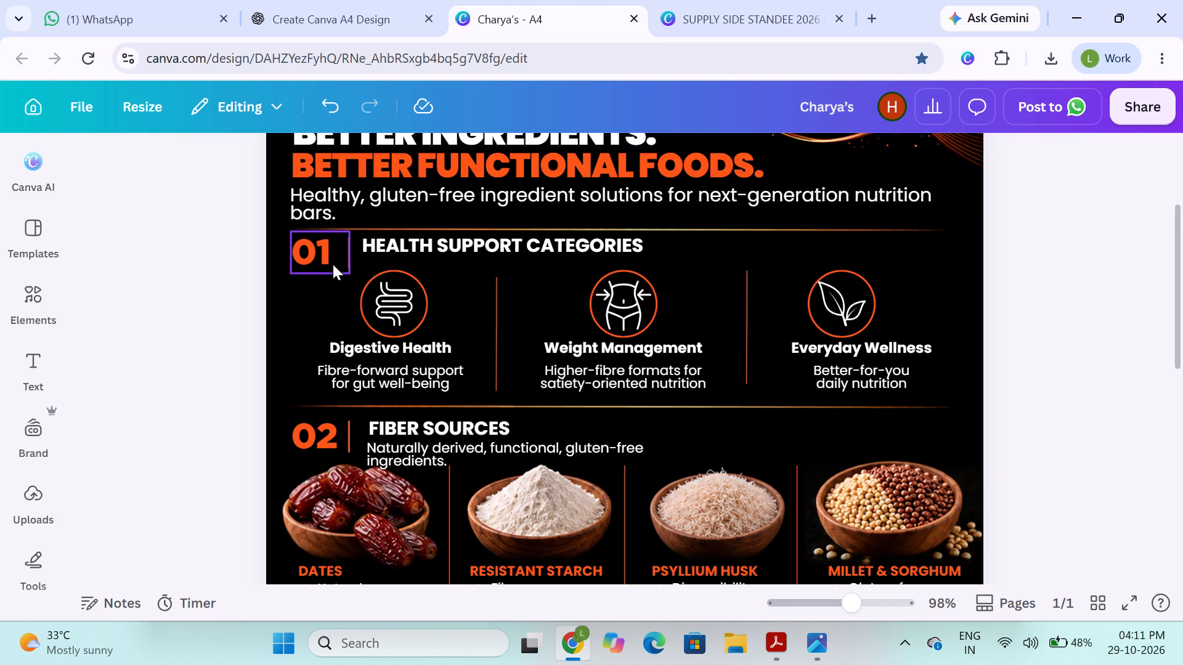
Check the left alignment of the 01, 02, 03 and 04 number groups by selecting them together.
click(330, 262)
shift+click(327, 435)
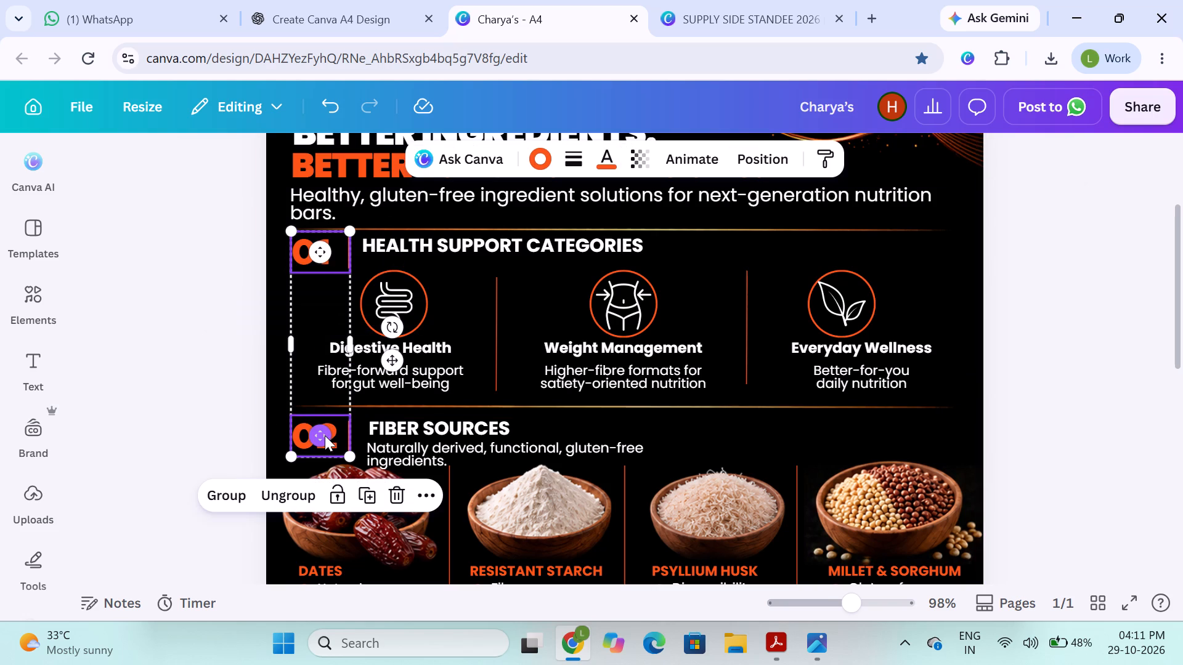
scroll(245, 411, down, 3)
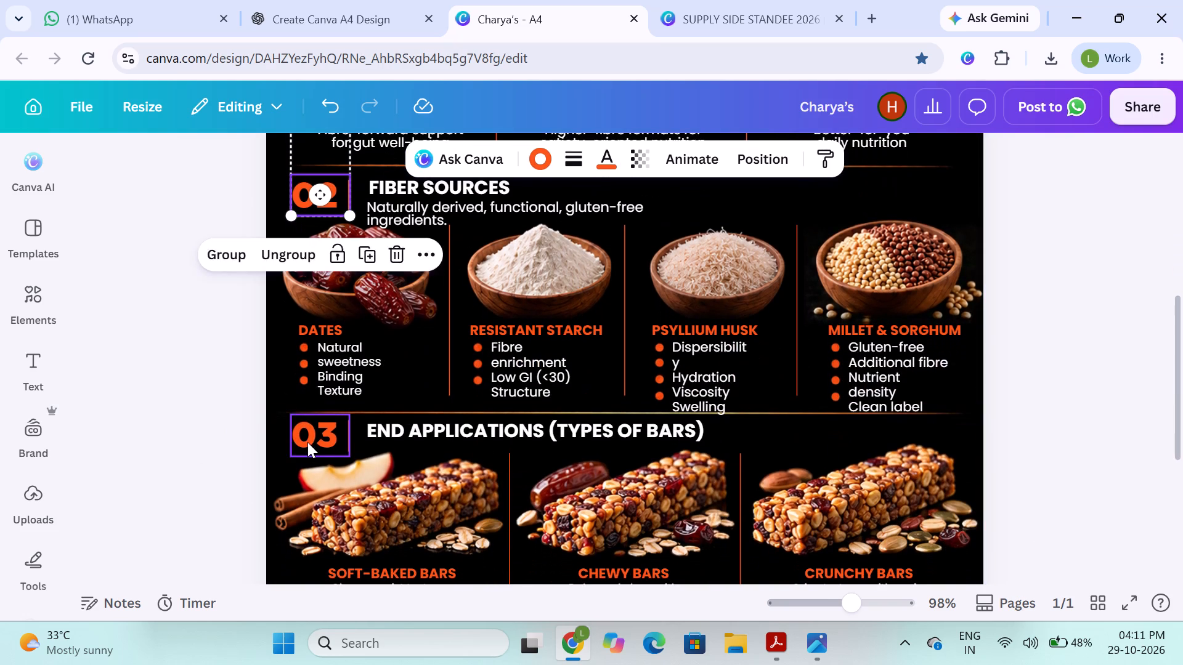
shift+click(307, 442)
scroll(307, 442, down, 3)
shift+click(317, 393)
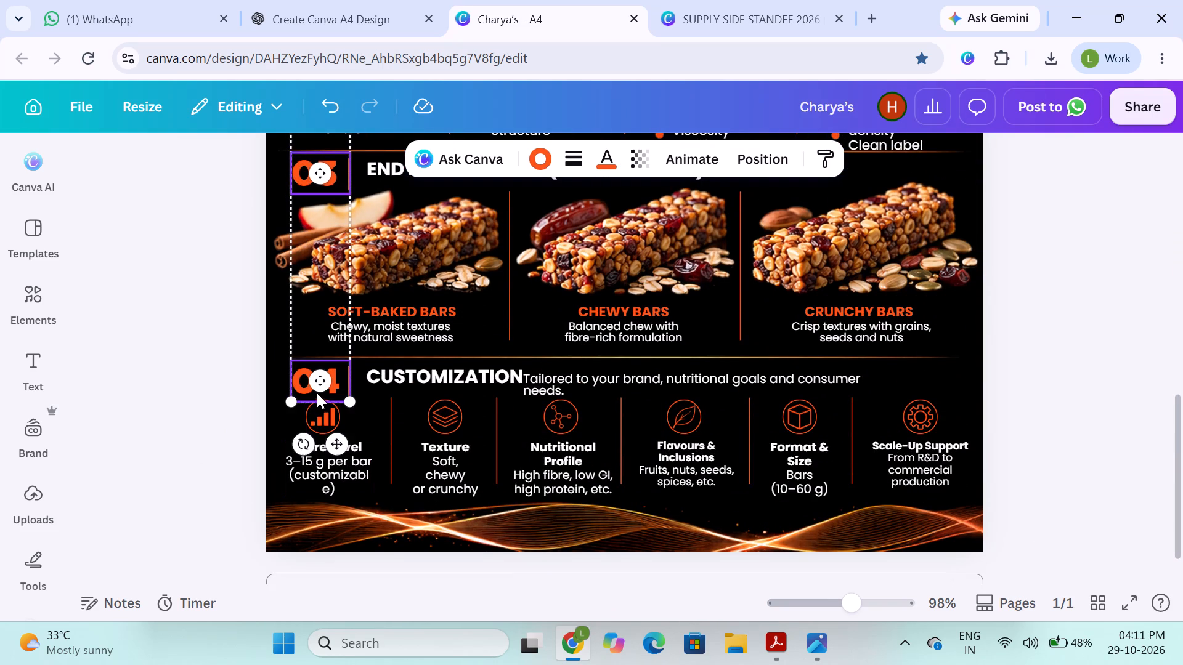
click(173, 462)
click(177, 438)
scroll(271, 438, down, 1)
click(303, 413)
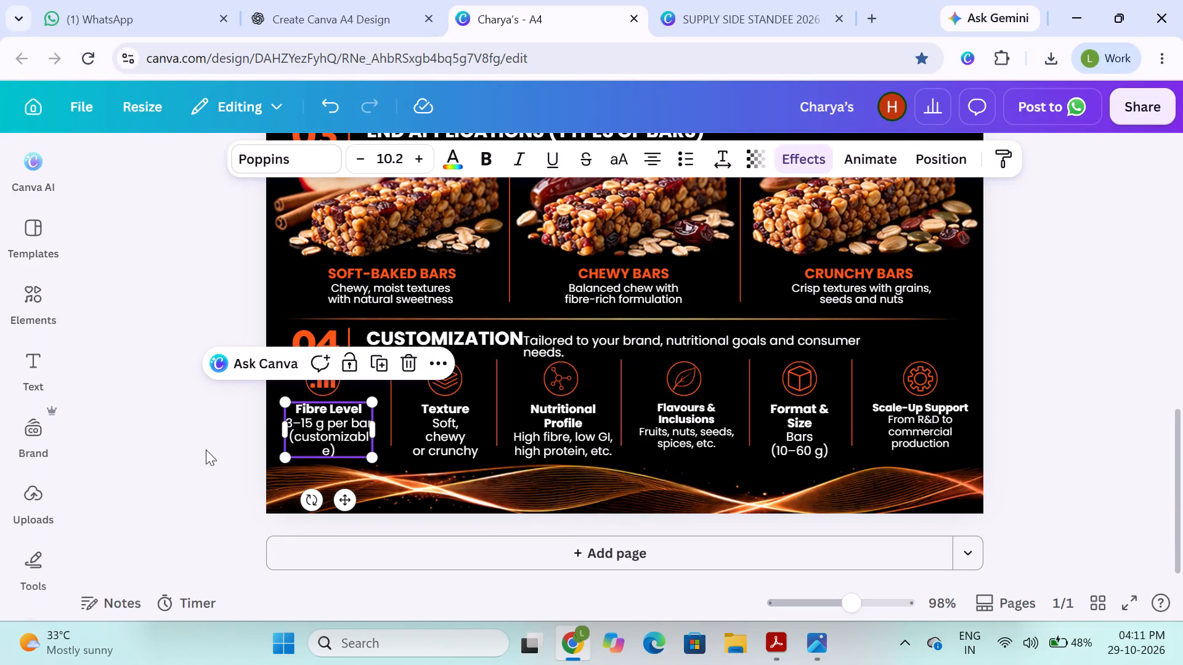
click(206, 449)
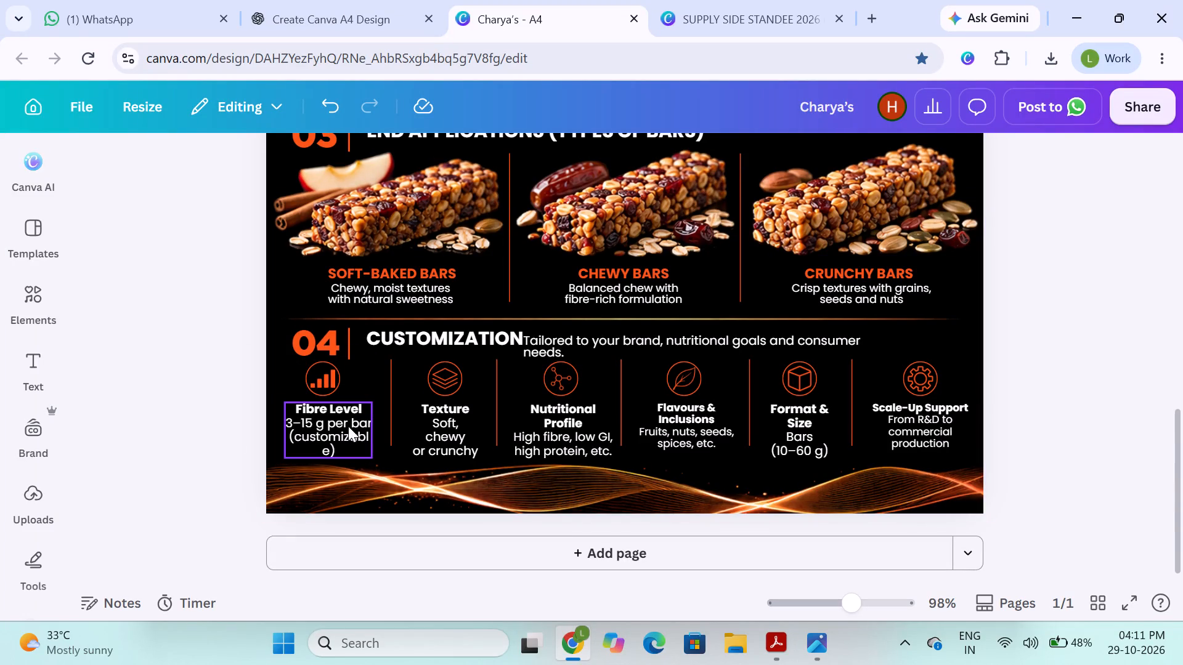
Align the six text boxes under CUSTOMIZATION, from Fibre Level to Scale-Up Support, to the same top edge.
shift+click(348, 426)
shift+click(423, 432)
shift+click(564, 410)
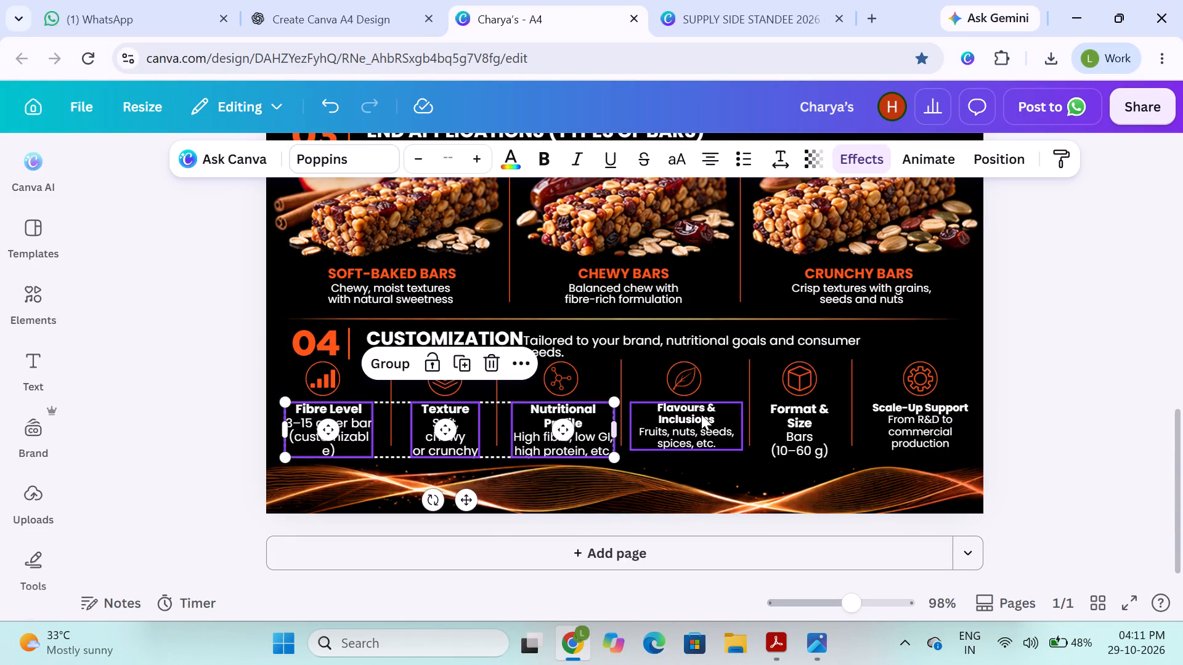
shift+click(701, 414)
shift+click(792, 405)
shift+click(903, 411)
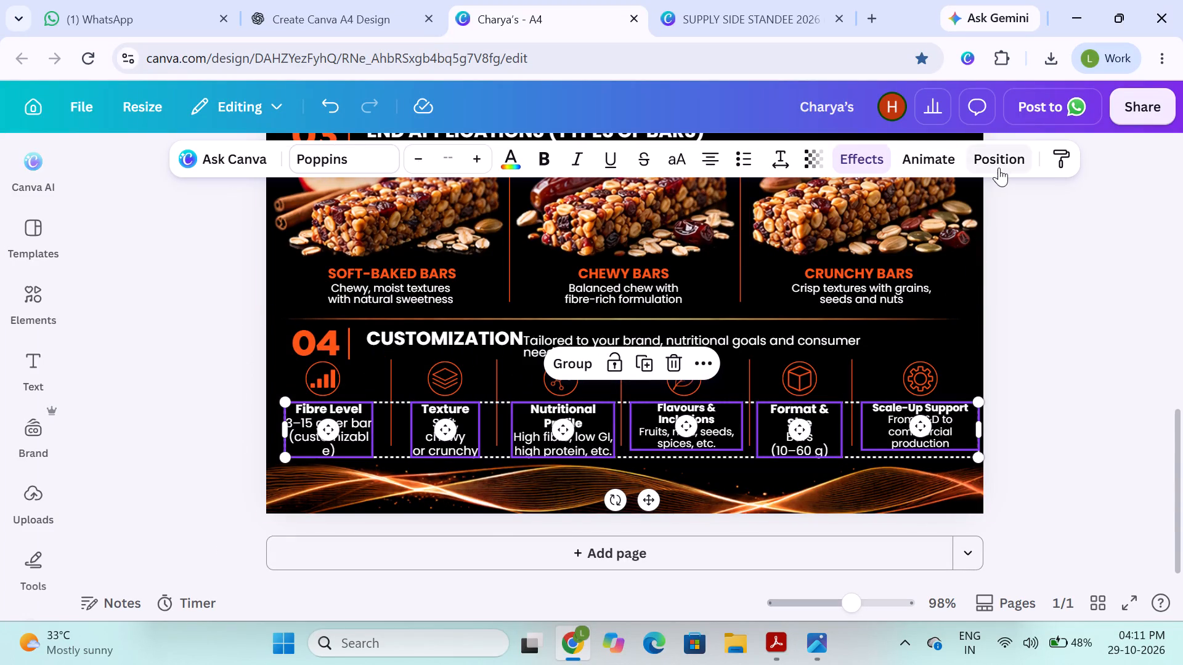
click(999, 167)
click(147, 486)
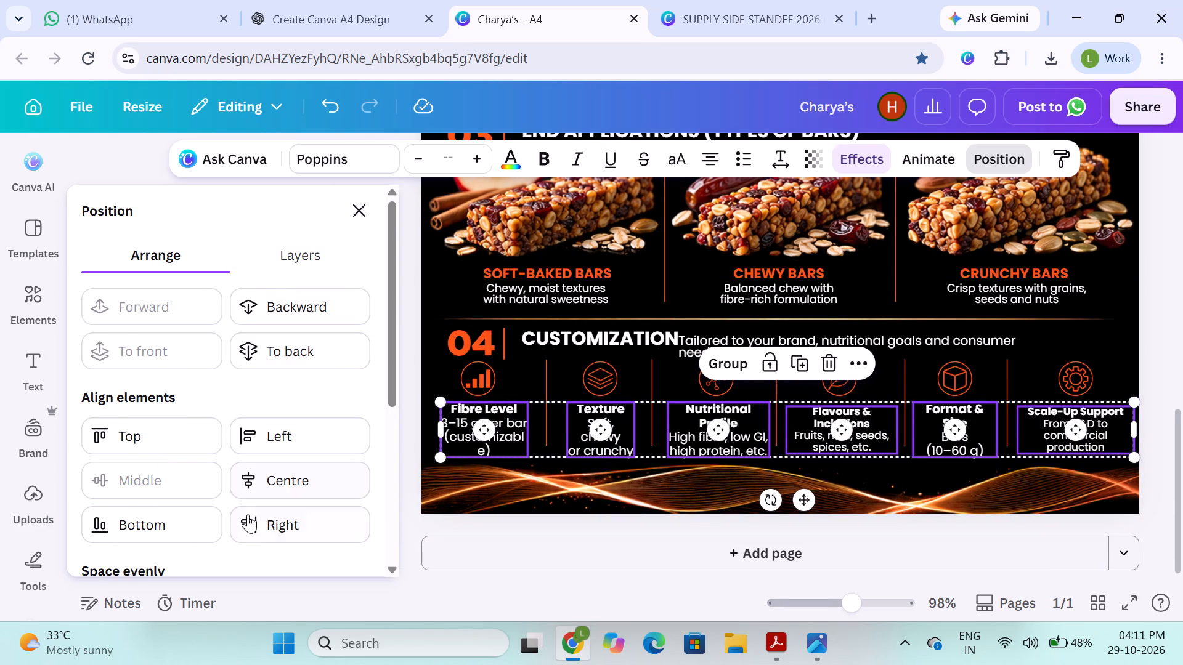
click(122, 431)
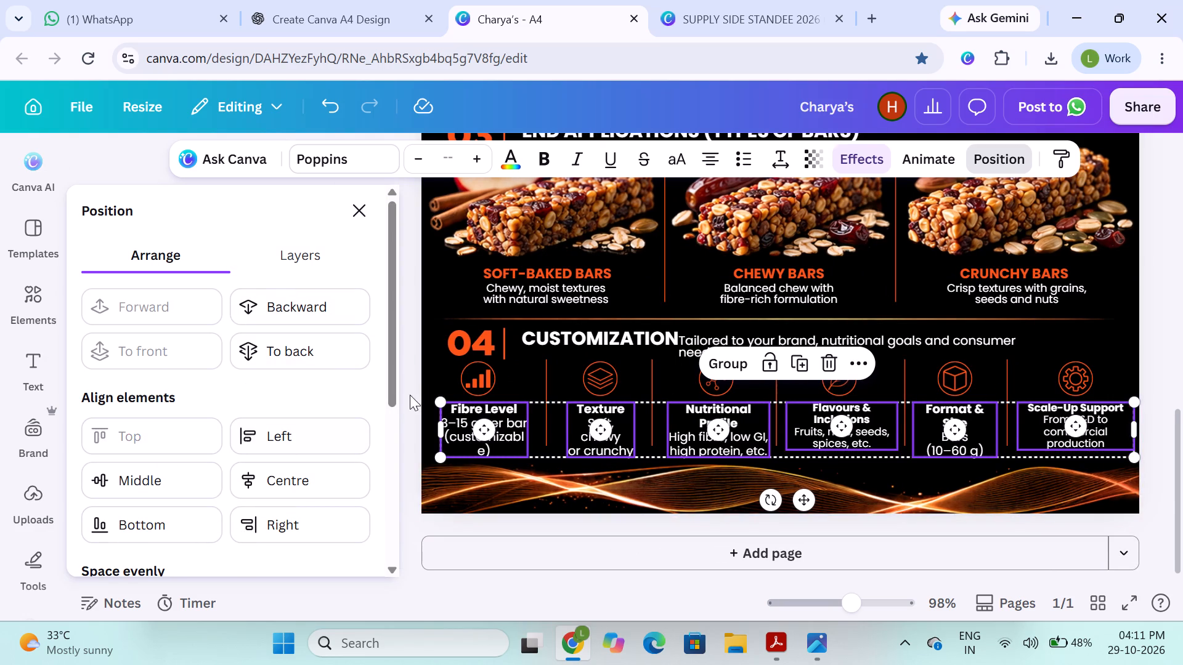
click(367, 208)
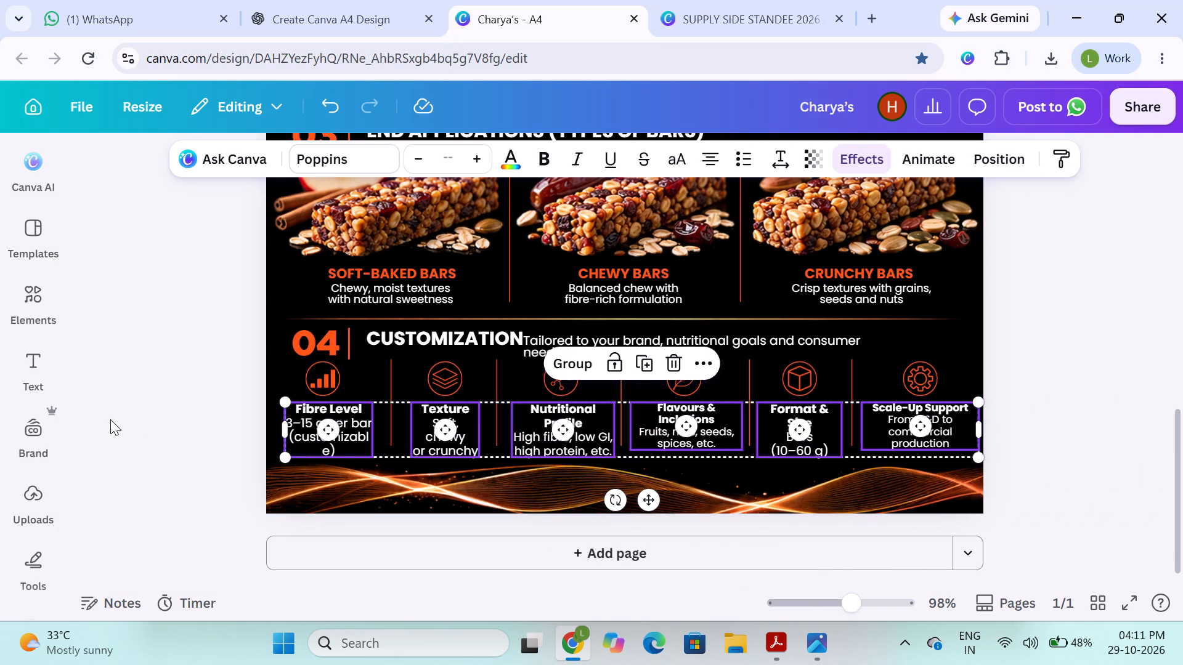
click(158, 415)
Check the top alignment of the four ingredient lists under DATES, RESISTANT STARCH, PSYLLIUM HUSK and MILLET & SORGHUM by selecting them together.
scroll(224, 401, up, 3)
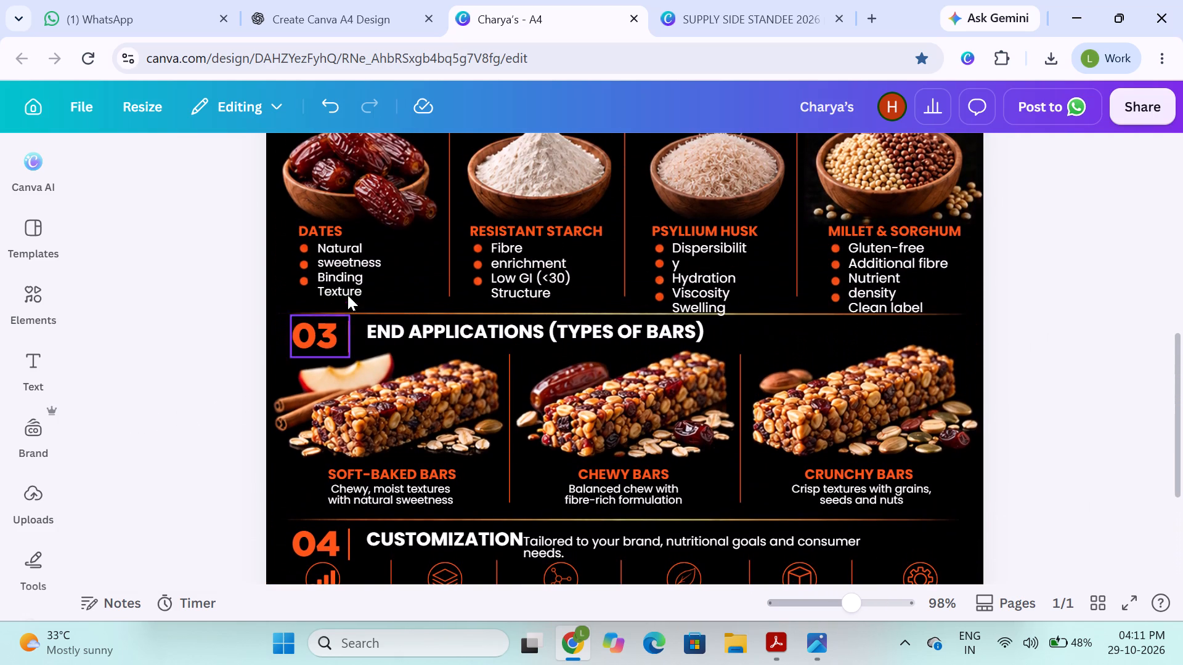
click(343, 275)
shift+click(502, 272)
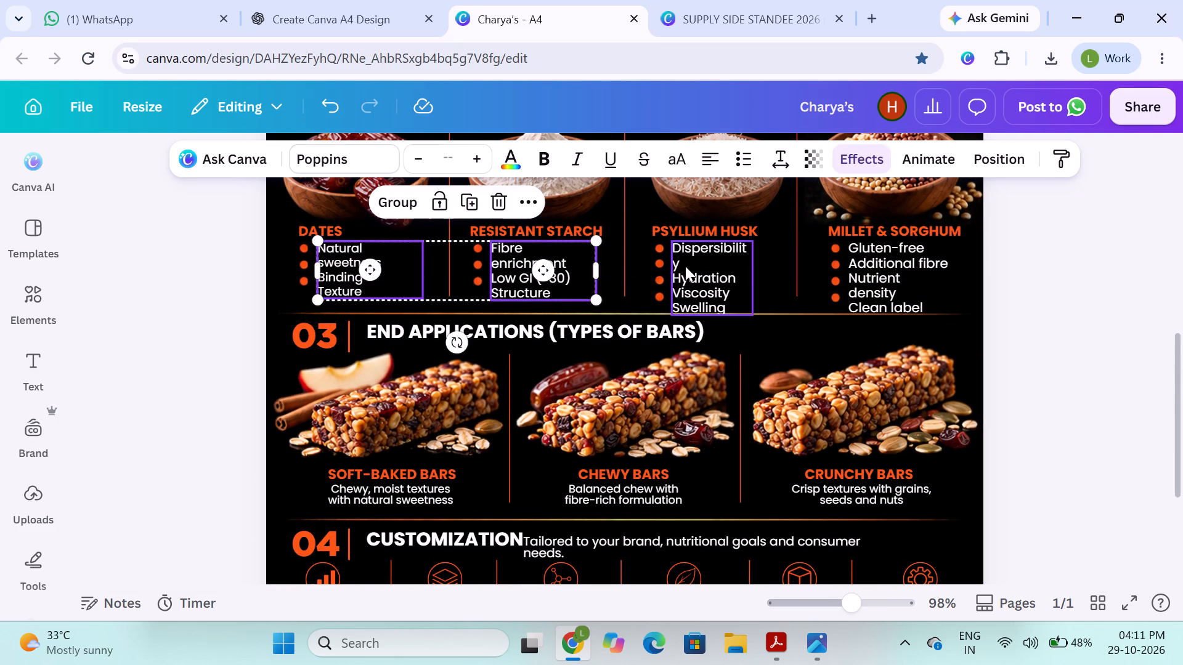
shift+click(685, 266)
shift+click(892, 266)
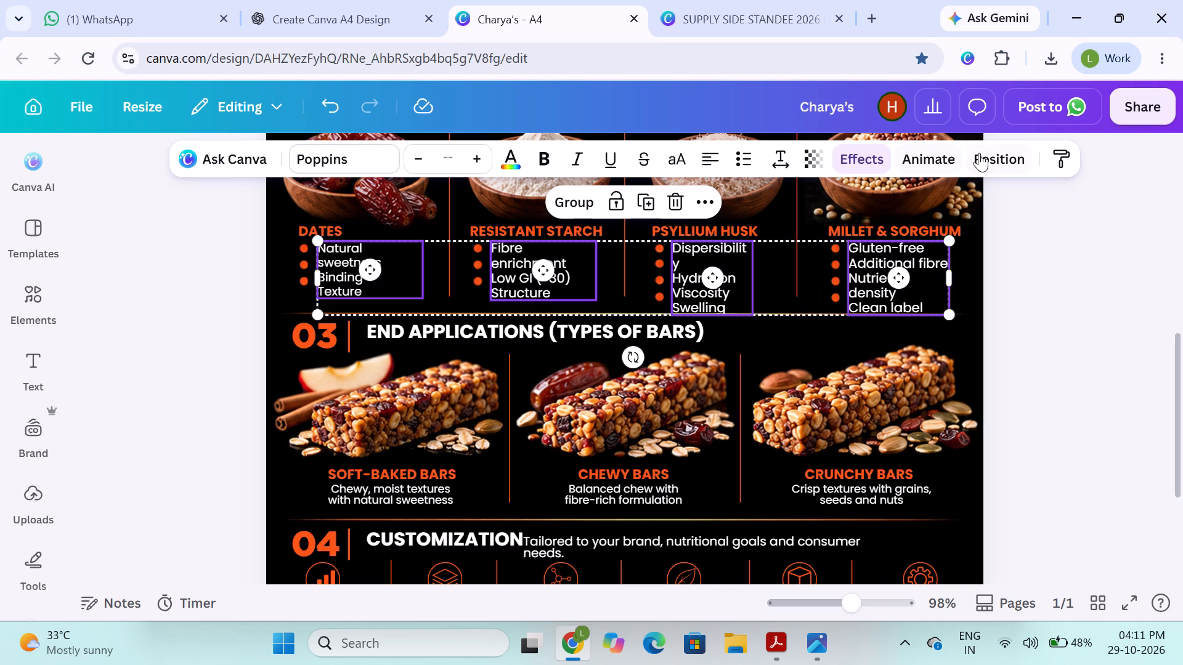
click(996, 153)
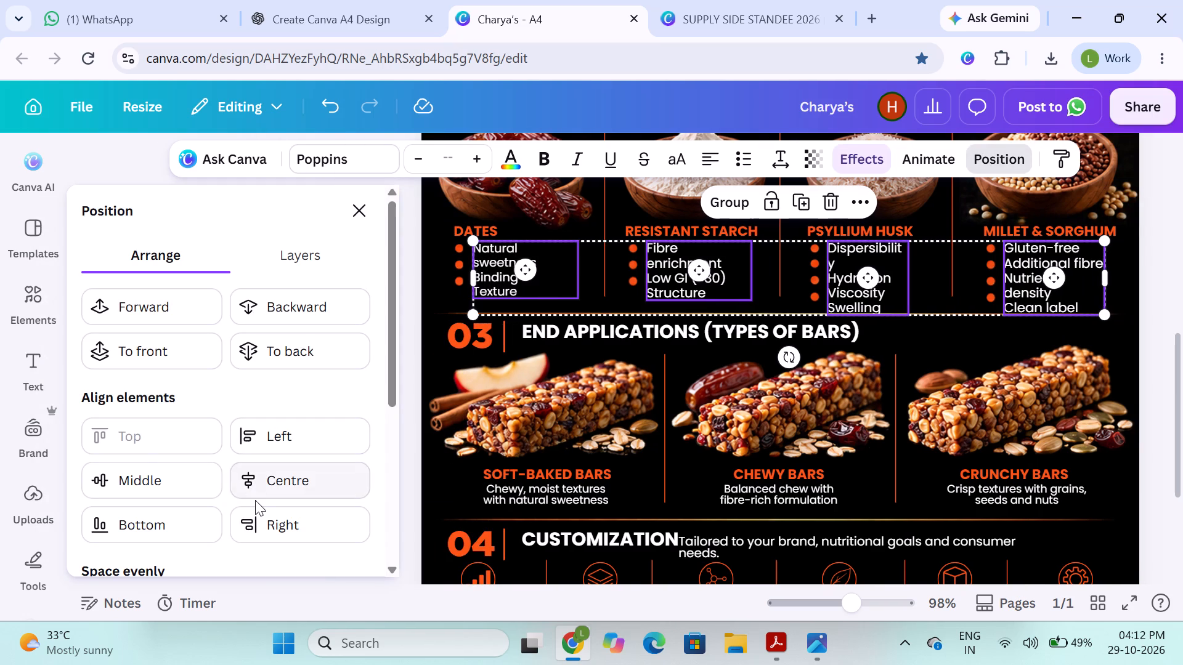
click(363, 204)
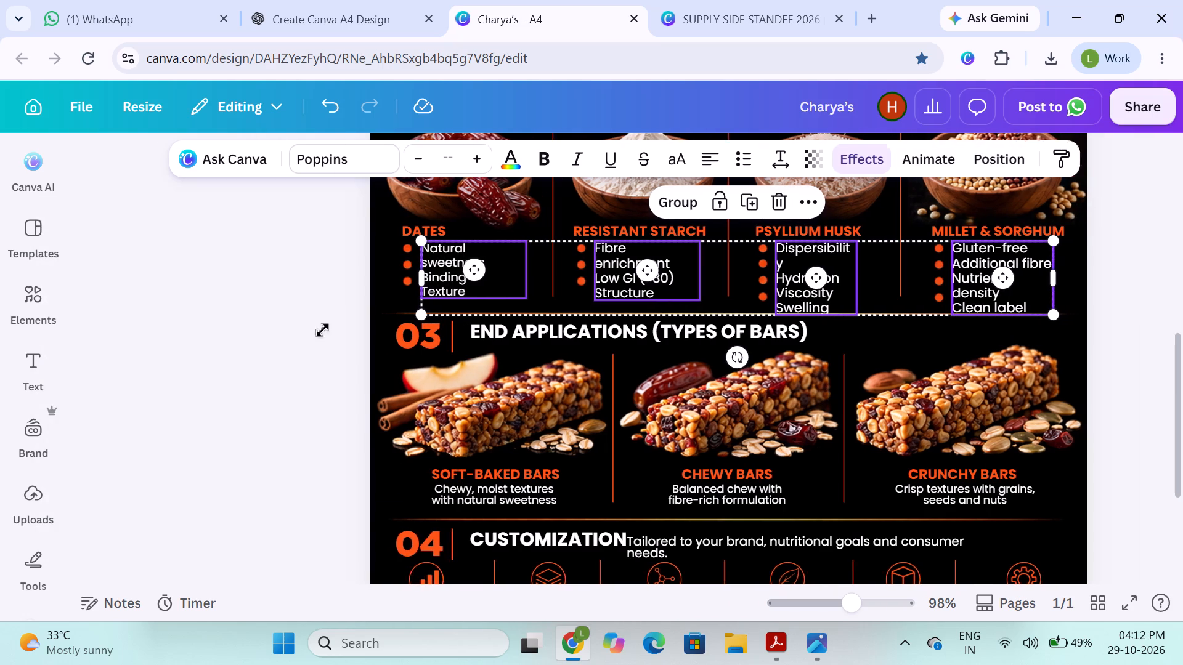
click(140, 366)
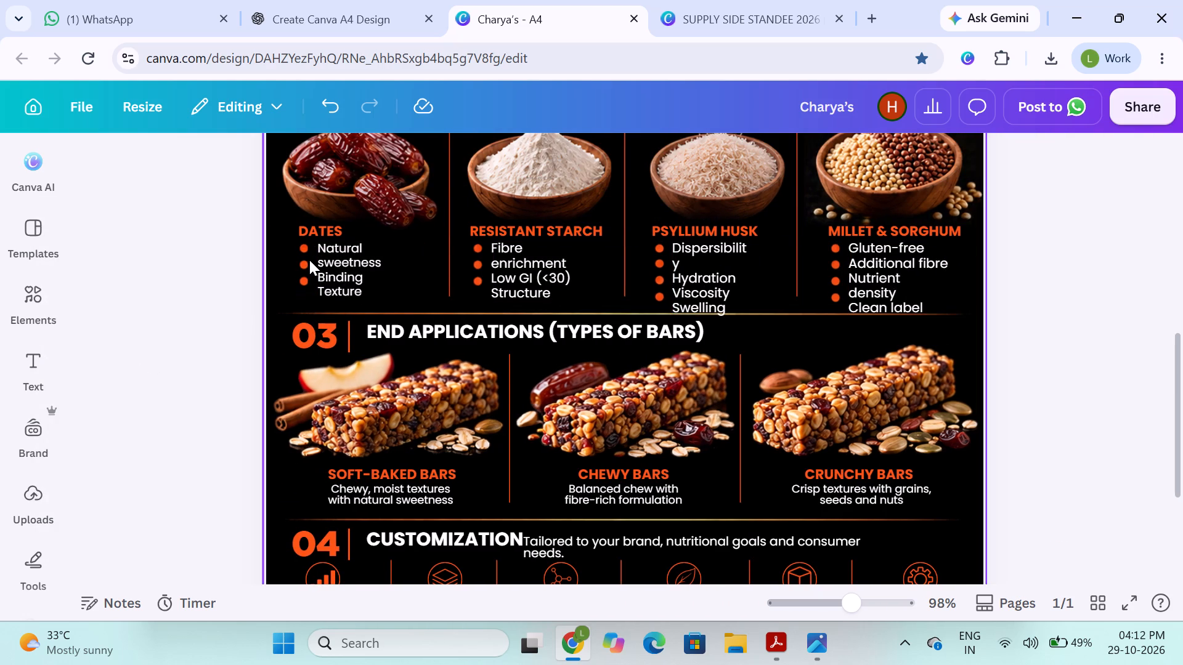
Check the top alignment of the four orange bullet-dot graphics beside the ingredient lists by selecting them together.
click(303, 257)
shift+click(471, 264)
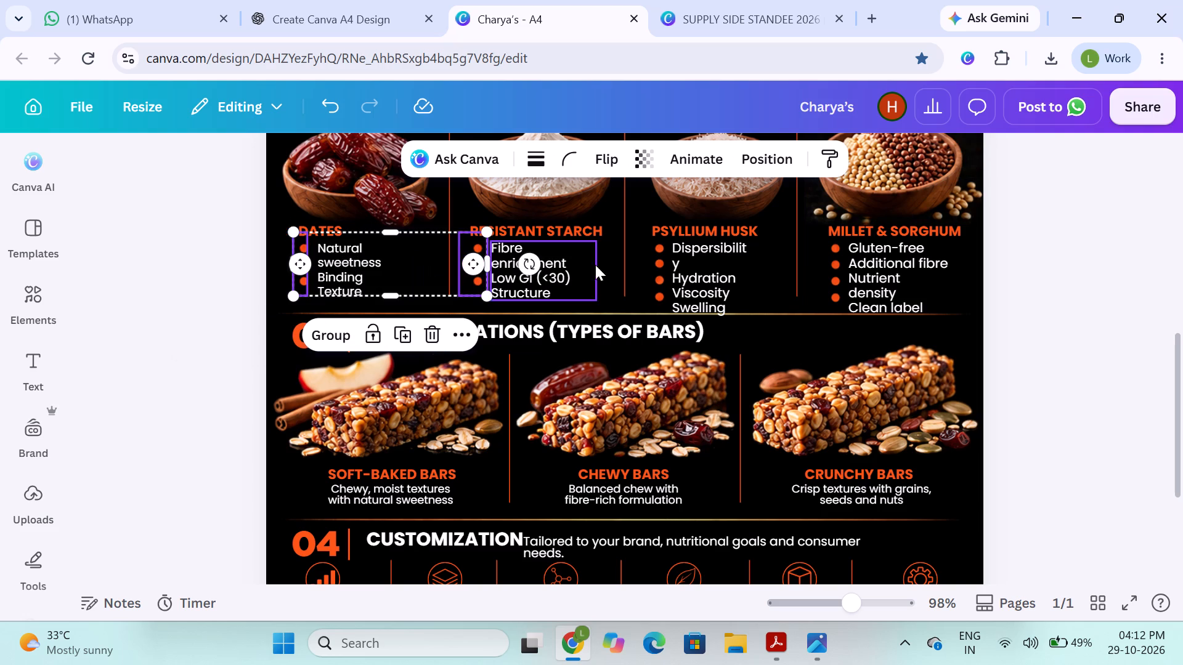
shift+click(662, 267)
shift+click(824, 267)
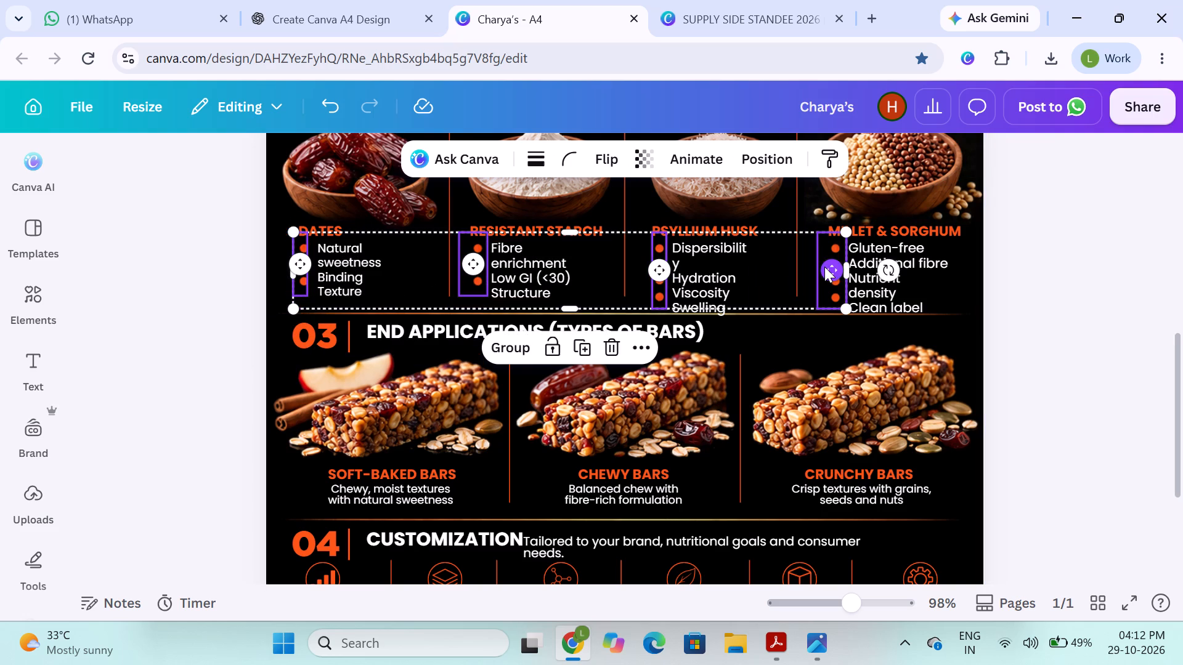
click(213, 297)
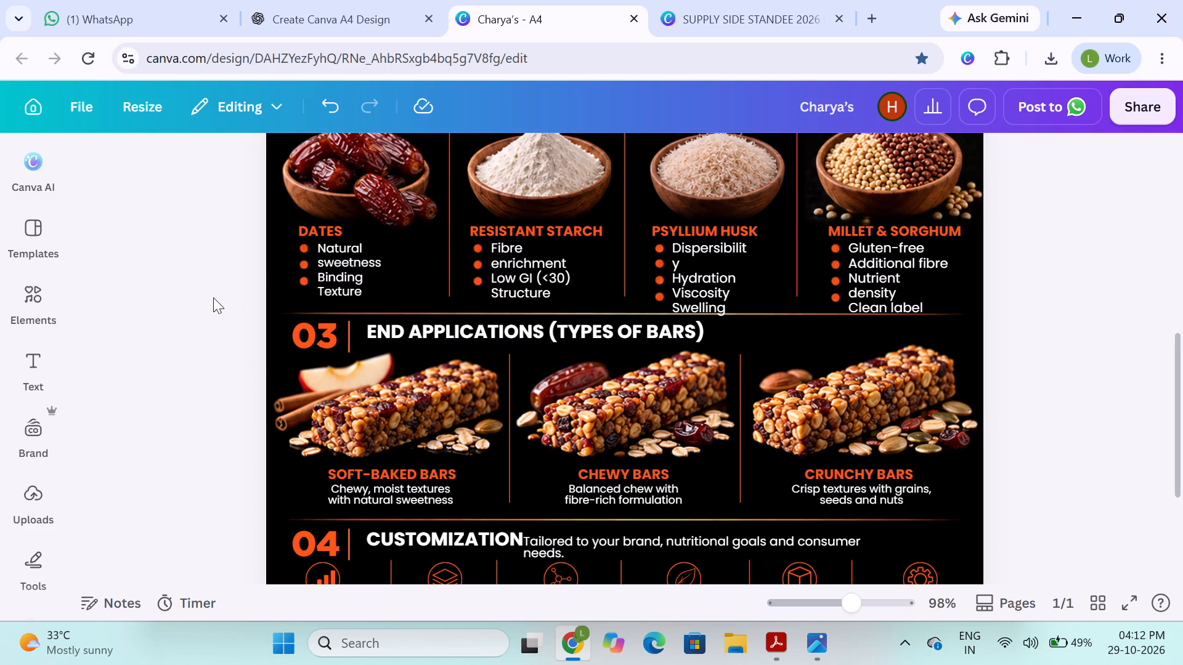
click(302, 249)
click(481, 256)
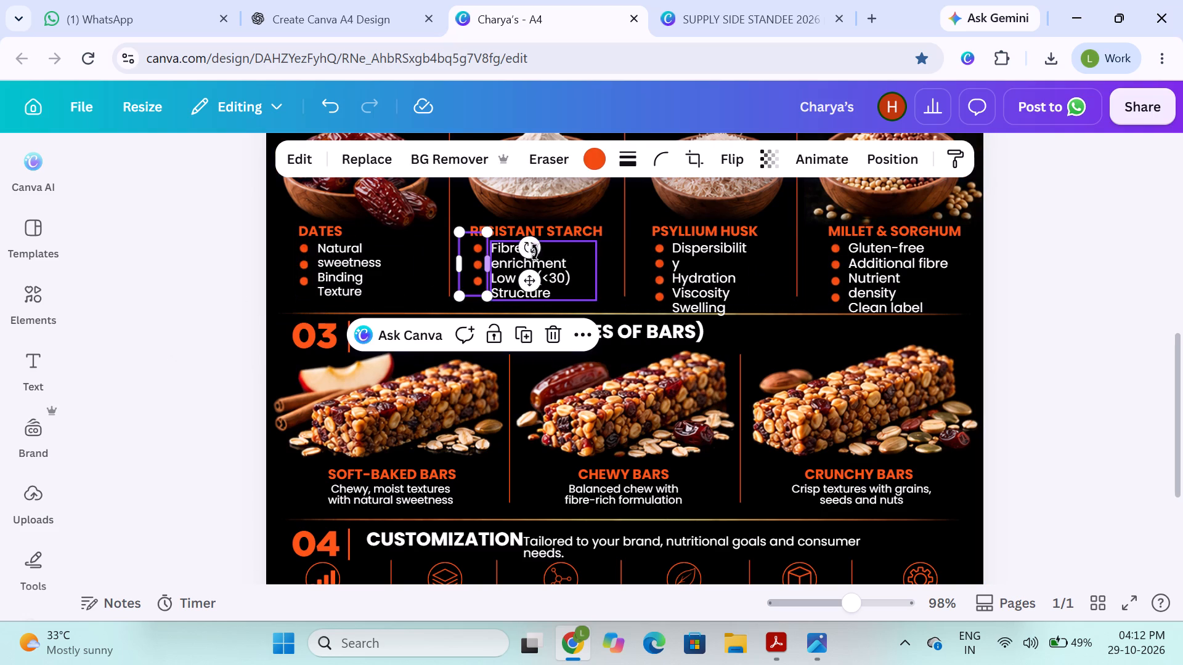
click(662, 256)
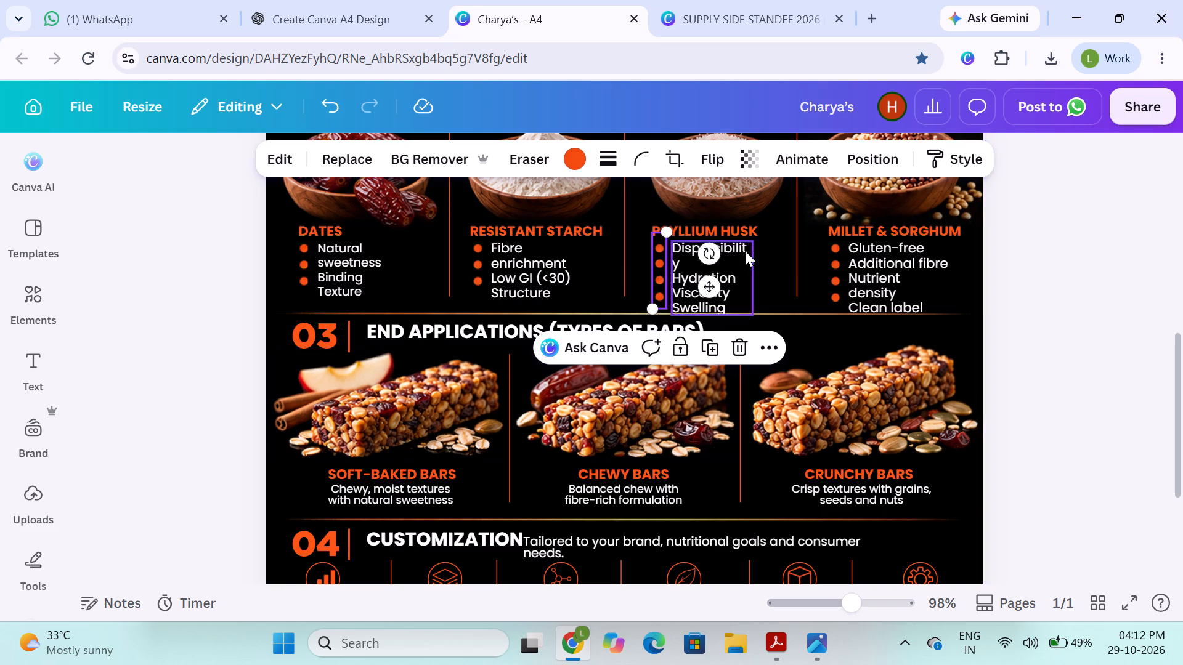
click(835, 284)
shift+click(662, 271)
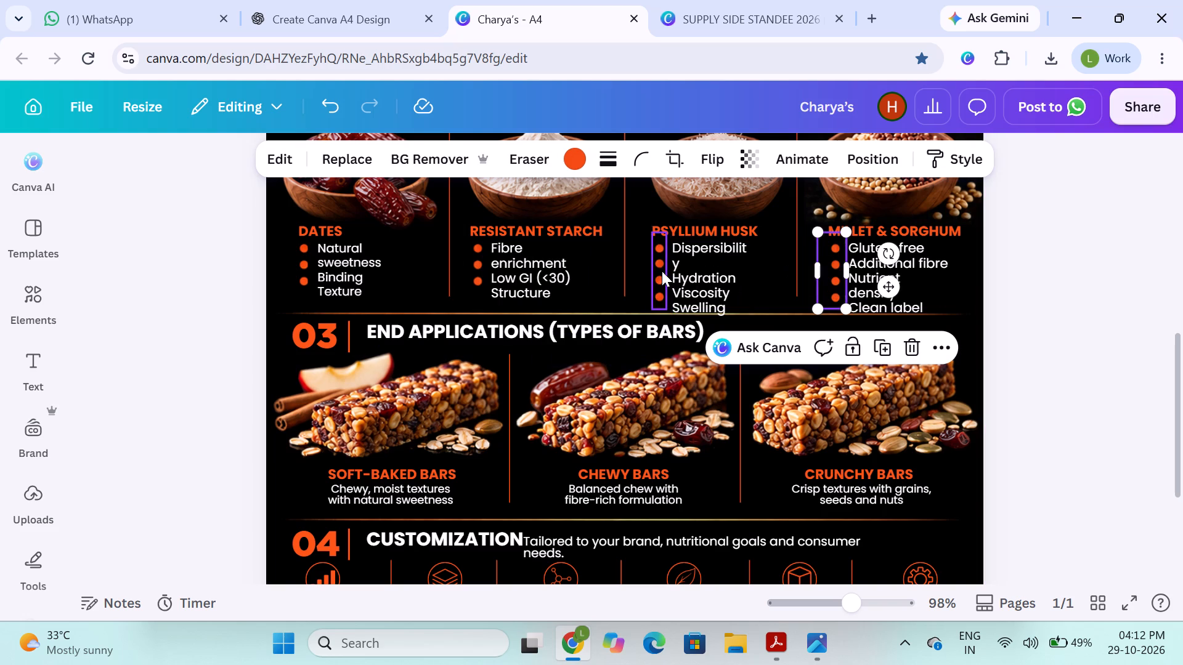
shift+click(484, 269)
shift+click(302, 279)
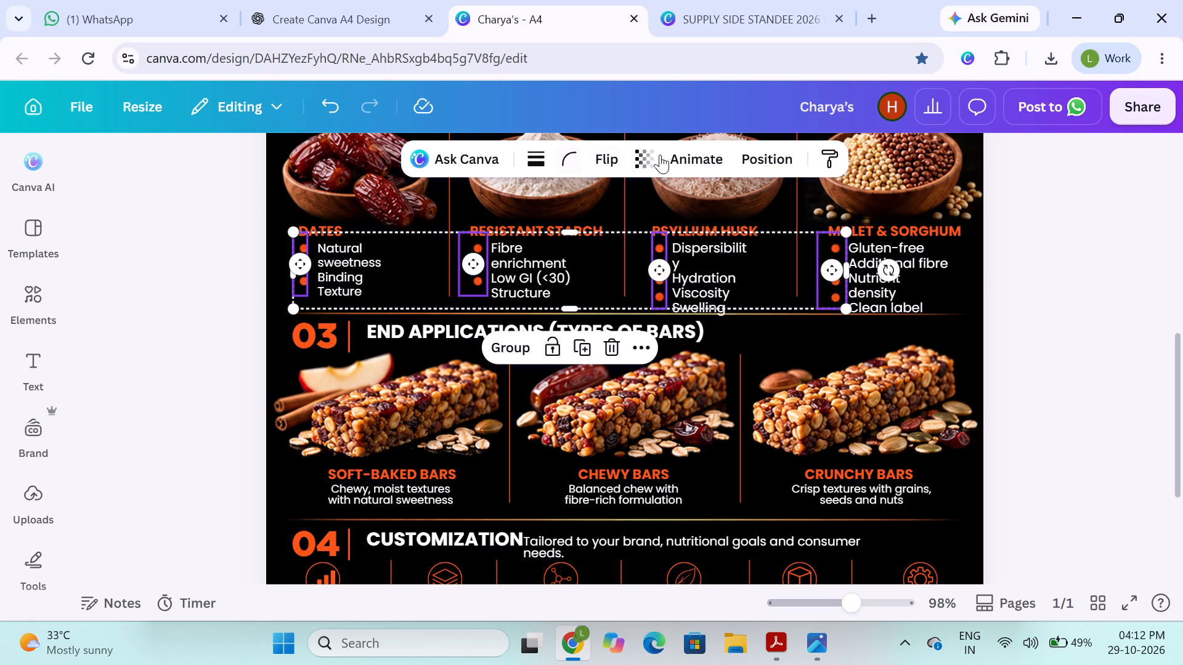
click(781, 162)
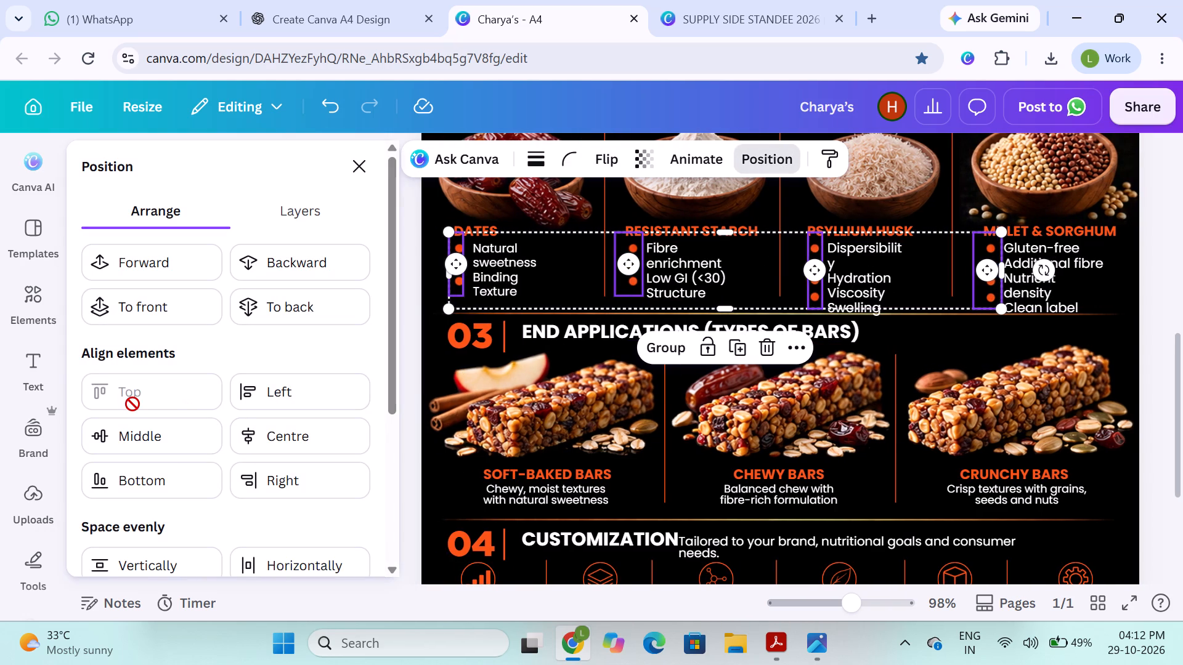
click(132, 404)
click(357, 164)
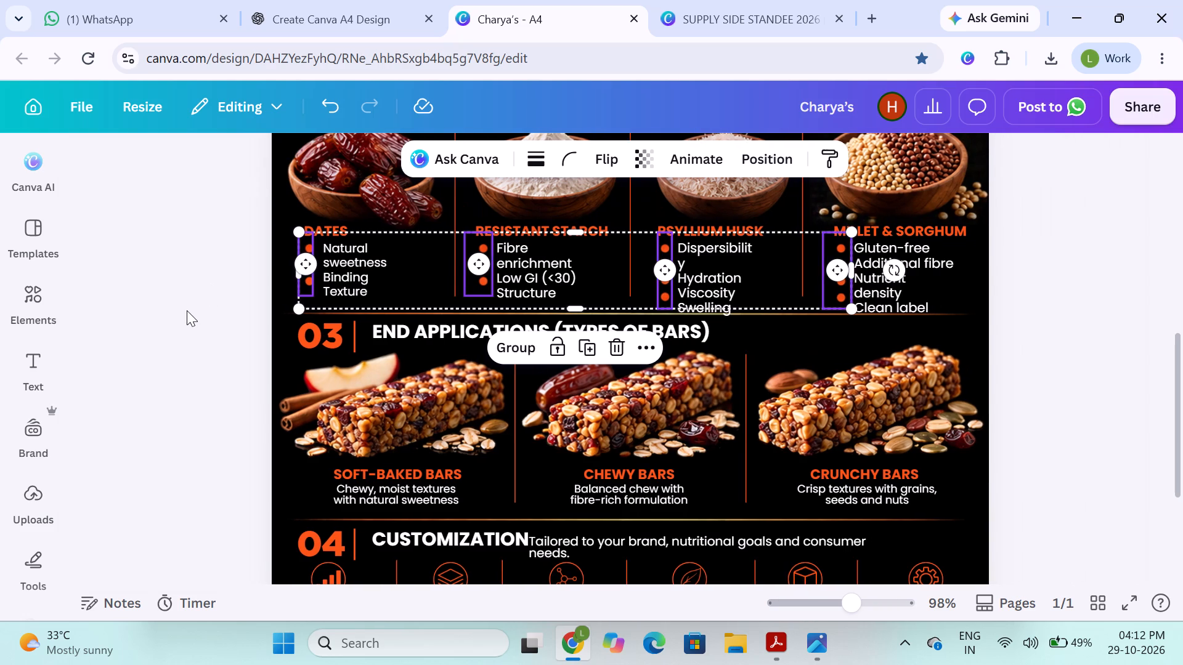
click(181, 314)
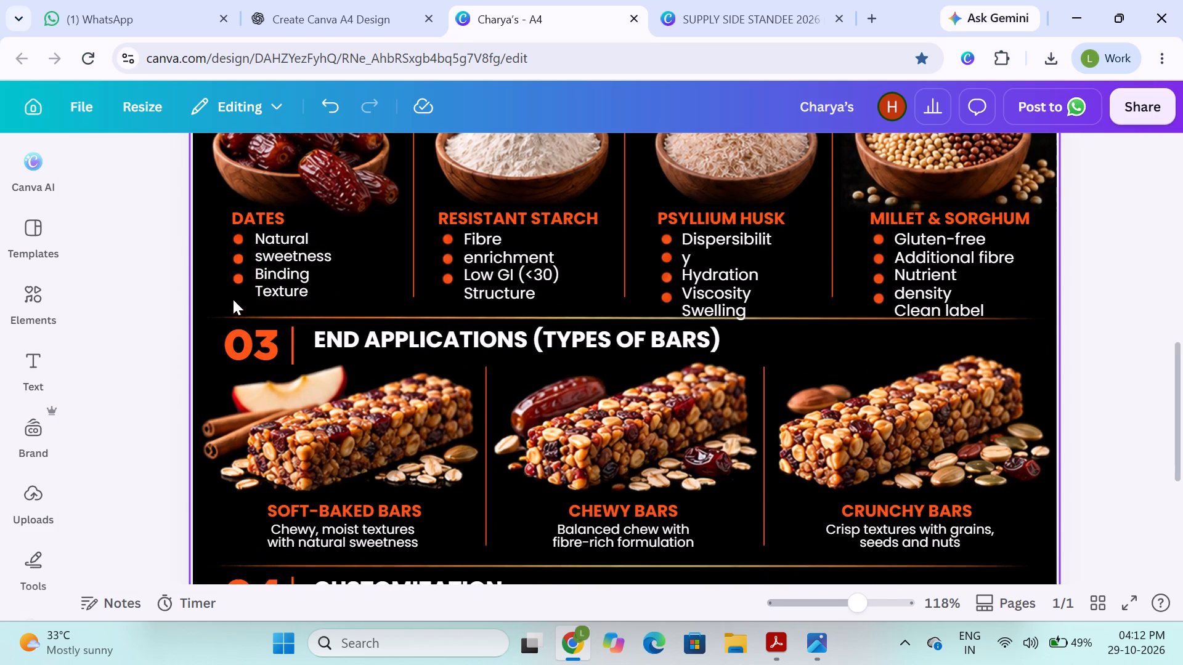
Widen the four ingredient list text boxes so that each entry, such as Natural sweetness, Fibre enrichment and Nutrient density, fits on one line.
click(280, 291)
drag(382, 262, 416, 266)
click(522, 276)
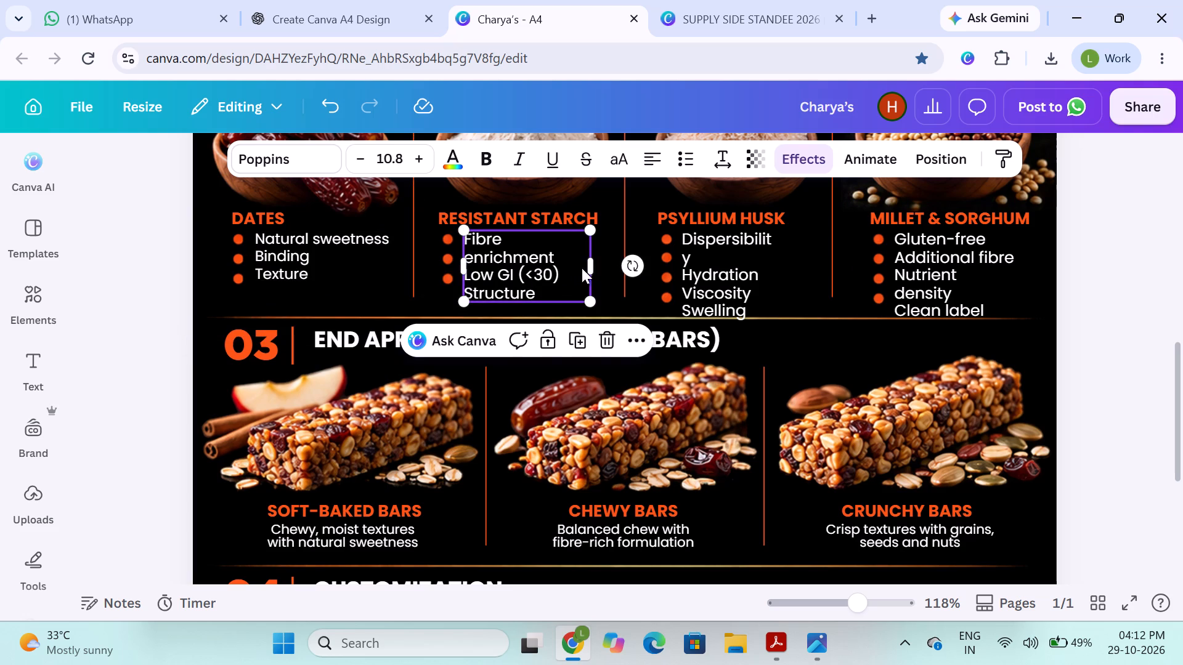
drag(594, 262, 625, 265)
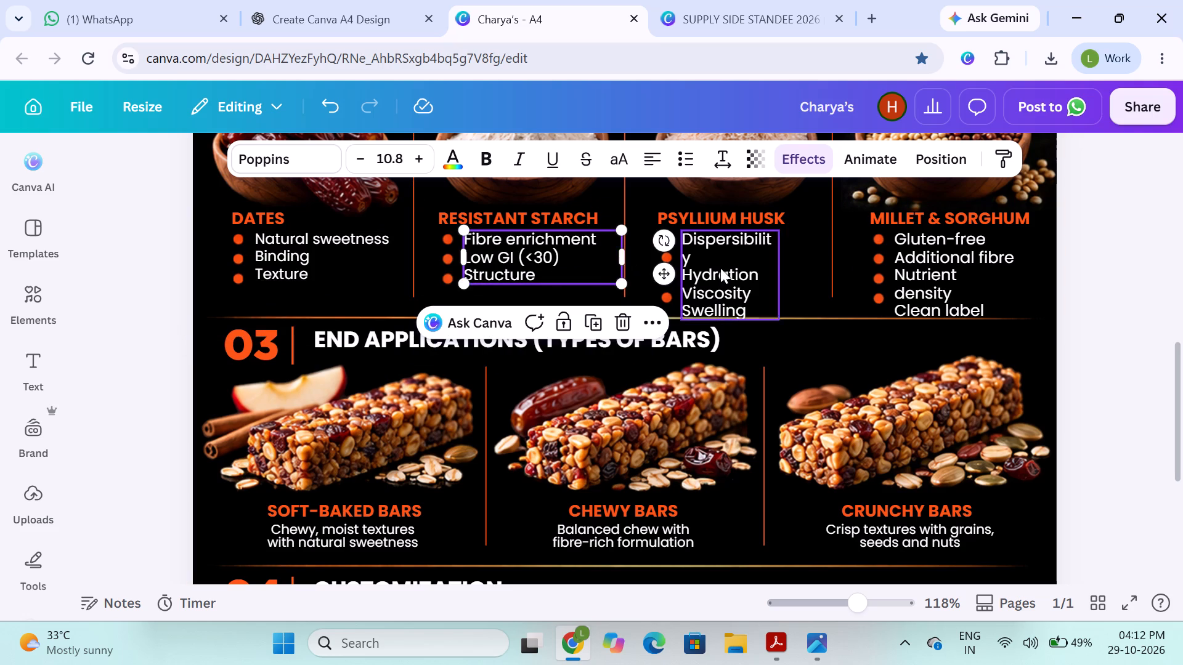
click(720, 268)
drag(782, 279, 806, 278)
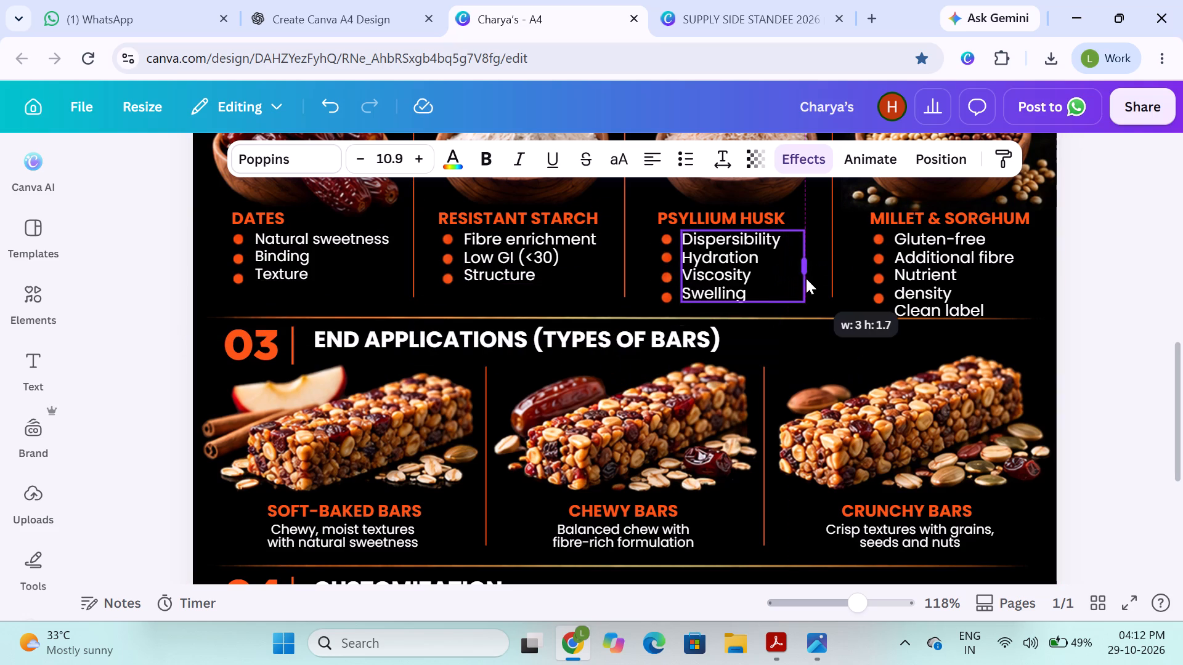
click(911, 258)
drag(1022, 273, 1046, 273)
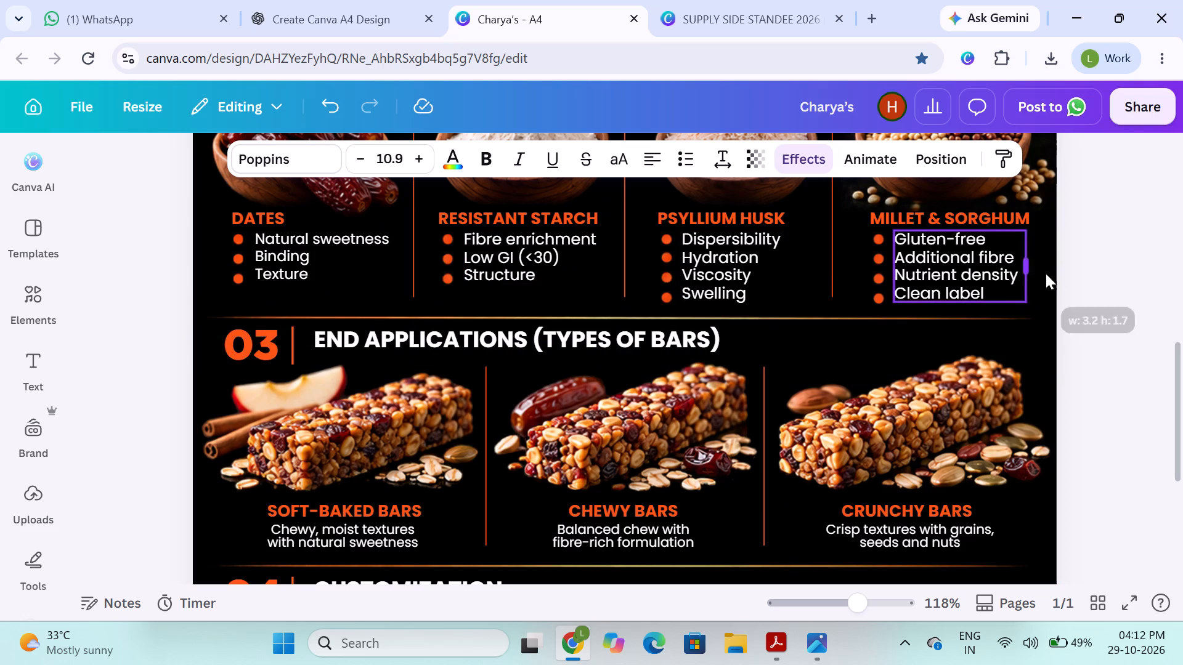
drag(1046, 273, 1043, 276)
click(1133, 254)
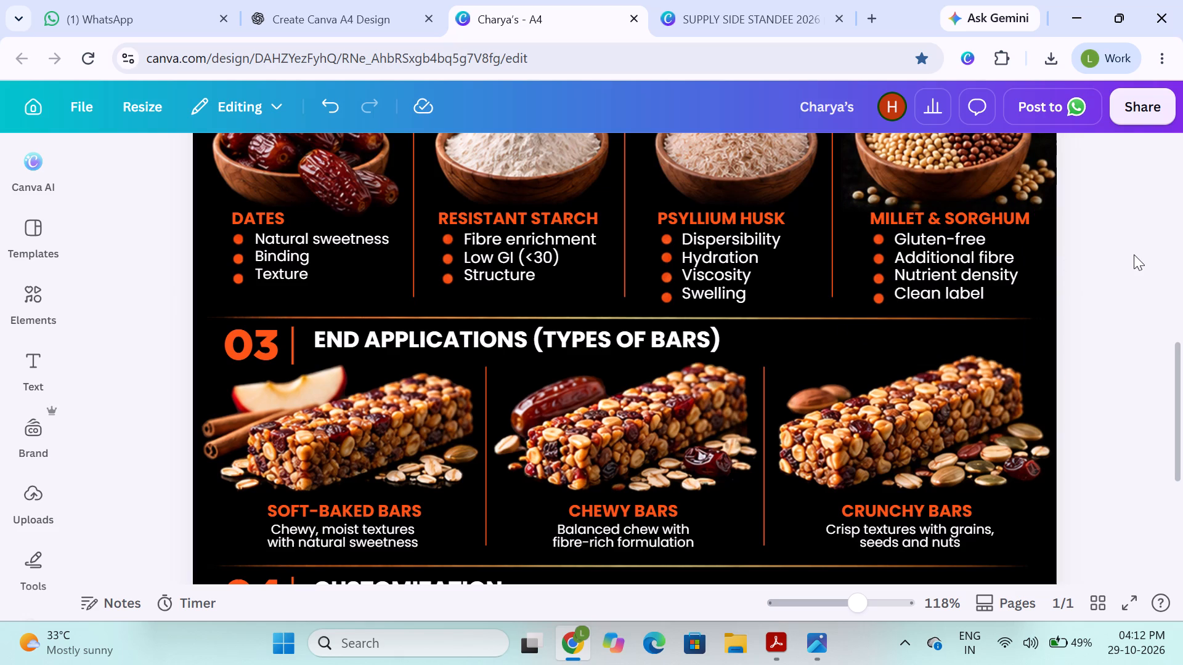
Delete the orange bullet-dot graphic beside the DATES list.
click(232, 251)
click(160, 264)
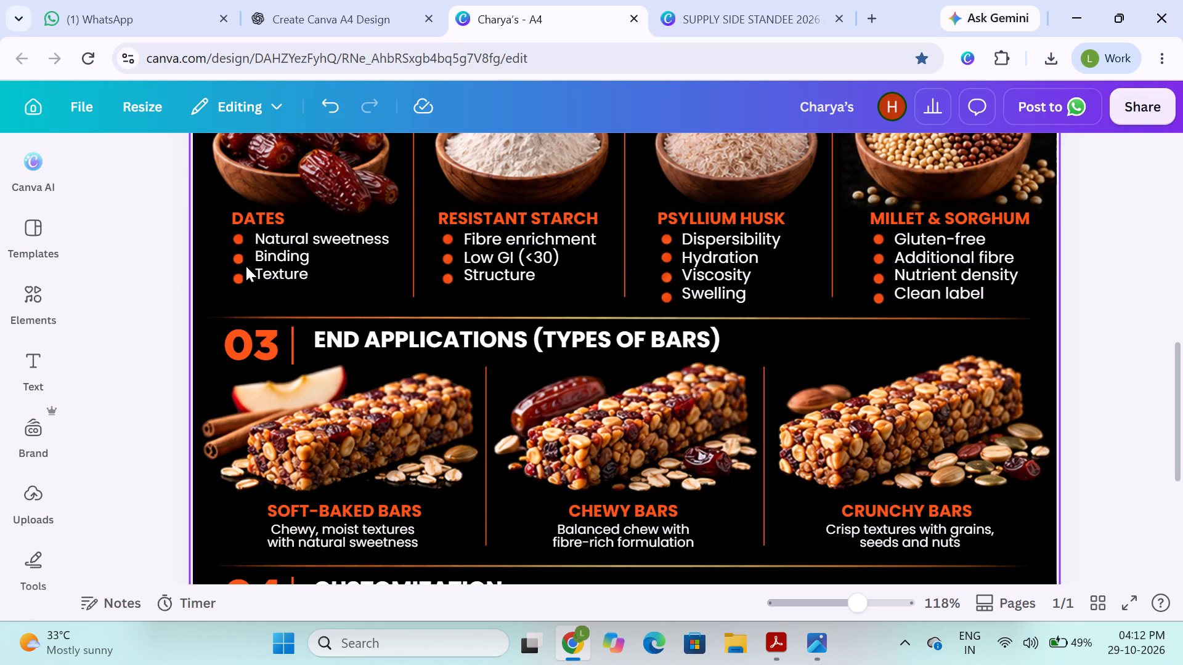
click(243, 264)
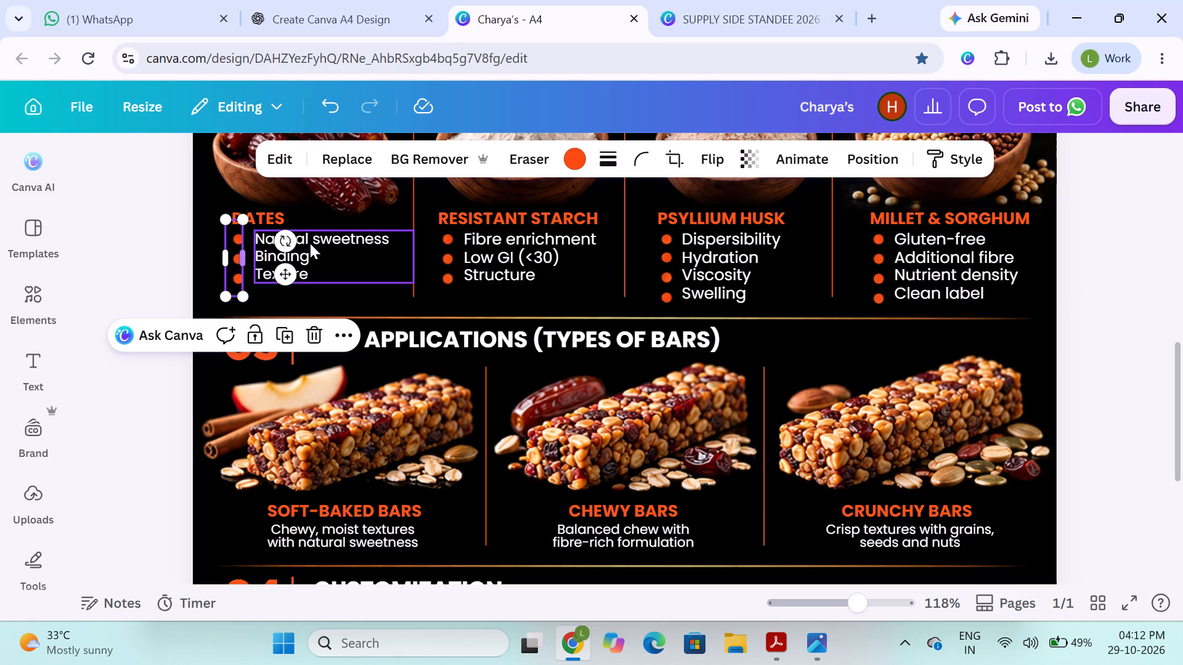
key(BackSpace)
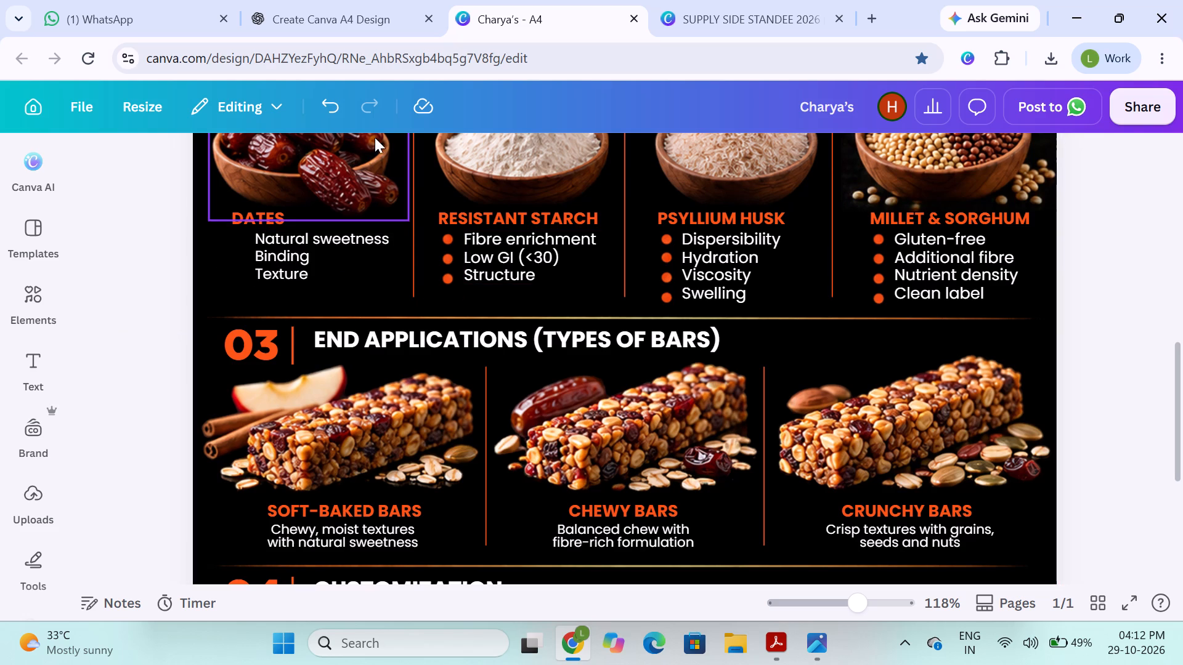
Insert a circle shape and fill it with the bright red-orange already used in the design.
click(41, 547)
click(83, 284)
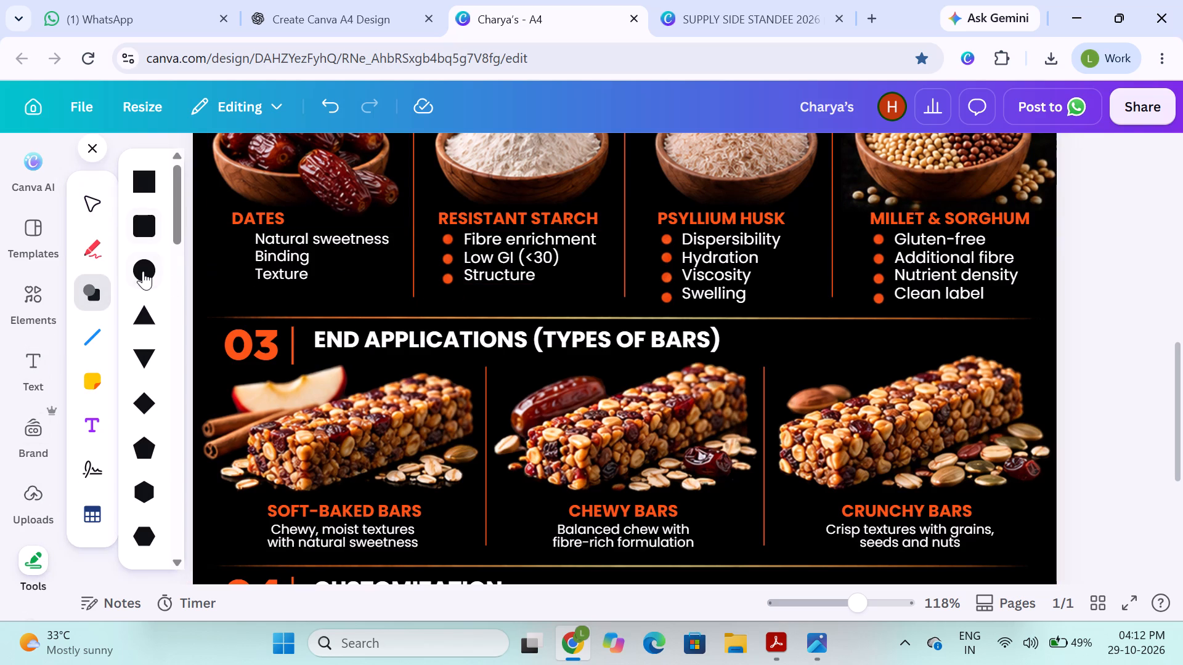
click(143, 271)
scroll(585, 265, up, 1)
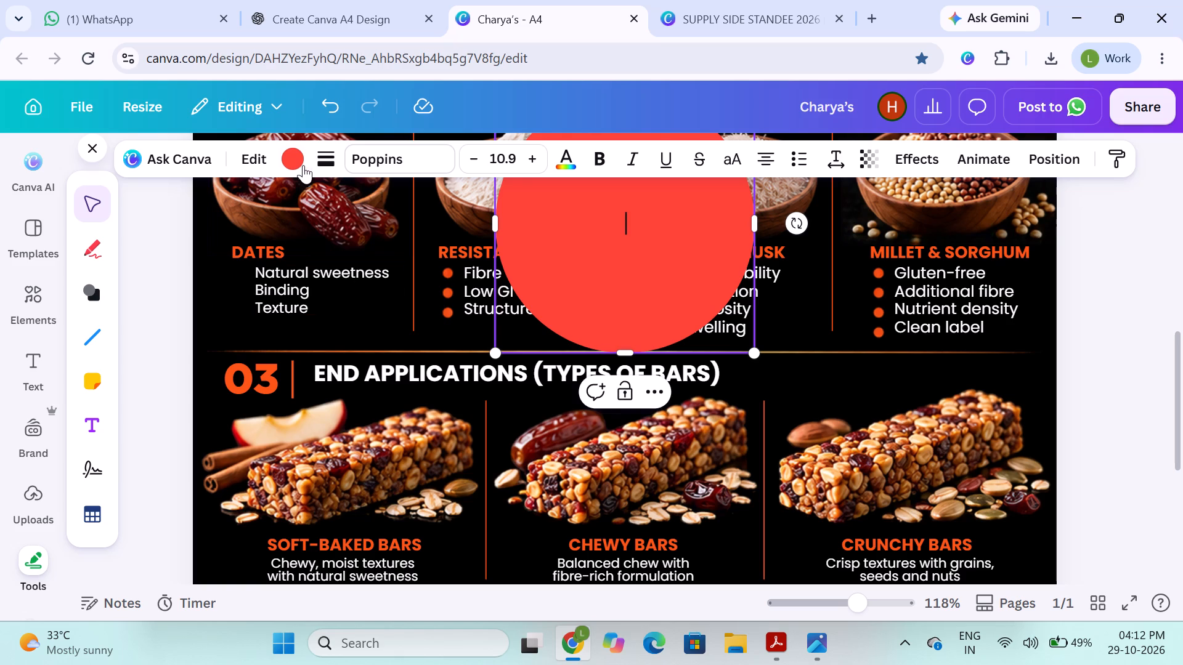
click(298, 162)
click(144, 355)
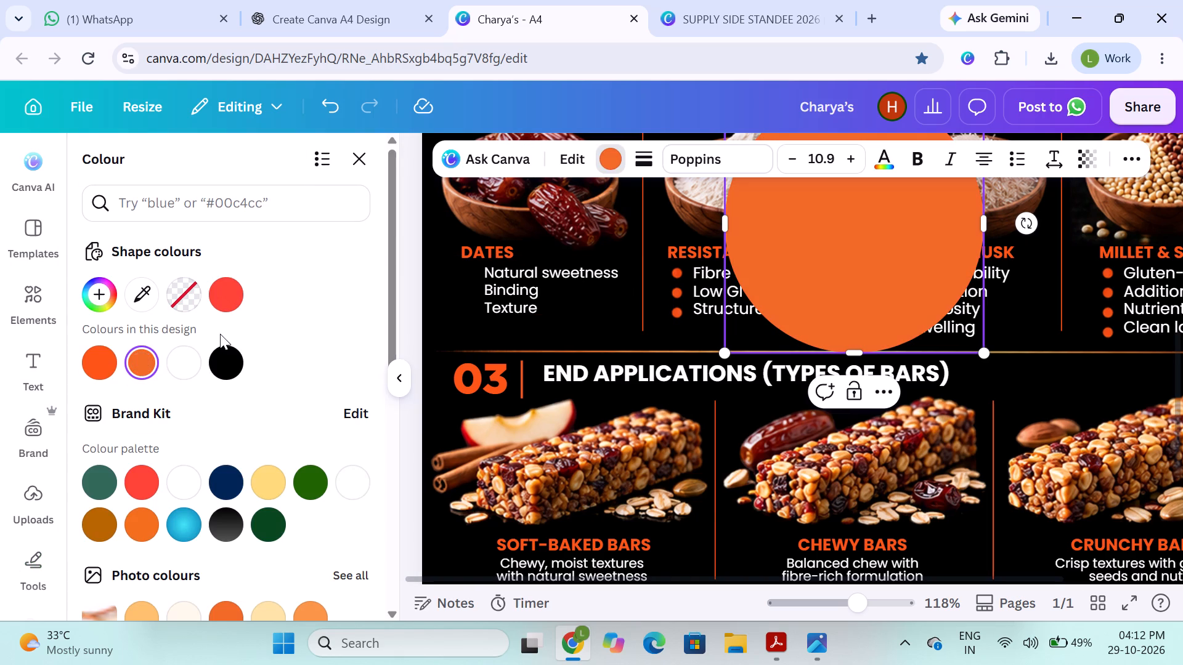
click(226, 291)
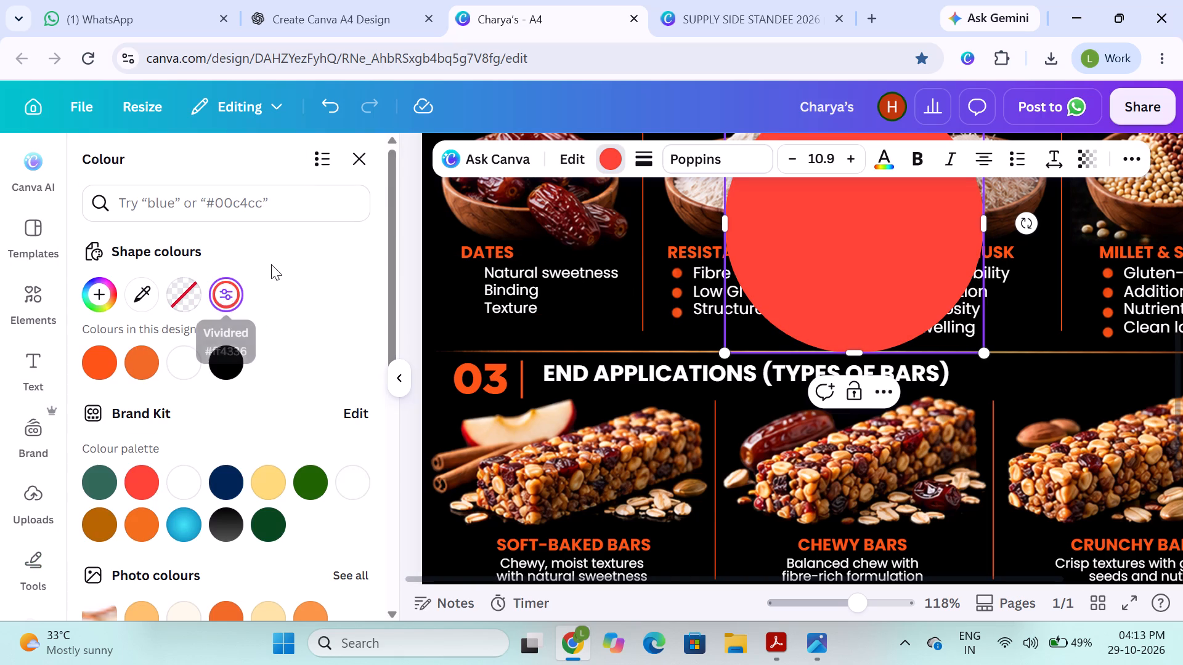
click(102, 363)
click(362, 158)
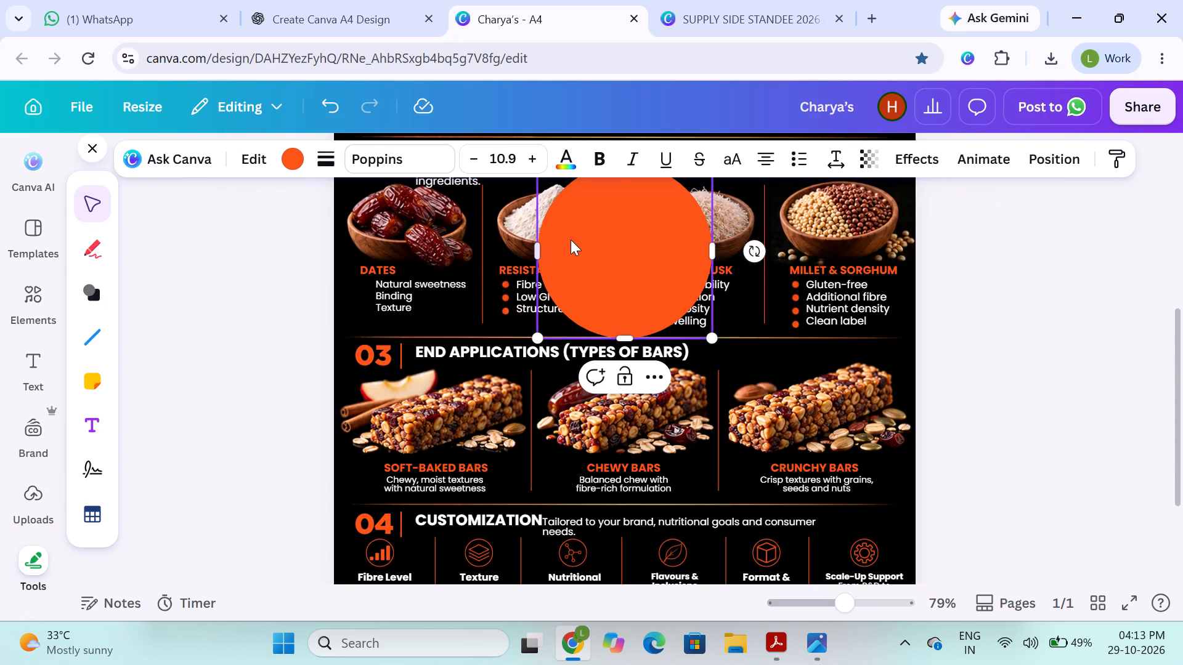
Move the large orange circle over to the DATES list and shrink it toward bullet size.
drag(571, 240, 345, 283)
drag(486, 213, 390, 343)
drag(346, 353, 396, 313)
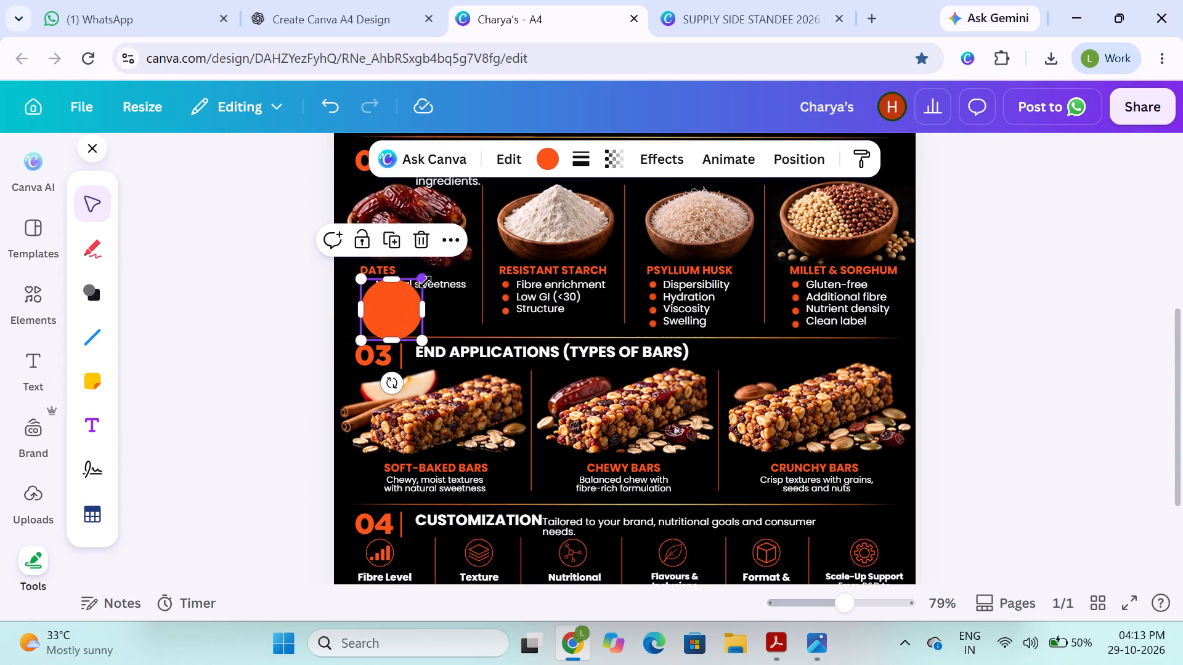
drag(425, 282, 392, 326)
drag(367, 324, 368, 294)
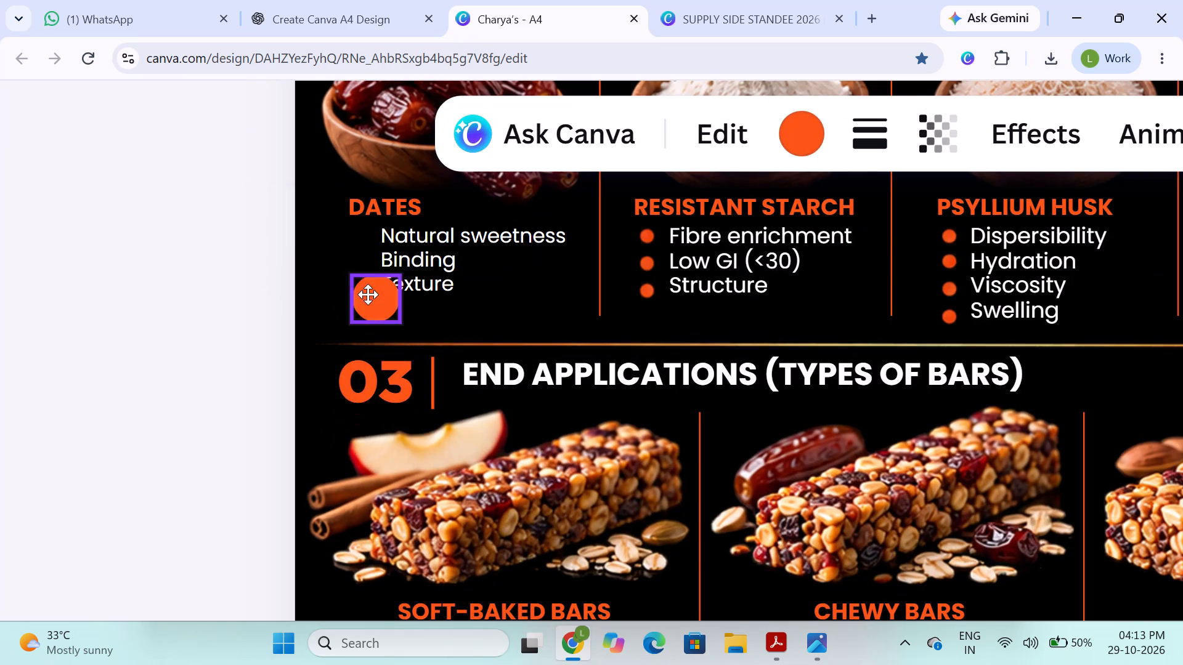
drag(368, 294, 368, 286)
drag(400, 270, 355, 333)
click(142, 341)
click(322, 334)
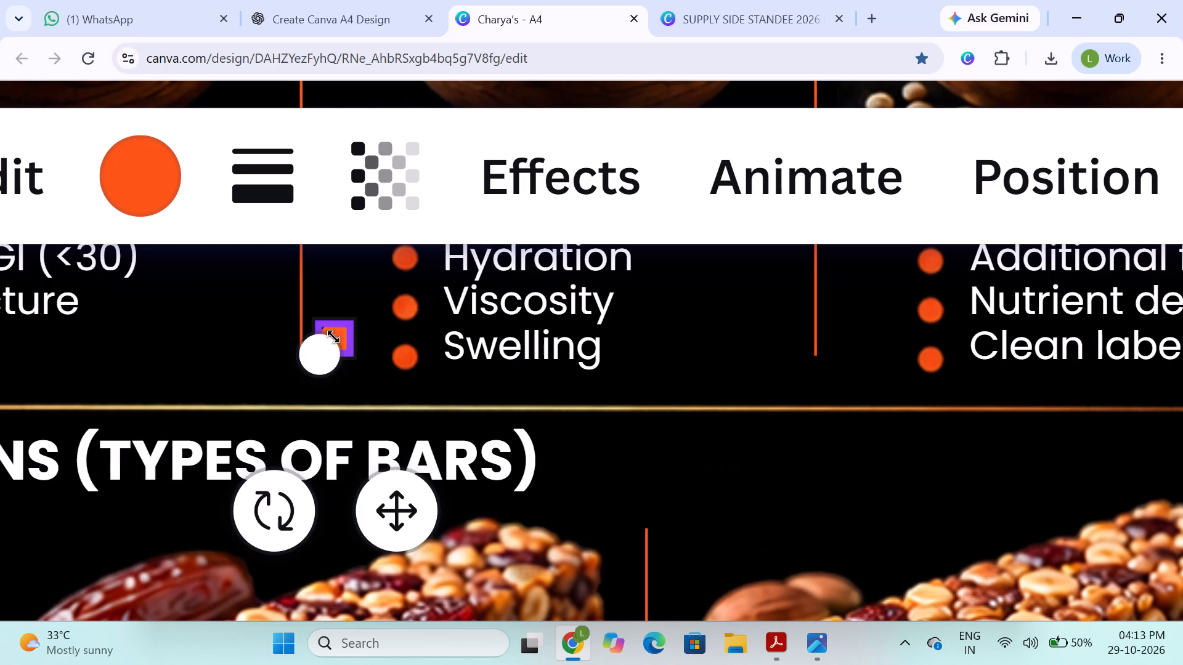
Enlarge the tiny orange circle slightly and move it beside the Natural sweetness entry under DATES.
ctrl+scroll(336, 333, down, 4)
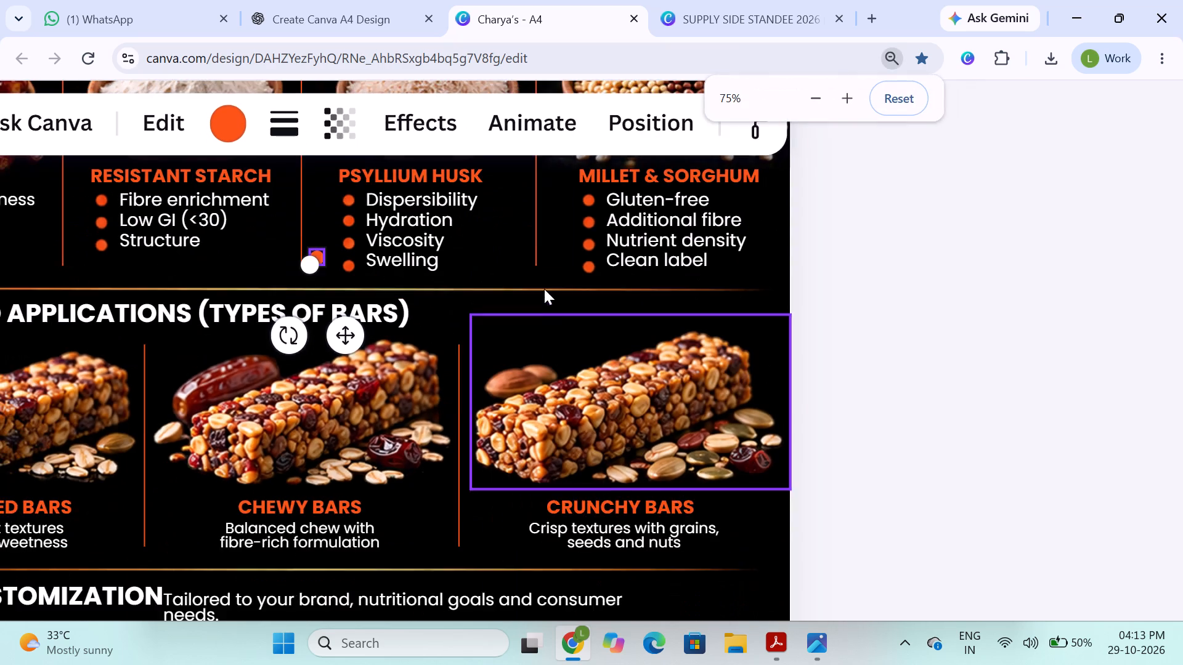
click(882, 99)
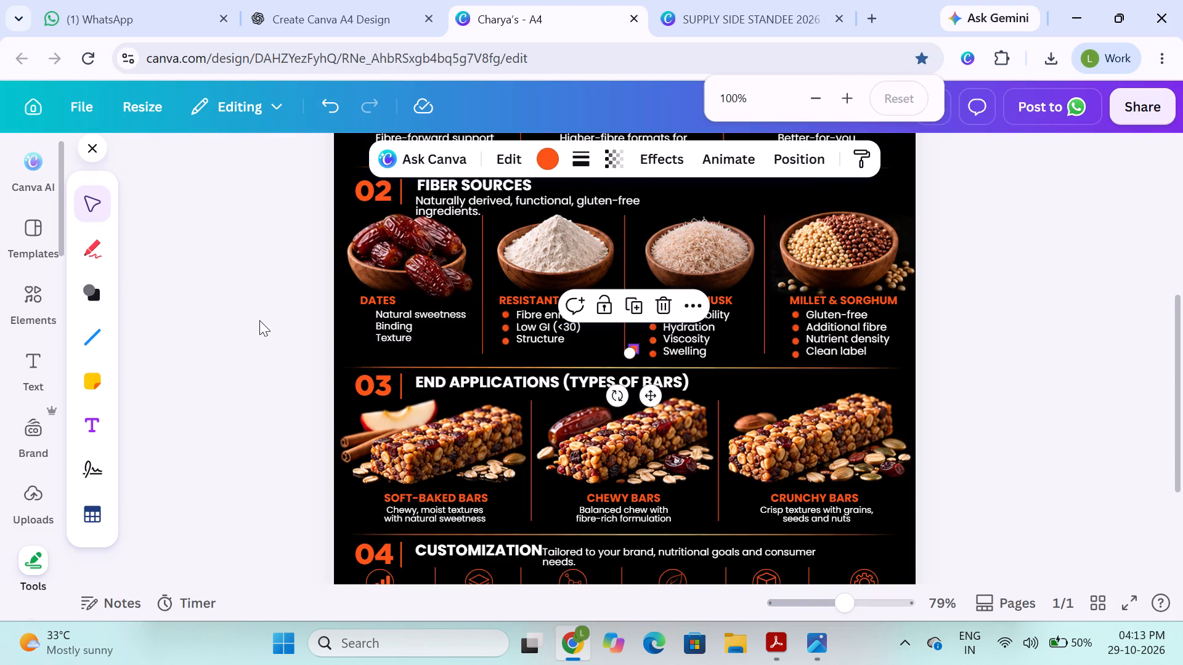
click(257, 320)
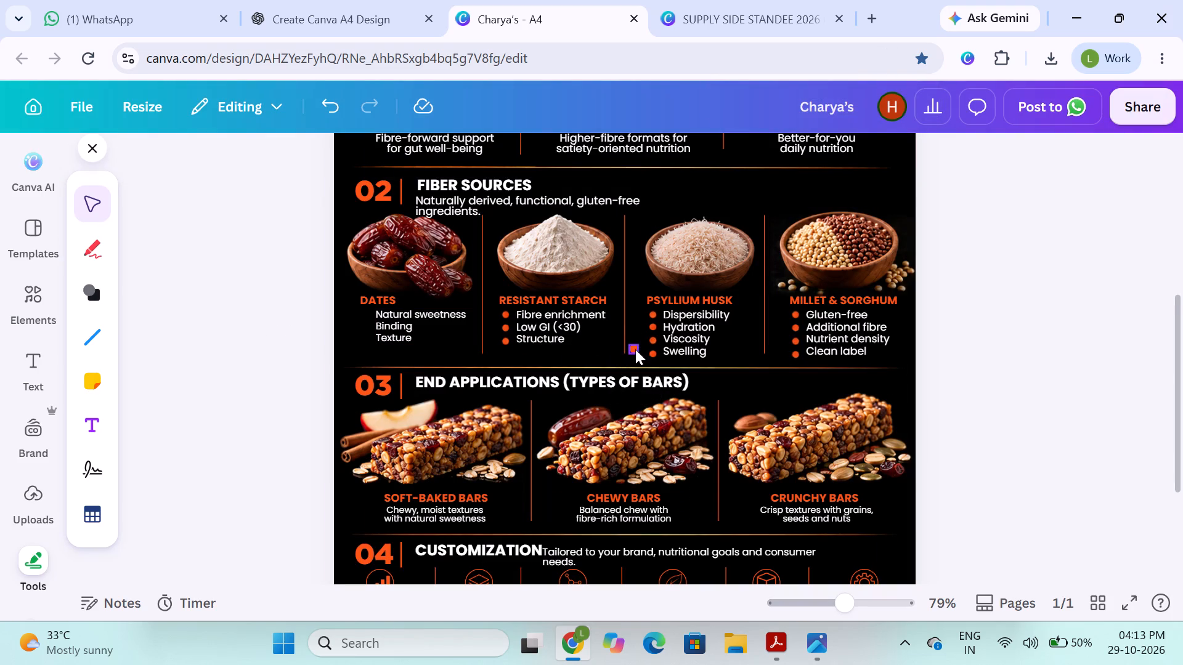
click(635, 349)
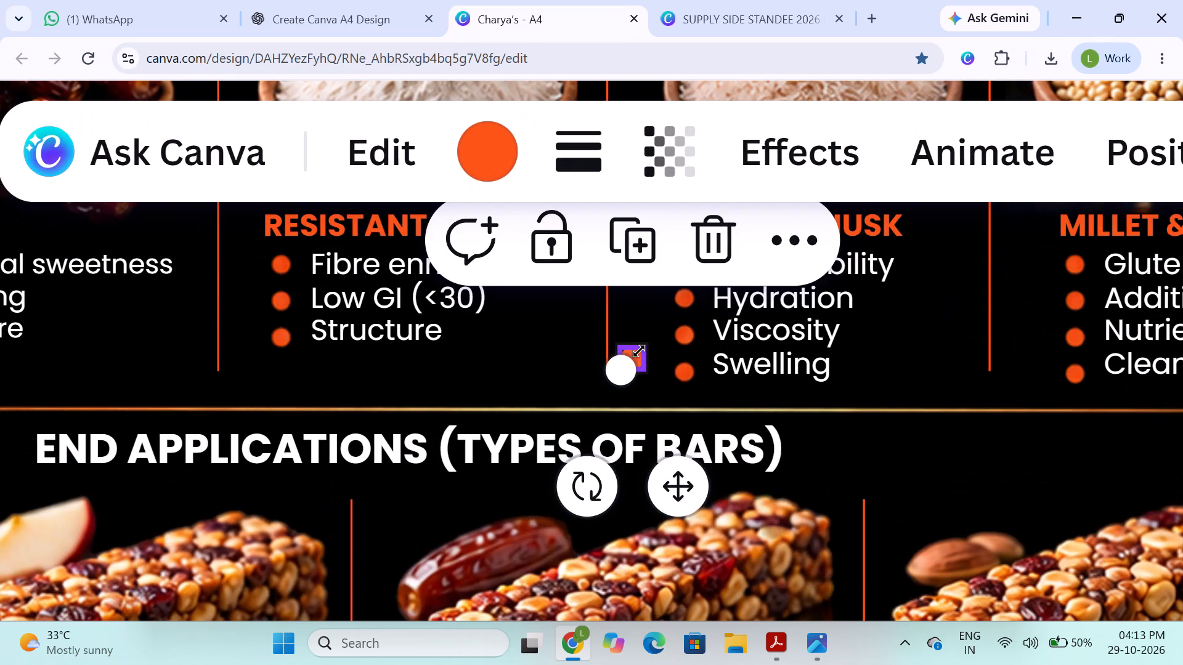
drag(632, 365, 632, 365)
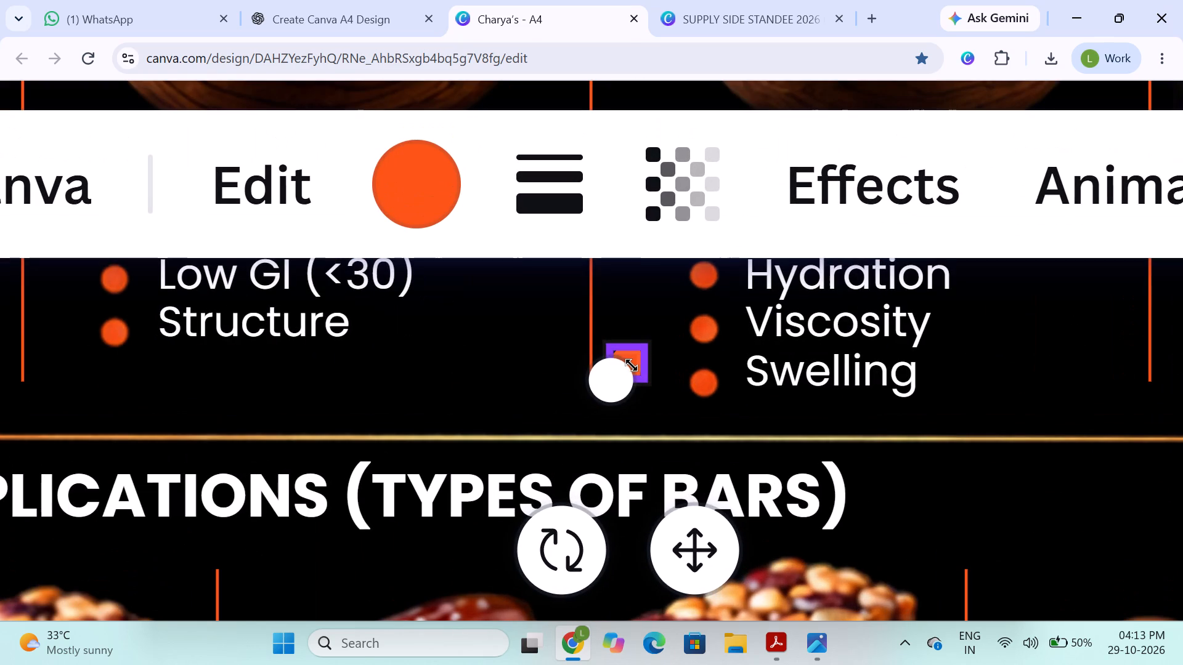
drag(632, 365, 628, 439)
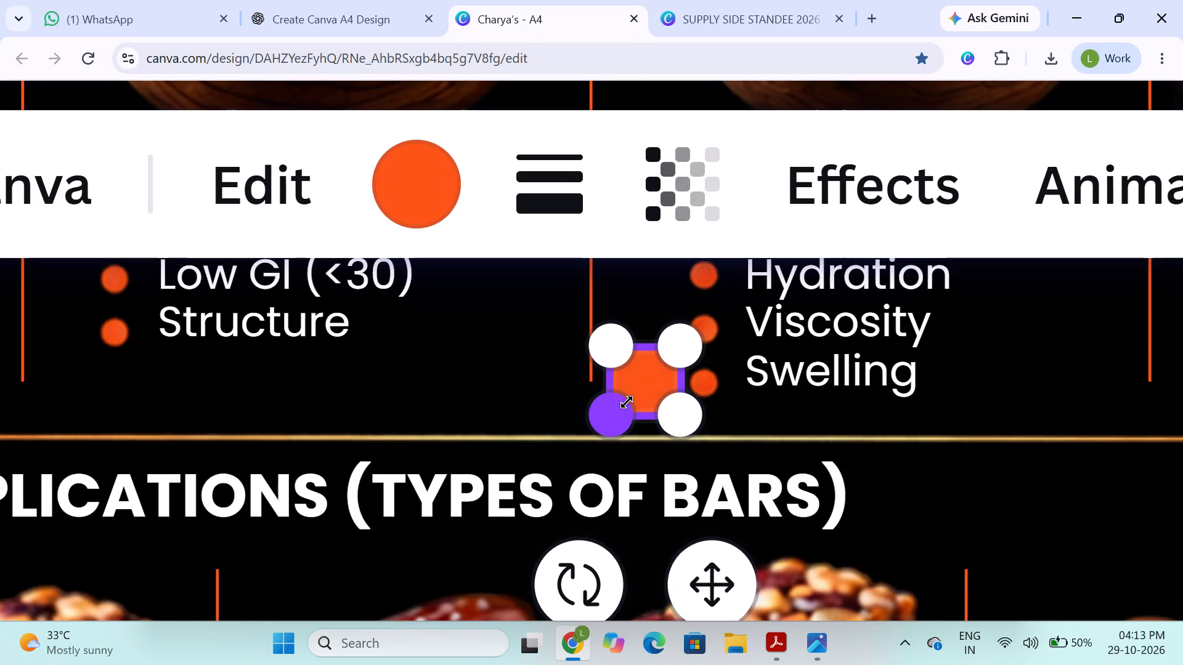
drag(645, 380, 310, 336)
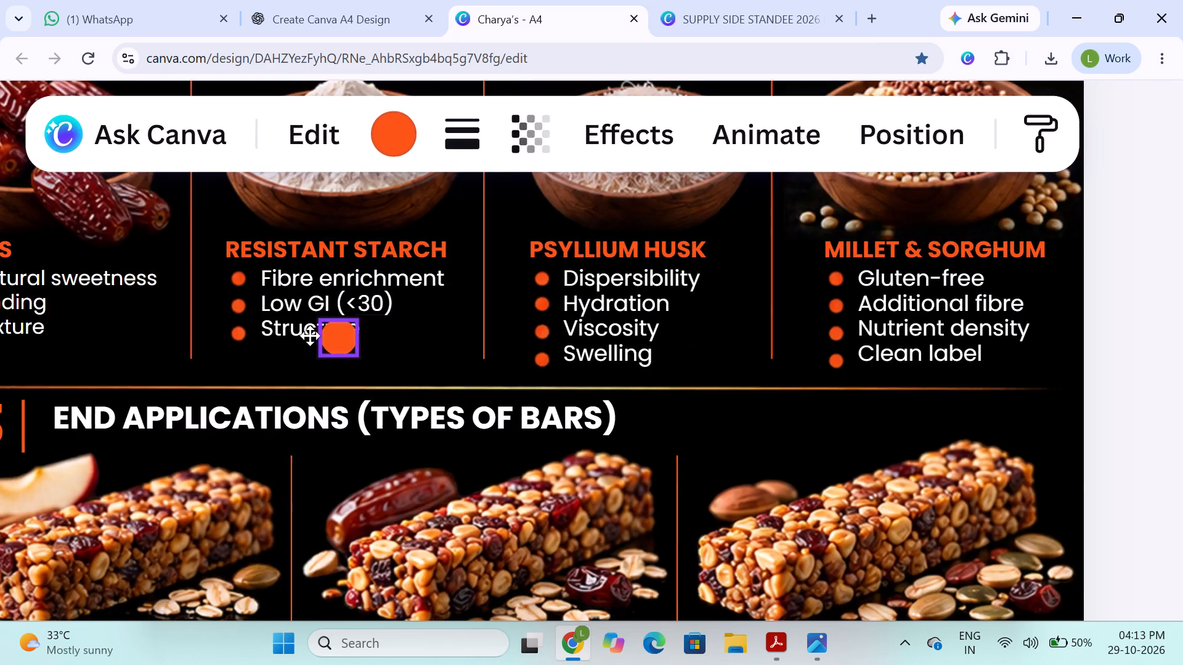
drag(310, 336, 425, 323)
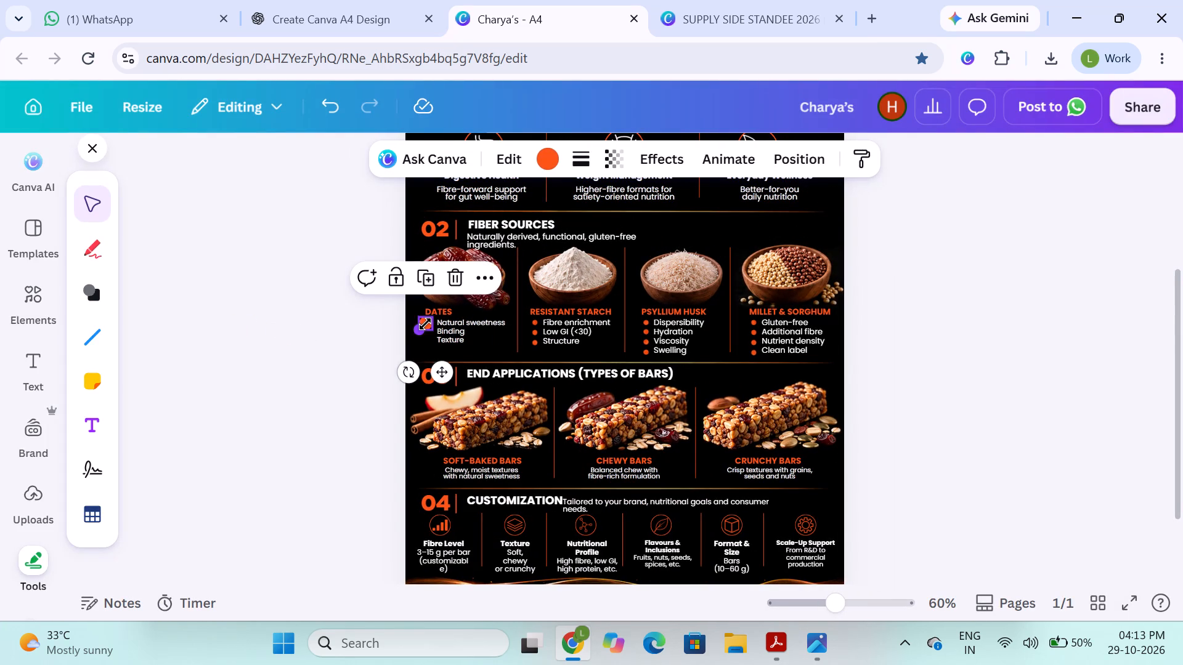
Shrink the orange circle to a small bullet and position it just before Natural sweetness, level with that line.
click(299, 370)
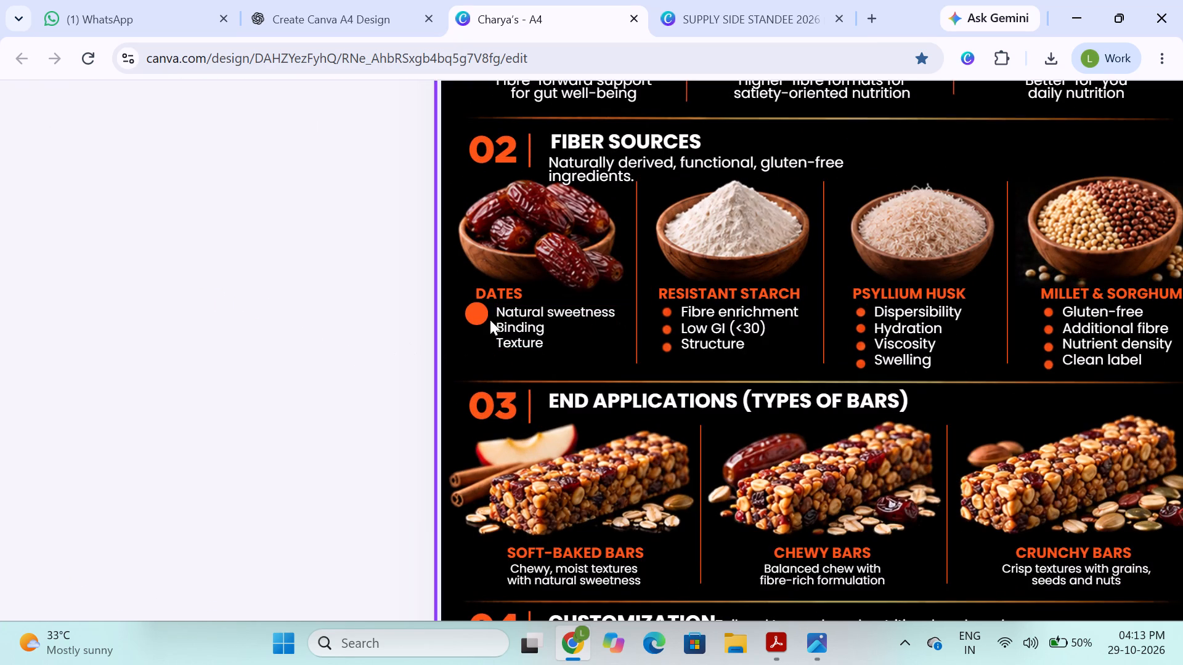
ctrl+scroll(469, 315, down, 2)
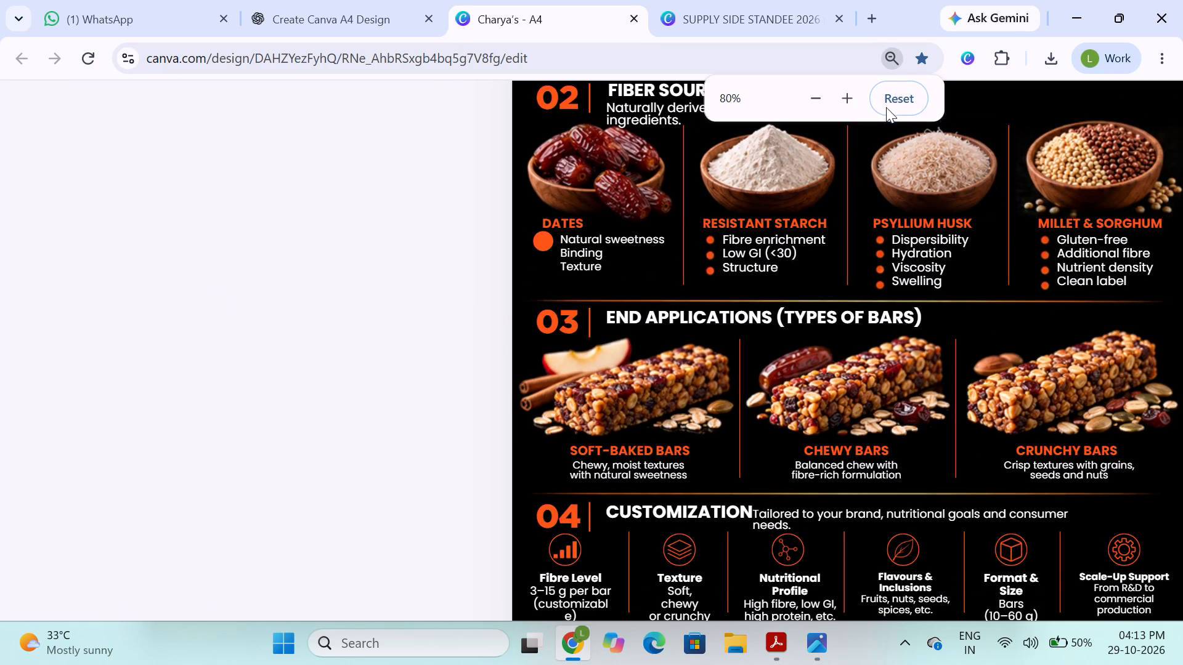
click(882, 97)
drag(434, 360, 341, 361)
click(340, 363)
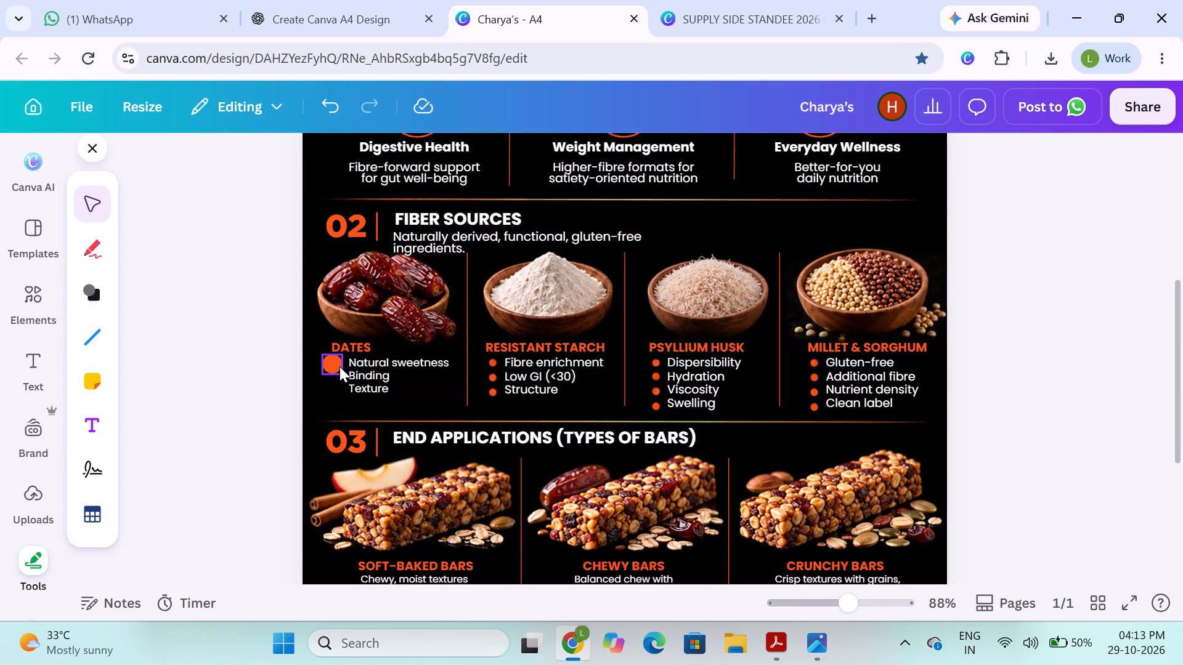
scroll(182, 361, right, 1)
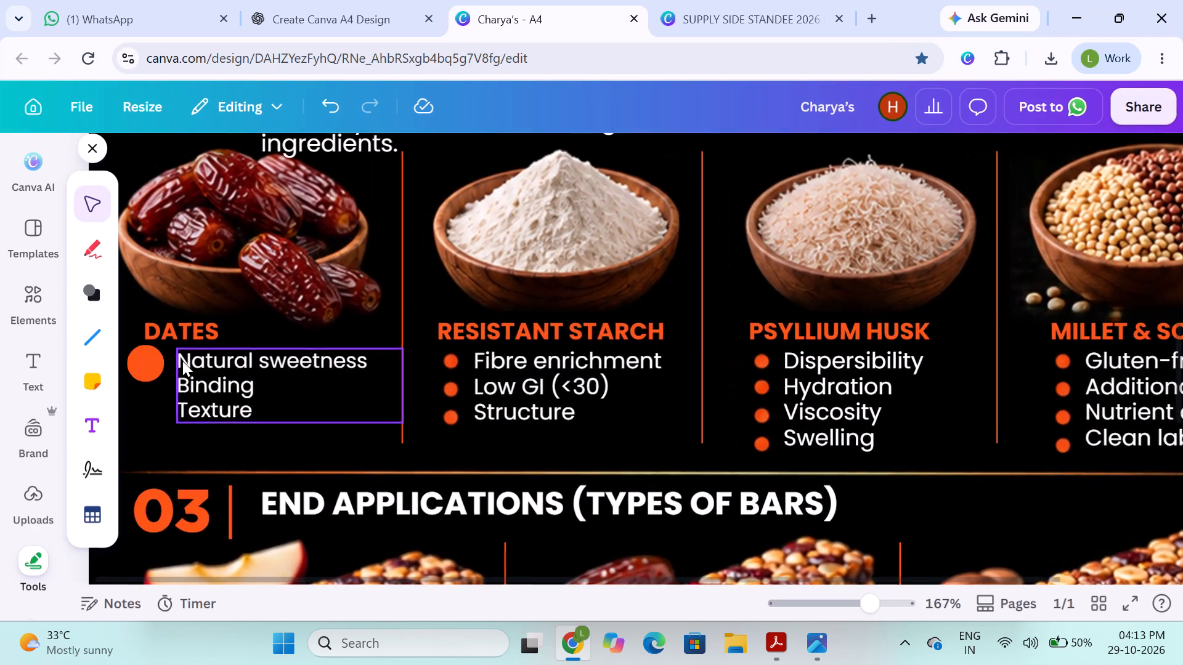
scroll(182, 361, right, 2)
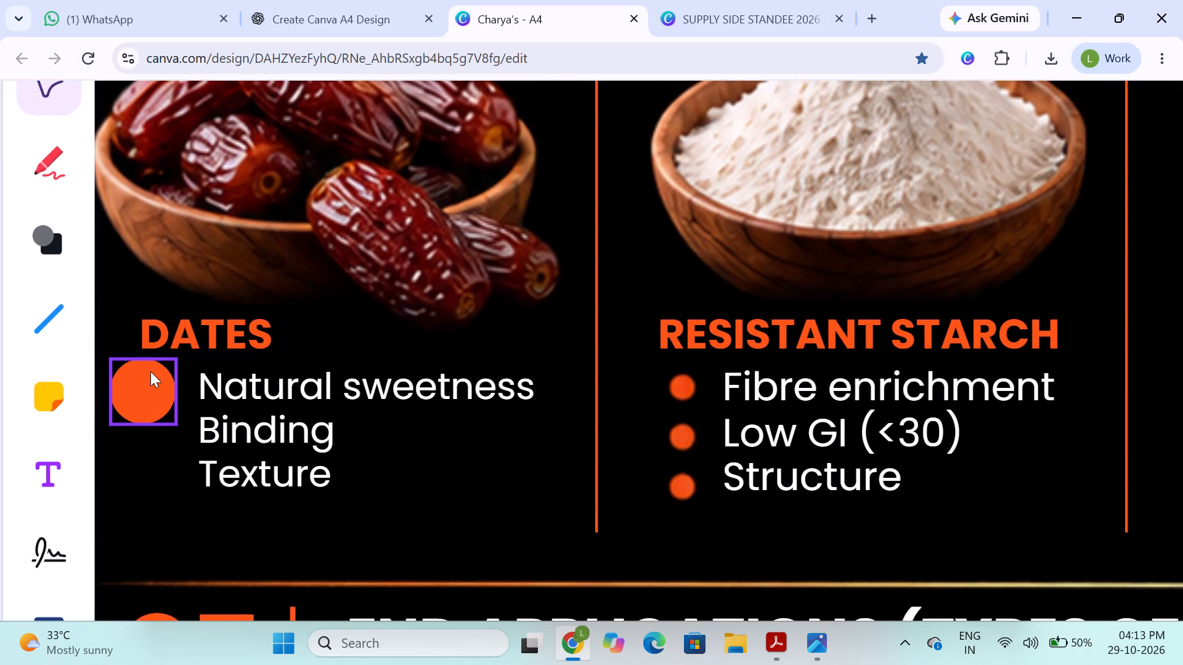
click(150, 371)
scroll(87, 372, right, 3)
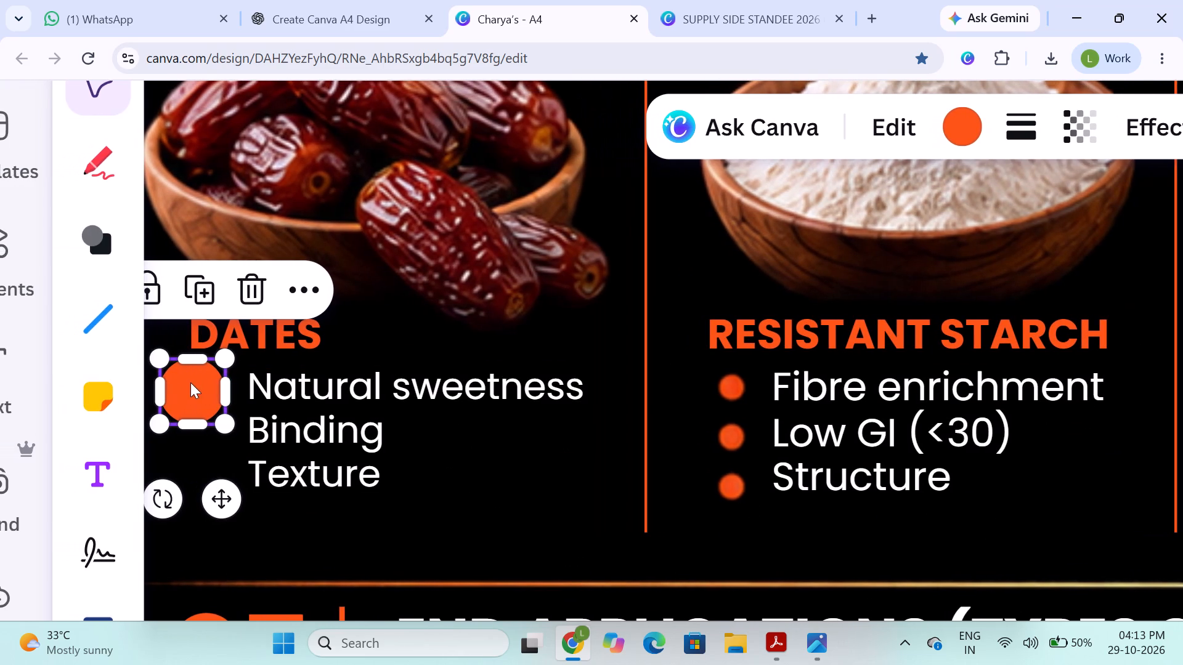
scroll(157, 265, right, 2)
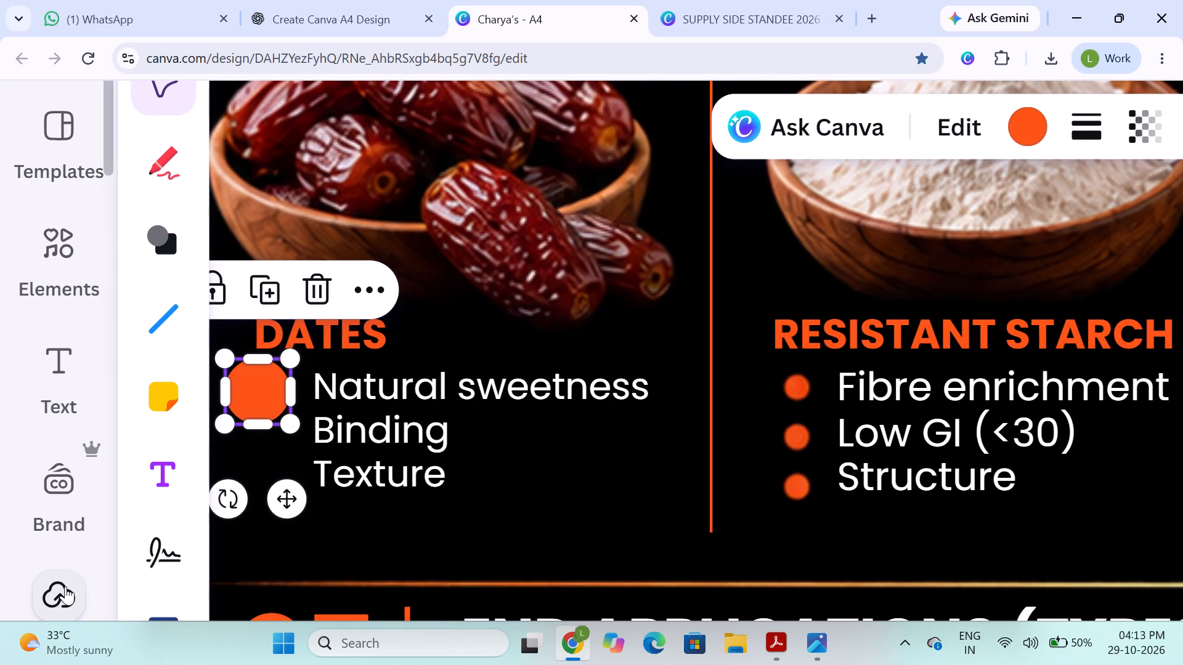
scroll(205, 177, up, 1)
click(161, 107)
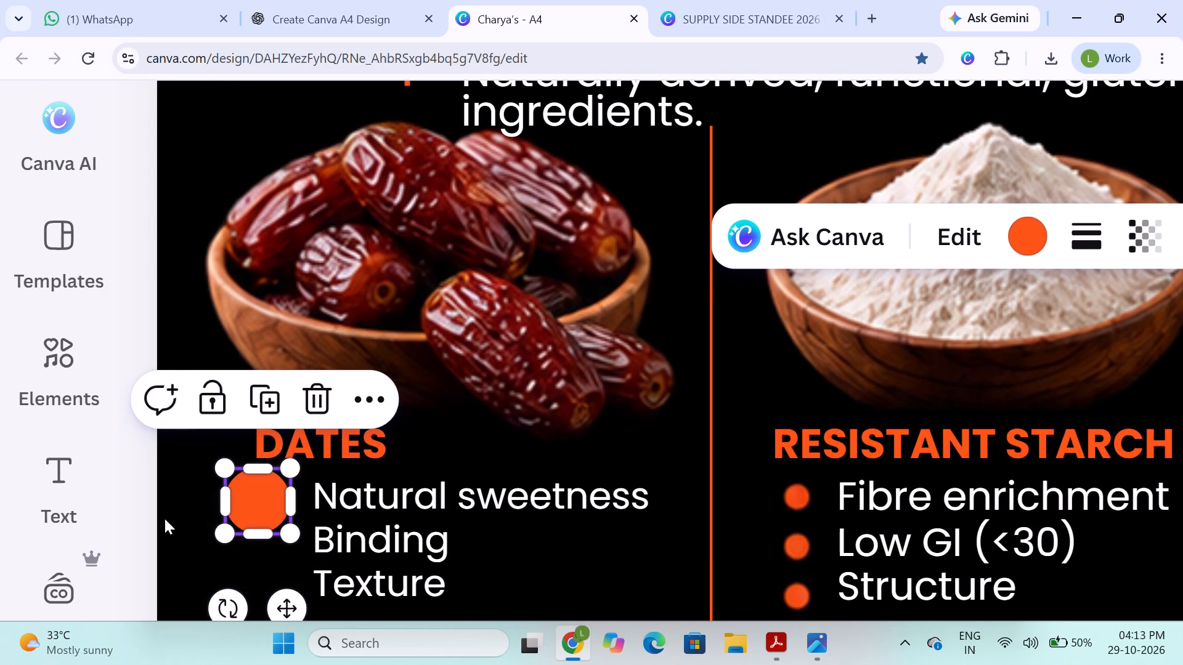
scroll(203, 508, down, 2)
drag(293, 325, 280, 333)
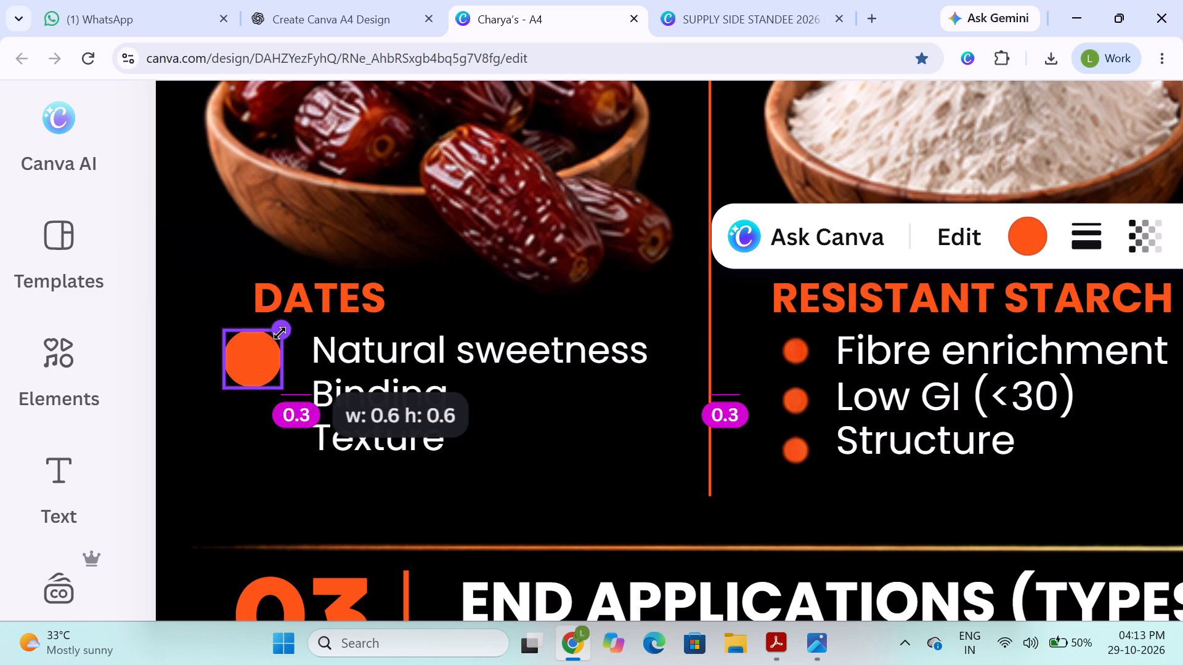
drag(280, 333, 272, 340)
drag(253, 361, 267, 347)
drag(298, 323, 281, 341)
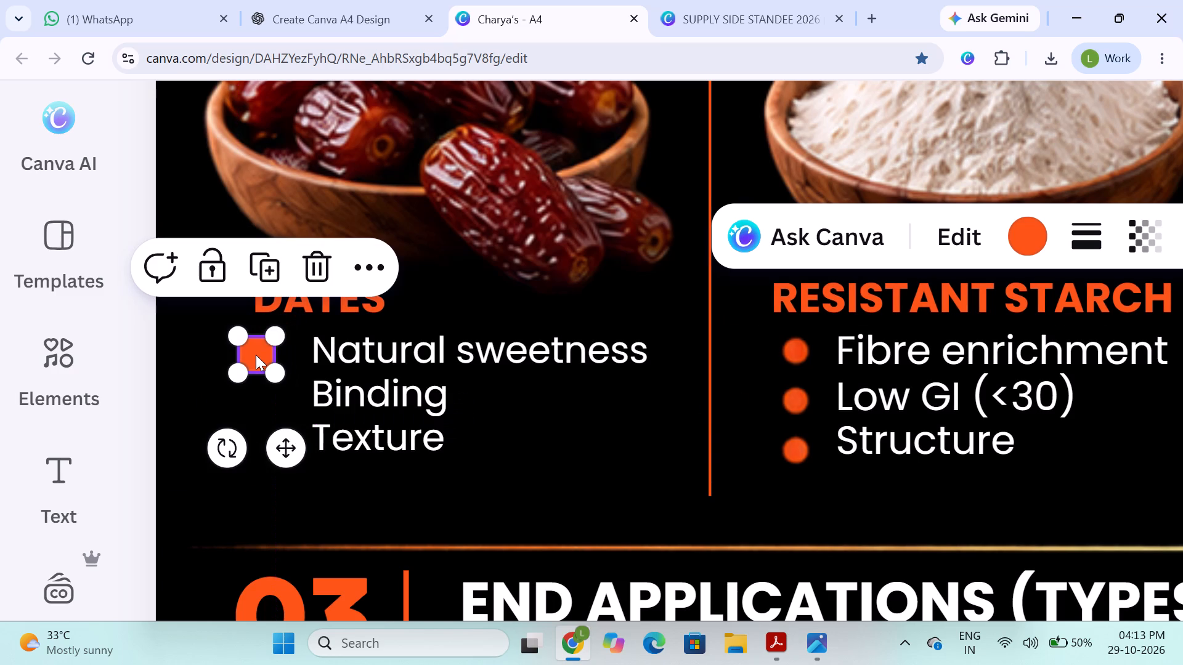
drag(256, 355, 277, 354)
Copy the Binding and Texture lines from the DATES text box and delete them, leaving only Natural sweetness with no empty line.
click(351, 354)
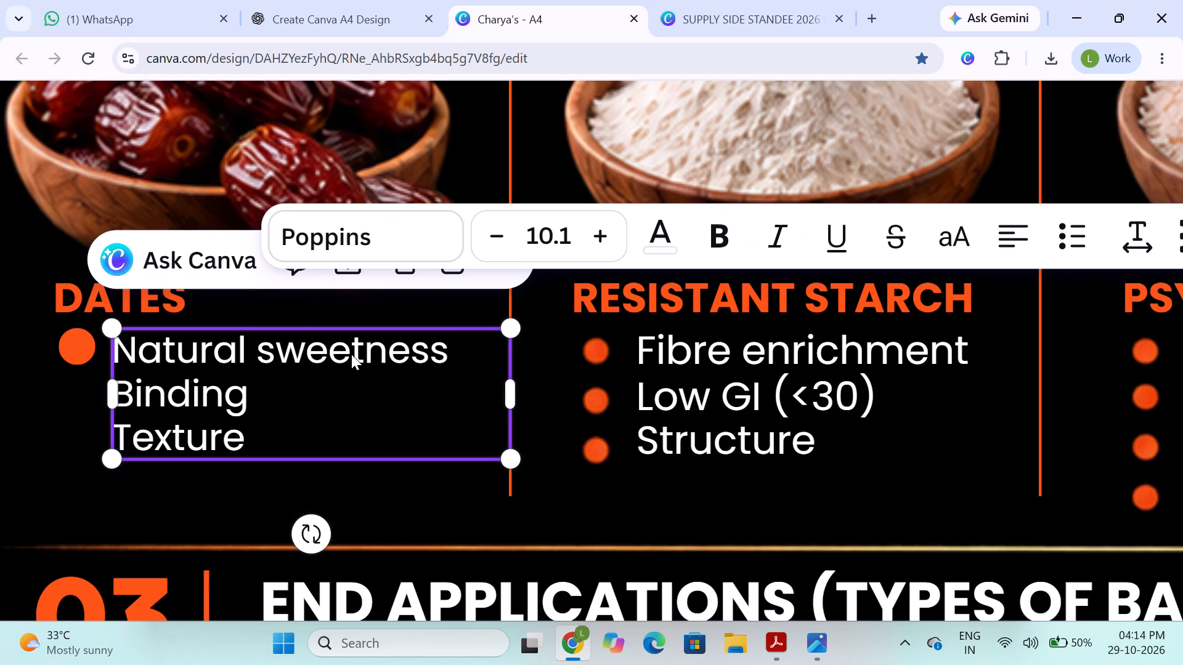
click(213, 389)
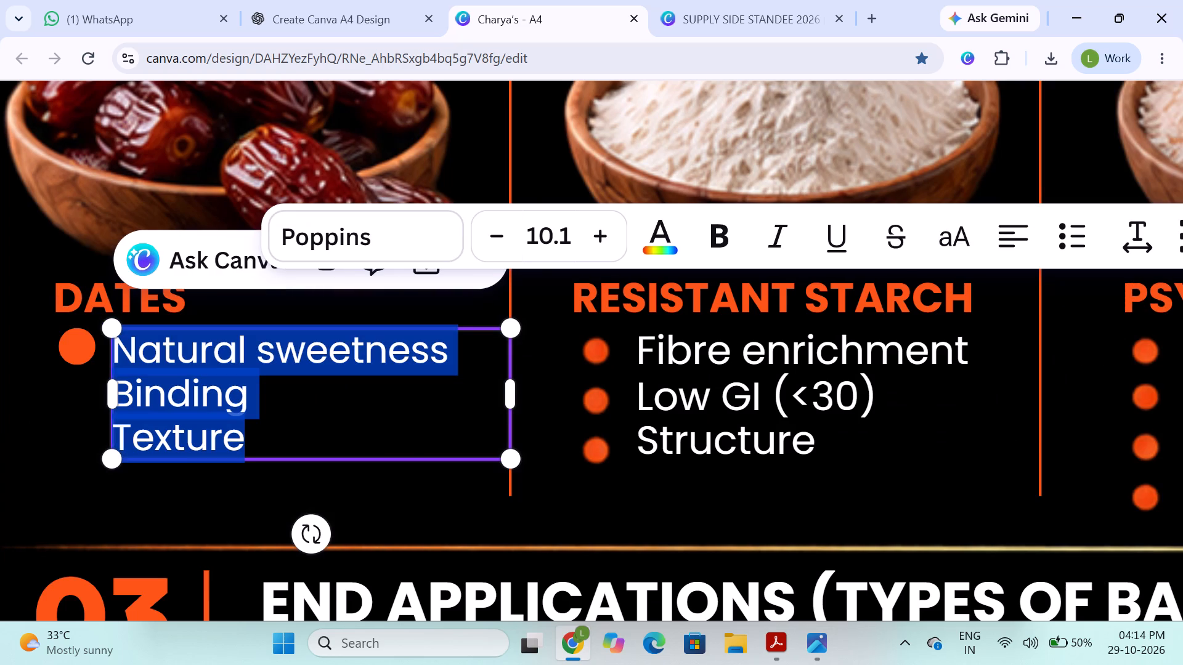
click(287, 390)
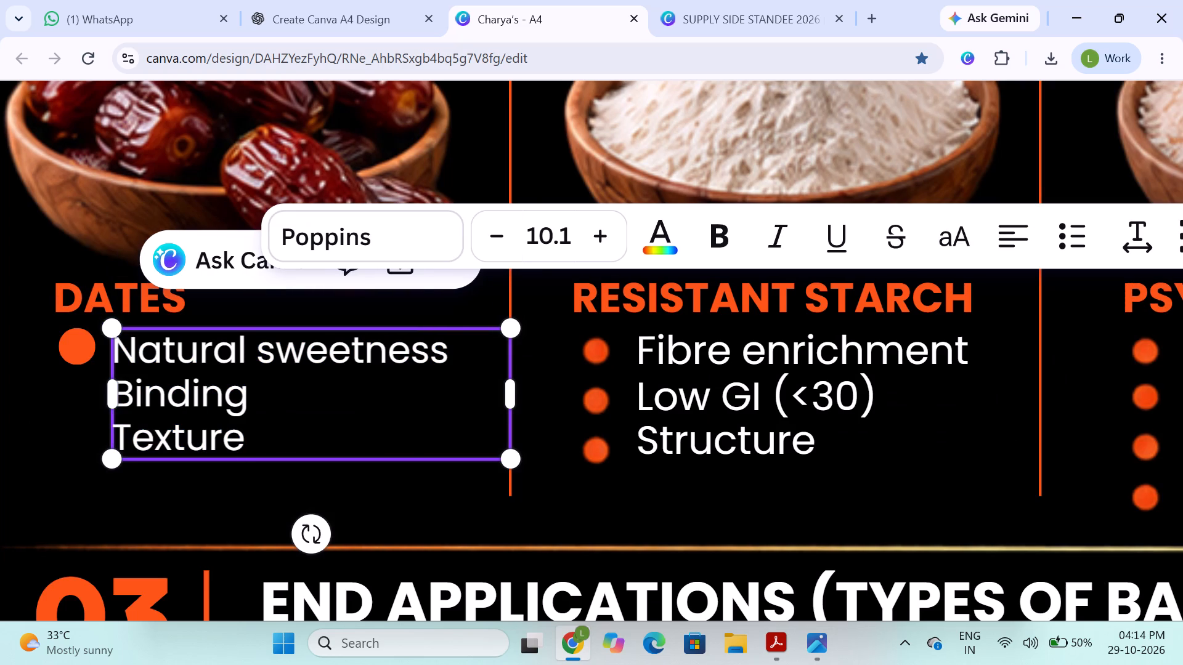
drag(266, 398, 112, 408)
click(282, 395)
drag(266, 398, 264, 397)
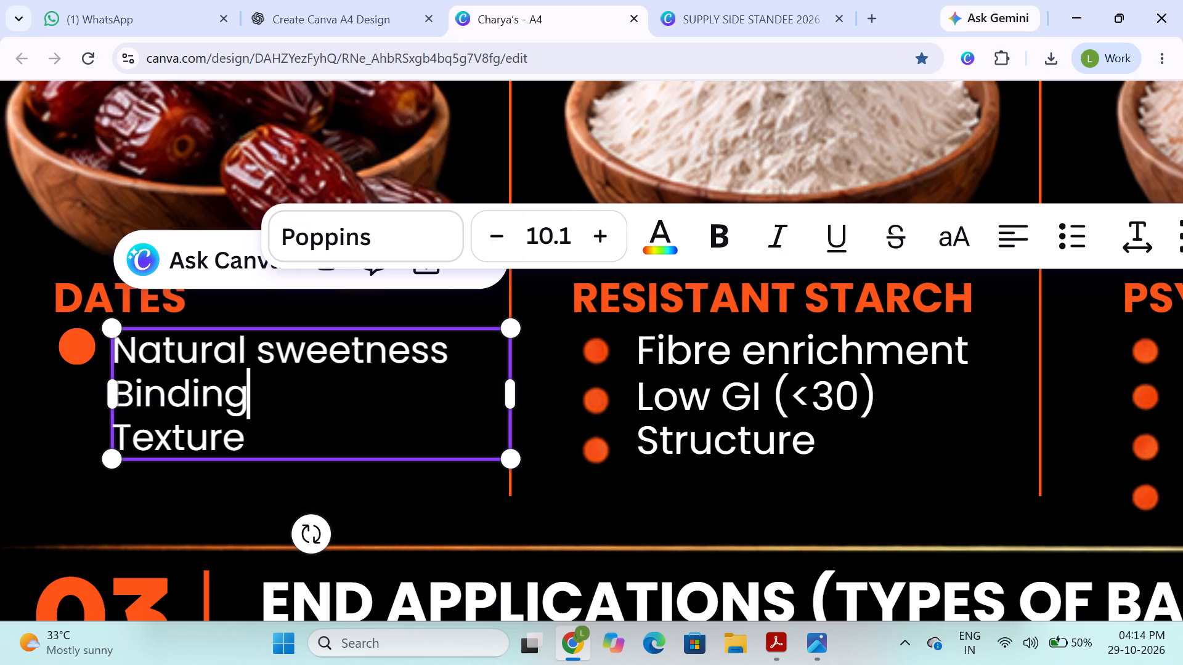
drag(264, 397, 120, 397)
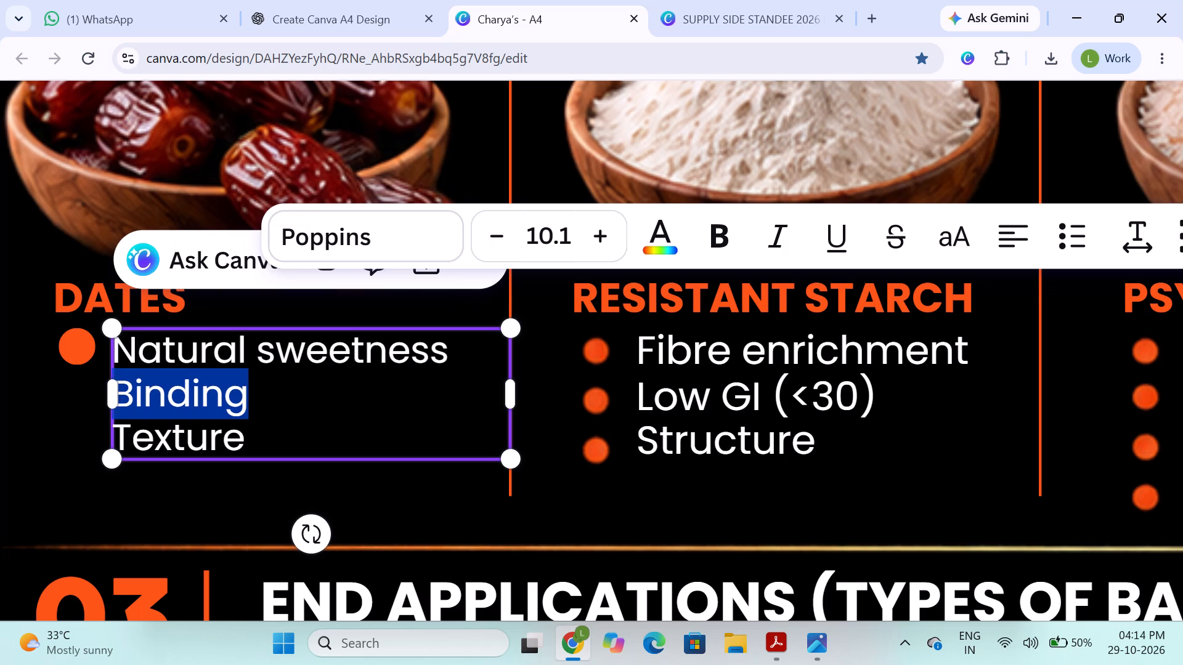
key(ctrl+c)
drag(255, 437, 115, 393)
key(ctrl+c)
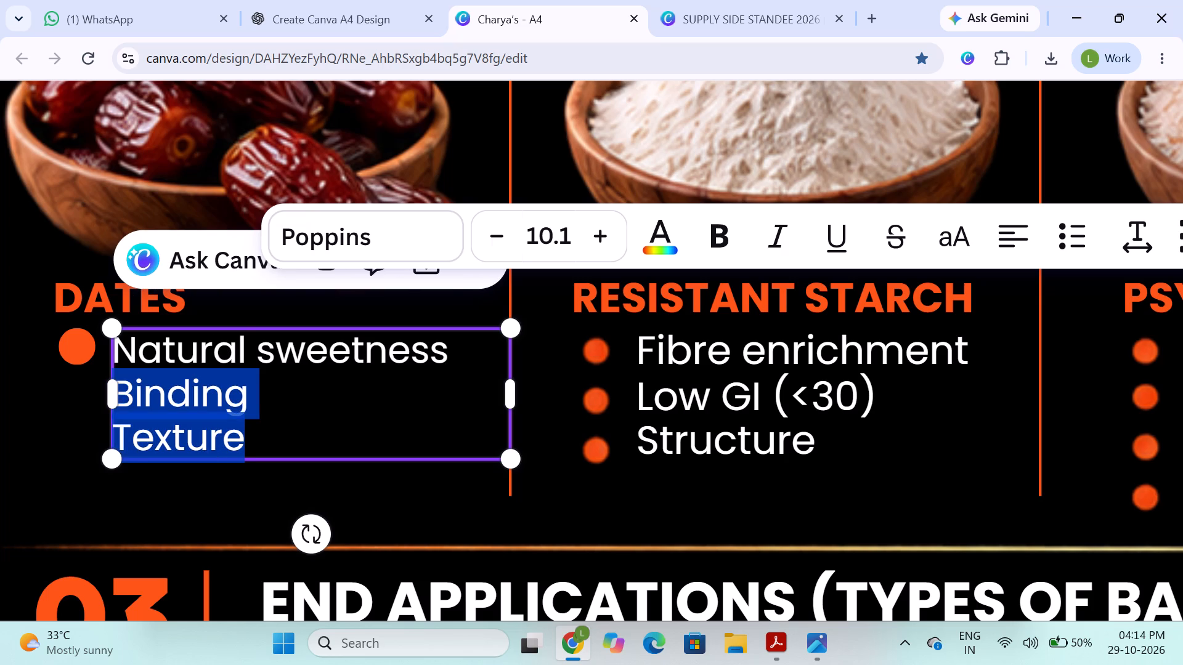
key(BackSpace)
click(182, 395)
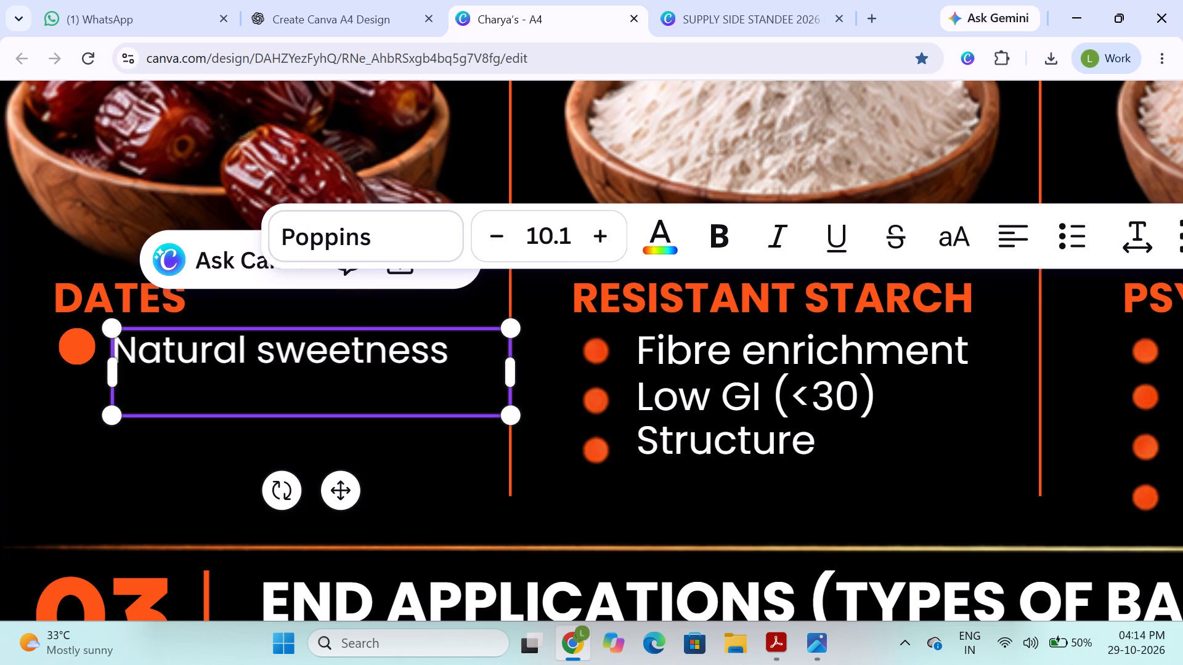
key(BackSpace)
click(115, 382)
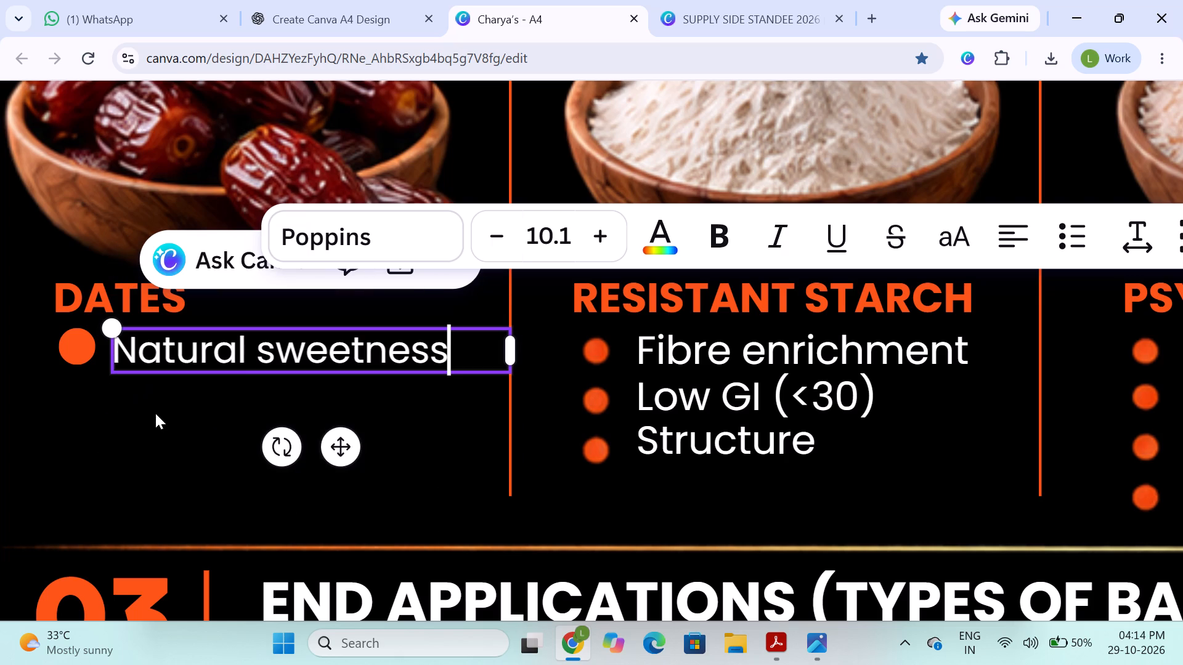
click(453, 353)
click(445, 405)
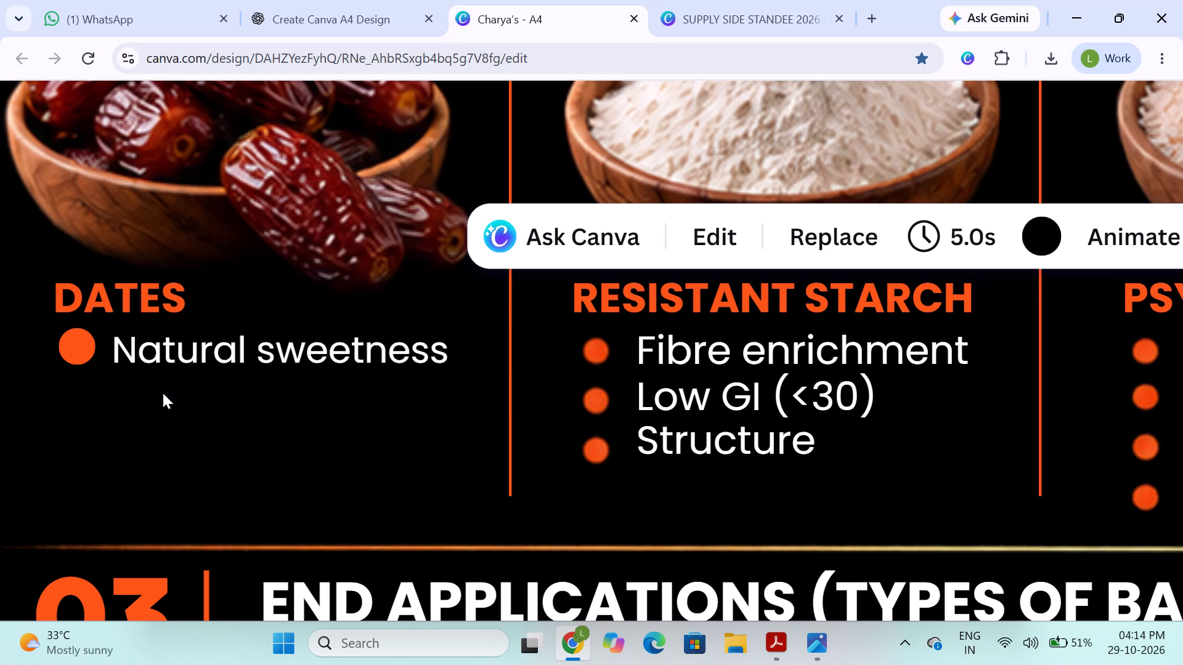
Paste the Binding and Texture lines as a separate text box and move it directly below Natural sweetness.
key(ctrl+v)
drag(935, 463, 887, 464)
click(387, 469)
click(887, 464)
drag(905, 457, 827, 459)
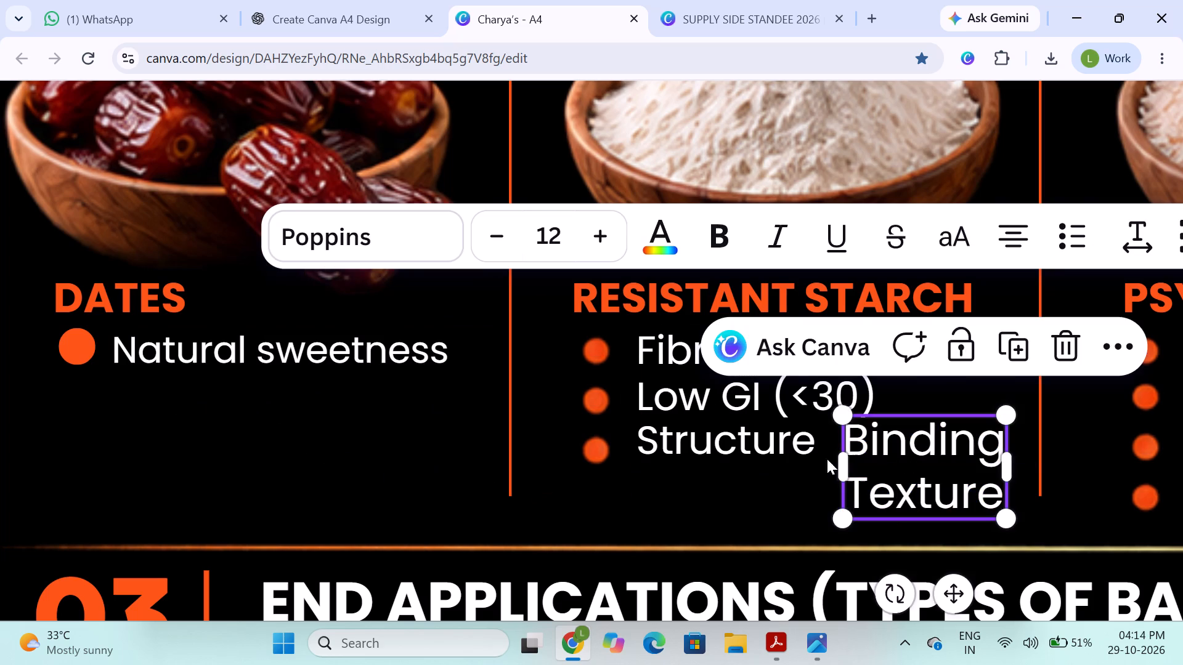
drag(827, 459, 185, 419)
Copy the Texture line from the Binding and Texture text box and delete it, leaving only Binding with no empty line.
click(213, 417)
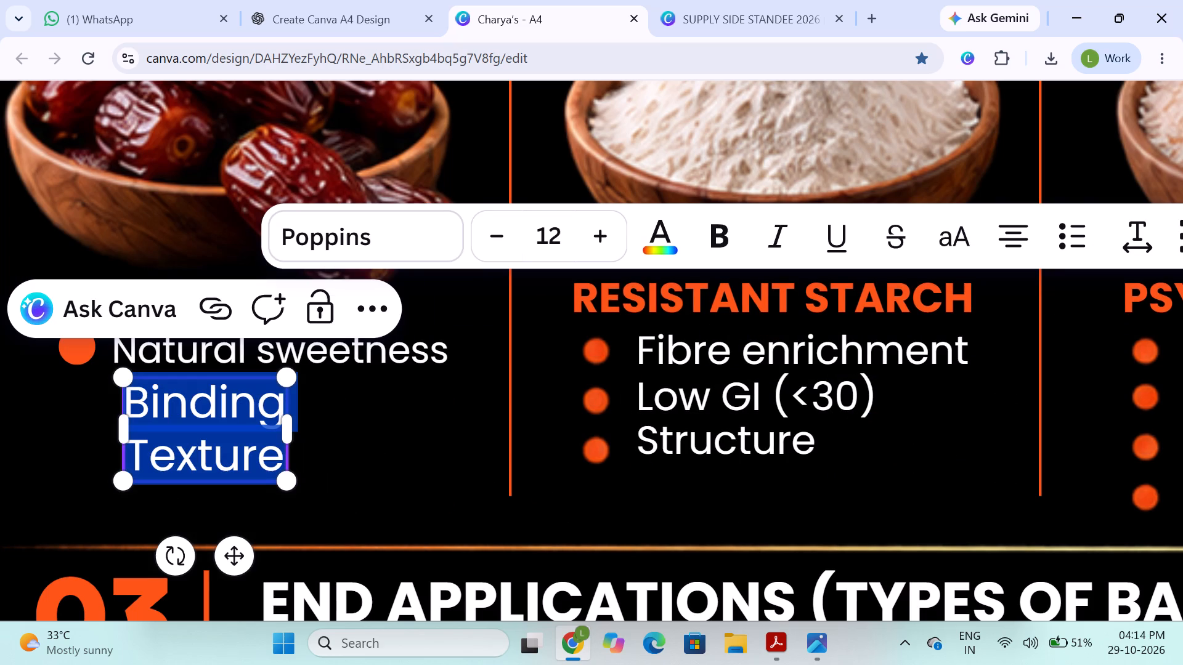
click(367, 419)
click(185, 418)
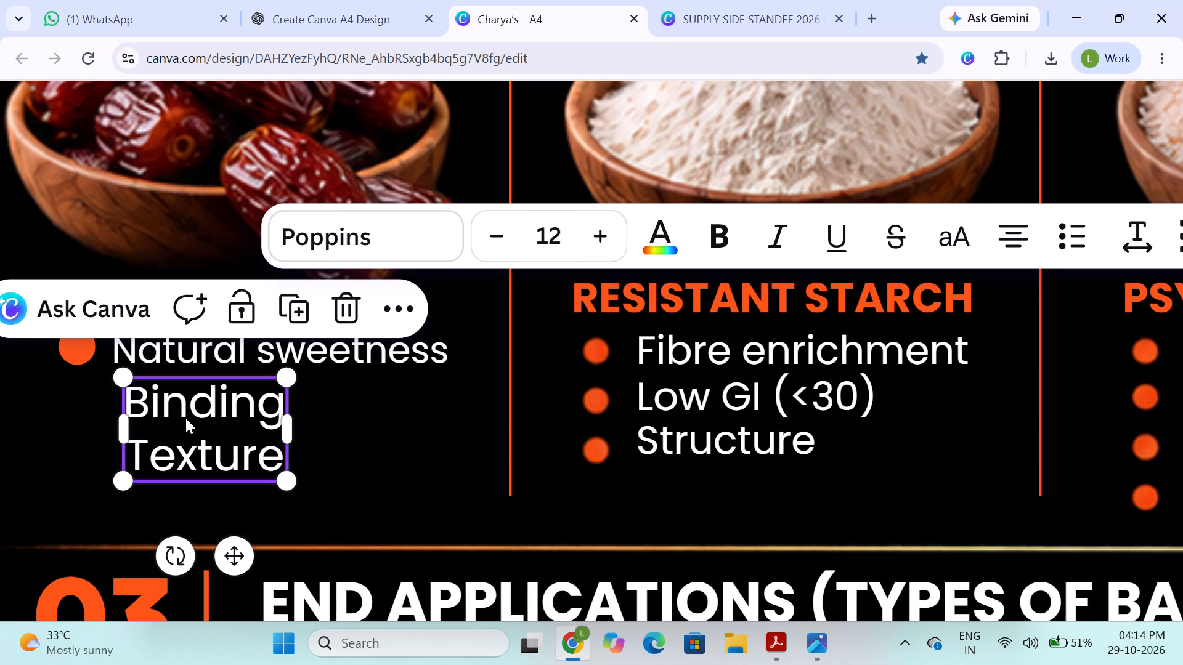
double_click(209, 409)
click(212, 432)
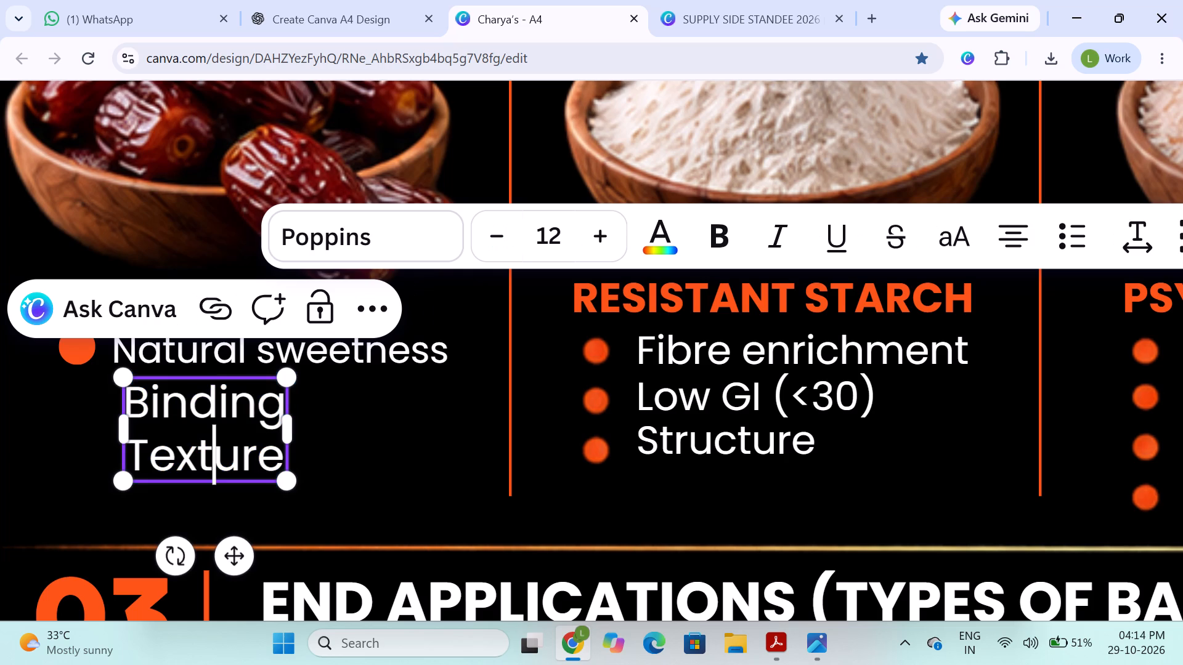
drag(276, 457, 108, 460)
key(ctrl+c)
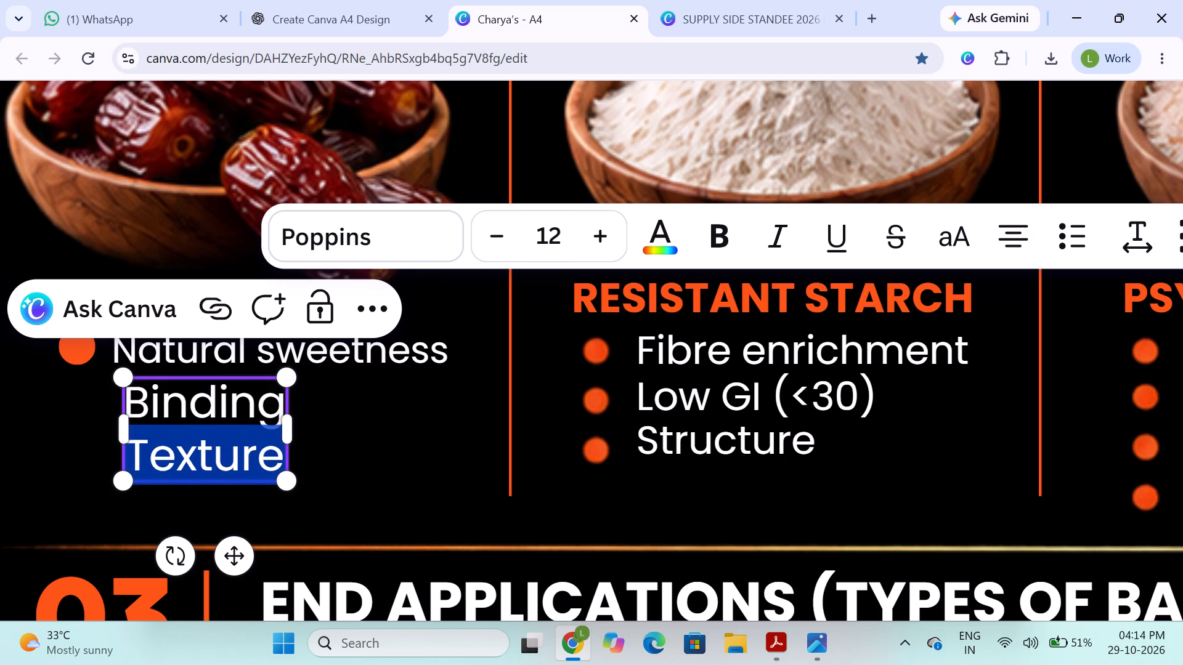
key(BackSpace)
key(BackSpace)
Paste Texture as a separate text box and move it directly below Binding in the DATES column.
click(328, 431)
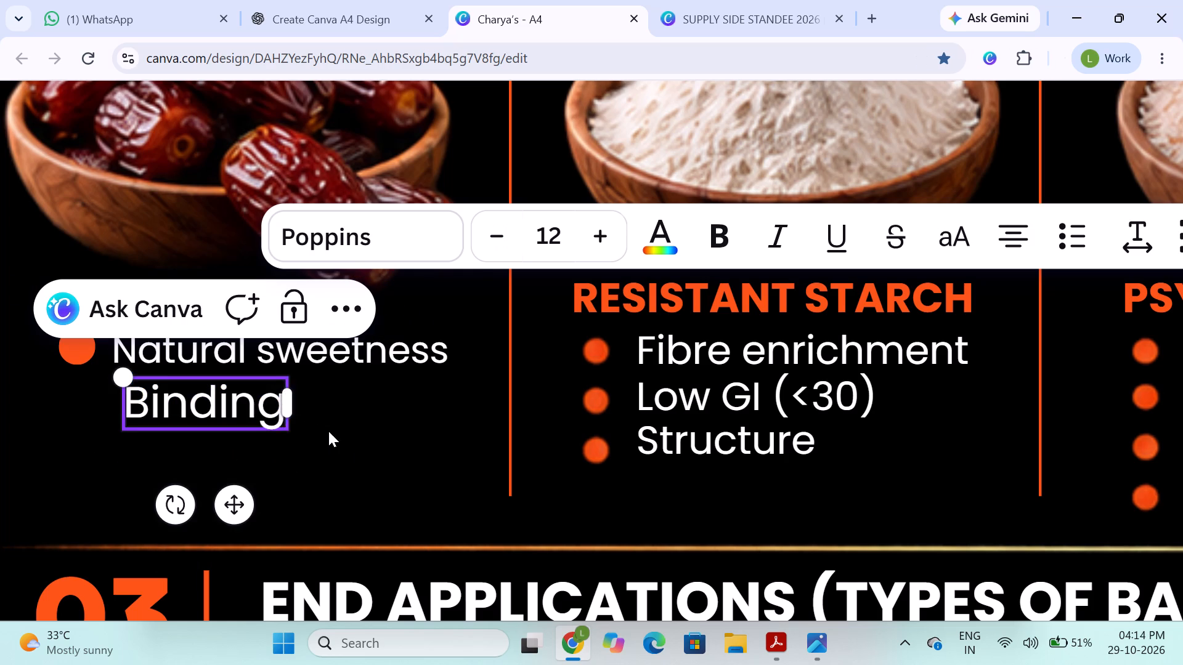
key(ctrl+v)
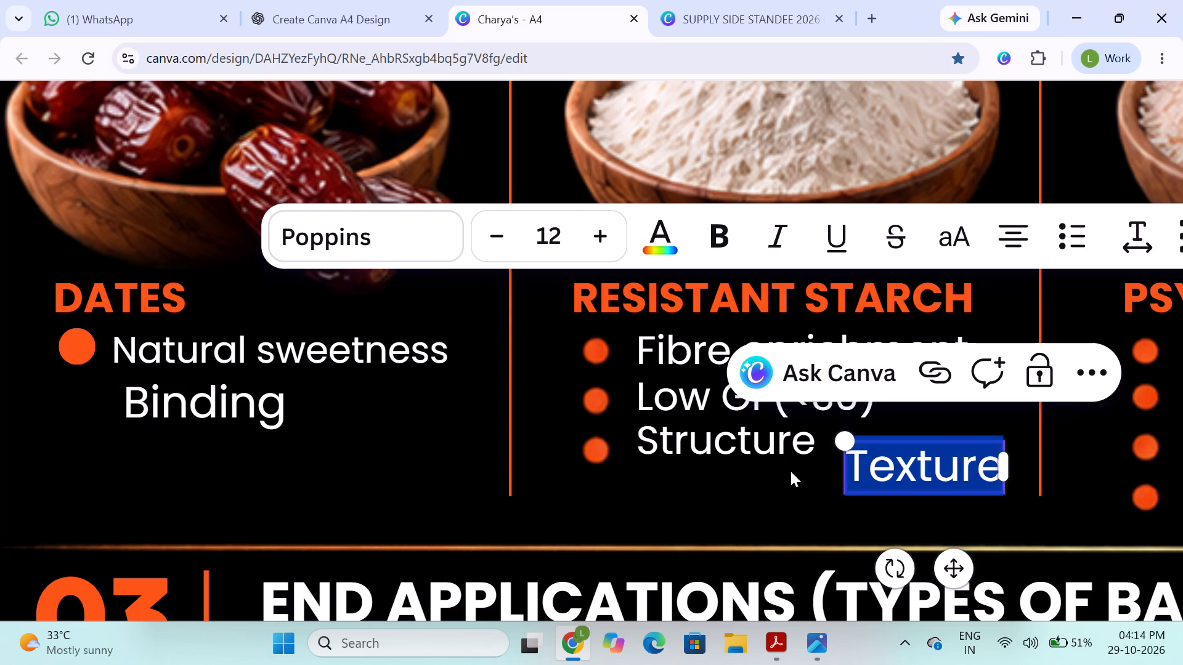
click(758, 502)
drag(909, 478, 215, 504)
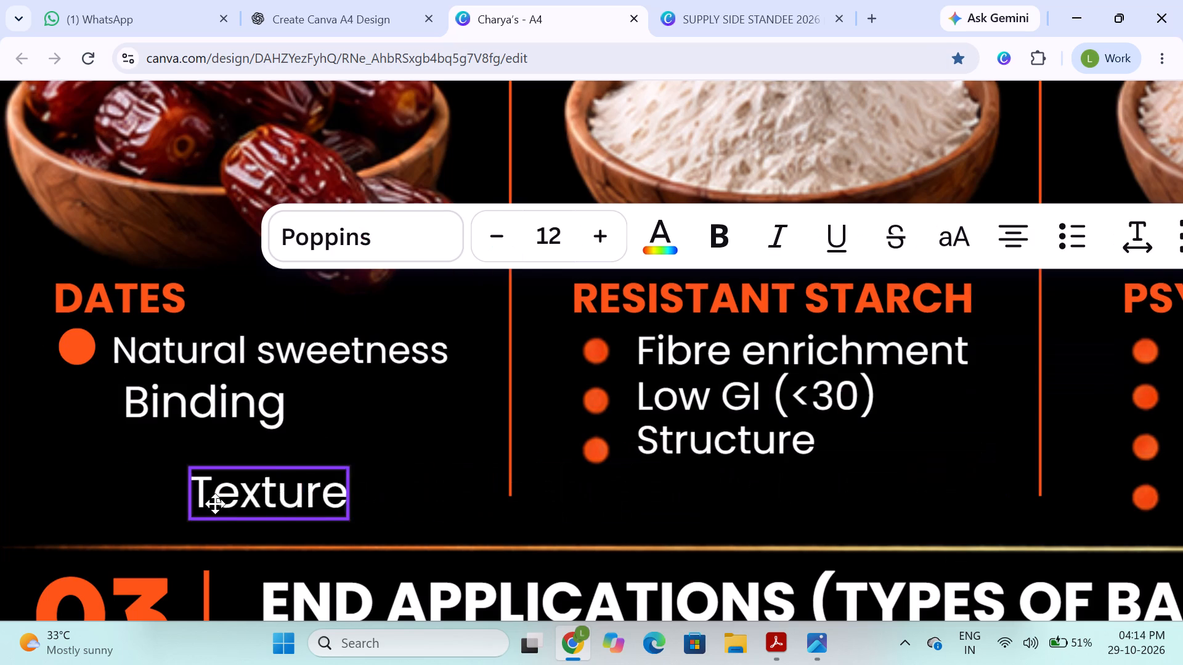
drag(215, 504, 187, 474)
Shift the Binding and Texture text boxes so their text starts level with the beginning of Natural sweetness.
scroll(187, 469, right, 1)
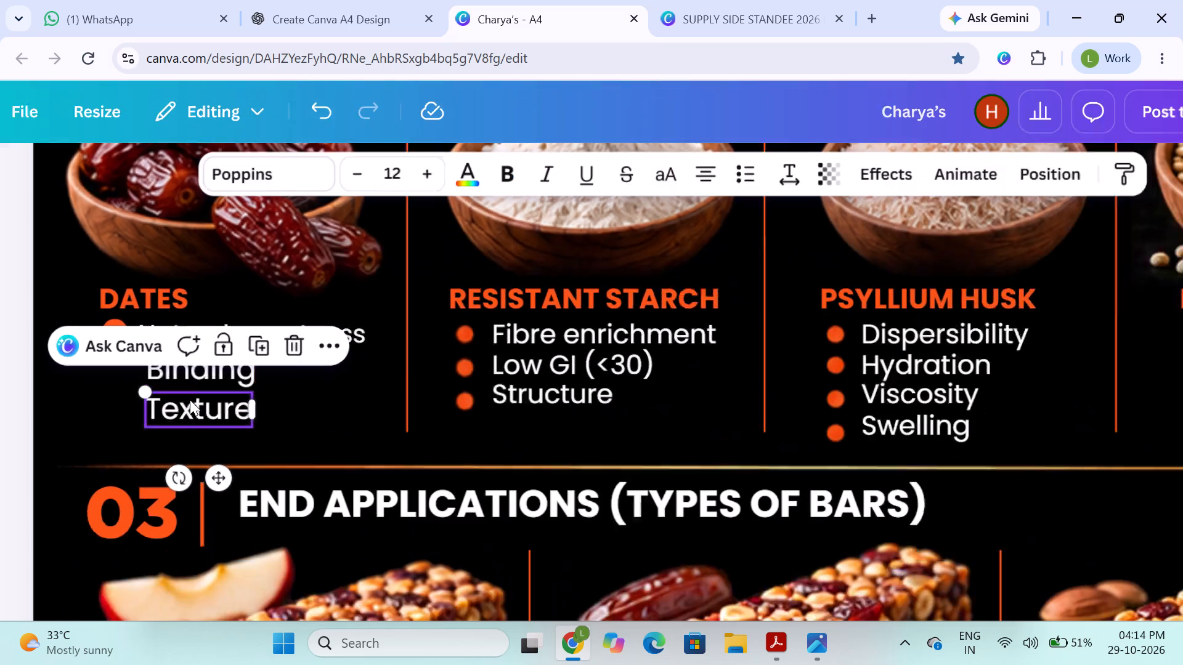
scroll(185, 385, right, 2)
click(121, 349)
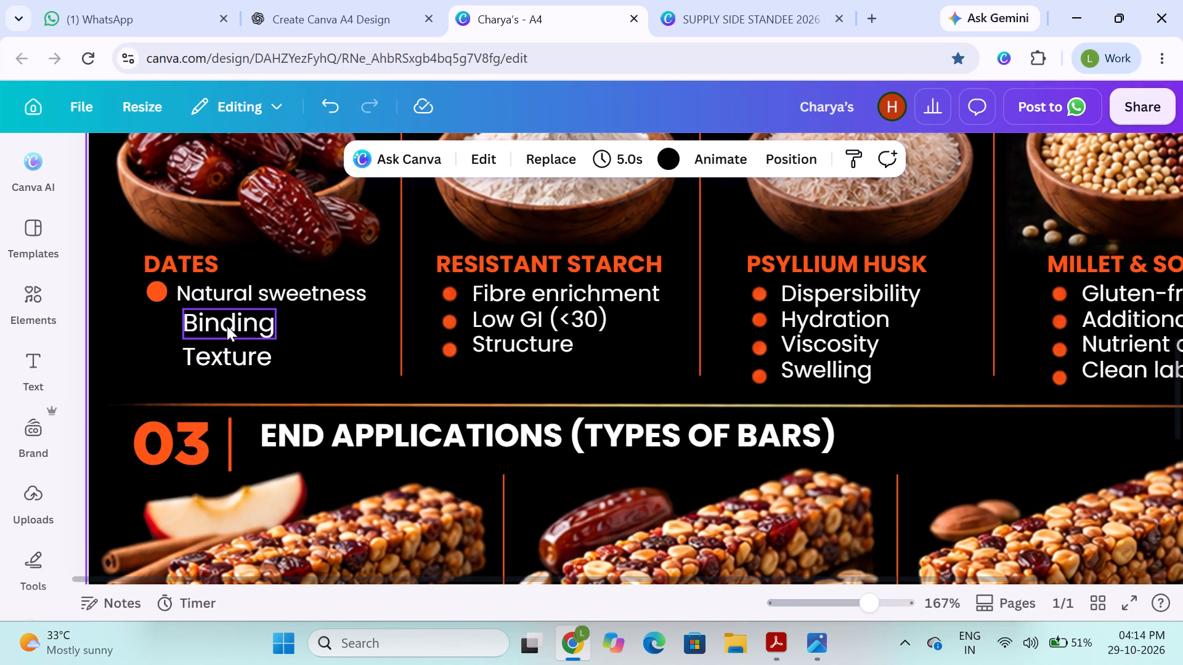
click(222, 326)
drag(205, 323, 192, 324)
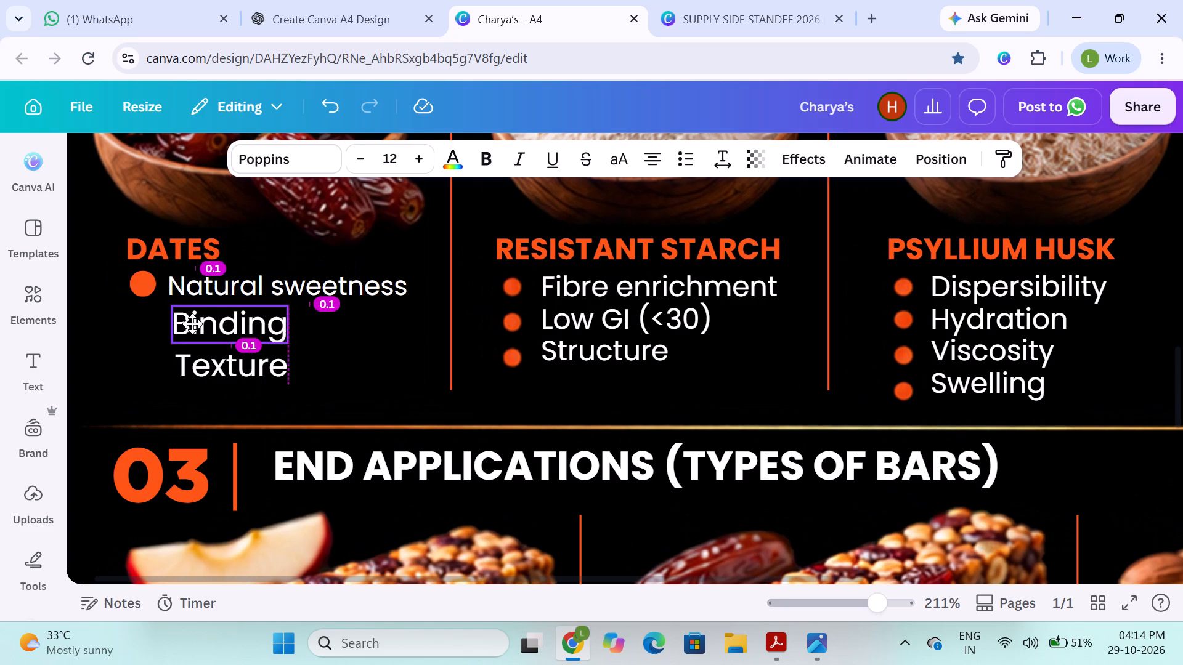
drag(192, 324, 195, 326)
click(199, 361)
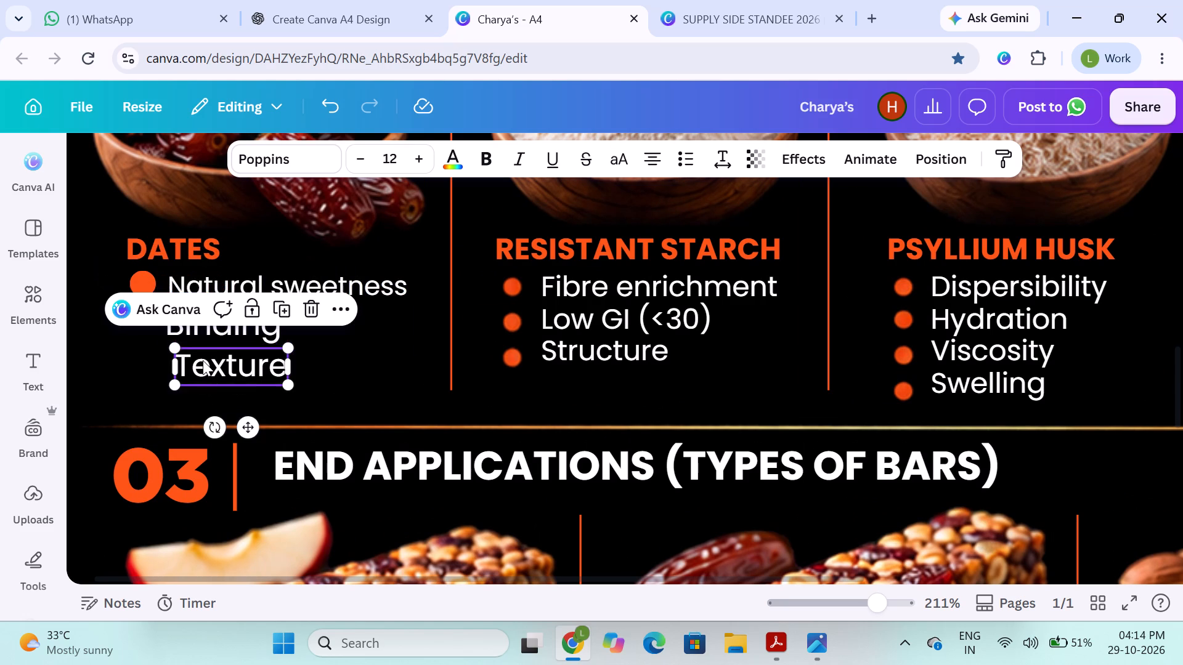
drag(203, 360, 195, 359)
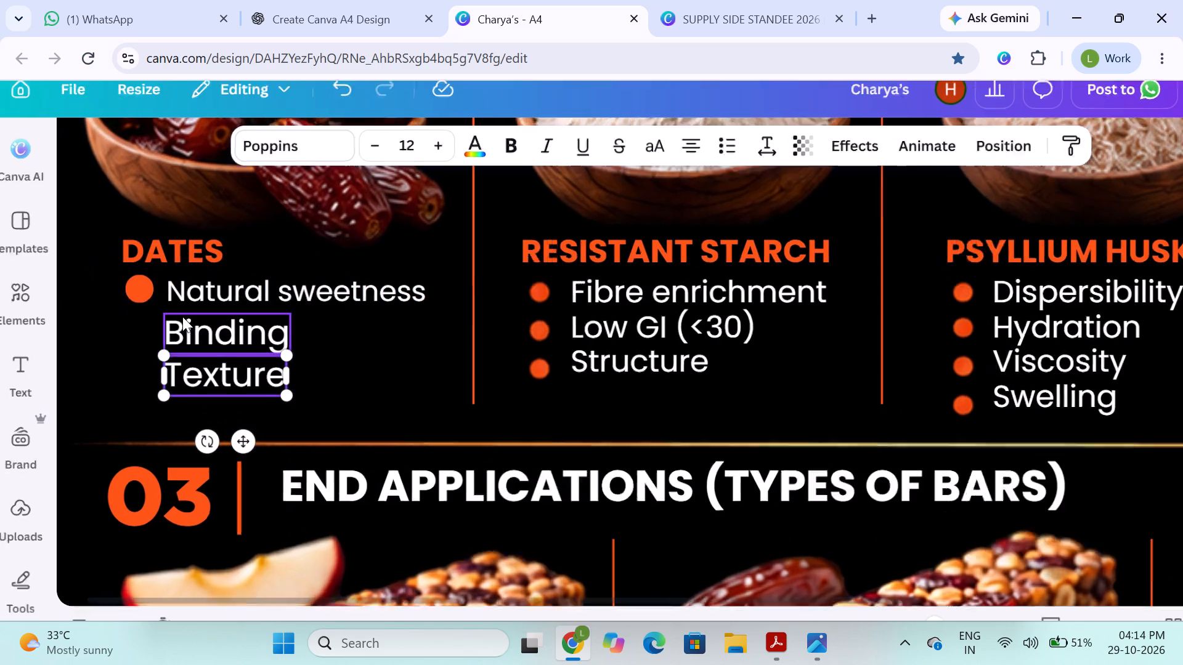
Set the font size of the Natural sweetness, Binding and Texture text boxes to 10.
click(203, 280)
click(203, 324)
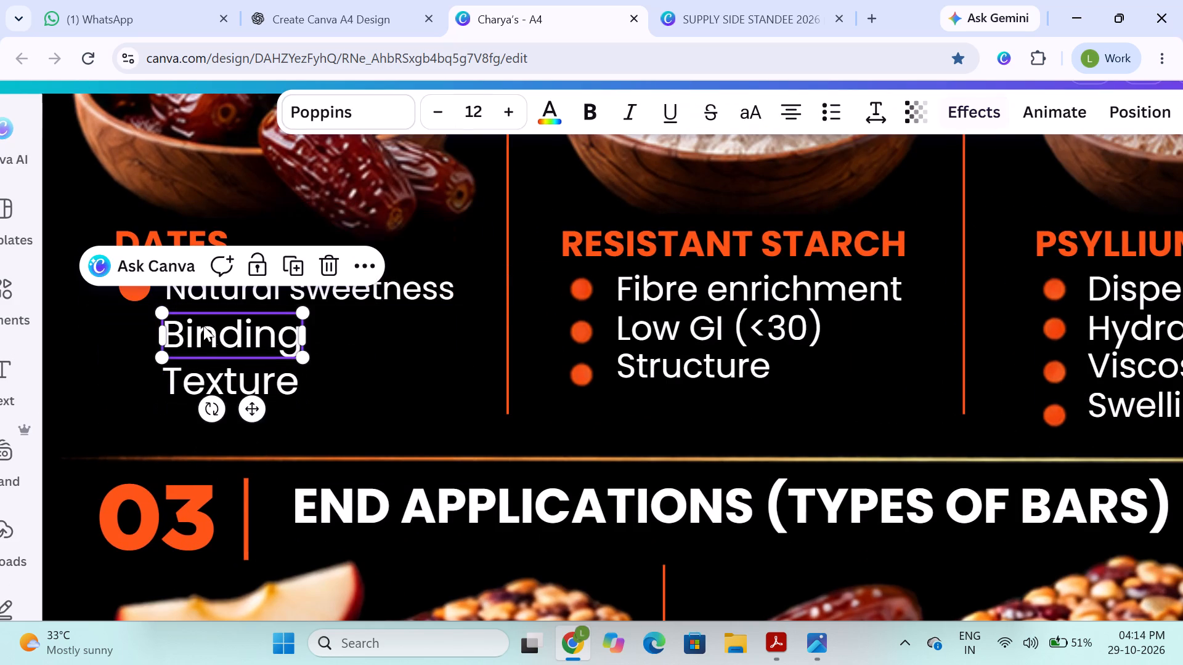
click(212, 373)
click(240, 281)
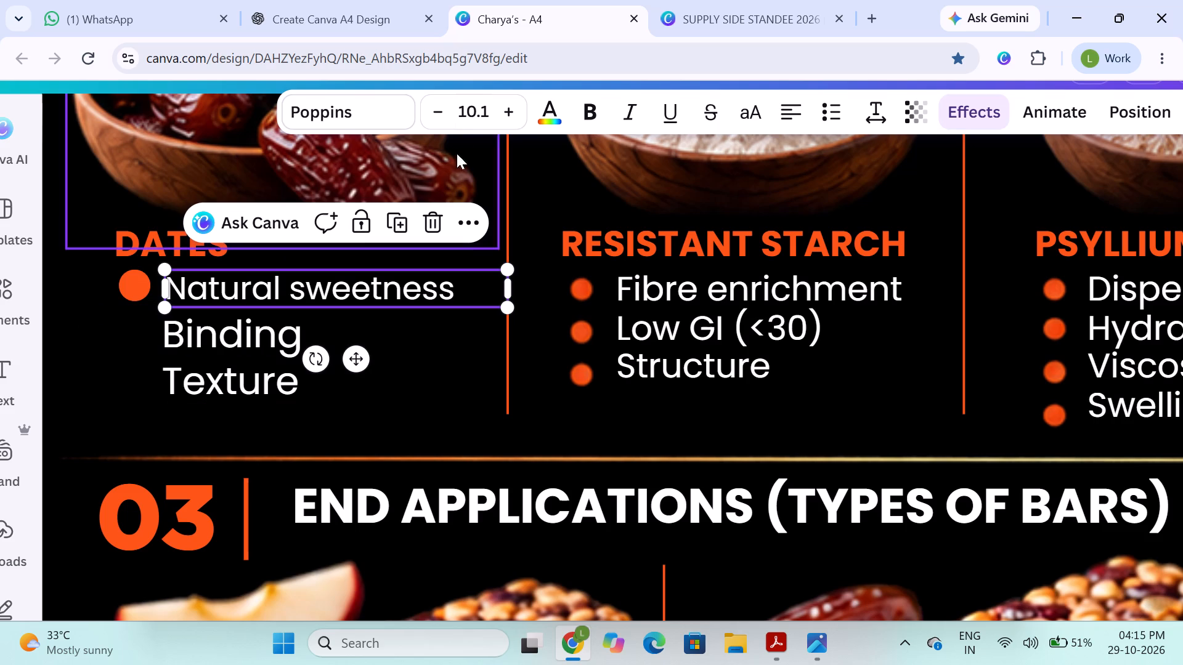
click(477, 113)
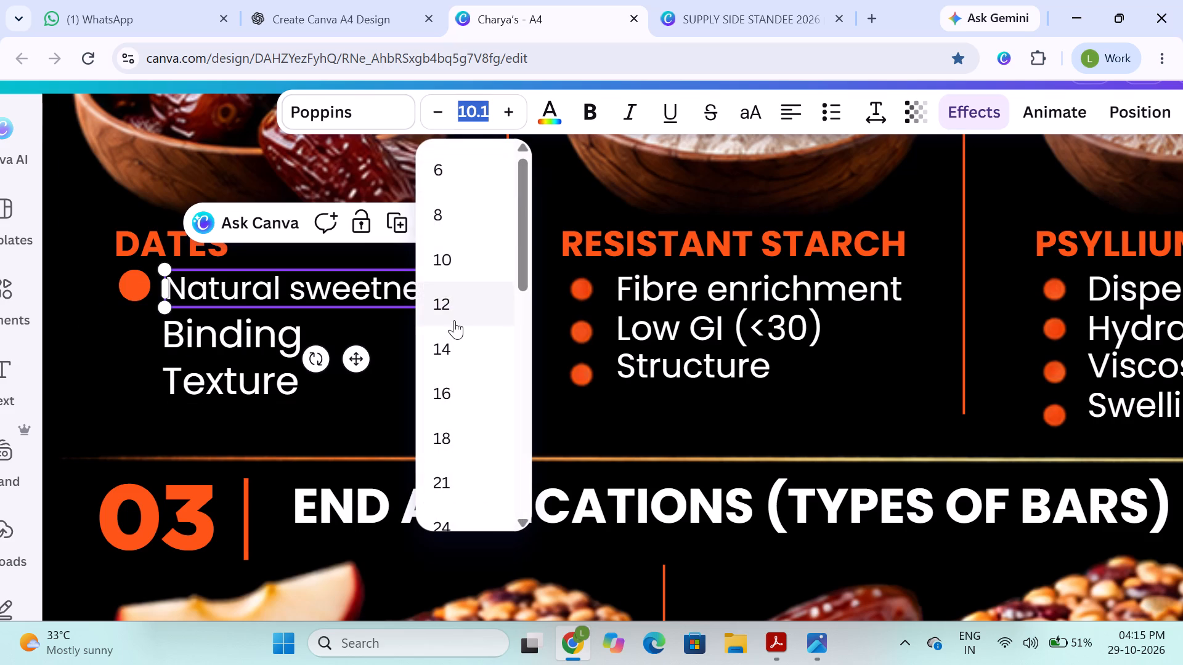
click(448, 269)
click(229, 332)
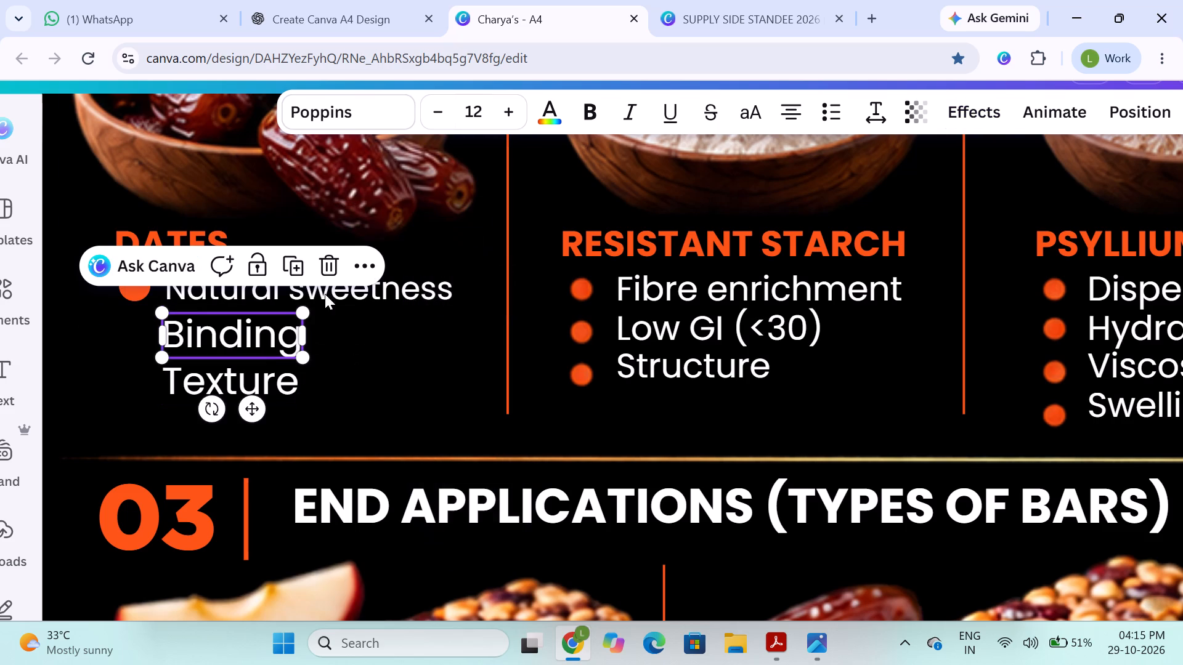
double_click(439, 110)
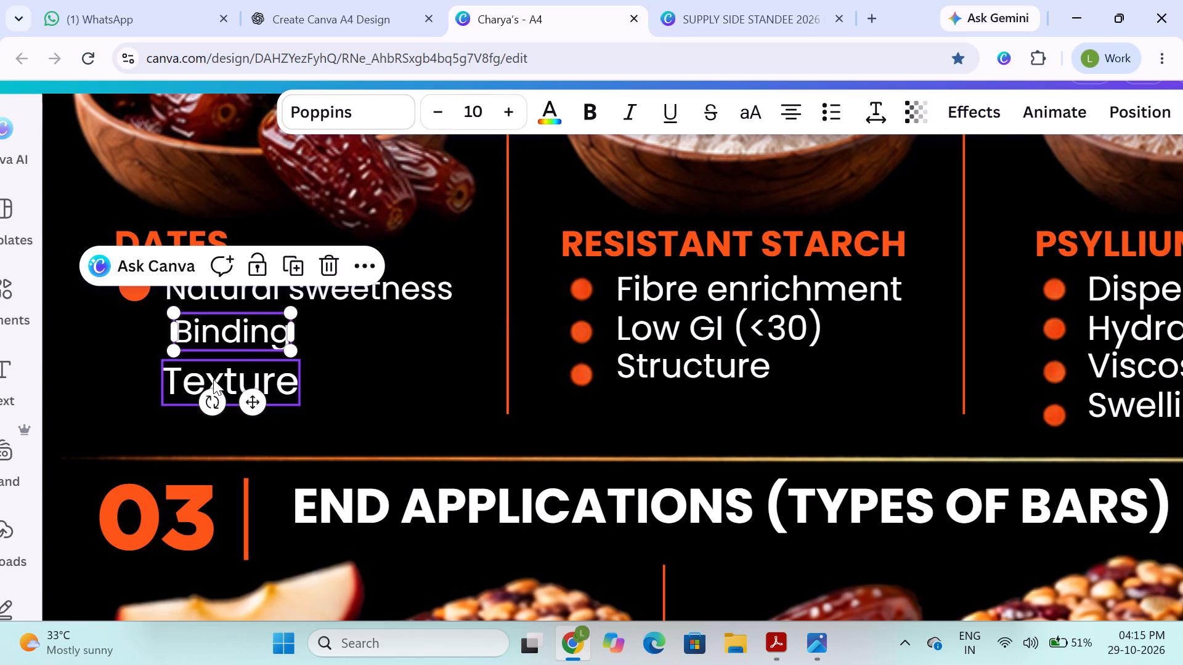
click(213, 379)
double_click(438, 115)
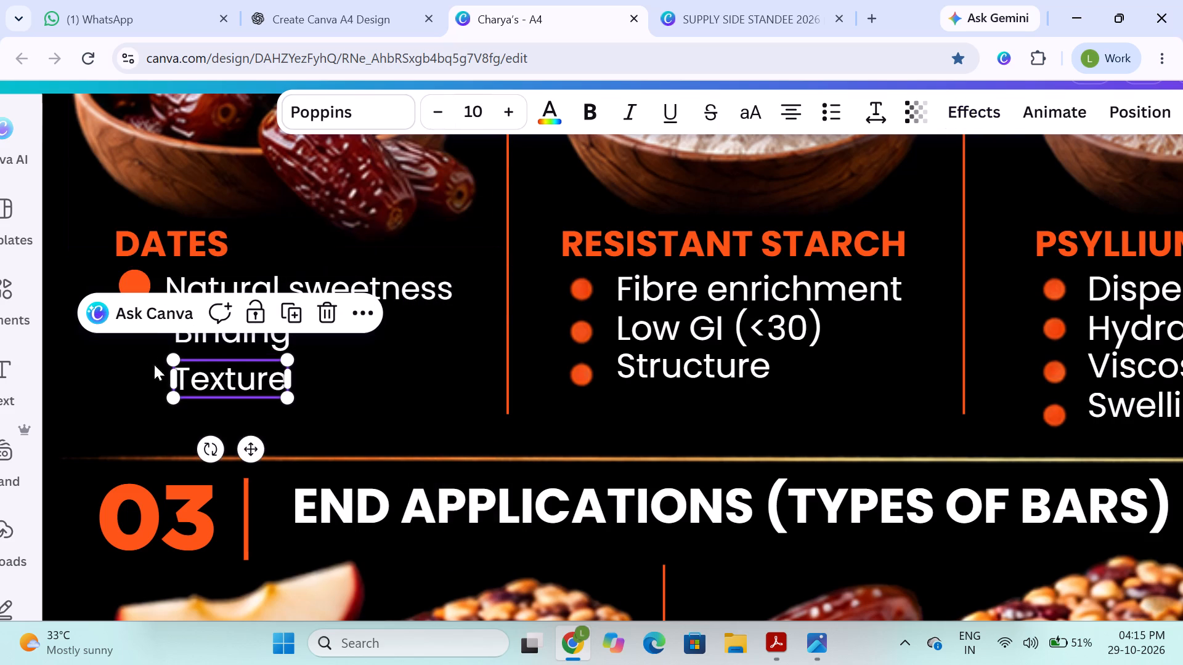
click(65, 408)
Duplicate the orange circle beside Natural sweetness twice and place the copies in front of Binding and Texture.
click(131, 286)
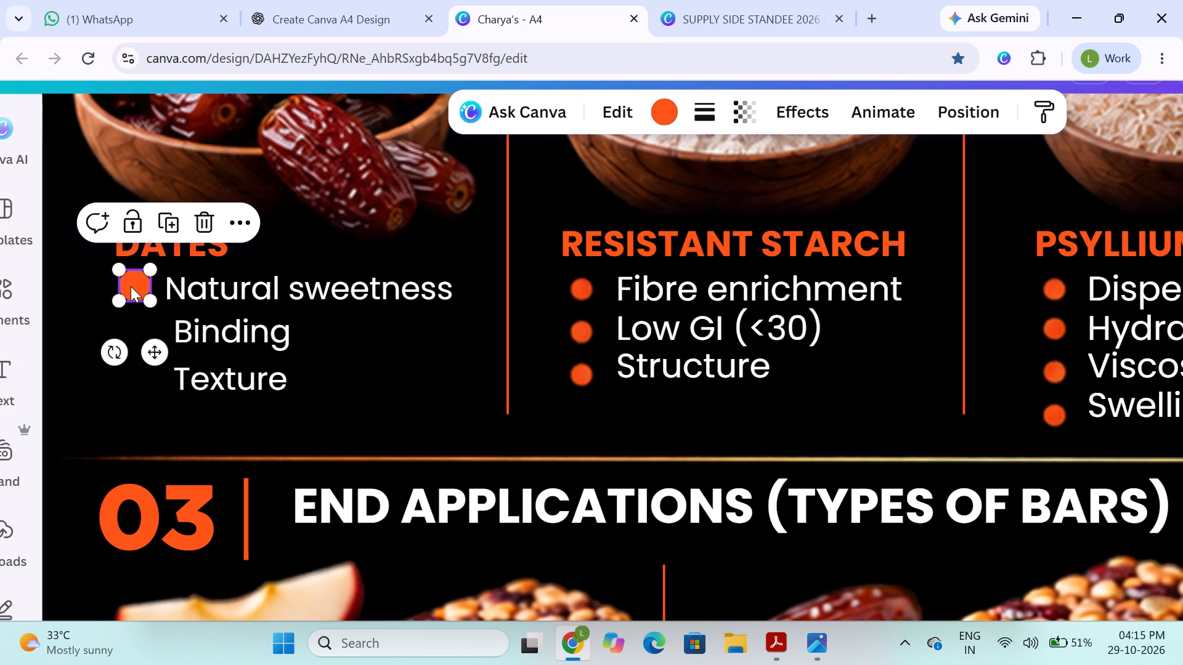
key(ctrl+d)
key(ctrl+d)
drag(175, 323, 163, 326)
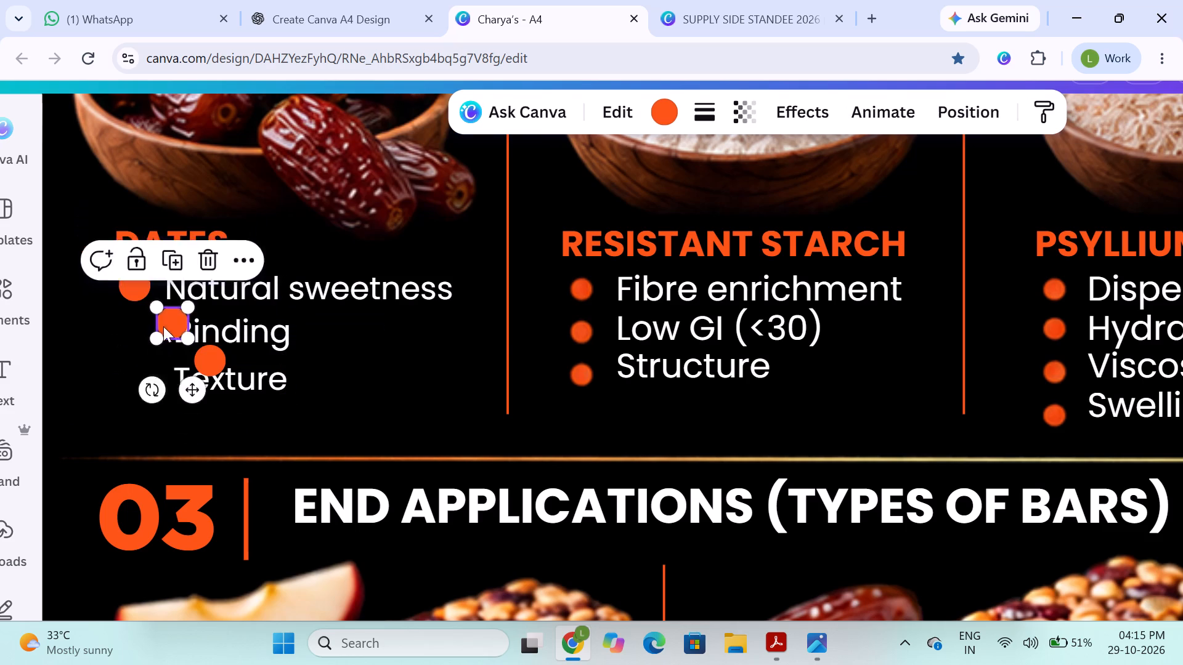
drag(163, 326, 137, 333)
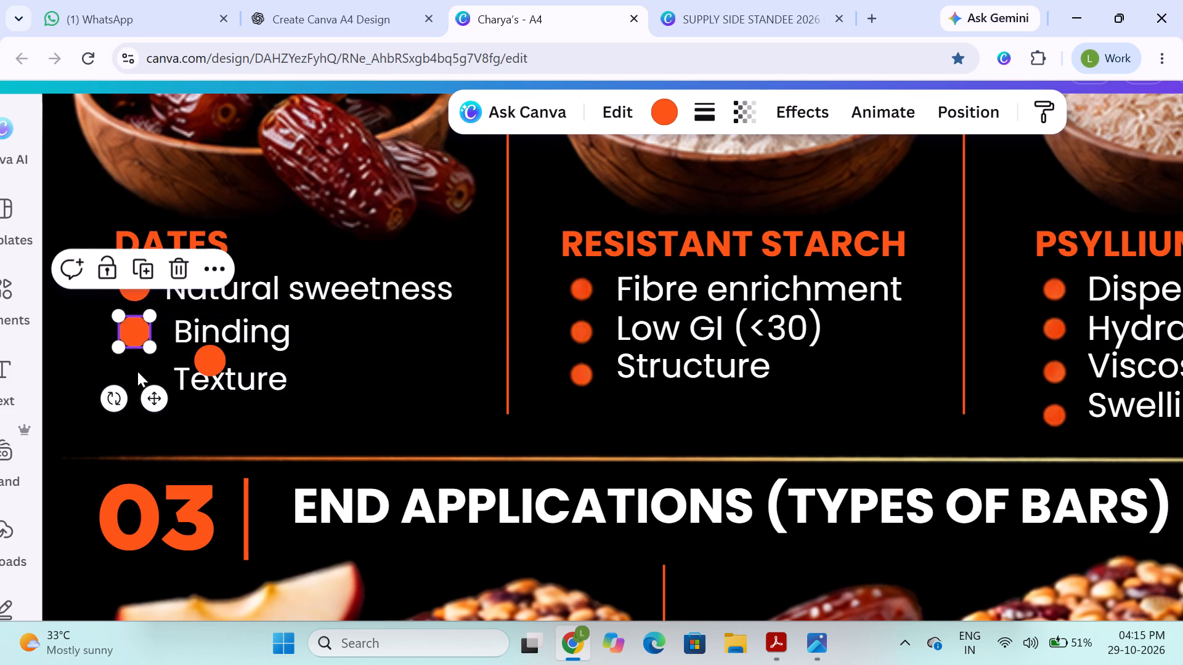
drag(207, 355, 124, 374)
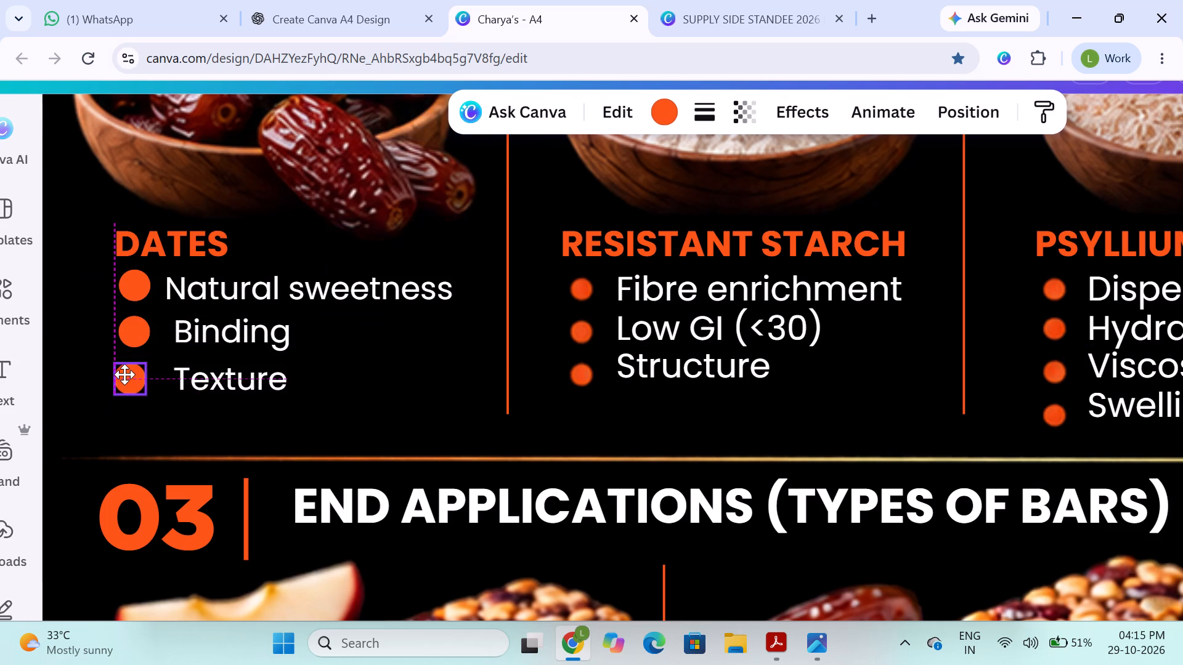
drag(124, 374, 125, 376)
Align the three orange circles in the DATES column to a common centre so they form a straight vertical line.
shift+click(129, 340)
shift+click(133, 287)
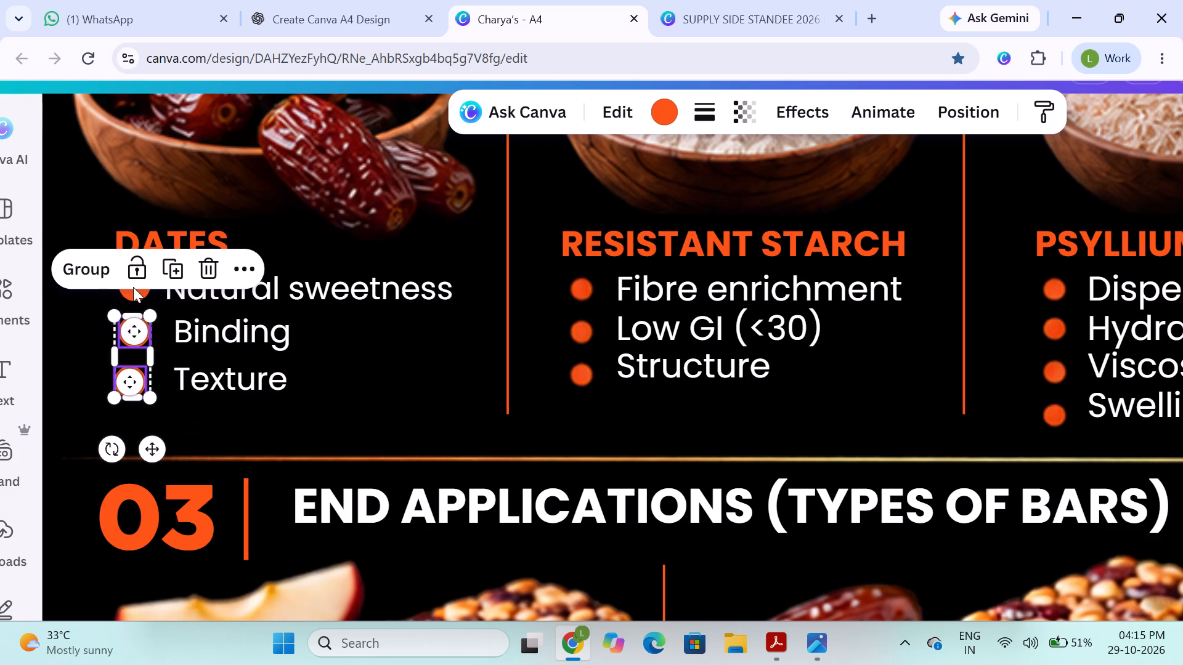
shift+click(134, 291)
click(970, 114)
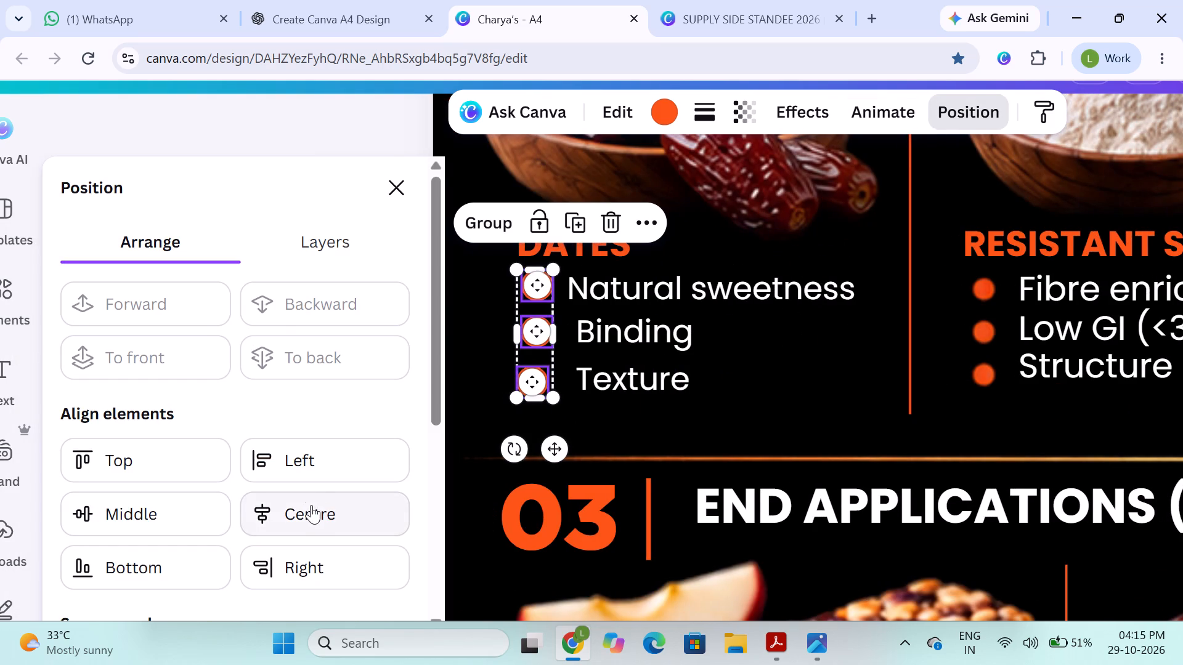
click(150, 525)
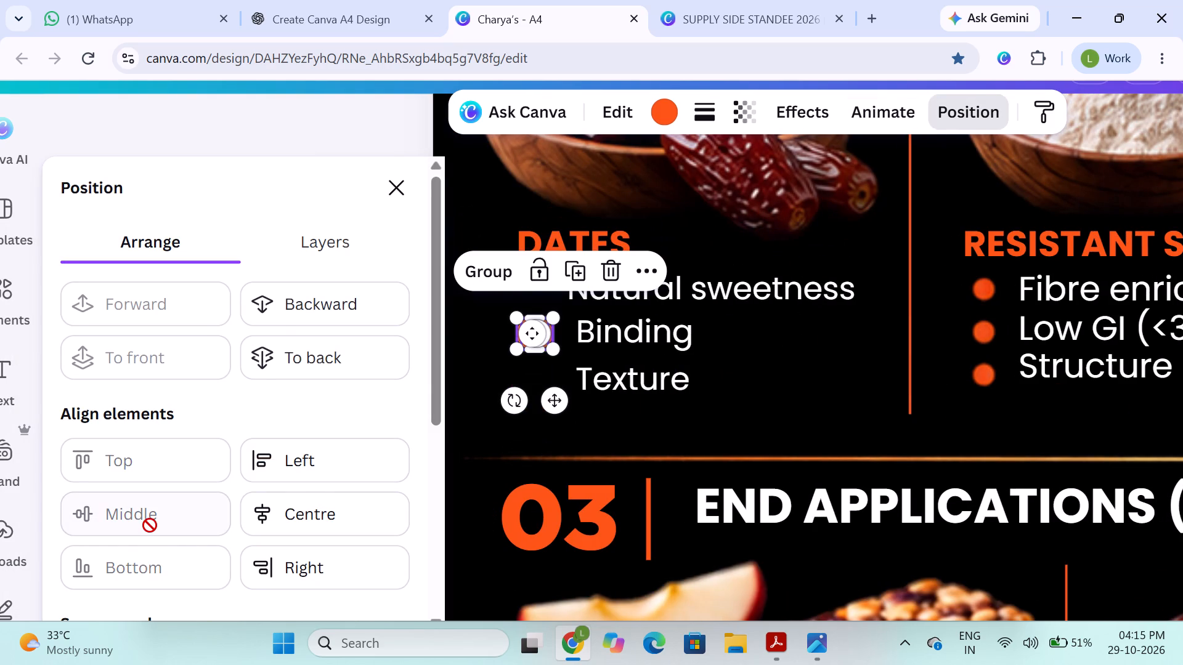
key(ctrl+z)
click(266, 506)
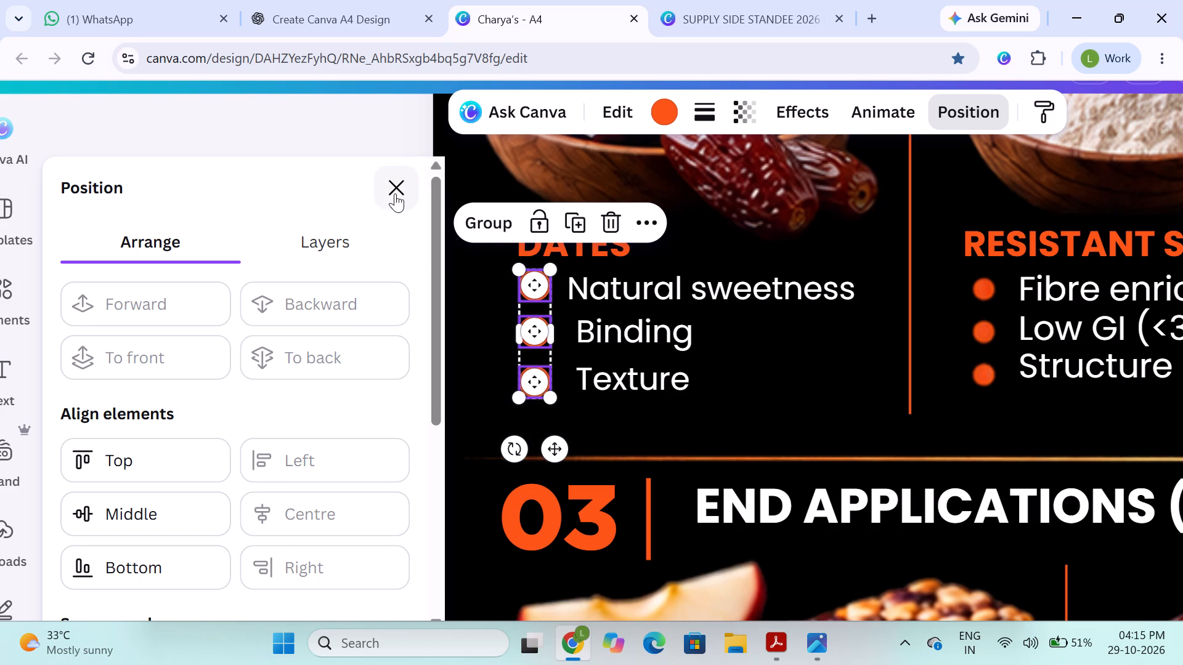
click(395, 193)
click(115, 401)
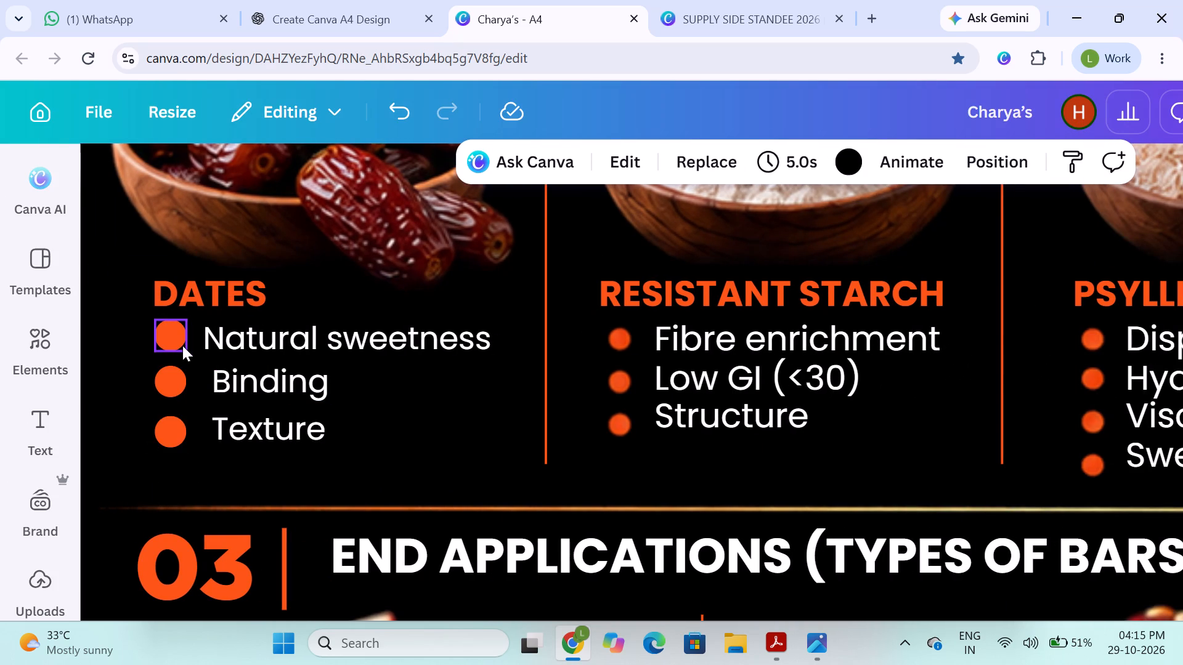
Middle-align the Natural sweetness text box with its orange circle.
click(245, 344)
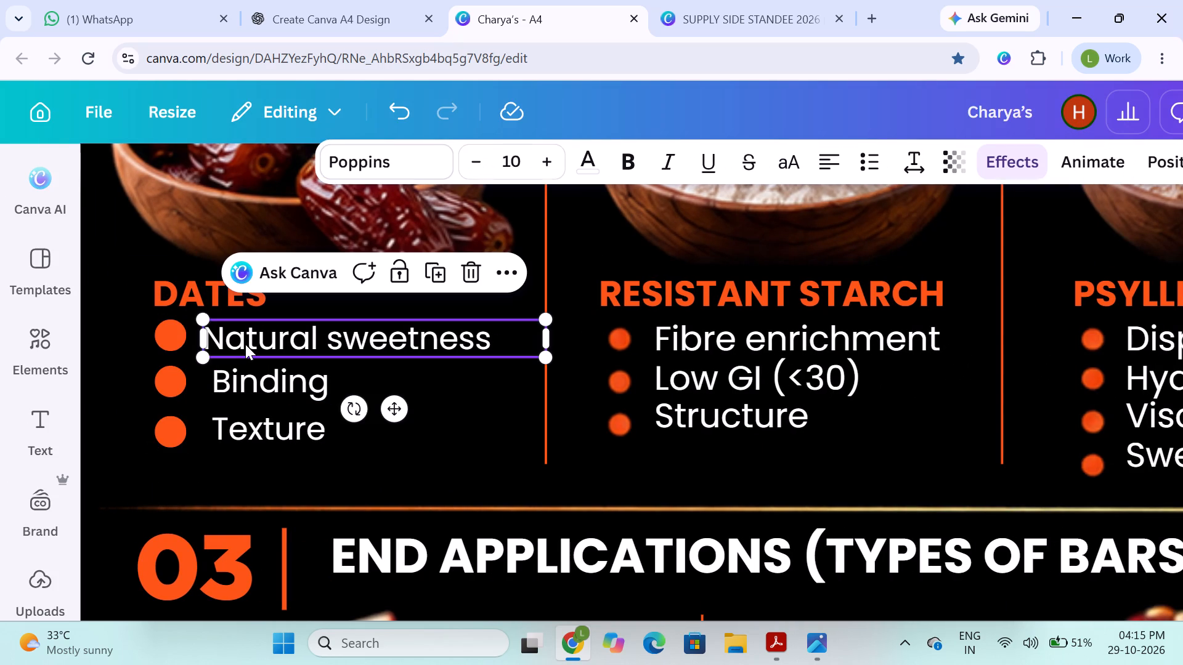
key(Up)
key(Down)
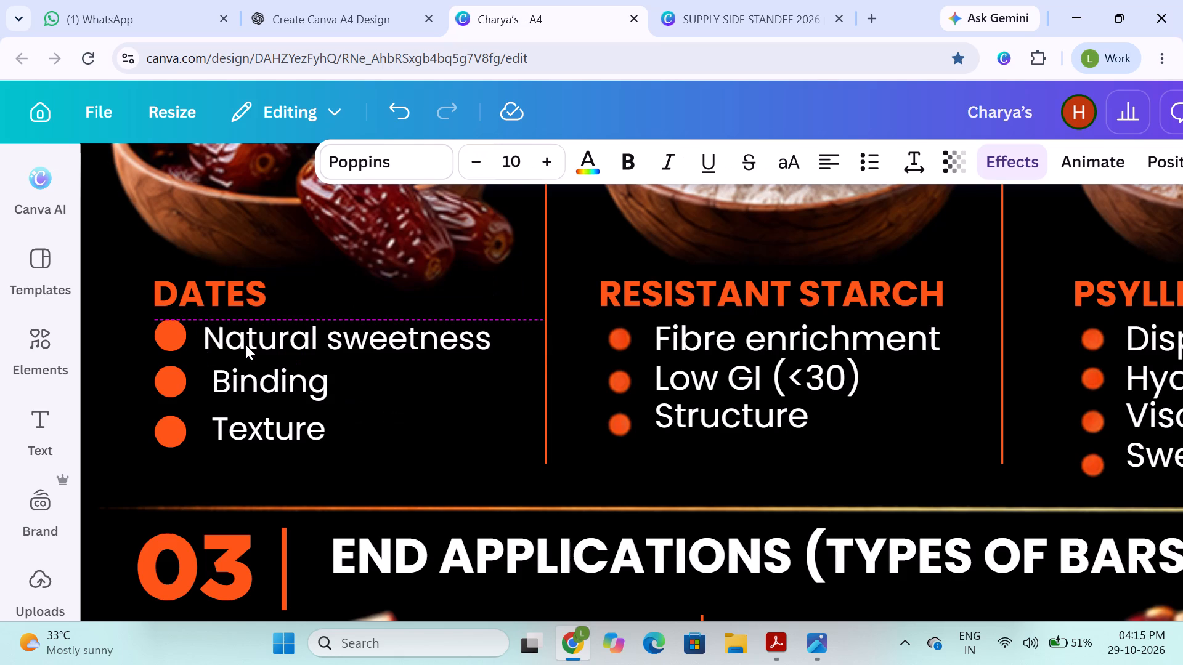
shift+click(165, 332)
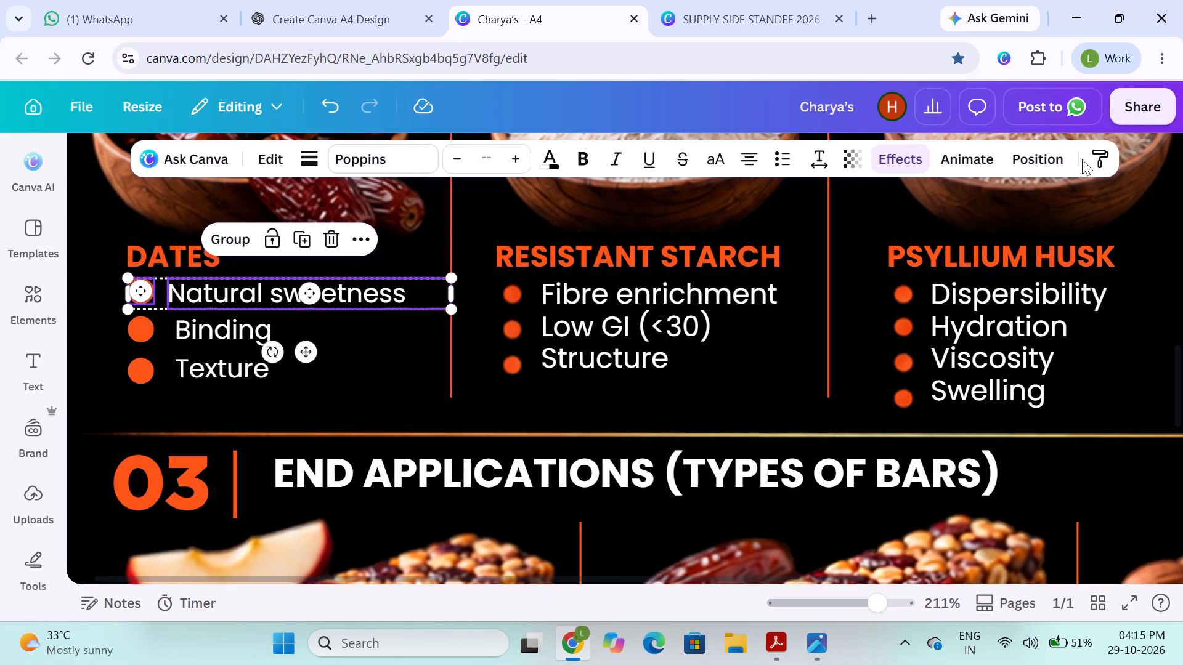
scroll(1082, 159, left, 1)
click(1055, 159)
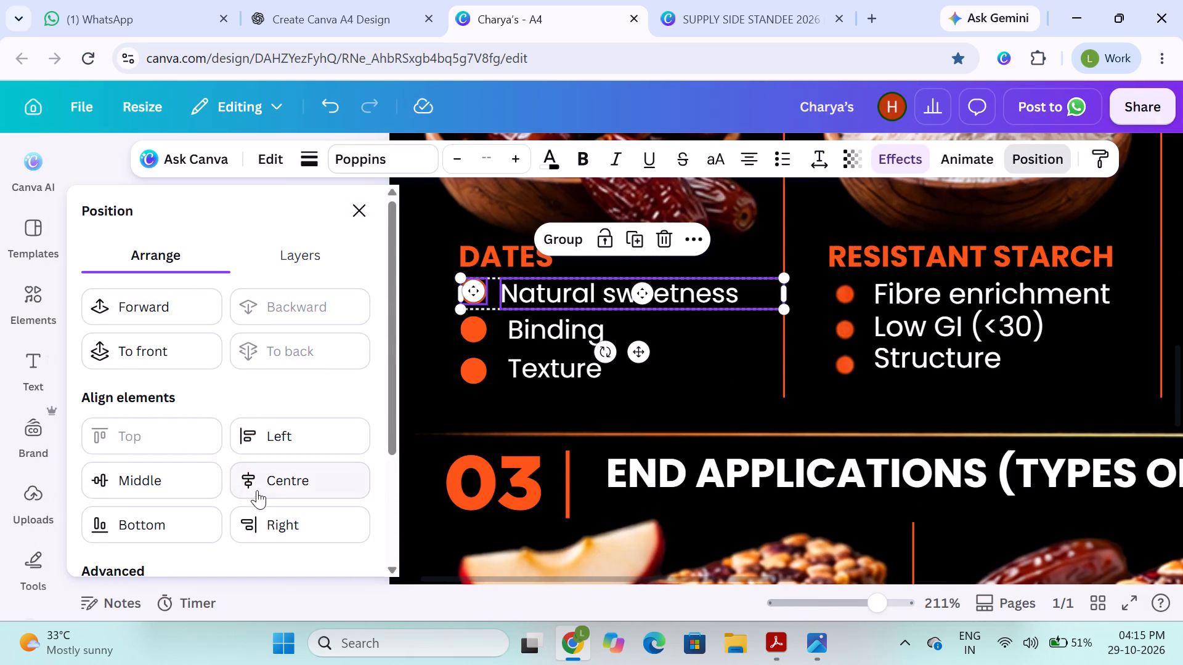
click(174, 488)
Check the Binding circle's alignment with its text, and middle-align the Texture circle with its text box.
click(475, 329)
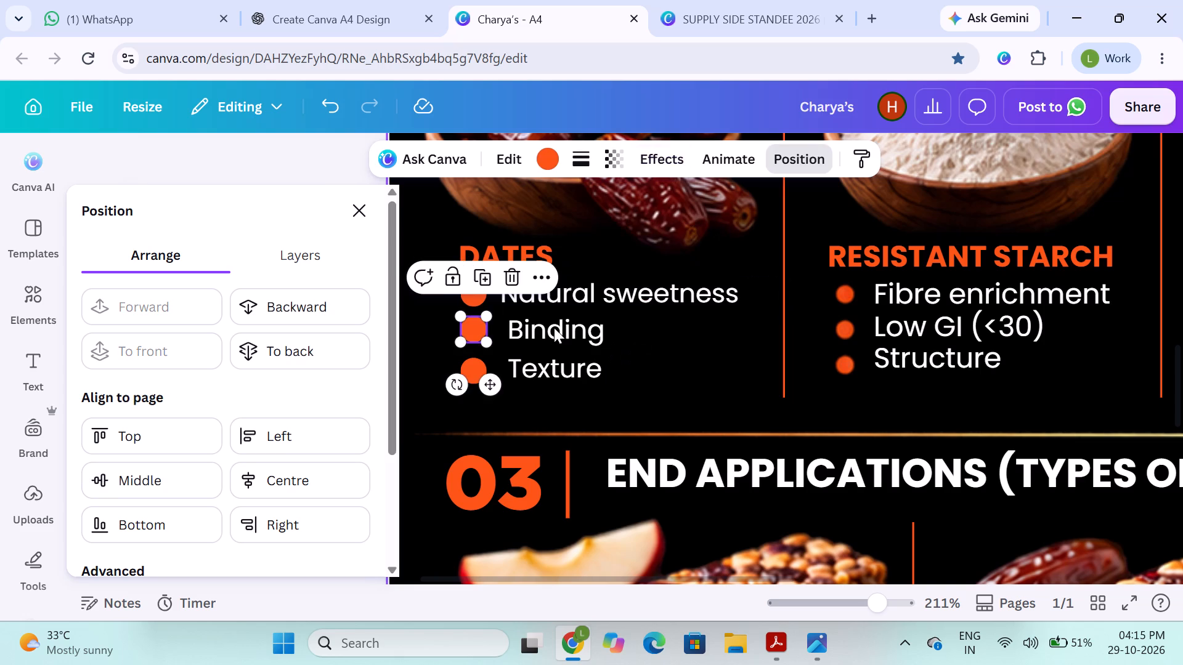
shift+click(555, 328)
click(472, 370)
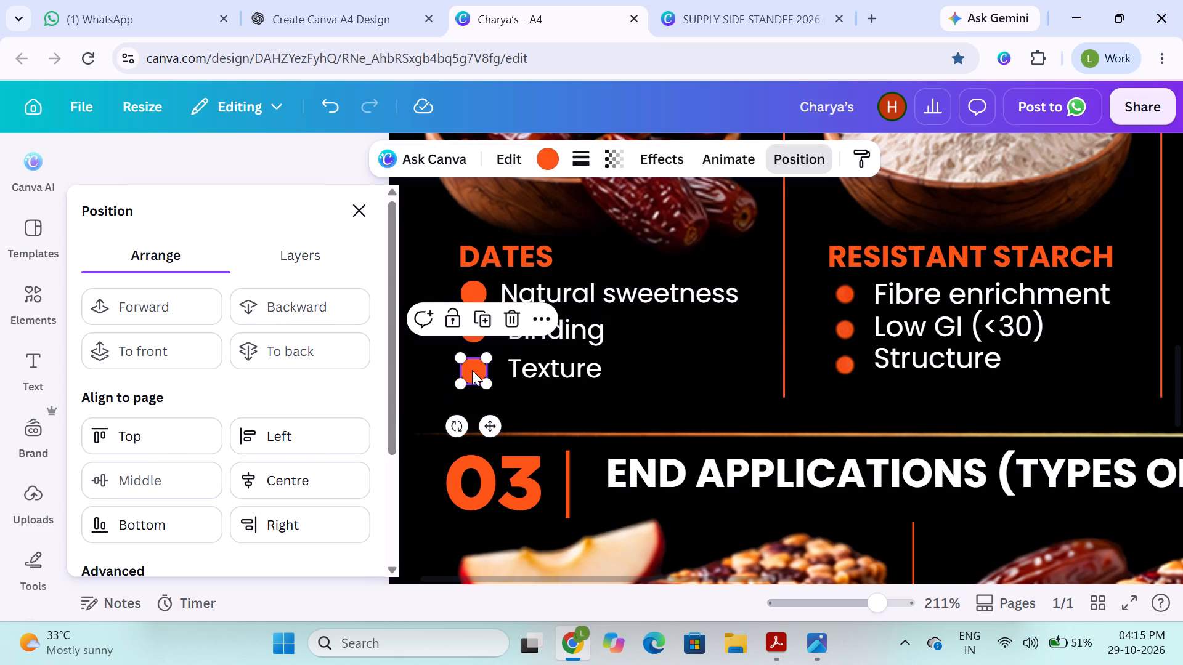
shift+click(551, 365)
click(149, 487)
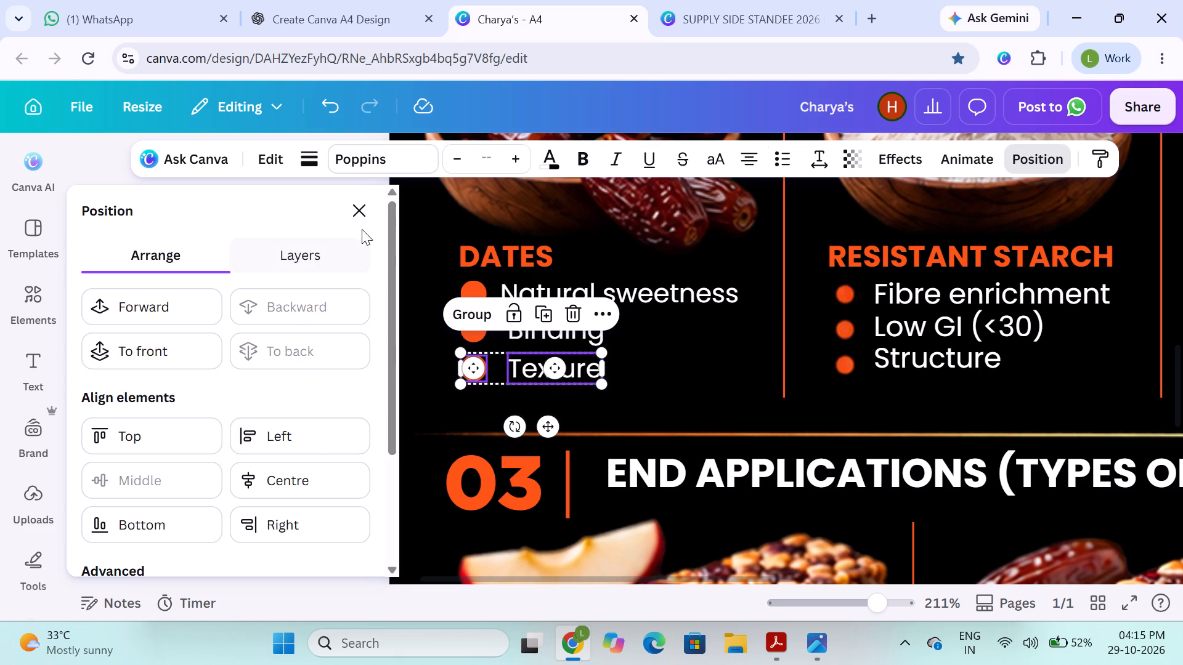
click(360, 224)
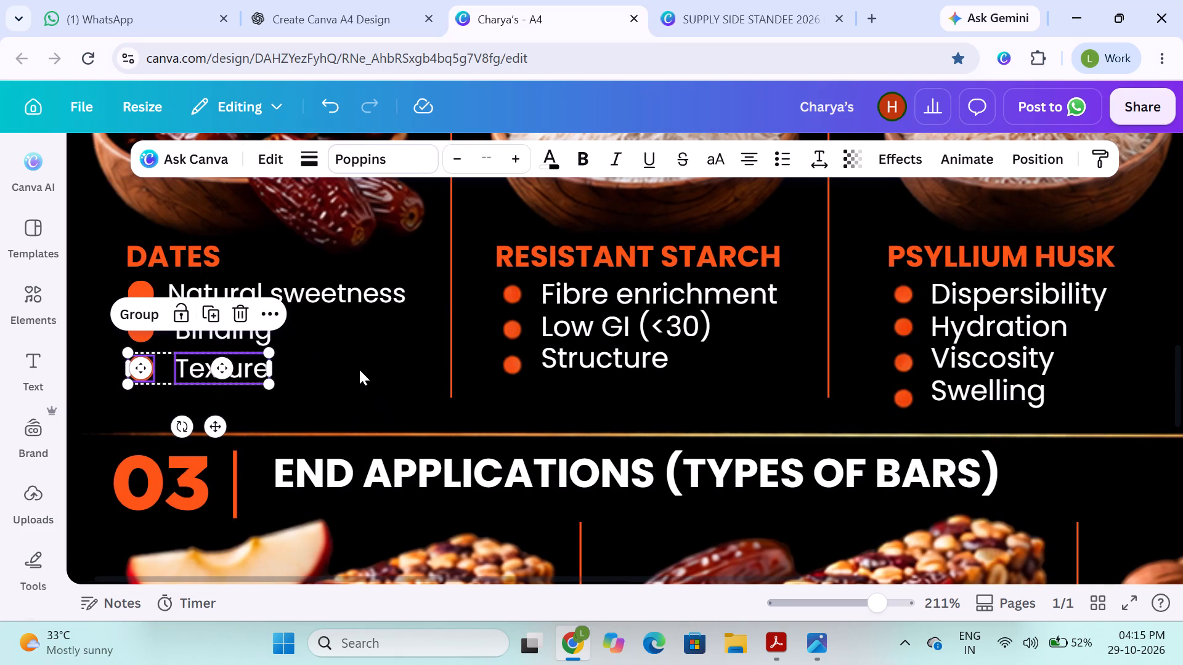
Shrink the three orange circles in the DATES column together, keeping them the same size.
click(359, 369)
click(138, 299)
shift+click(149, 324)
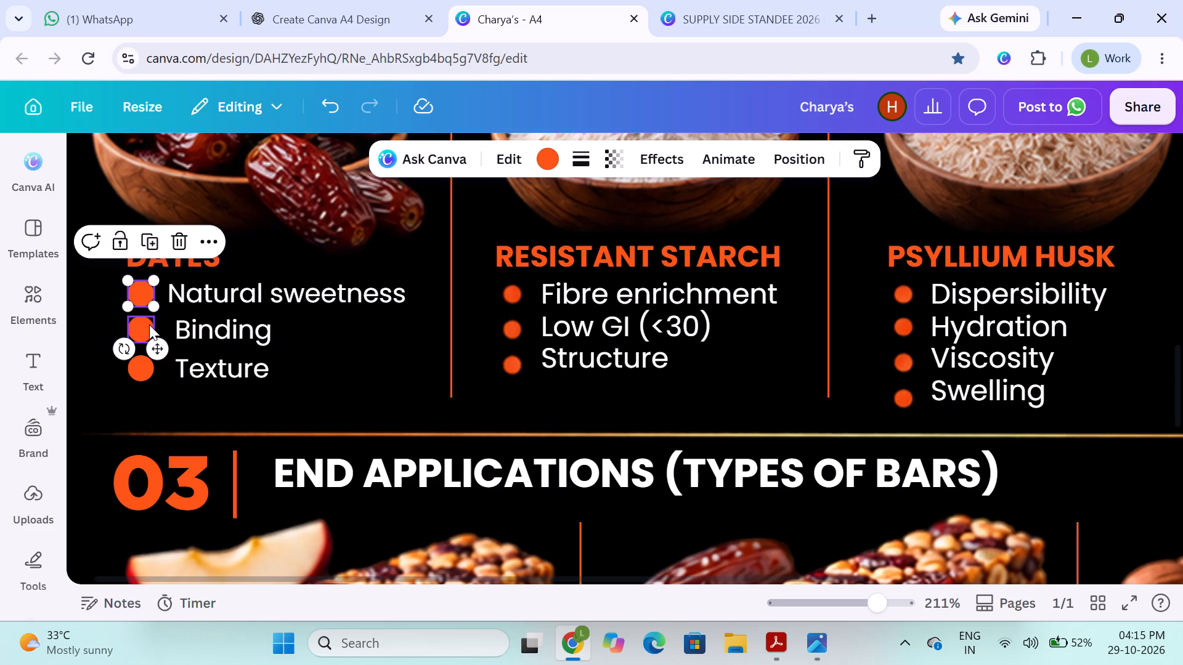
shift+click(140, 373)
click(158, 272)
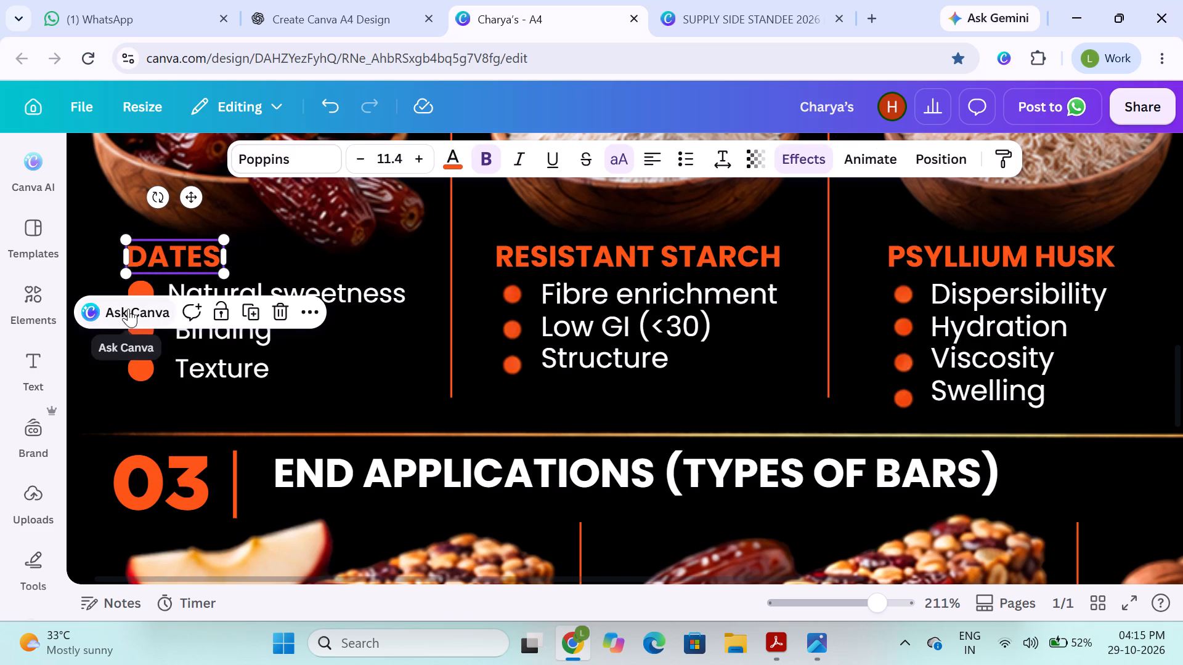
click(131, 358)
shift+click(147, 339)
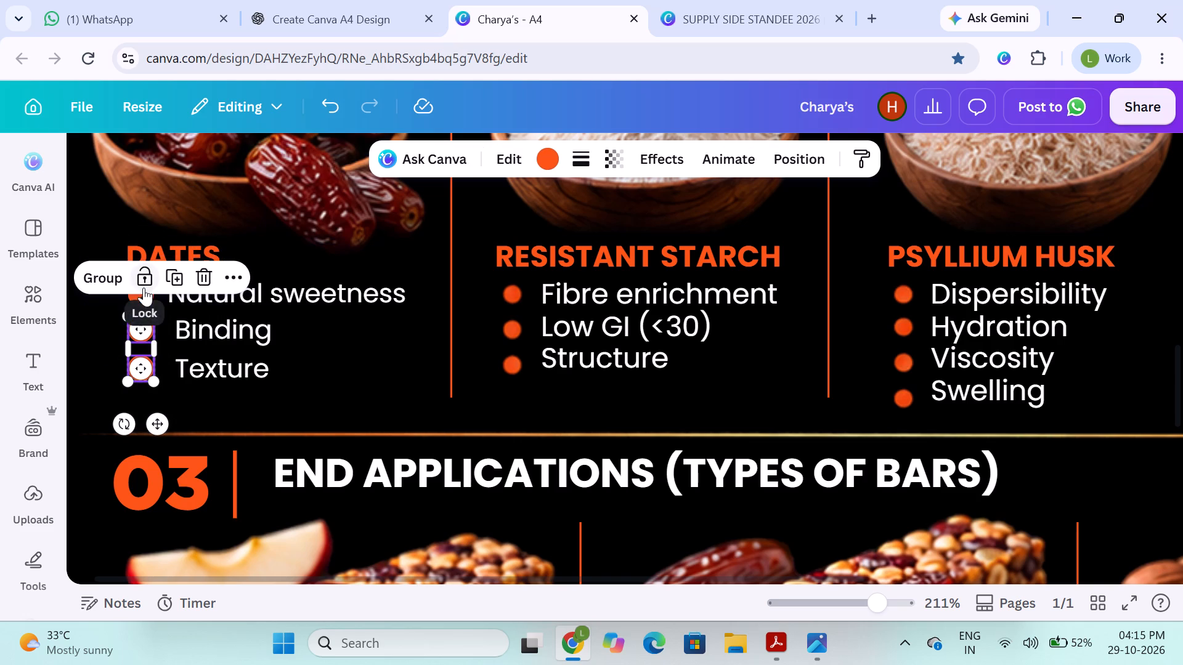
shift+click(145, 297)
drag(156, 280, 147, 291)
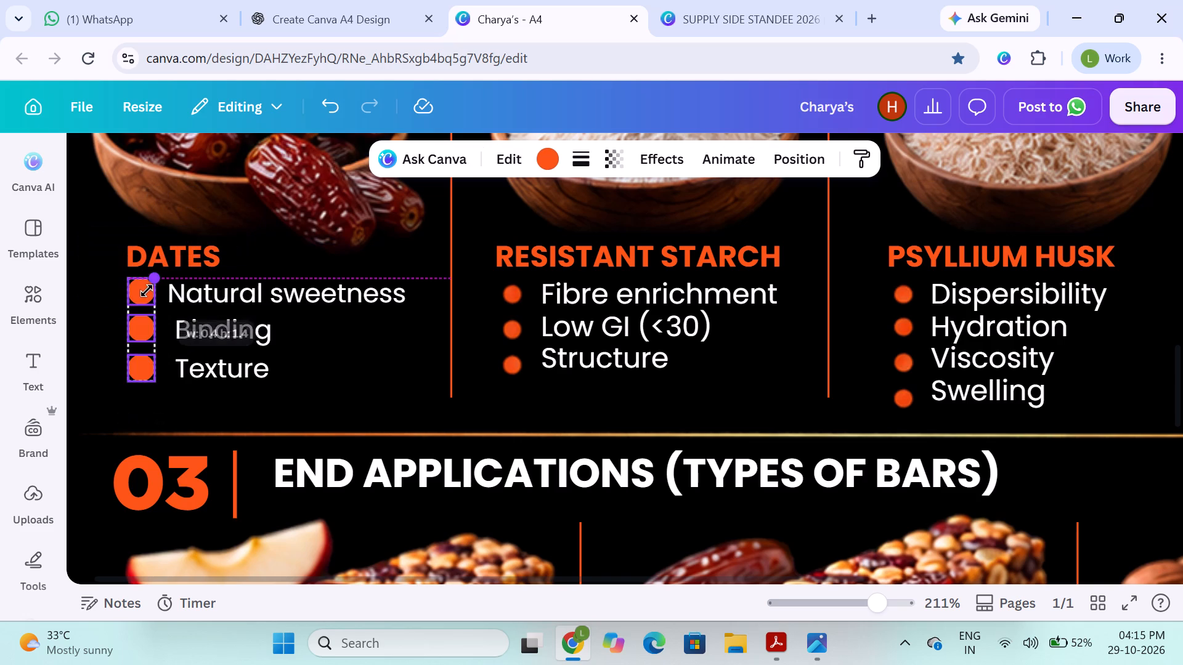
drag(147, 291, 134, 311)
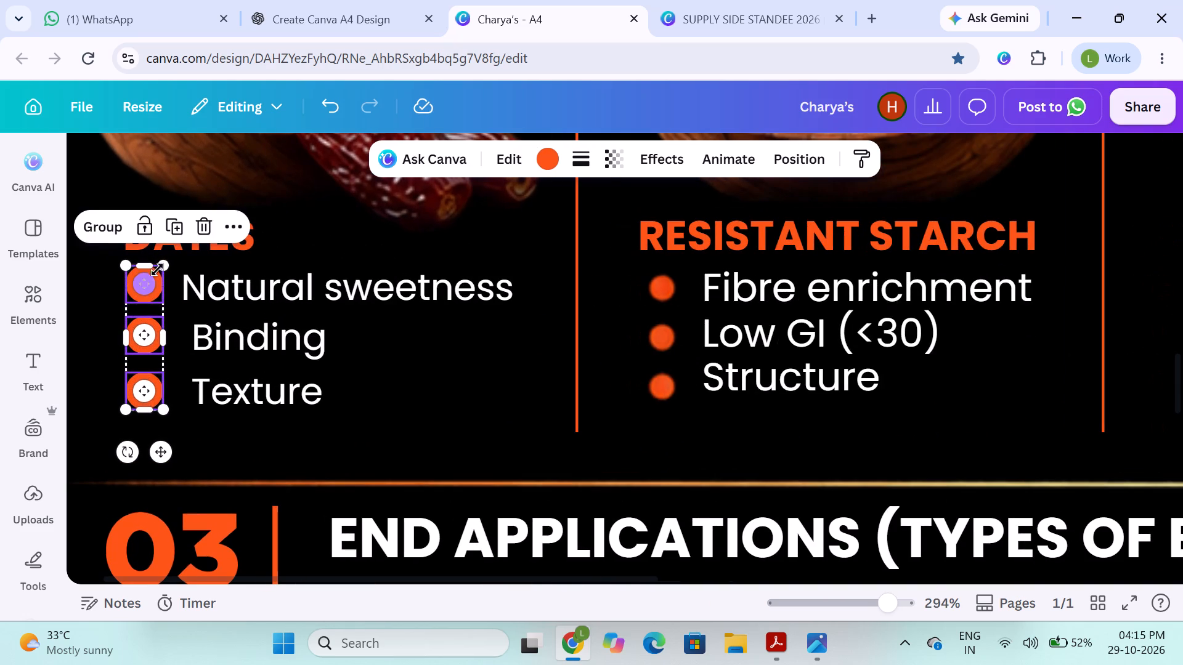
drag(163, 265, 134, 321)
drag(158, 294, 151, 303)
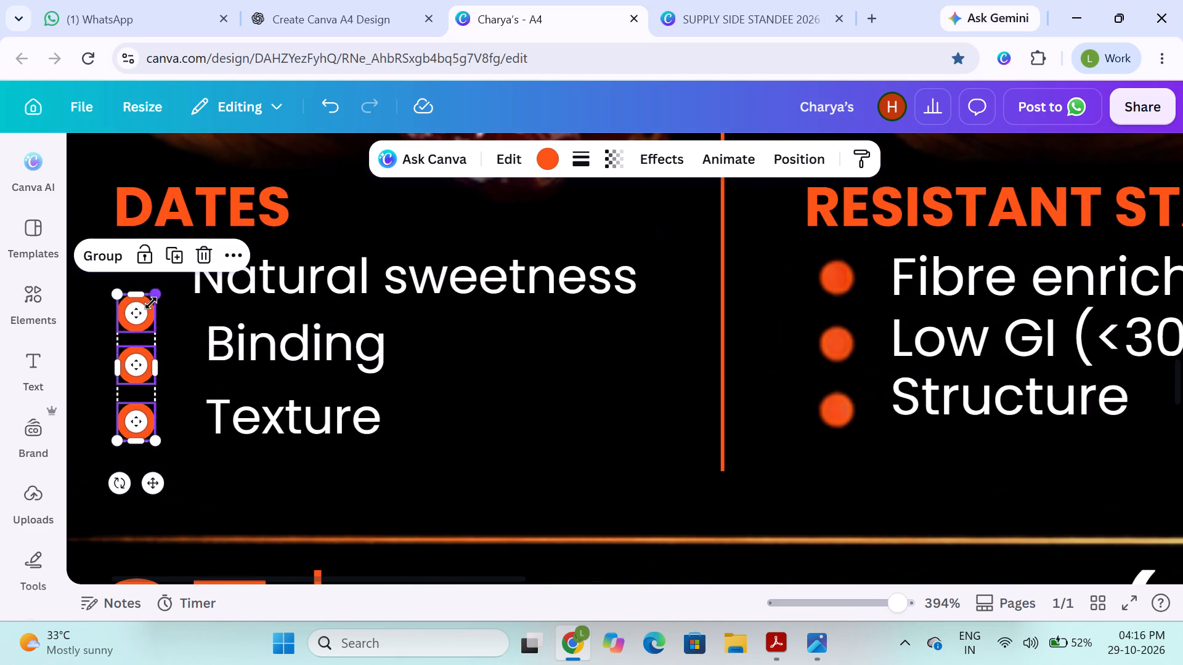
drag(151, 303, 139, 321)
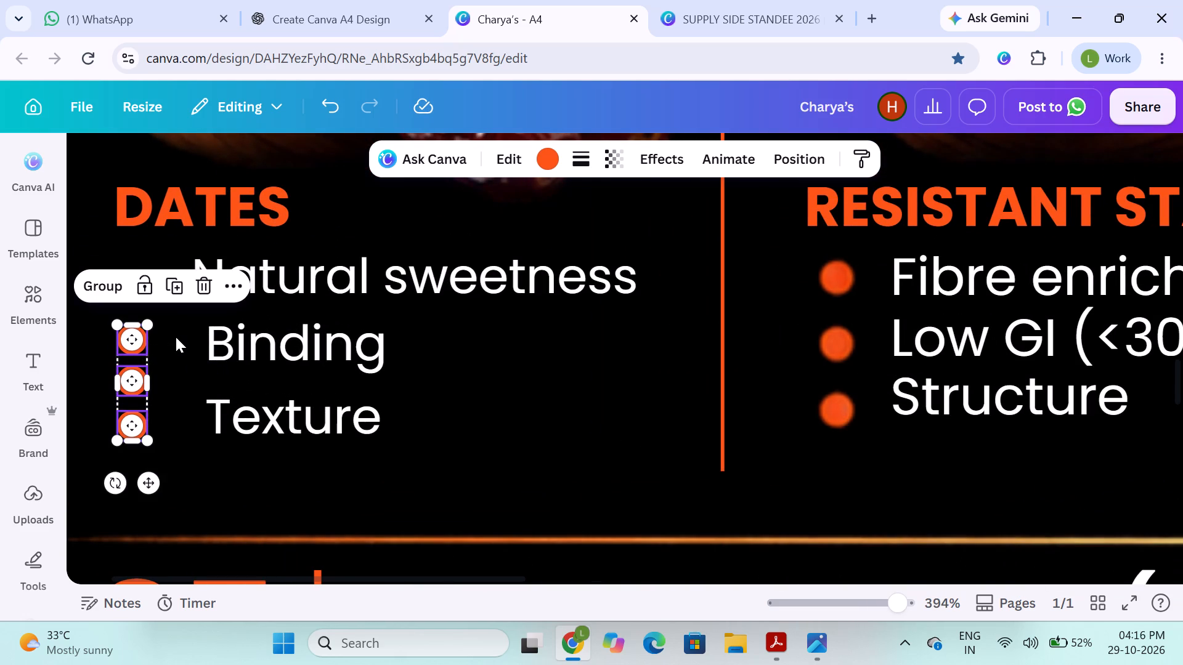
click(176, 340)
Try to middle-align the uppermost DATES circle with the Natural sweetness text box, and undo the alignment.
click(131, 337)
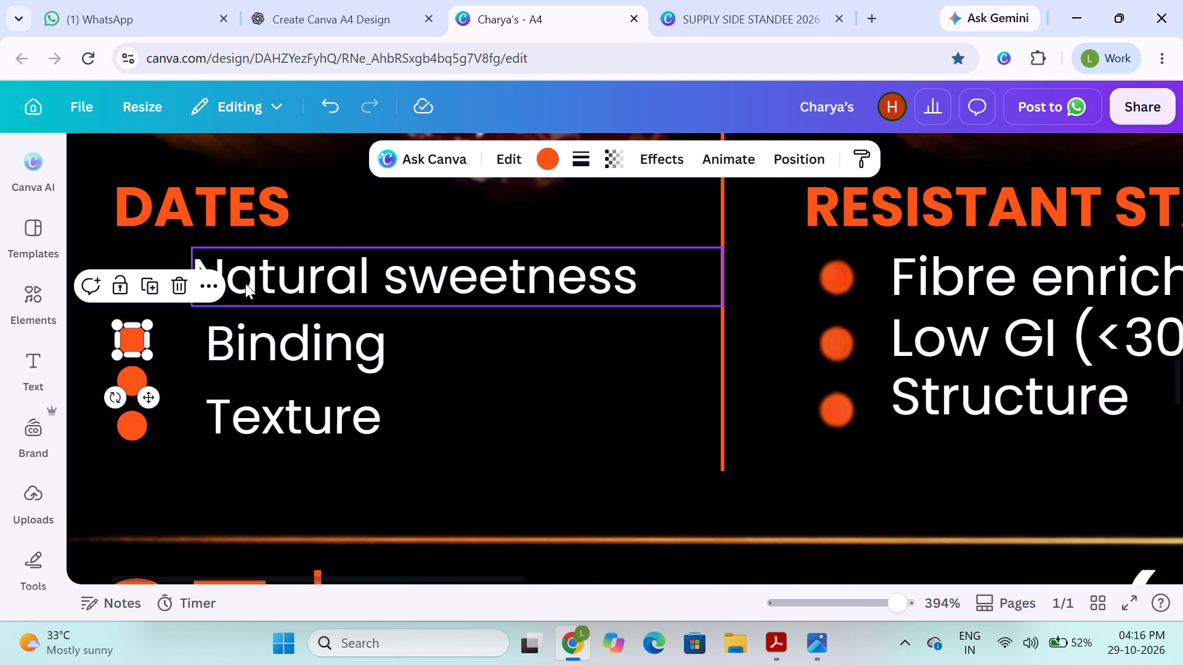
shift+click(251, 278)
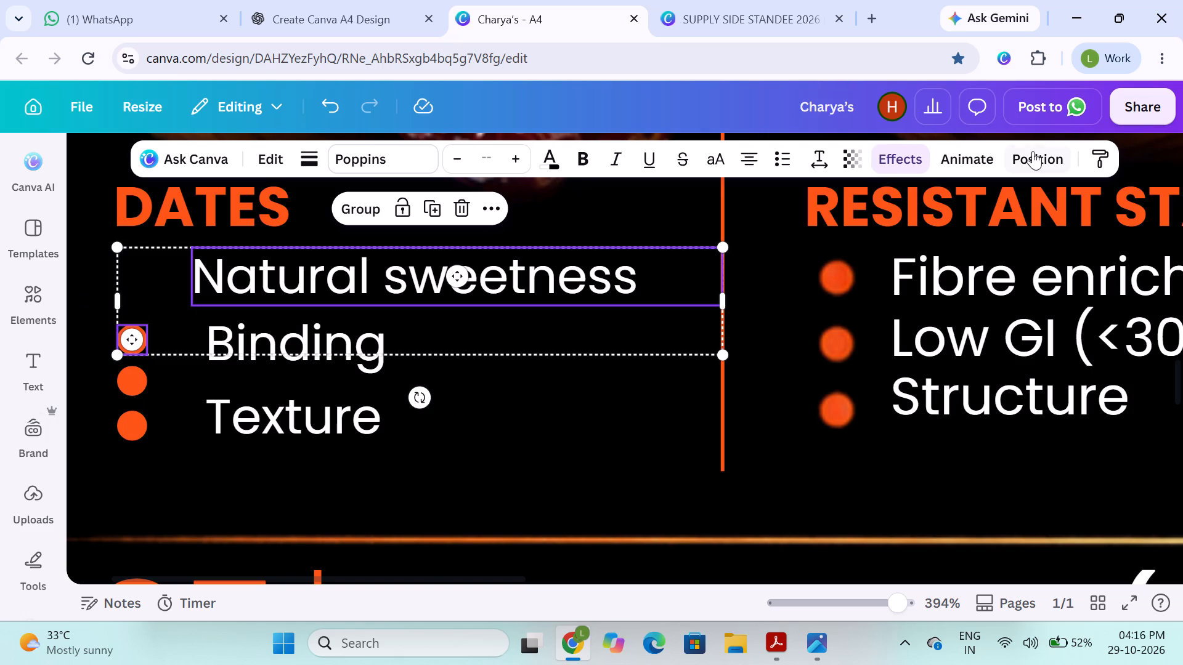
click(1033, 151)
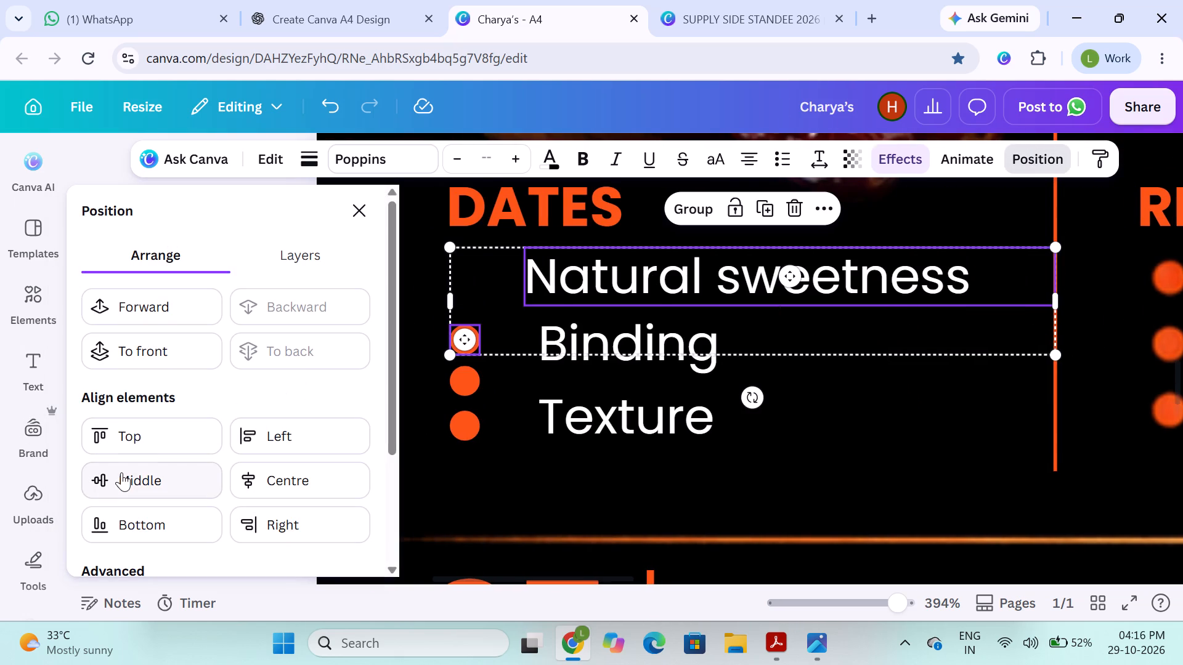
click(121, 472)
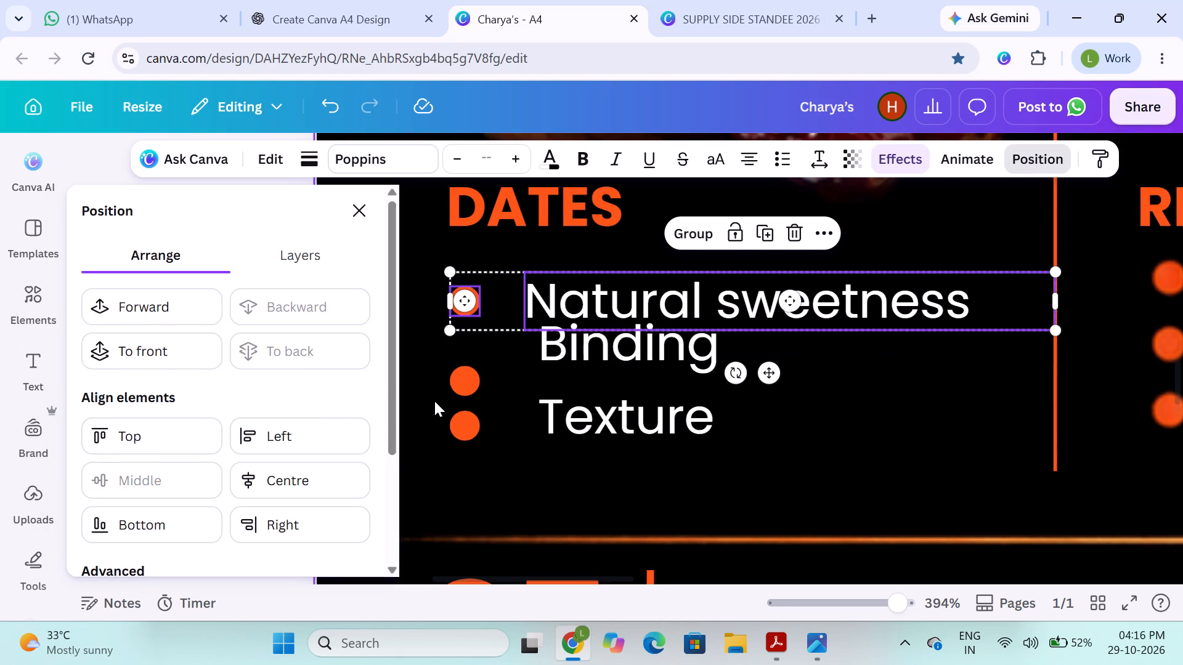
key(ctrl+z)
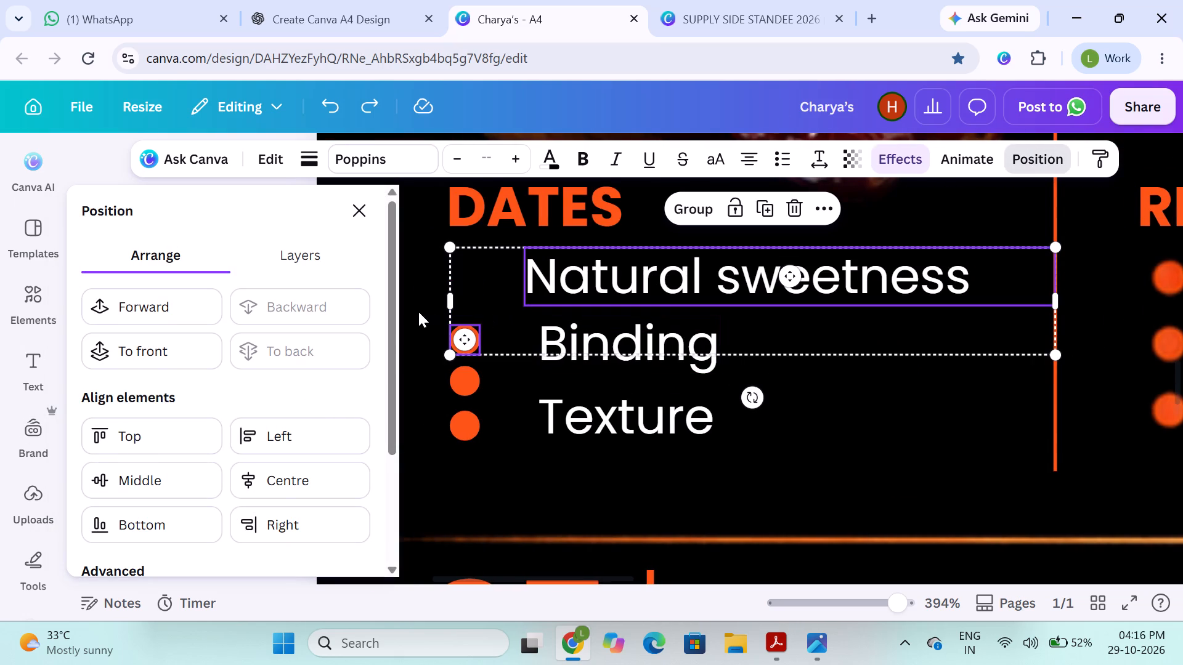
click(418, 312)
Reposition the three smaller orange circles vertically so each sits level with Natural sweetness, Binding and Texture, keeping them in one column.
click(465, 339)
drag(468, 336, 466, 284)
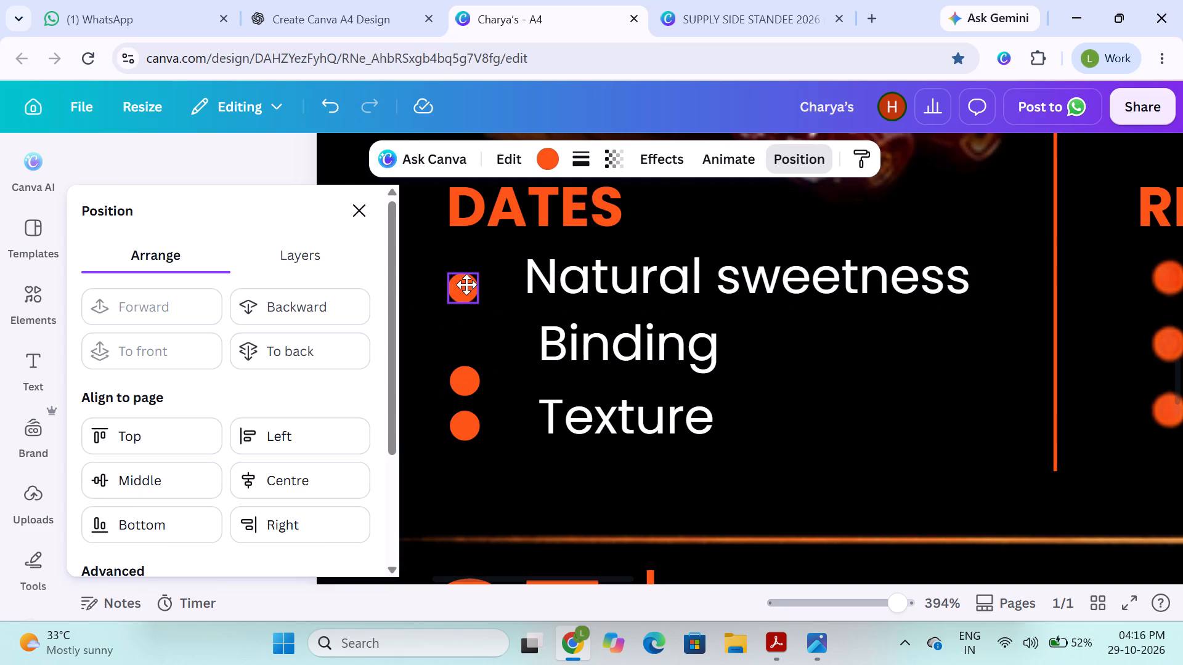
drag(466, 284, 468, 275)
click(460, 382)
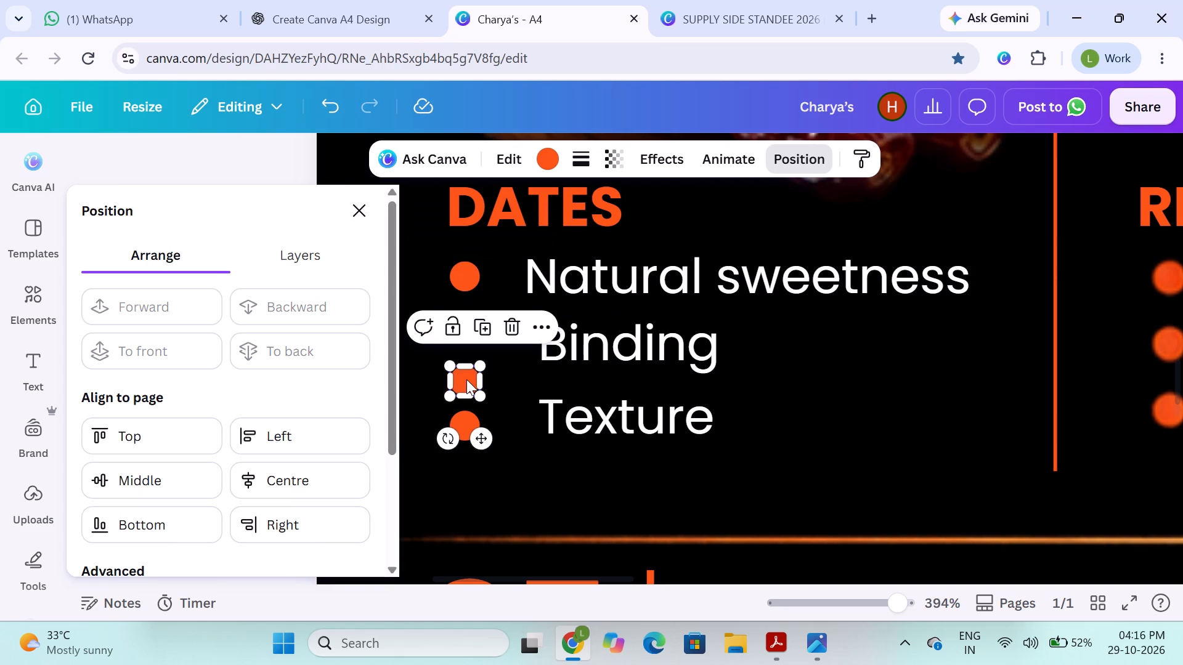
drag(465, 379, 468, 340)
drag(465, 428, 464, 419)
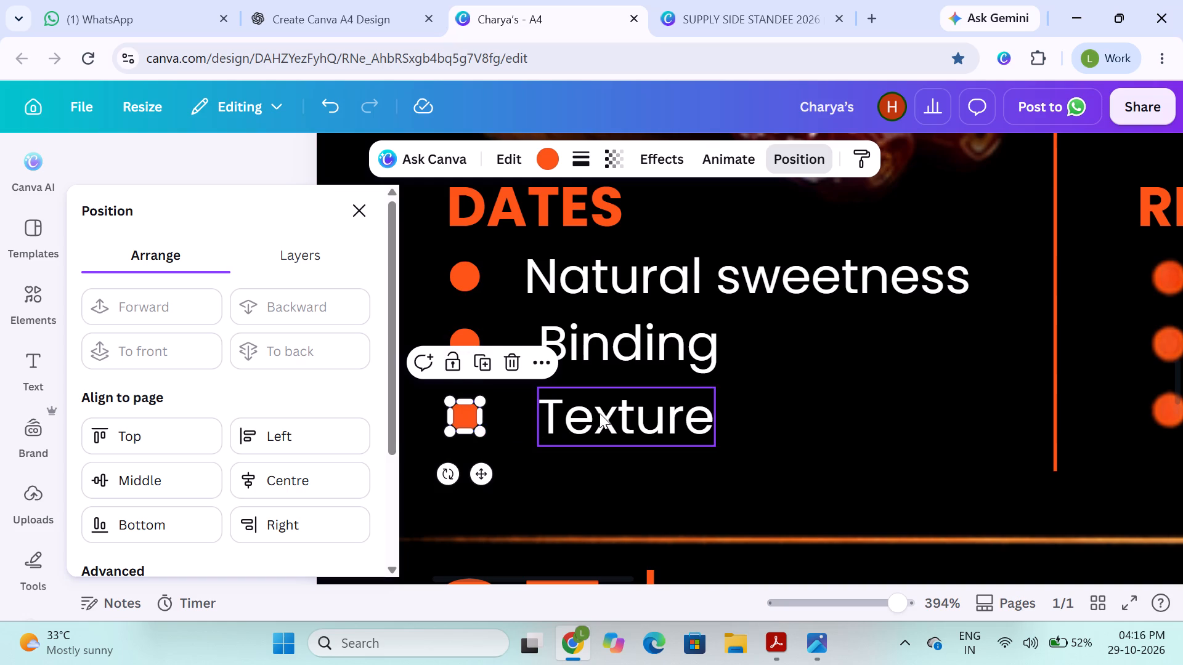
Check the middle alignment of each orange circle with its text line in the DATES column.
shift+click(600, 413)
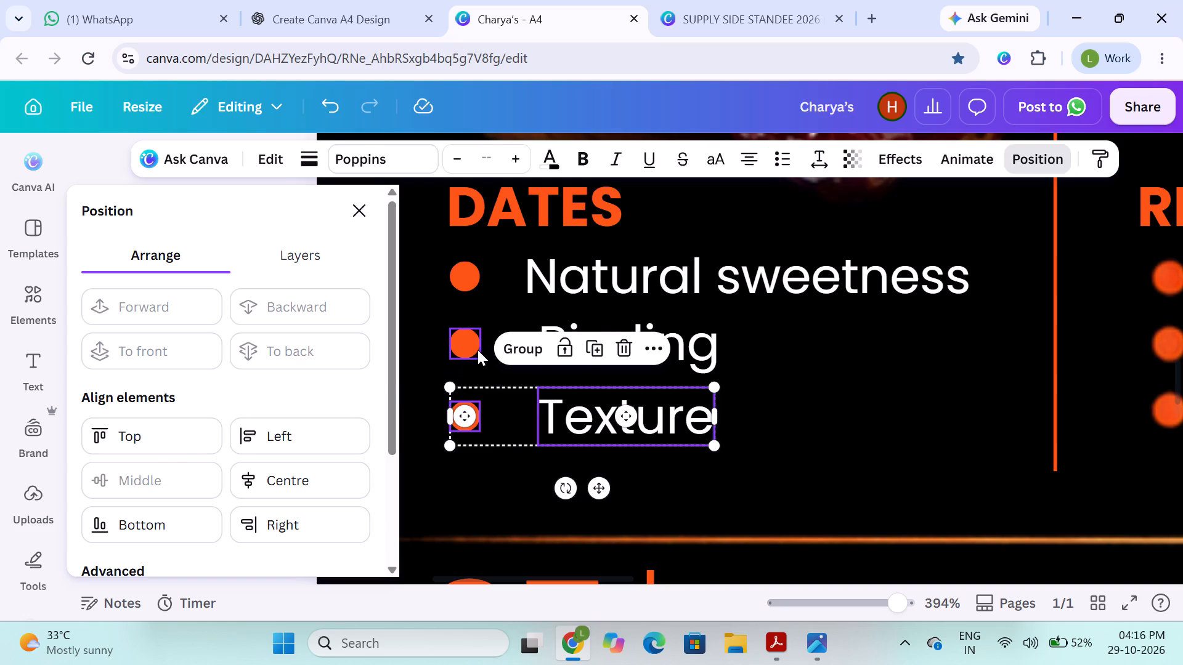
click(478, 349)
shift+click(560, 344)
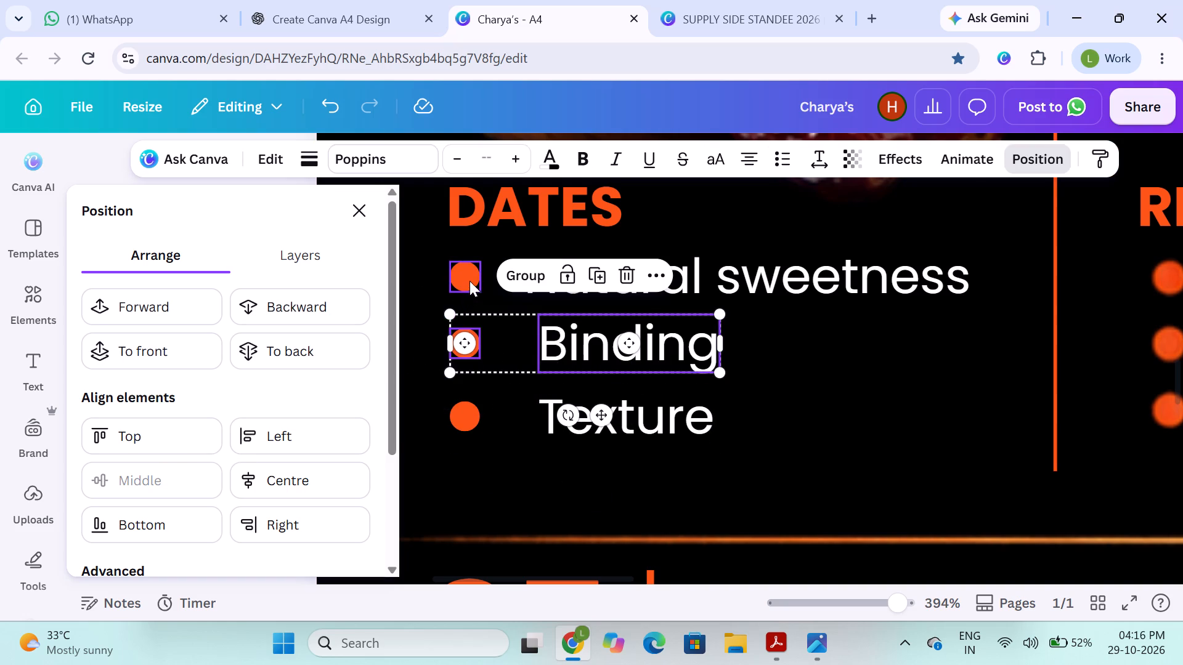
click(470, 281)
shift+click(546, 280)
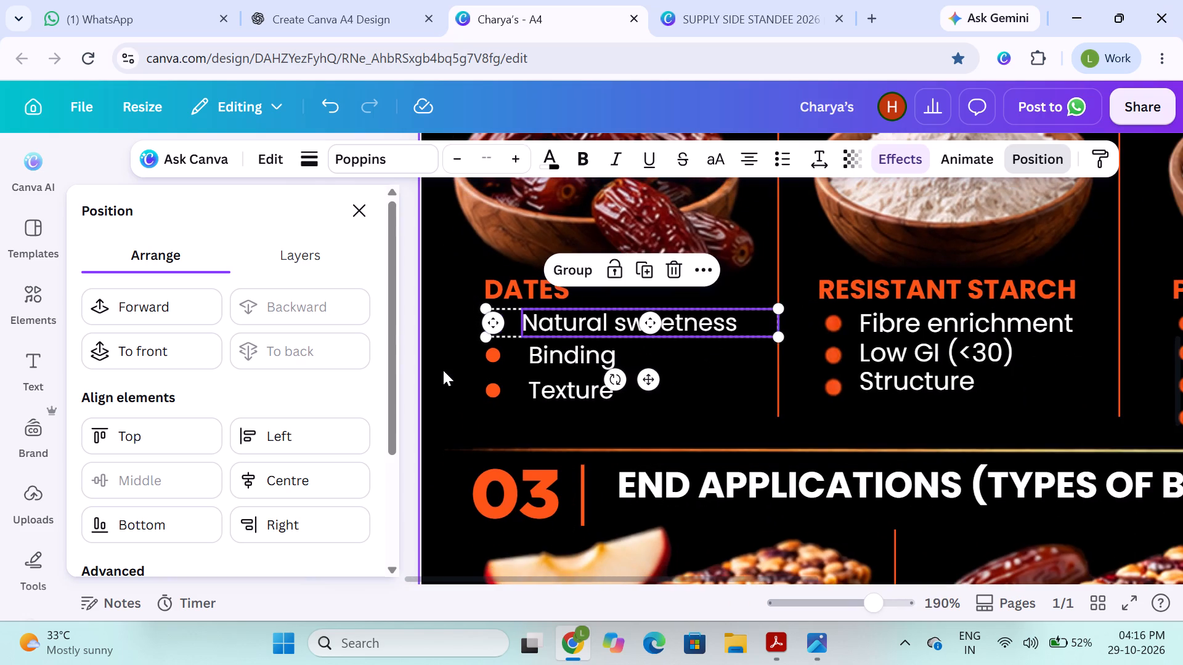
click(368, 214)
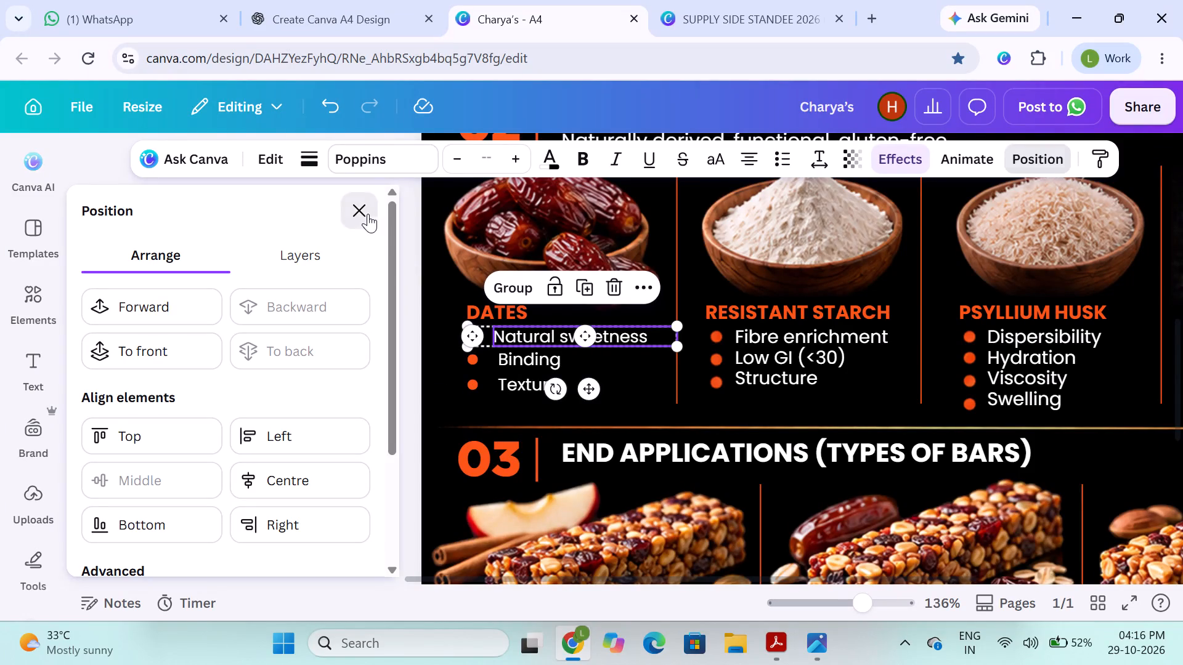
click(118, 377)
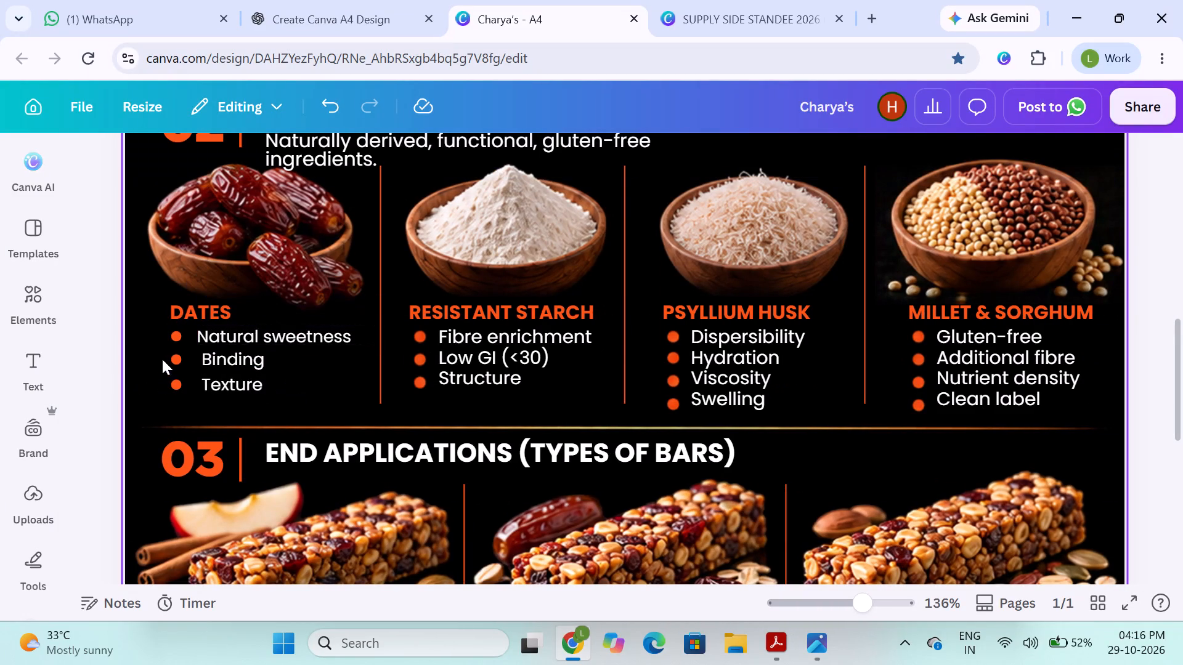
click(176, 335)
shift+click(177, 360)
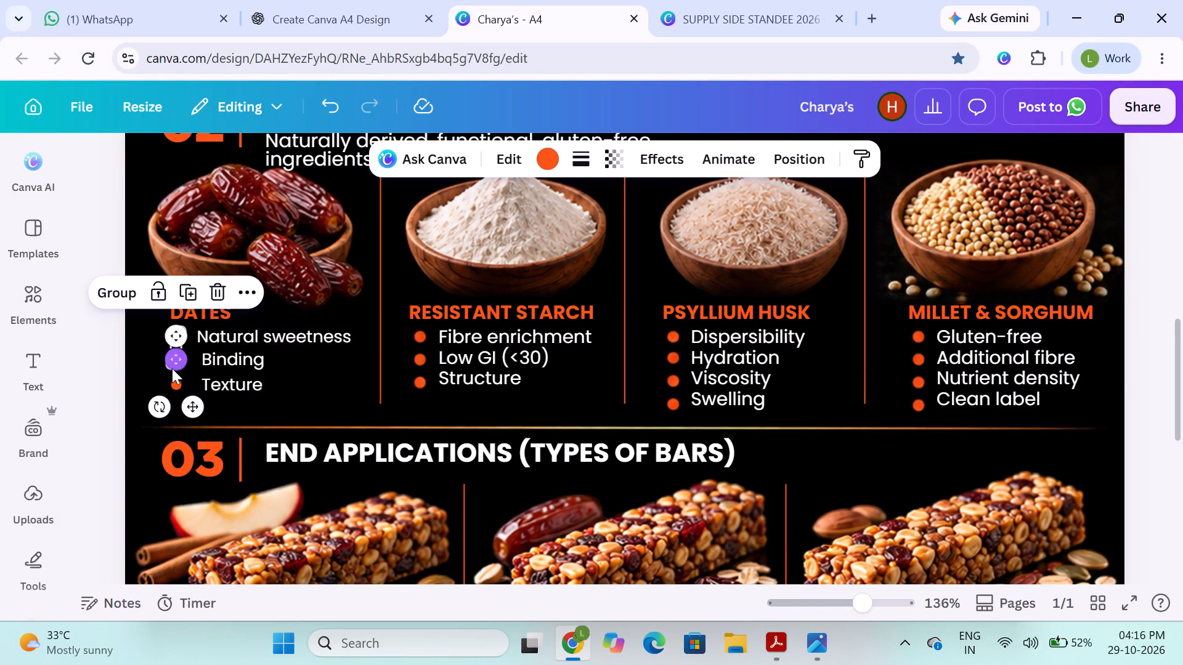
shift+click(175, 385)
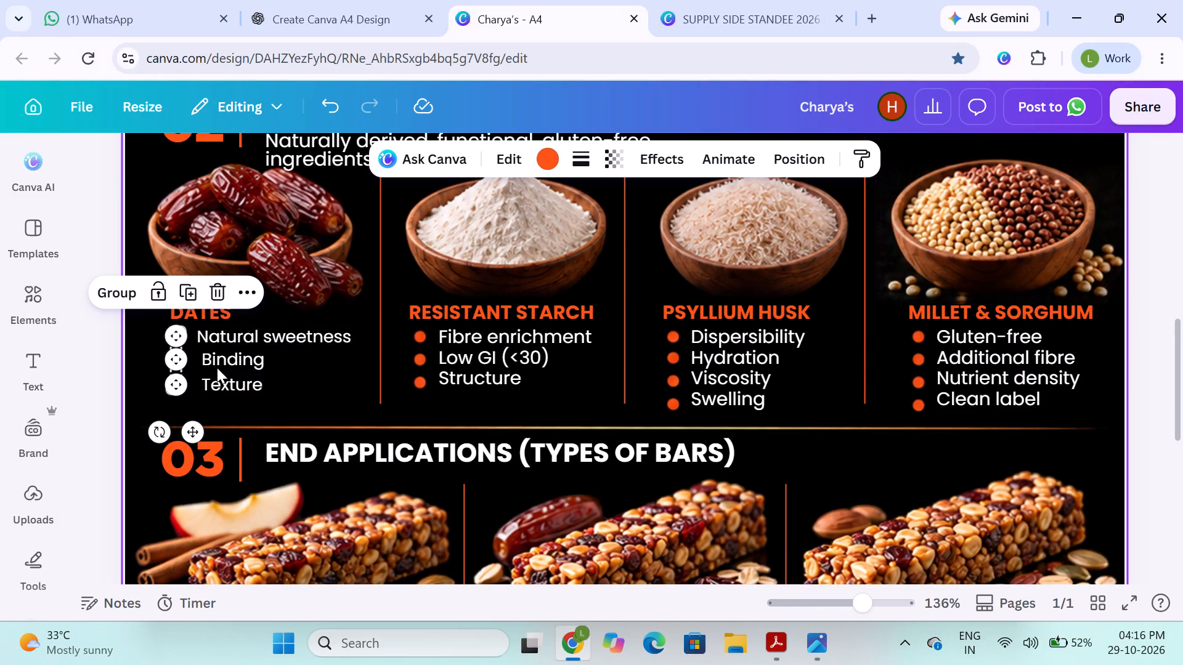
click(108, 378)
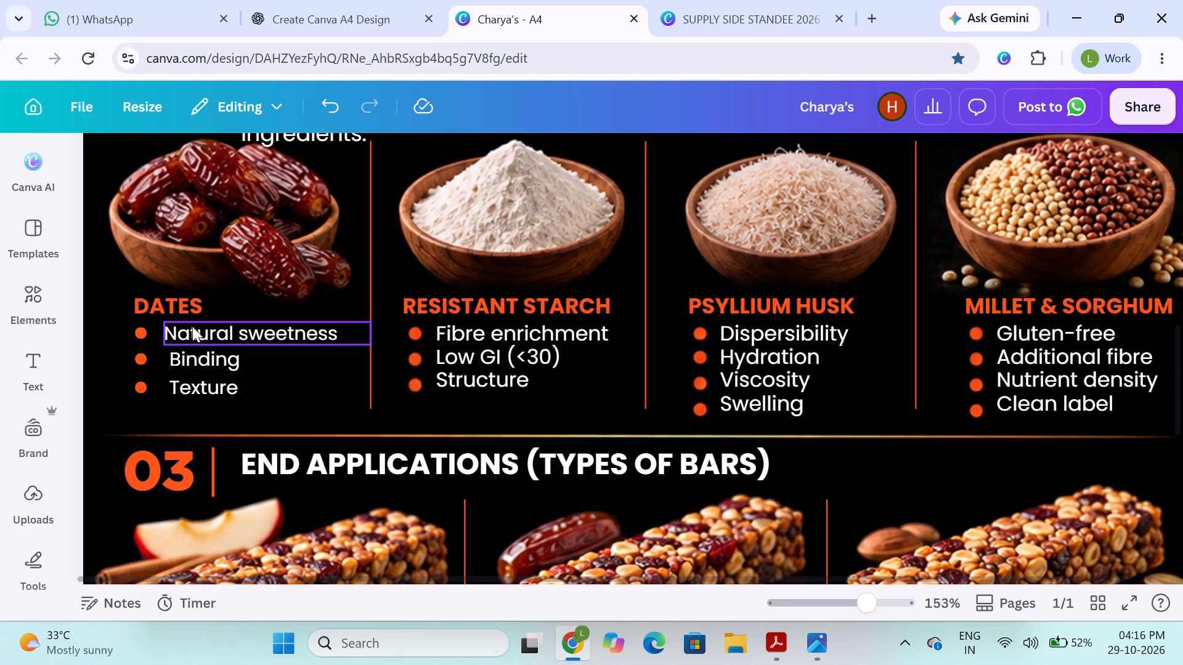
Left-align the Natural sweetness, Binding and Texture text boxes with one another.
click(192, 326)
shift+click(186, 352)
shift+click(178, 376)
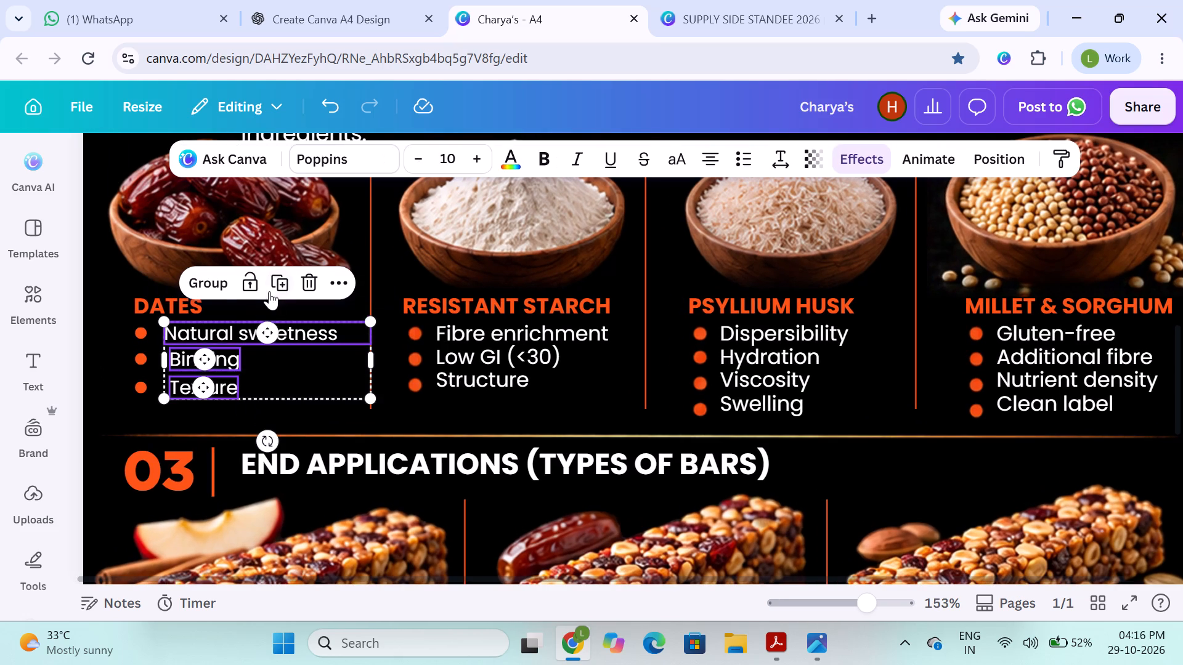
click(990, 159)
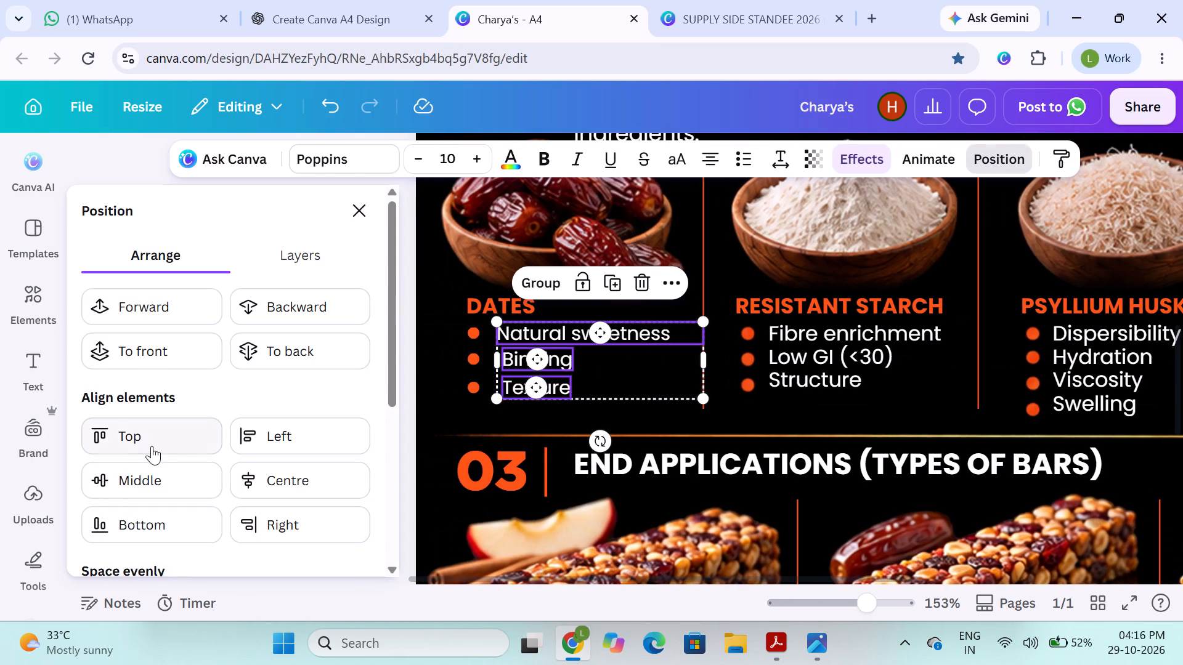
click(254, 434)
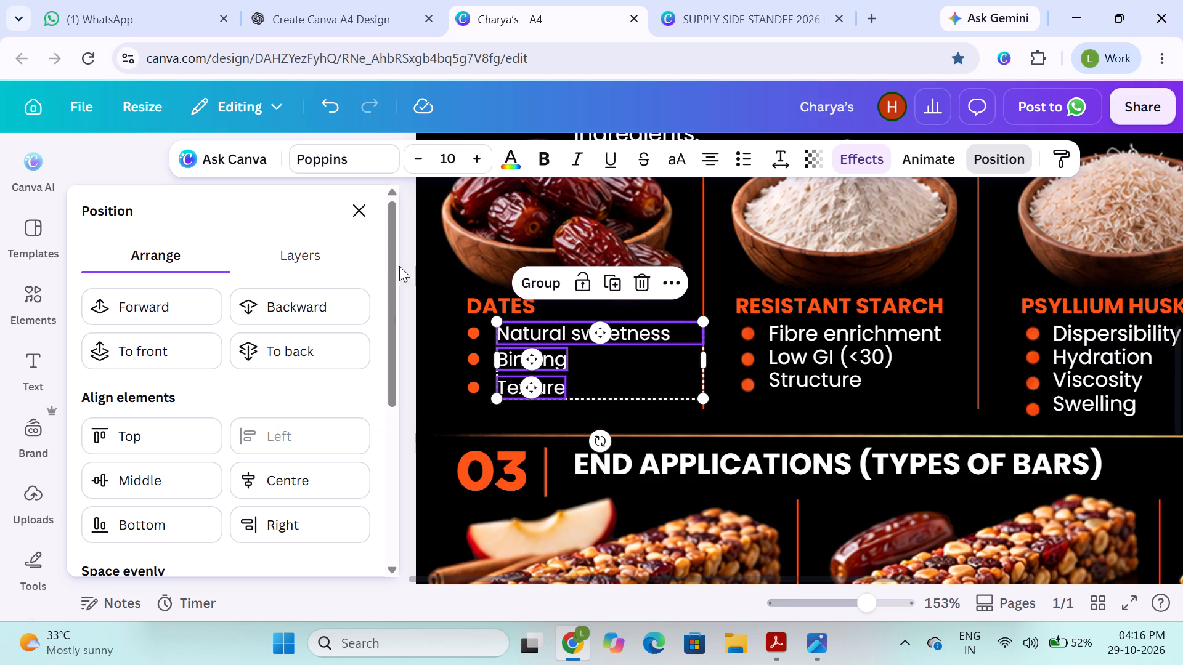
click(356, 212)
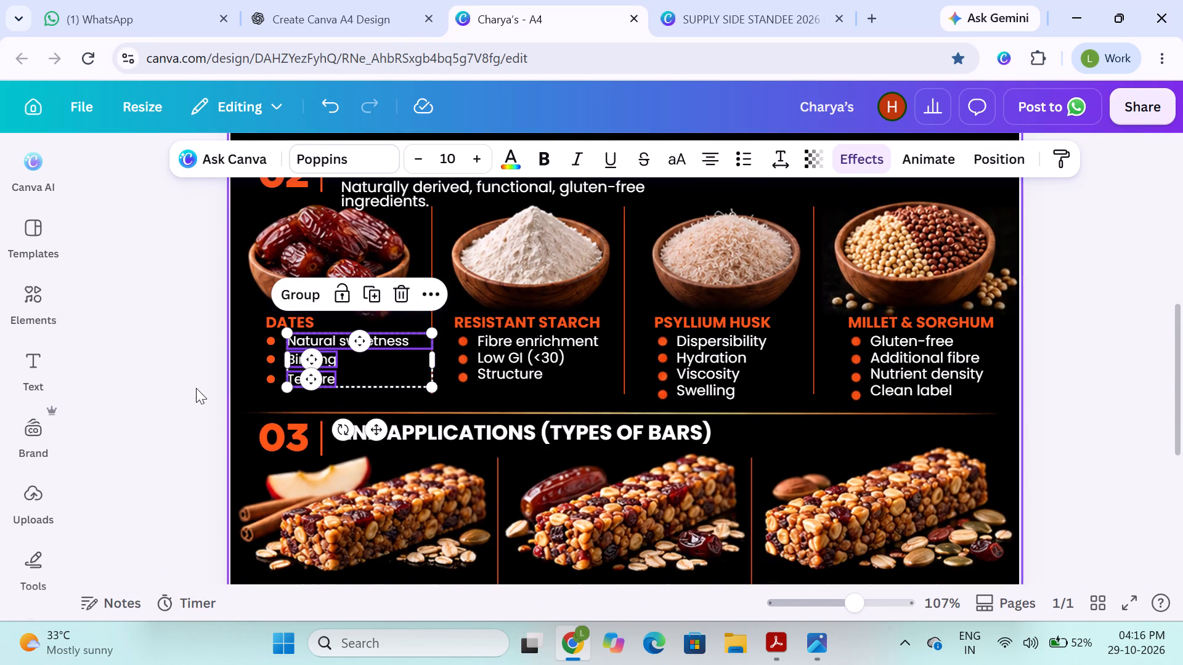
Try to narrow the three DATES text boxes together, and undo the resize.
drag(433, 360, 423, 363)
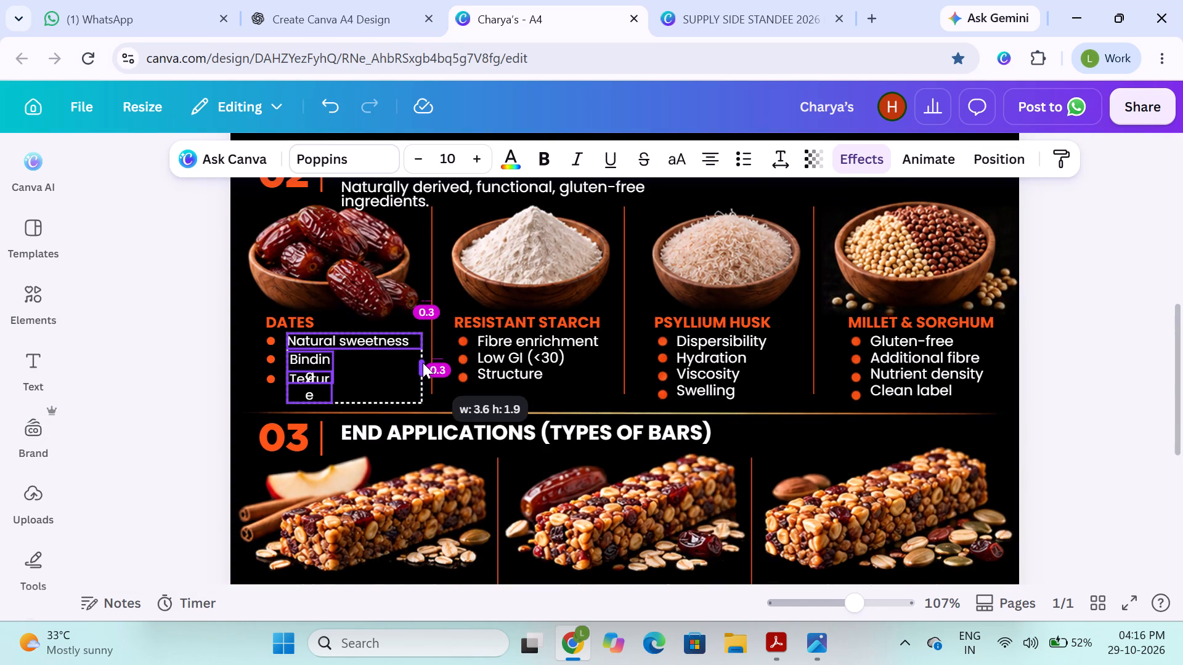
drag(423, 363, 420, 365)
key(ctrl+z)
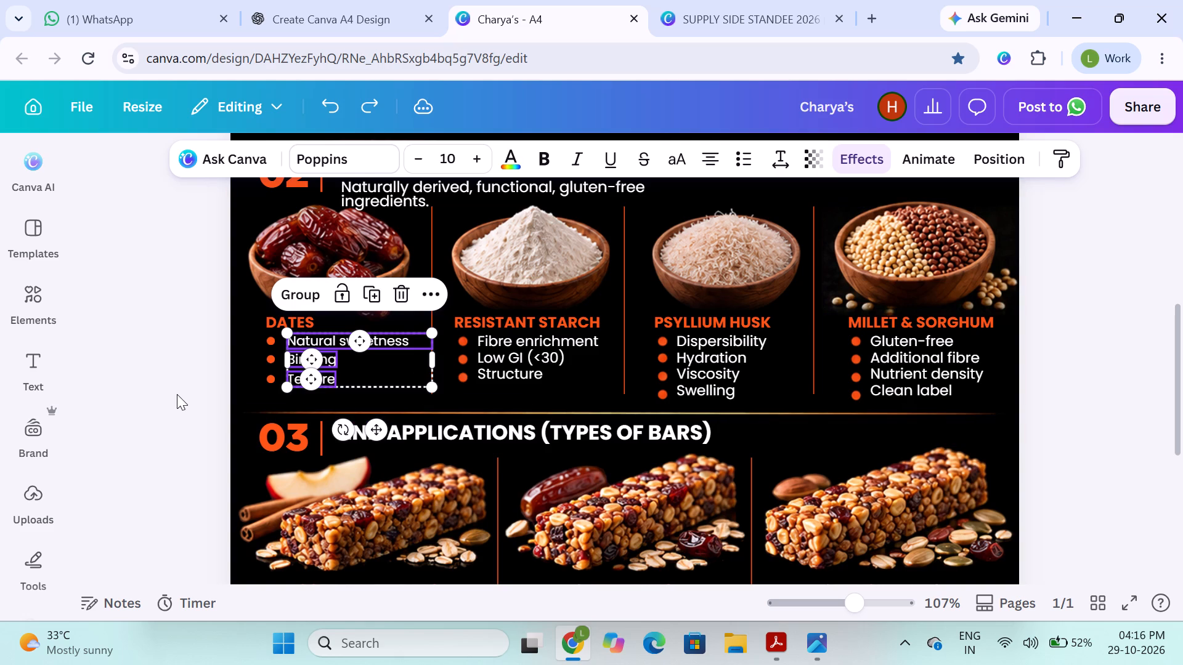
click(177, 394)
Narrow the Natural sweetness text box to fit its text on a single line.
click(376, 346)
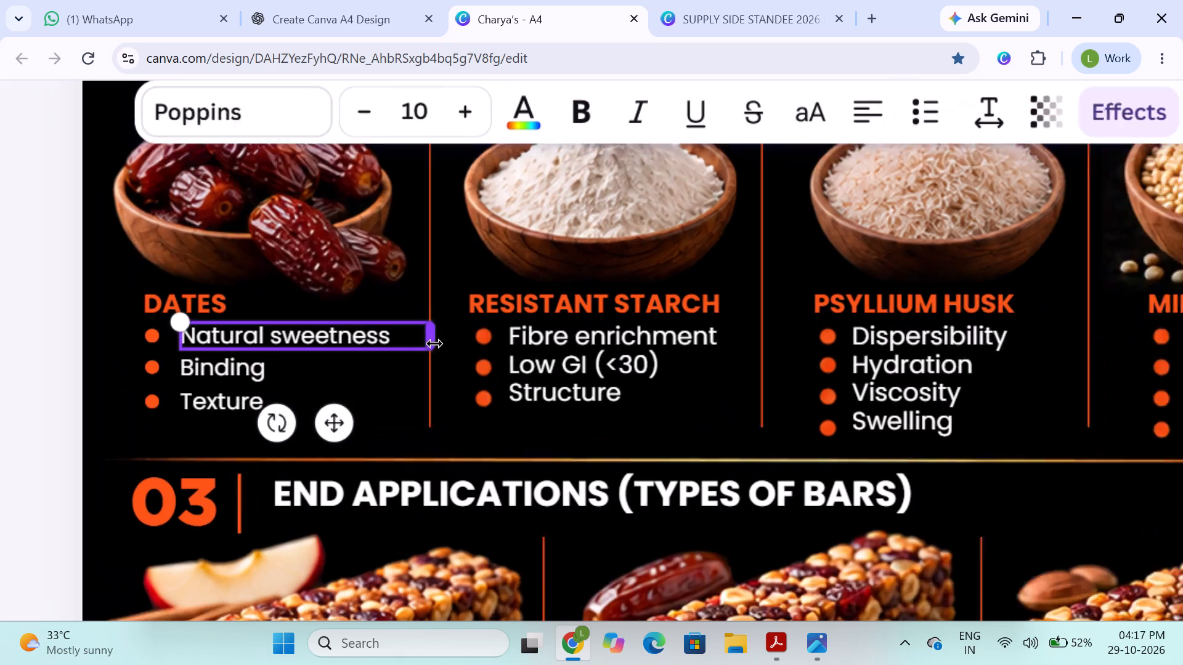
drag(435, 337, 394, 339)
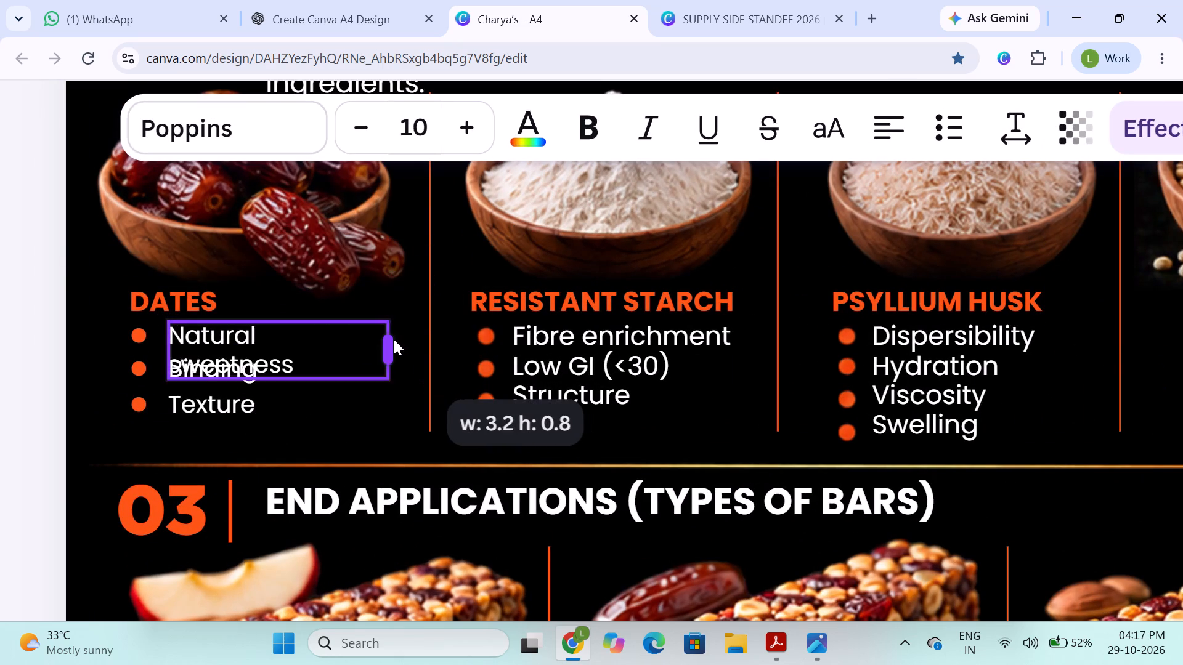
drag(394, 339, 399, 342)
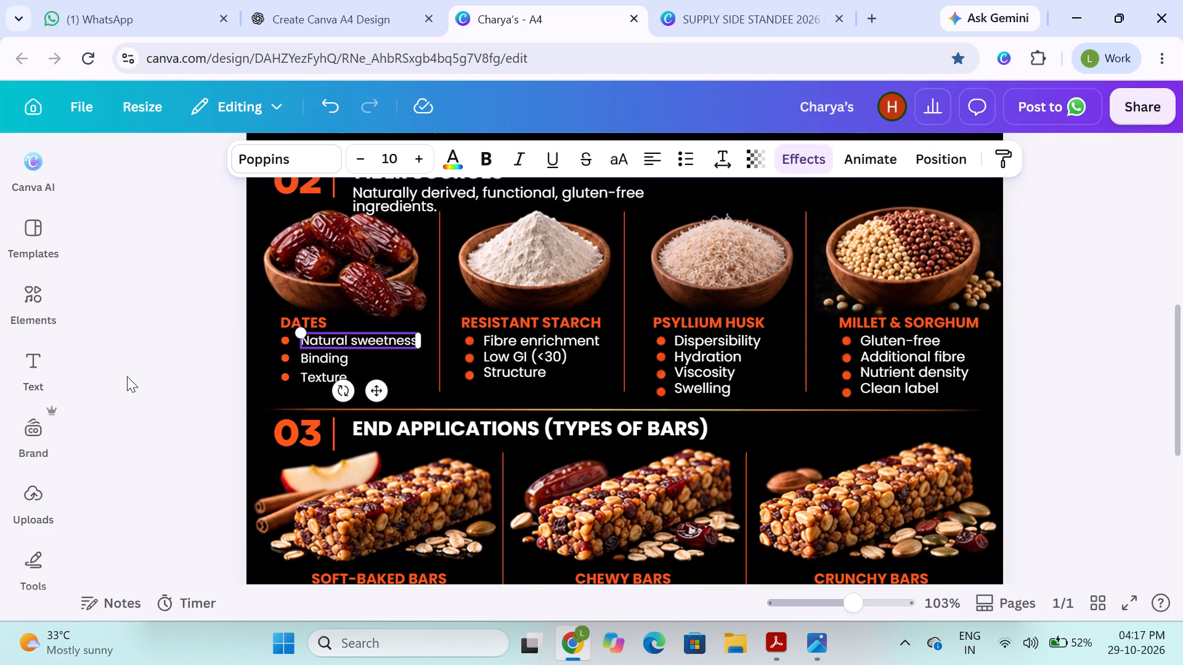
Nudge the Natural sweetness, Binding and Texture text boxes together slightly closer to their orange circles.
shift+click(312, 361)
shift+click(315, 381)
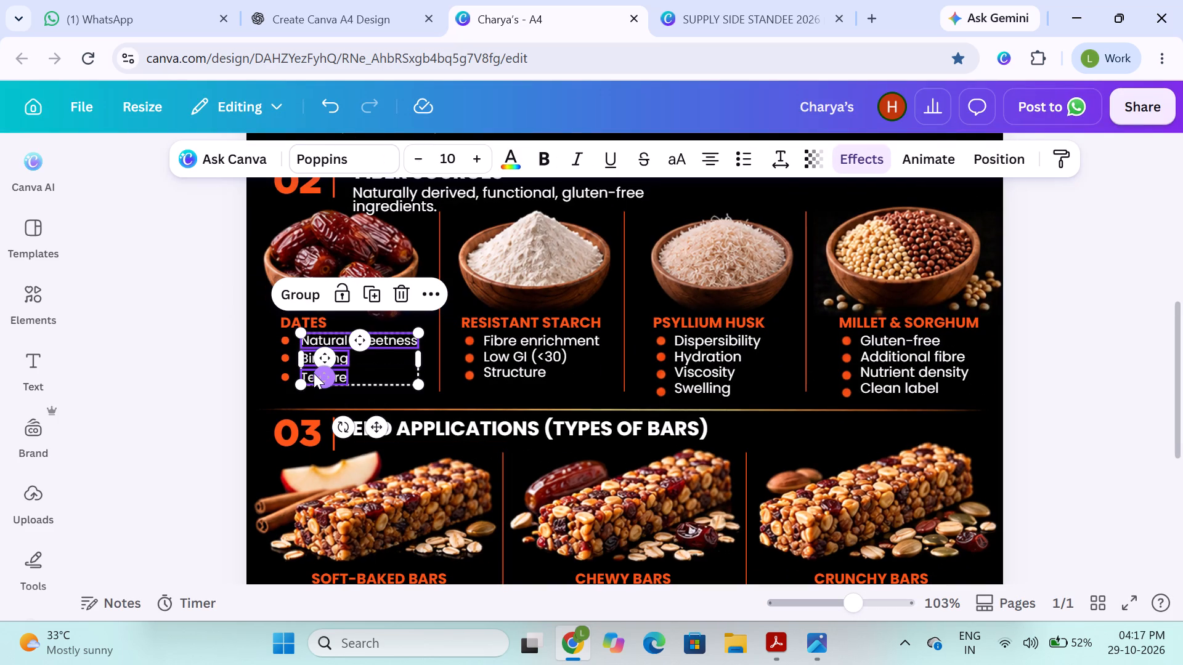
click(314, 373)
key(Left)
key(Left)
key(Right)
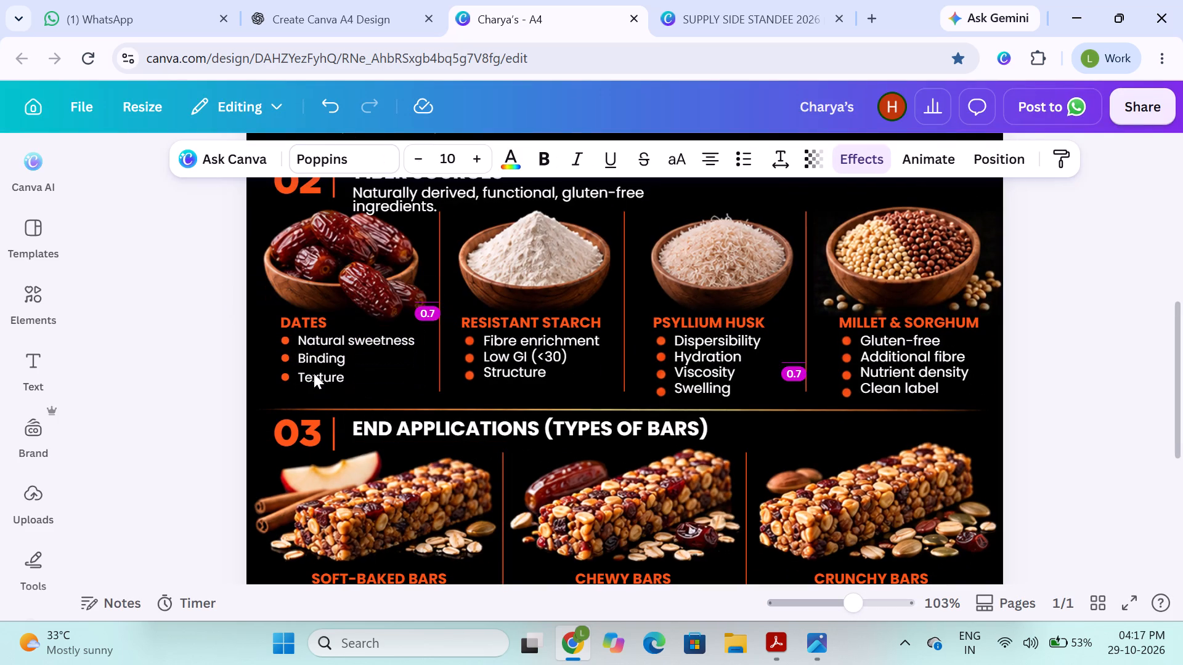
click(285, 315)
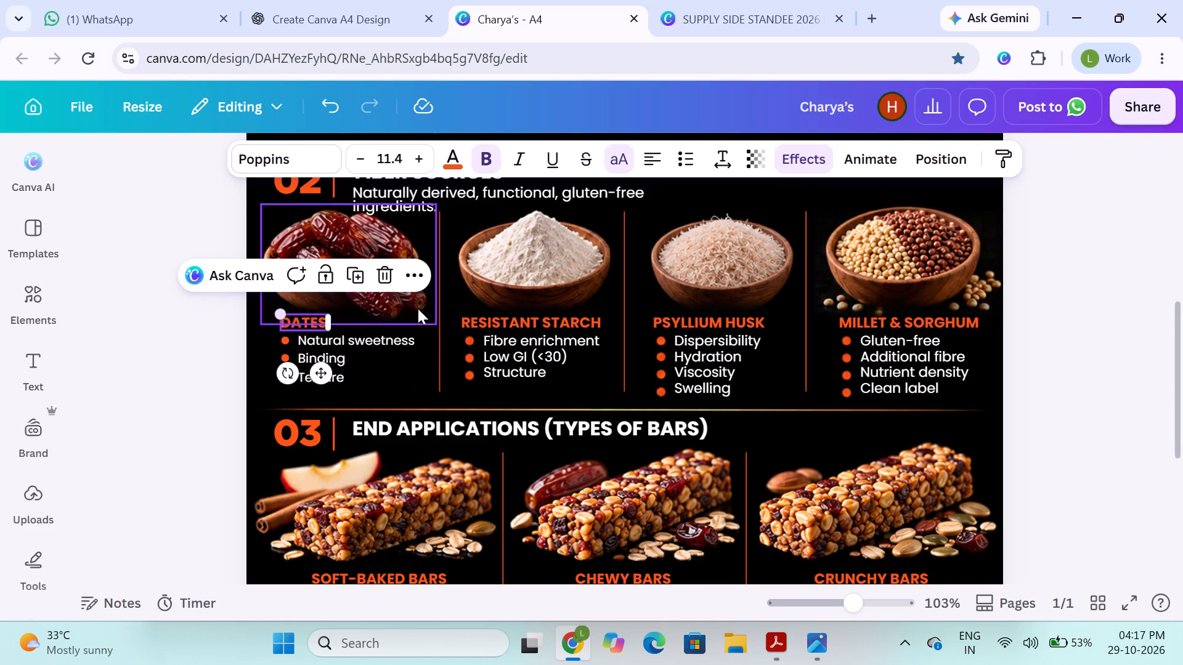
Compare the font sizes of the RESISTANT STARCH, PSYLLIUM HUSK and MILLET & SORGHUM headings.
click(497, 323)
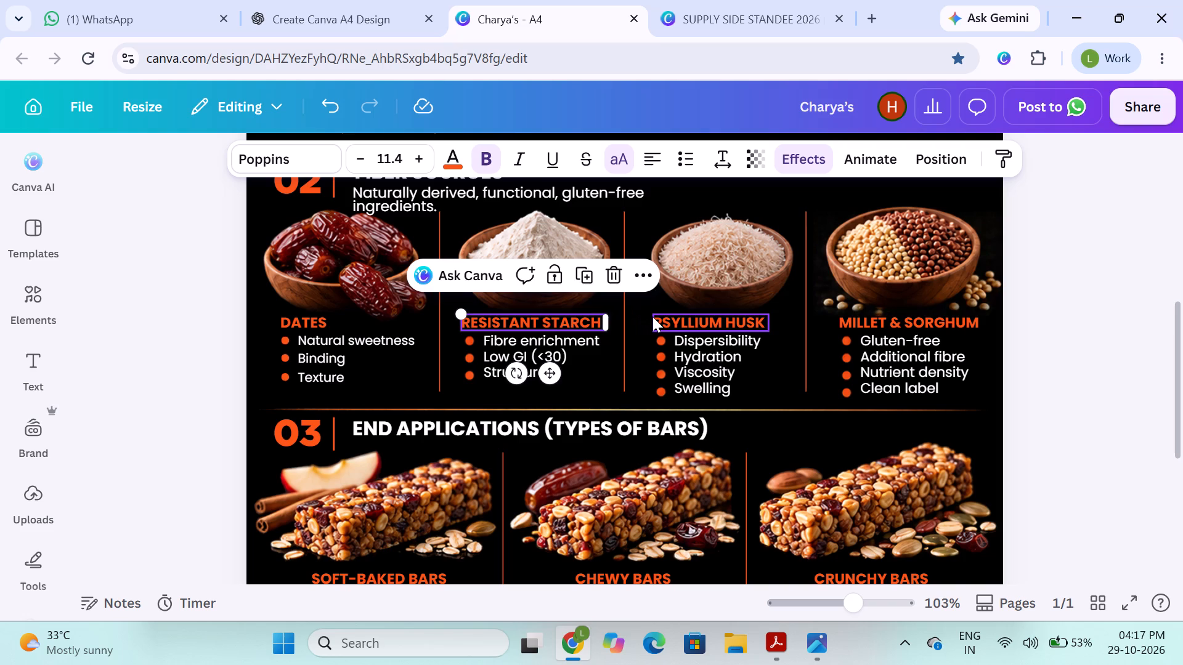
click(652, 316)
scroll(652, 316, left, 1)
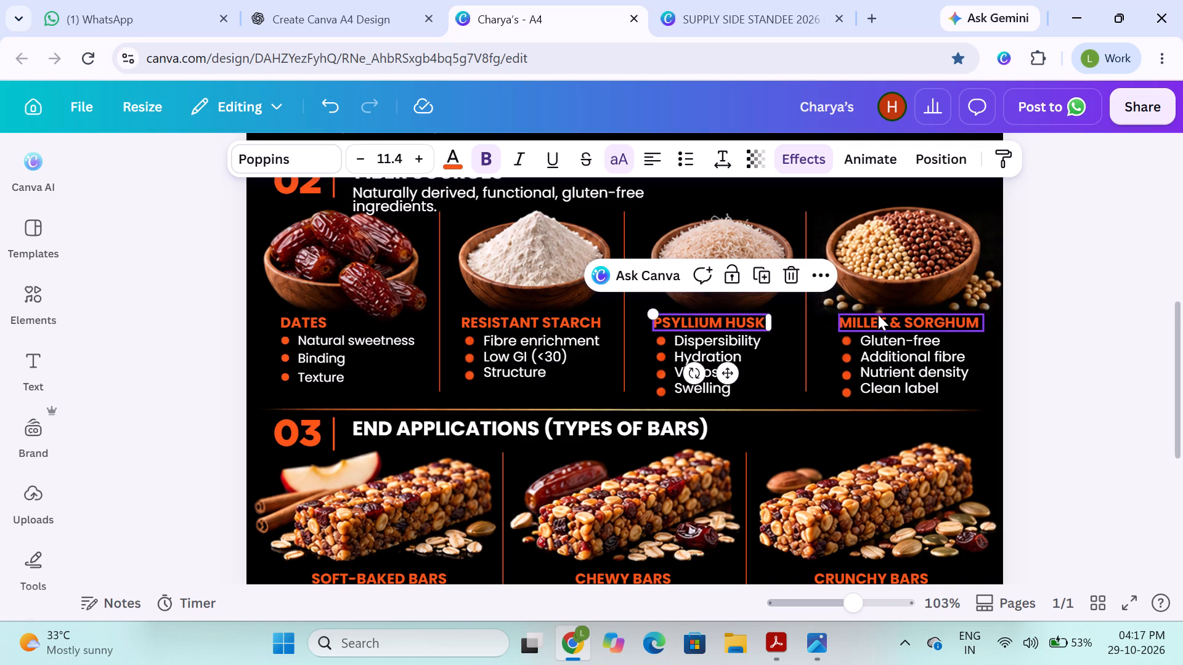
click(871, 321)
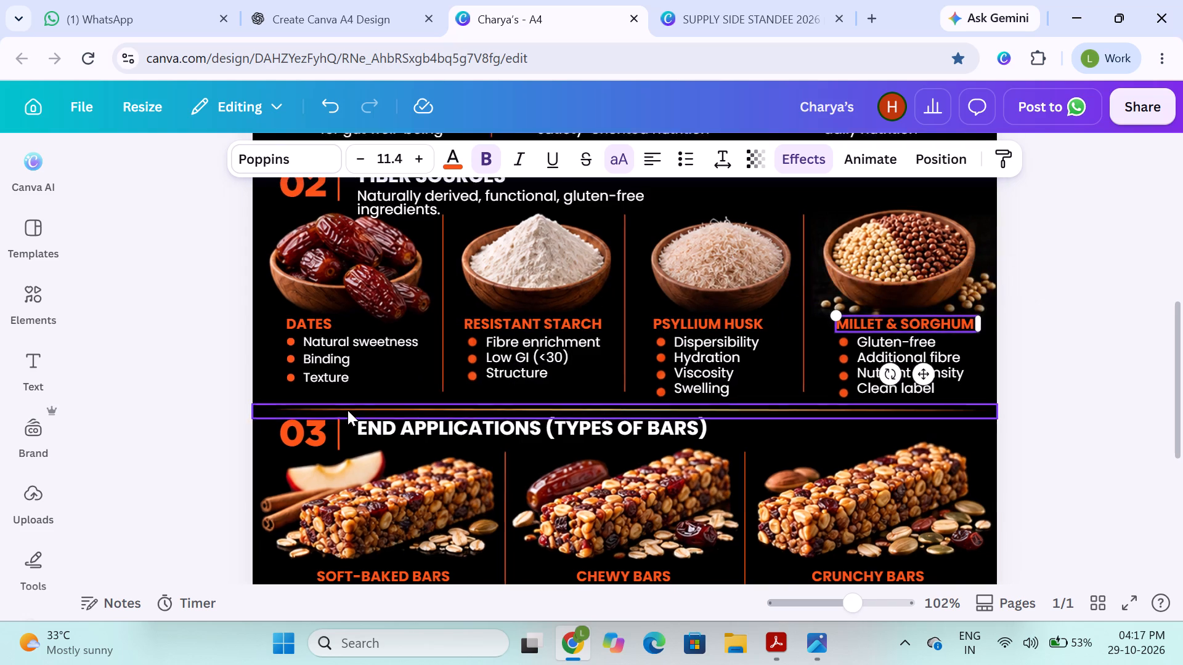
scroll(348, 410, up, 1)
scroll(348, 410, down, 1)
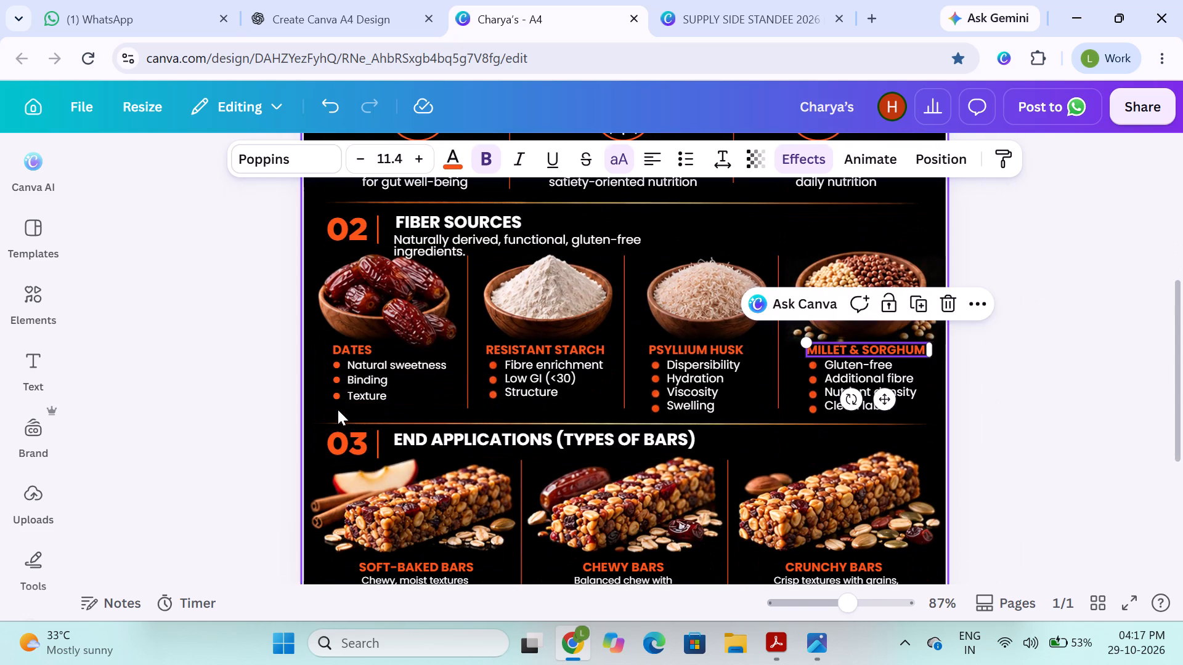
click(228, 377)
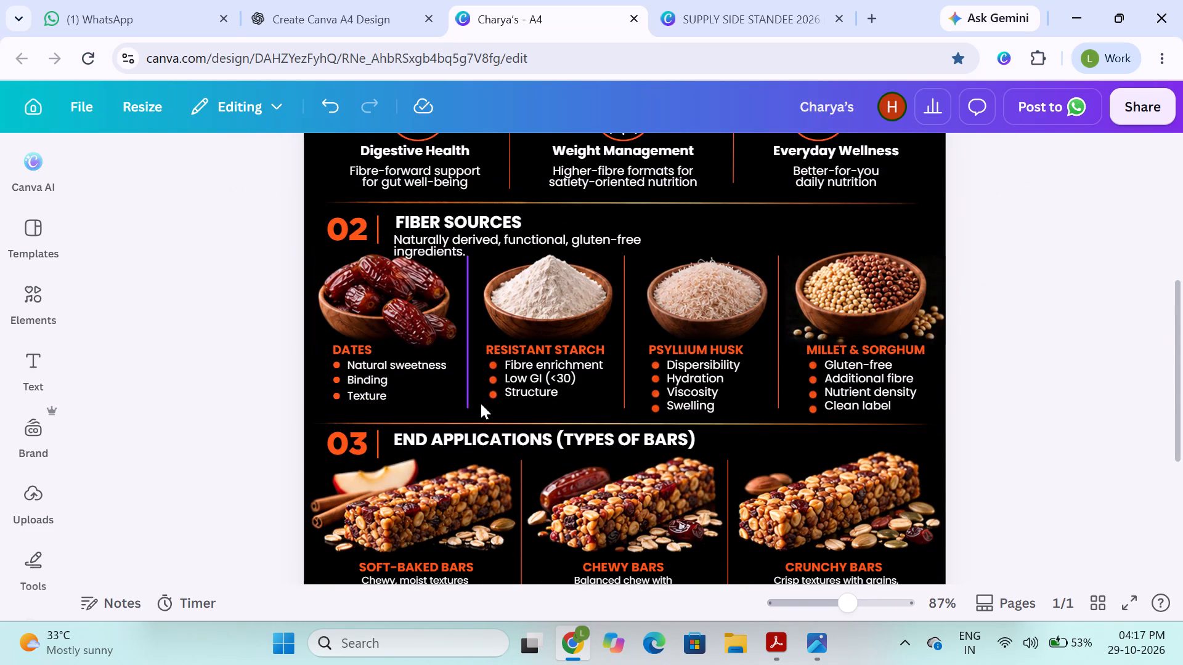
Delete the old orange bullet graphic beside the RESISTANT STARCH list.
click(493, 379)
key(BackSpace)
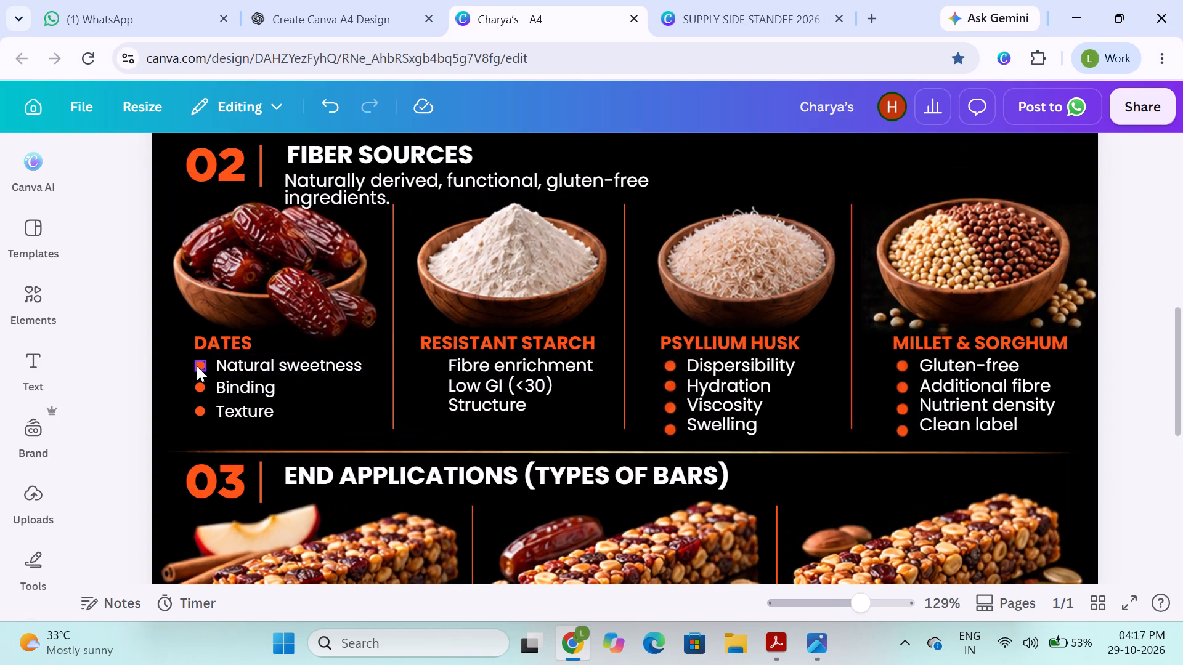
Duplicate the three orange DATES circles and place the copies beside the RESISTANT STARCH list, level with the originals.
shift+click(197, 366)
shift+click(198, 387)
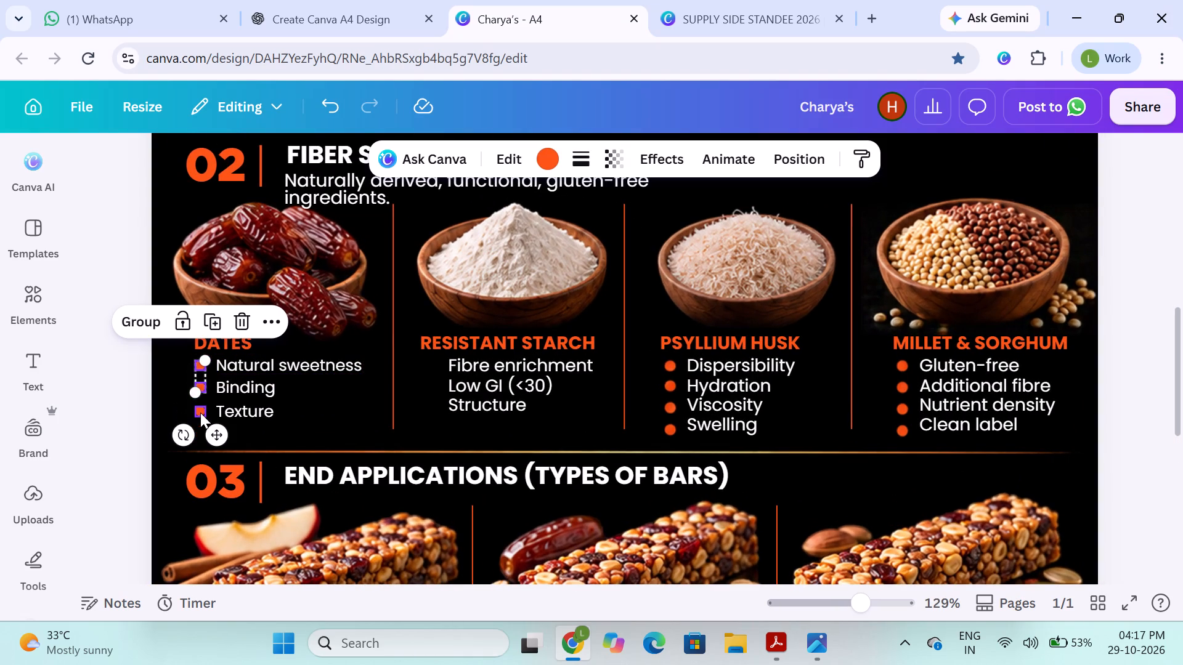
shift+click(200, 413)
key(ctrl+d)
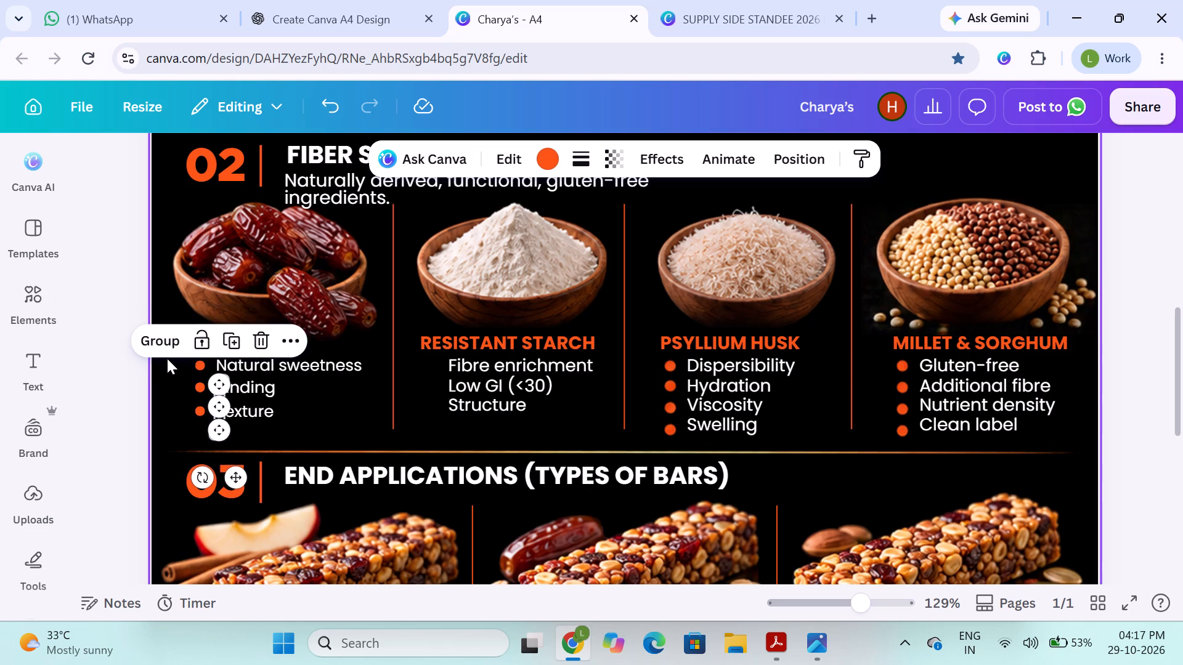
drag(217, 404, 433, 369)
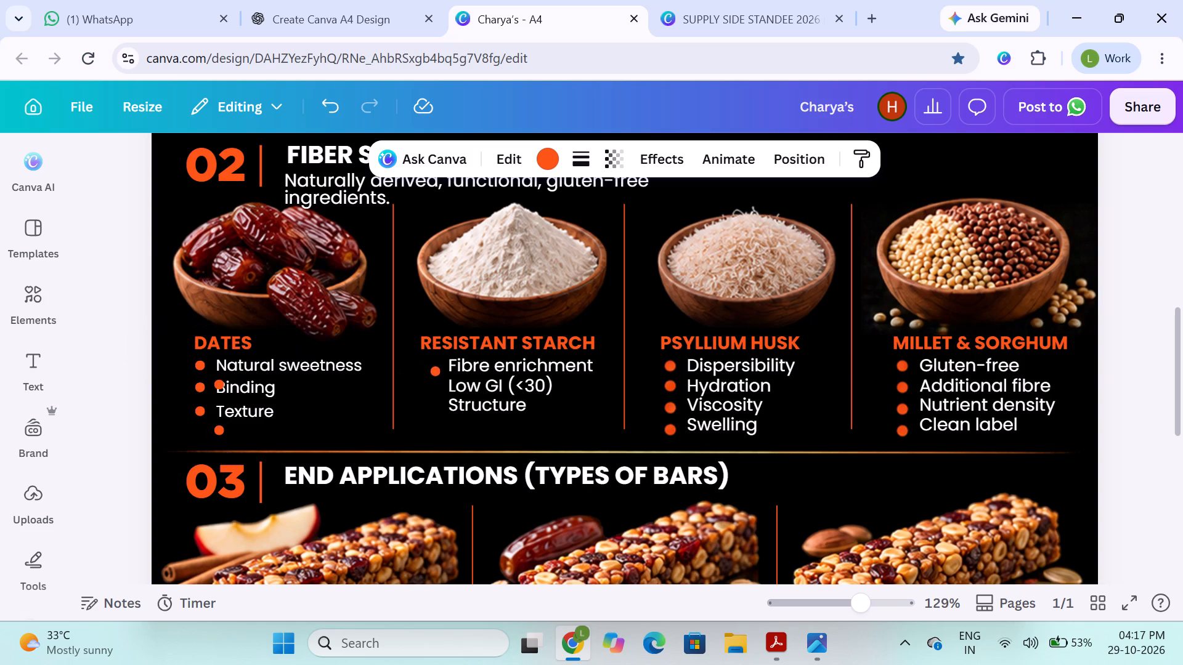
drag(433, 369, 431, 387)
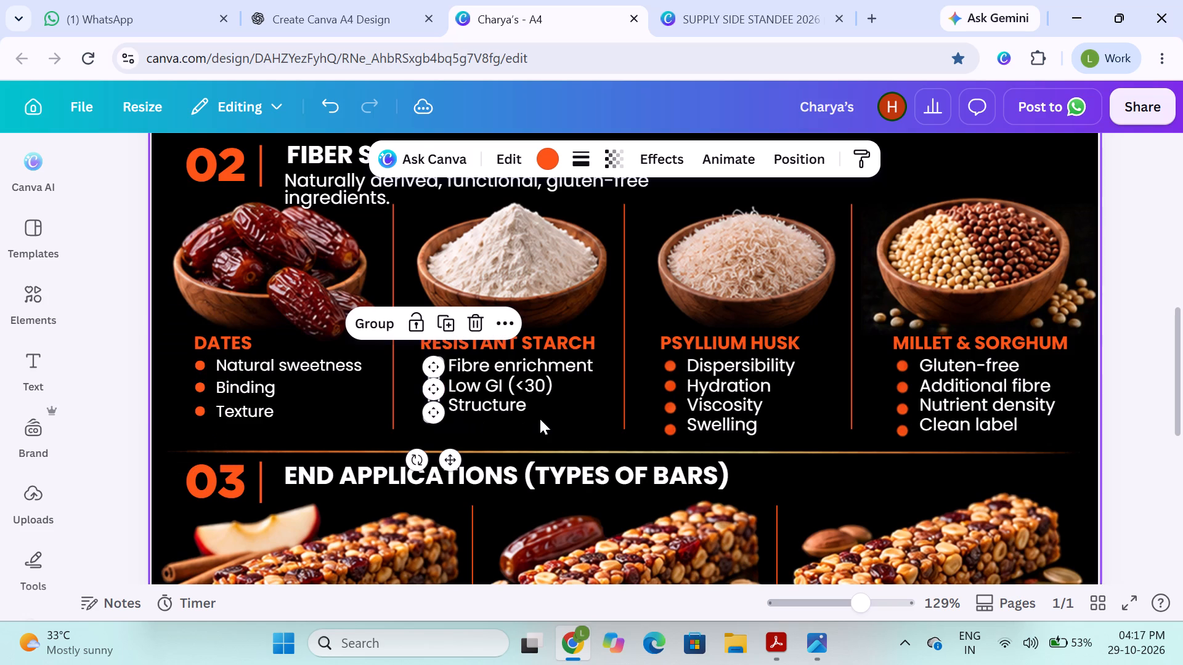
click(540, 419)
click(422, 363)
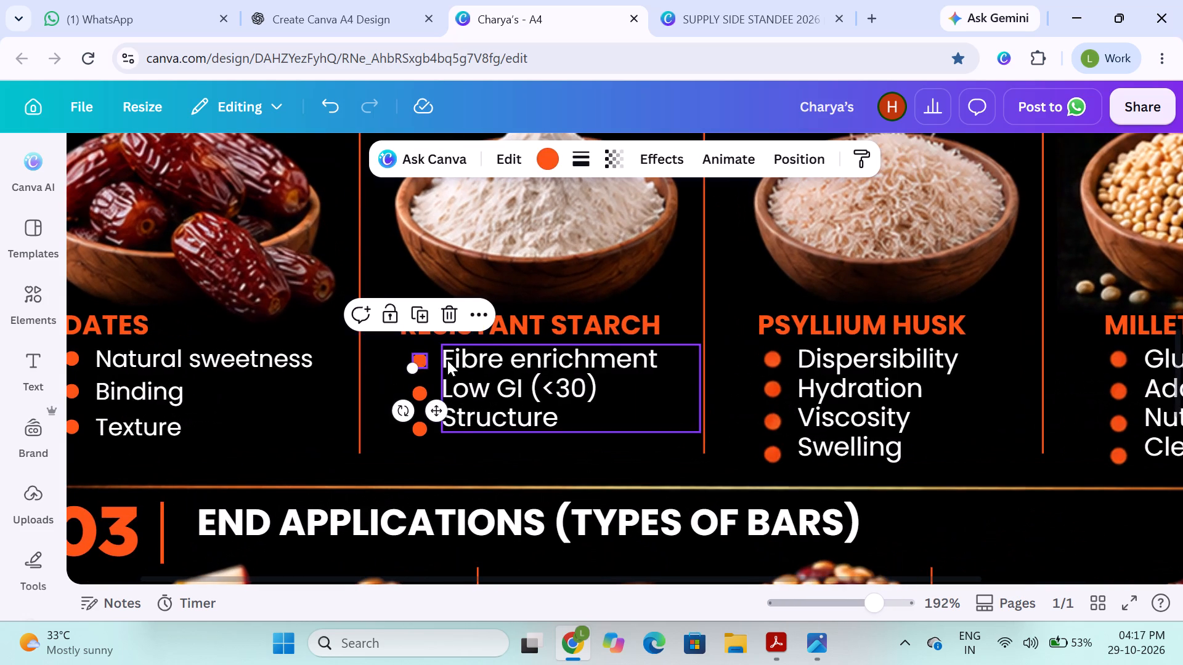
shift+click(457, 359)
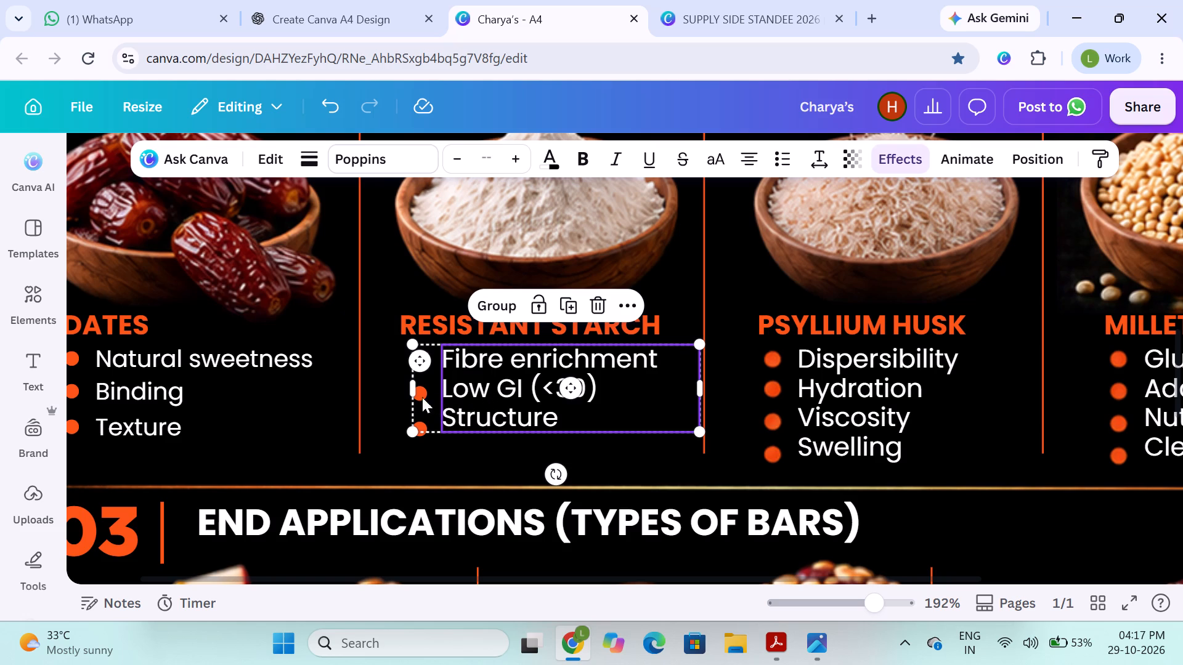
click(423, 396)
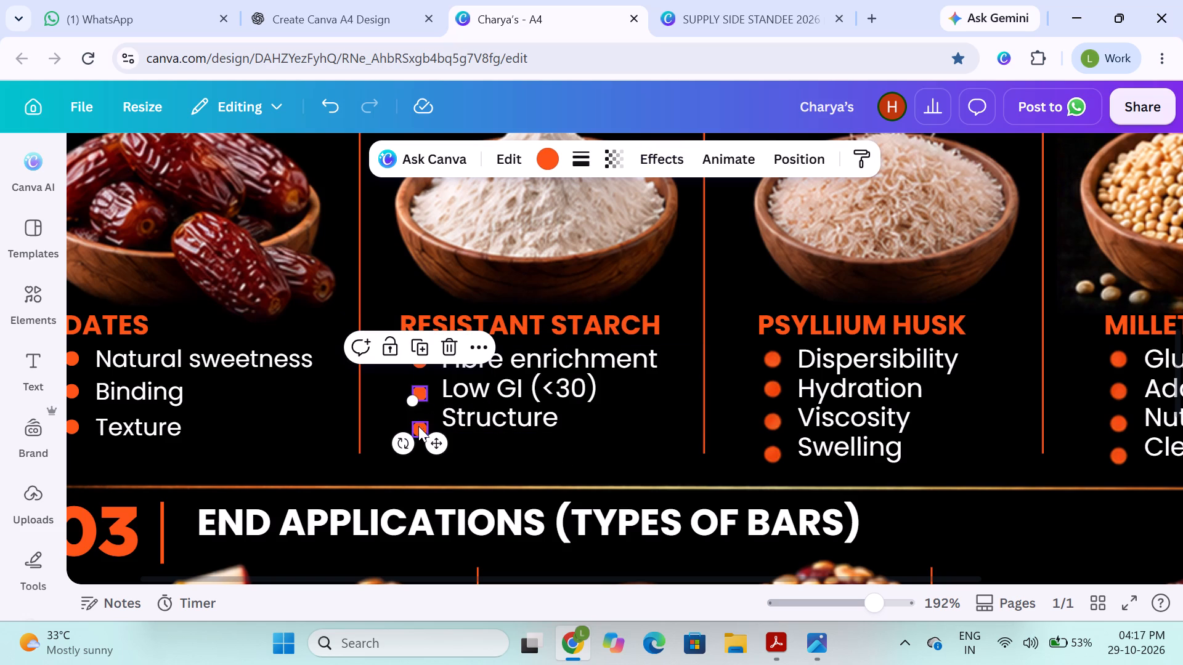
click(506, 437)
Copy the lines "Low GI (<30)" and "Structure" and remove them from the RESISTANT STARCH text box, leaving only "Fibre enrichment".
click(525, 405)
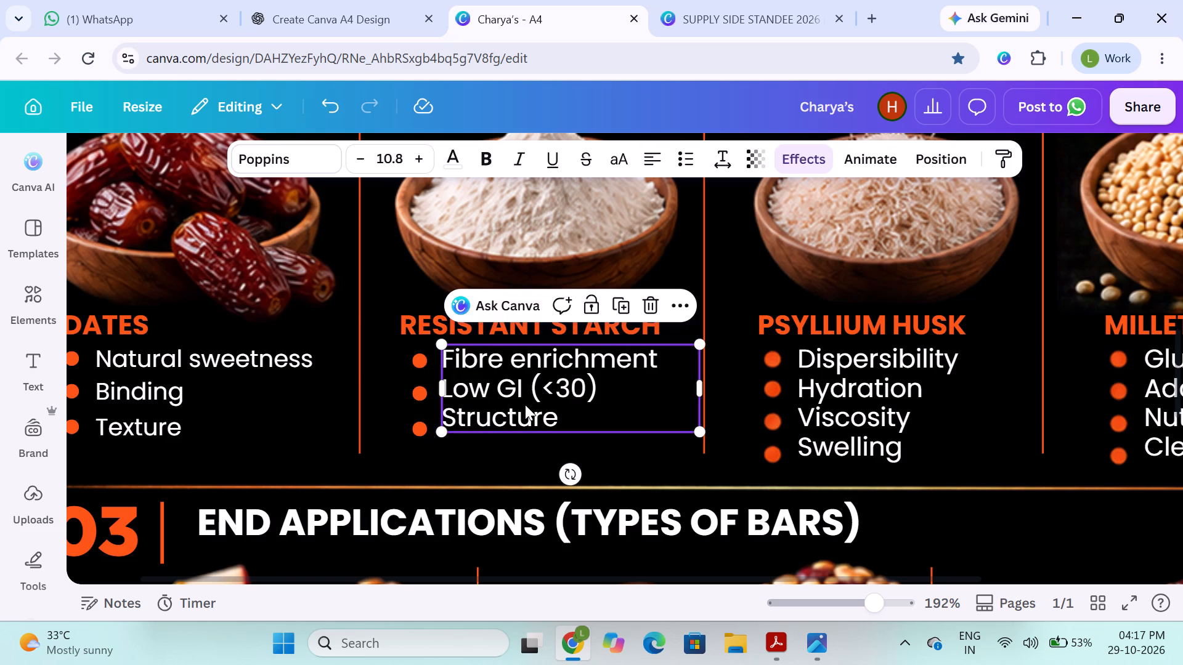
click(595, 389)
click(594, 389)
drag(594, 389, 446, 403)
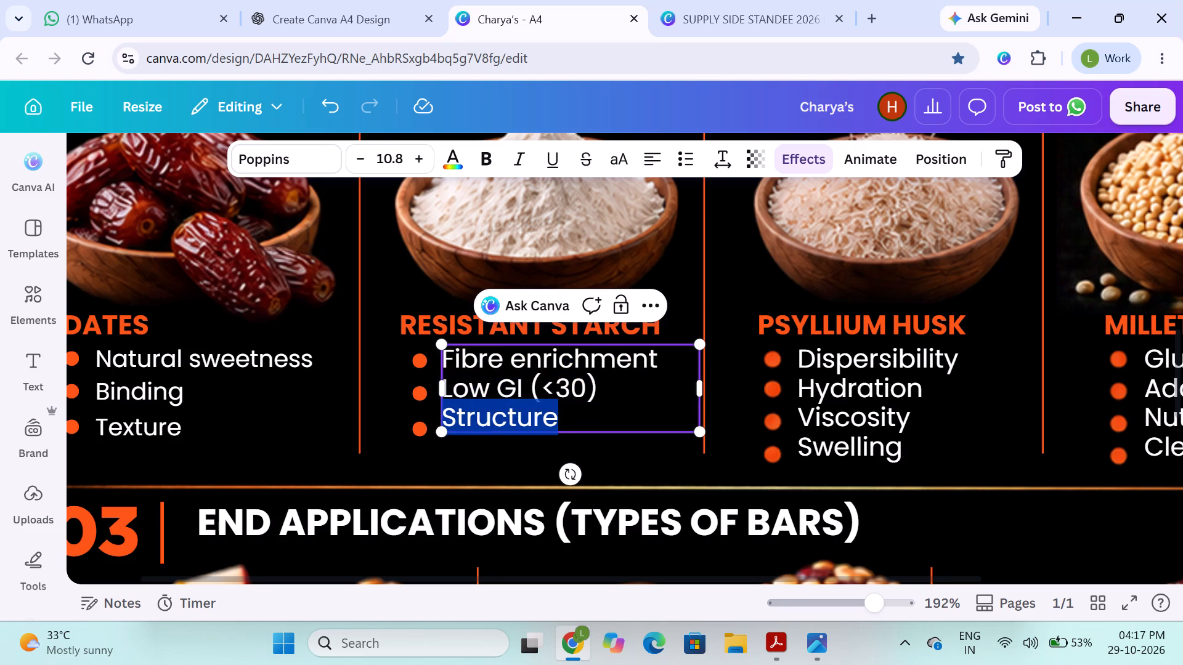
drag(446, 403, 444, 389)
click(557, 419)
drag(564, 421, 492, 407)
drag(492, 407, 445, 383)
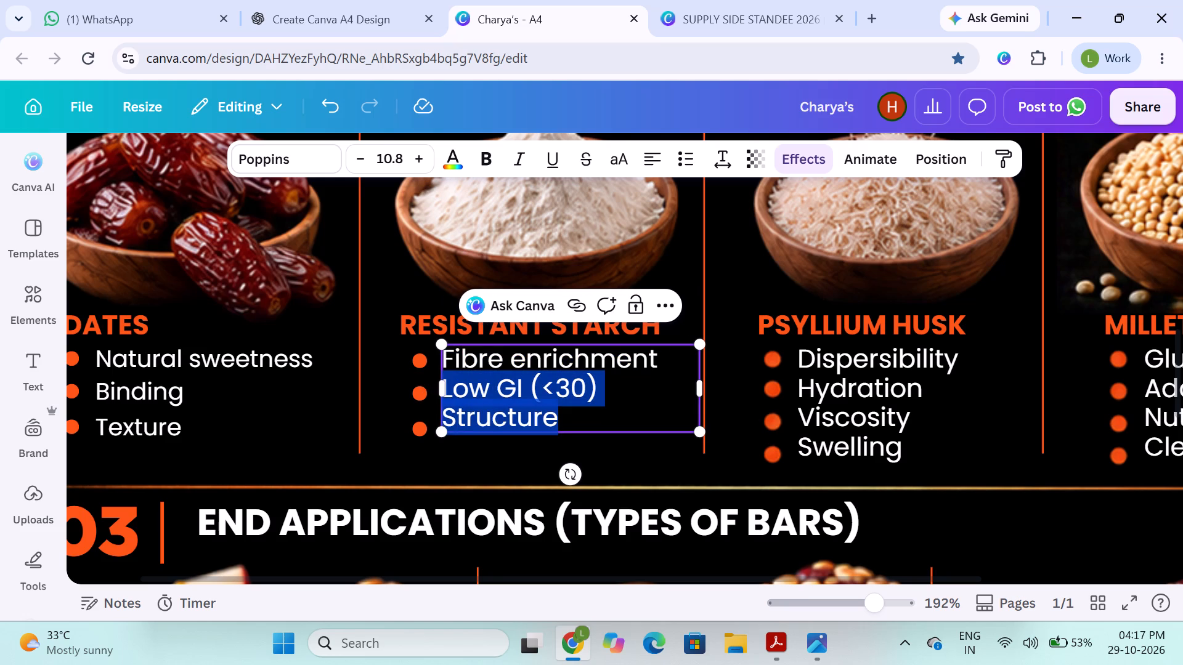
key(ctrl+c)
key(BackSpace)
key(BackSpace)
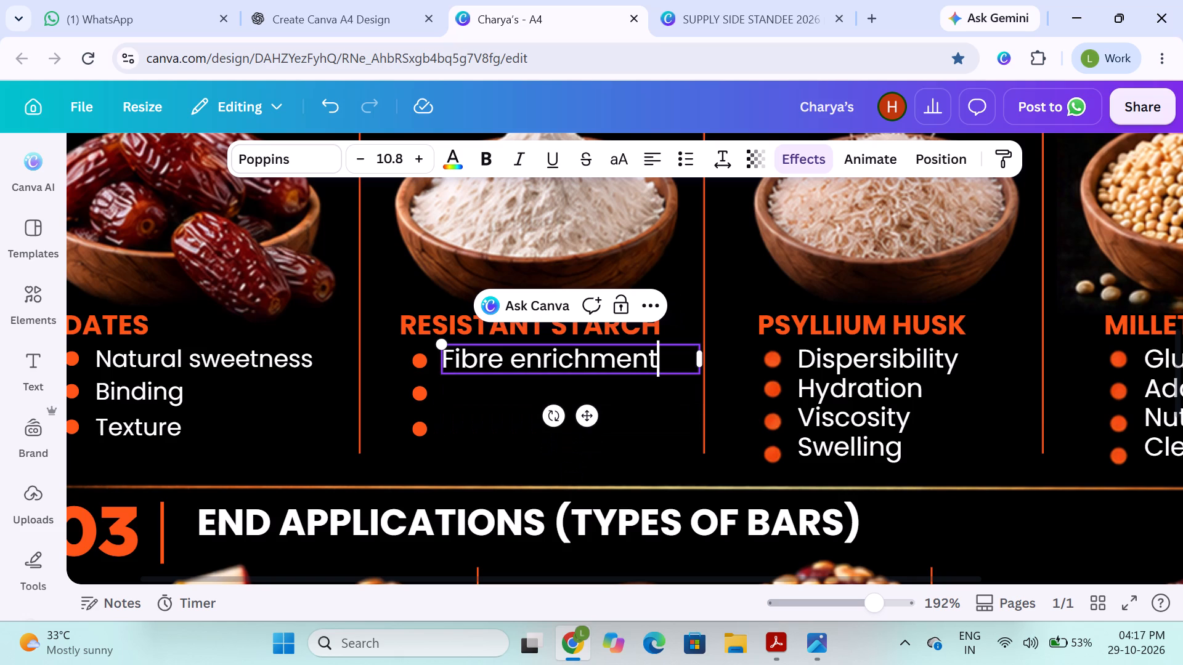
Narrow the Fibre enrichment text box to fit its text on a single line.
drag(703, 361, 675, 367)
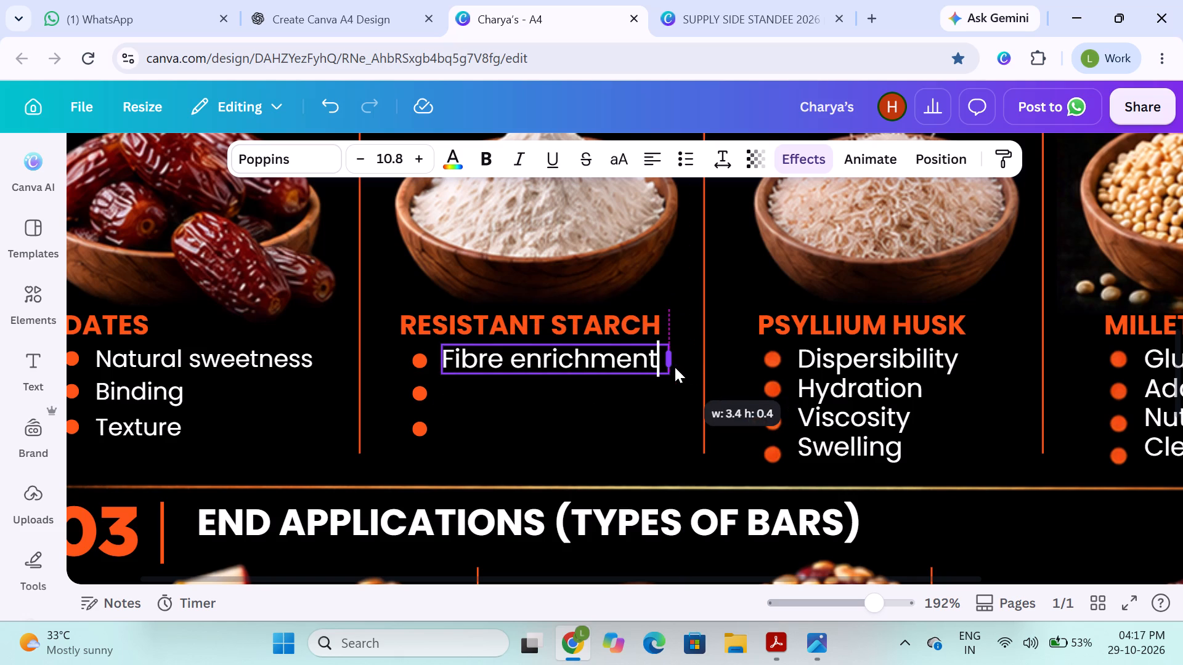
drag(675, 367, 670, 368)
click(657, 403)
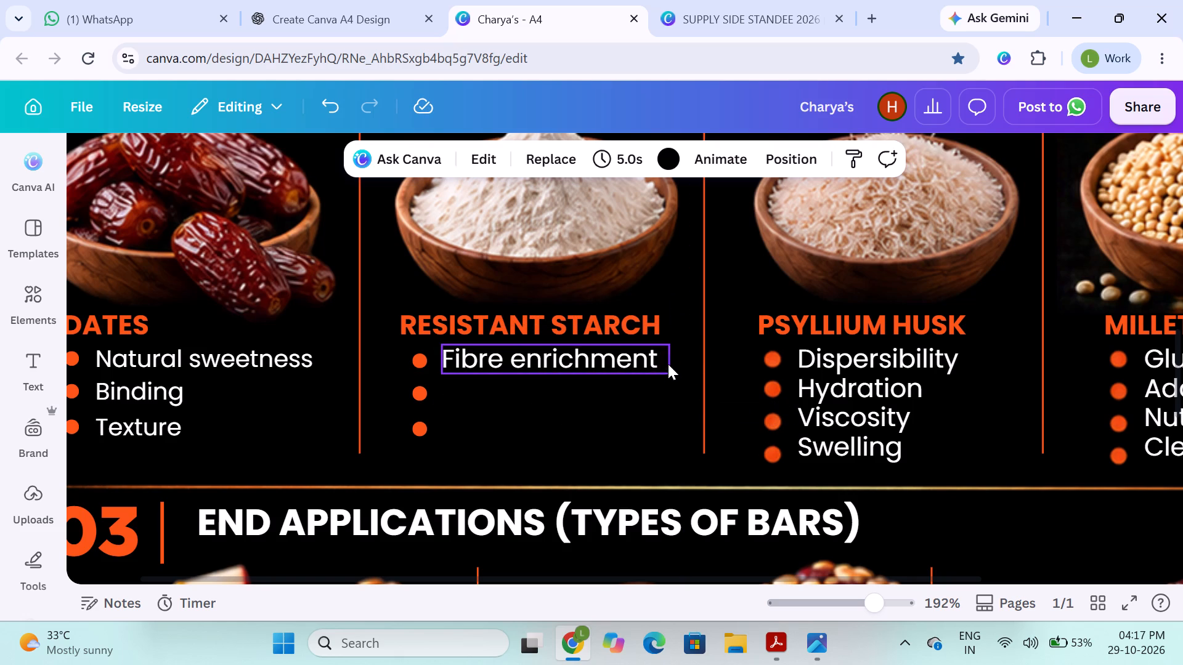
click(658, 363)
drag(672, 358, 665, 361)
click(612, 395)
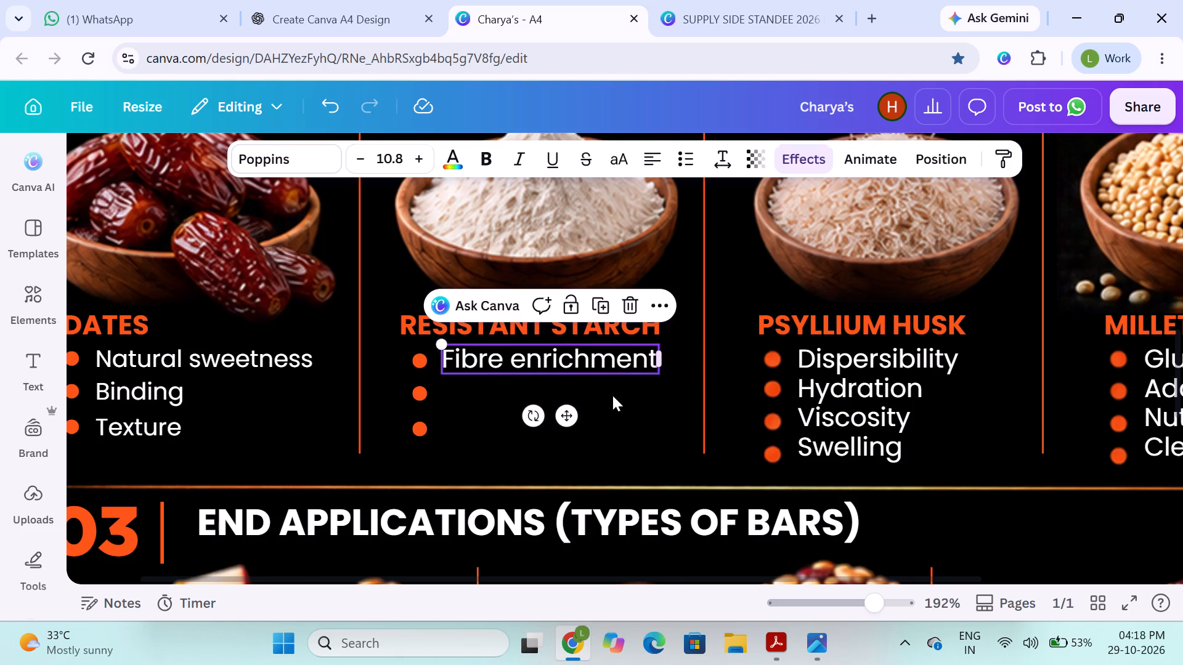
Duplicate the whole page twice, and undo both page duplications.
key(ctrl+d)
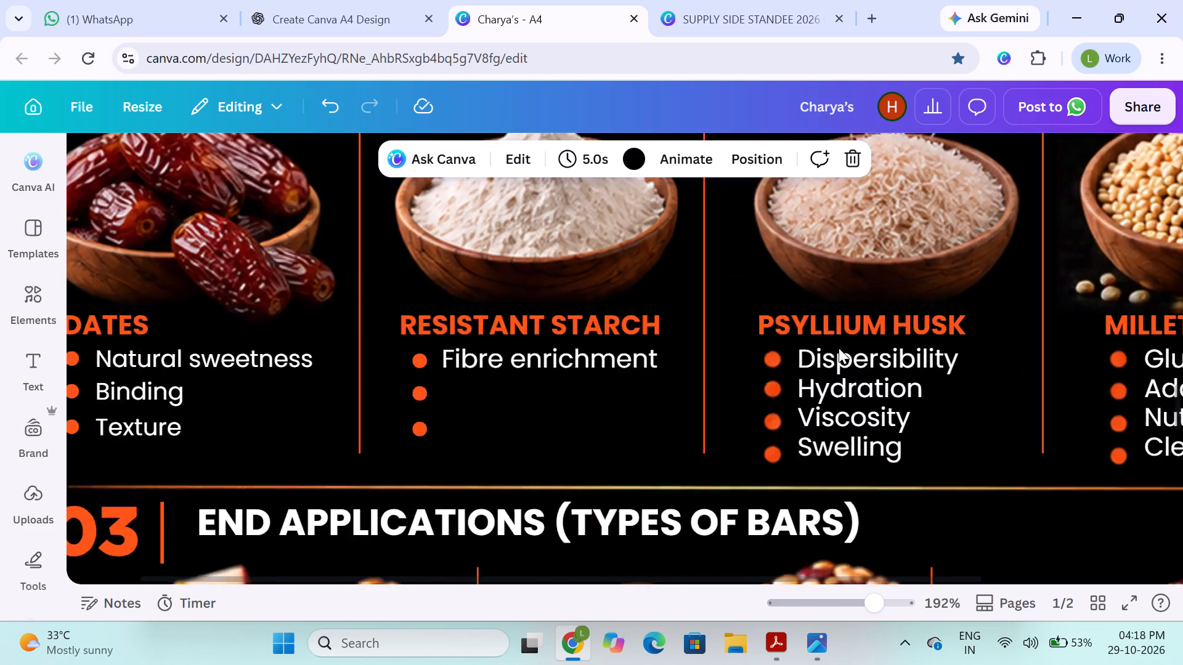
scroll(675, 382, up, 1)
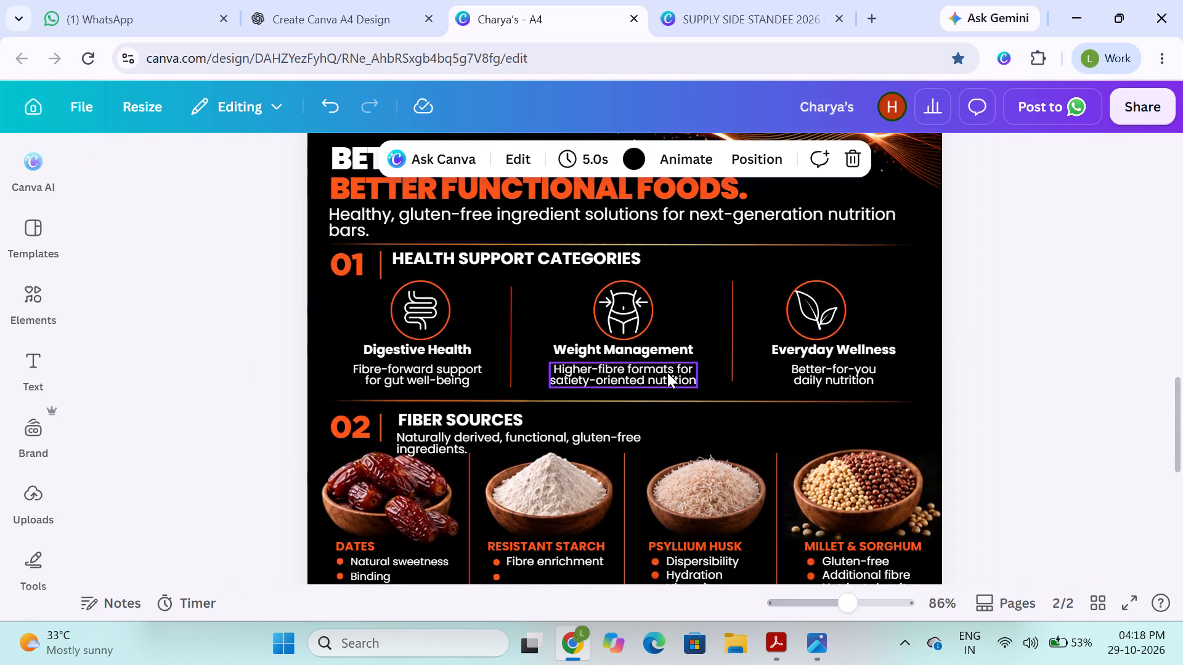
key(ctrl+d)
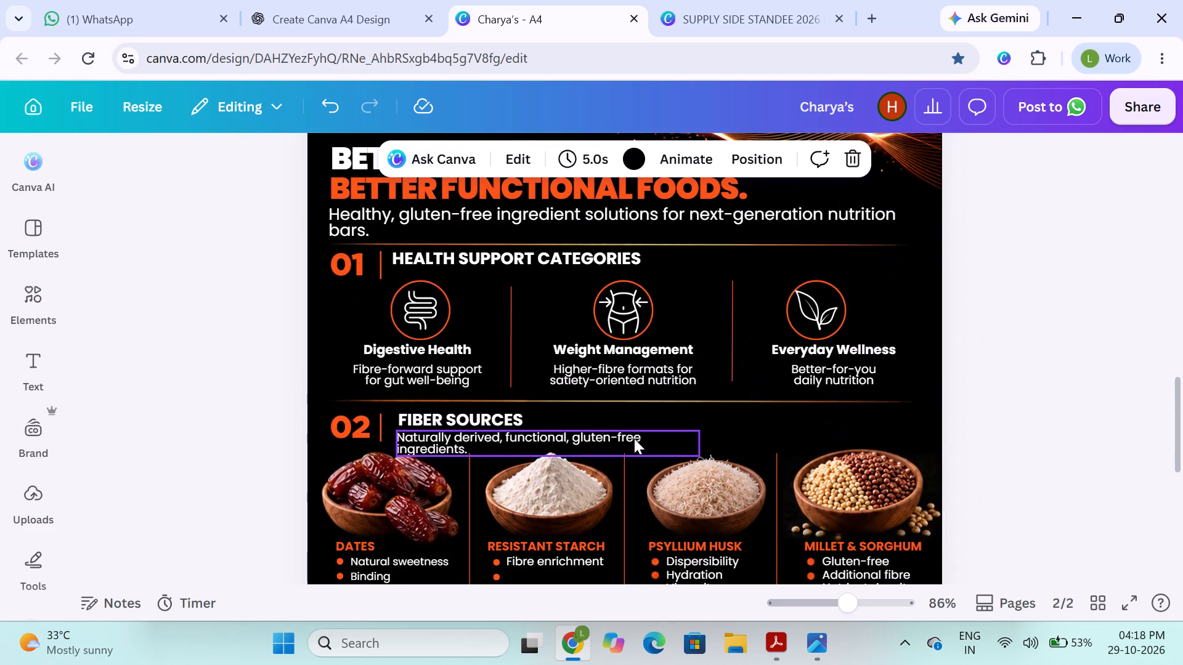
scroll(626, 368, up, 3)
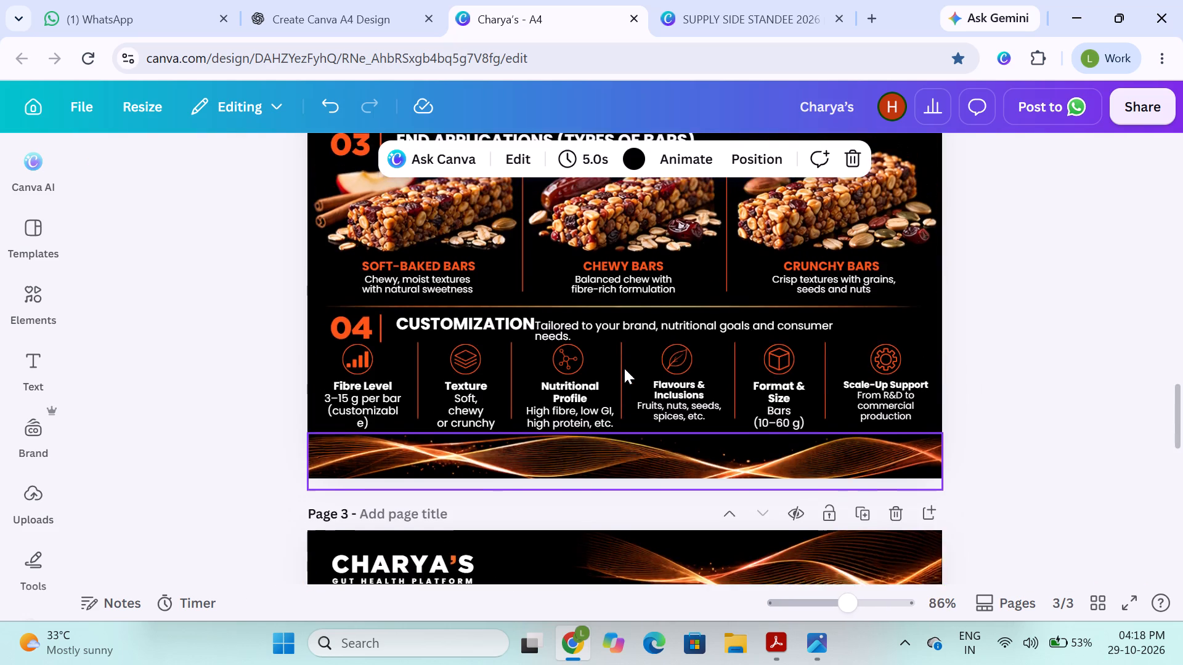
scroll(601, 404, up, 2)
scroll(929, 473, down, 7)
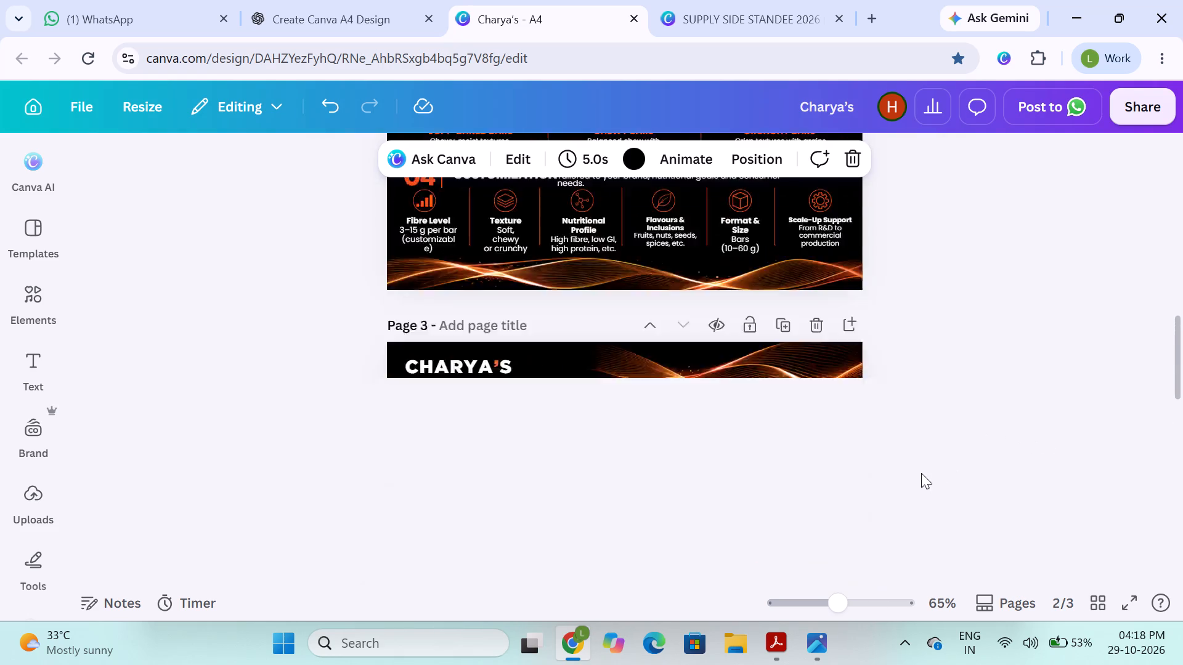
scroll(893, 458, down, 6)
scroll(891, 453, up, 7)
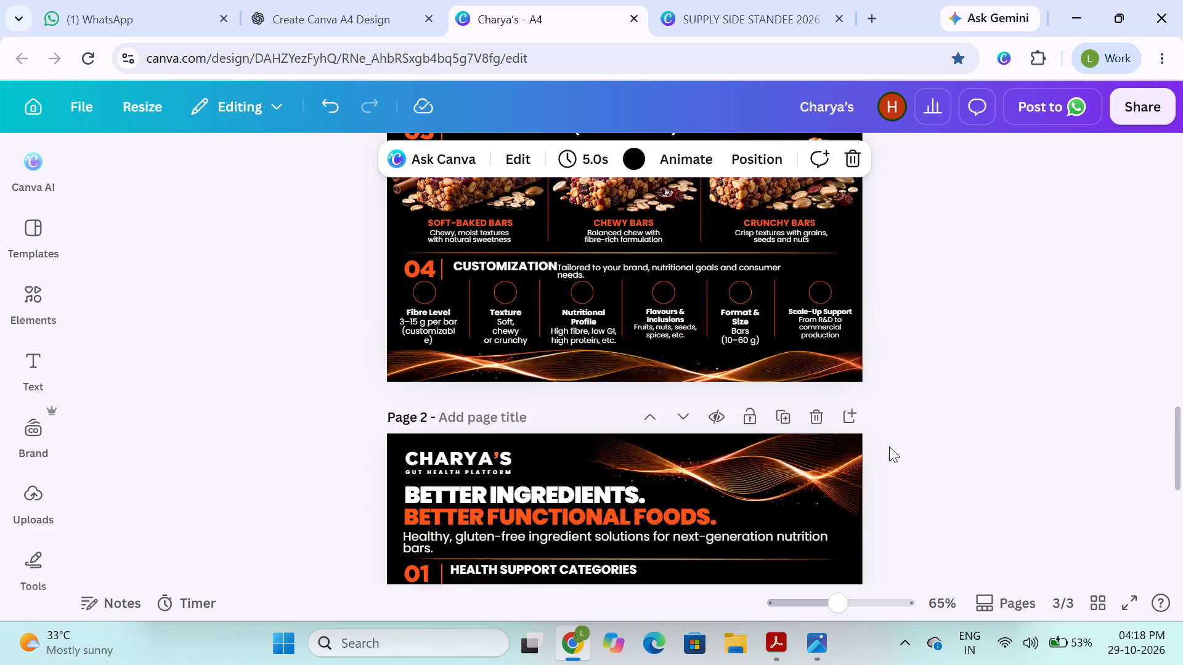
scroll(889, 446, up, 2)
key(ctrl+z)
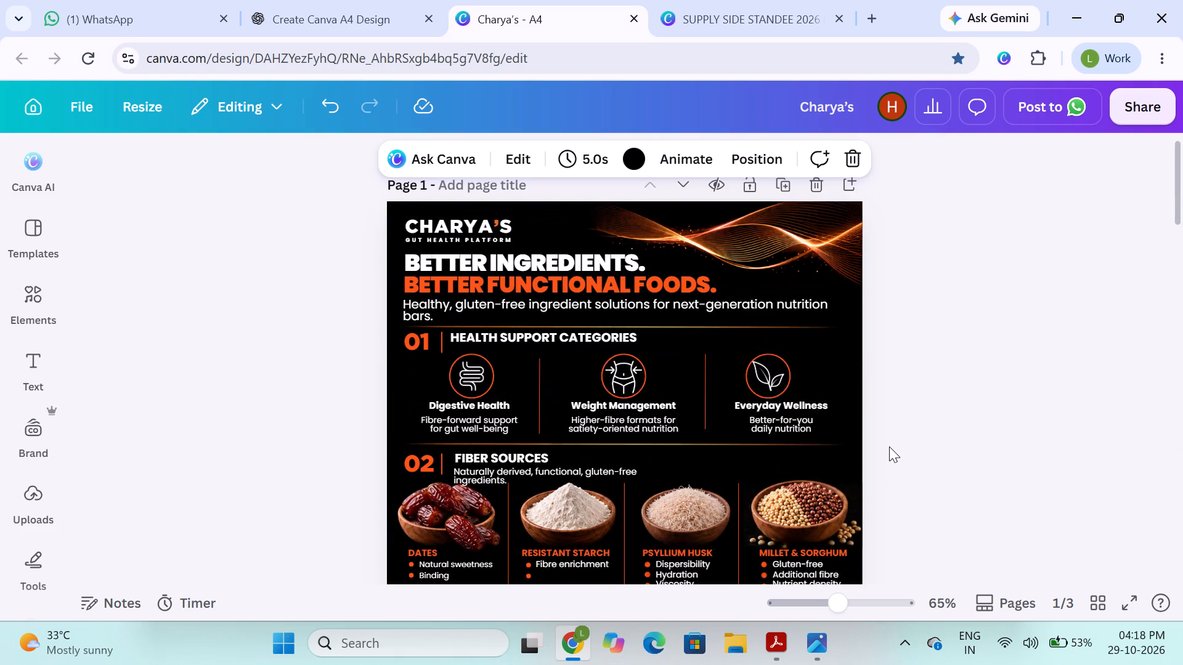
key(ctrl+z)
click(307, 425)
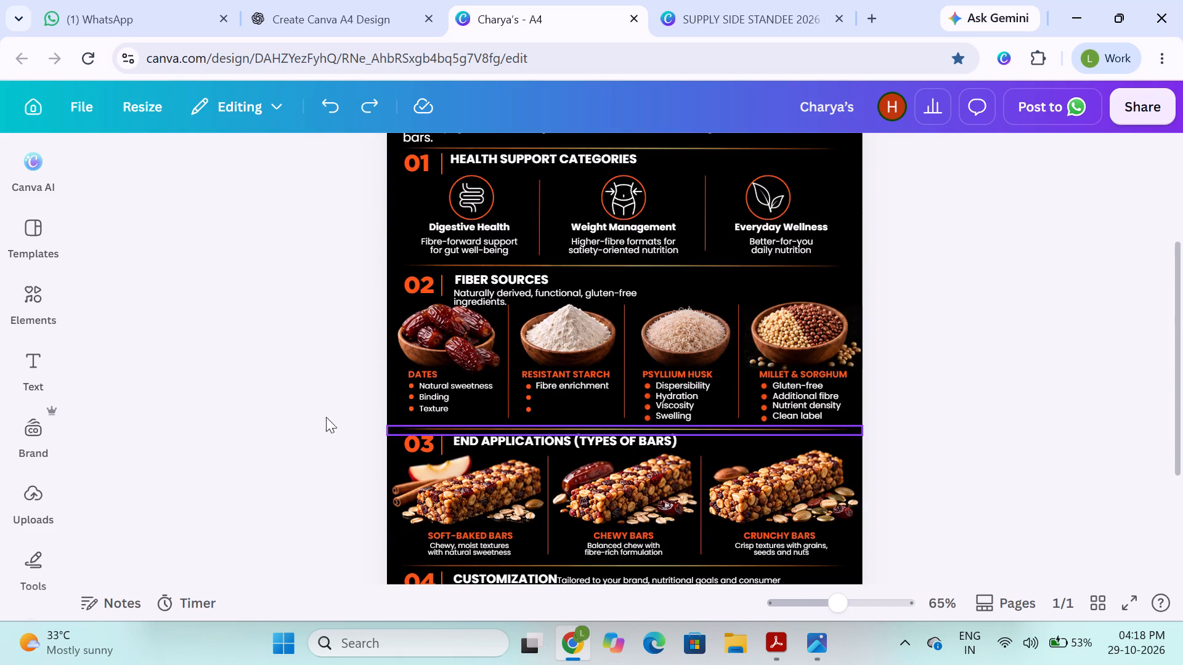
Paste the copied "Low GI (<30)" and "Structure" lines as a new text box and move it below Fibre enrichment.
scroll(433, 374, up, 2)
scroll(559, 499, down, 3)
scroll(550, 279, up, 1)
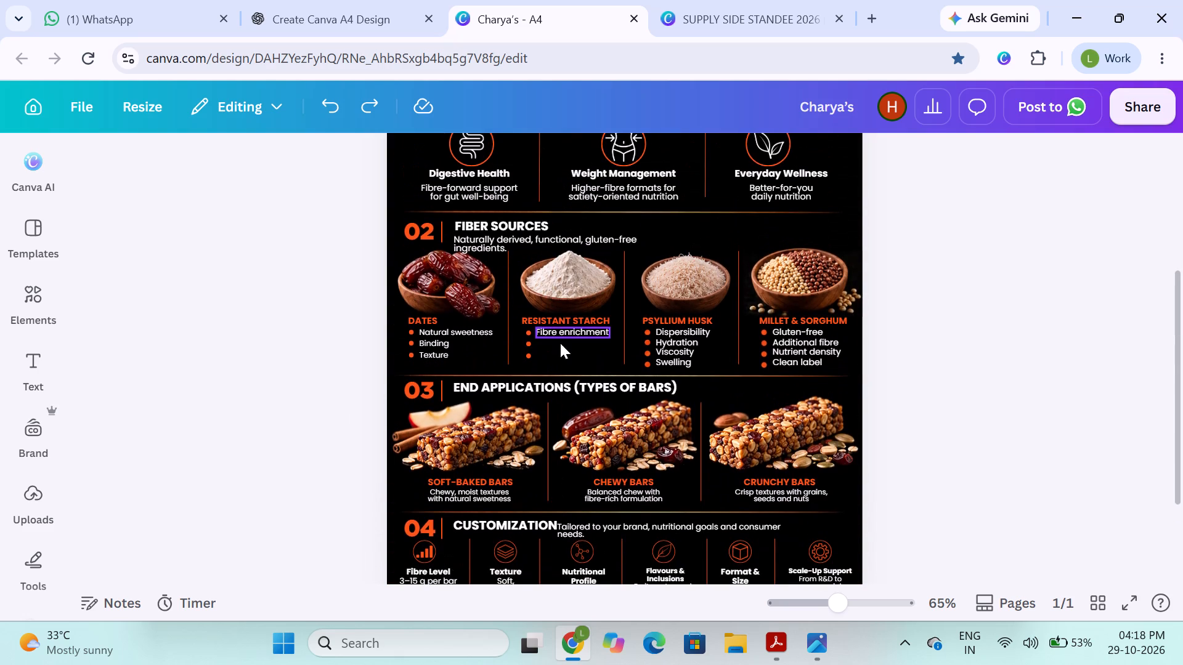
key(ctrl+v)
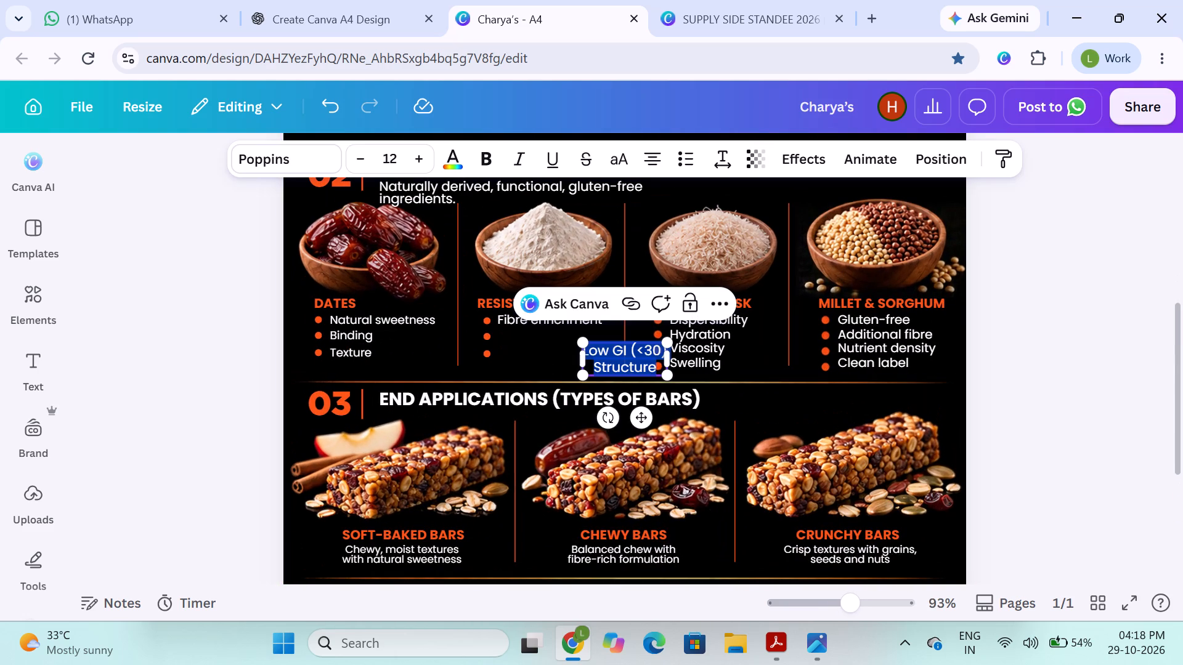
click(627, 363)
click(212, 329)
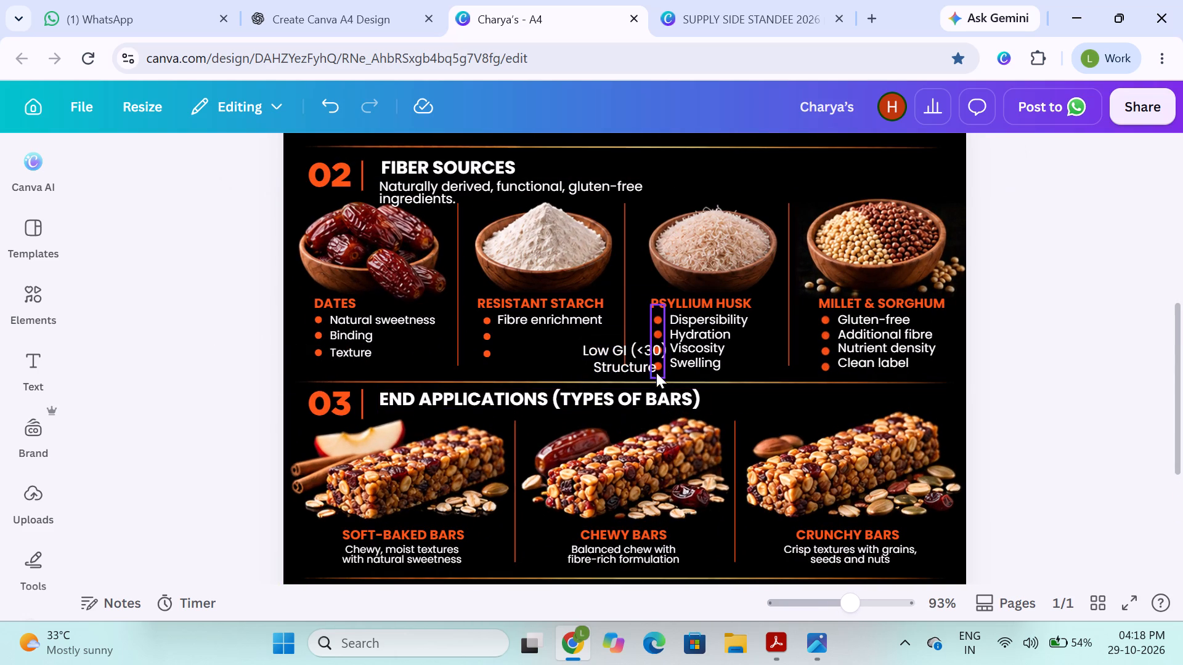
drag(637, 360, 586, 350)
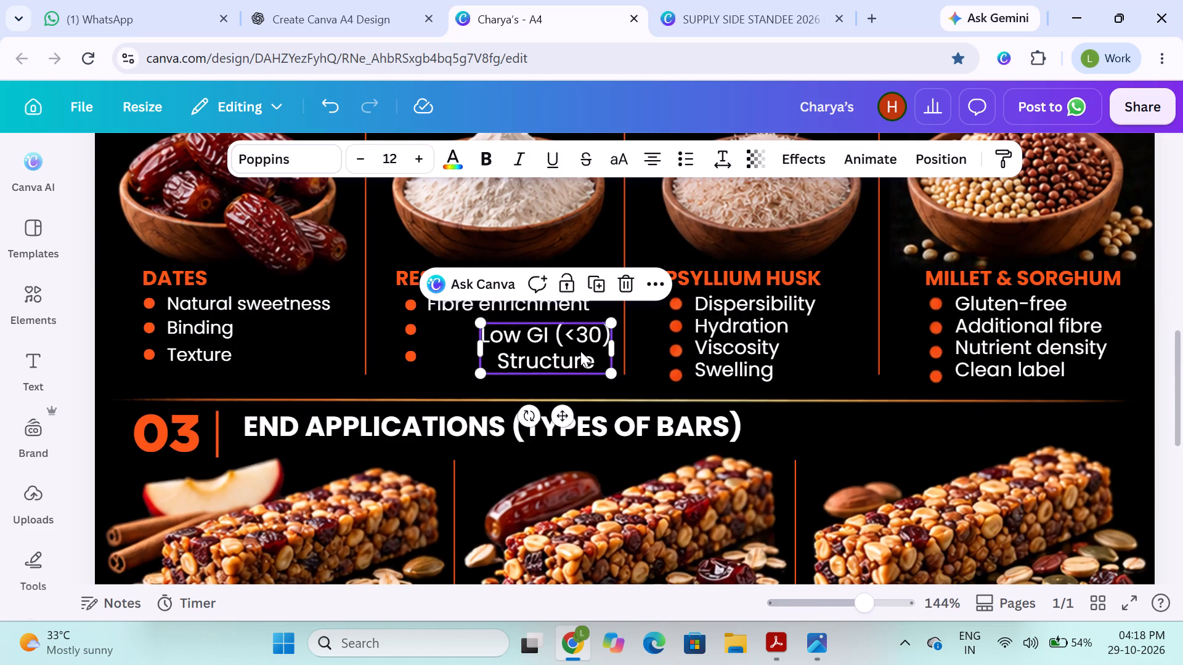
Copy the "Structure" line and remove it from the RESISTANT STARCH text box, leaving only "Low GI (<30)".
click(588, 337)
click(590, 360)
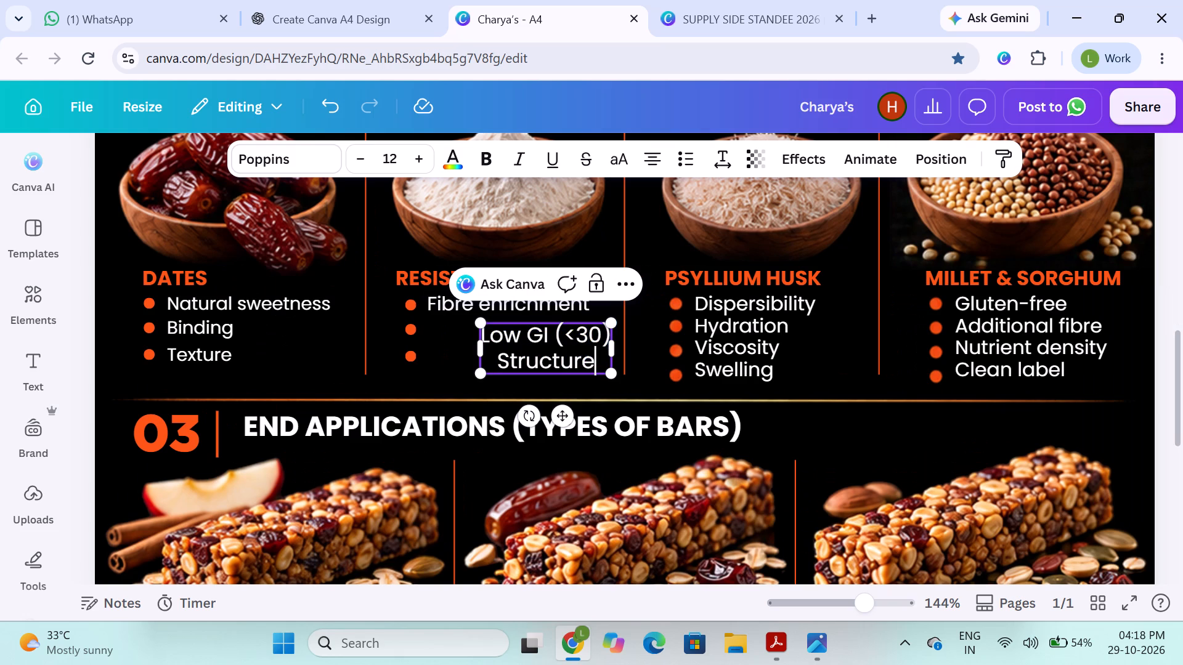
drag(598, 364, 488, 366)
key(ctrl+c)
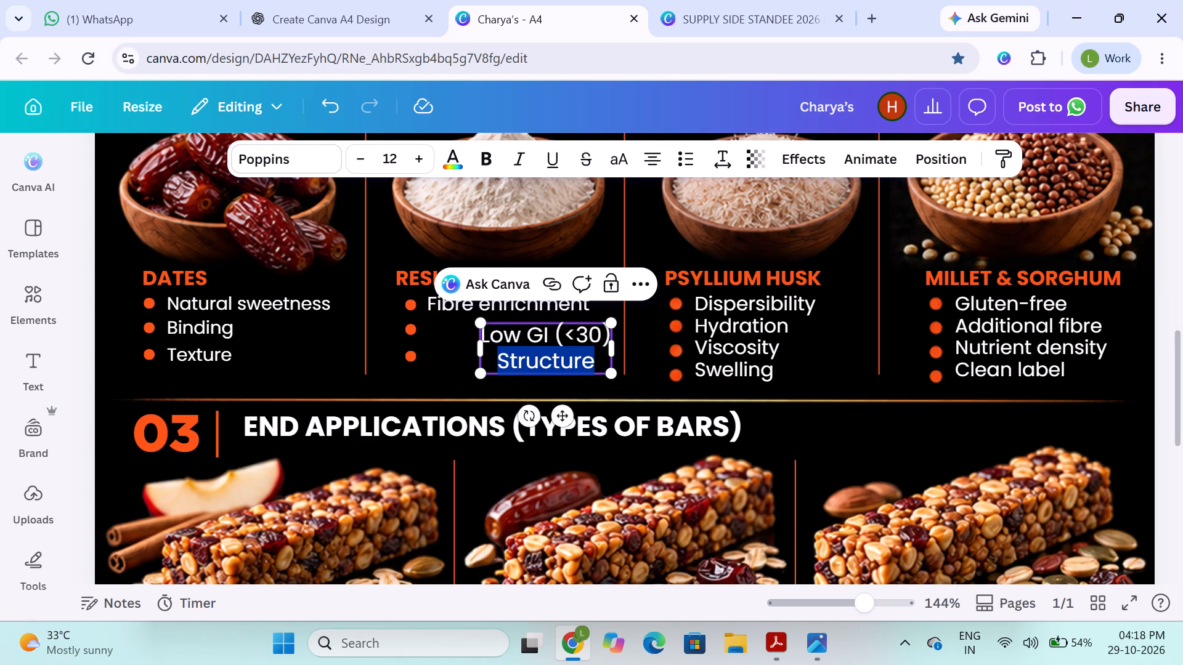
key(BackSpace)
key(BackSpace)
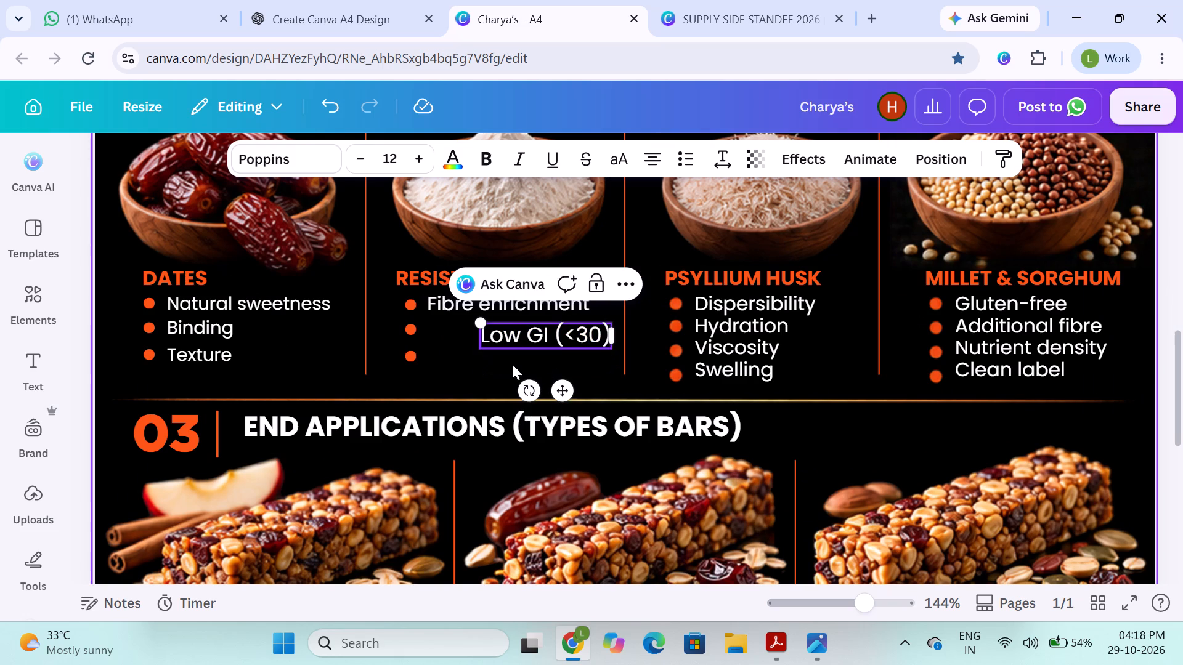
Move the Low GI (<30) box closer to its bullet and paste "Structure" as a separate text line directly below it.
click(471, 358)
drag(527, 336, 482, 334)
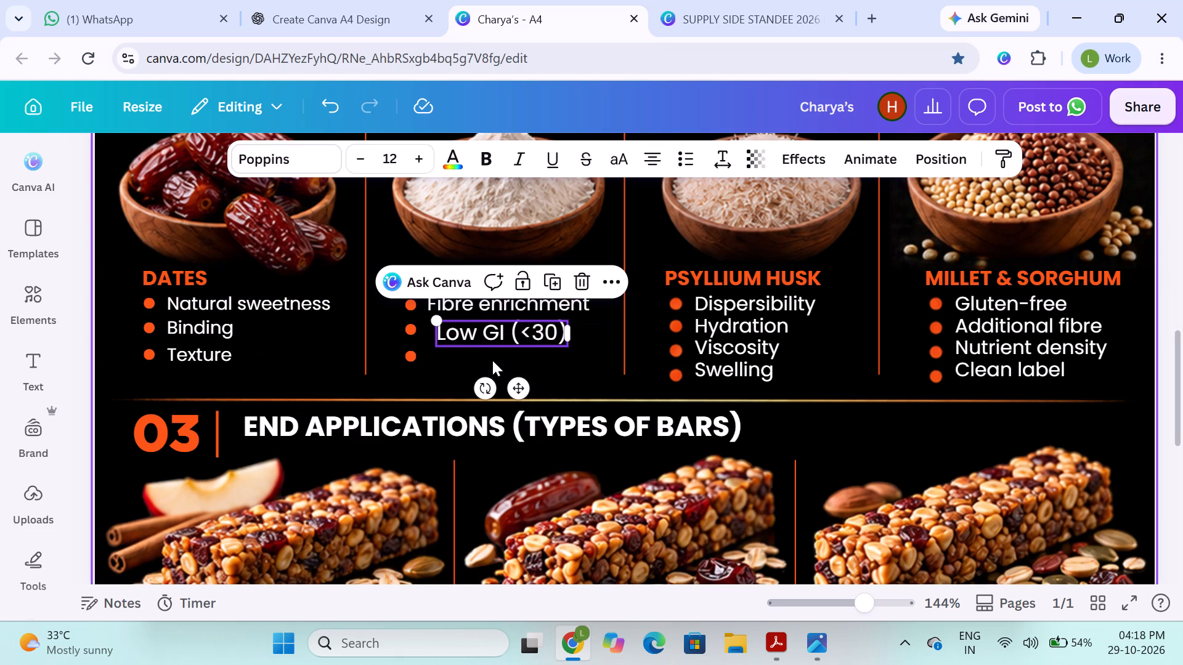
key(ctrl+v)
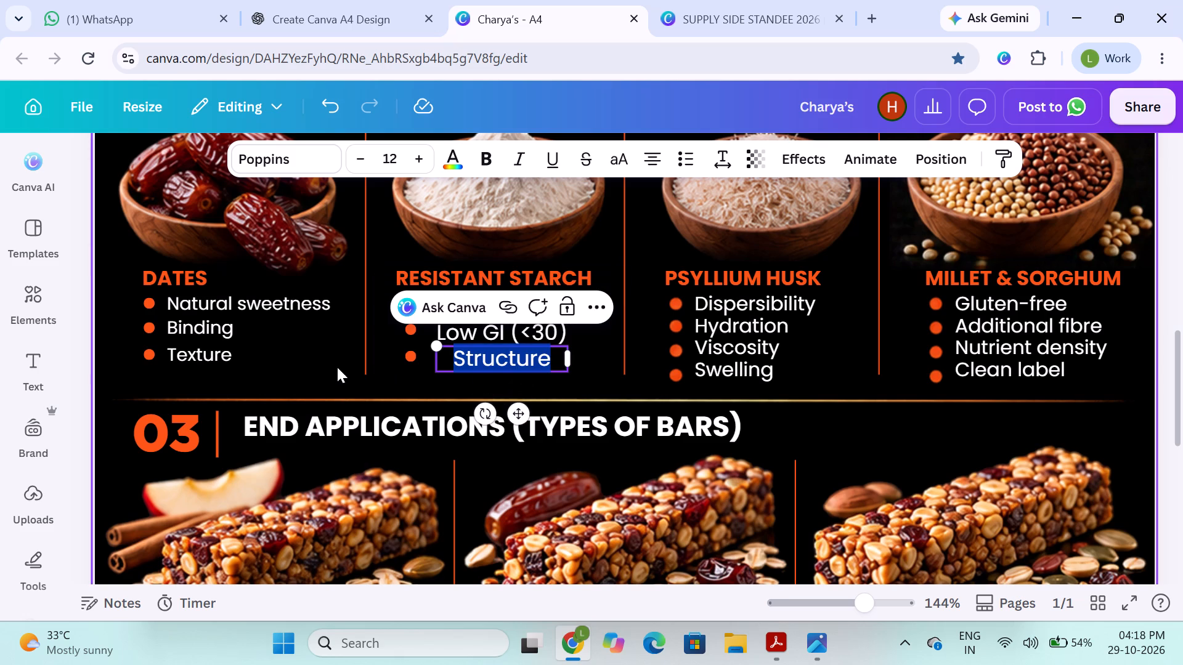
click(508, 389)
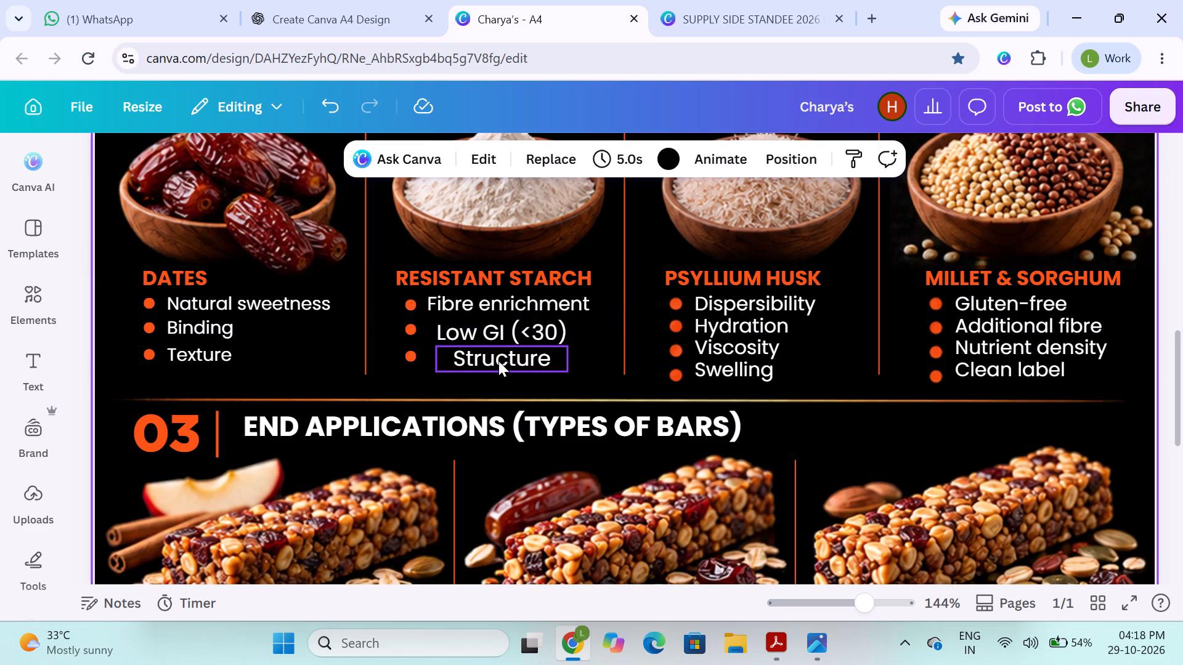
Set the font size of the Low GI (<30), Structure and Fibre enrichment lines to 10.
click(498, 361)
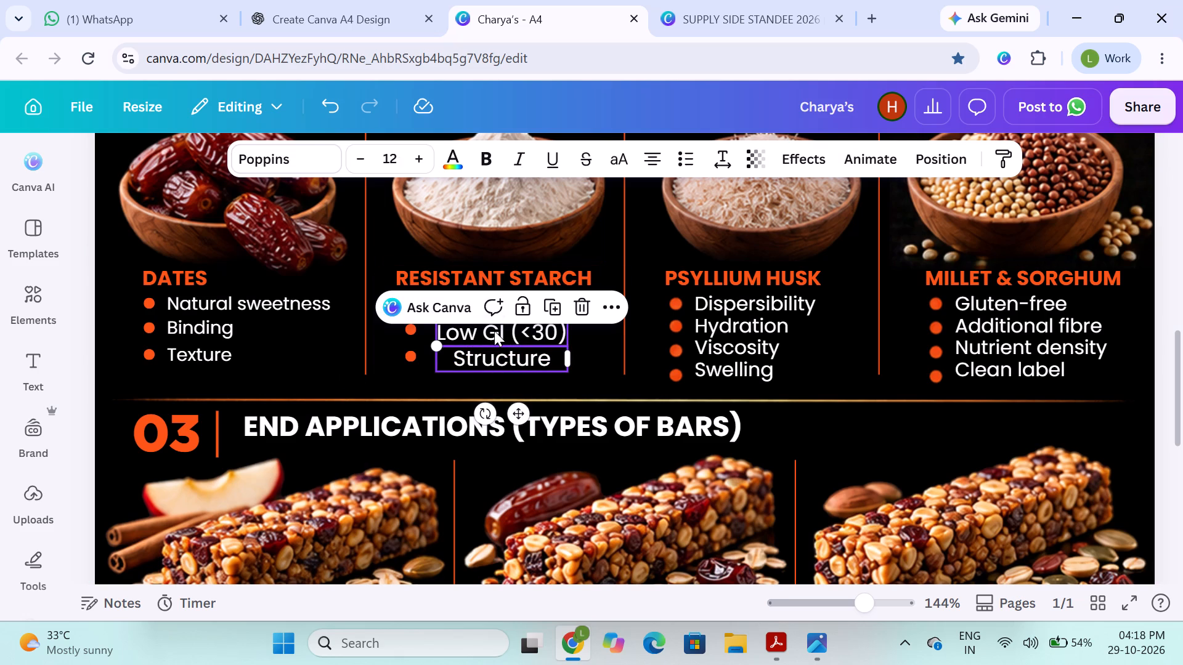
shift+click(494, 331)
click(423, 163)
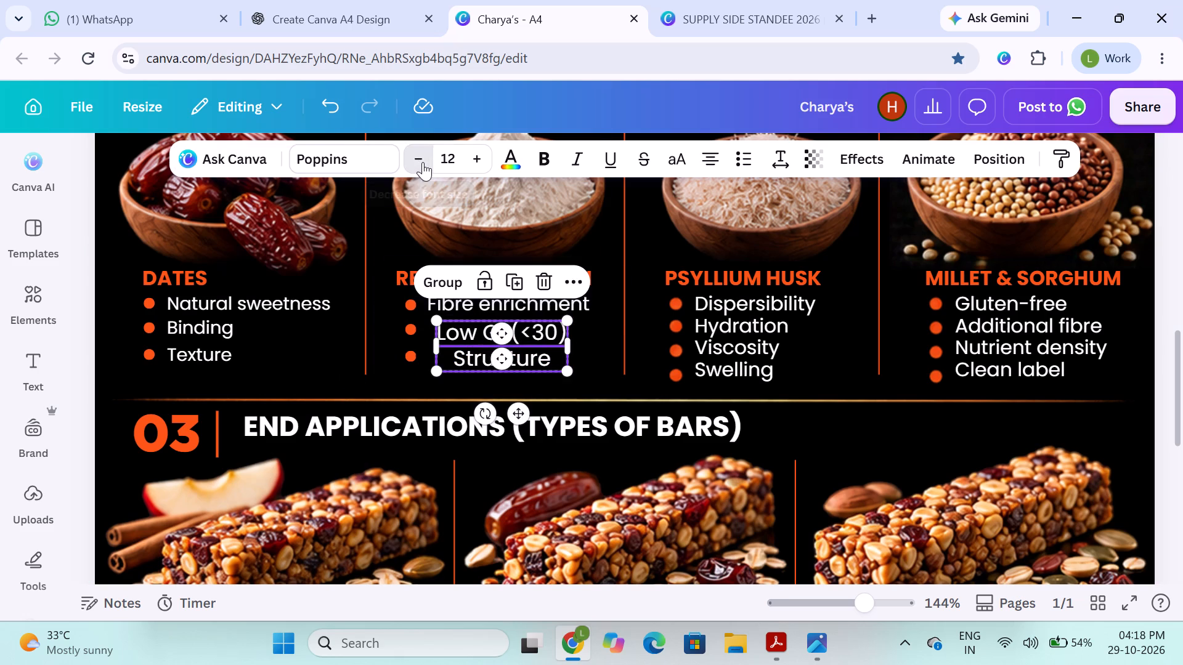
click(423, 162)
click(389, 348)
click(474, 305)
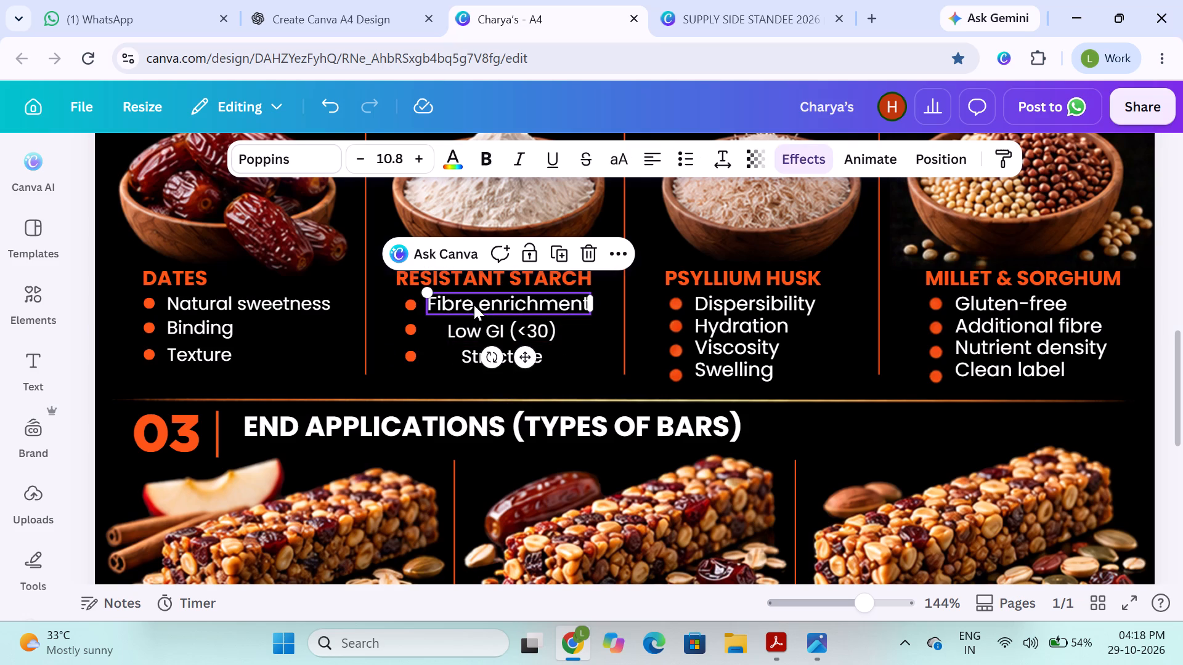
click(398, 166)
key(1)
key(0)
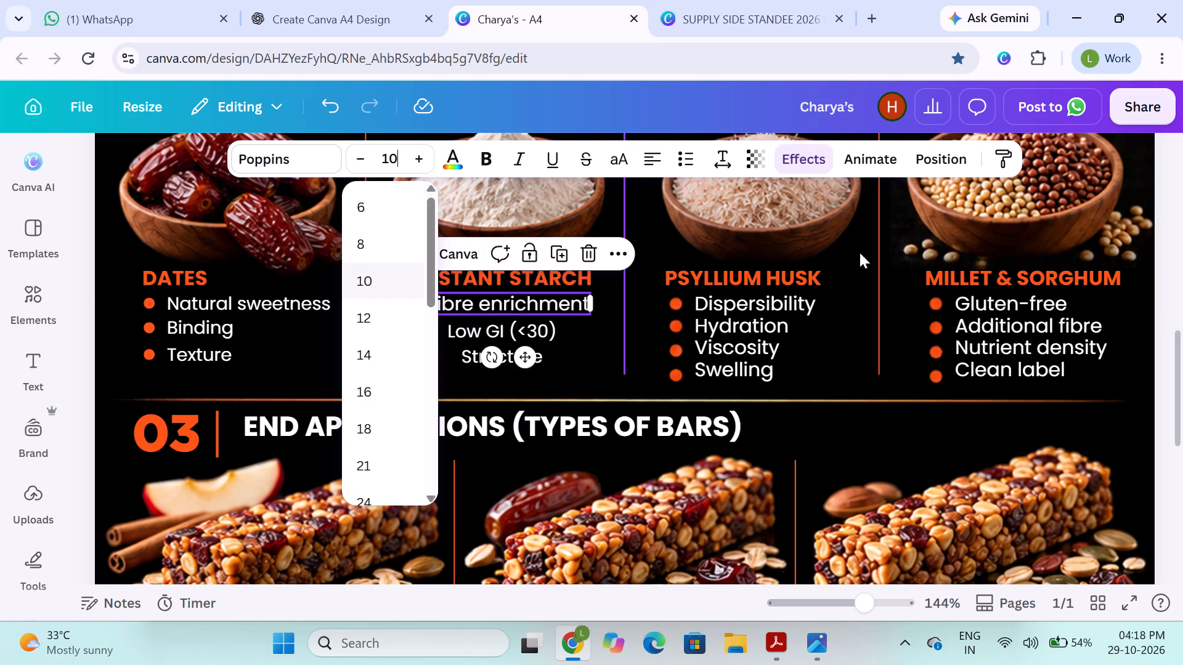
click(848, 319)
Left-align the Fibre enrichment, Low GI (<30) and Structure text boxes with each other.
click(467, 328)
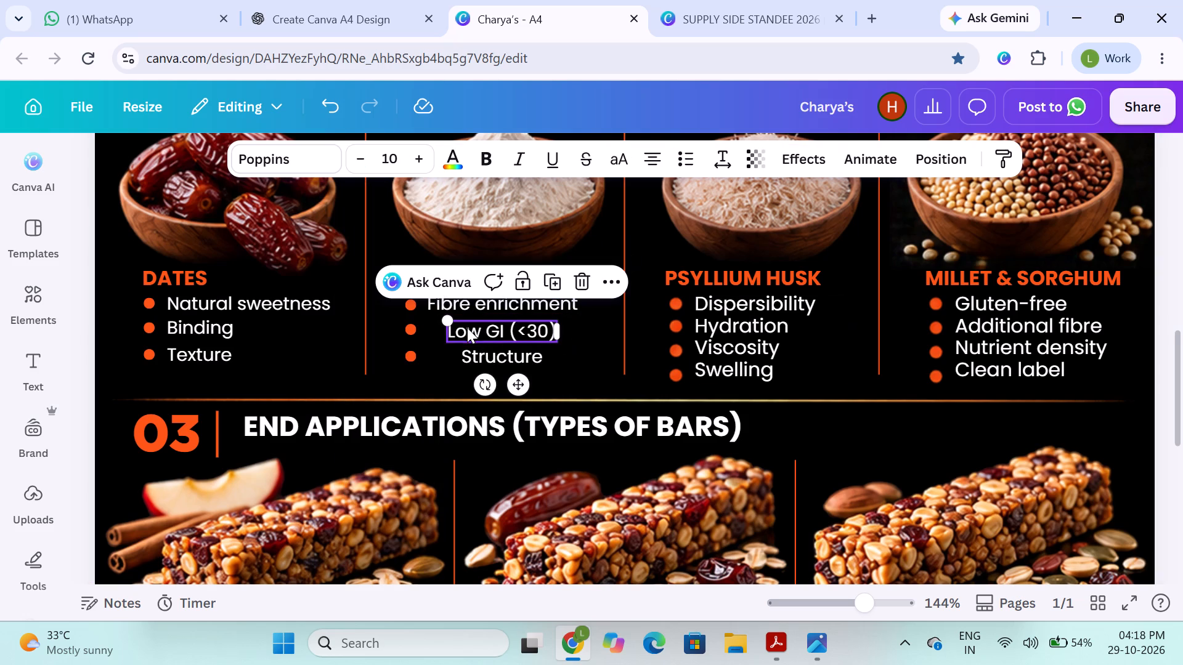
shift+click(477, 357)
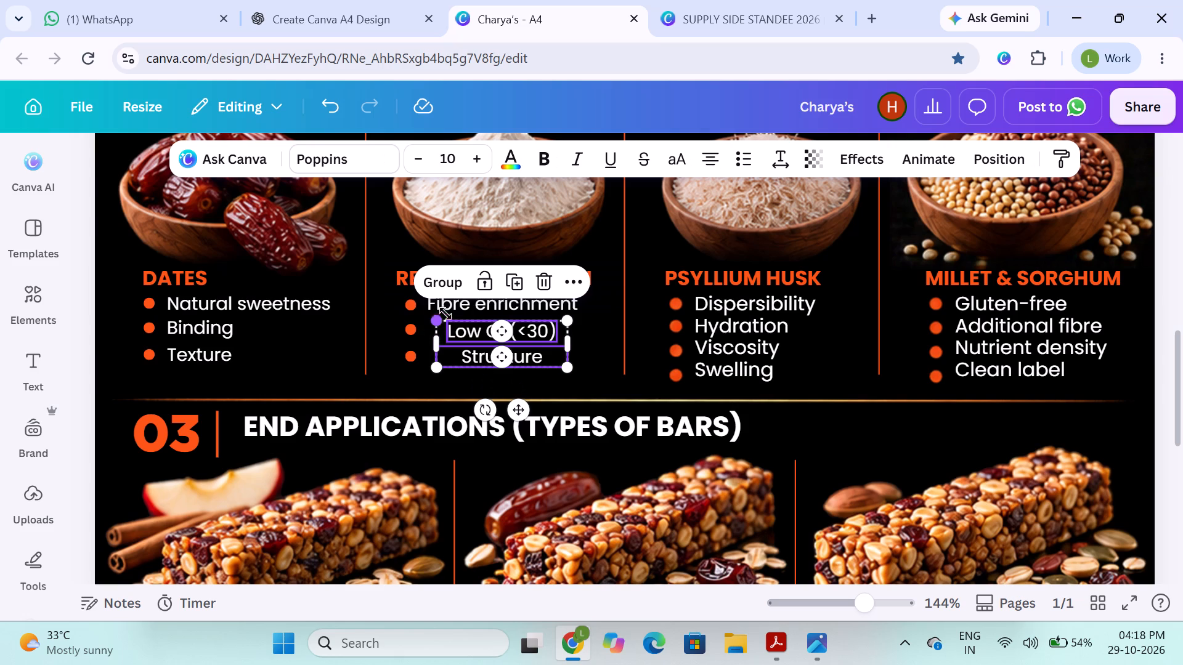
shift+click(449, 308)
click(998, 153)
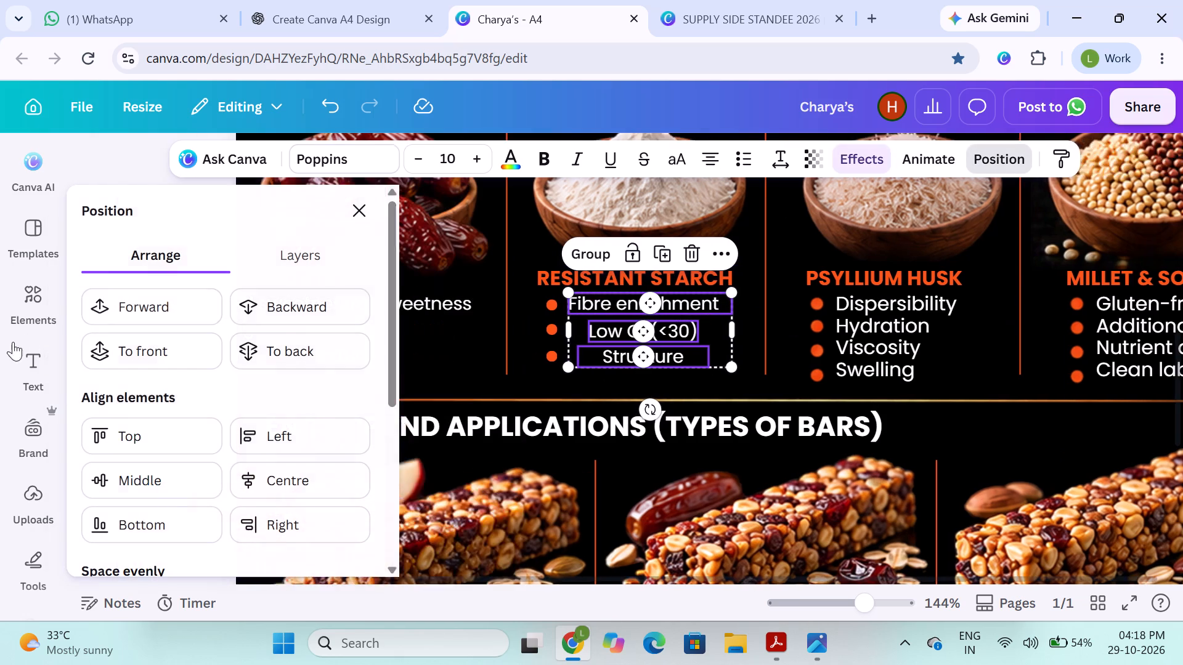
click(295, 435)
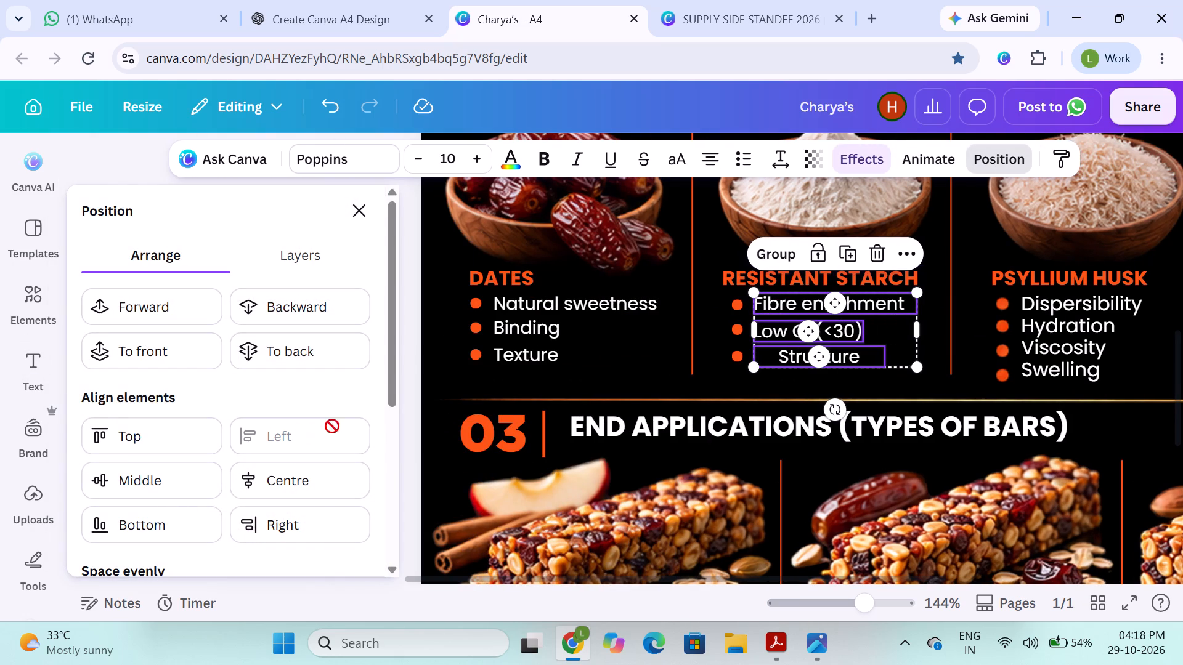
Narrow the Structure and Fibre enrichment text boxes so each fits closely around its single line of text.
click(774, 379)
click(809, 362)
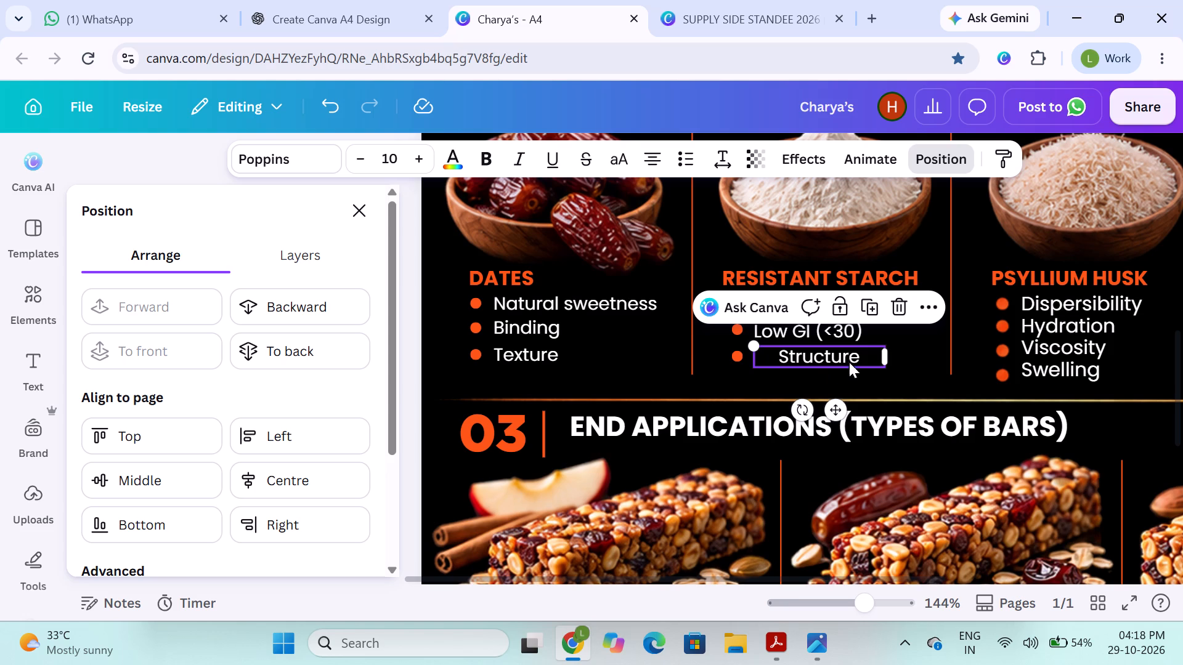
drag(886, 352, 848, 365)
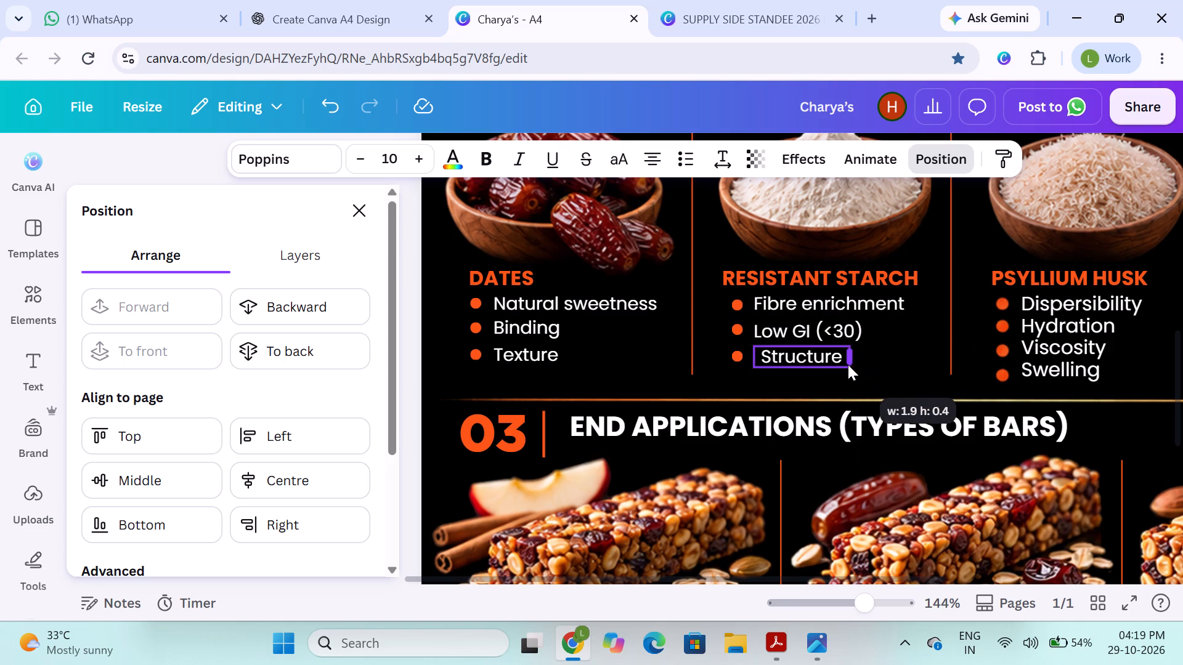
drag(848, 365, 842, 365)
click(807, 329)
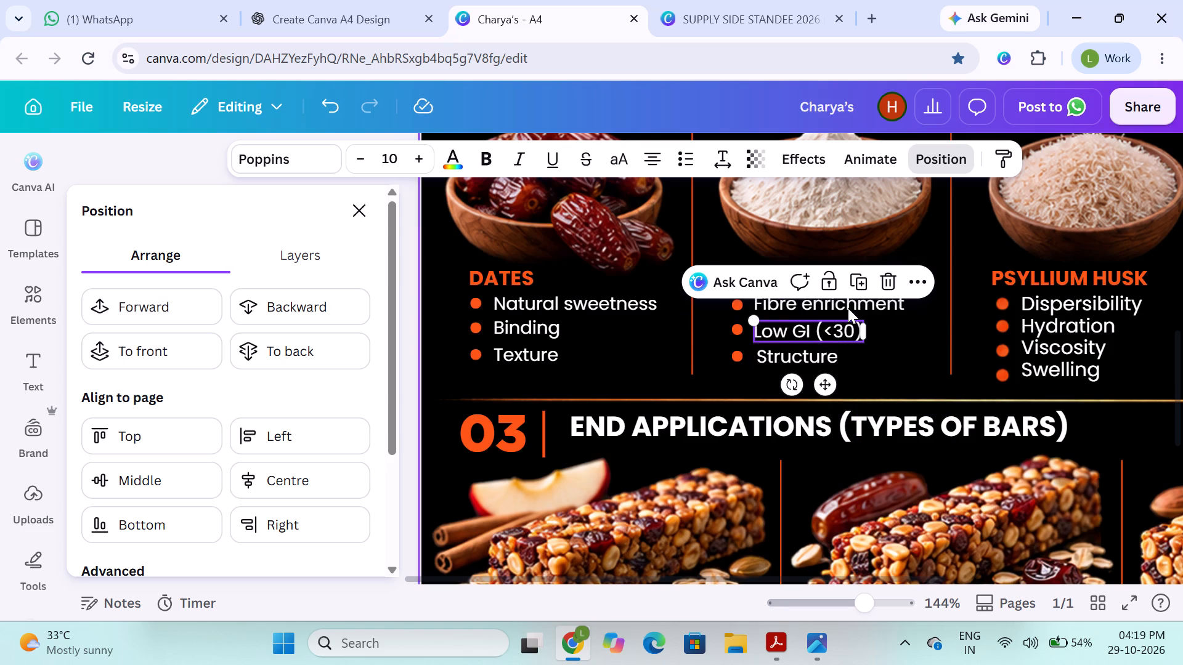
click(848, 308)
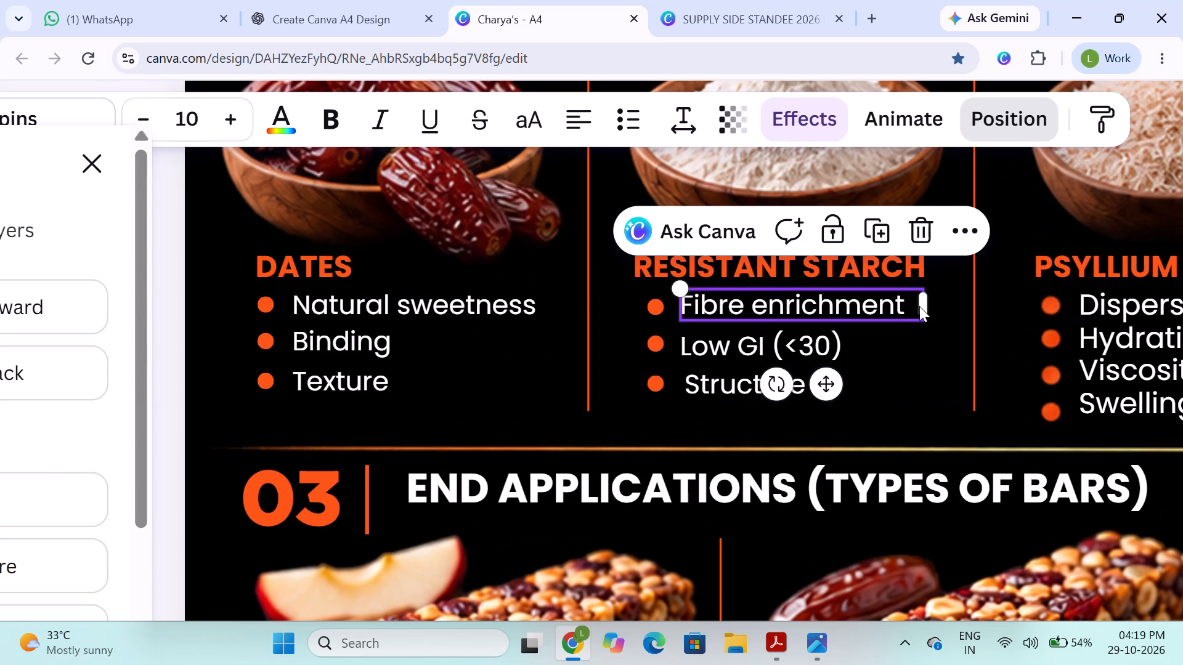
drag(927, 304, 912, 310)
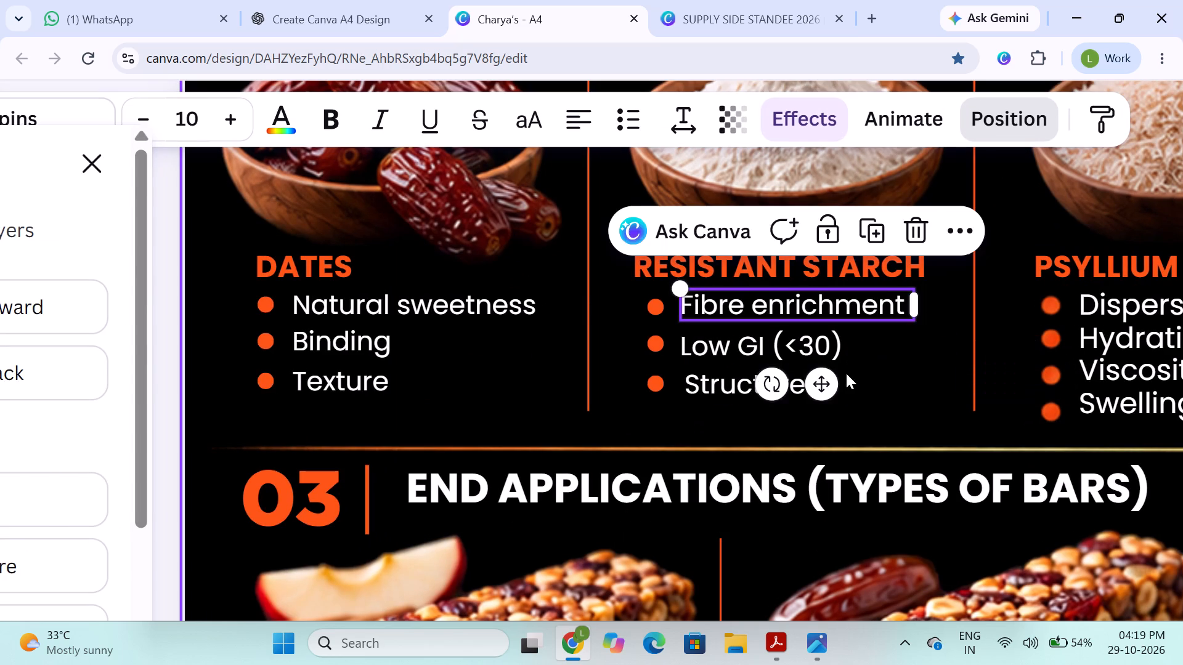
click(846, 373)
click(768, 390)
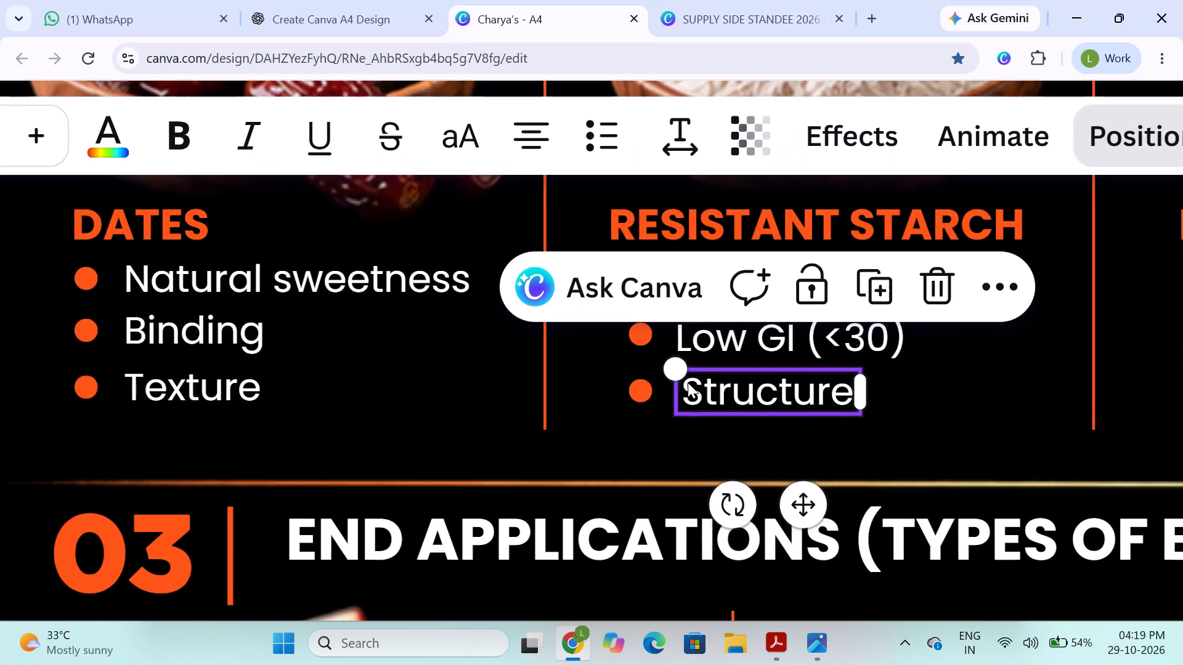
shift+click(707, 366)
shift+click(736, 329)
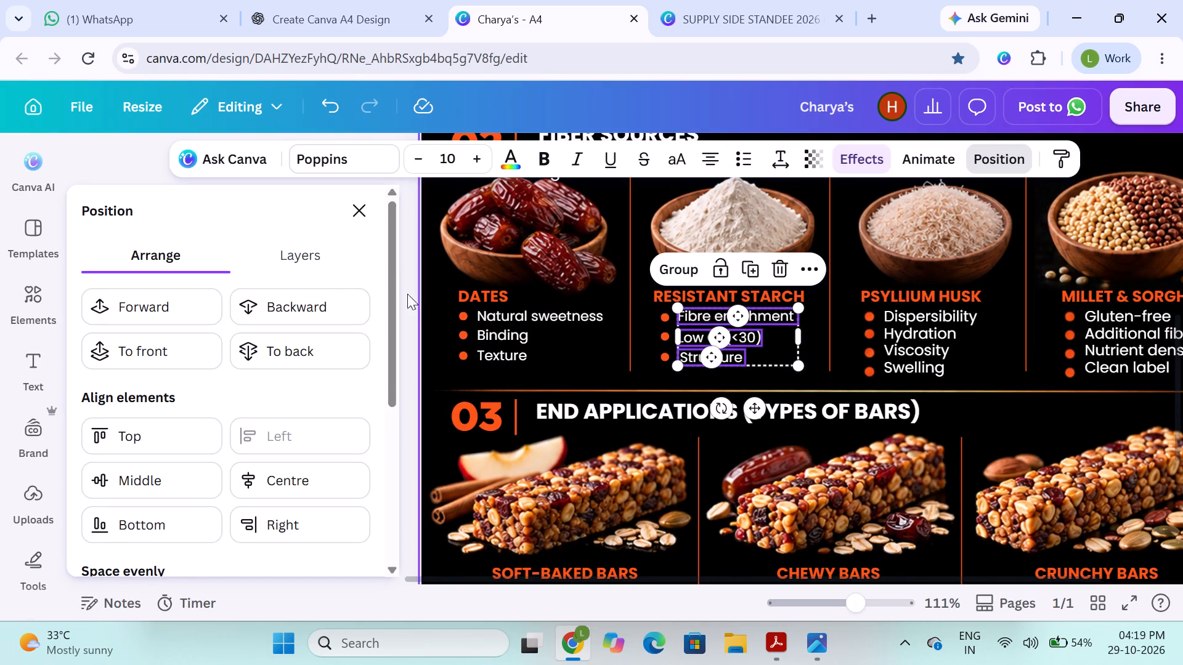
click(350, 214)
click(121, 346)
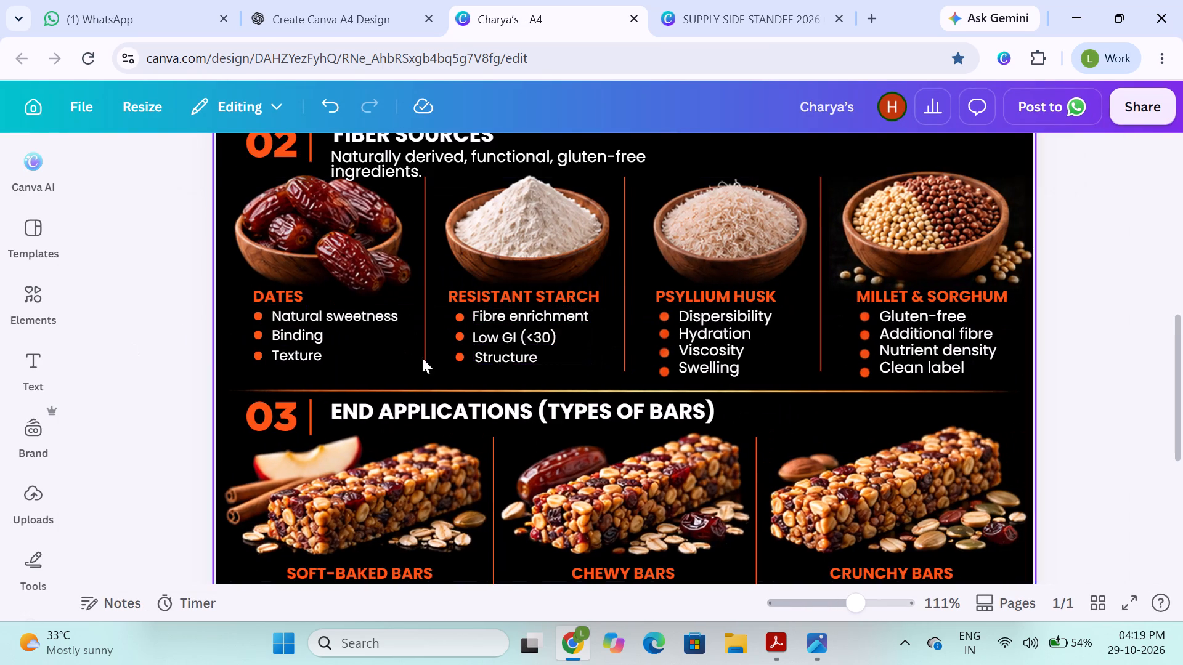
Align the orange bullets under RESISTANT STARCH with the vertical middle of their Fibre enrichment, Low GI (<30) and Structure lines.
click(411, 316)
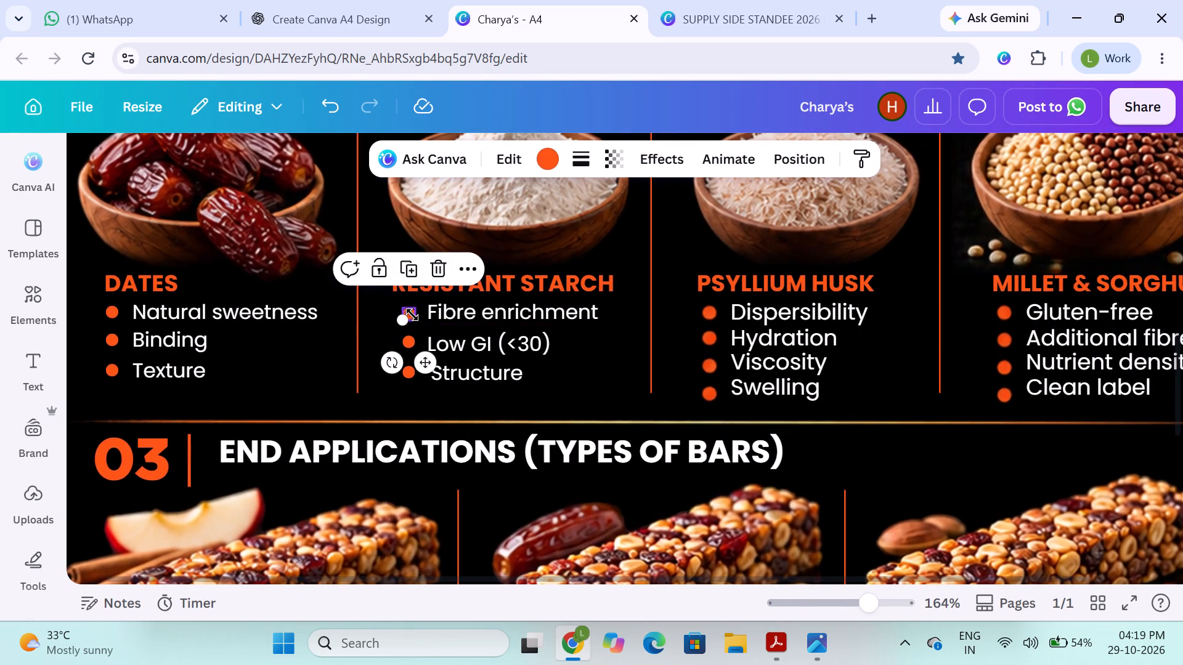
shift+click(463, 309)
click(1022, 159)
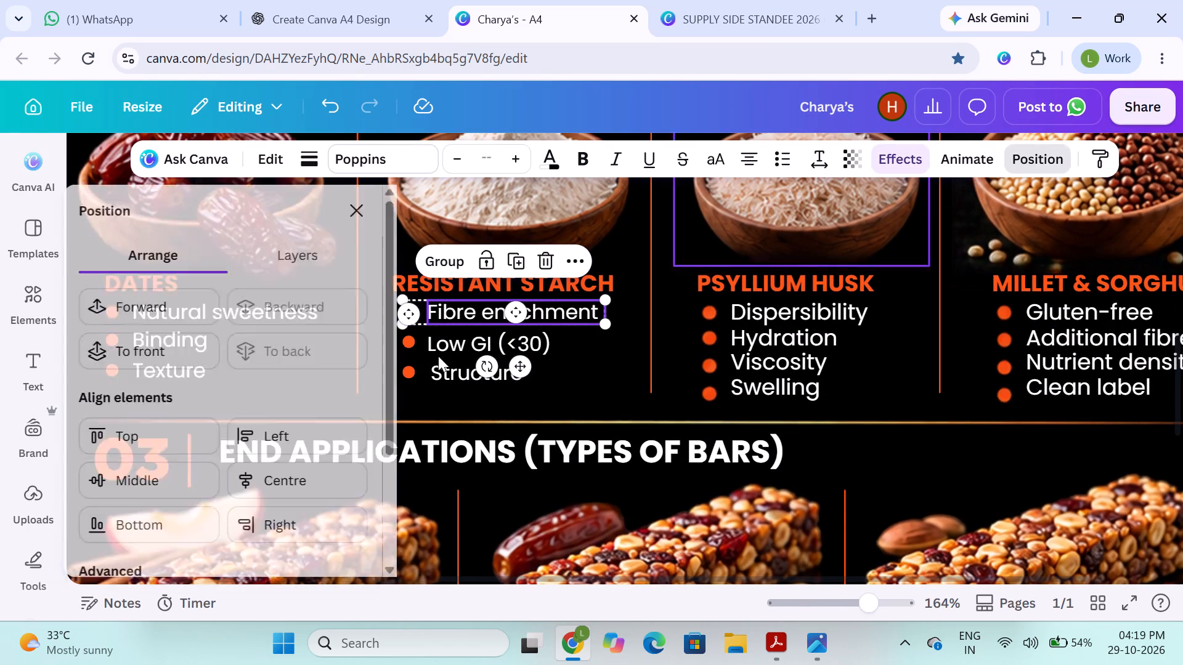
click(166, 474)
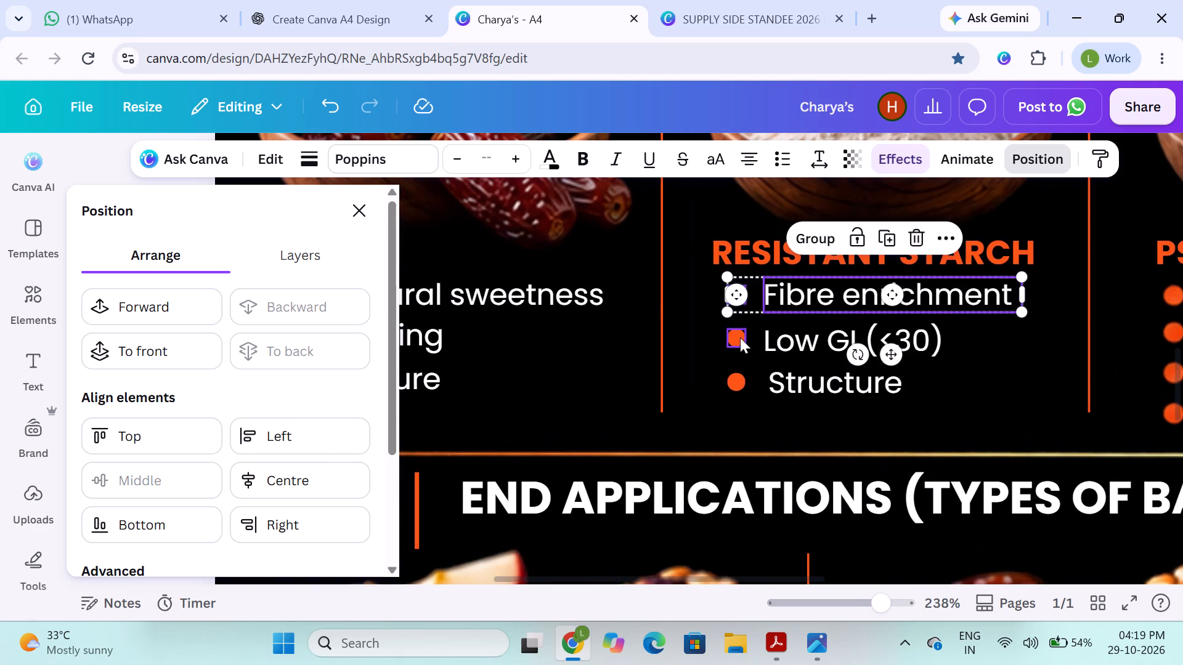
click(738, 337)
click(683, 376)
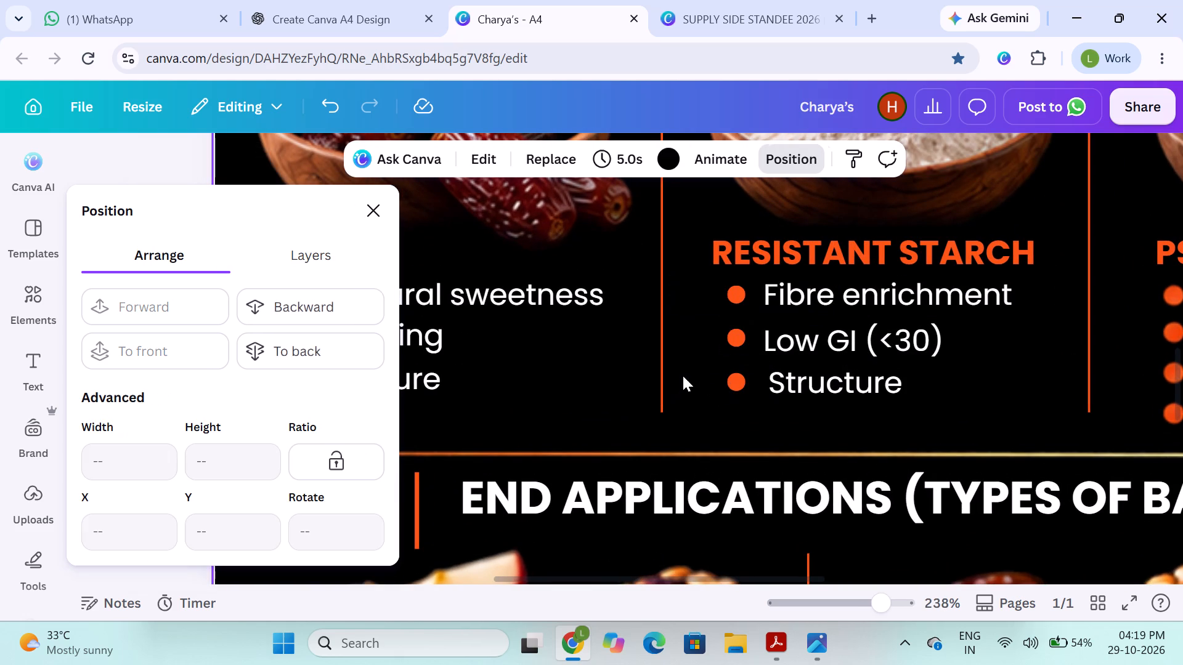
click(733, 330)
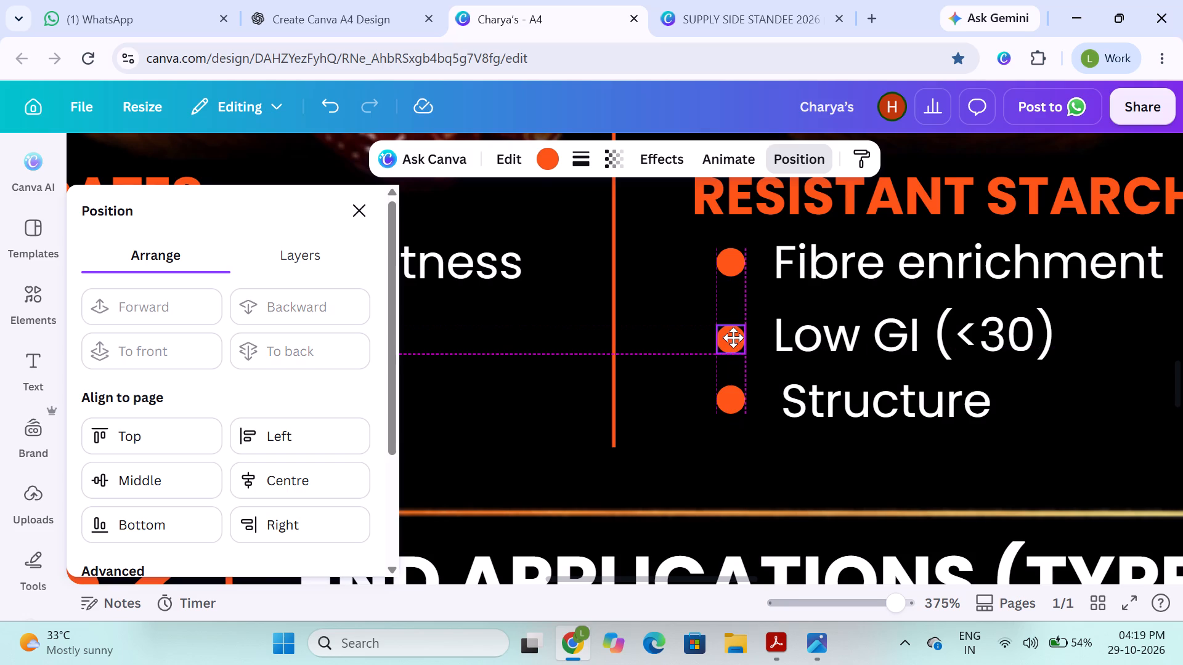
click(728, 400)
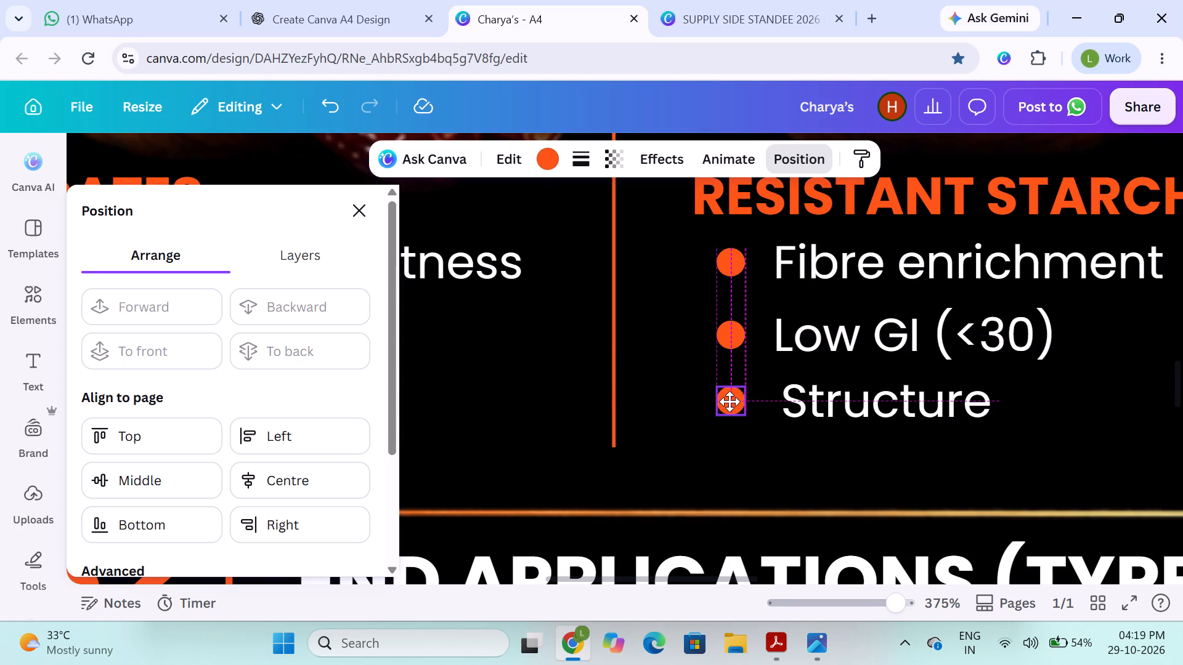
shift+click(845, 401)
click(731, 339)
shift+click(826, 330)
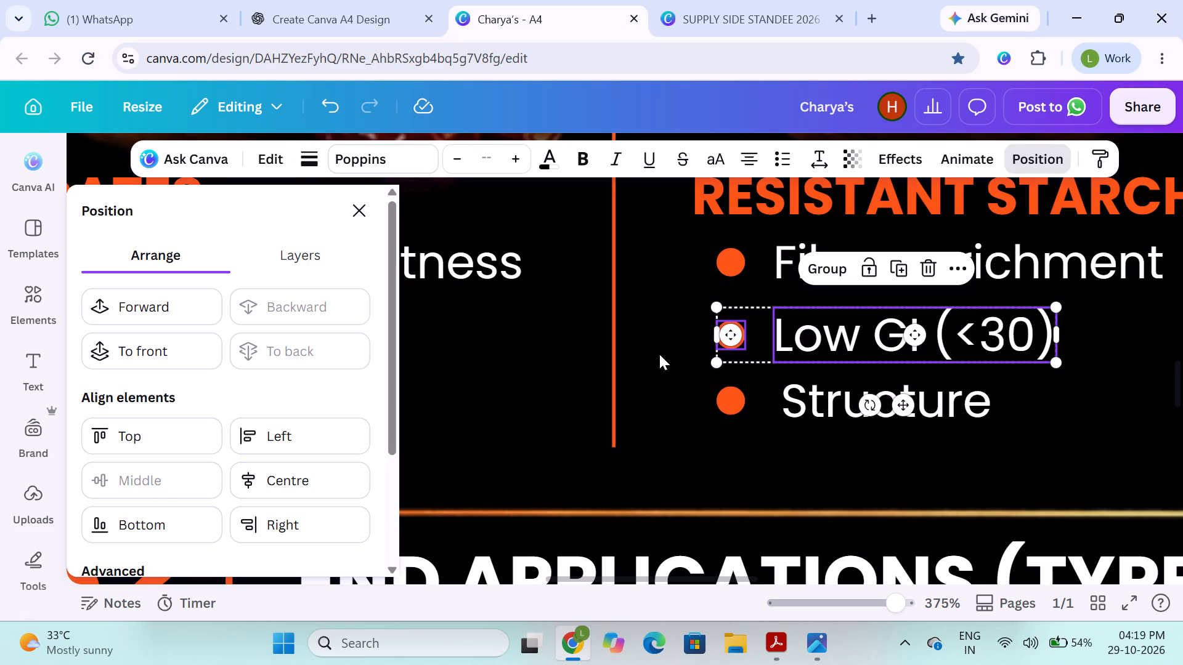
Check how the three RESISTANT STARCH bullets line up with each other and with the Fibre enrichment line.
click(733, 265)
shift+click(790, 264)
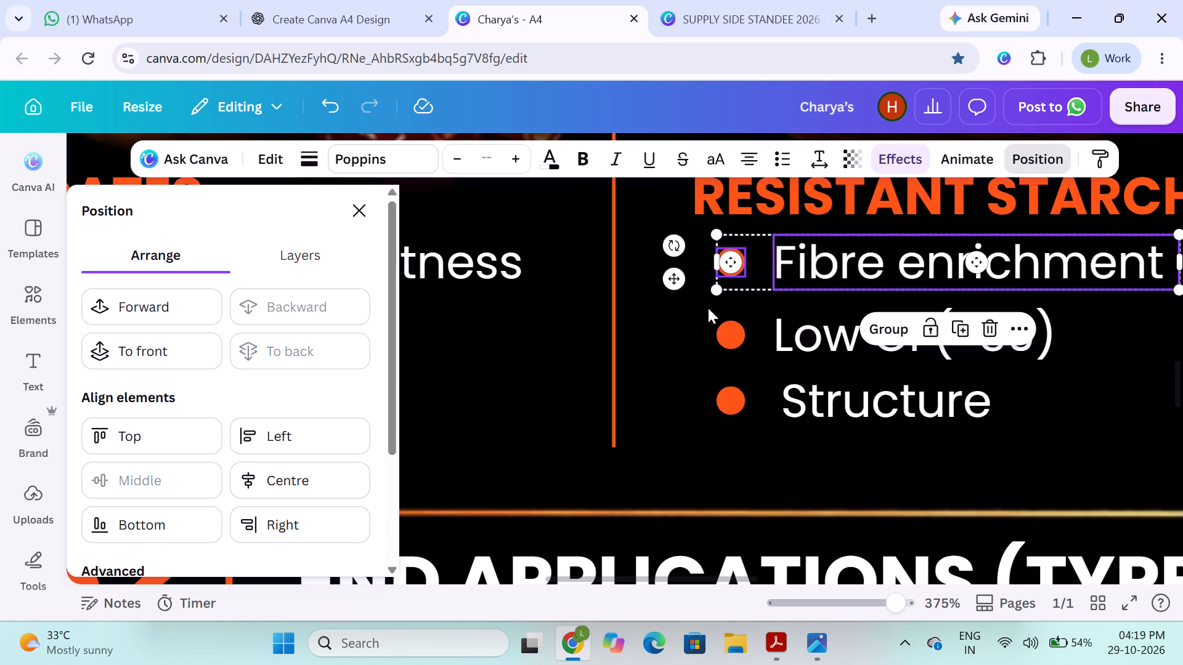
shift+click(741, 336)
shift+click(732, 376)
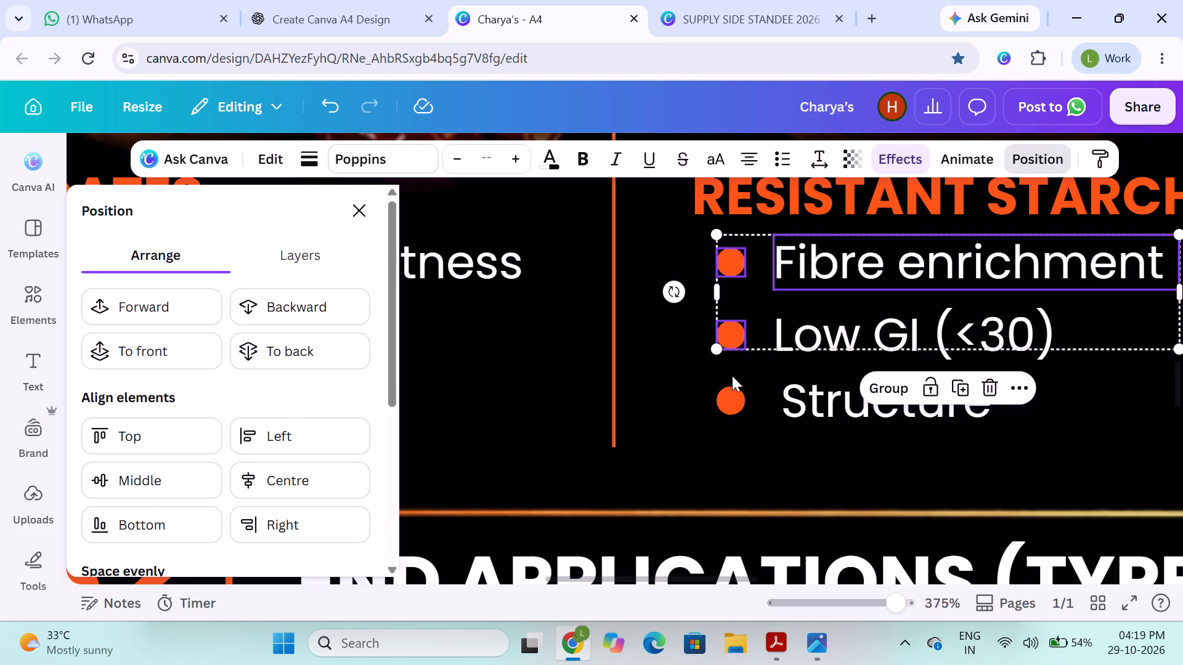
click(739, 262)
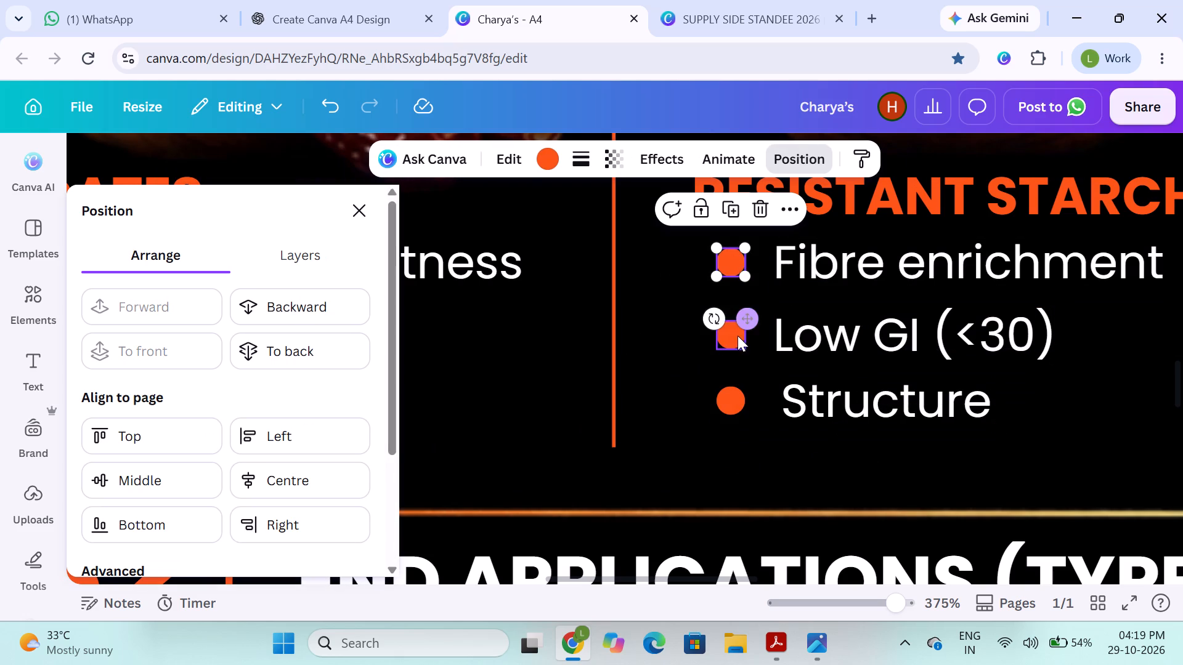
shift+click(737, 337)
shift+click(728, 392)
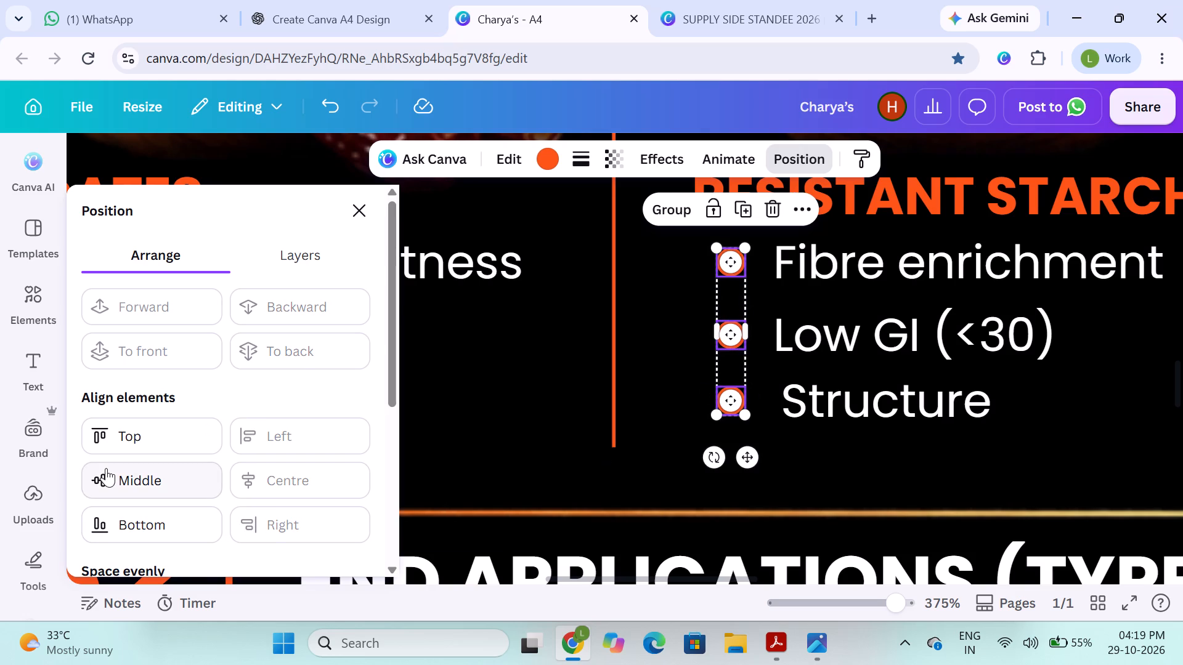
click(489, 376)
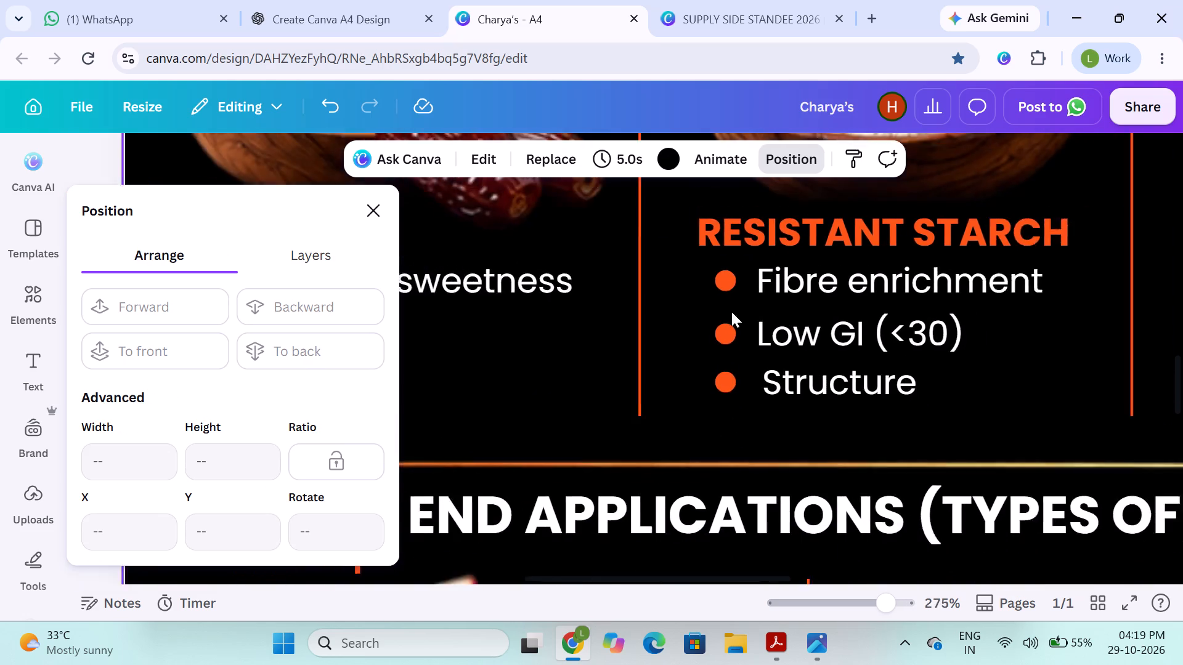
scroll(754, 303, left, 3)
click(375, 213)
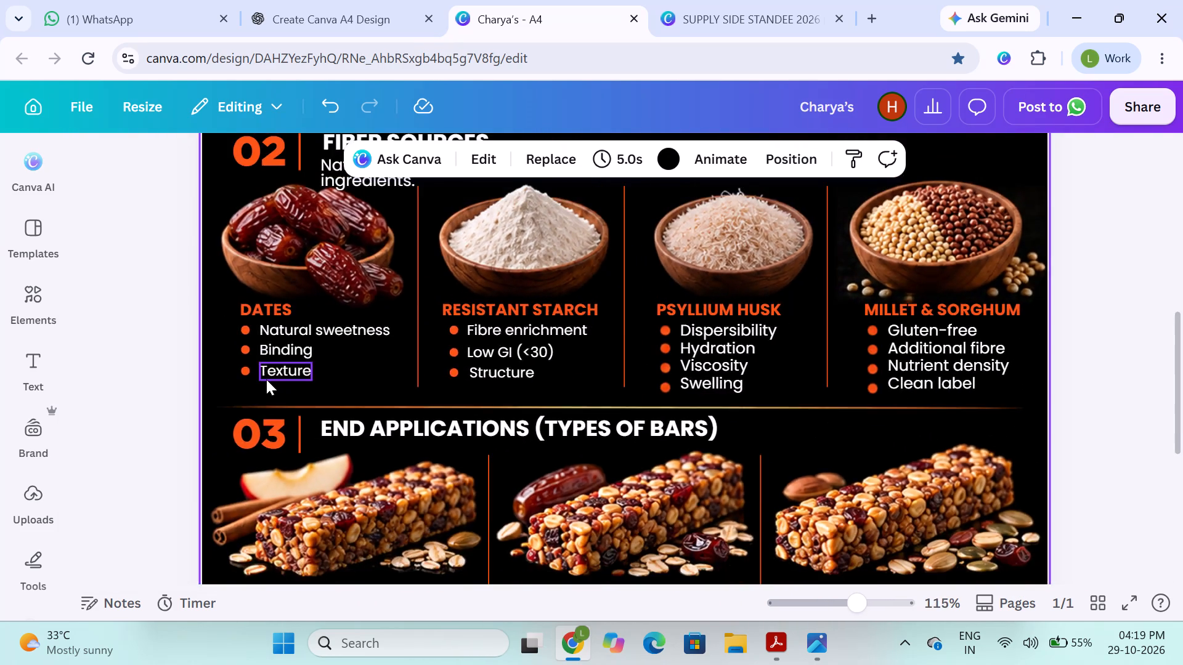
Review the overall page layout from the headline through the CUSTOMIZATION section.
click(925, 335)
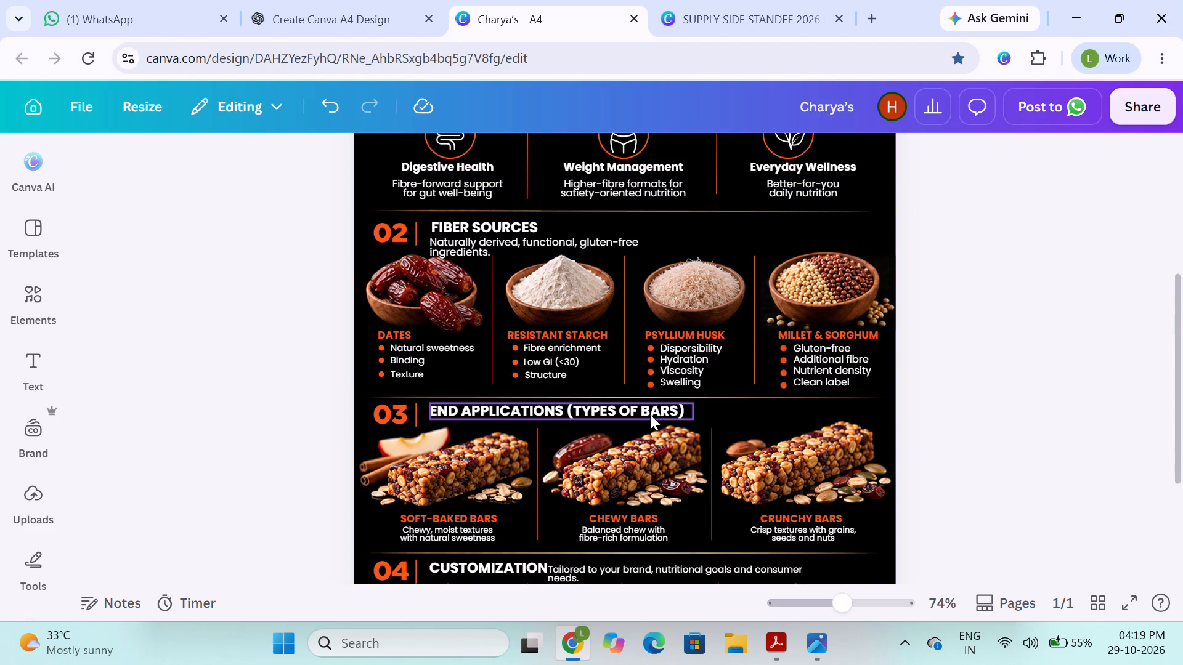
scroll(650, 414, down, 1)
scroll(650, 414, up, 1)
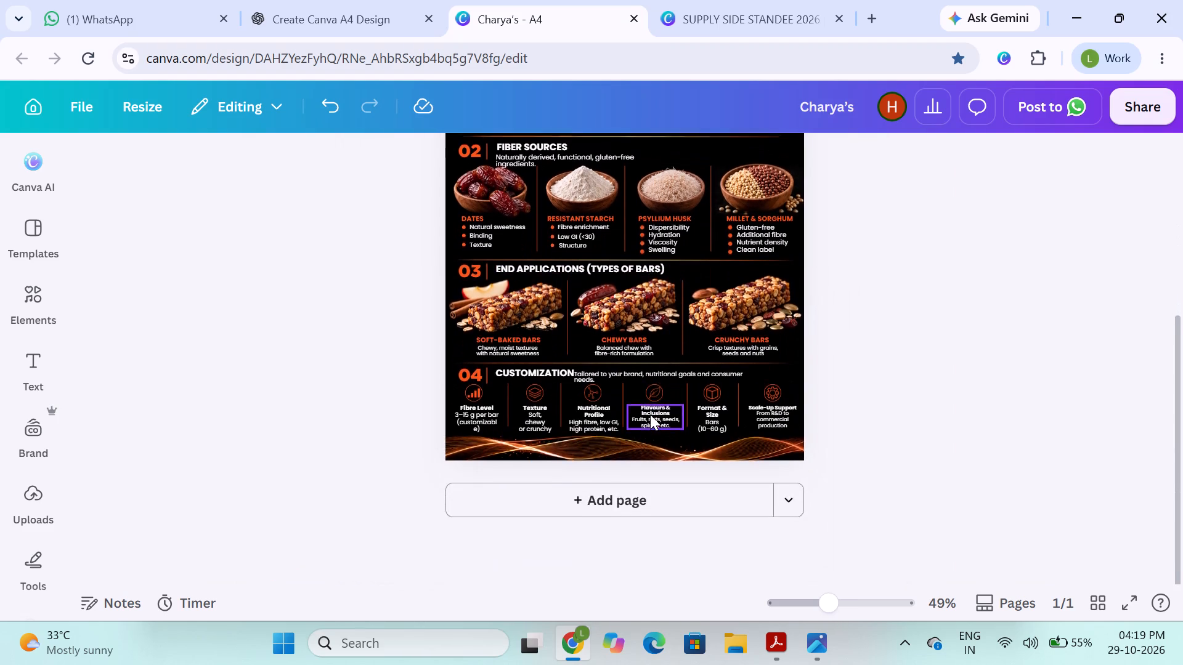
scroll(650, 414, up, 1)
scroll(650, 414, down, 1)
scroll(650, 414, up, 1)
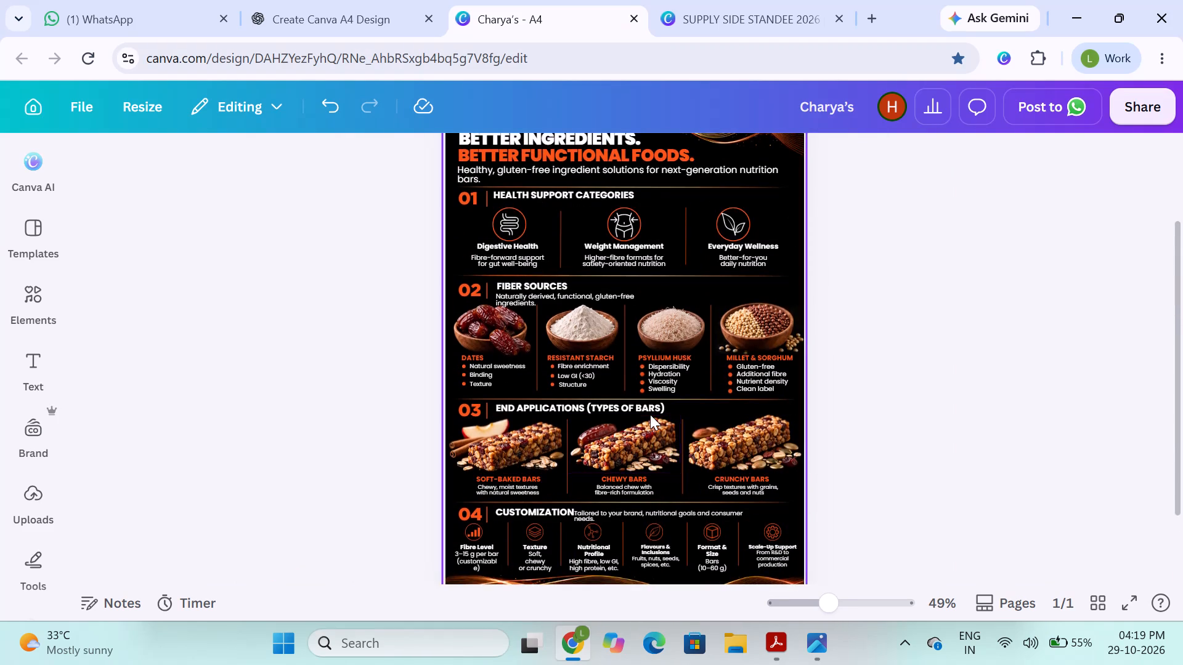